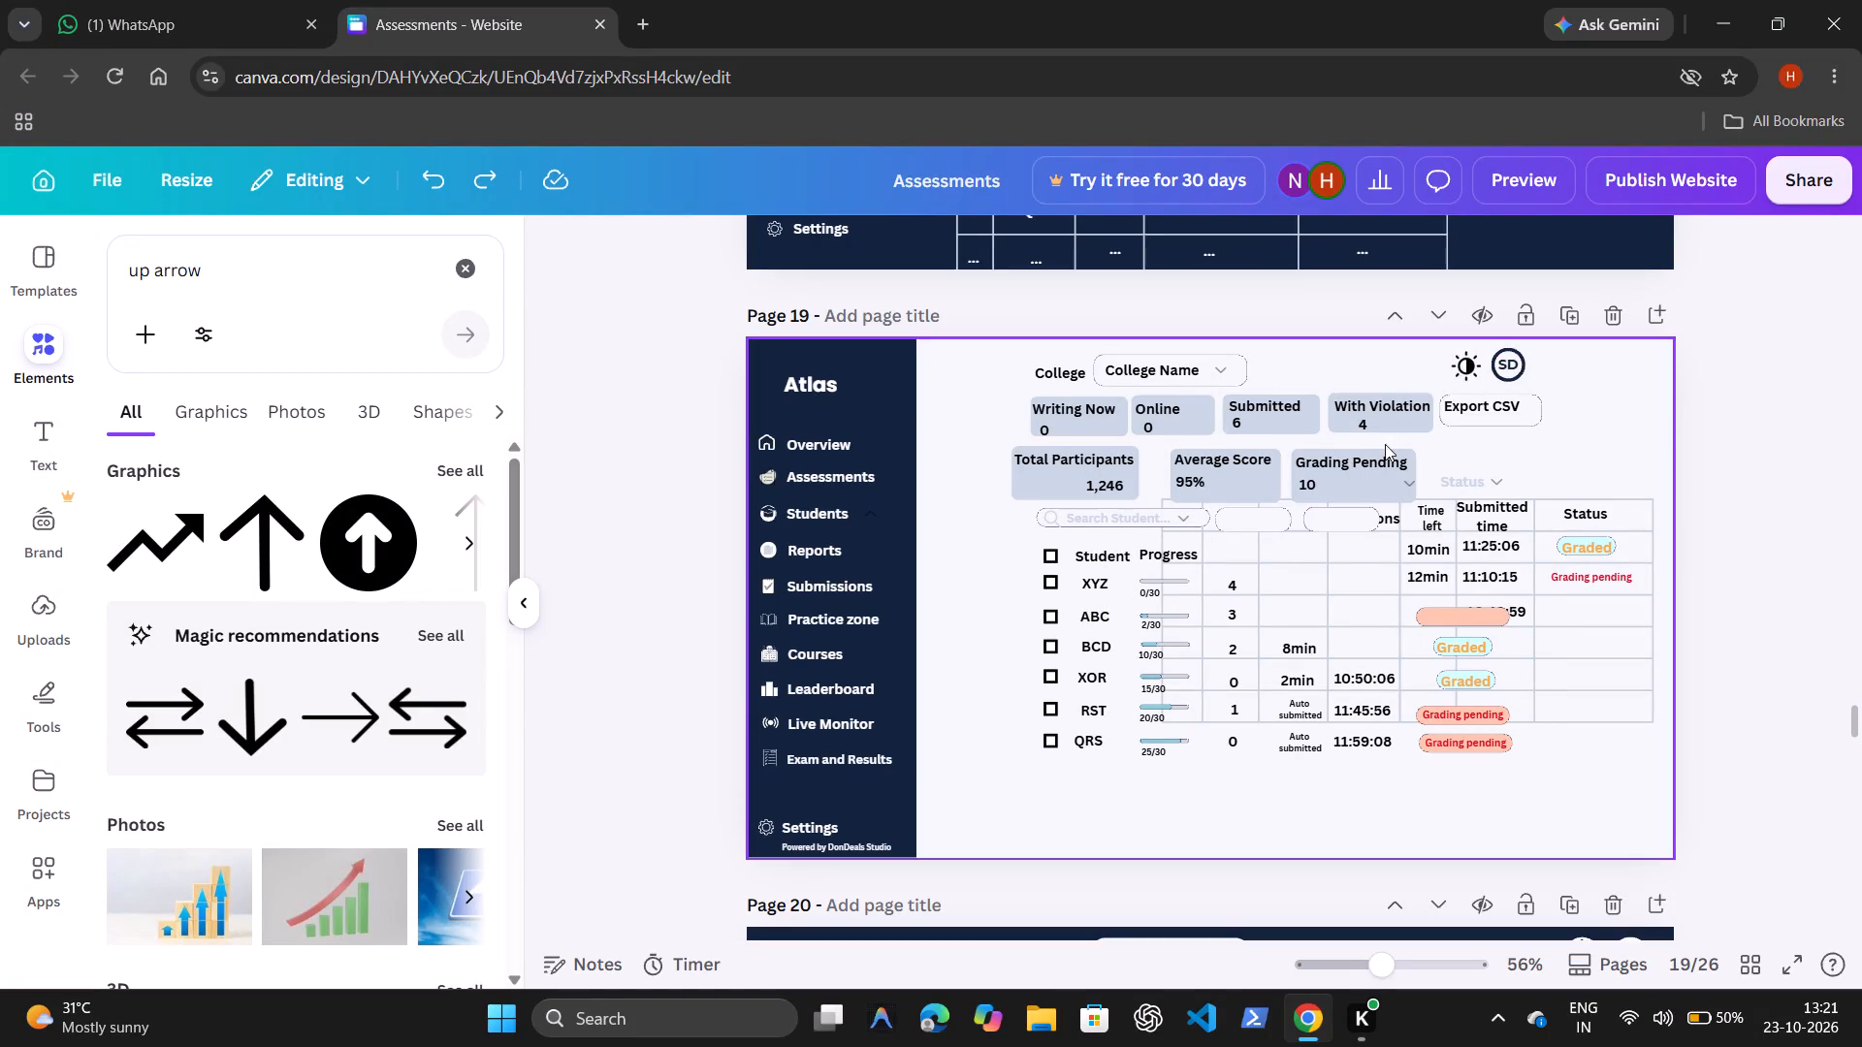
Move the SD avatar's circle and its initials together into the top-right corner of page 19.
click(1504, 381)
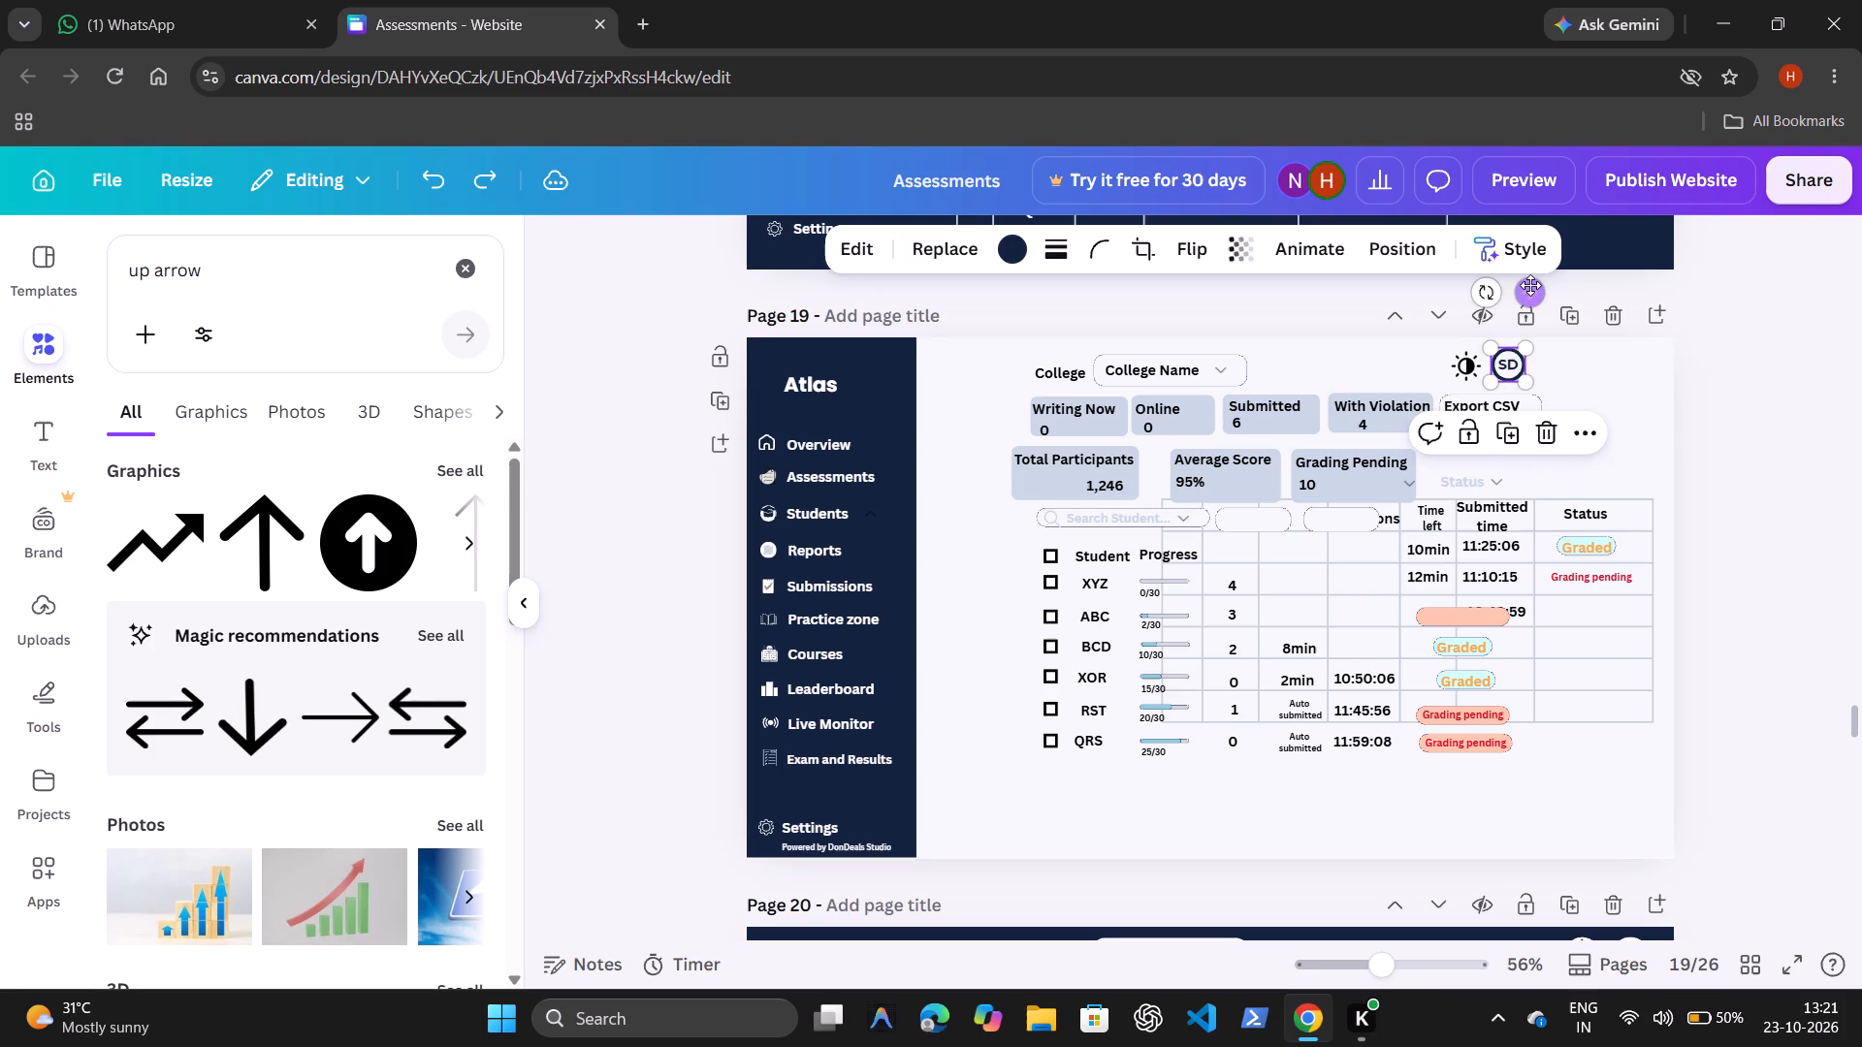
drag(1530, 285, 1648, 286)
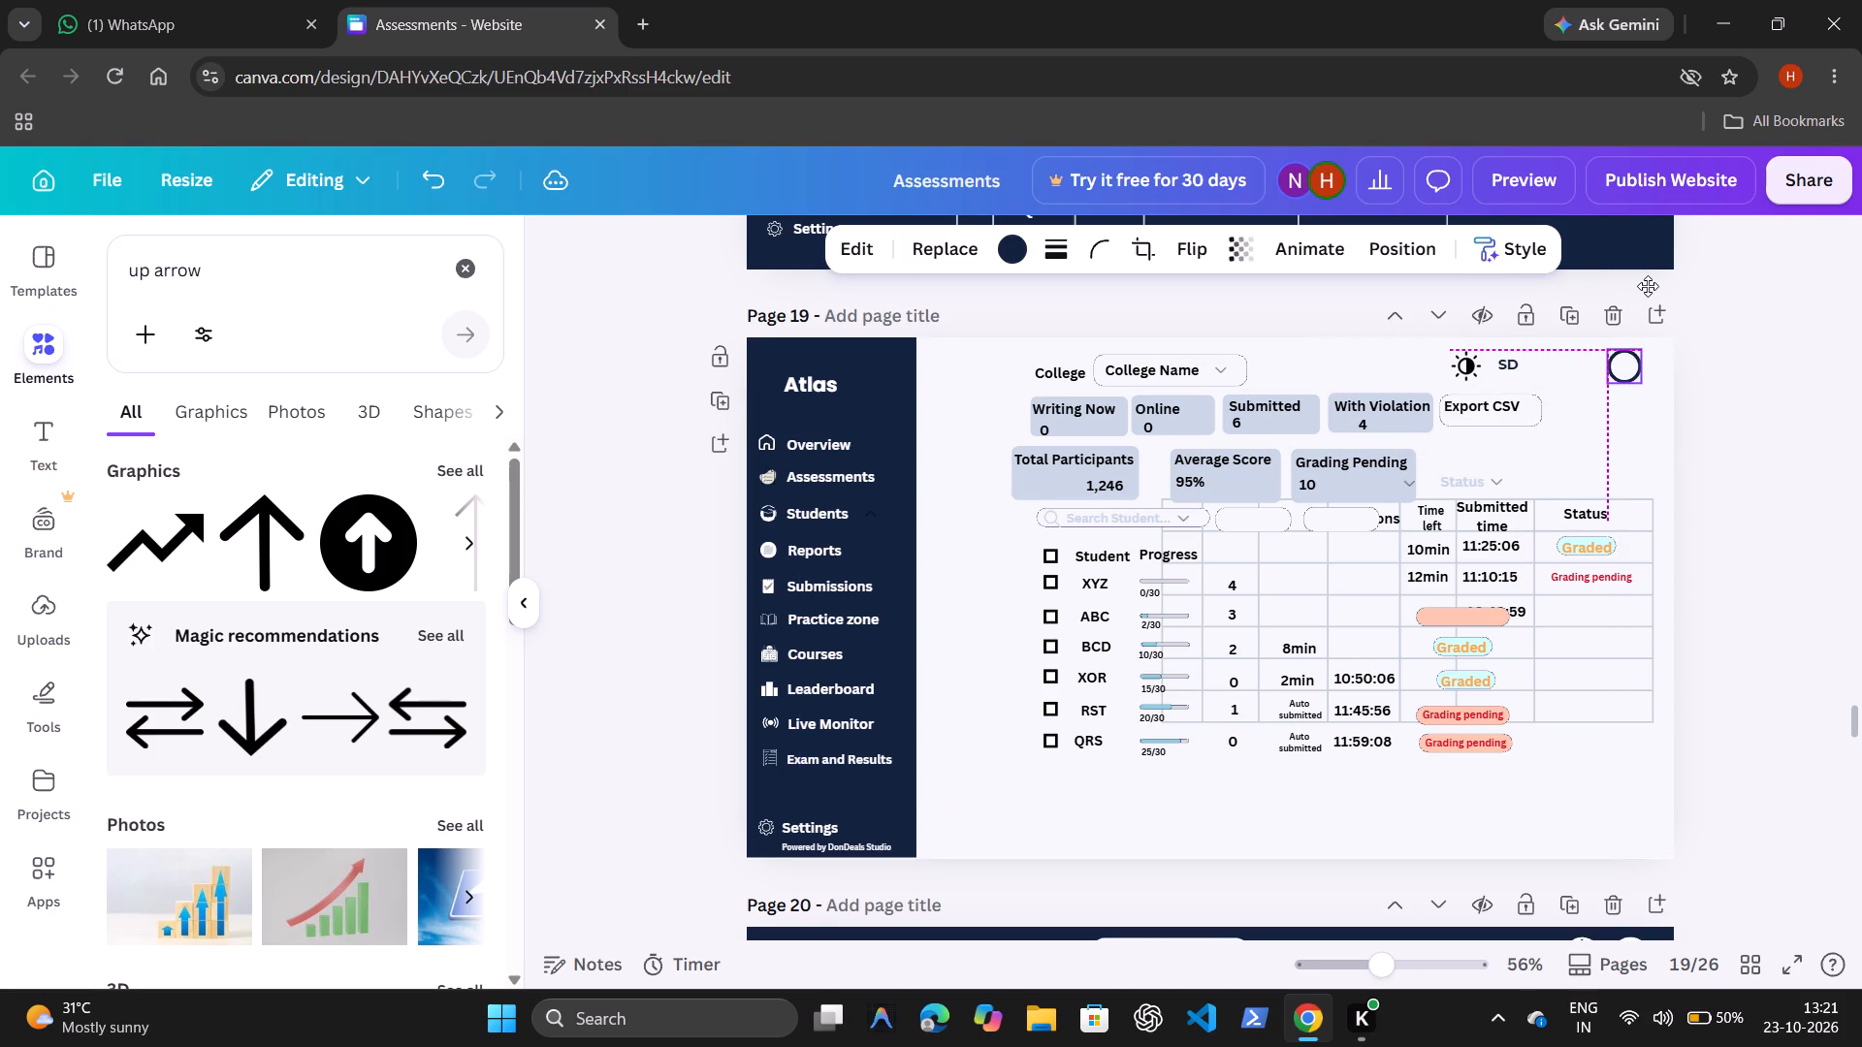
drag(1648, 286, 1670, 286)
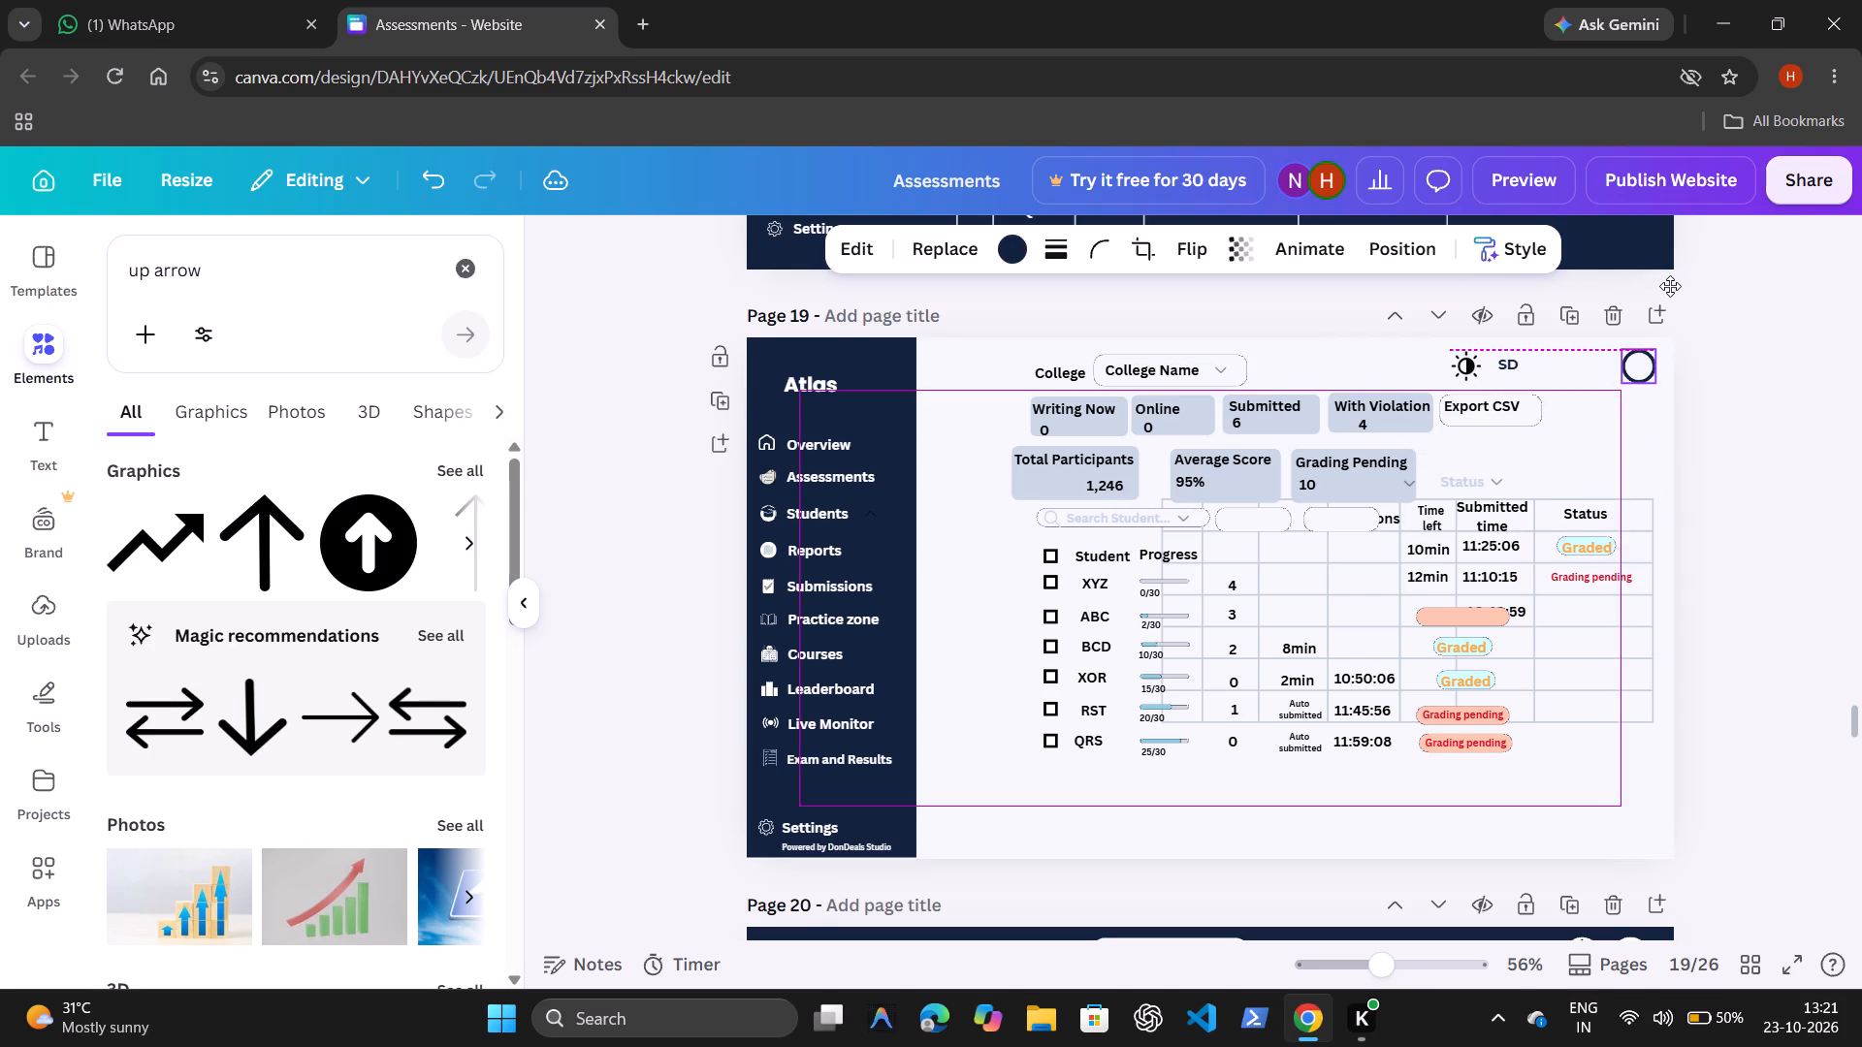
drag(1670, 286, 1671, 286)
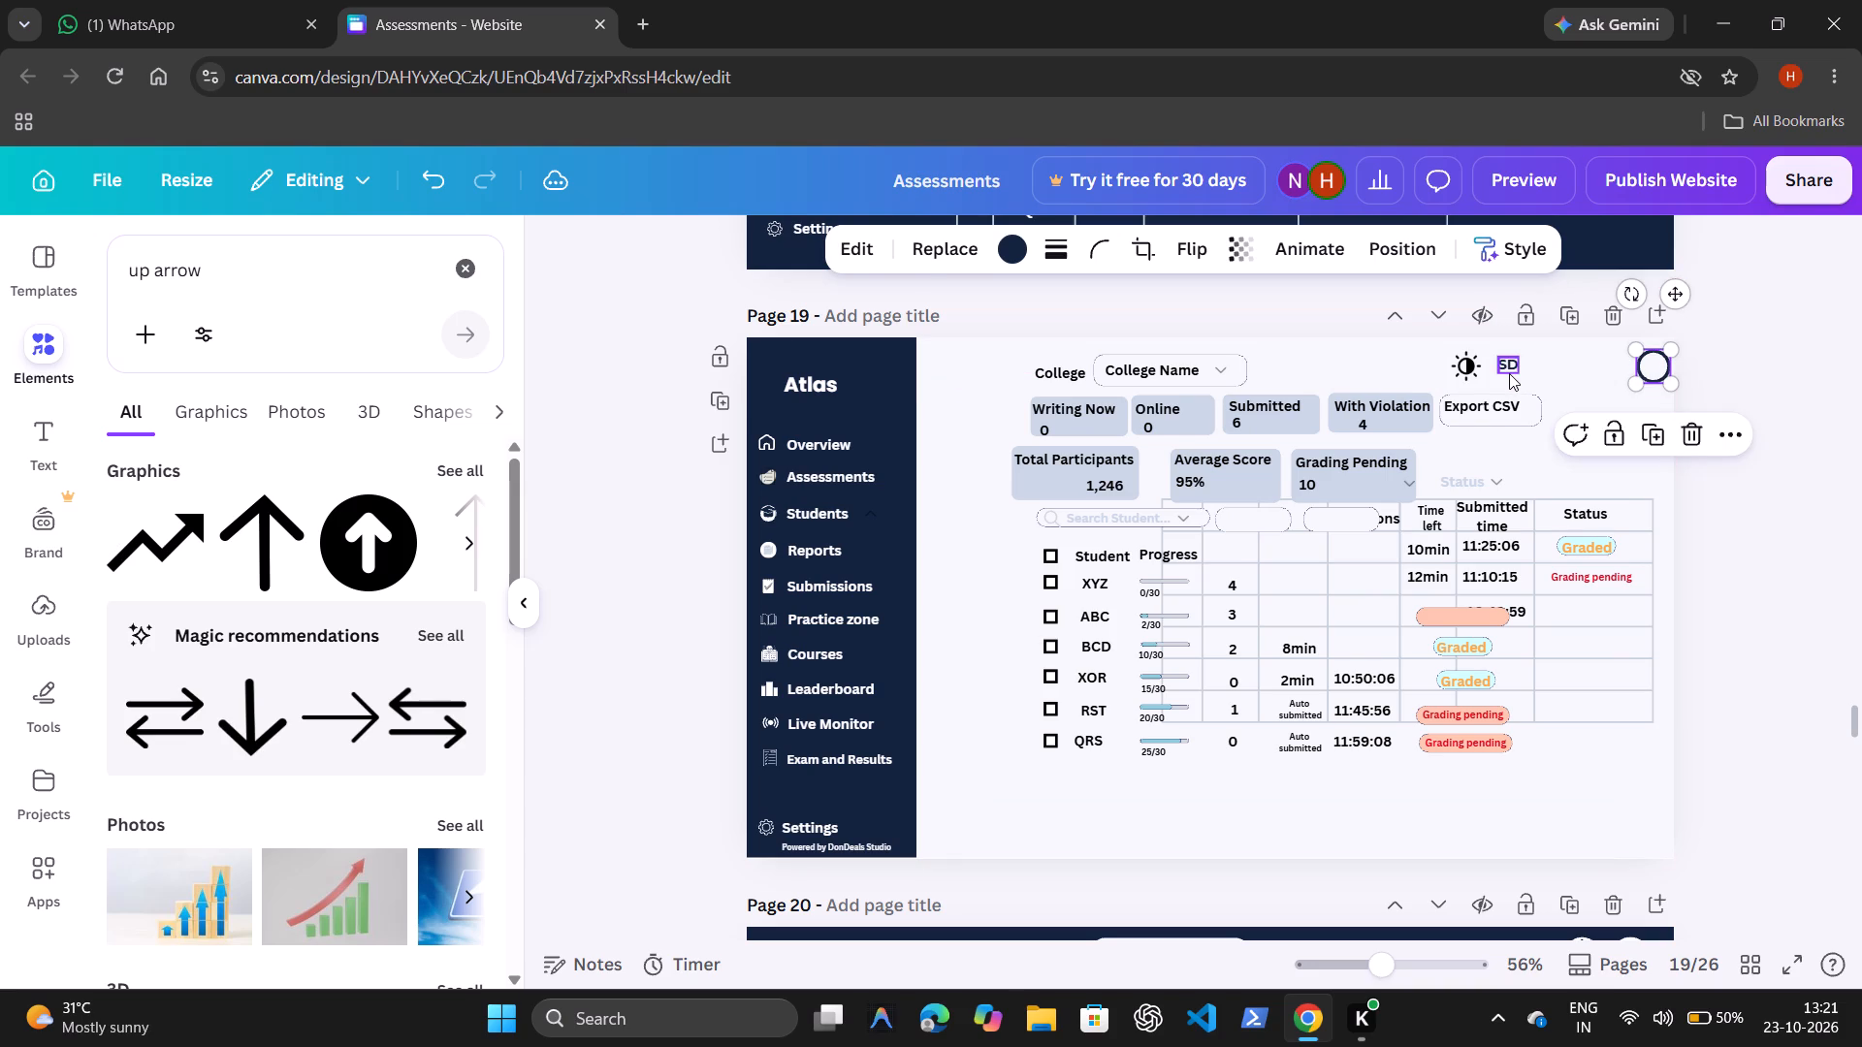
click(1509, 373)
drag(1529, 433, 1679, 434)
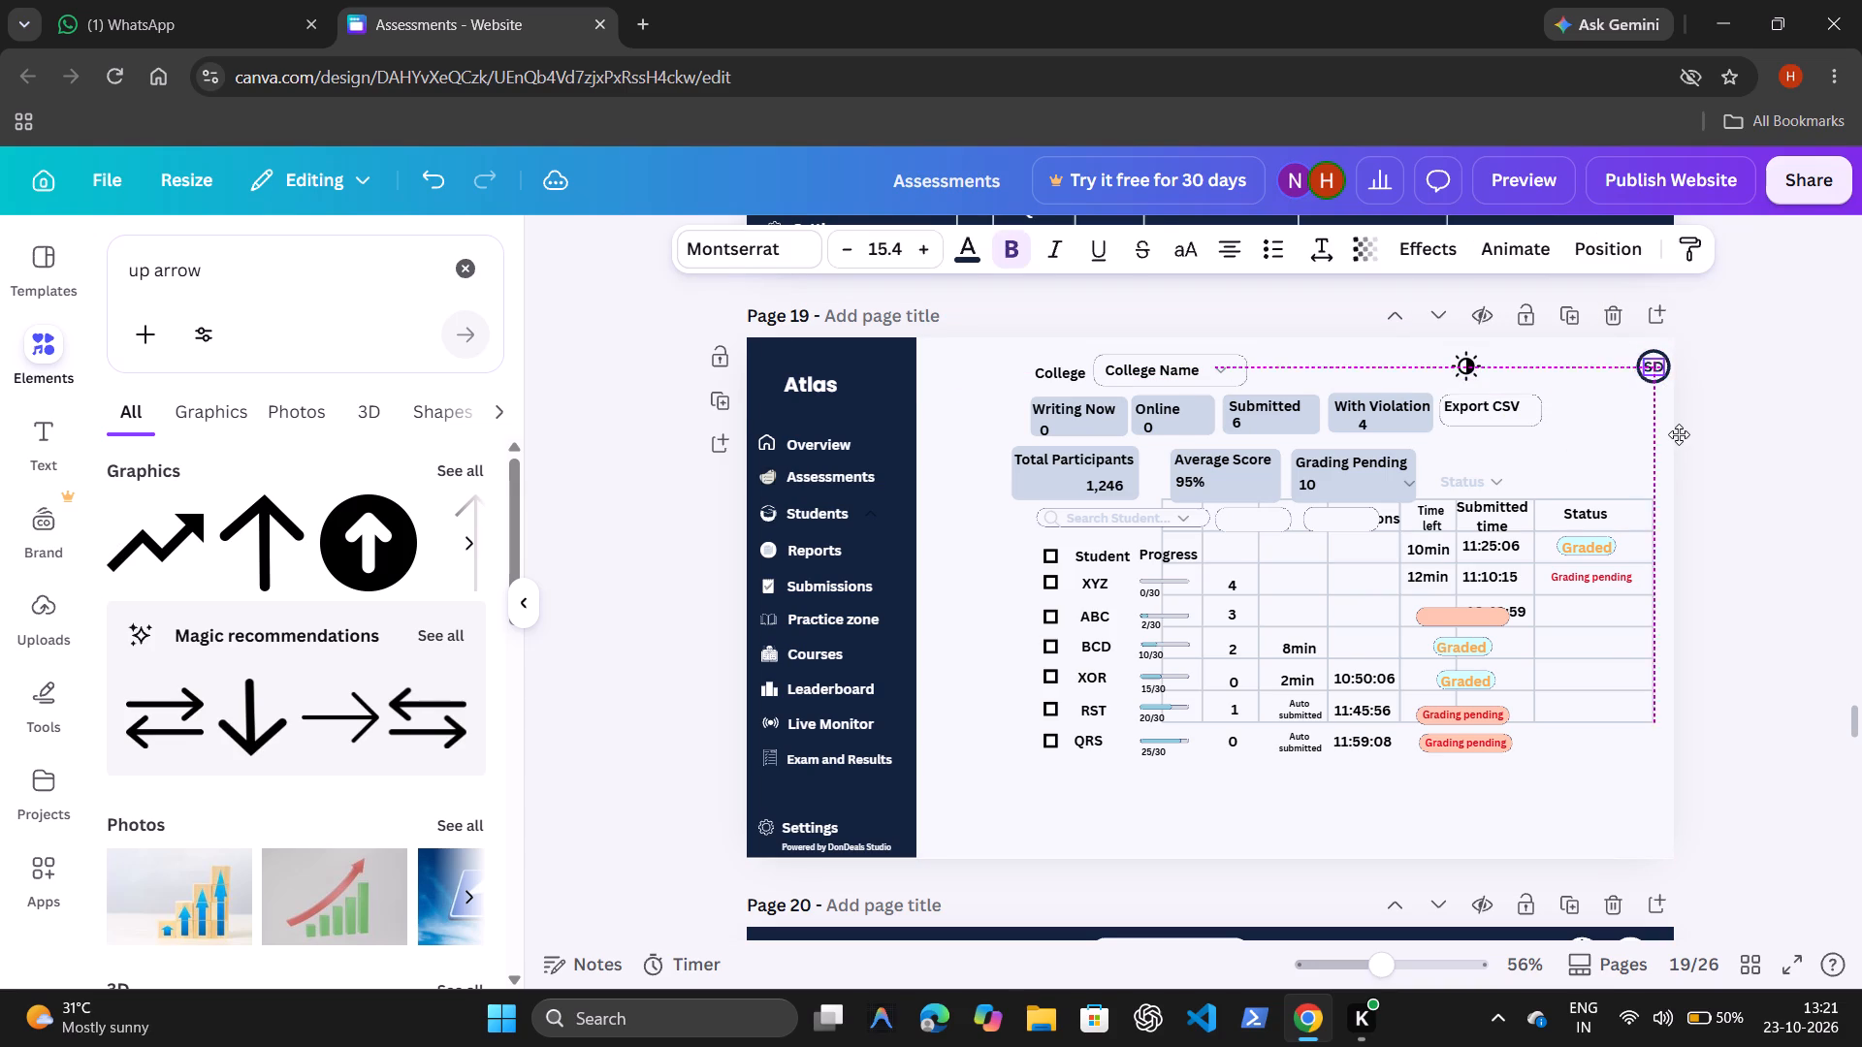
drag(1679, 434, 1676, 434)
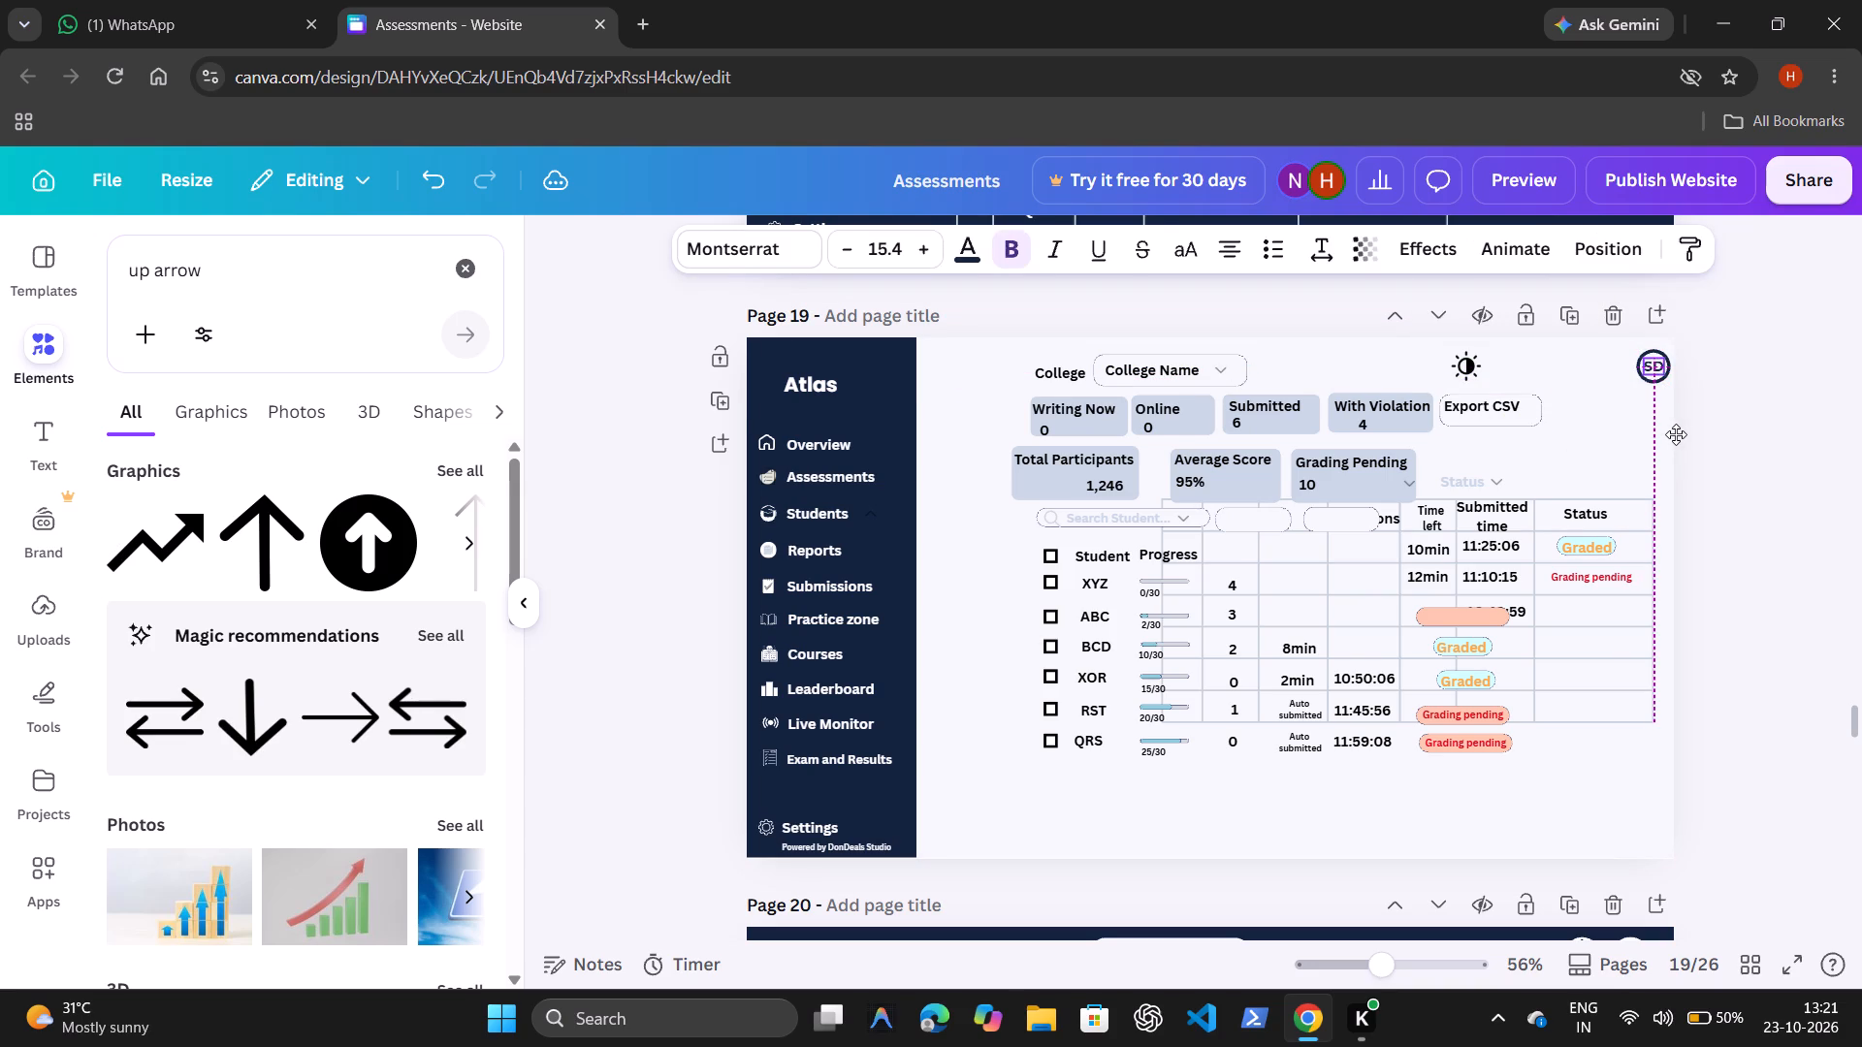
drag(1676, 434, 1676, 433)
Move the light/dark mode icon so it sits just left of the SD avatar on page 19.
click(1458, 371)
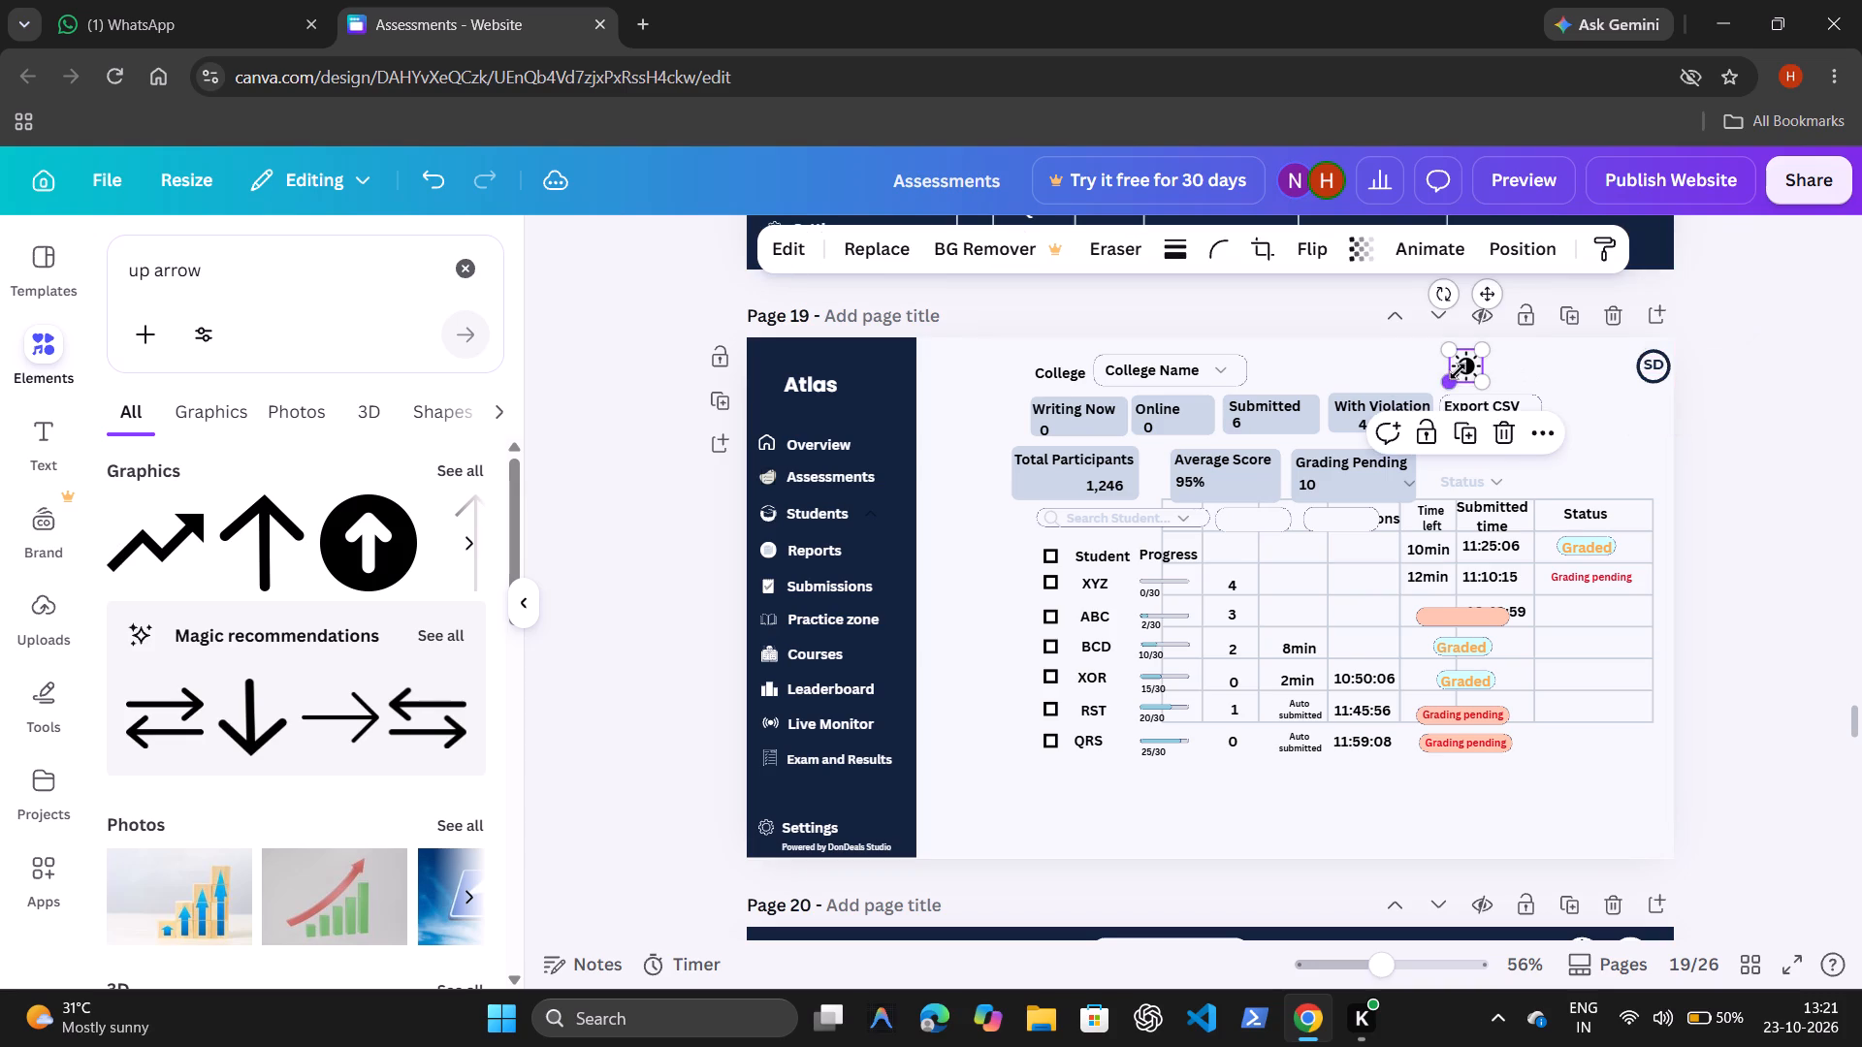
drag(1477, 297, 1612, 298)
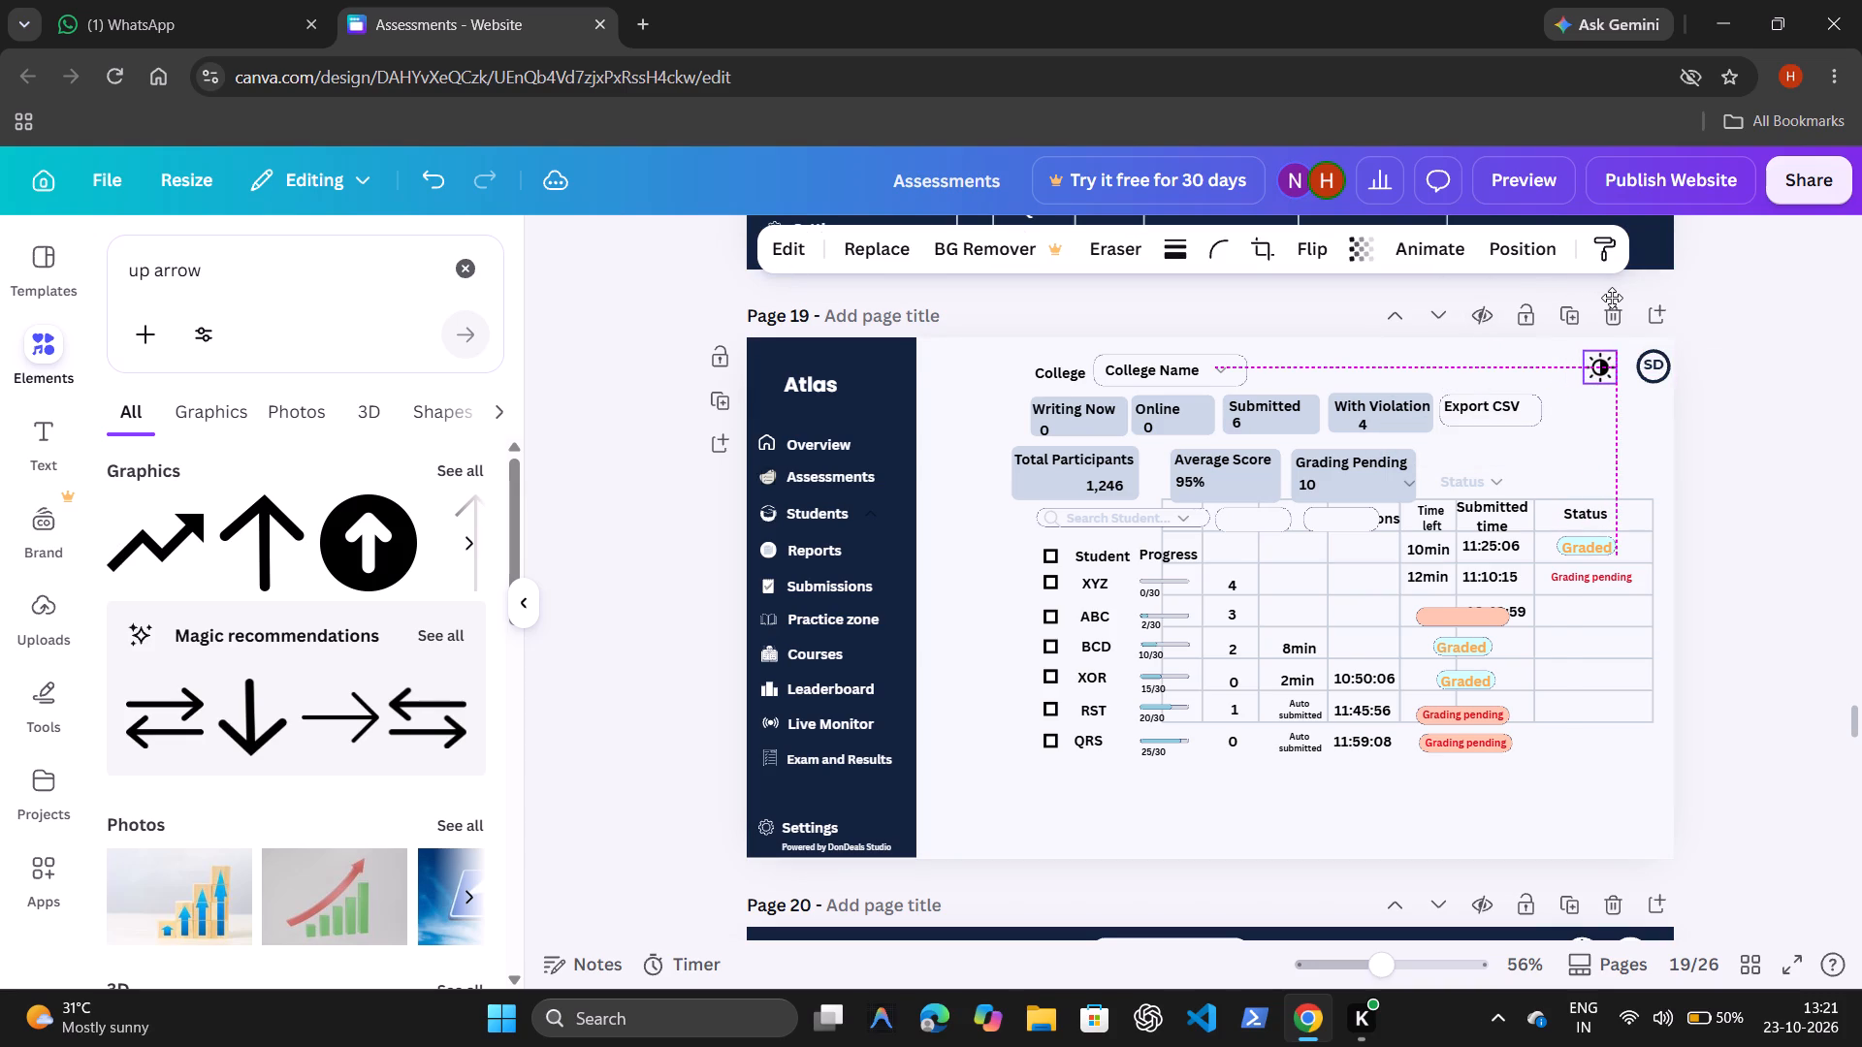
drag(1612, 298, 1619, 294)
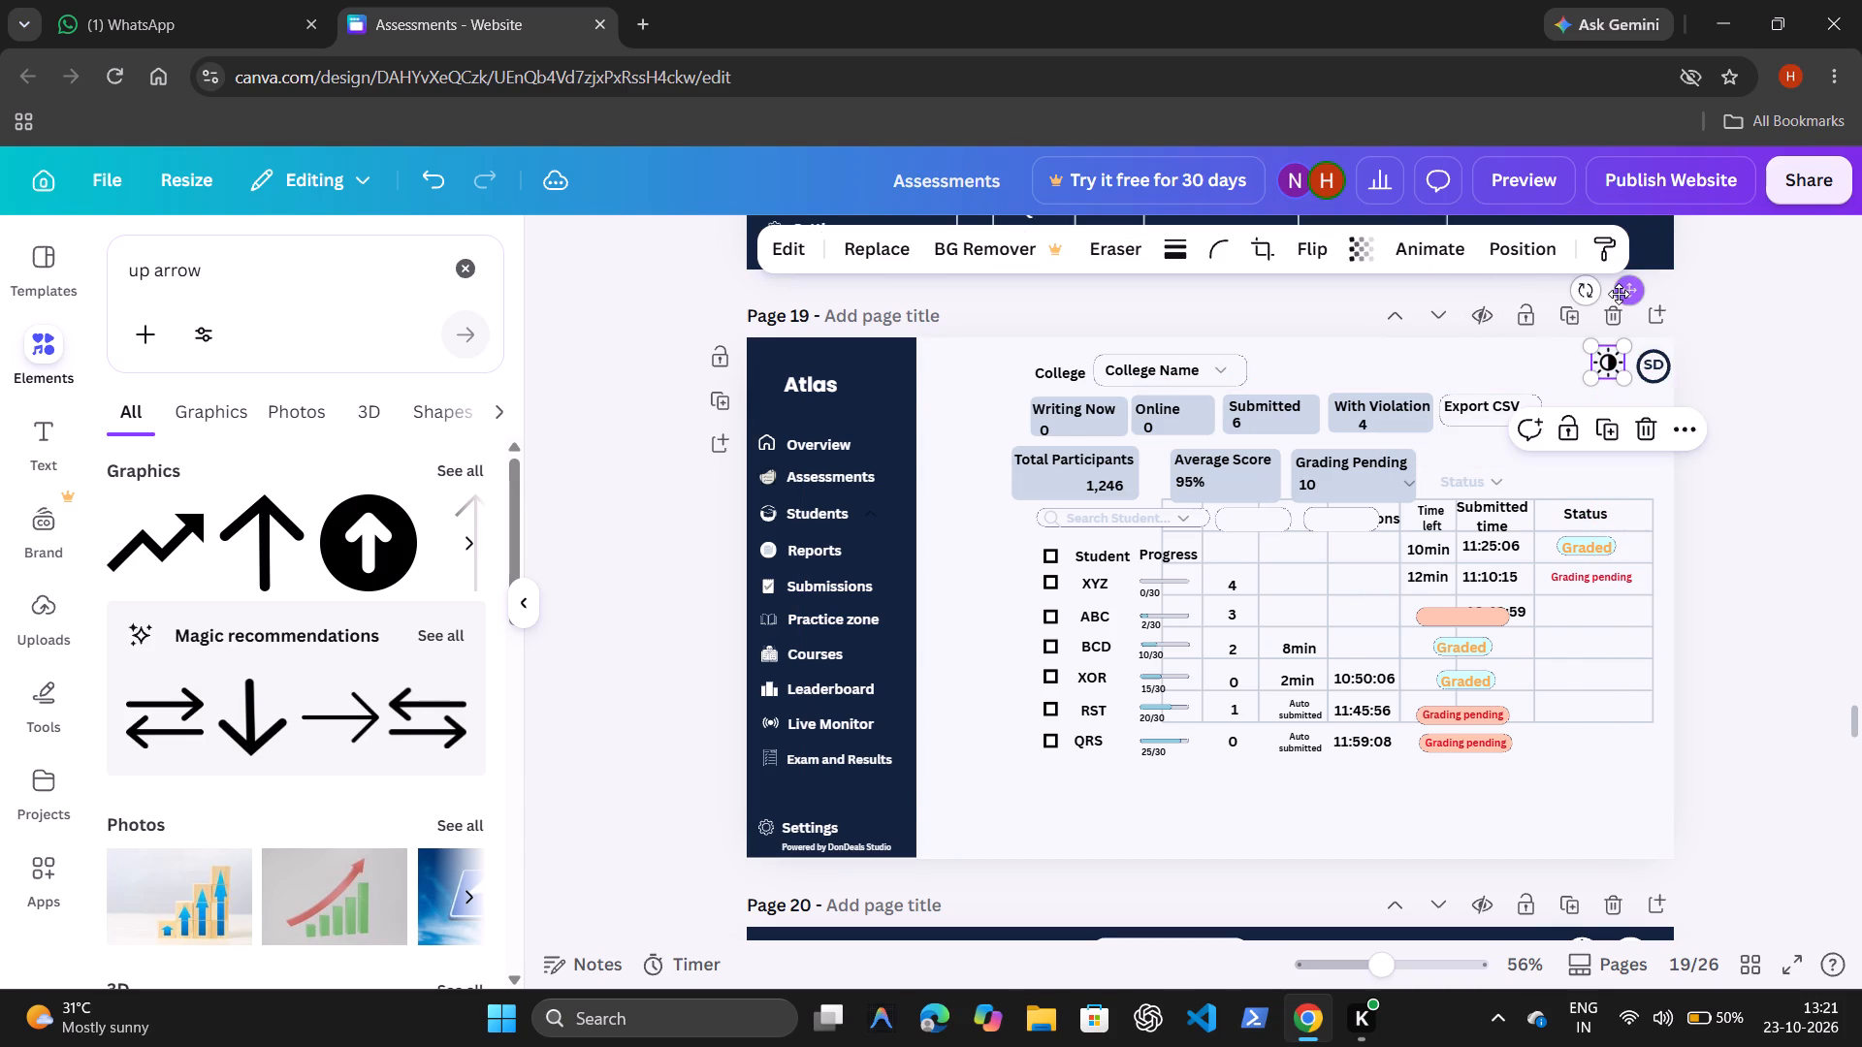
click(1630, 297)
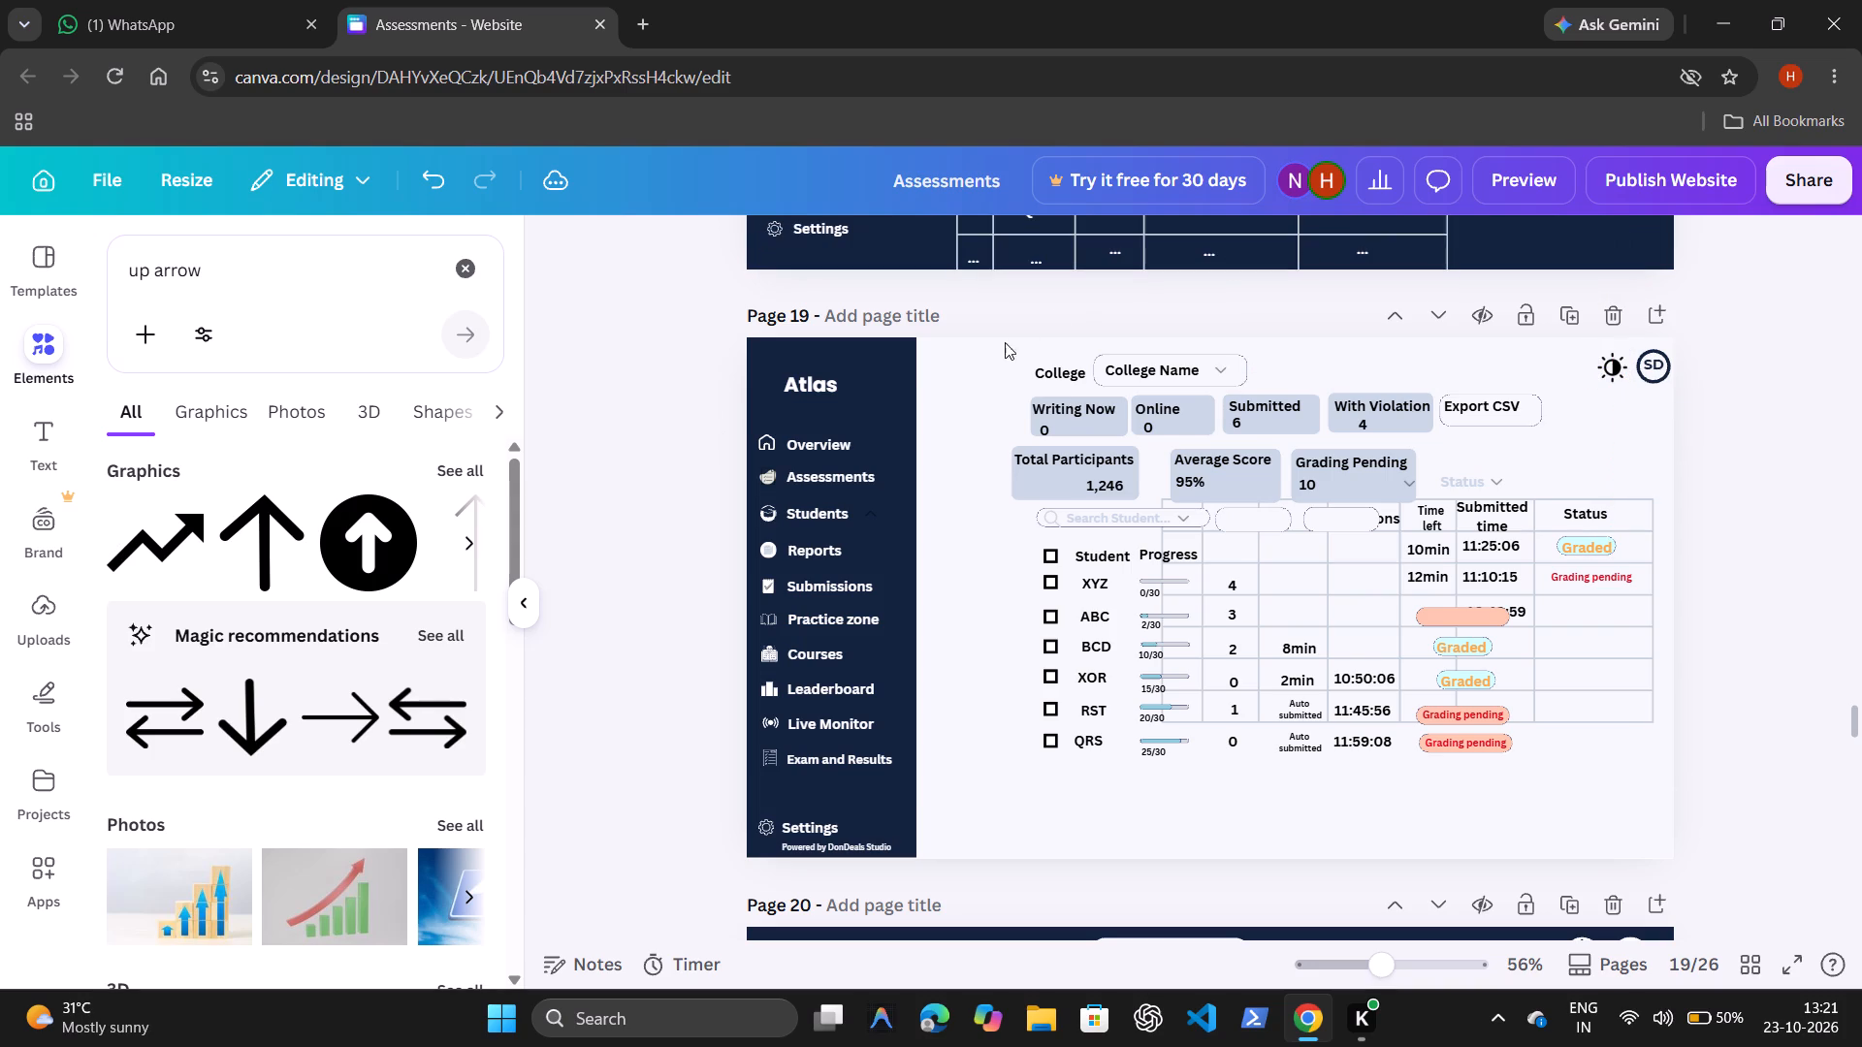
Move the empty table grid down and left on page 19, towards the lower part of the content area beside the sidebar.
click(1050, 381)
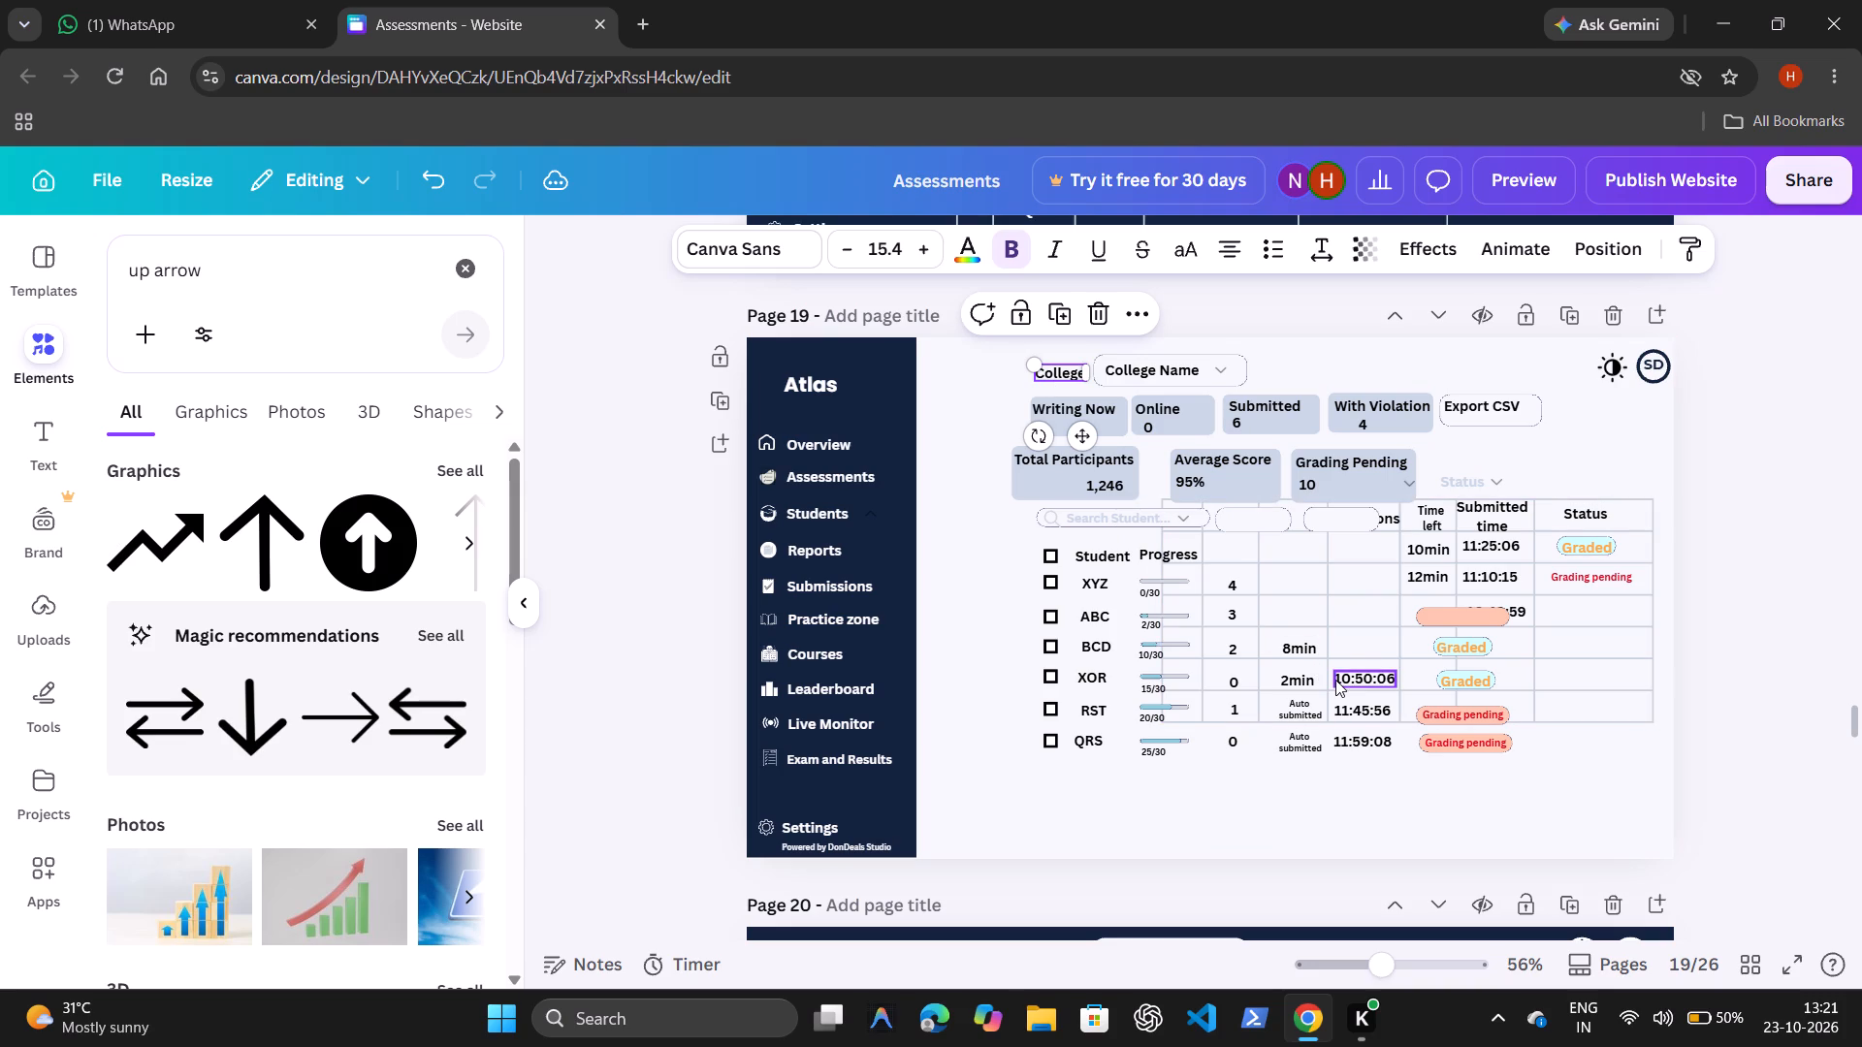
click(1307, 624)
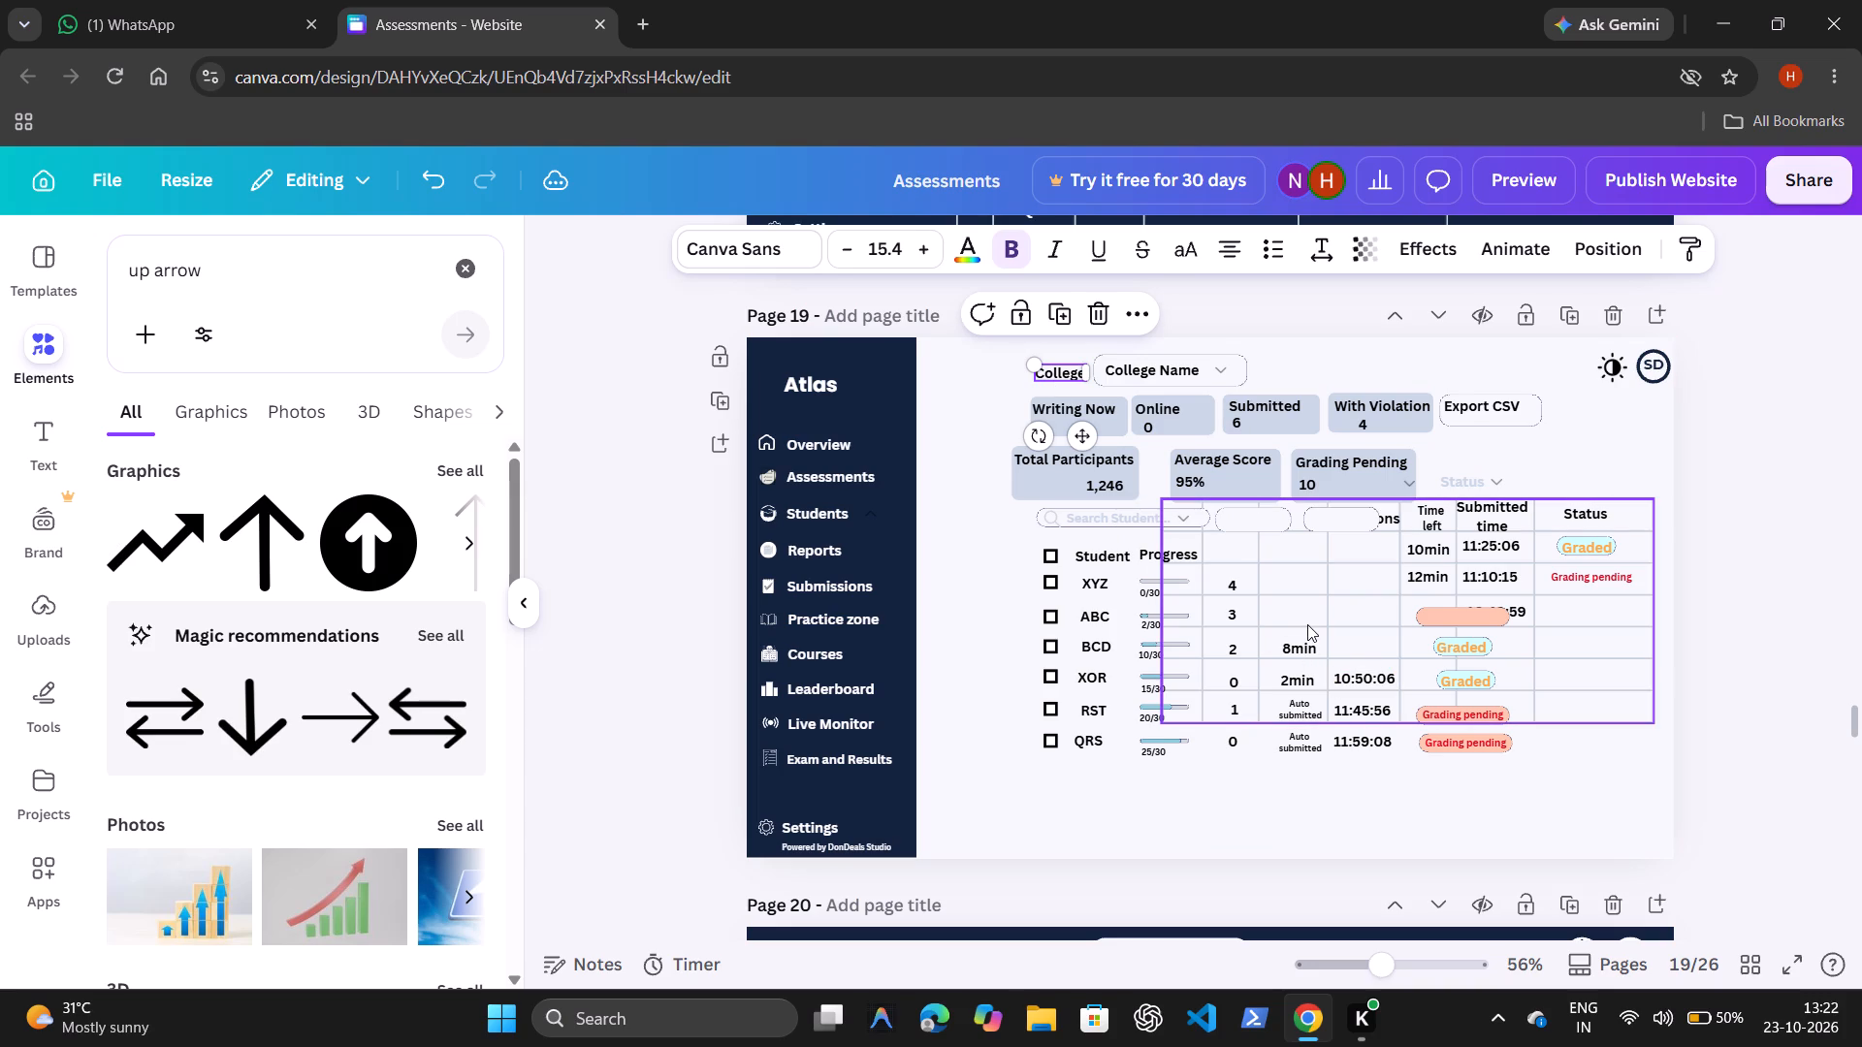
drag(1434, 791, 1405, 804)
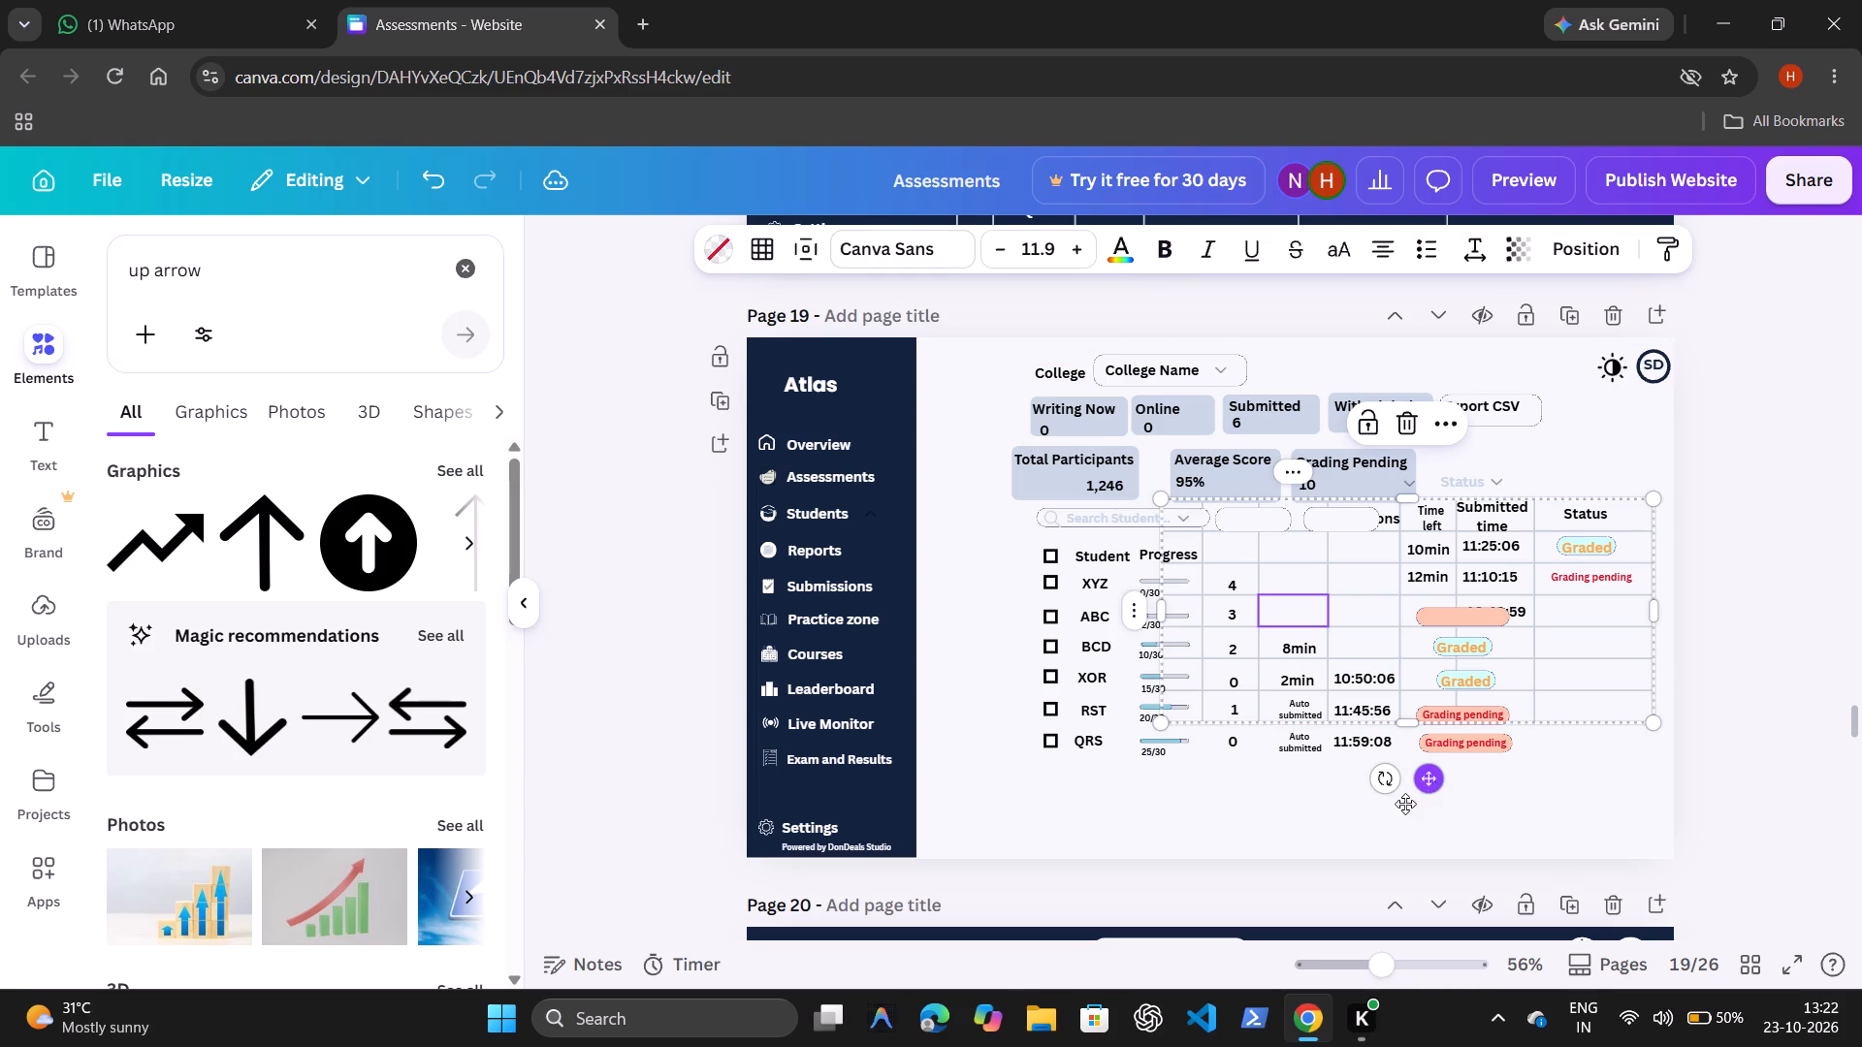
drag(1405, 804, 1319, 835)
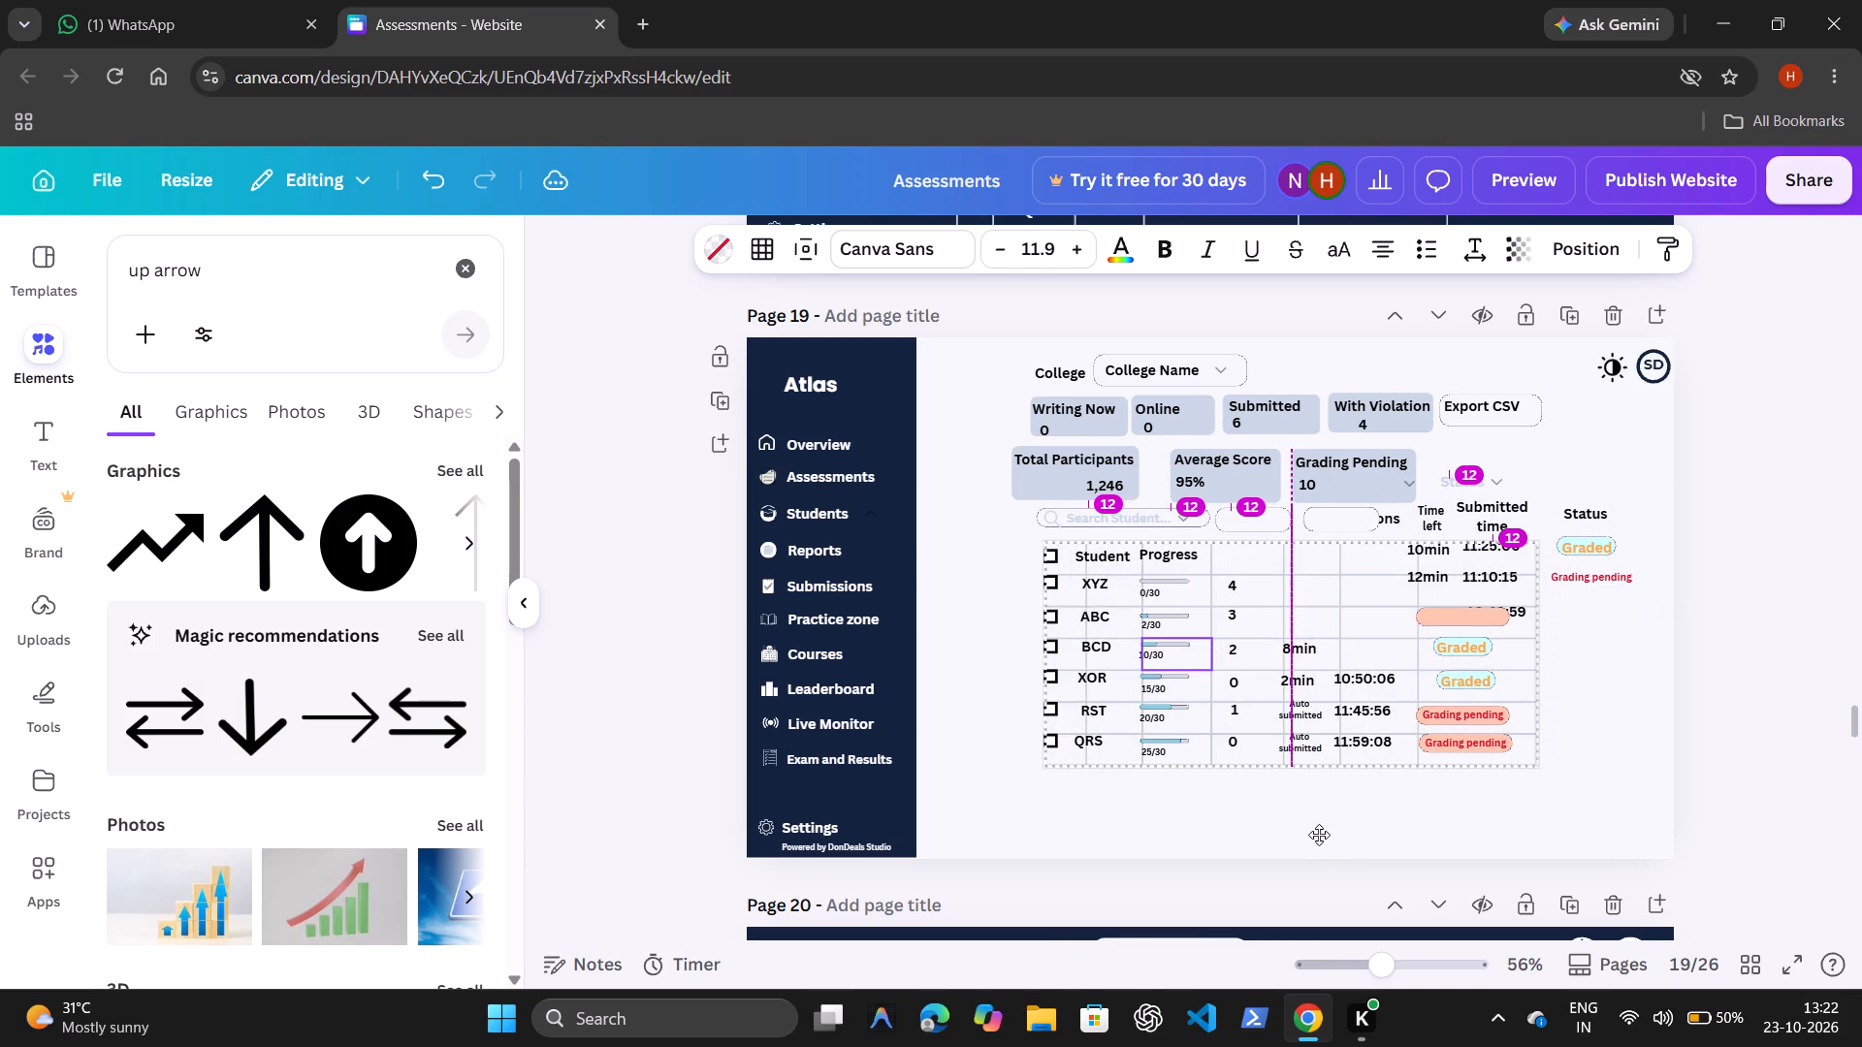
drag(1319, 835, 1332, 826)
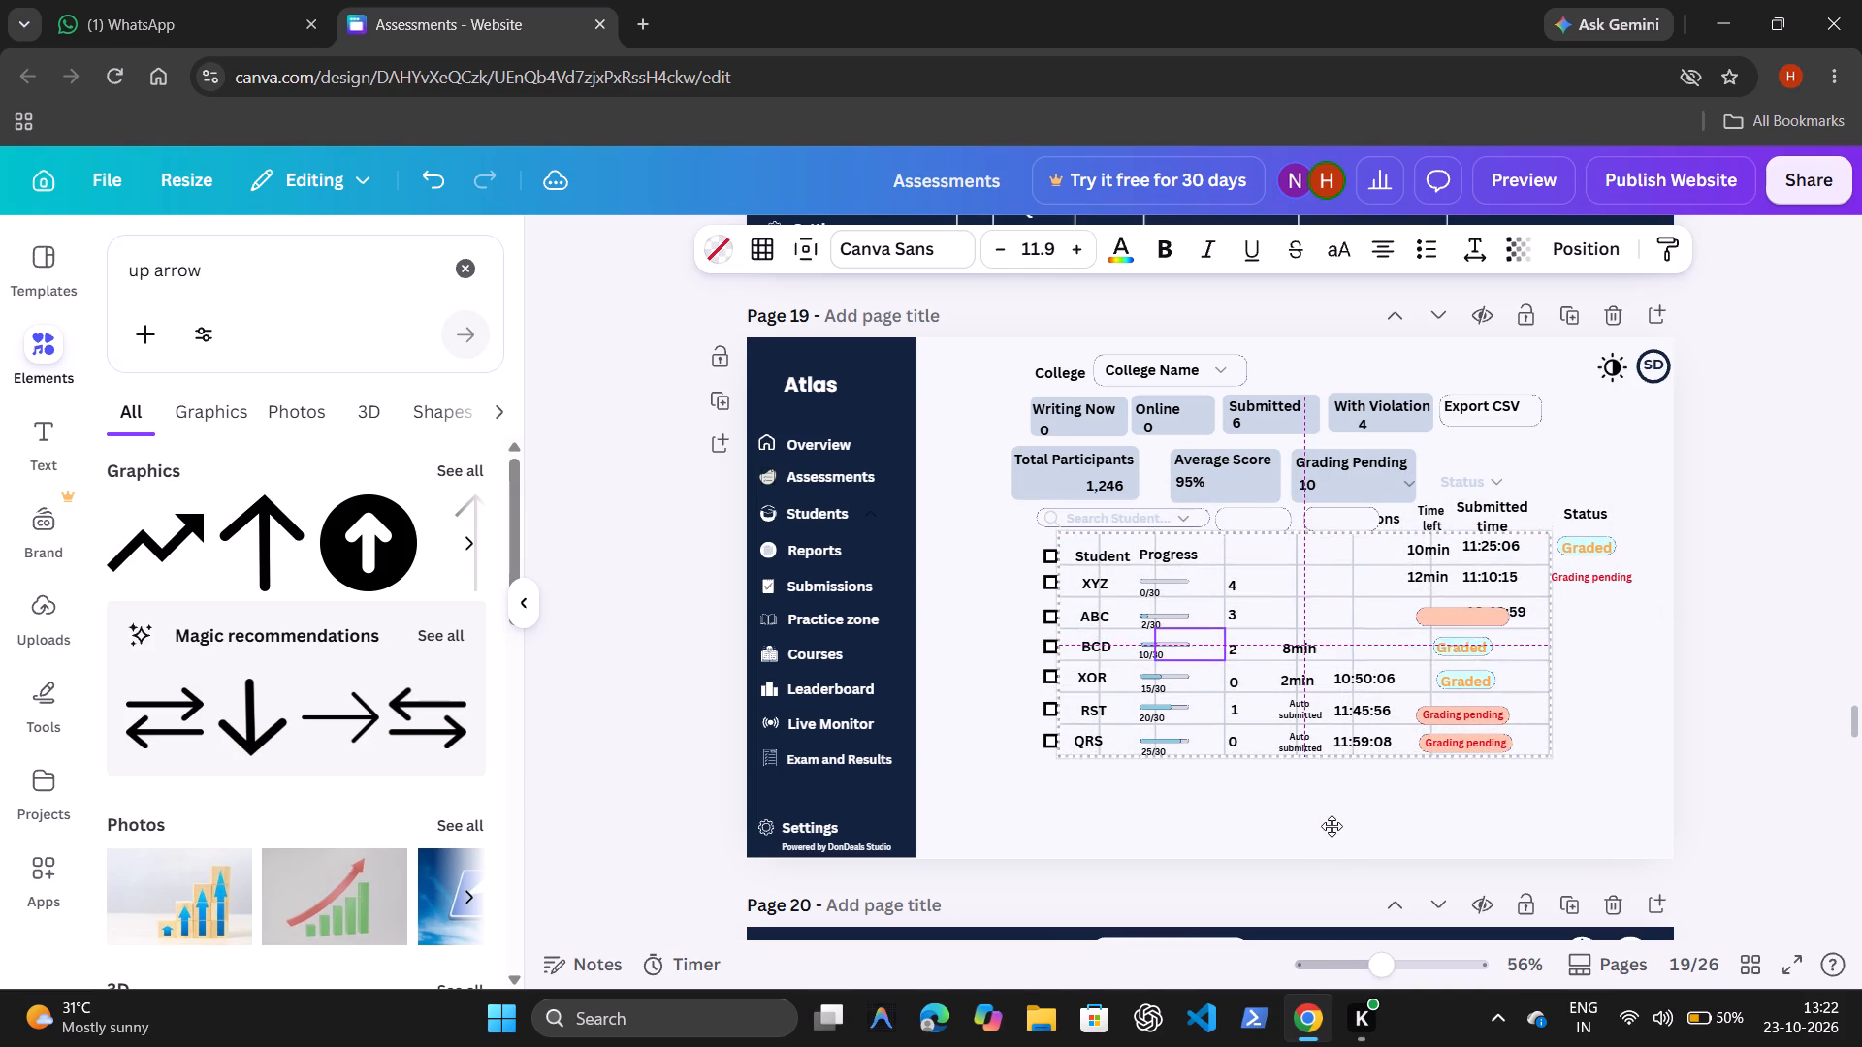
drag(1332, 826, 1266, 912)
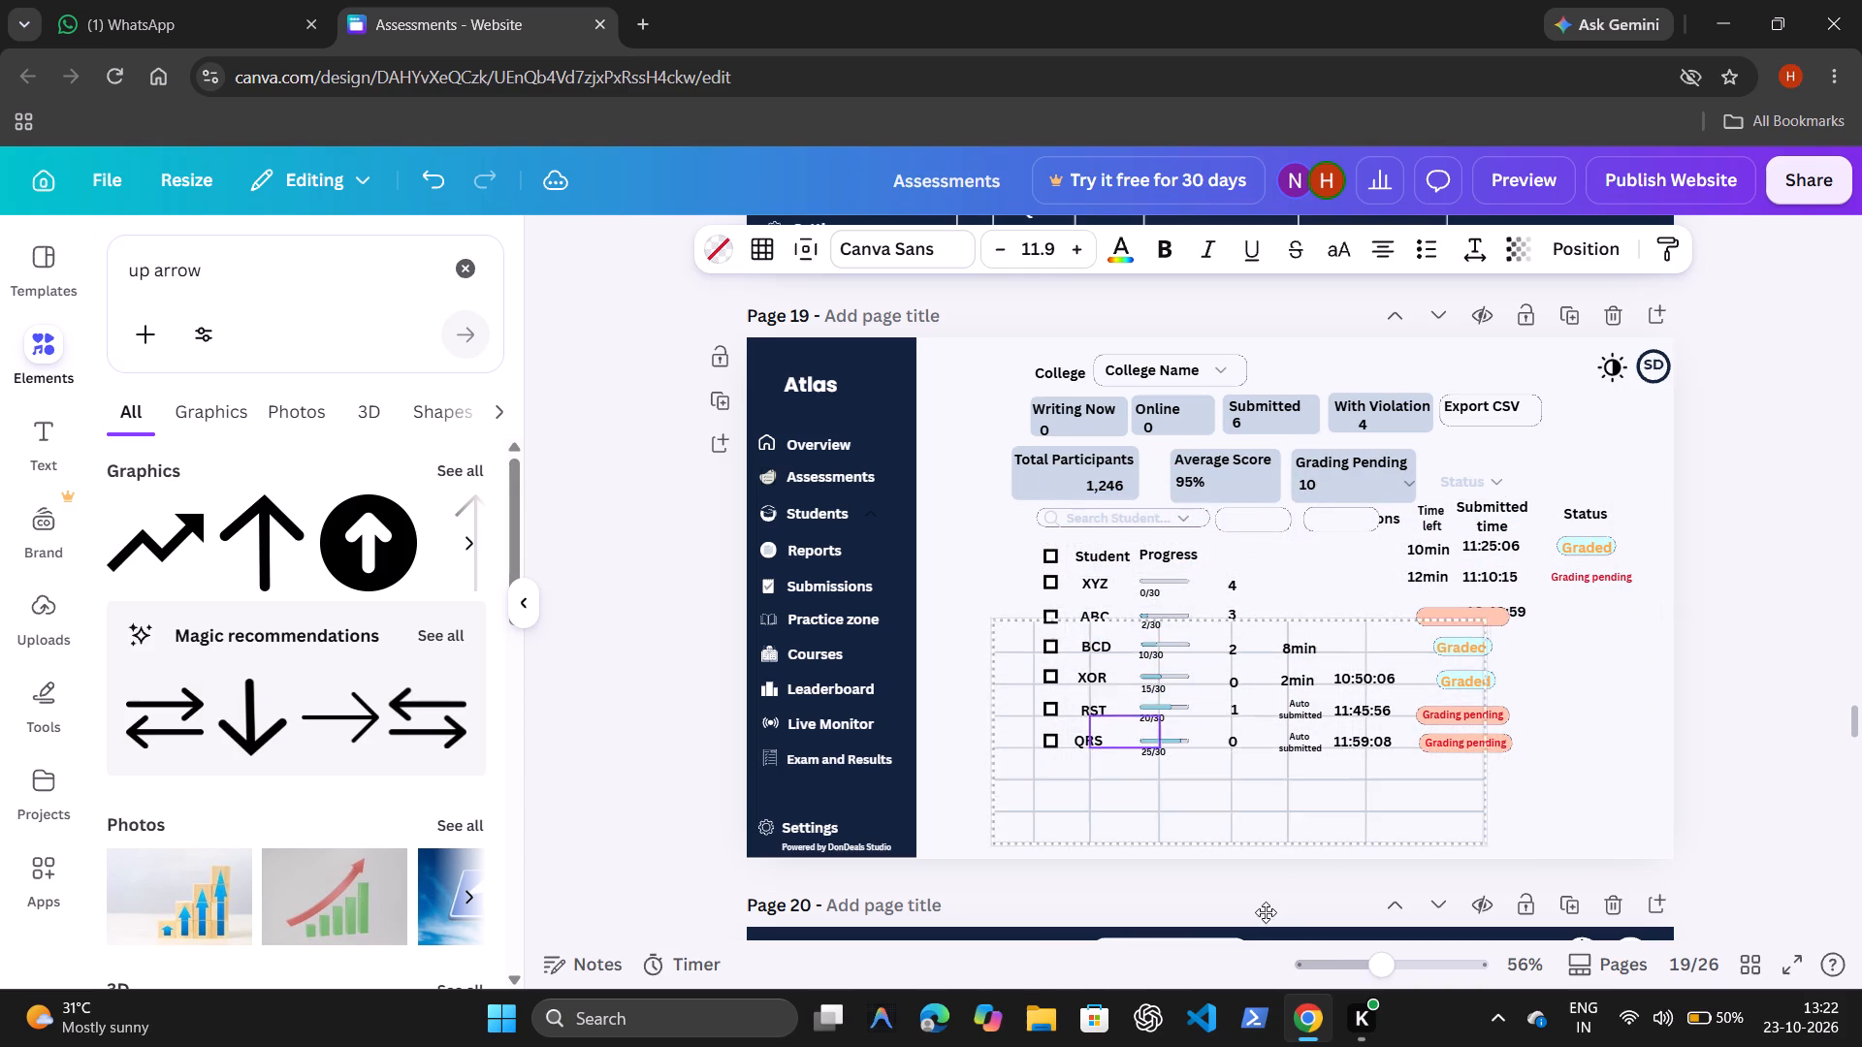
drag(1266, 912, 1226, 902)
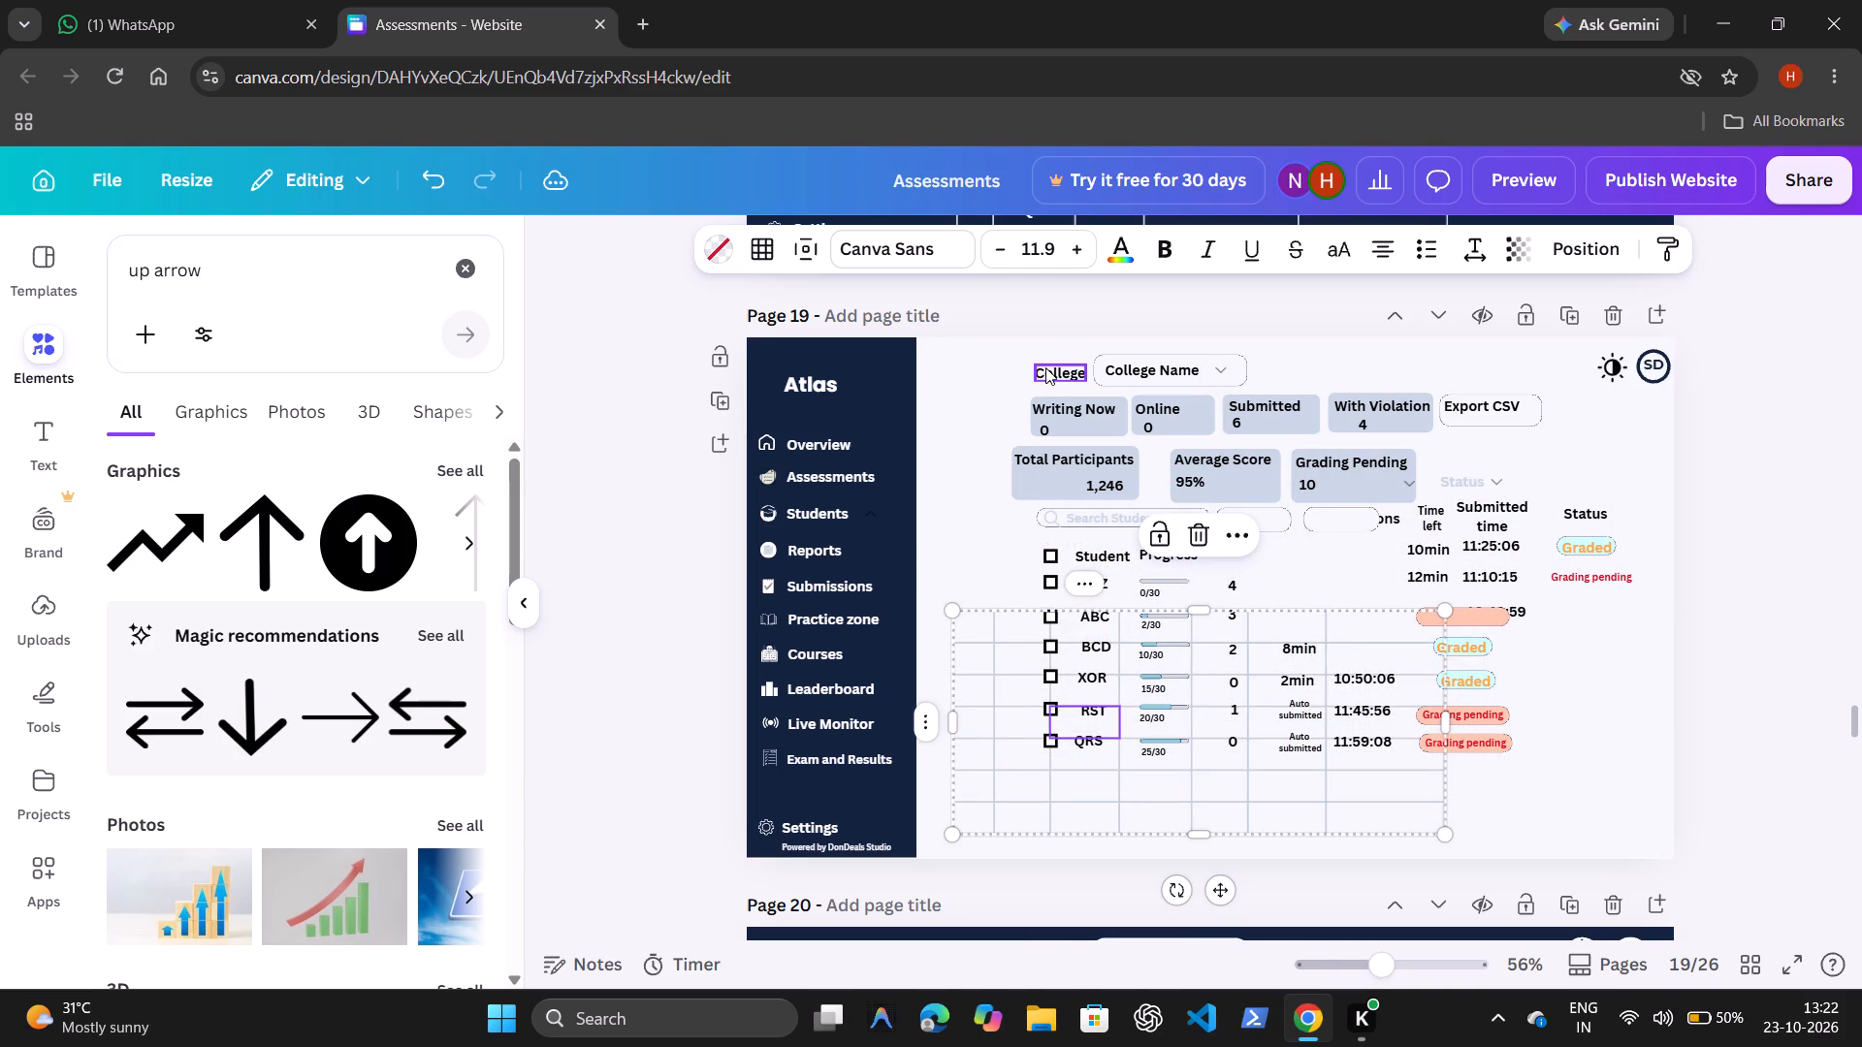
Move the College label to the content area's top-left corner beside the sidebar and set its font size to 18.
click(1045, 370)
click(1074, 438)
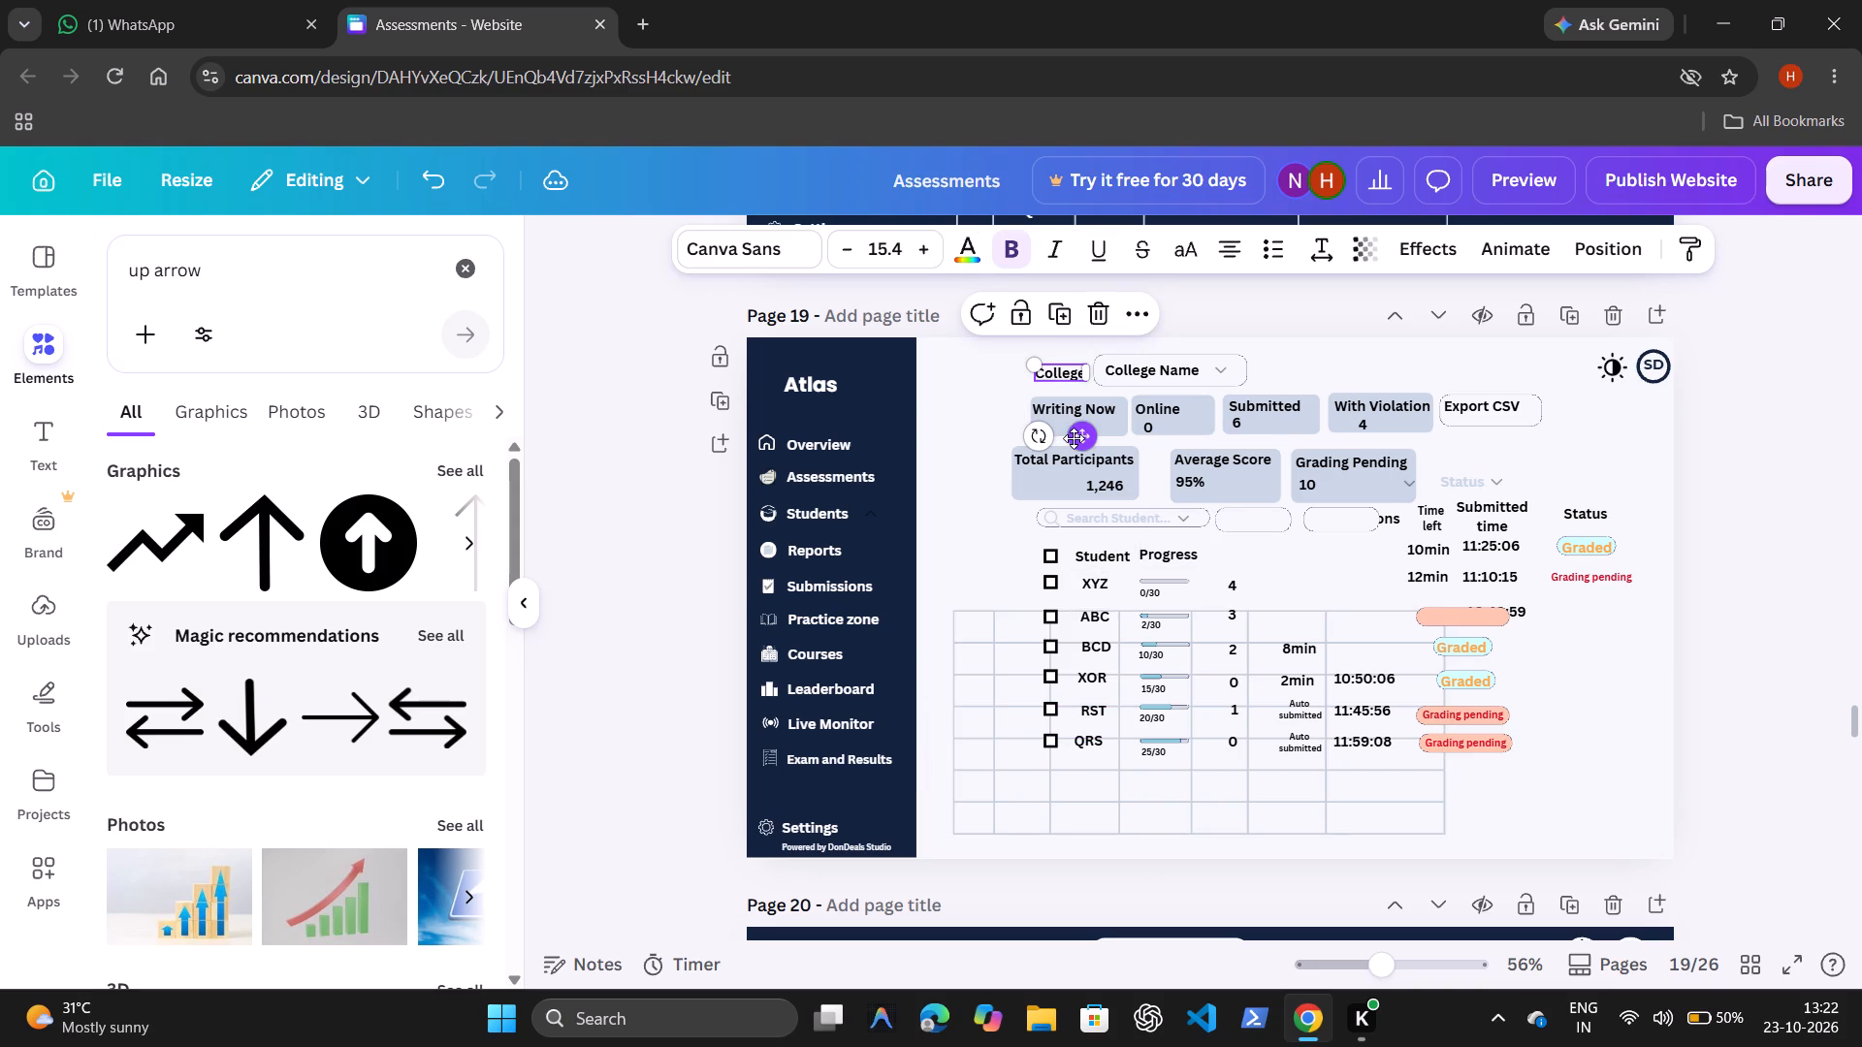
drag(1081, 437, 979, 430)
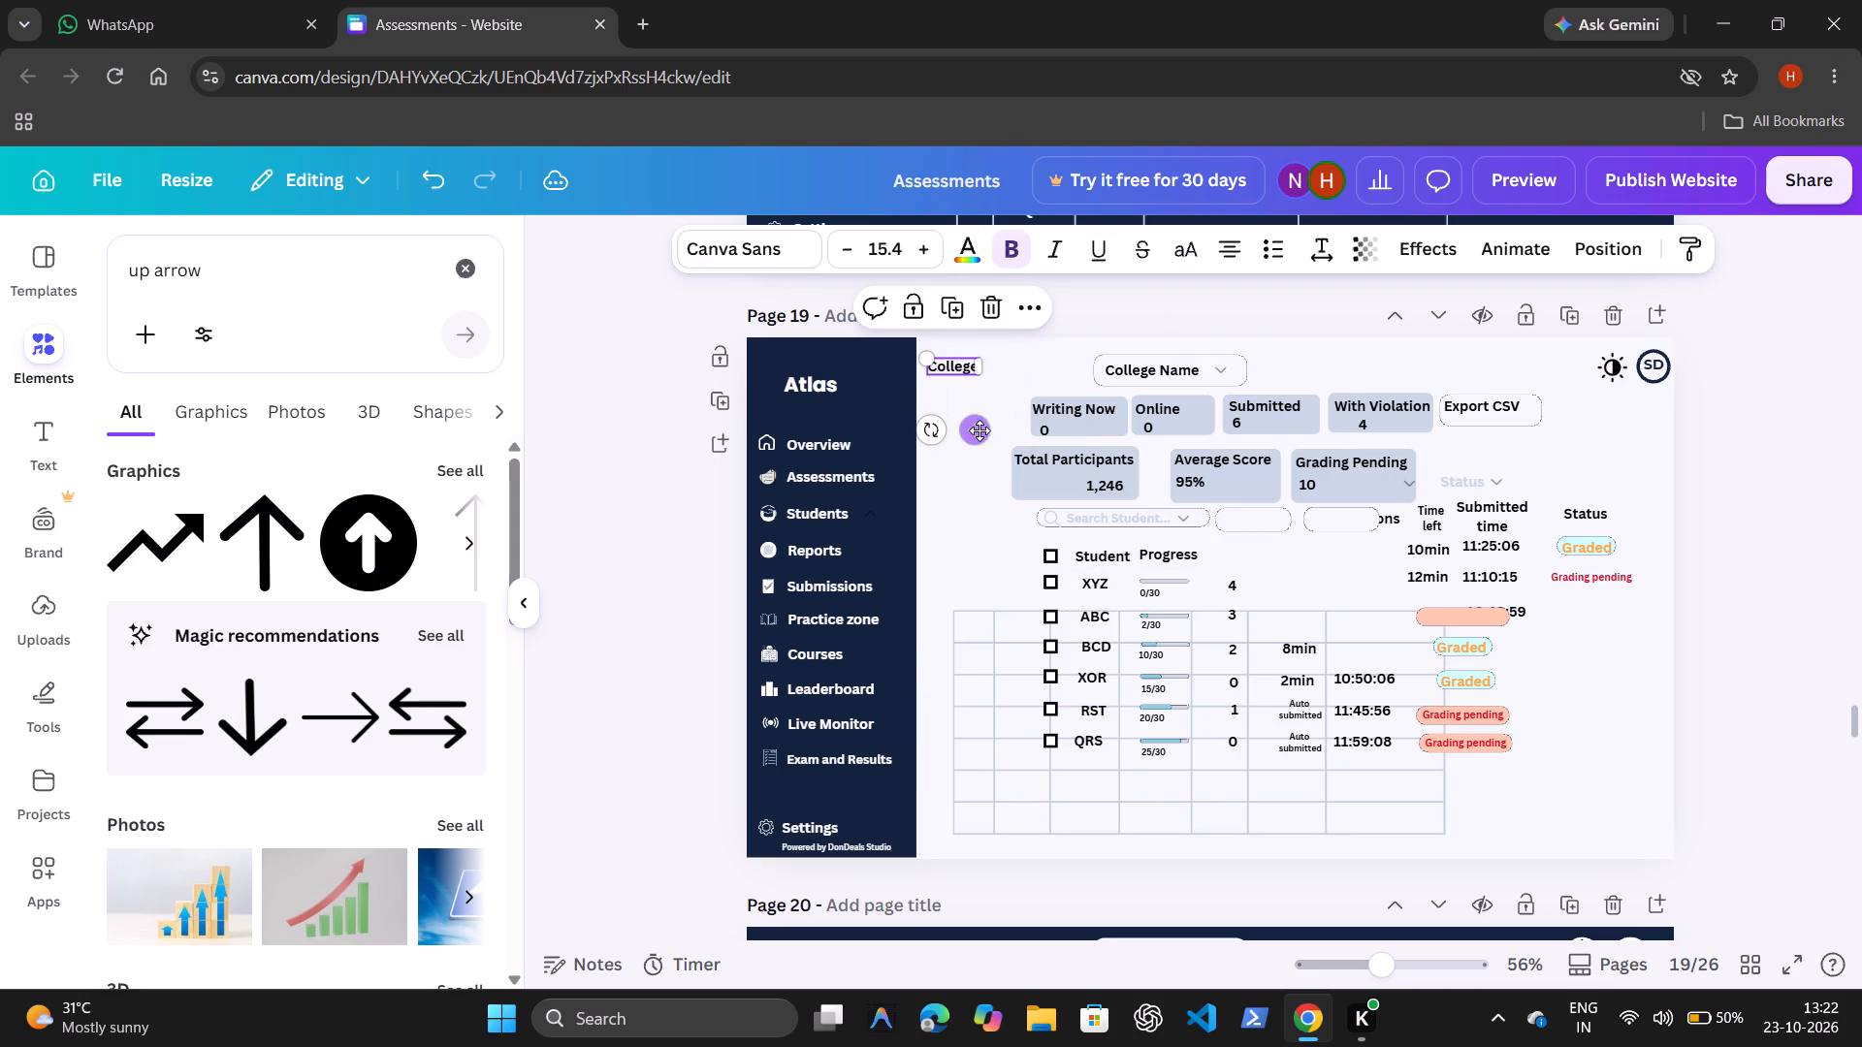
click(901, 242)
key(BackSpace)
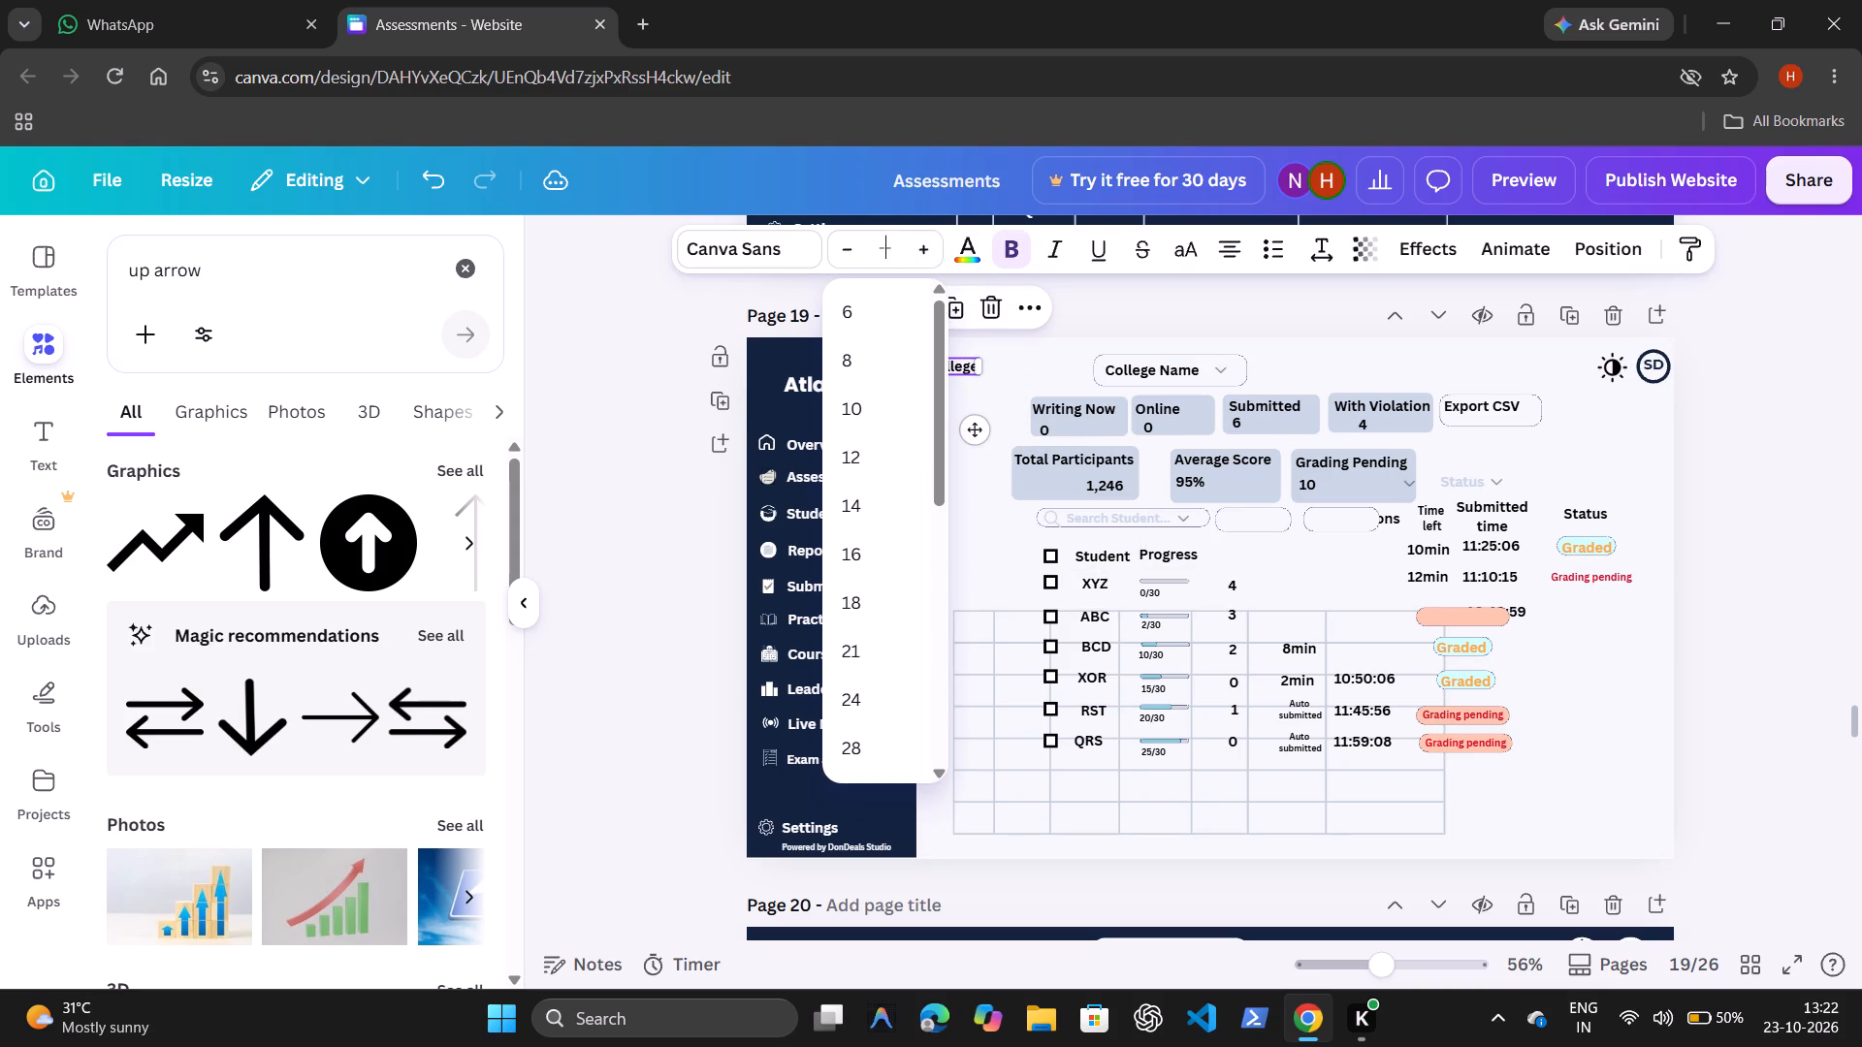
text(18)
key(Return)
click(963, 504)
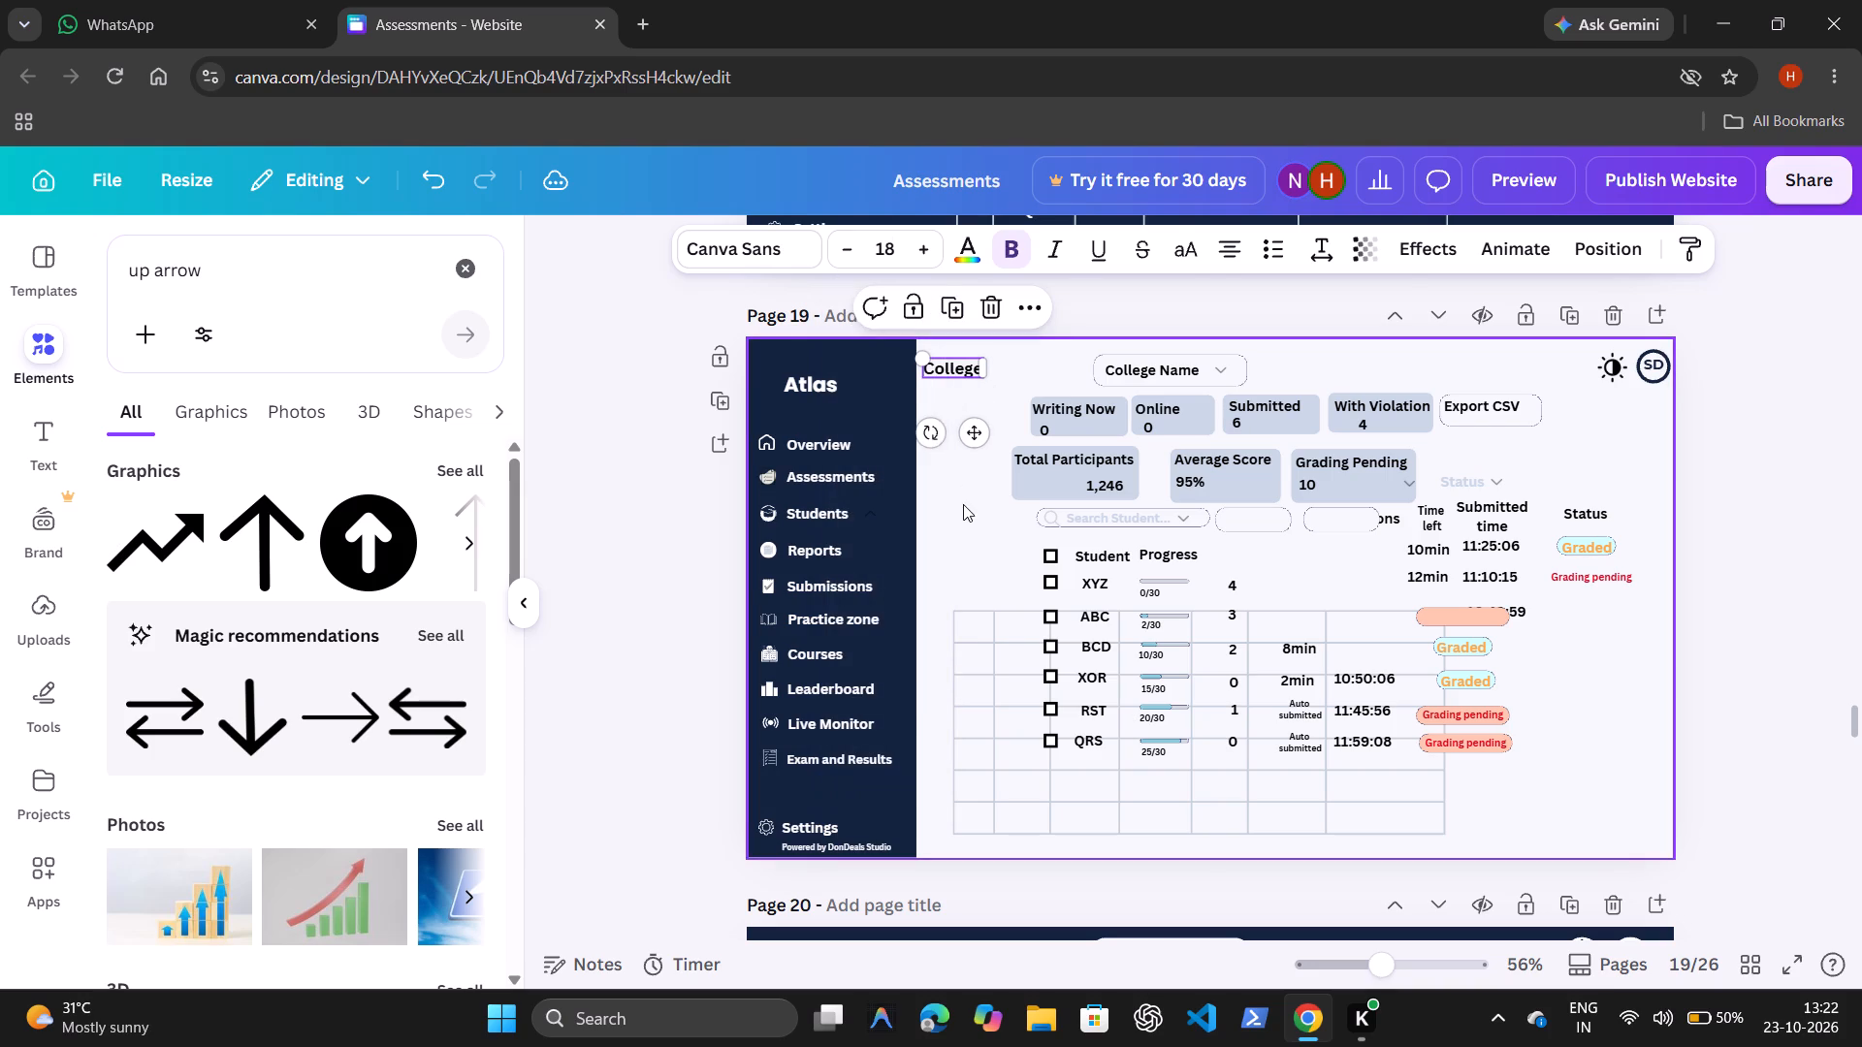
Move the College Name dropdown's outline, text and arrow so they sit together just right of the College label.
click(1214, 377)
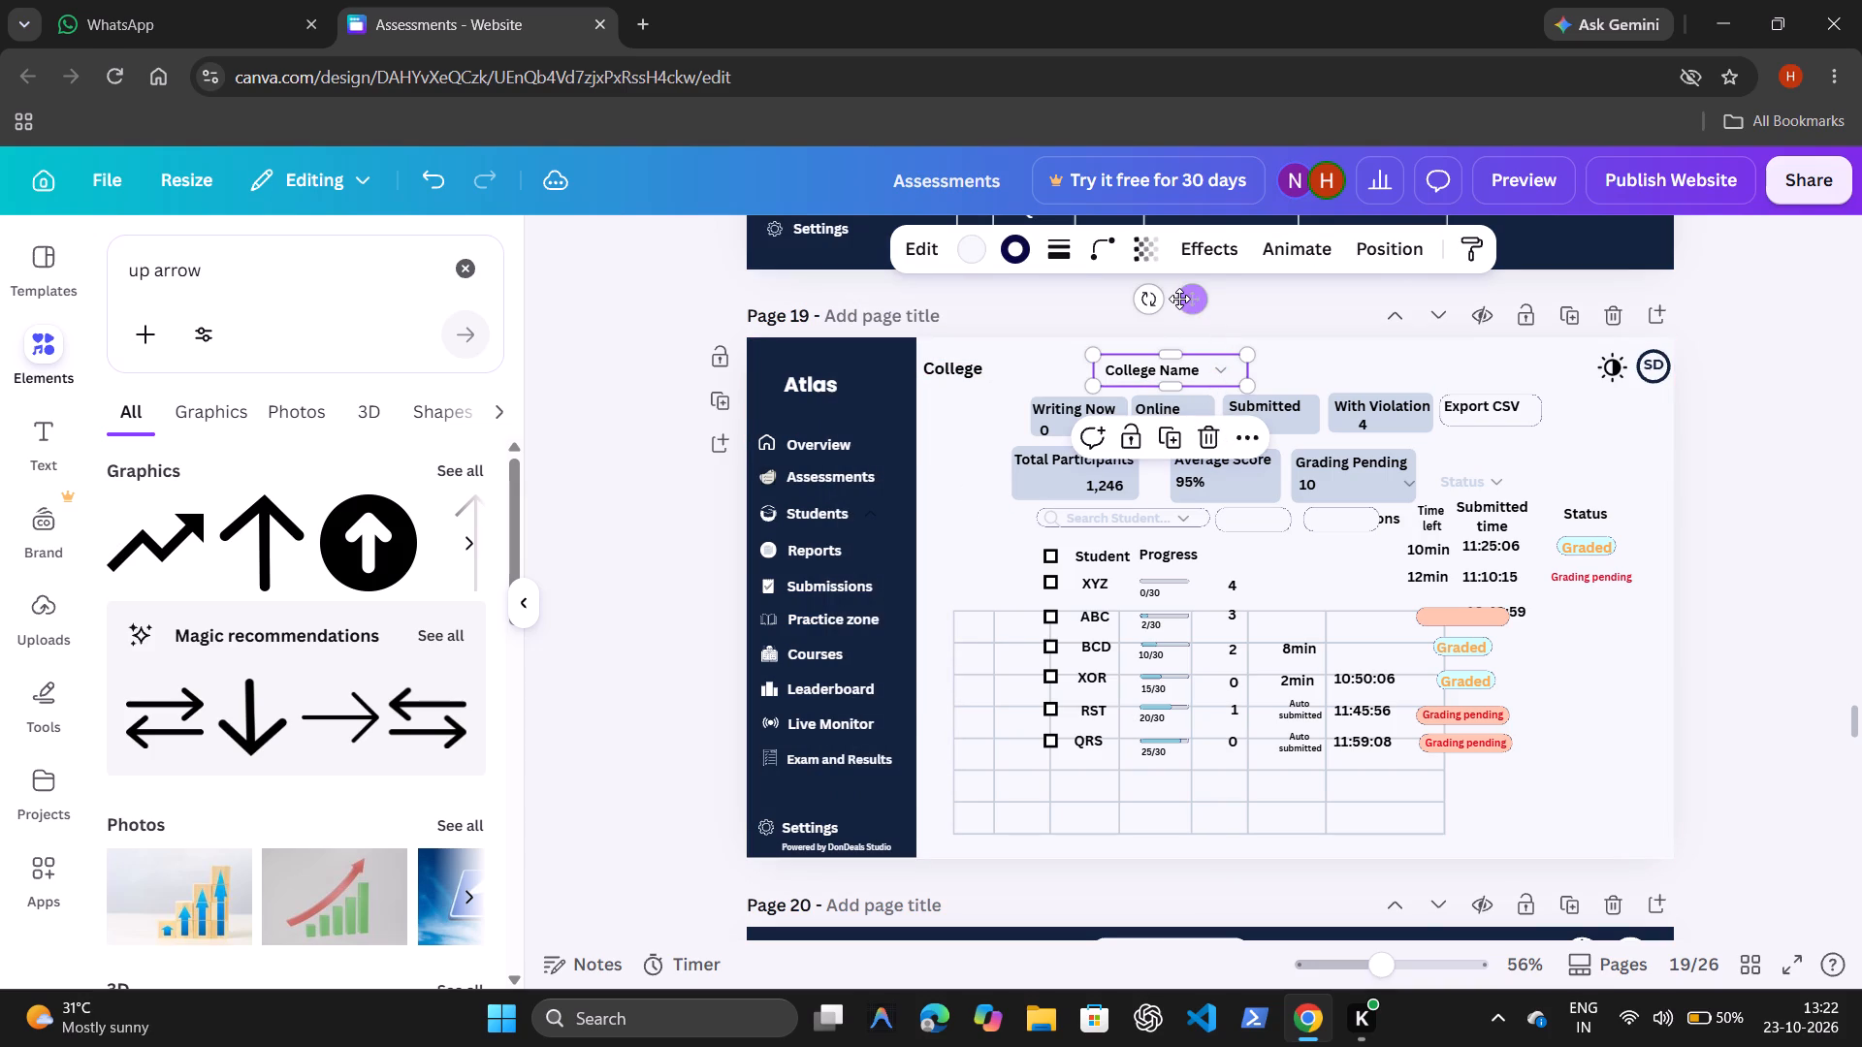
click(1179, 299)
drag(1179, 299, 1096, 284)
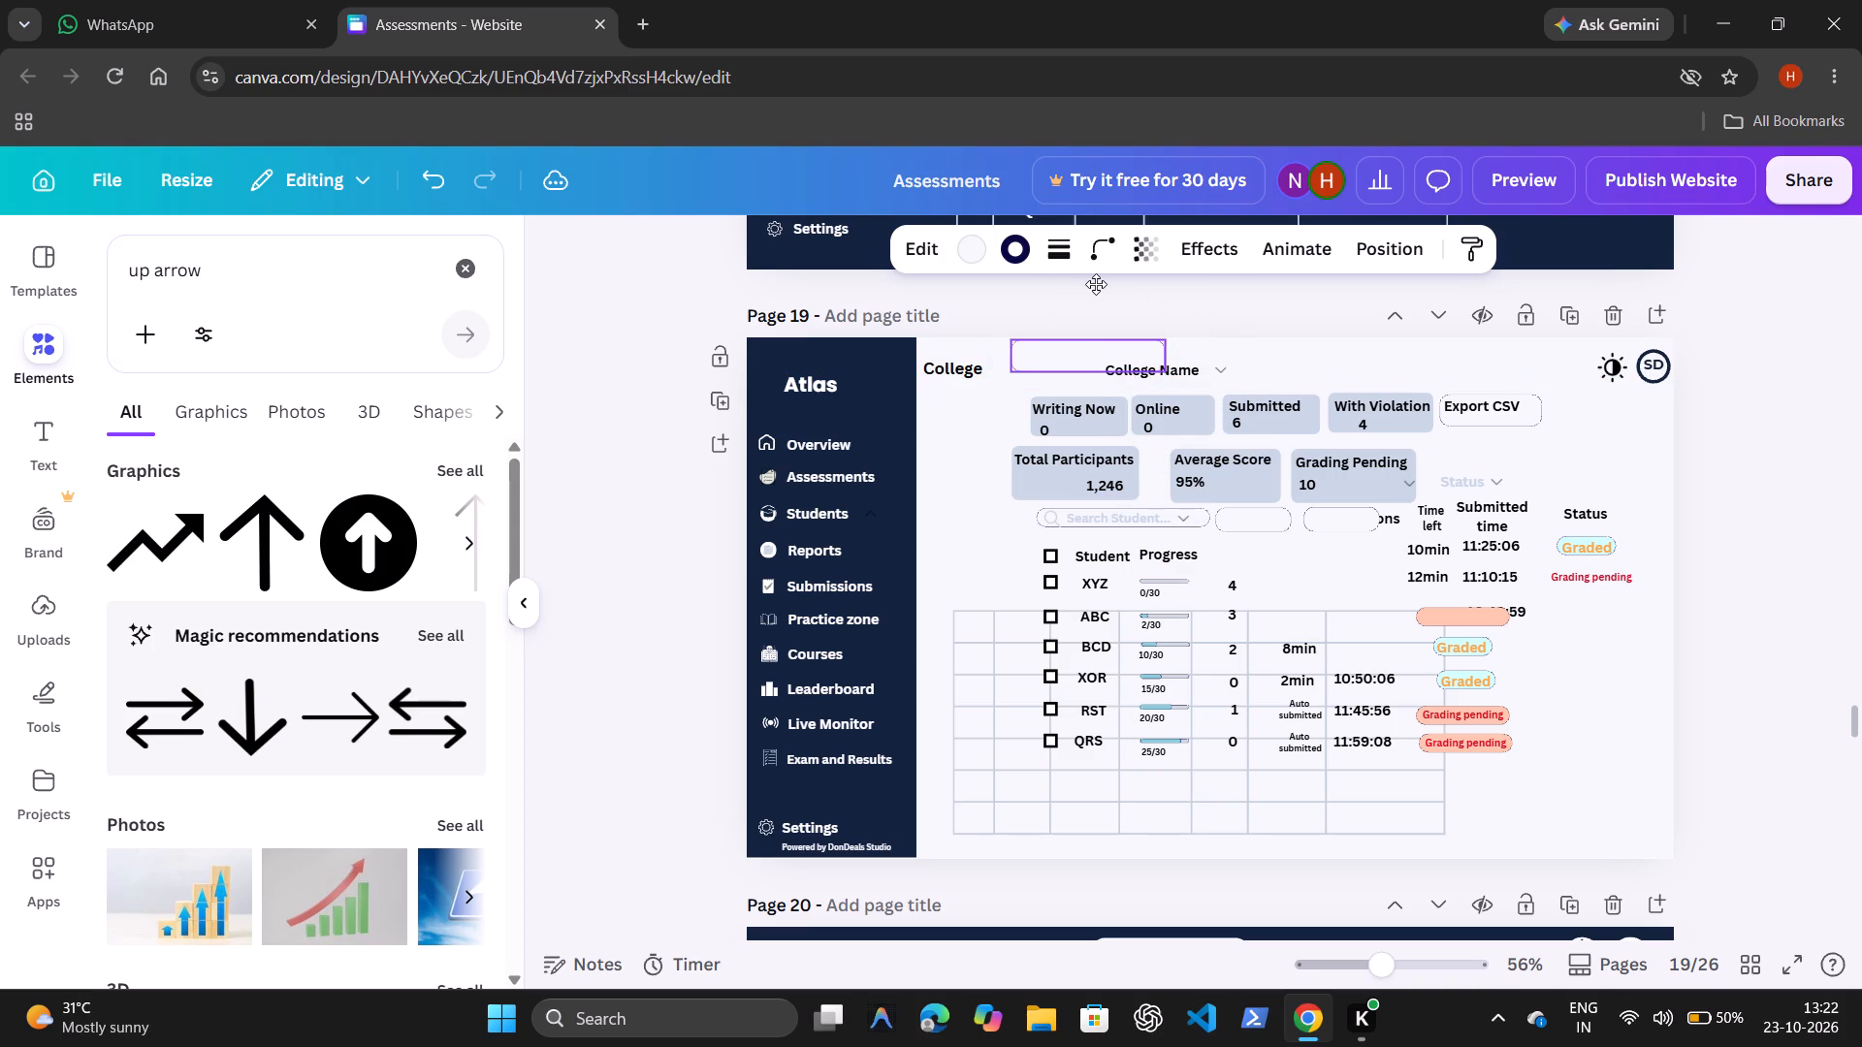
drag(1096, 284, 1085, 295)
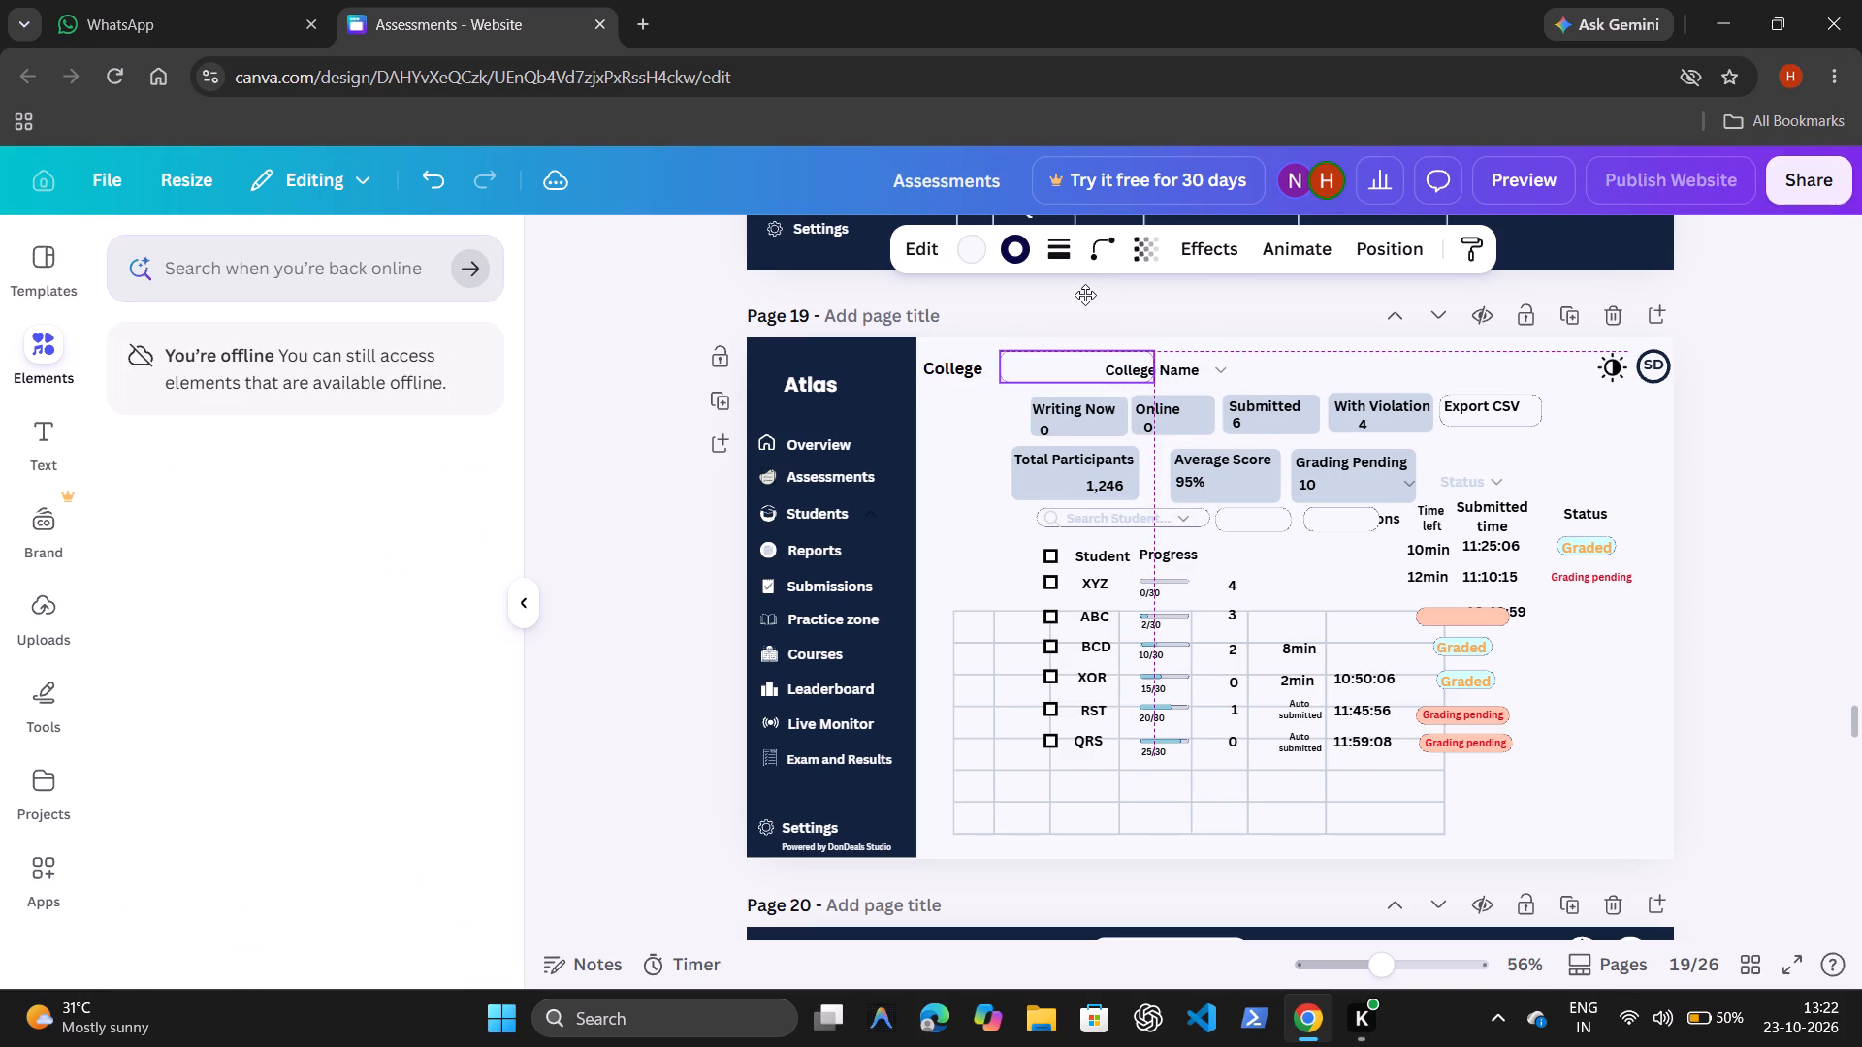
drag(1085, 295, 1084, 294)
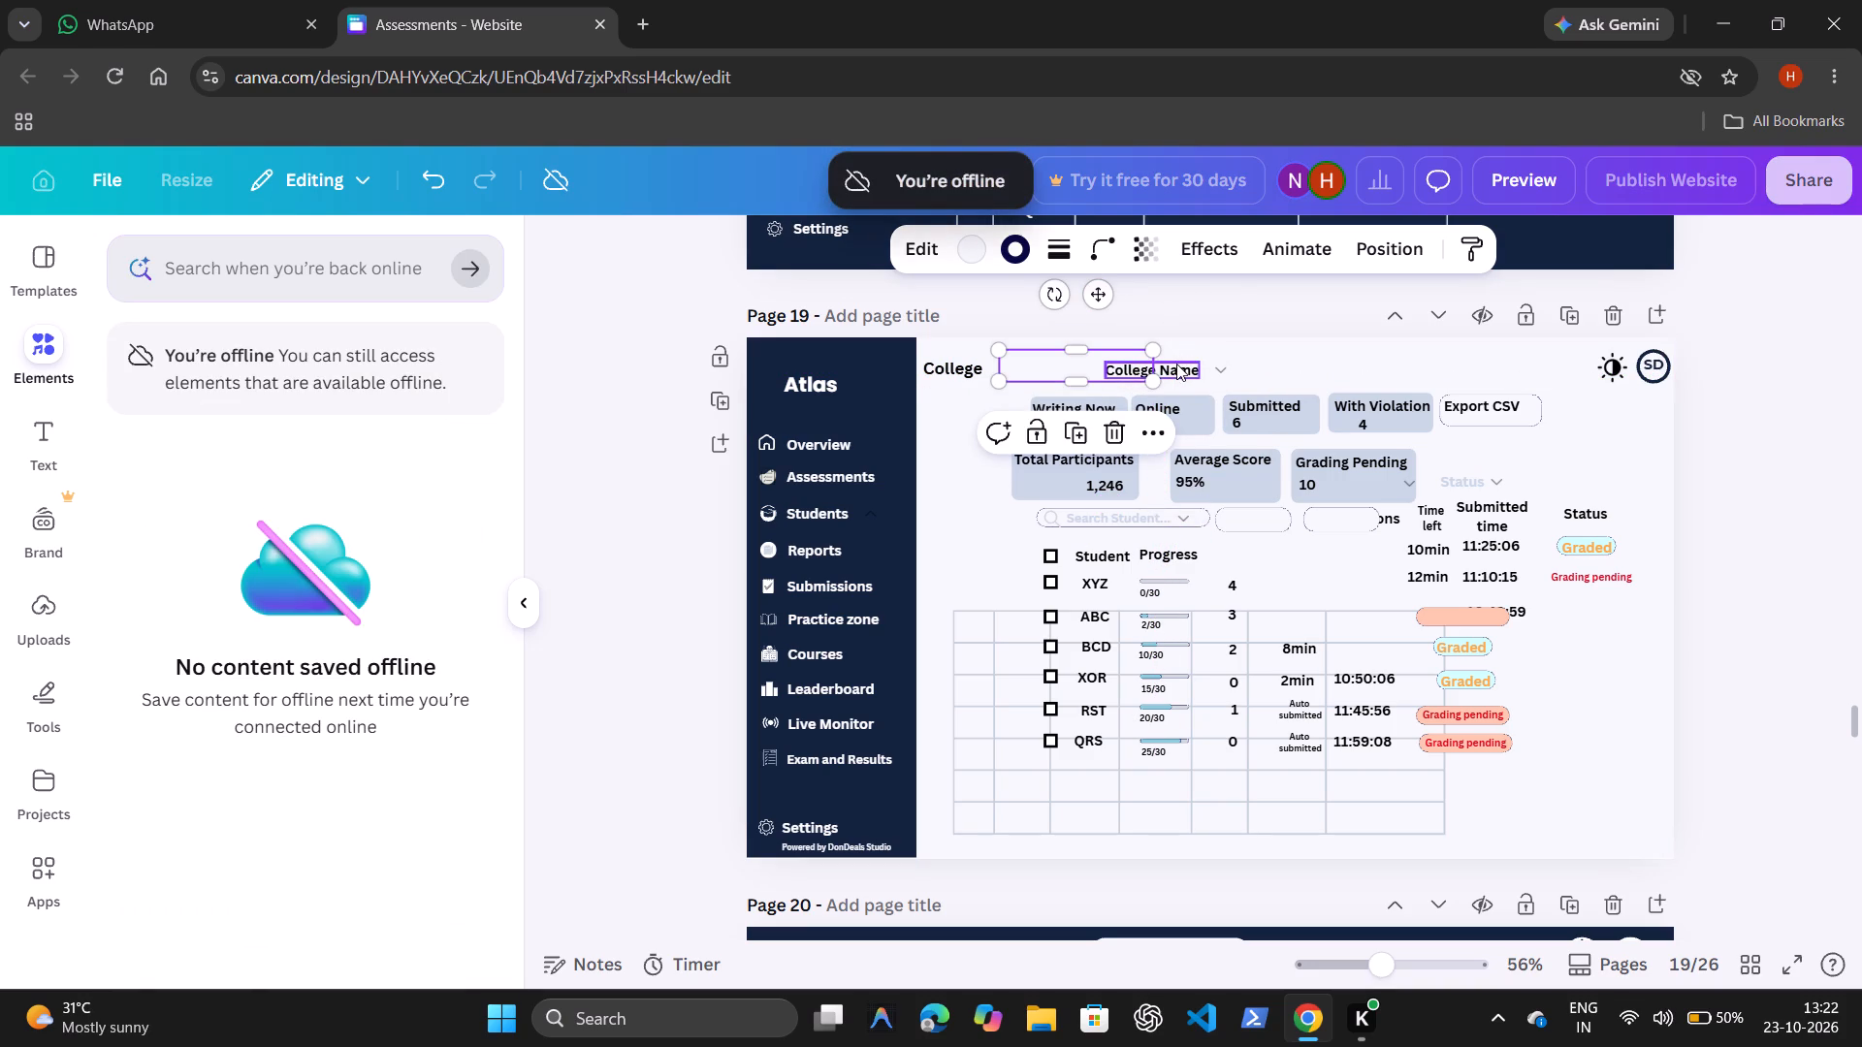
click(1176, 365)
drag(1178, 435, 1084, 429)
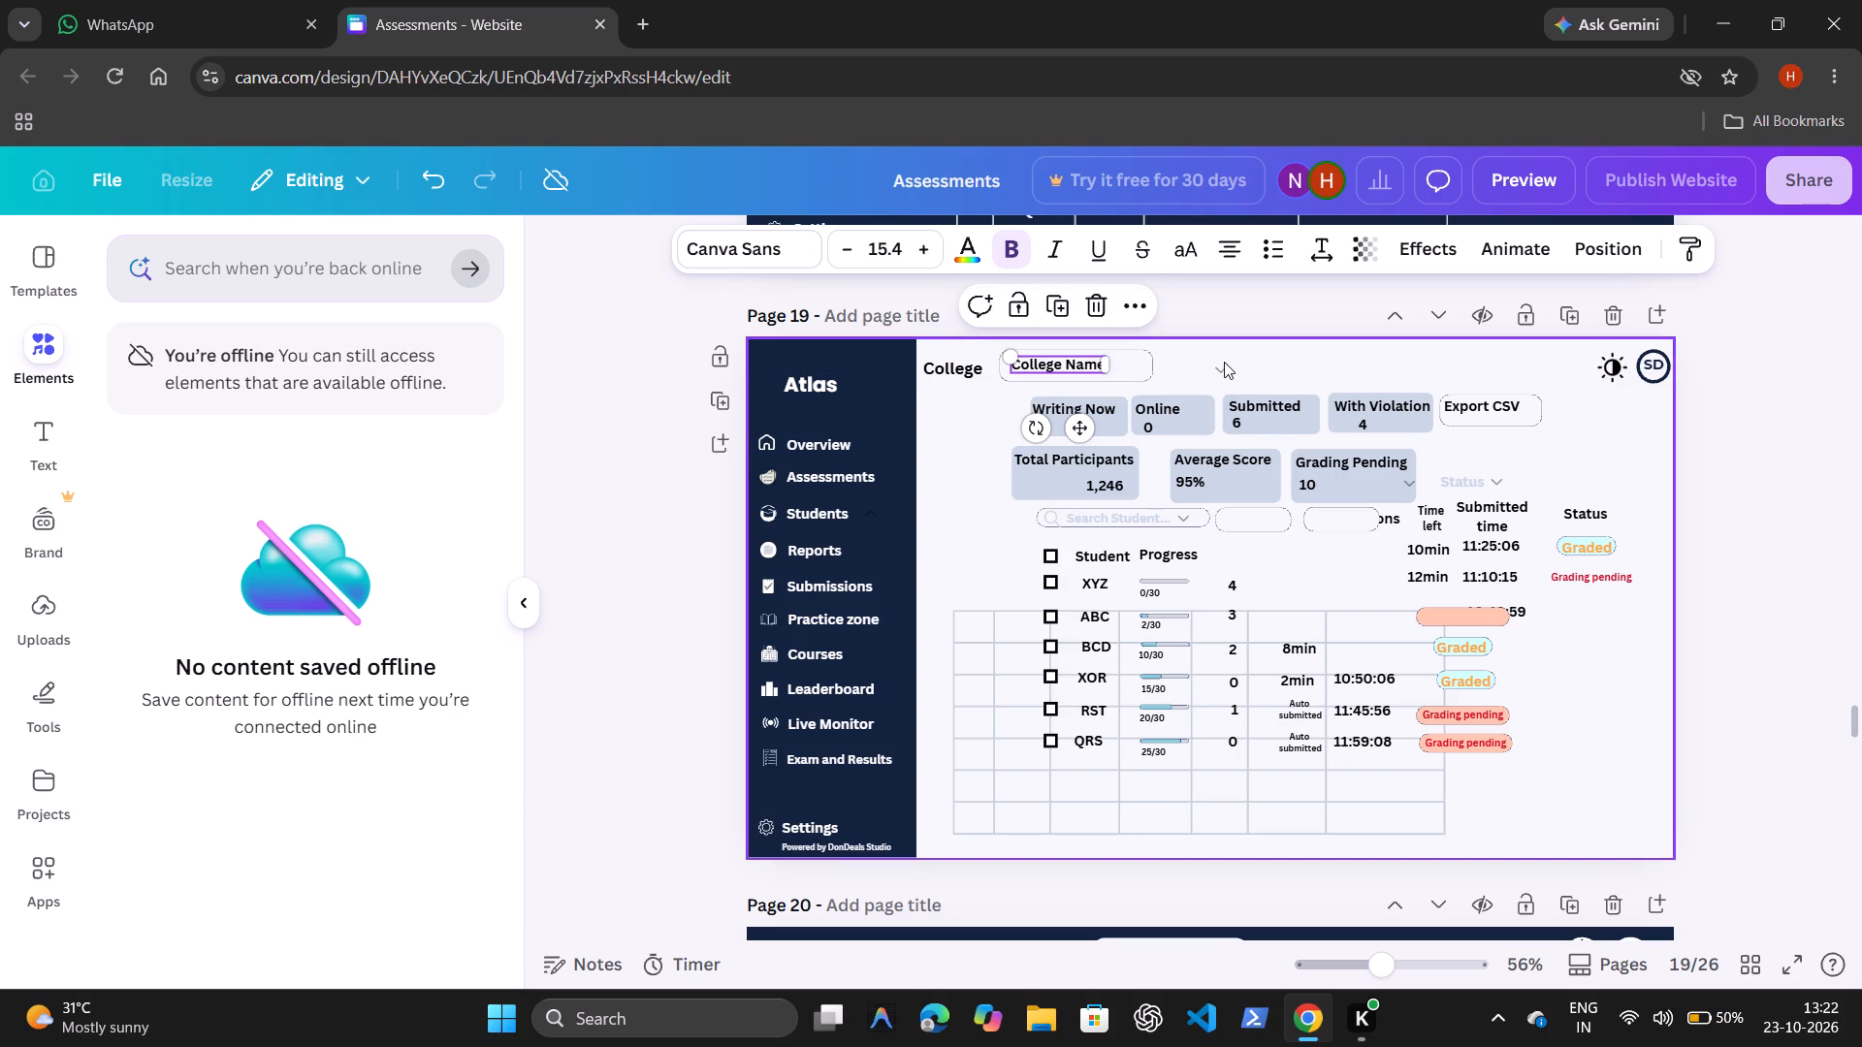
click(1224, 368)
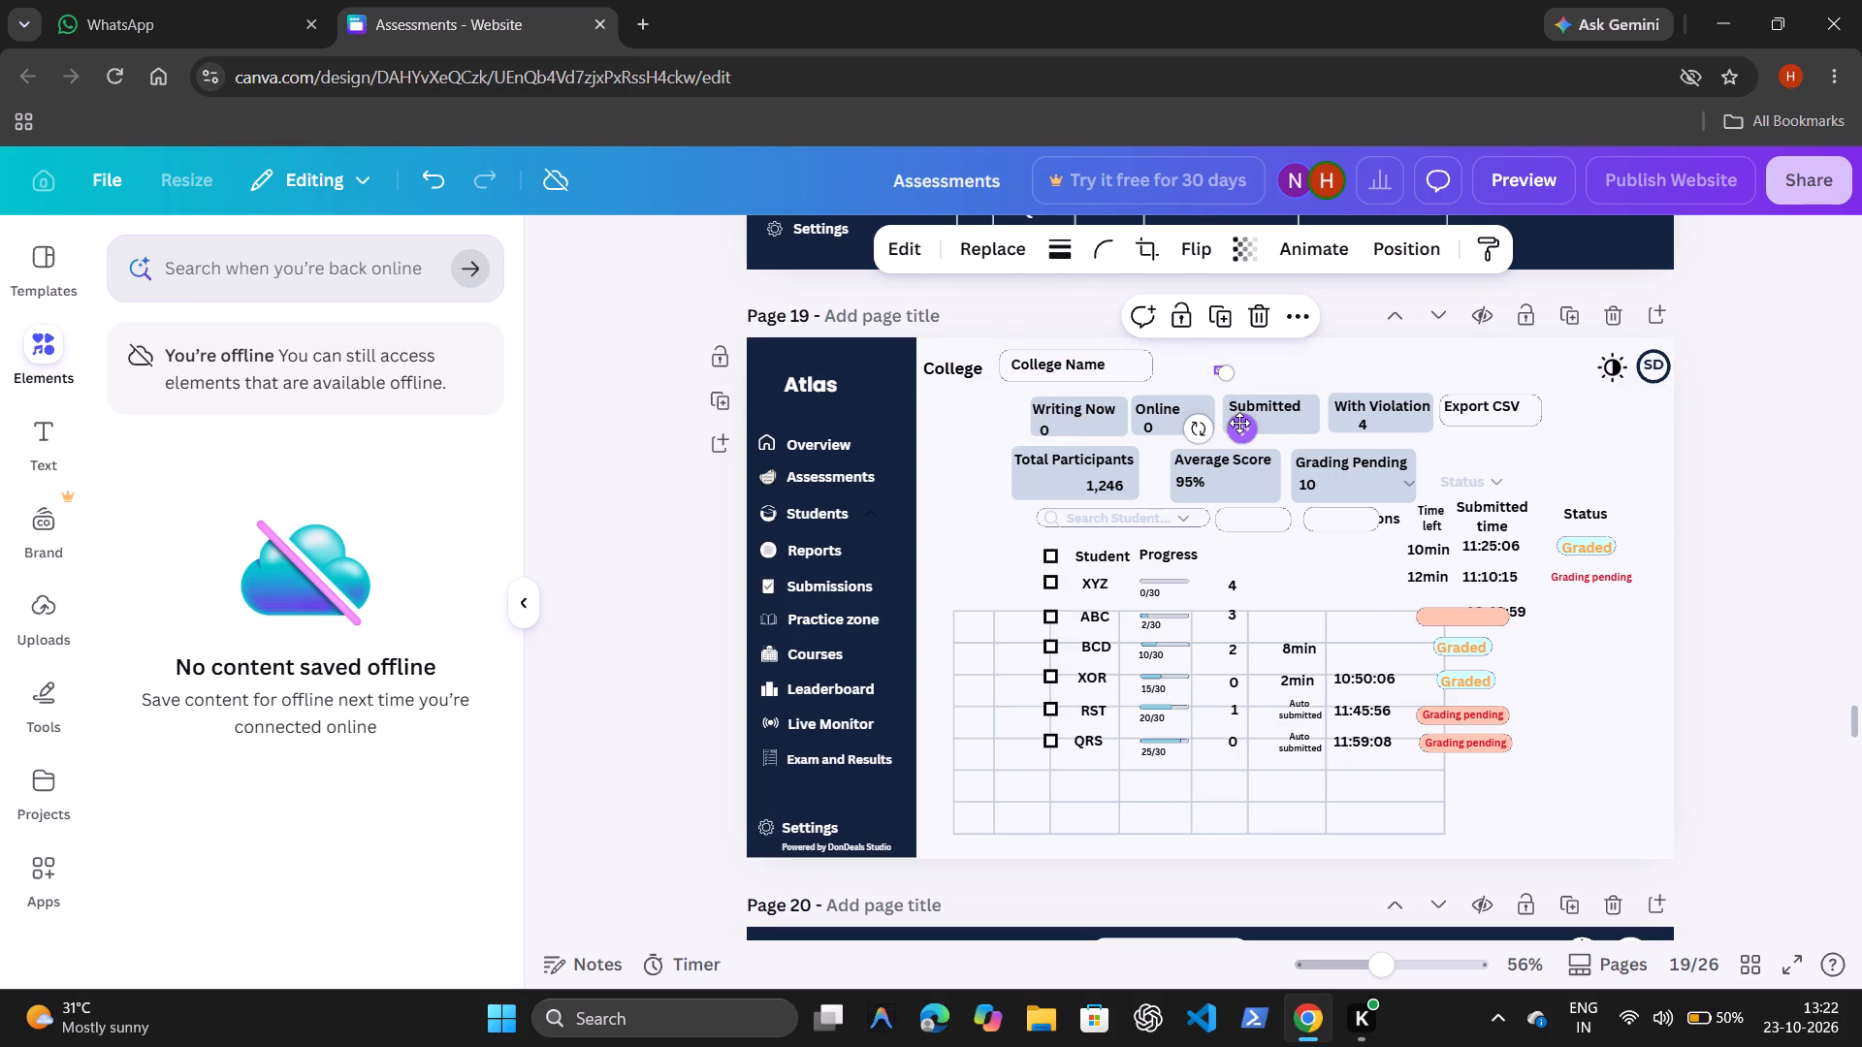
drag(1239, 423, 1142, 420)
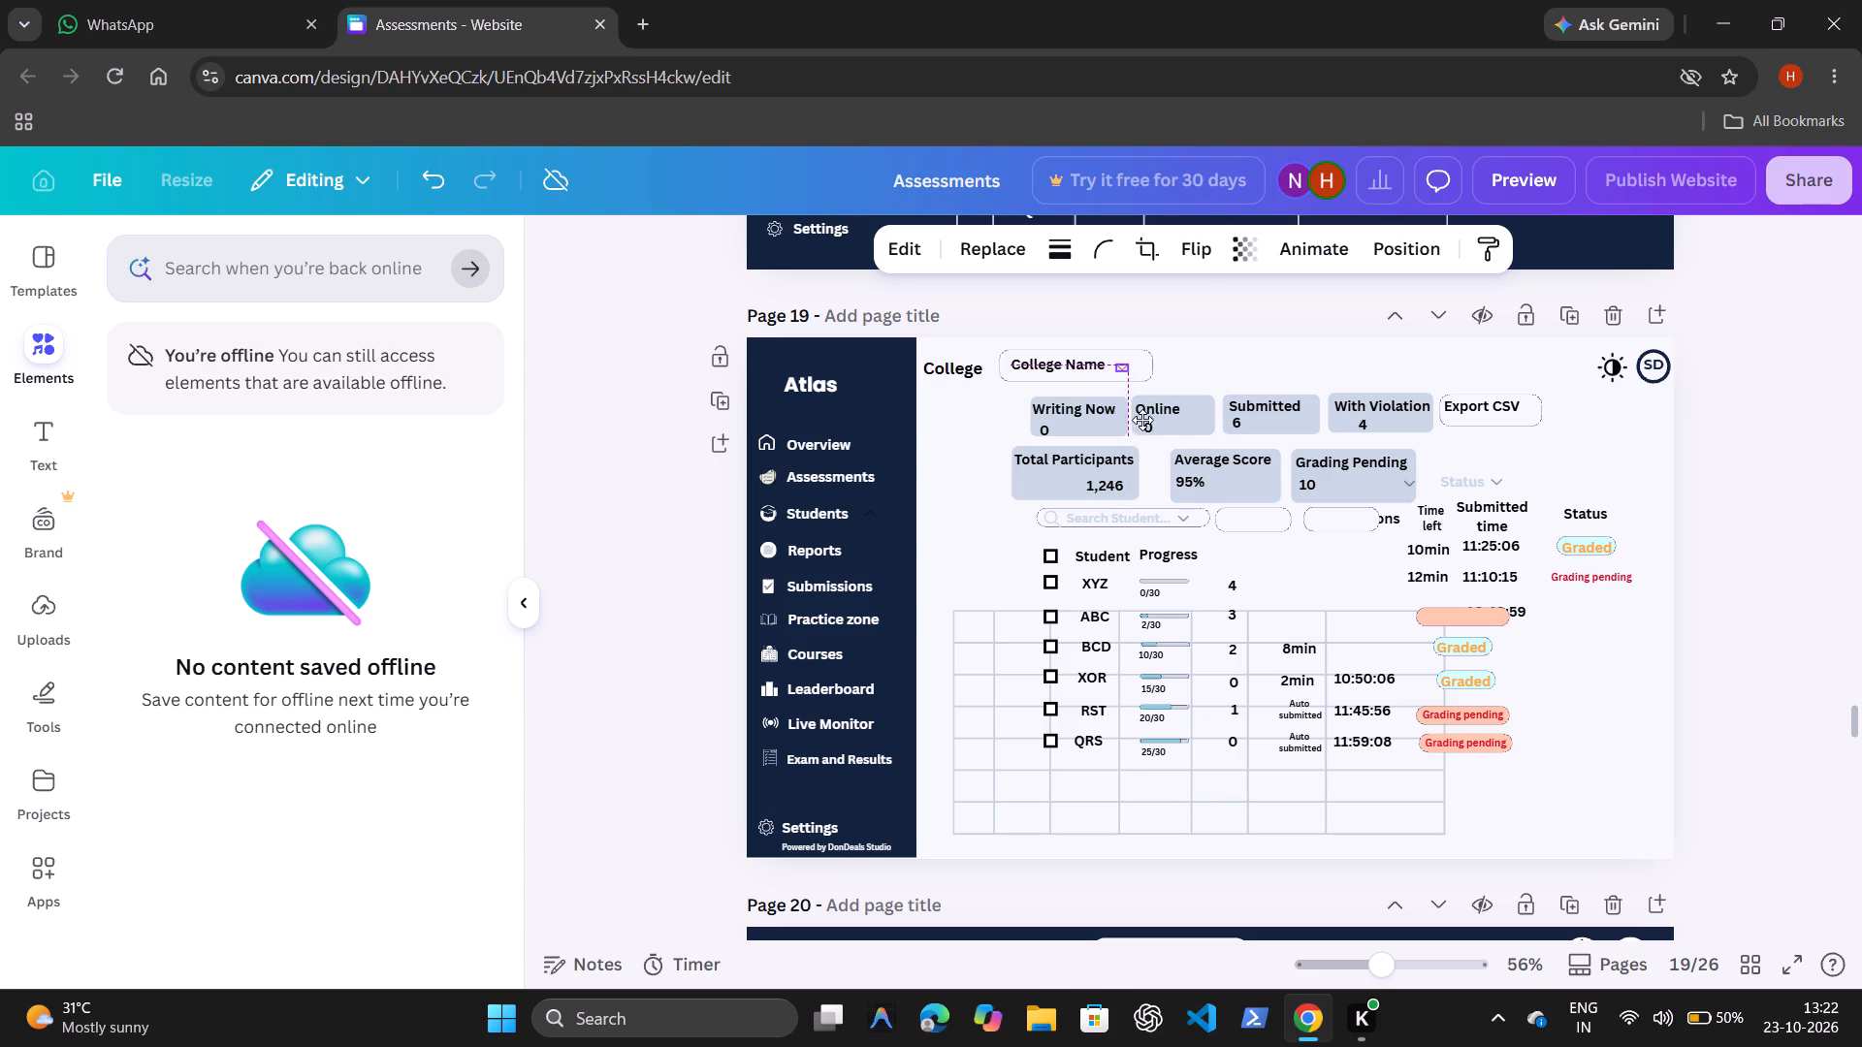
drag(1142, 420, 1143, 420)
Move the Writing Now card background below the College label beside the sidebar, widen it to 150 and make it slightly taller.
click(1058, 433)
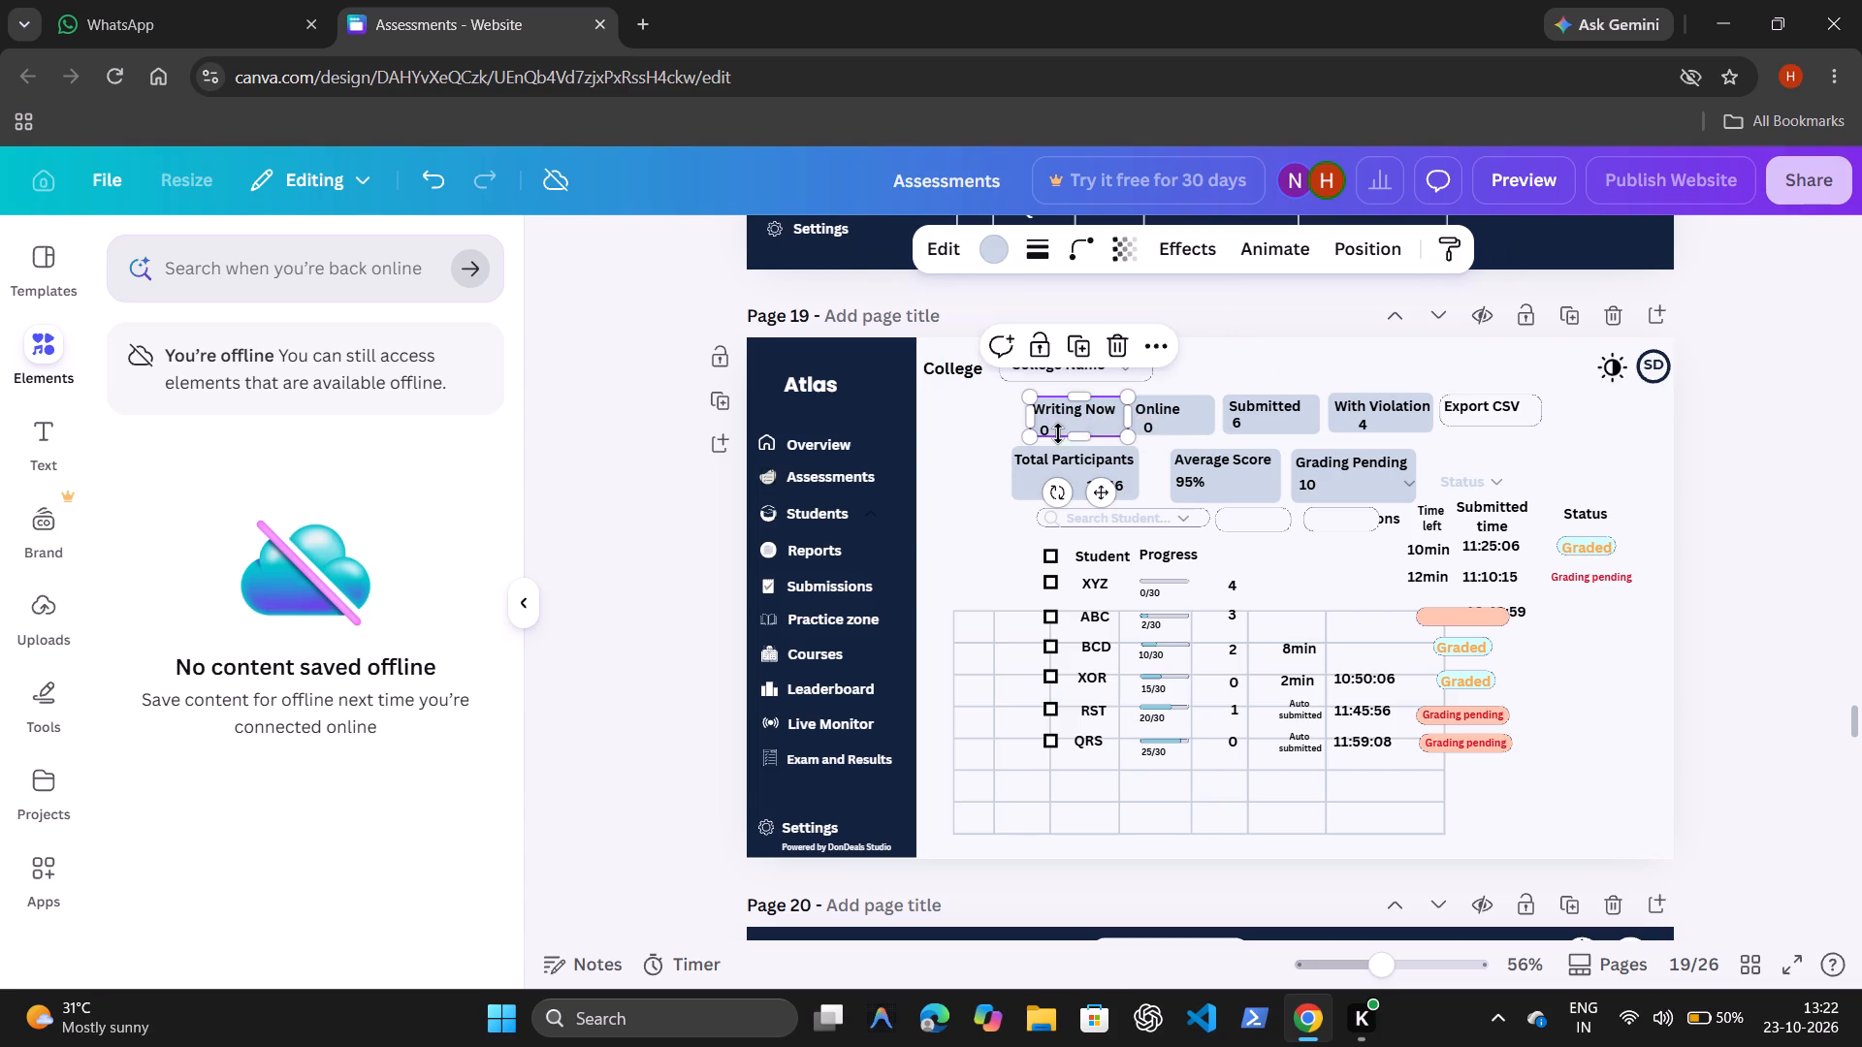
drag(1101, 489, 1079, 488)
drag(1079, 488, 1011, 499)
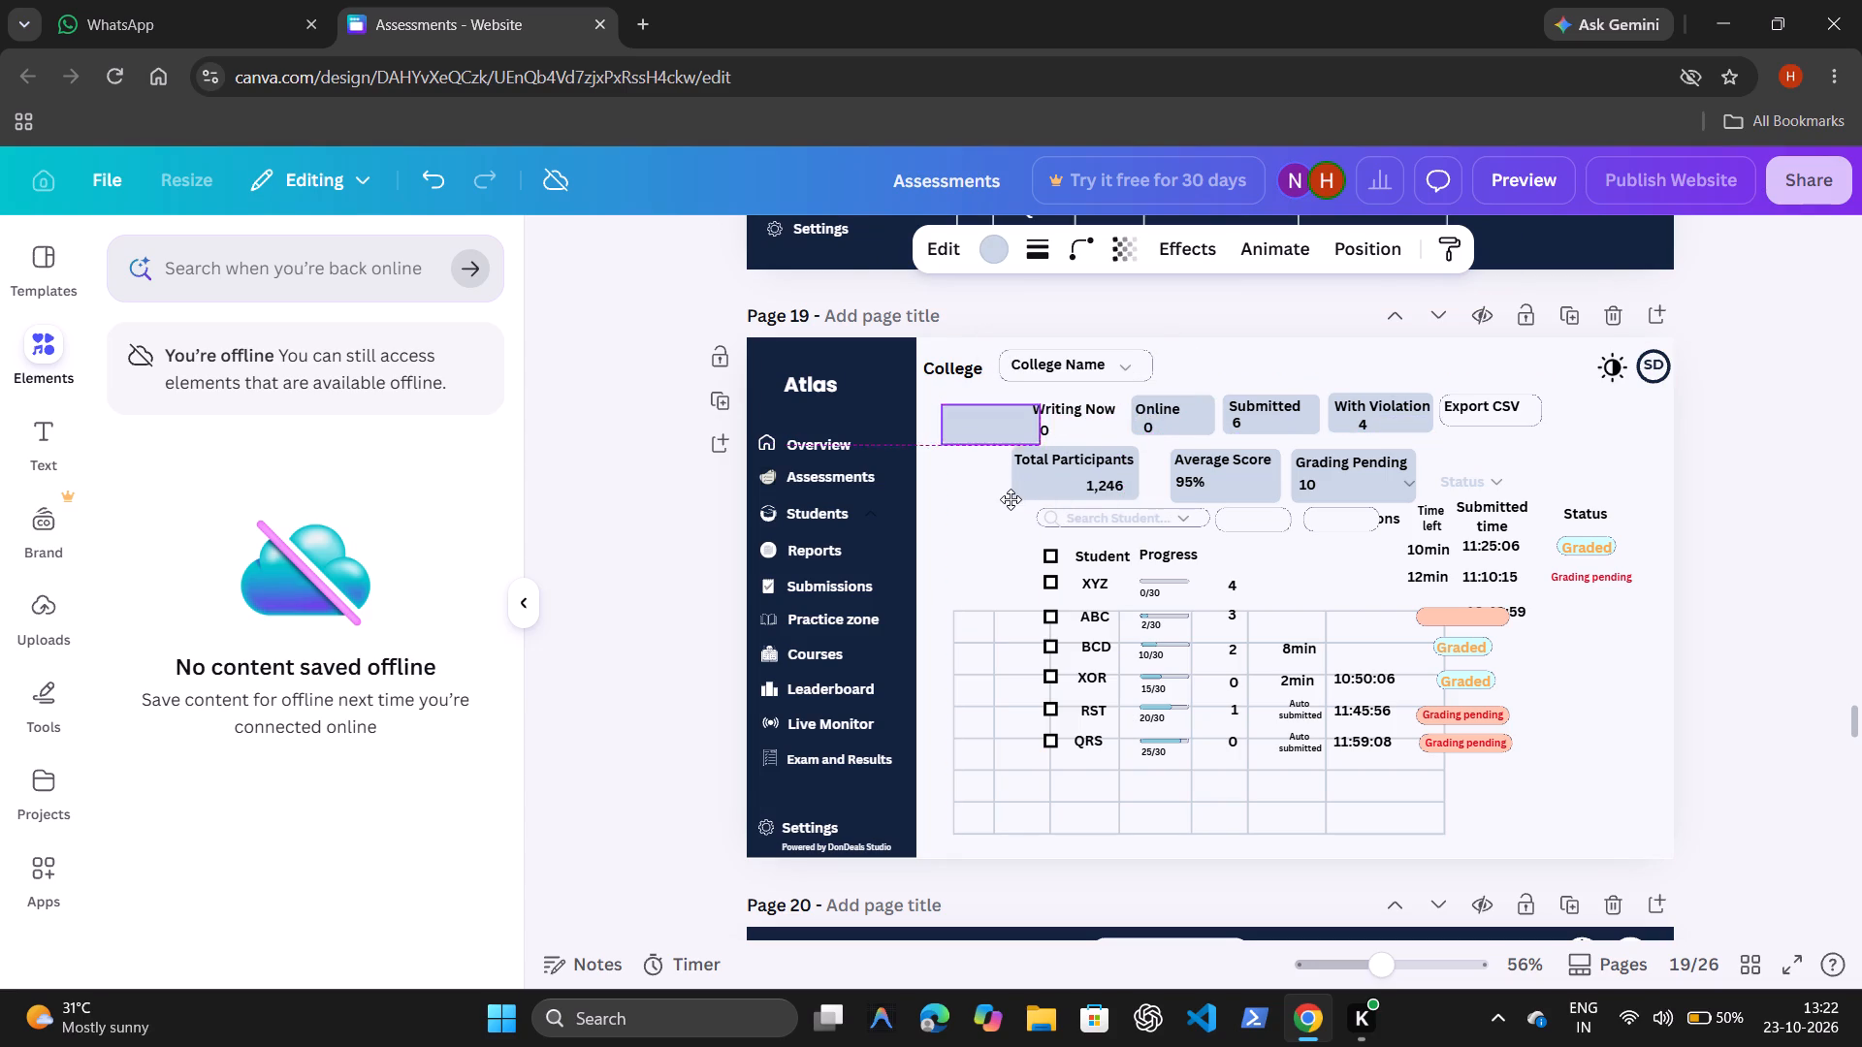
drag(1011, 499, 1007, 492)
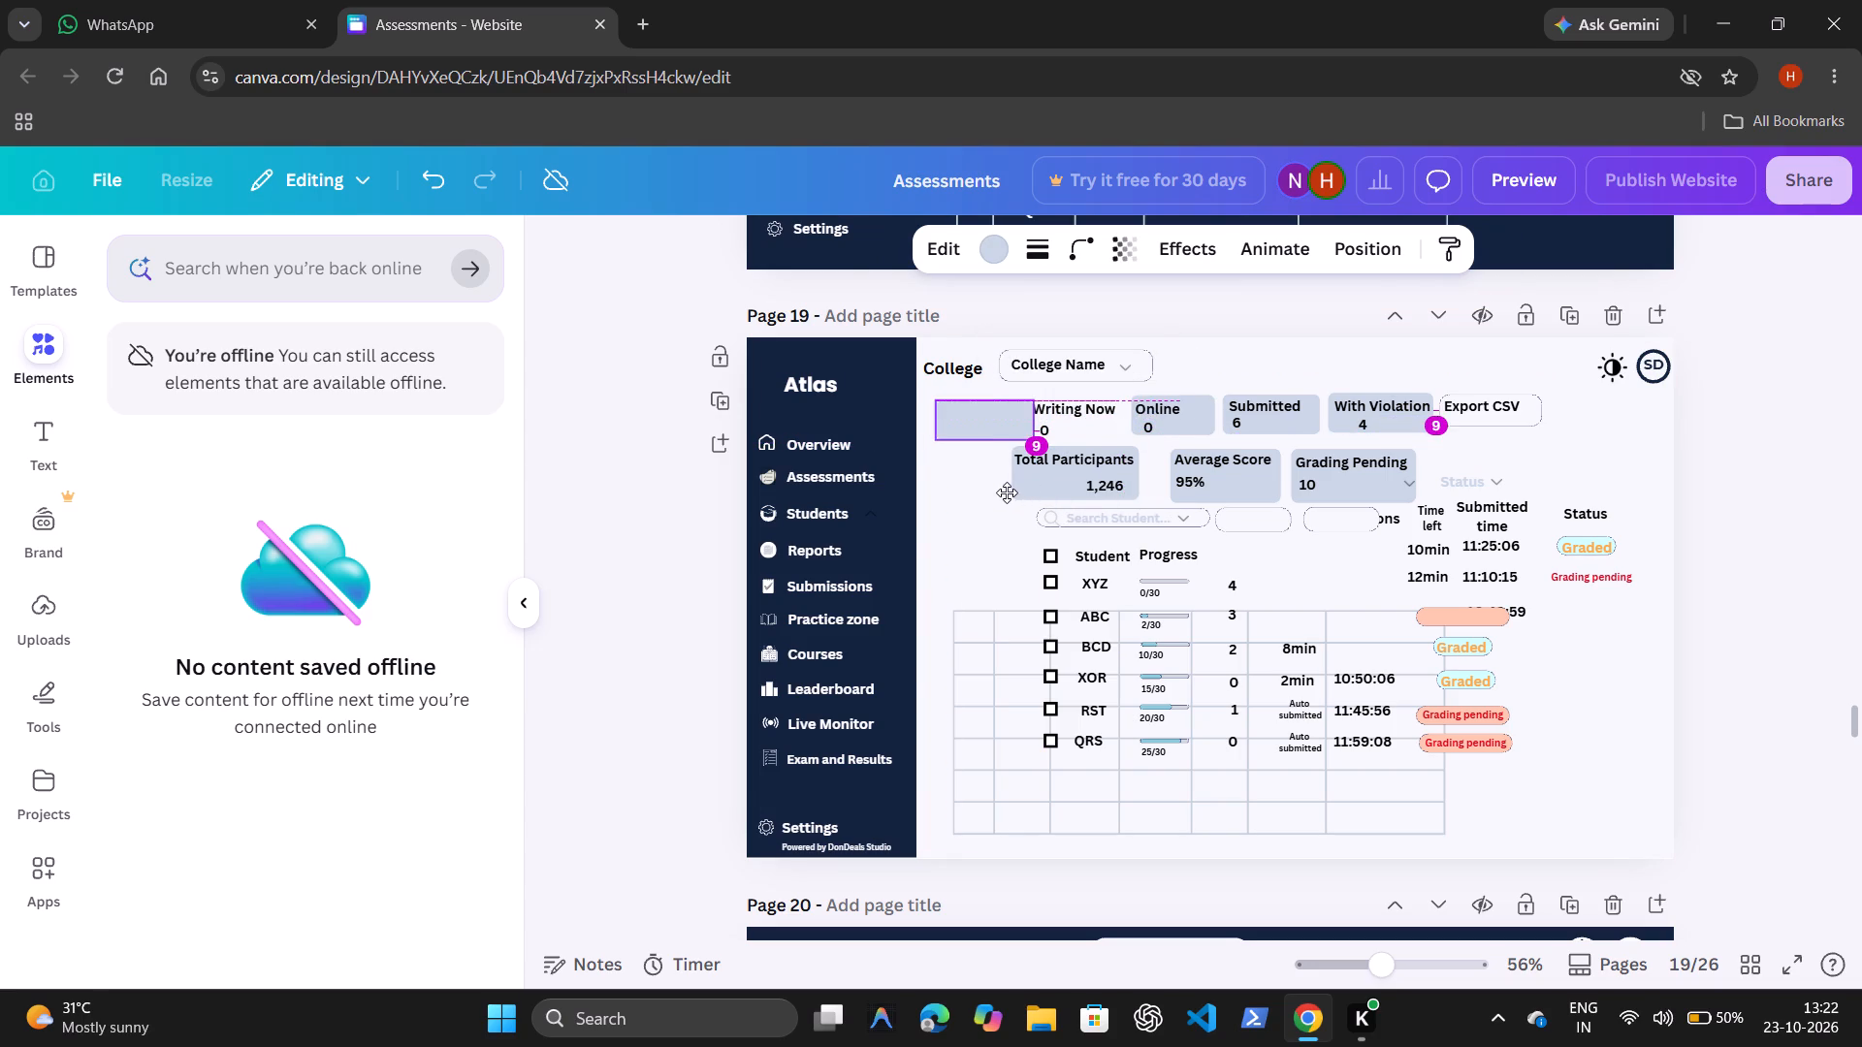
drag(1007, 492, 1006, 492)
click(1033, 417)
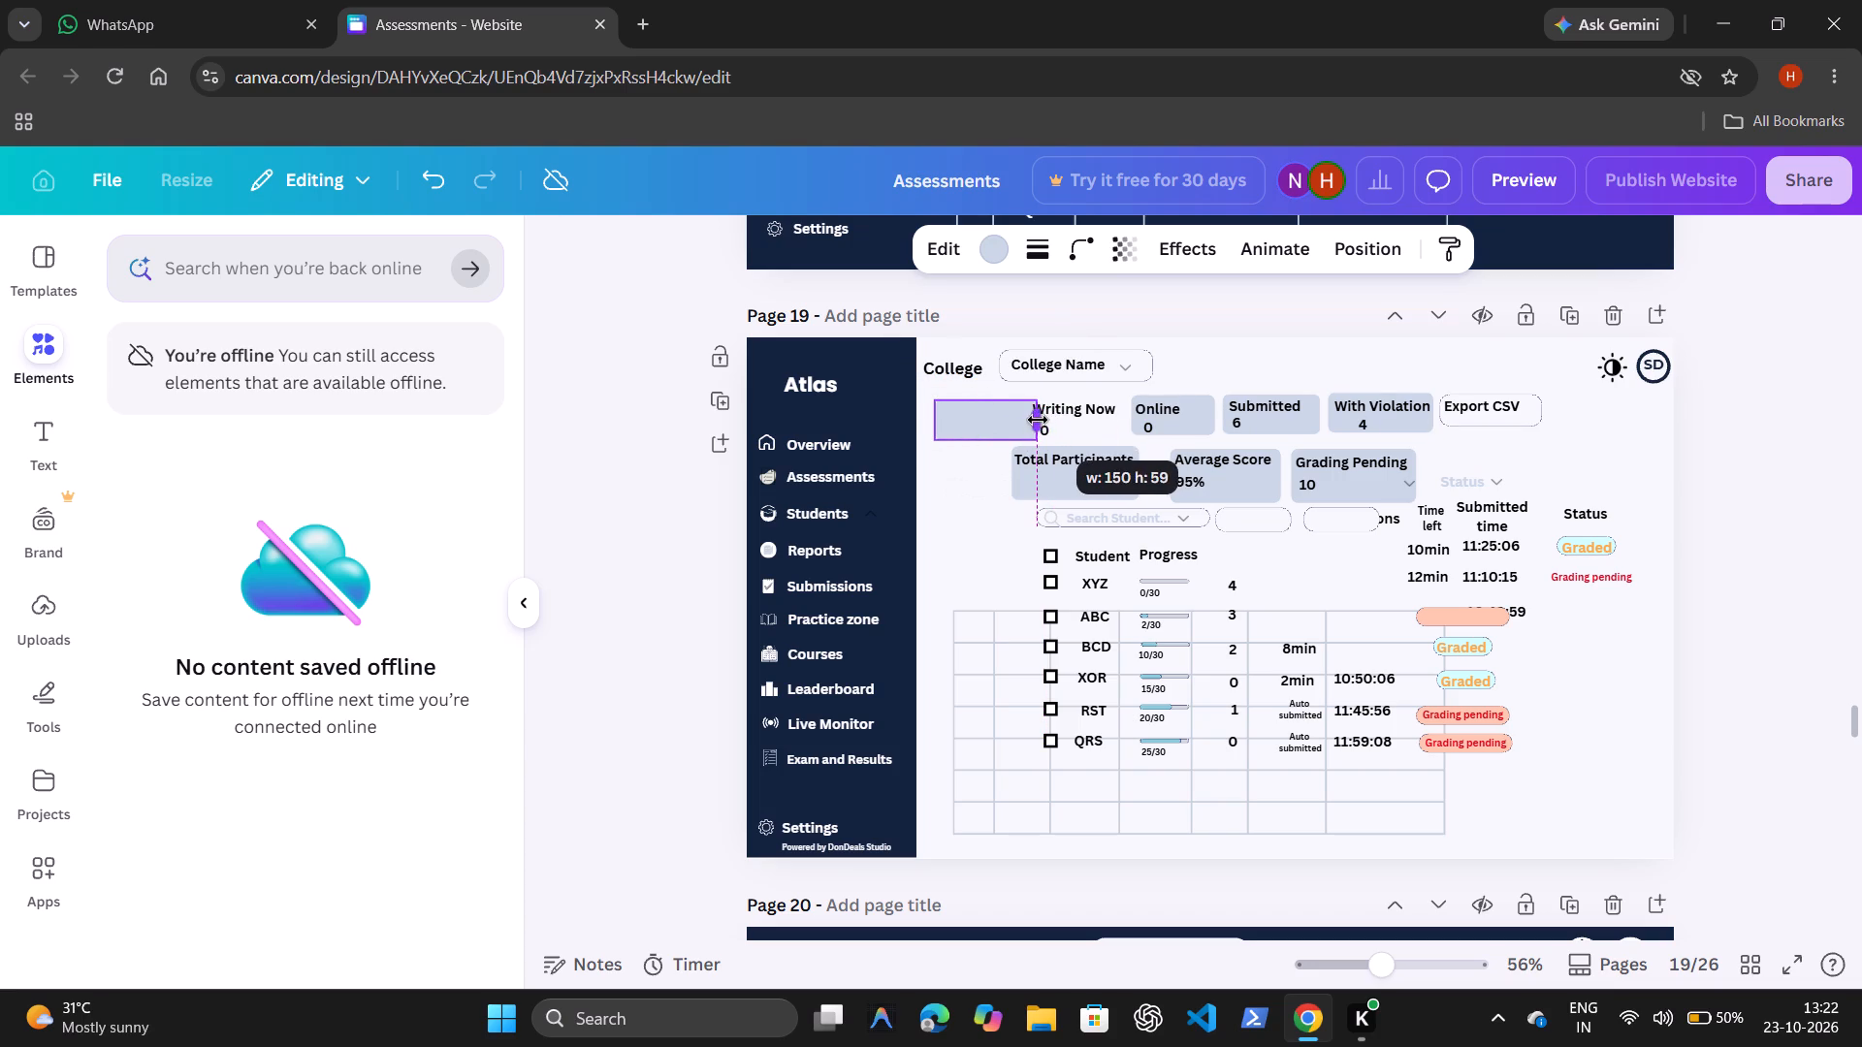
drag(994, 440, 993, 445)
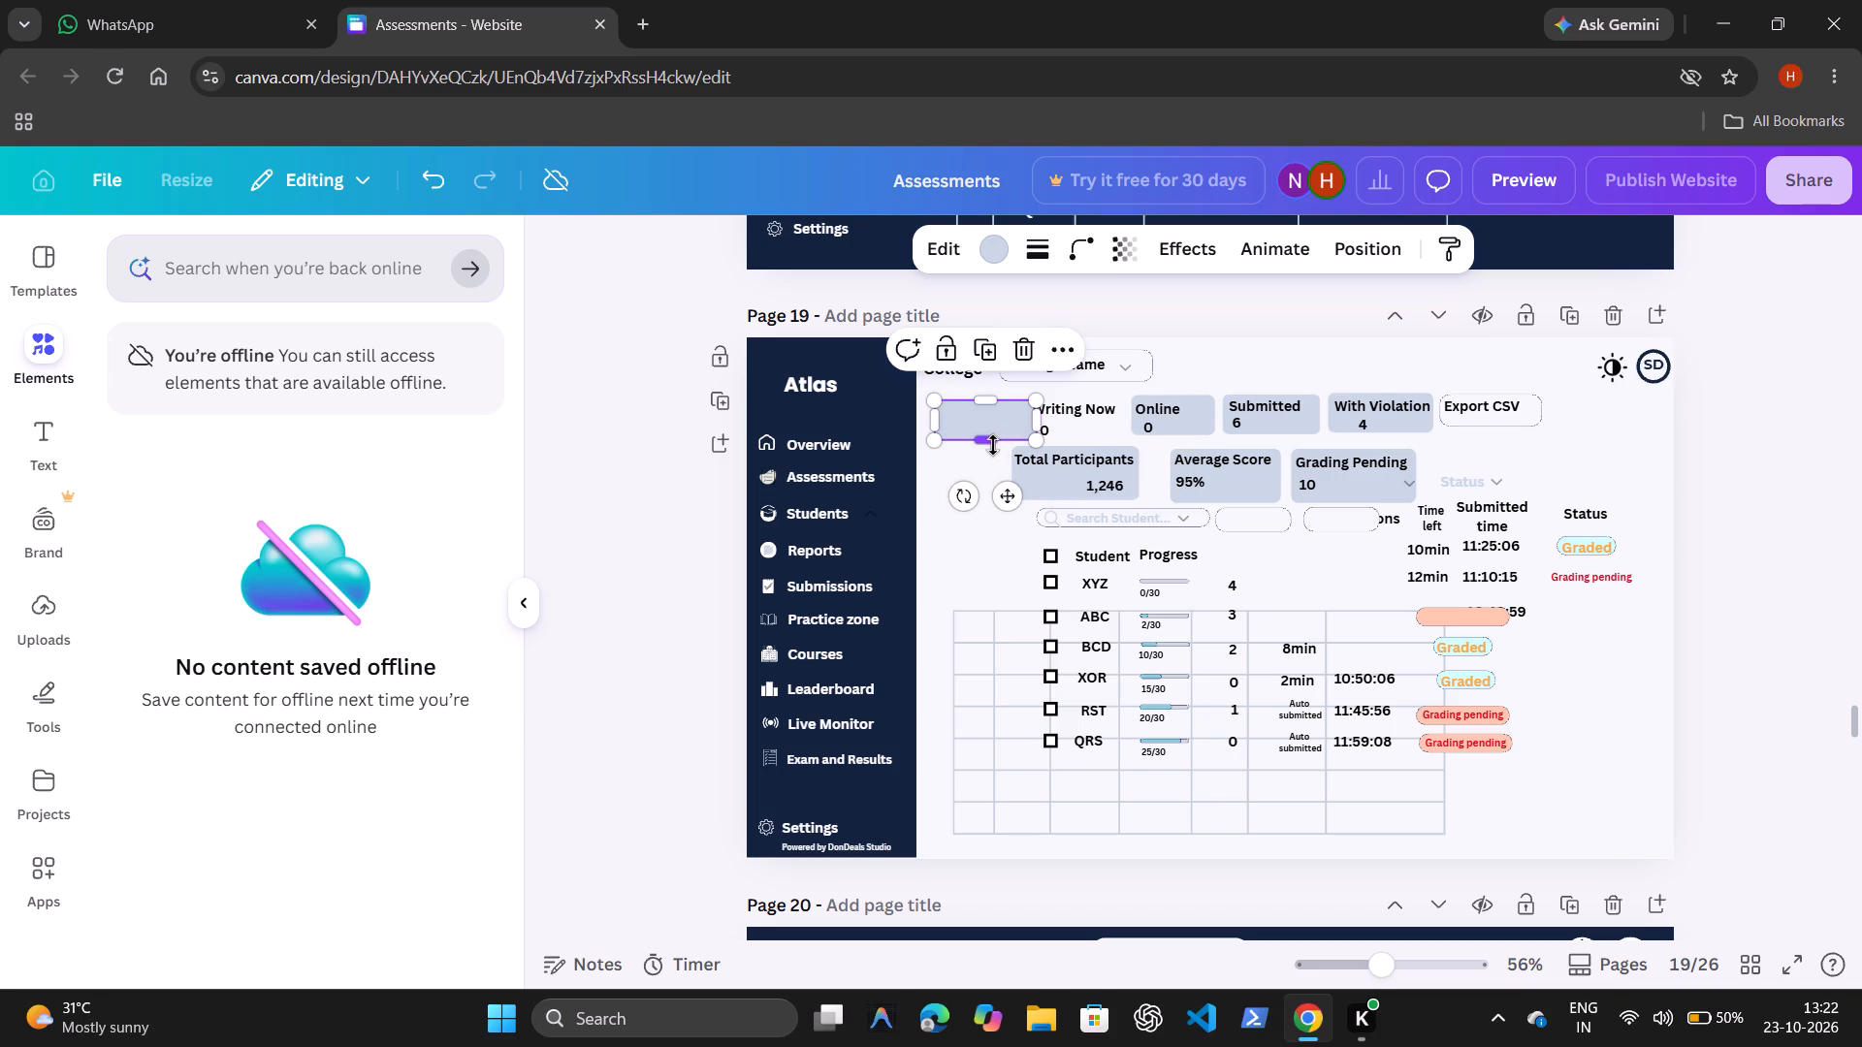
drag(993, 445, 993, 452)
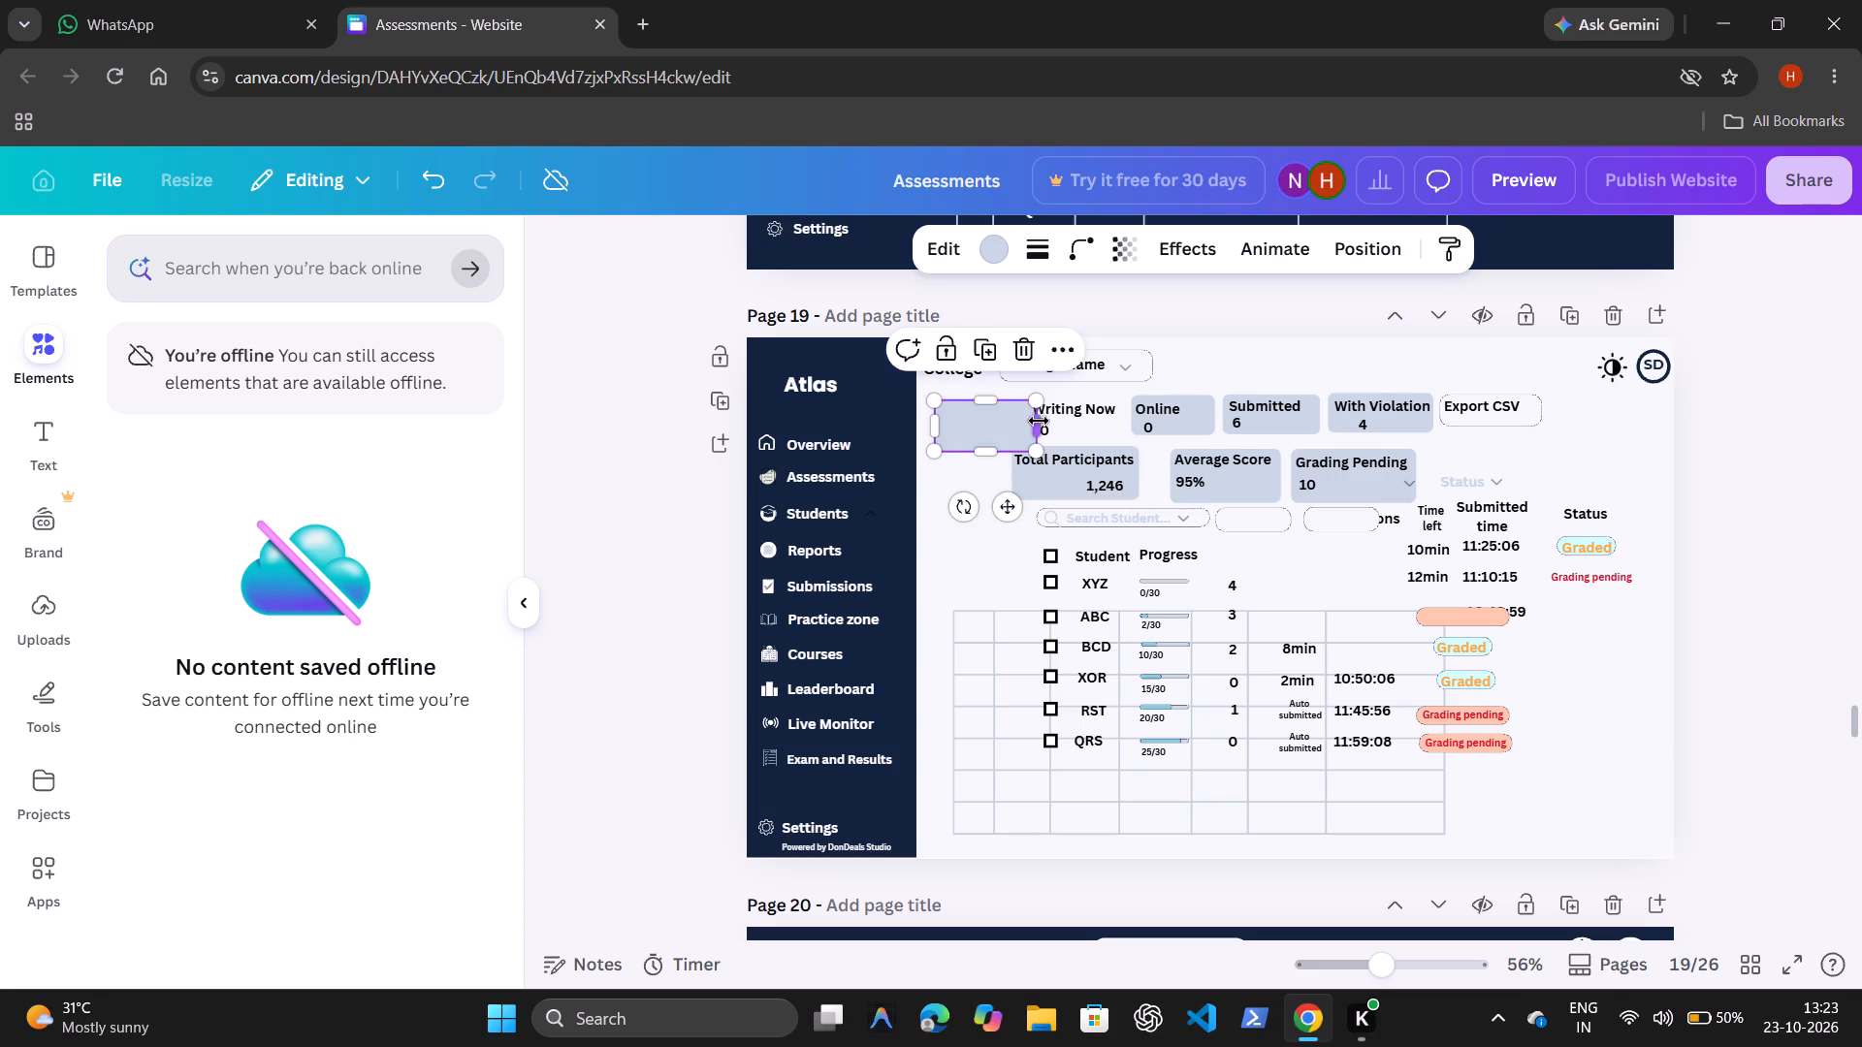
Move the Writing Now text and its 0 onto the relocated card background, with the 0 below the text's left end.
click(1064, 405)
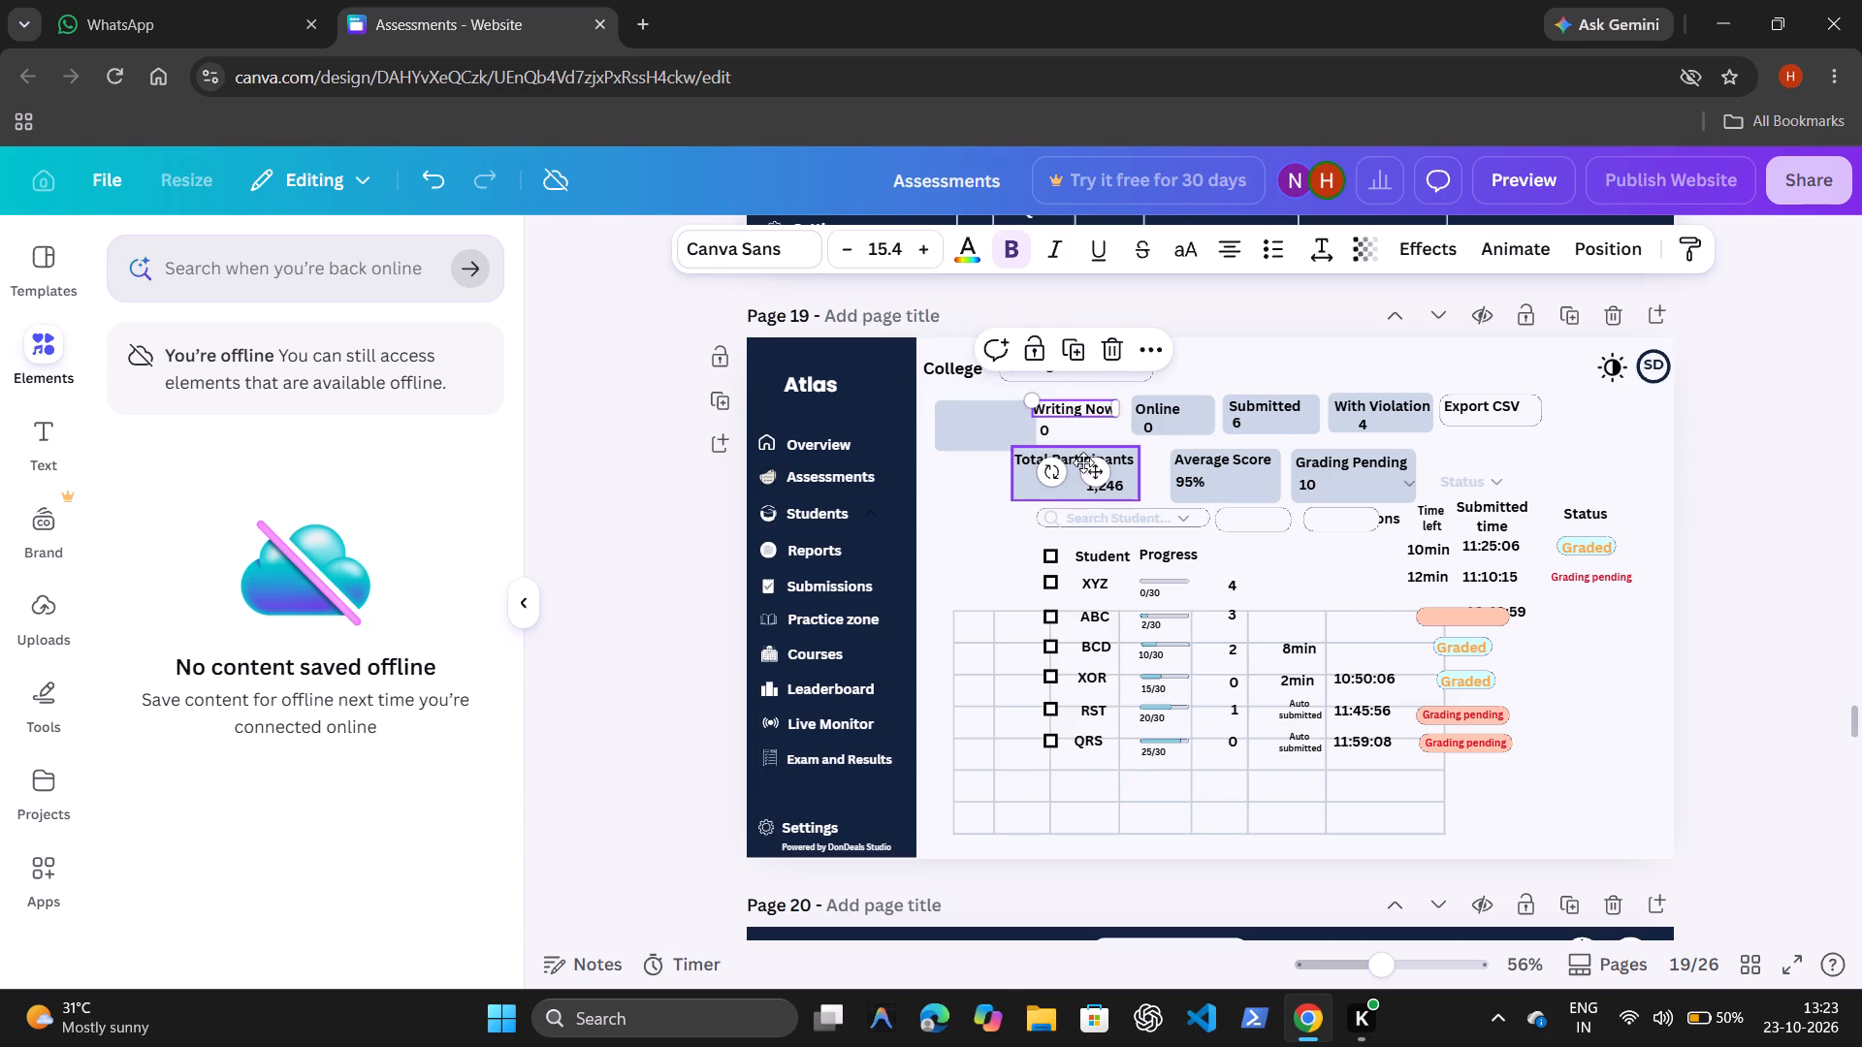
drag(1083, 462, 991, 467)
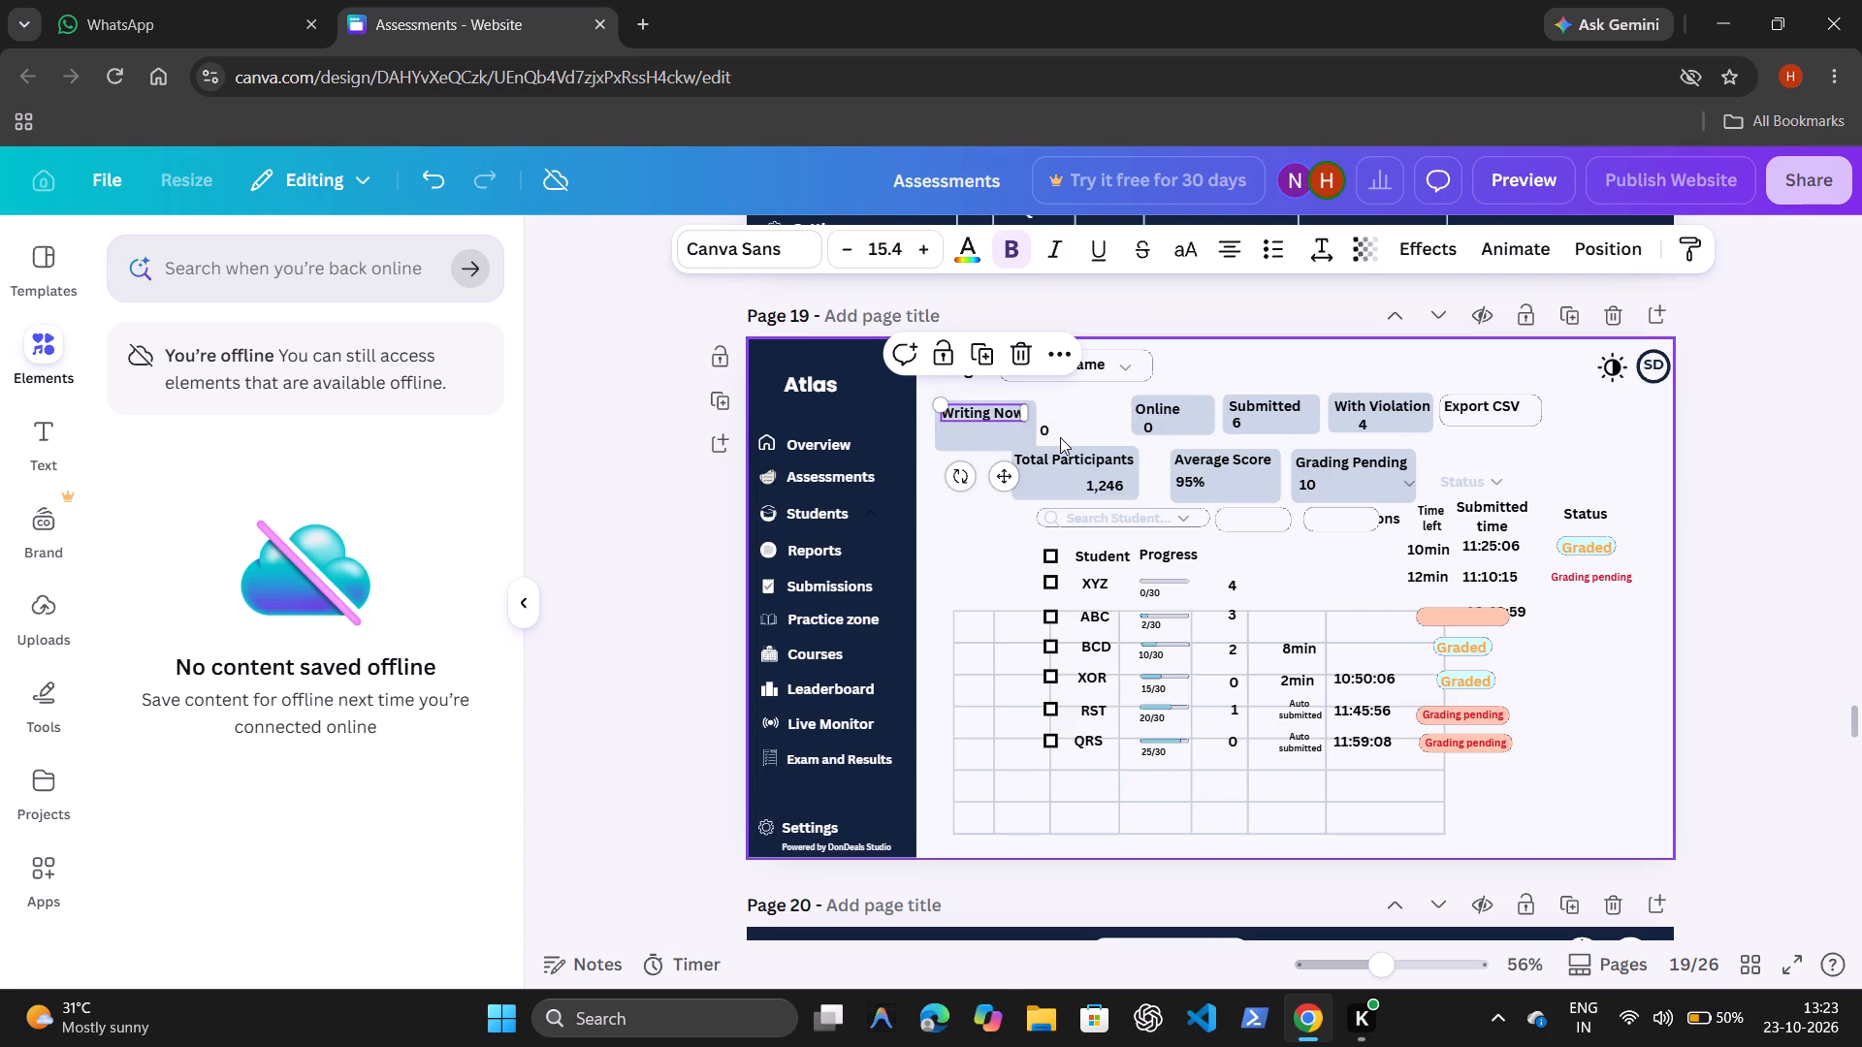
click(1044, 427)
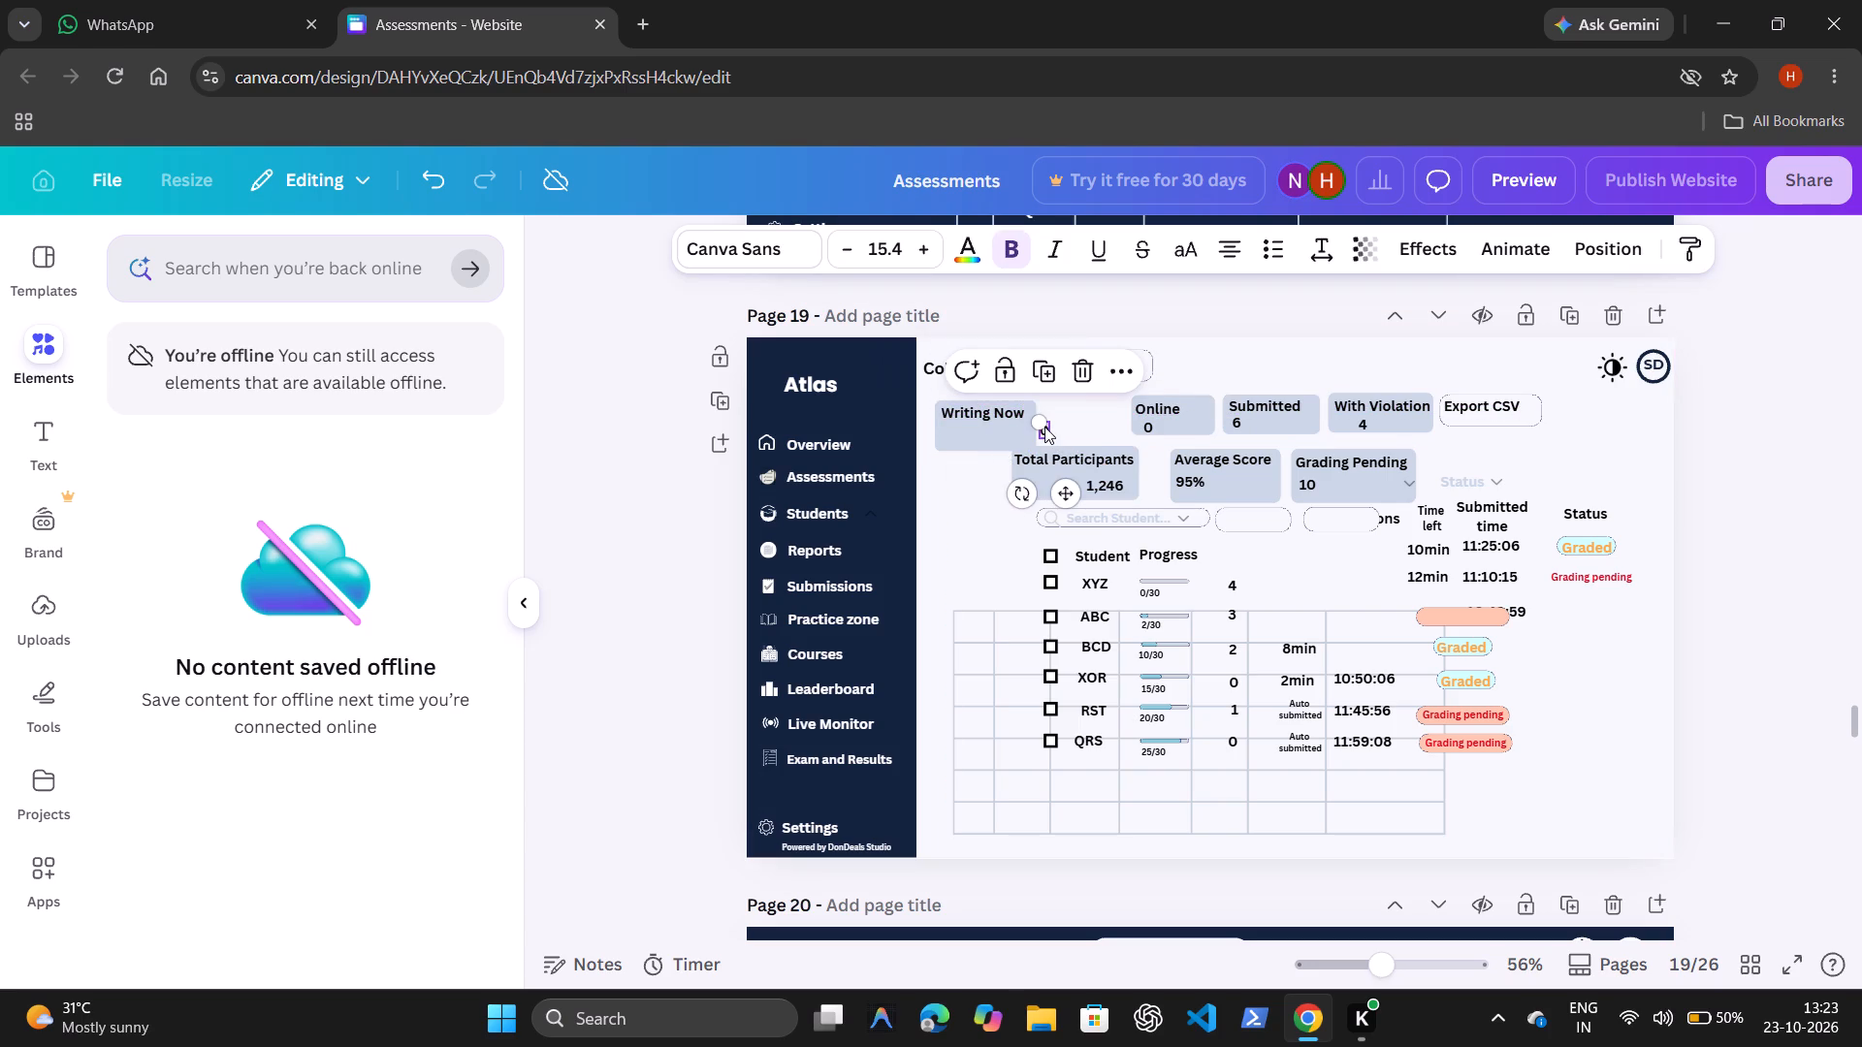
drag(1068, 489, 1011, 490)
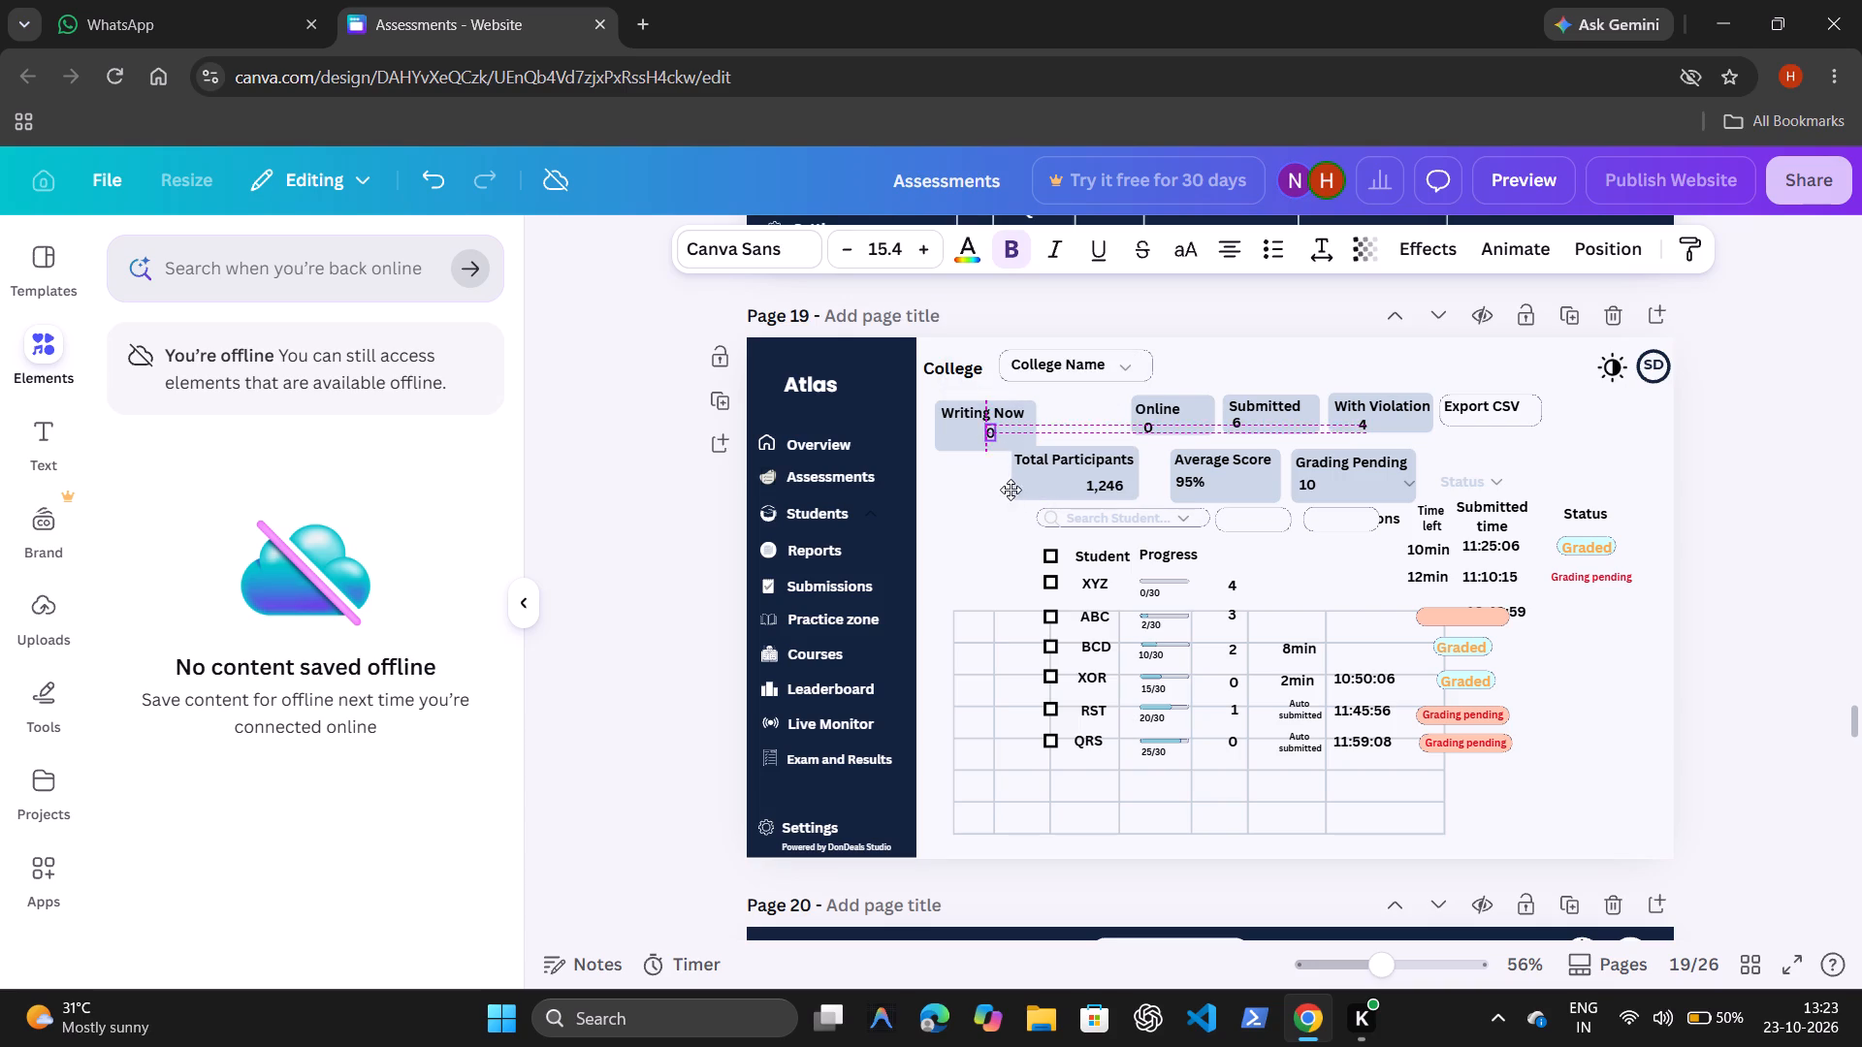
drag(1011, 490, 974, 494)
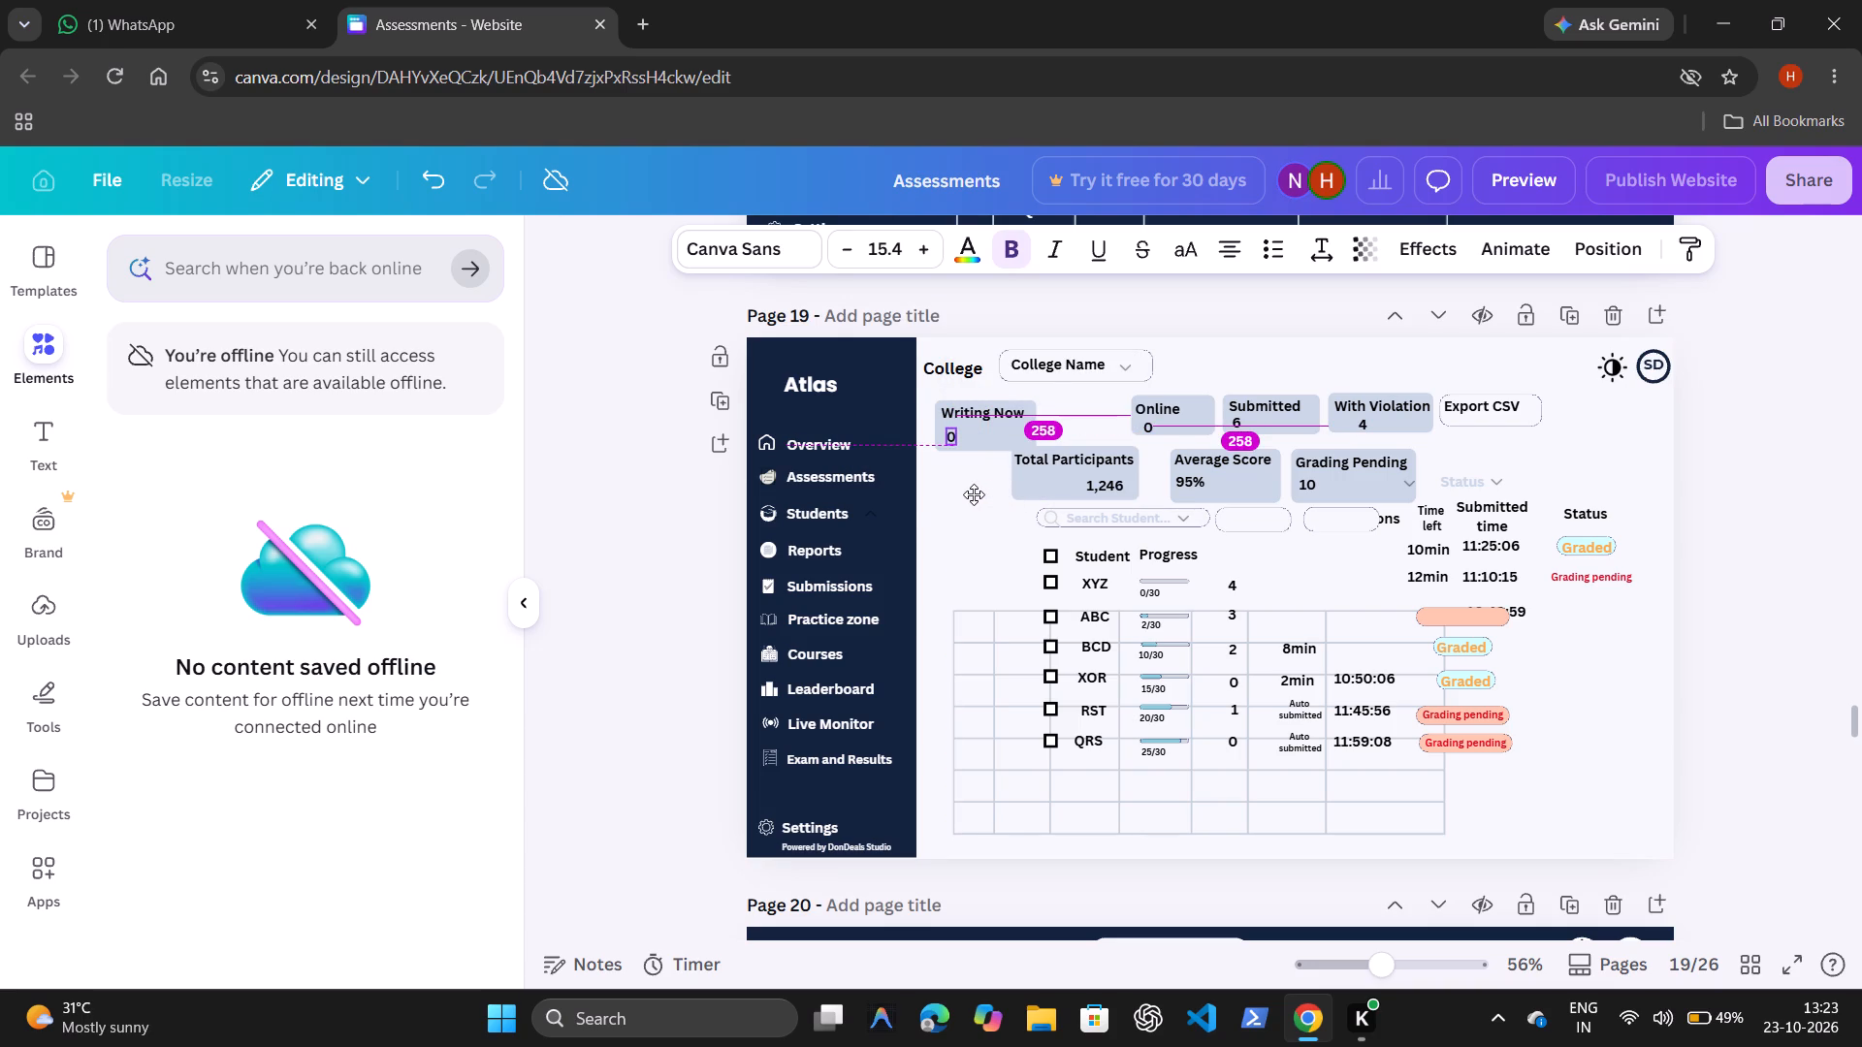
drag(974, 494, 972, 494)
Duplicate the Writing Now card background and place the copy to its right with a small gap, roughly level with it.
click(1000, 438)
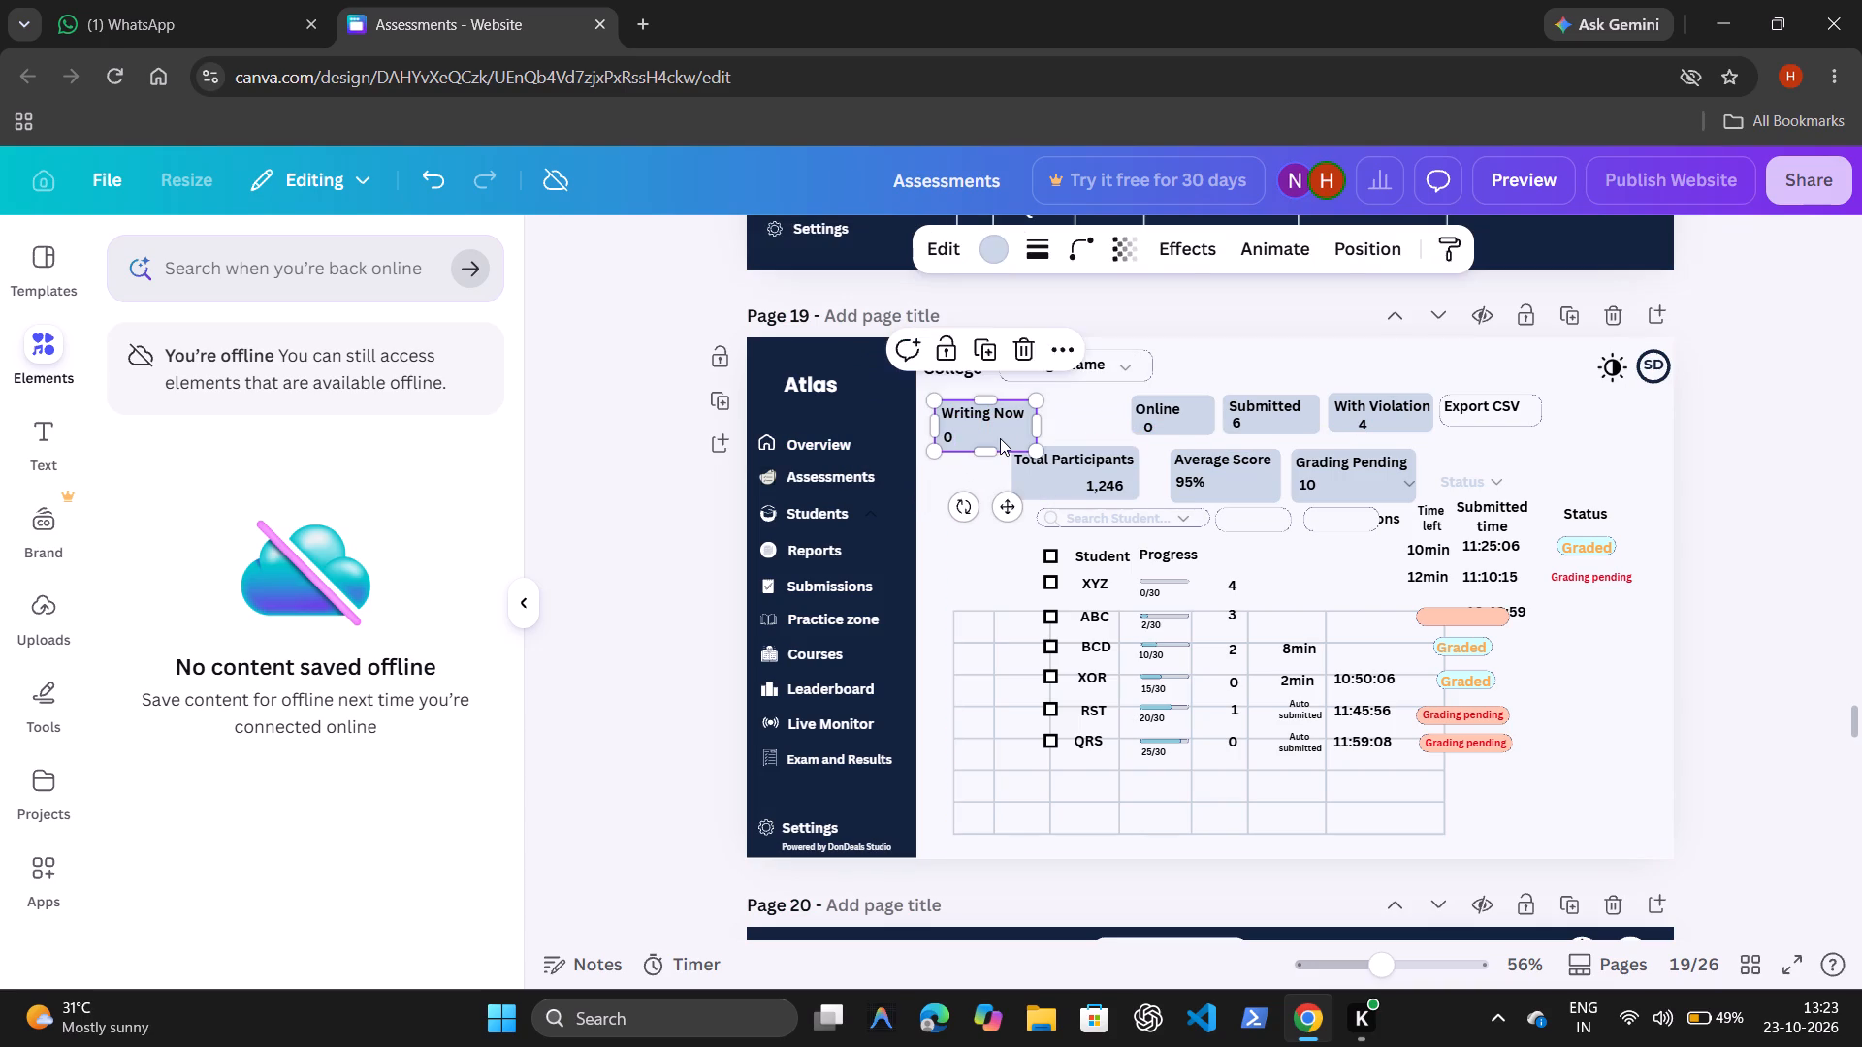
key(ctrl+d)
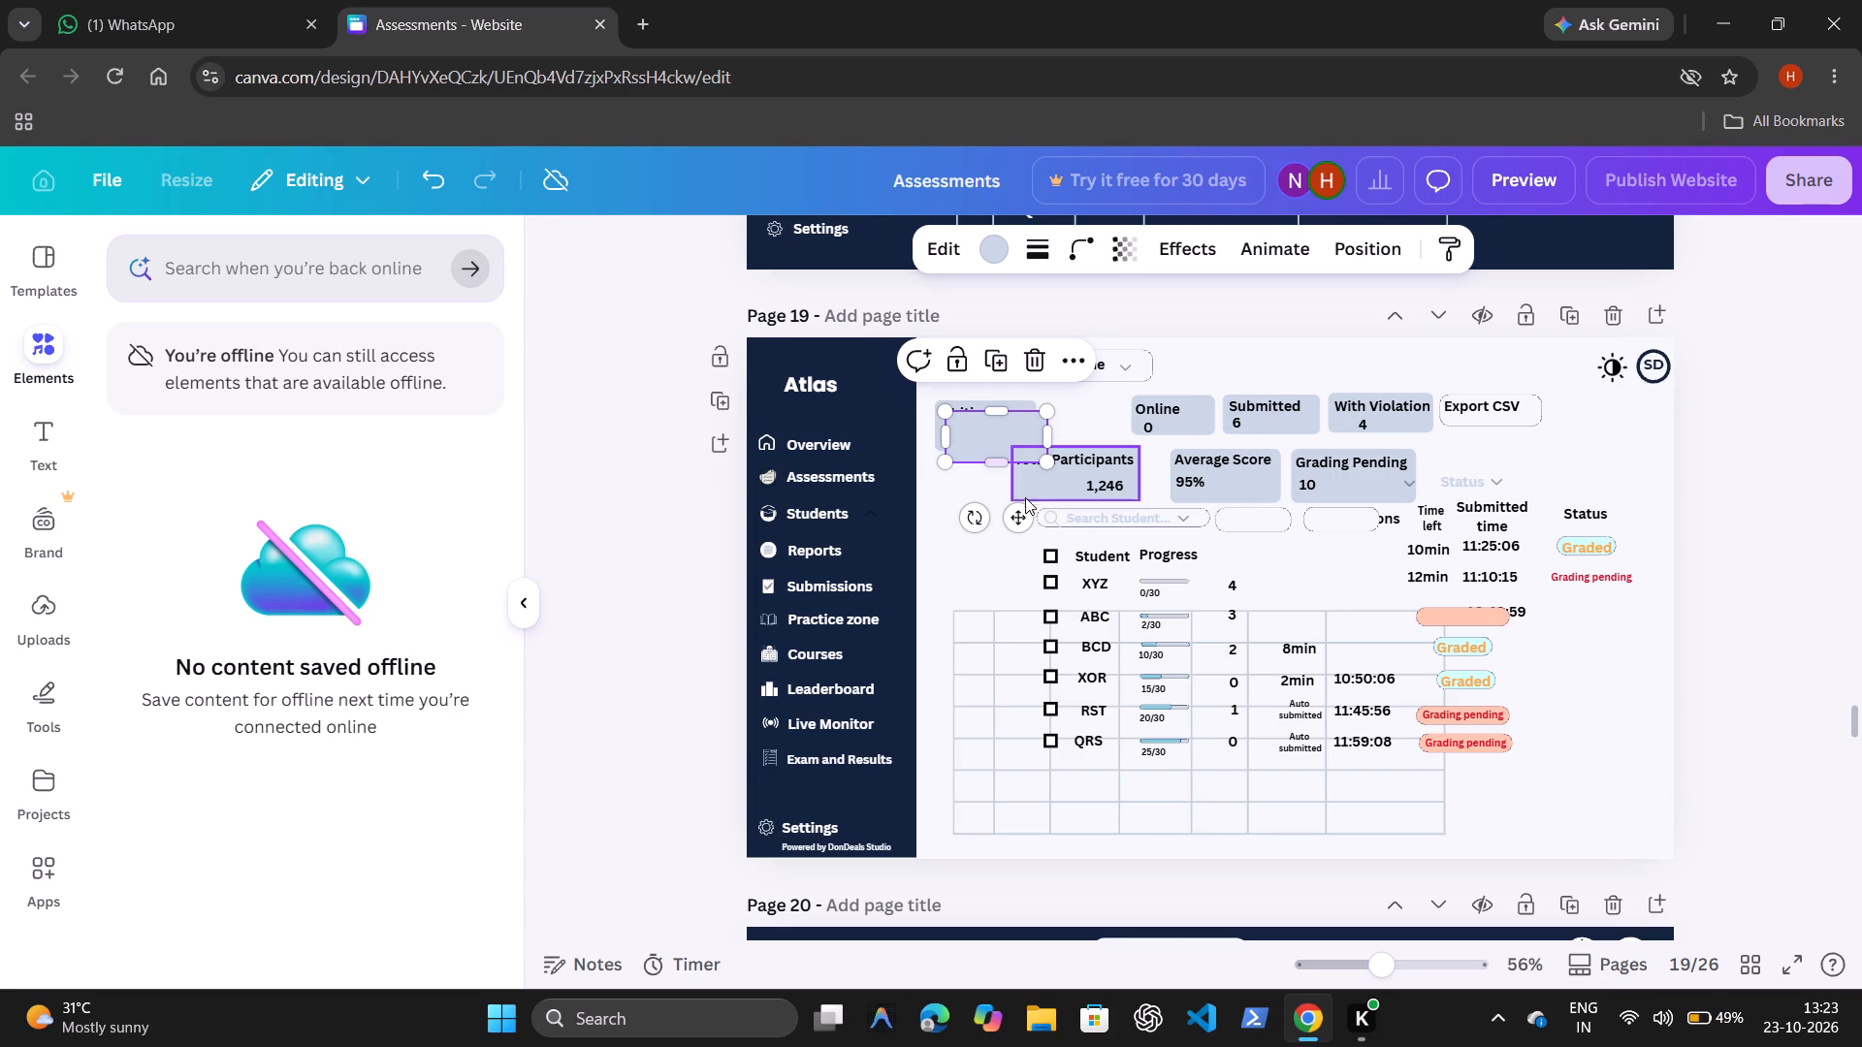
drag(1017, 521, 1108, 509)
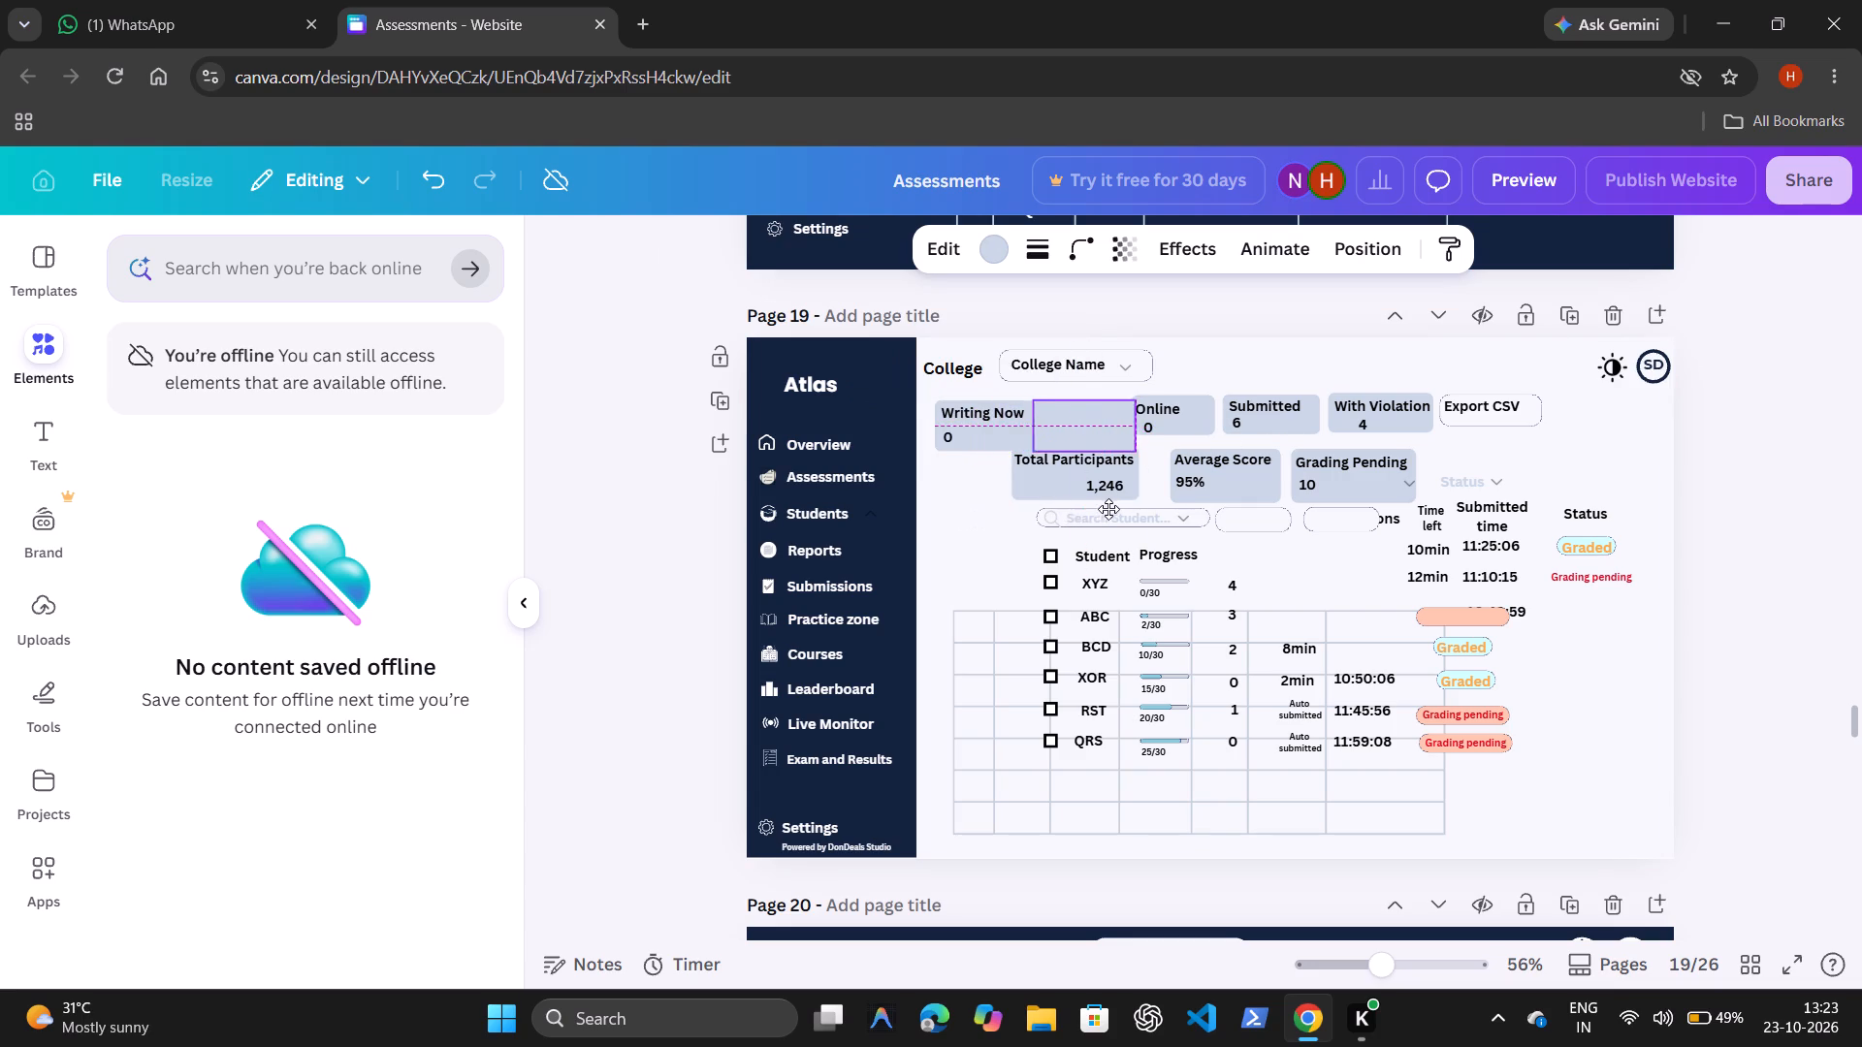
drag(1108, 509, 1122, 506)
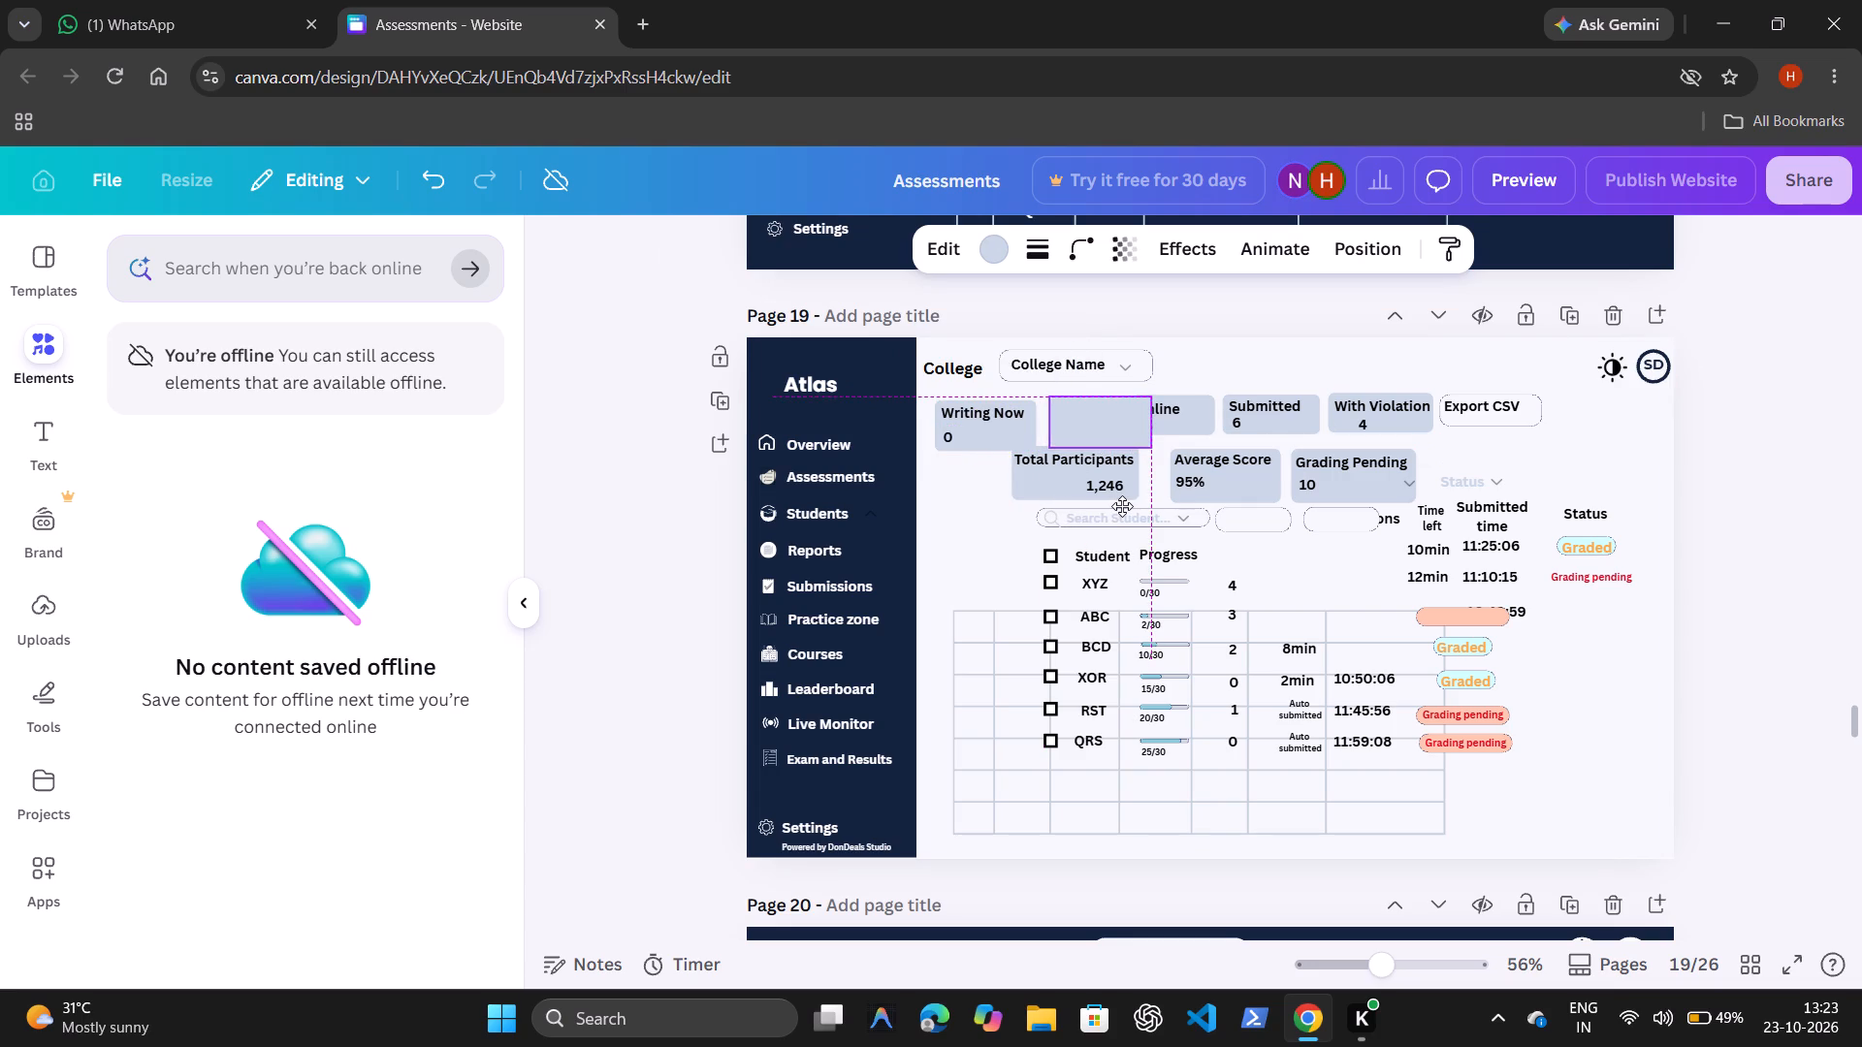
drag(1122, 506, 1122, 505)
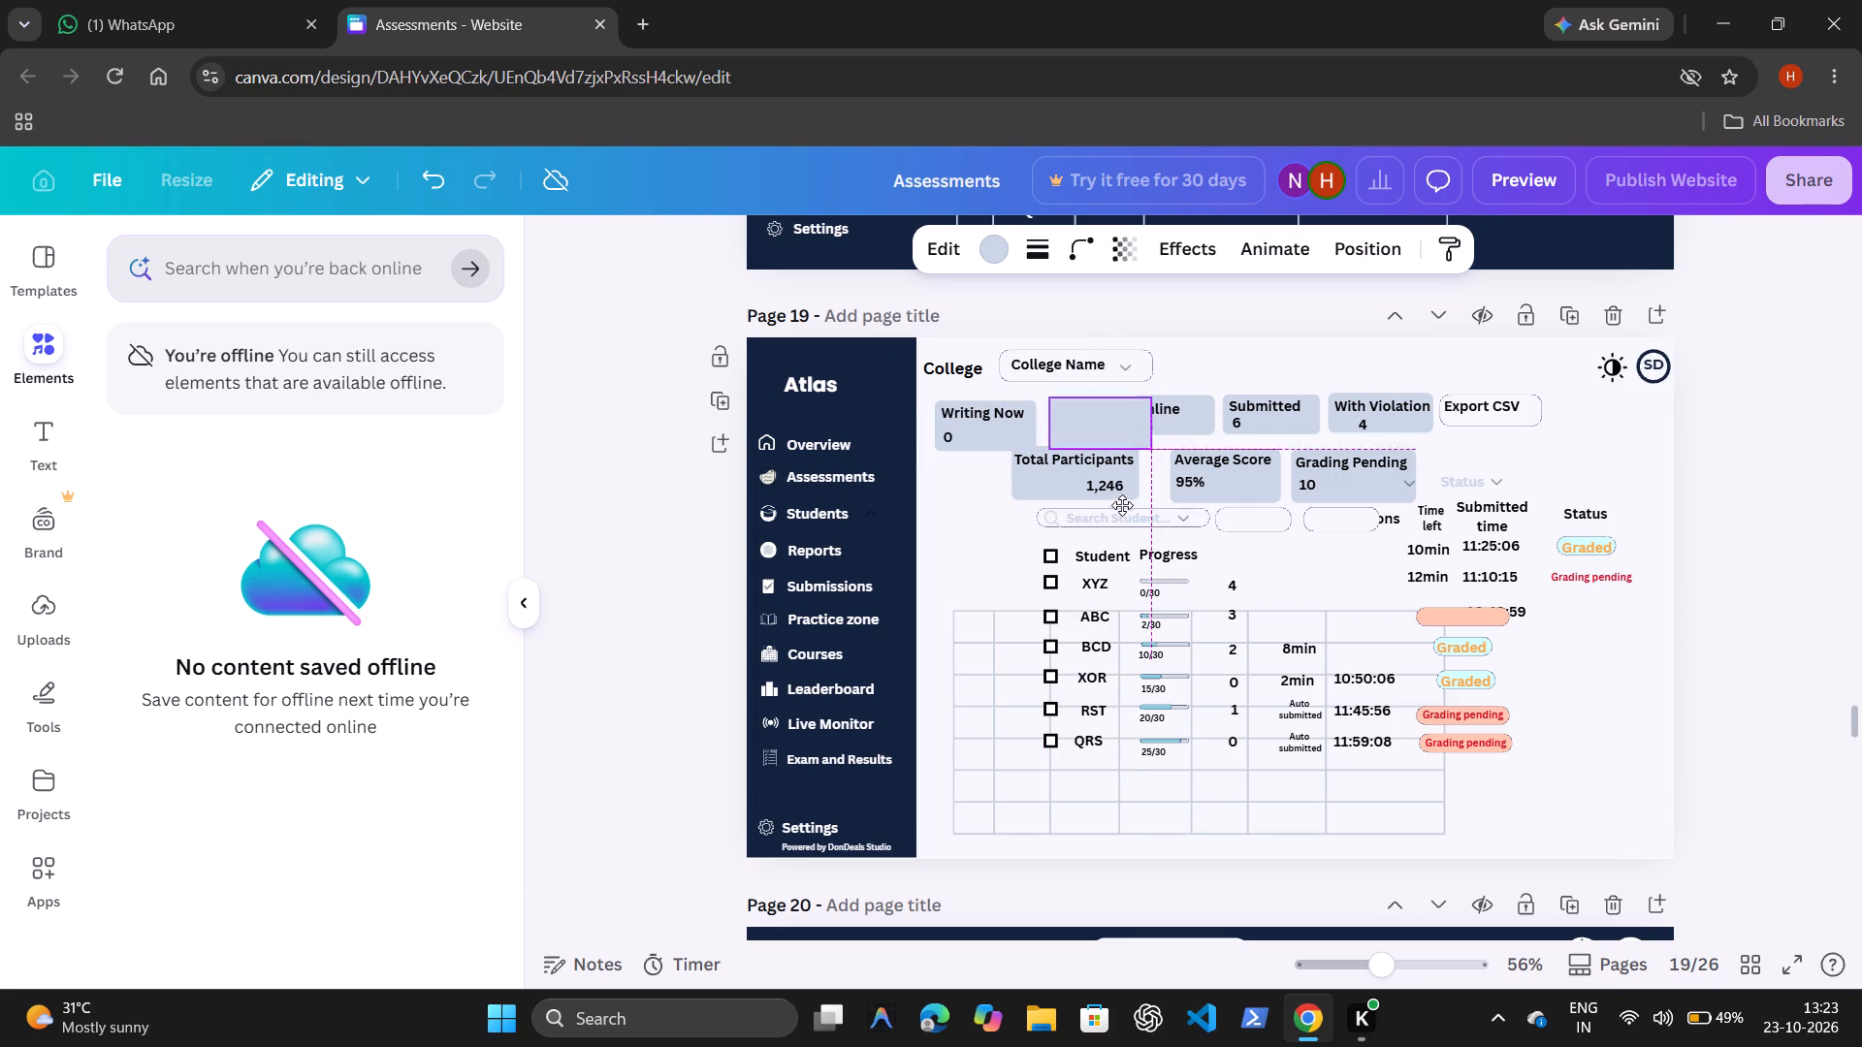
drag(1122, 505, 1129, 508)
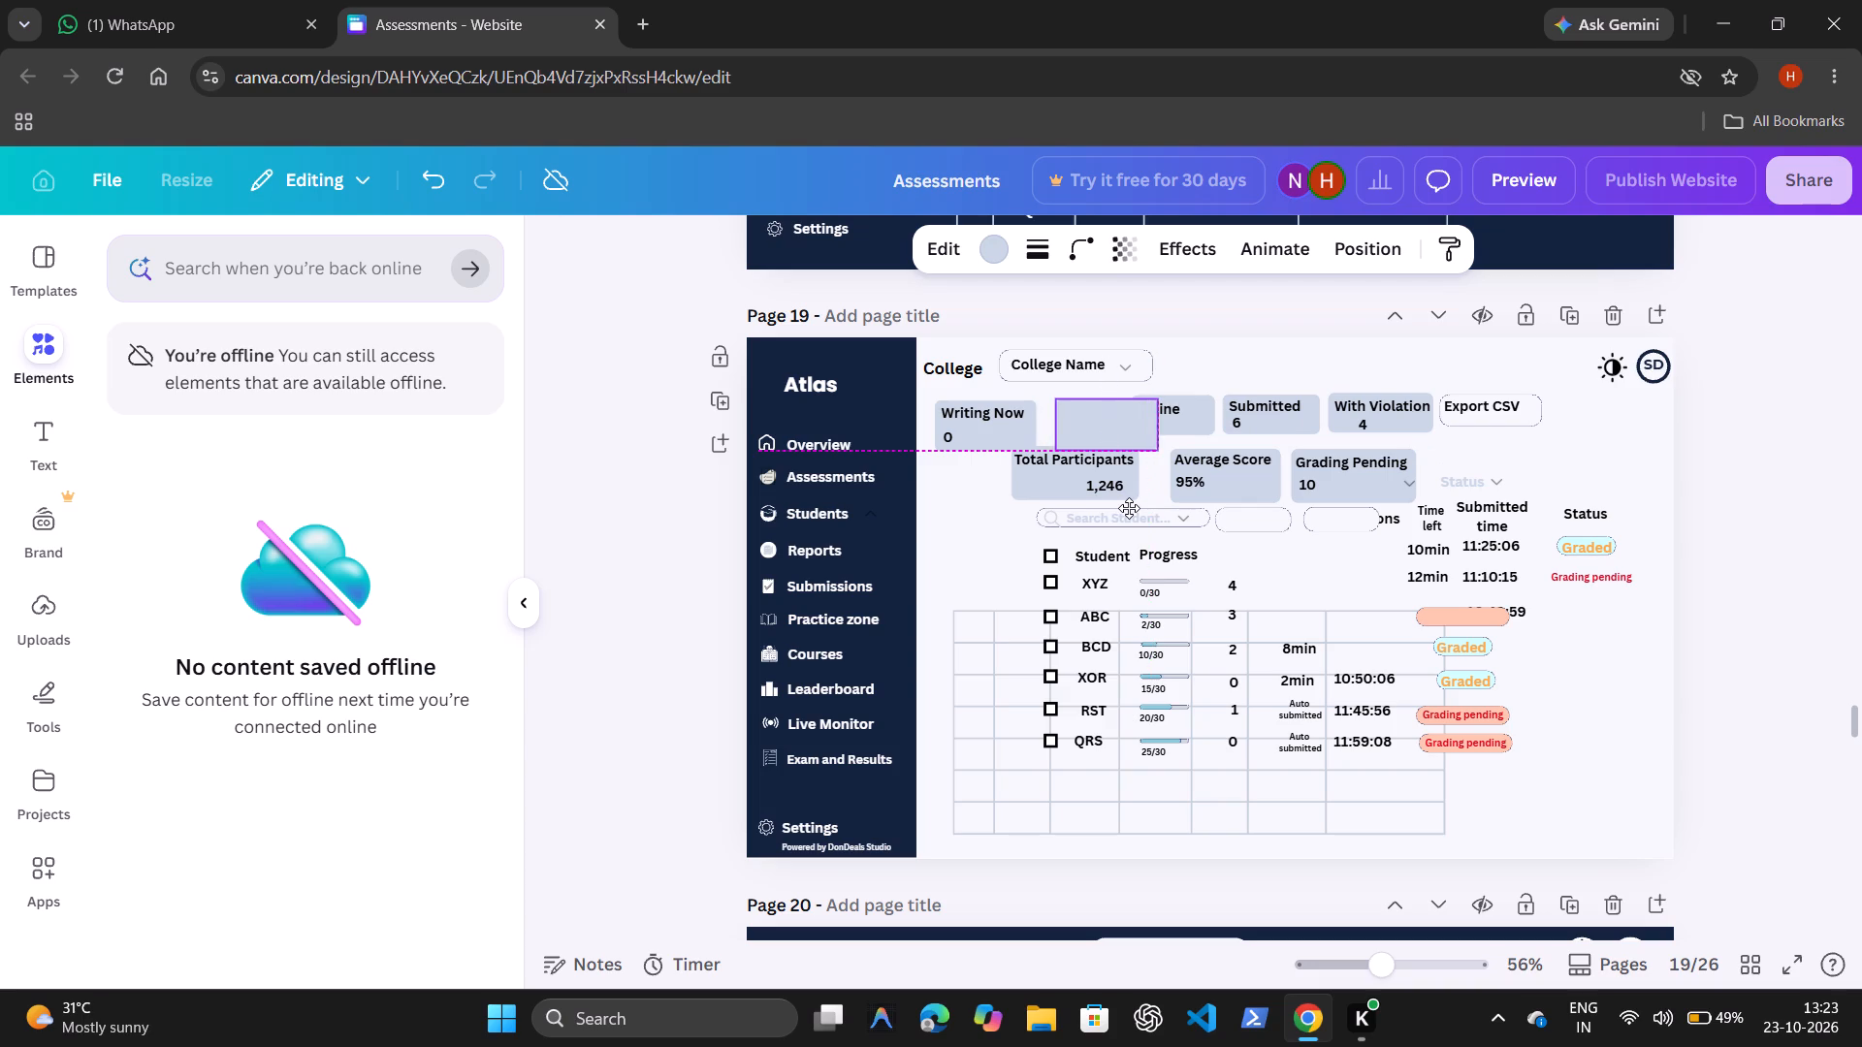
drag(1129, 508, 1129, 510)
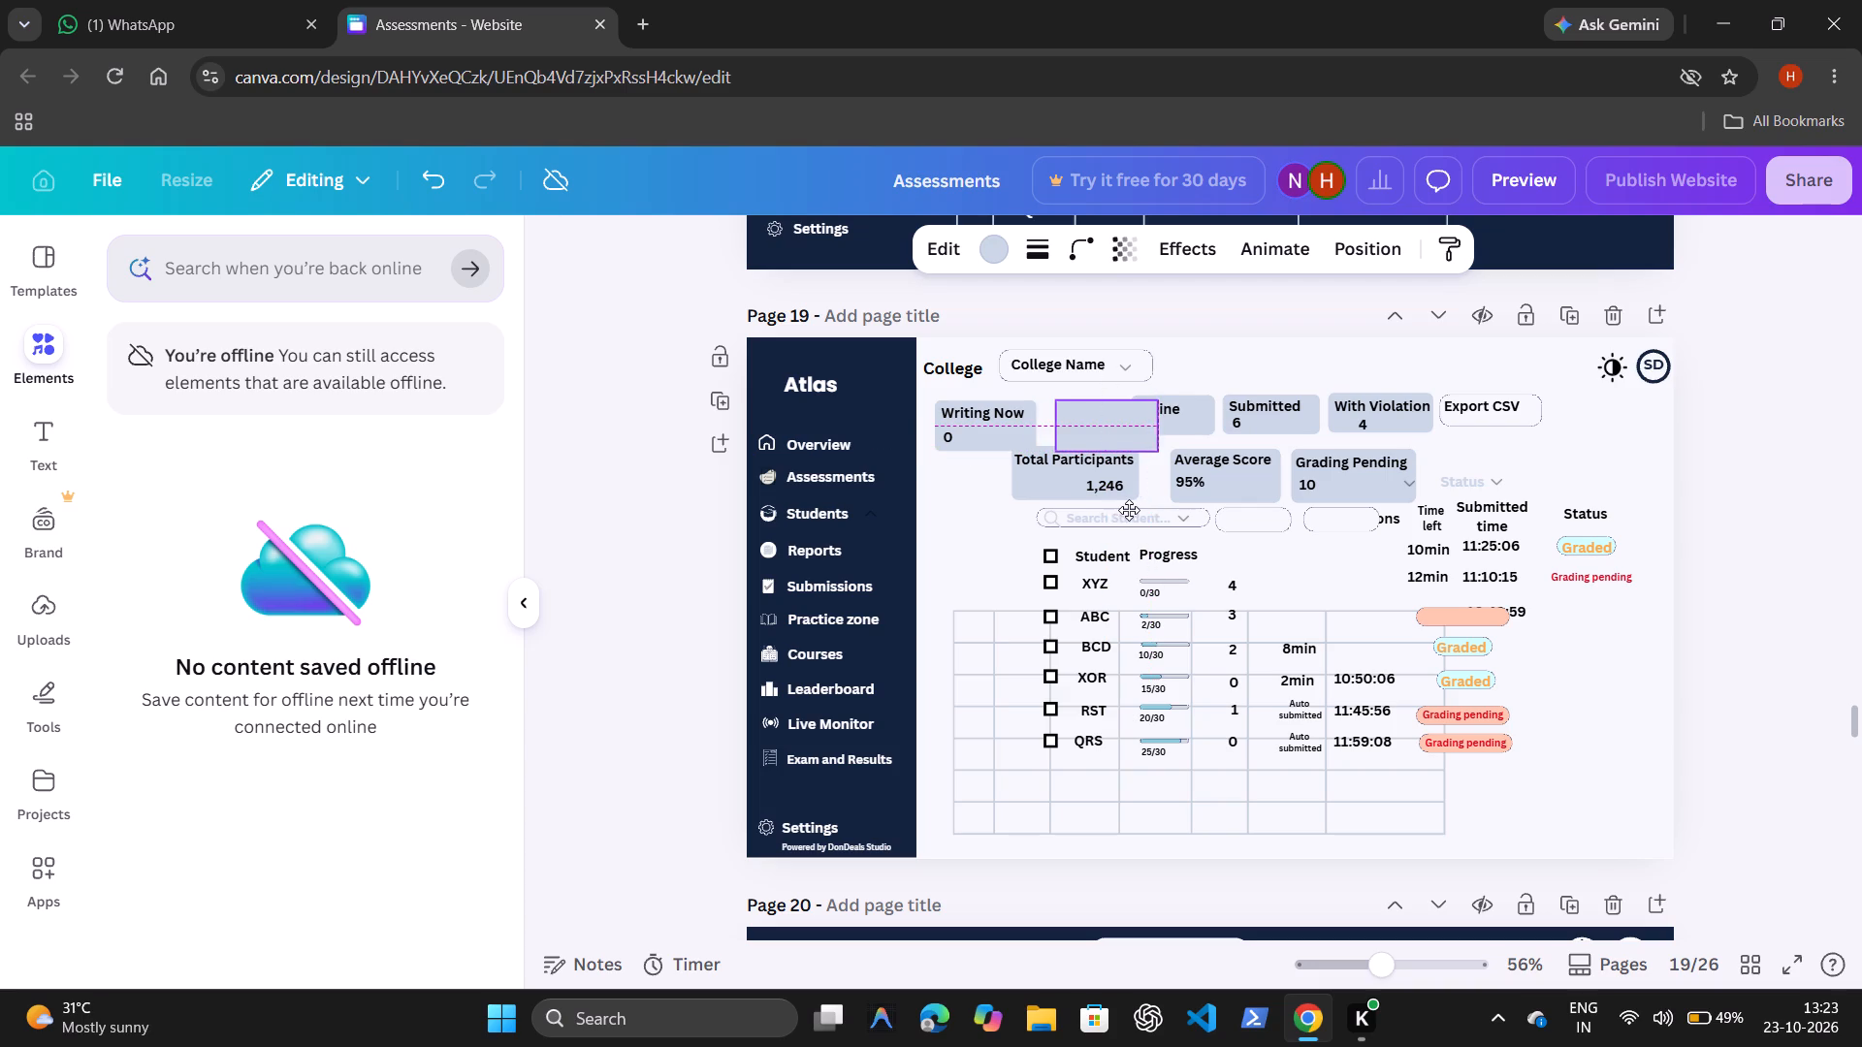
drag(1129, 510, 1129, 507)
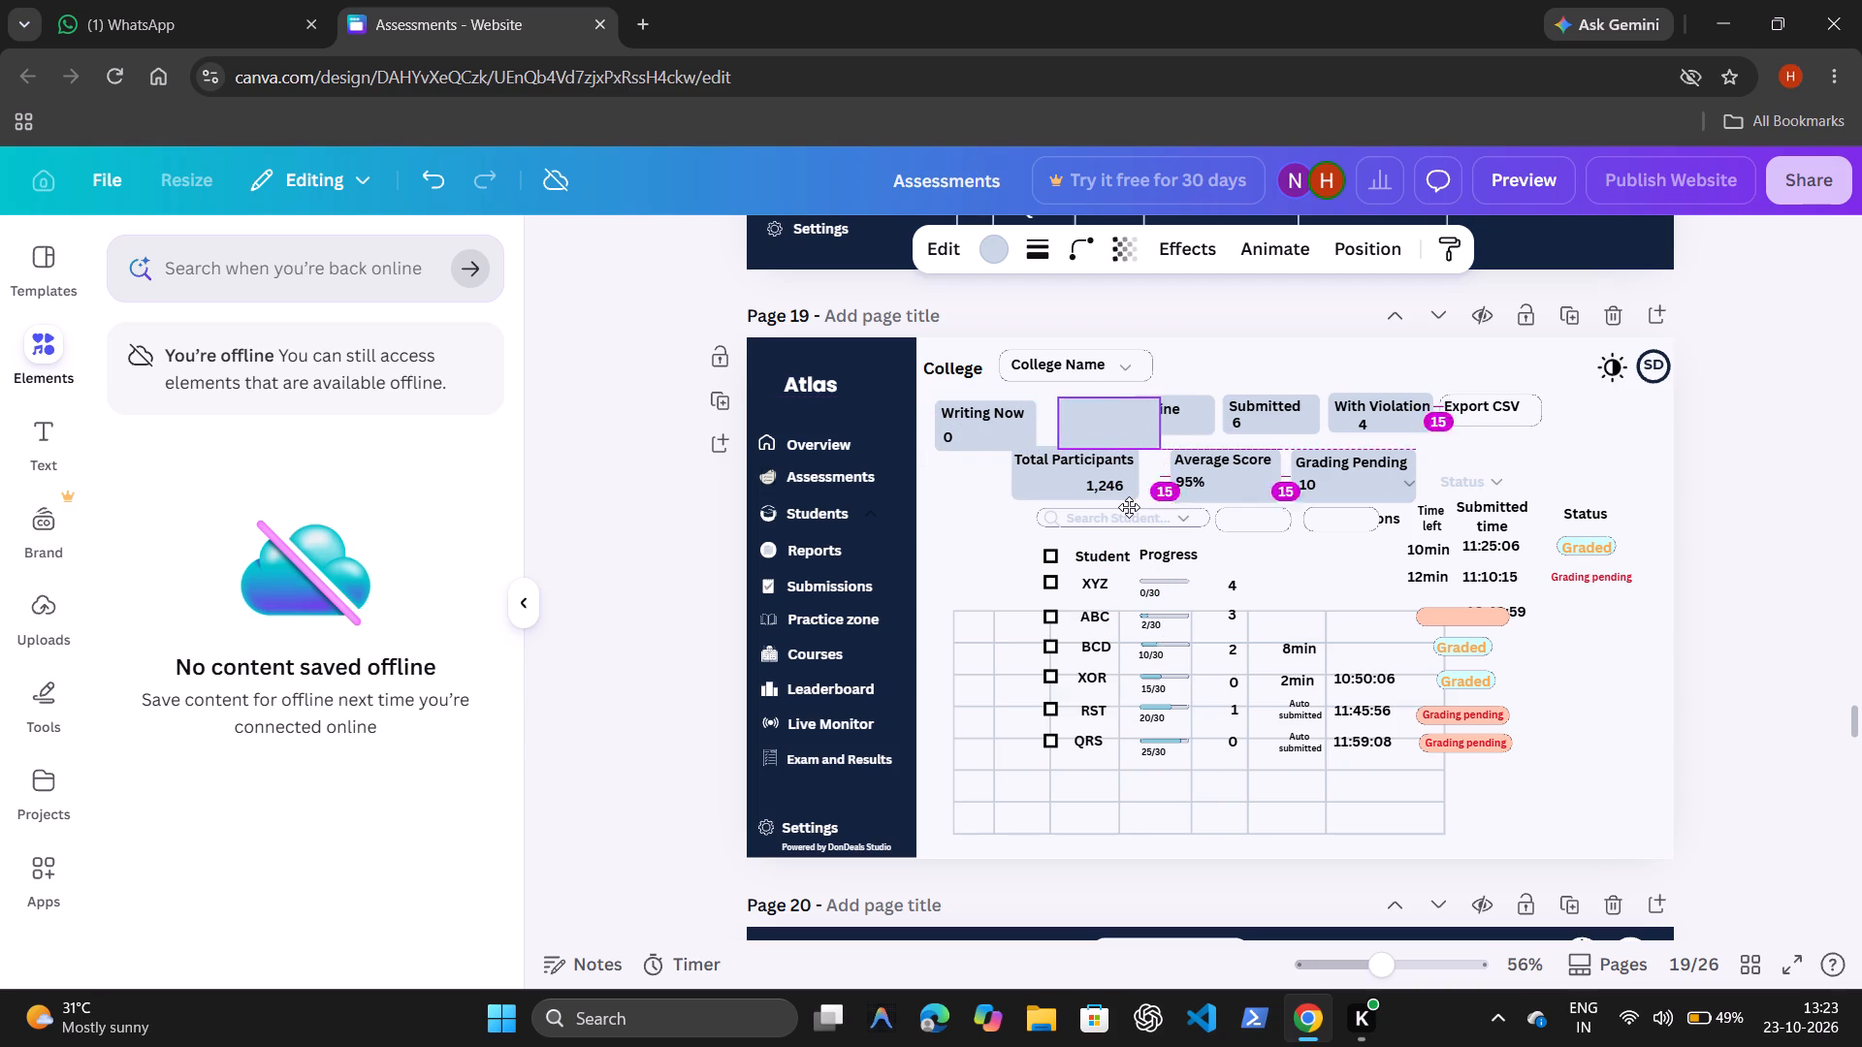
drag(1129, 507, 1121, 508)
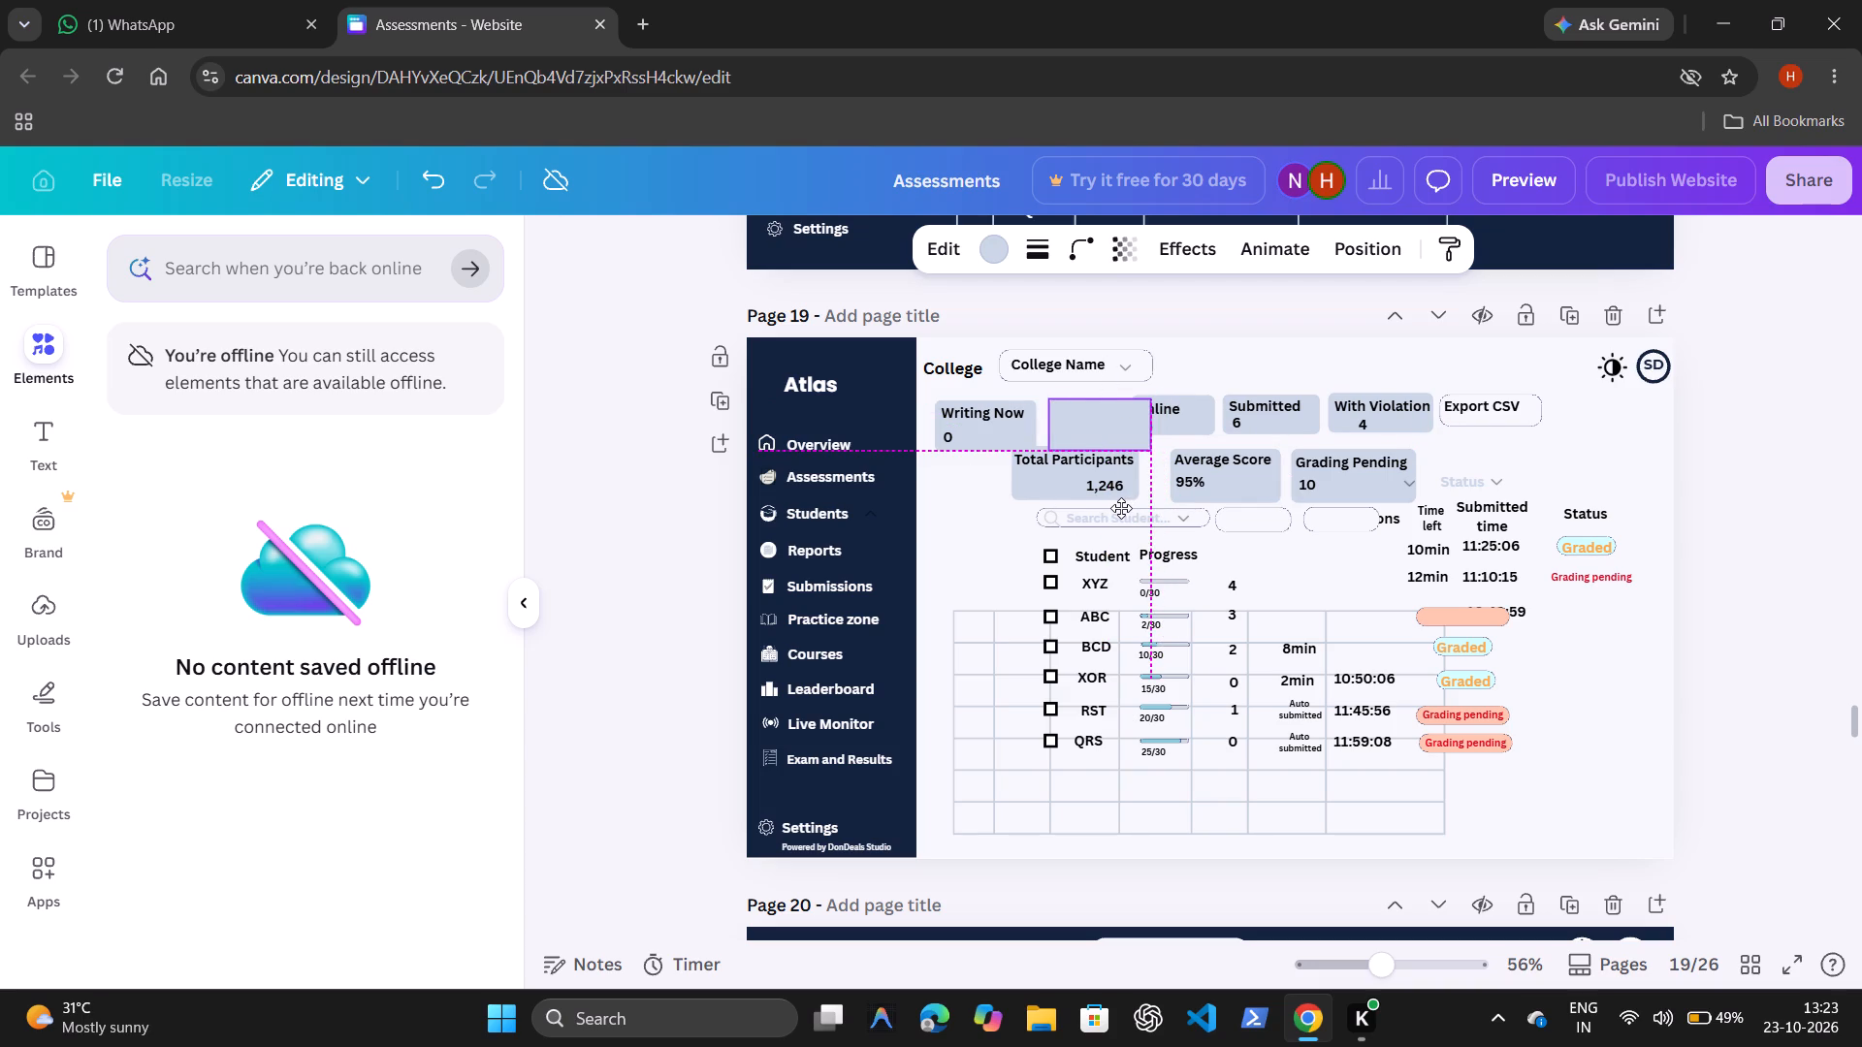
drag(1121, 508, 1126, 505)
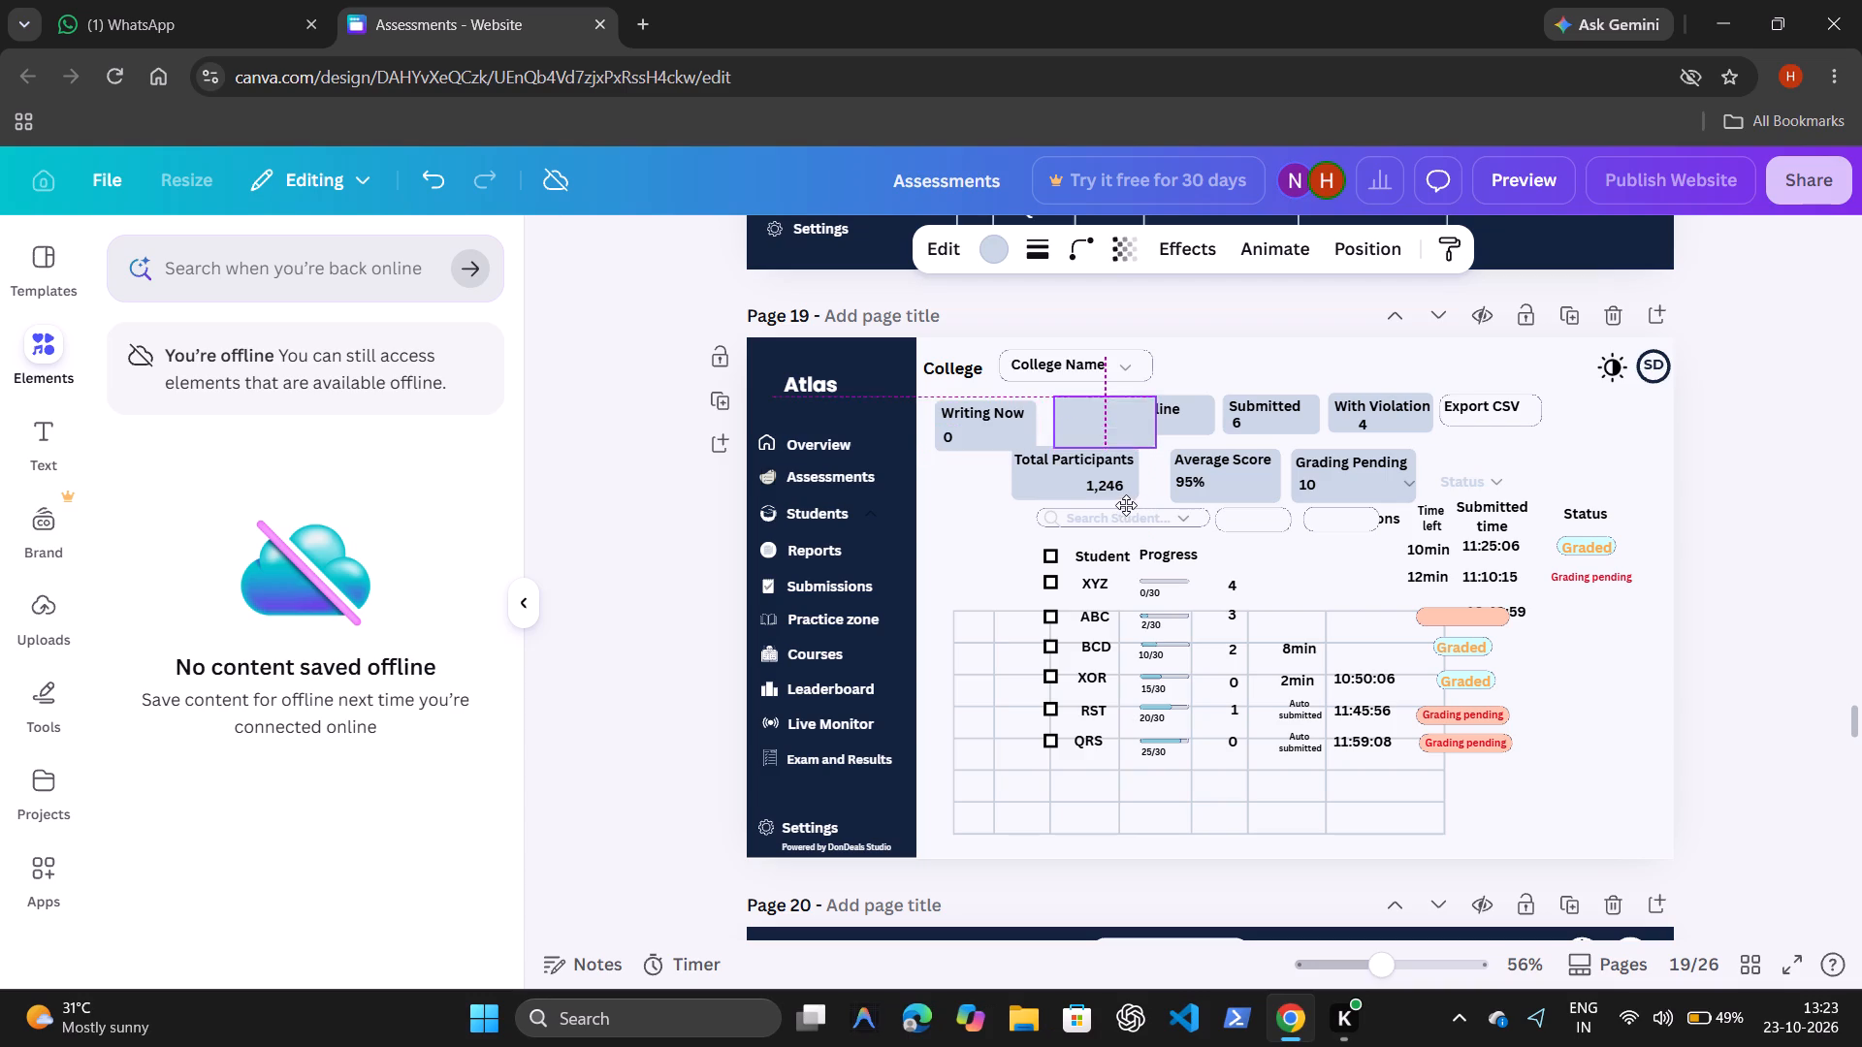
drag(1126, 505, 1128, 504)
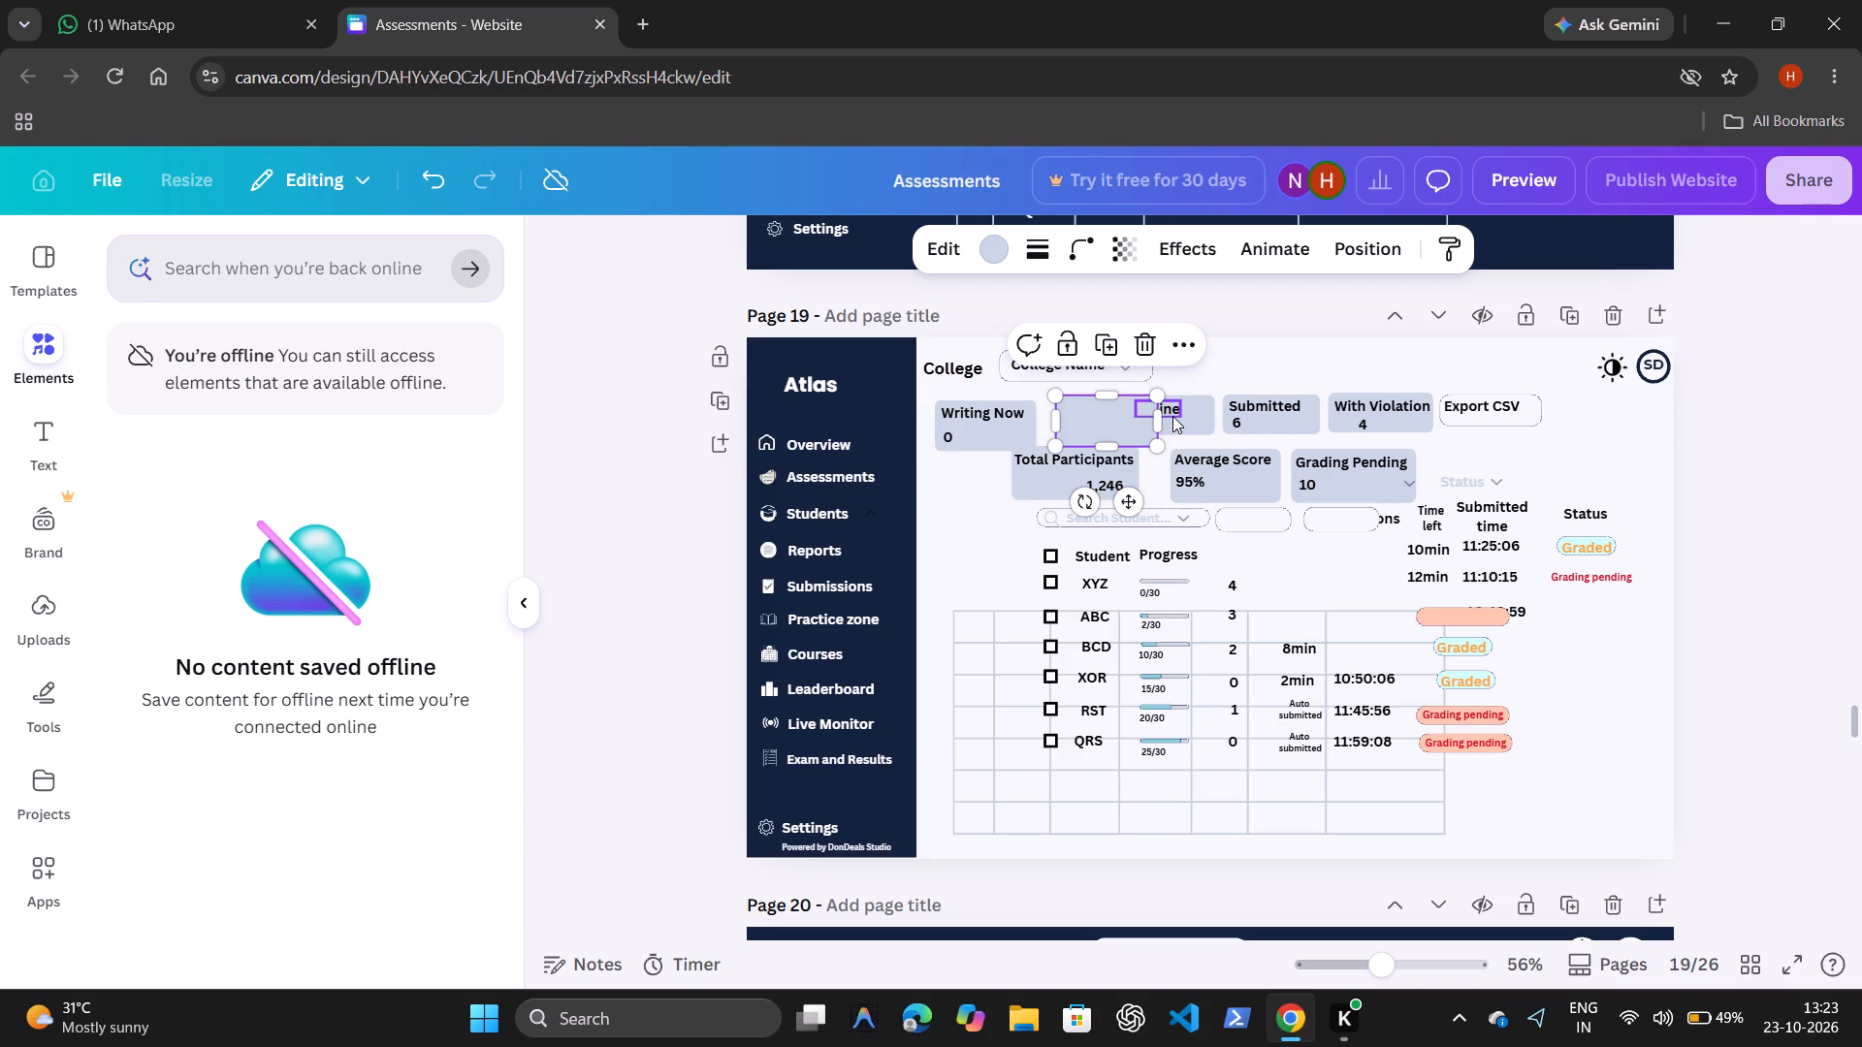
Move the Online label to the blank area below Writing Now, duplicate it, and place the copy at the duplicated card's upper left.
click(1172, 416)
drag(1180, 467, 1069, 544)
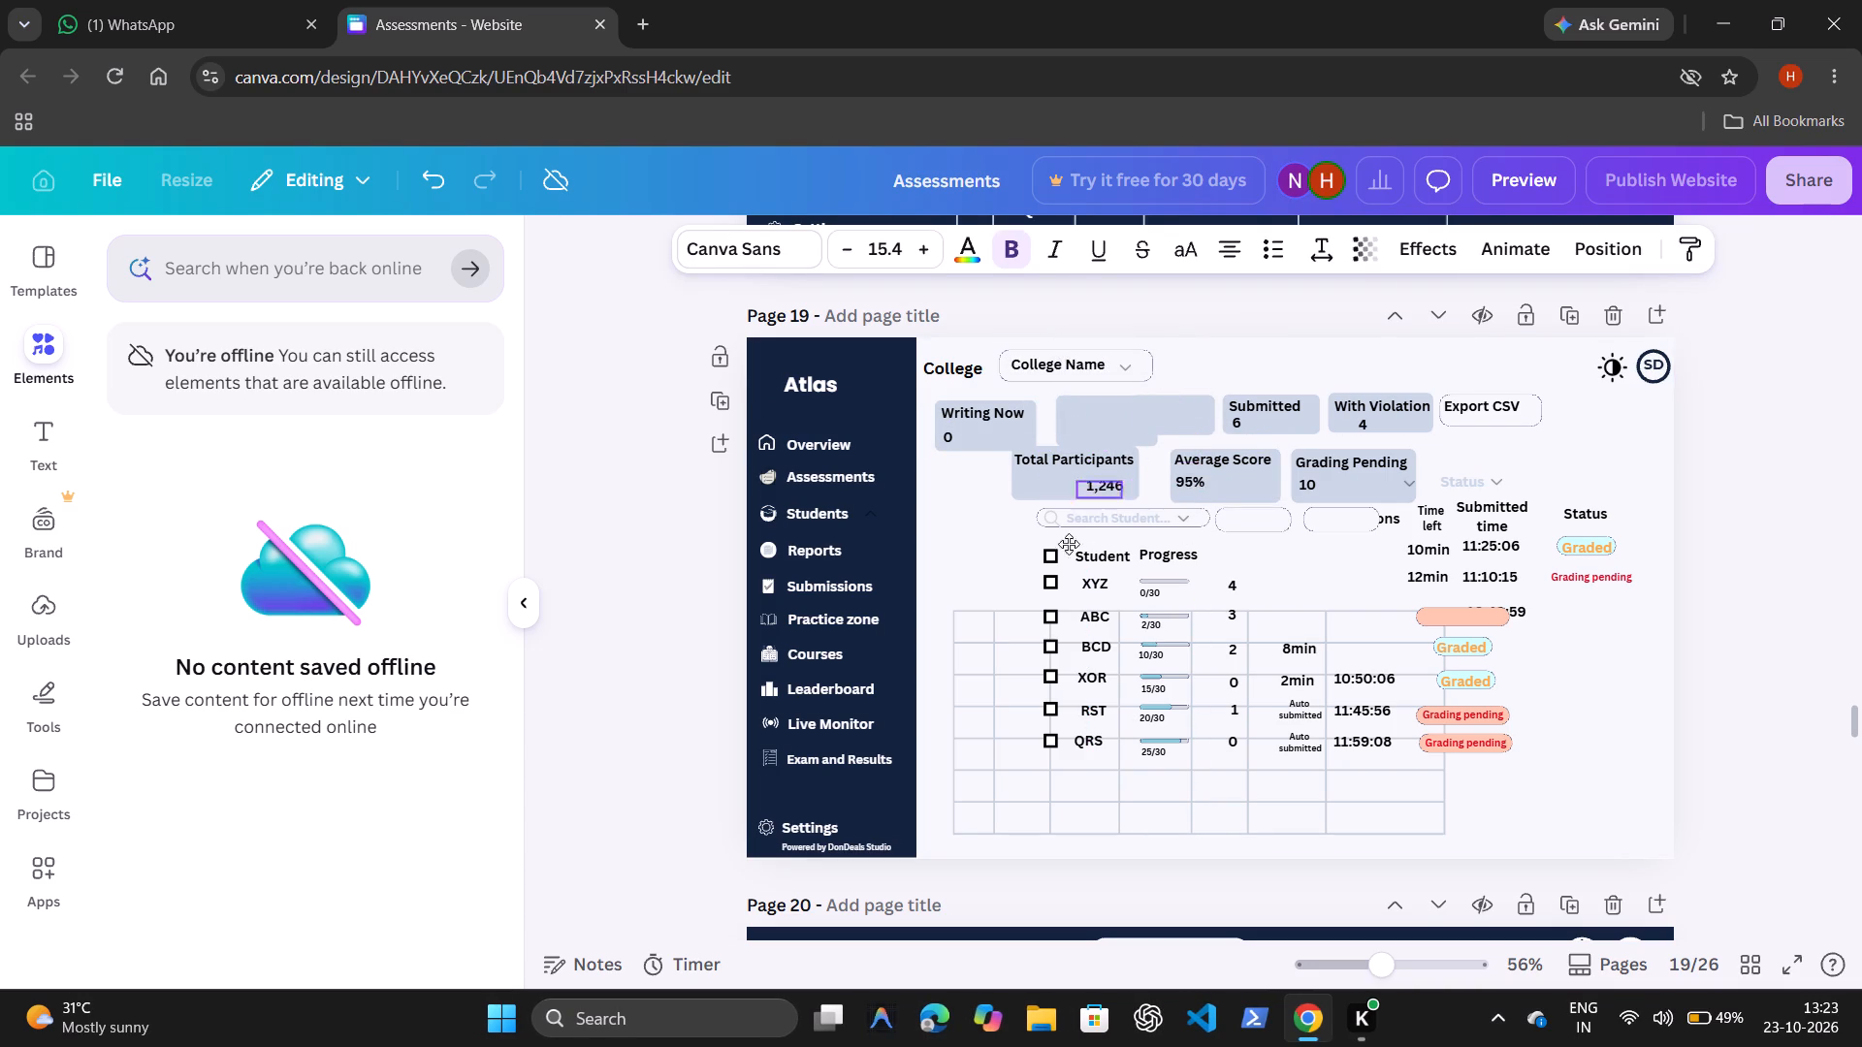
drag(1069, 544, 984, 543)
drag(985, 549, 979, 555)
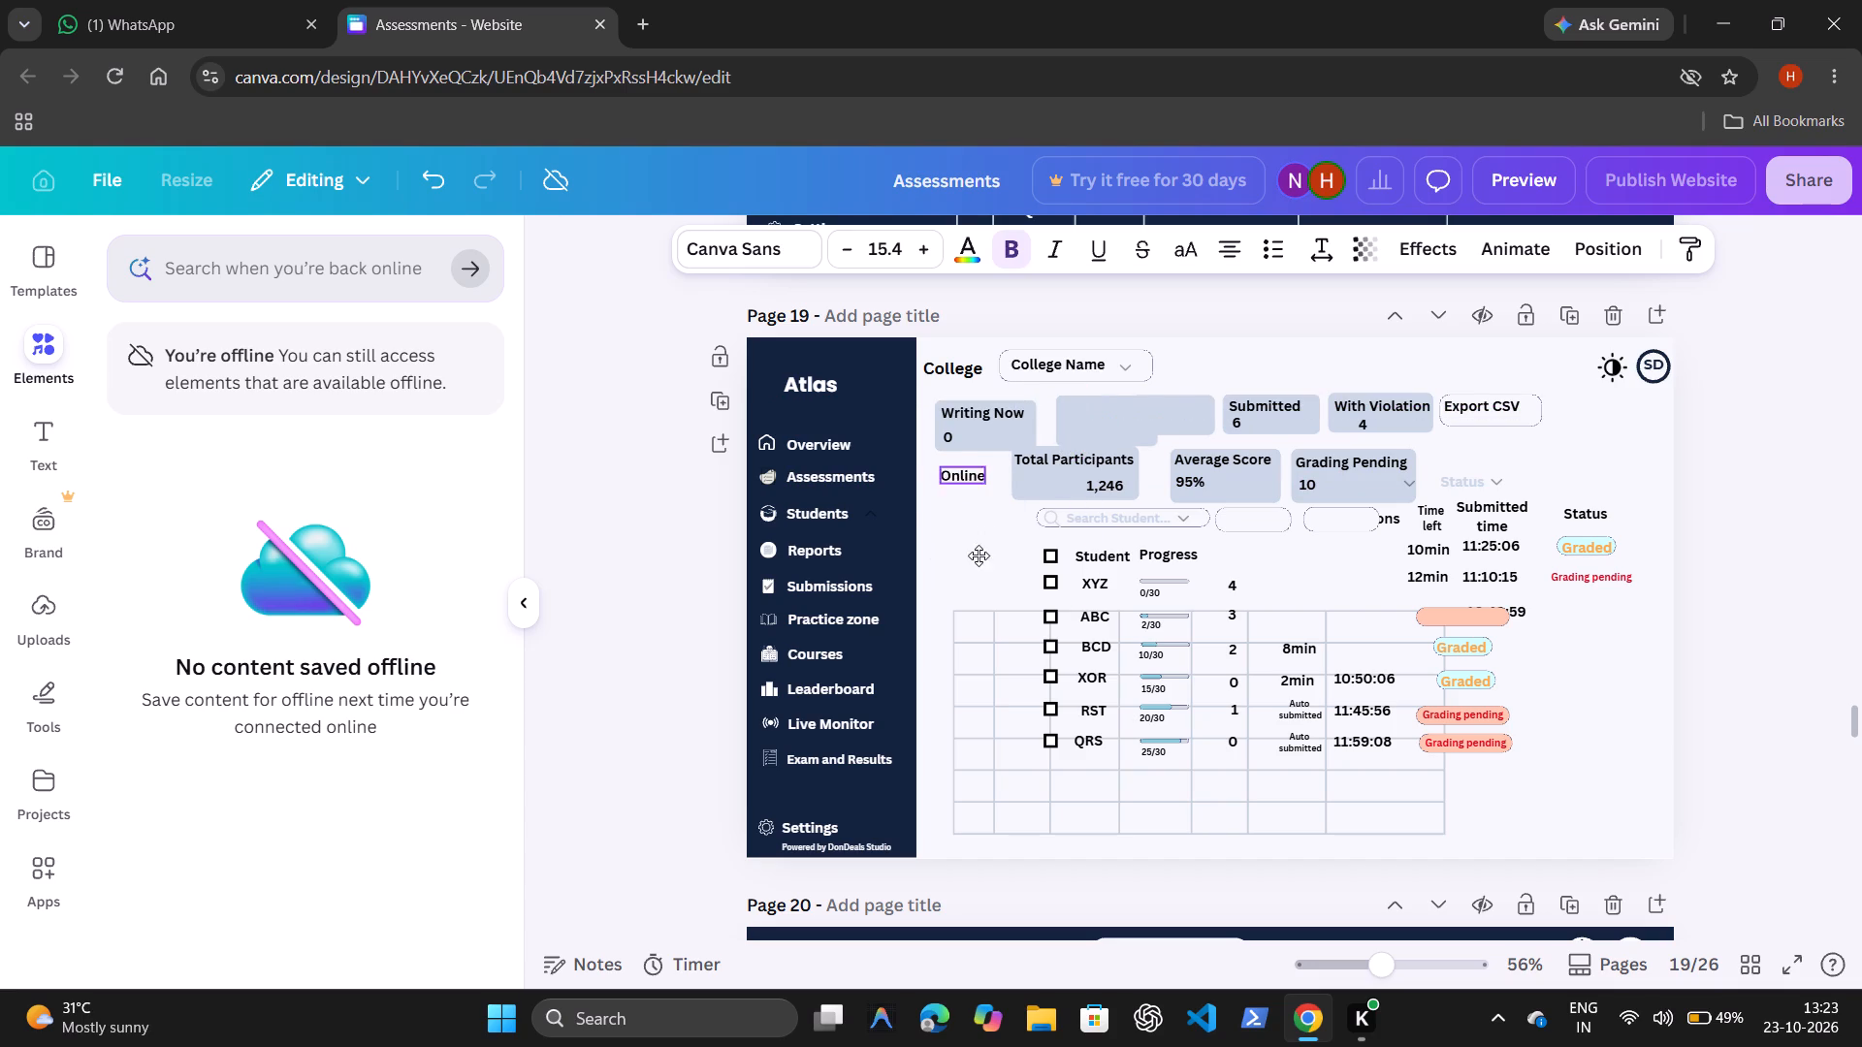
drag(979, 555, 976, 575)
key(ctrl+d)
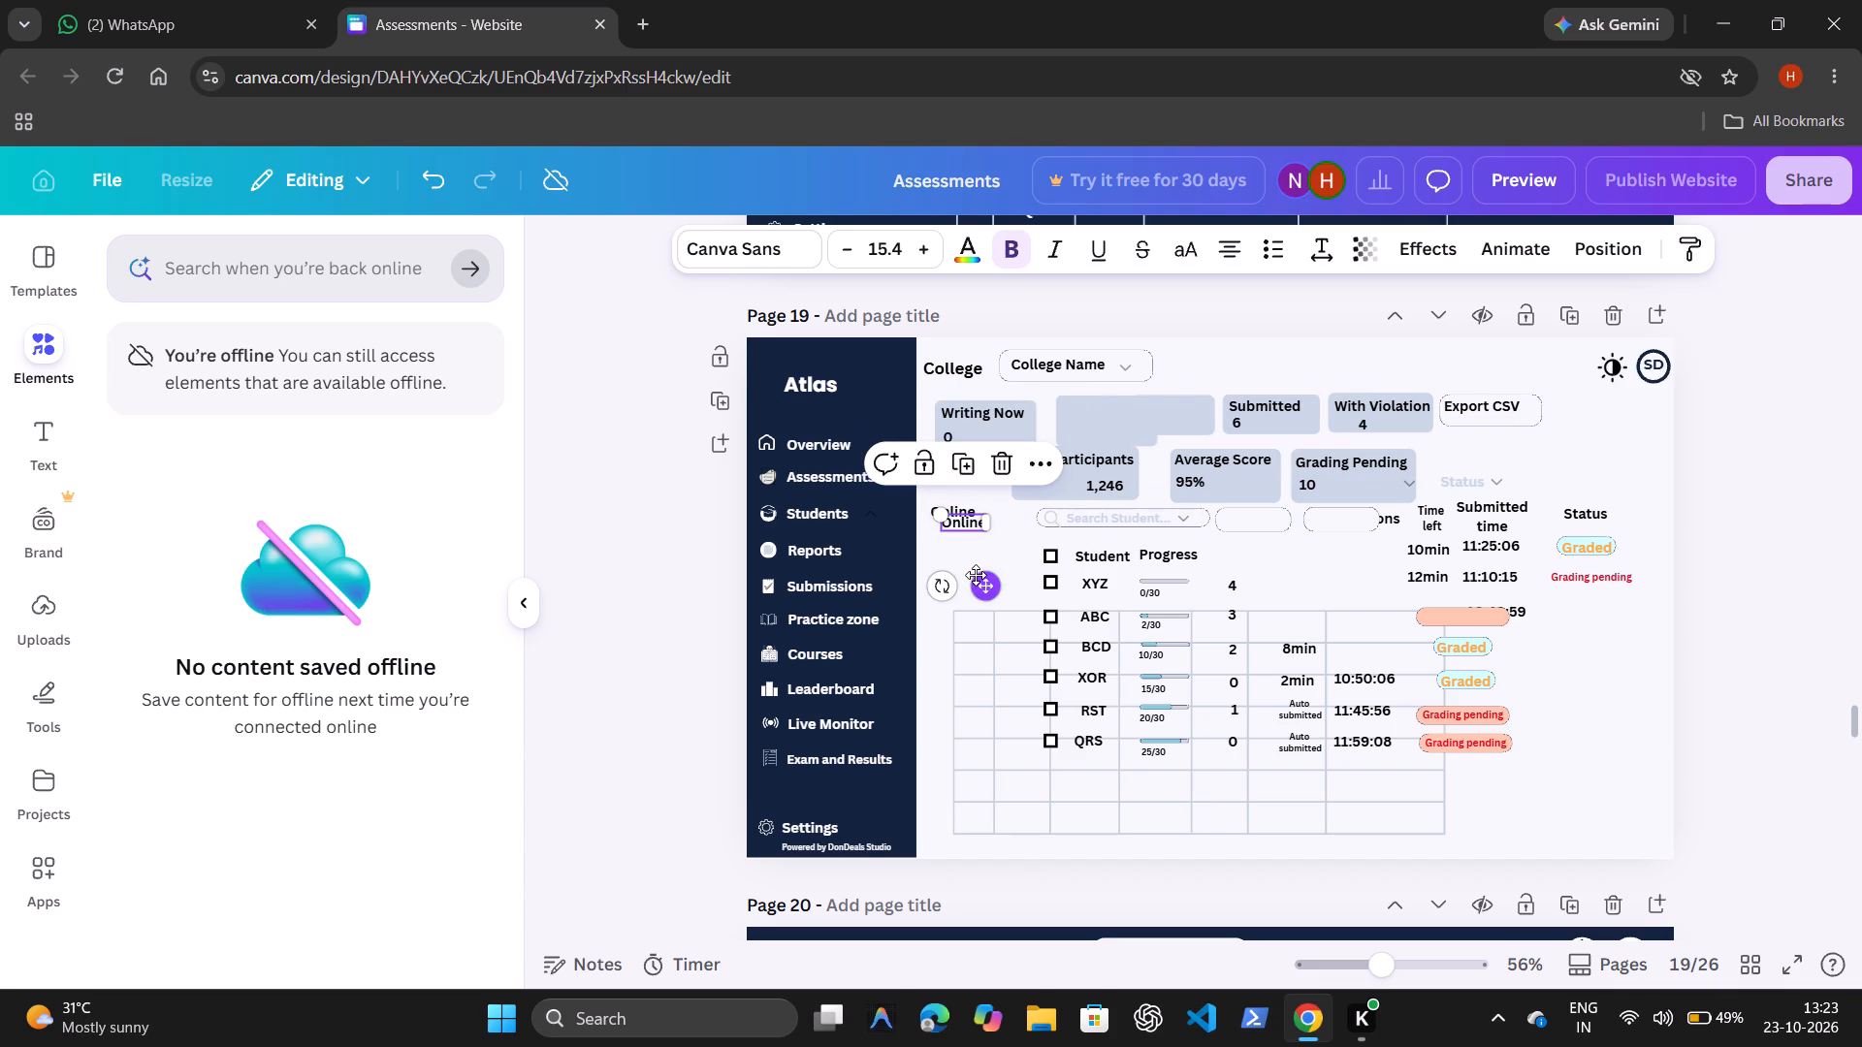
drag(992, 584, 1120, 471)
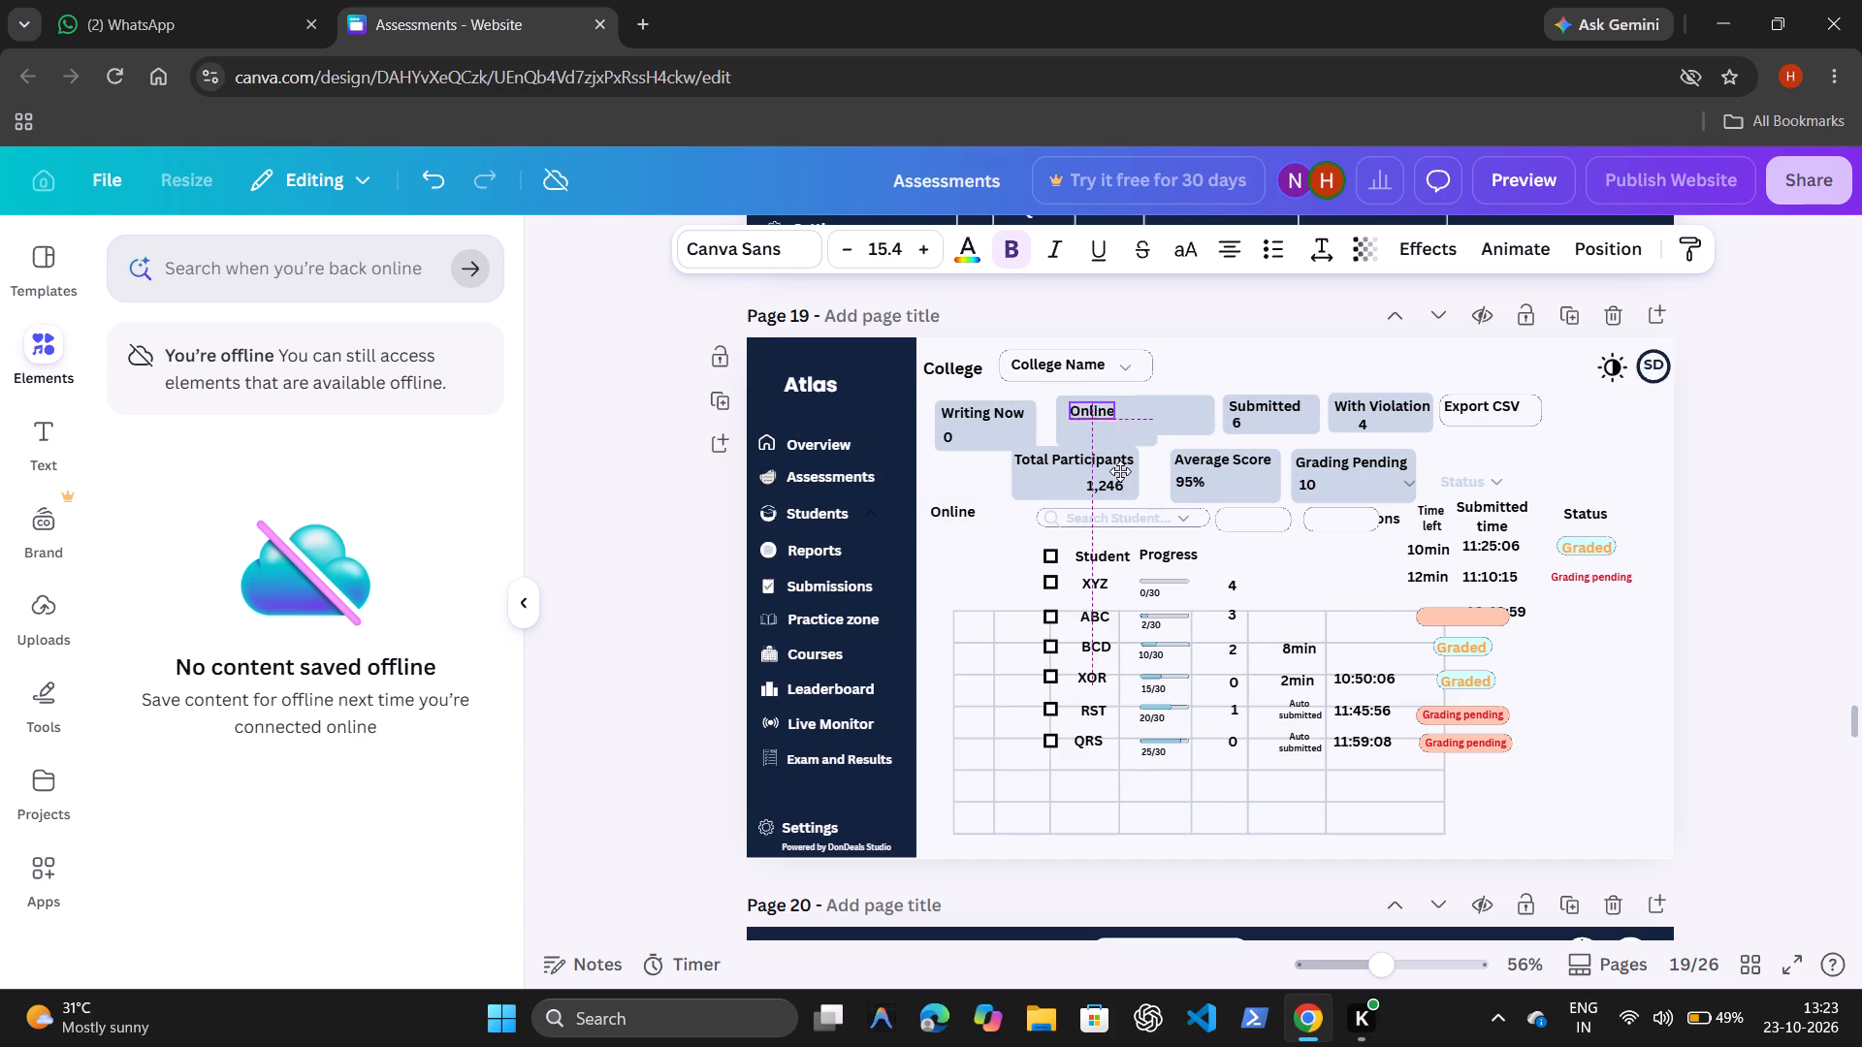
drag(1120, 471, 1117, 473)
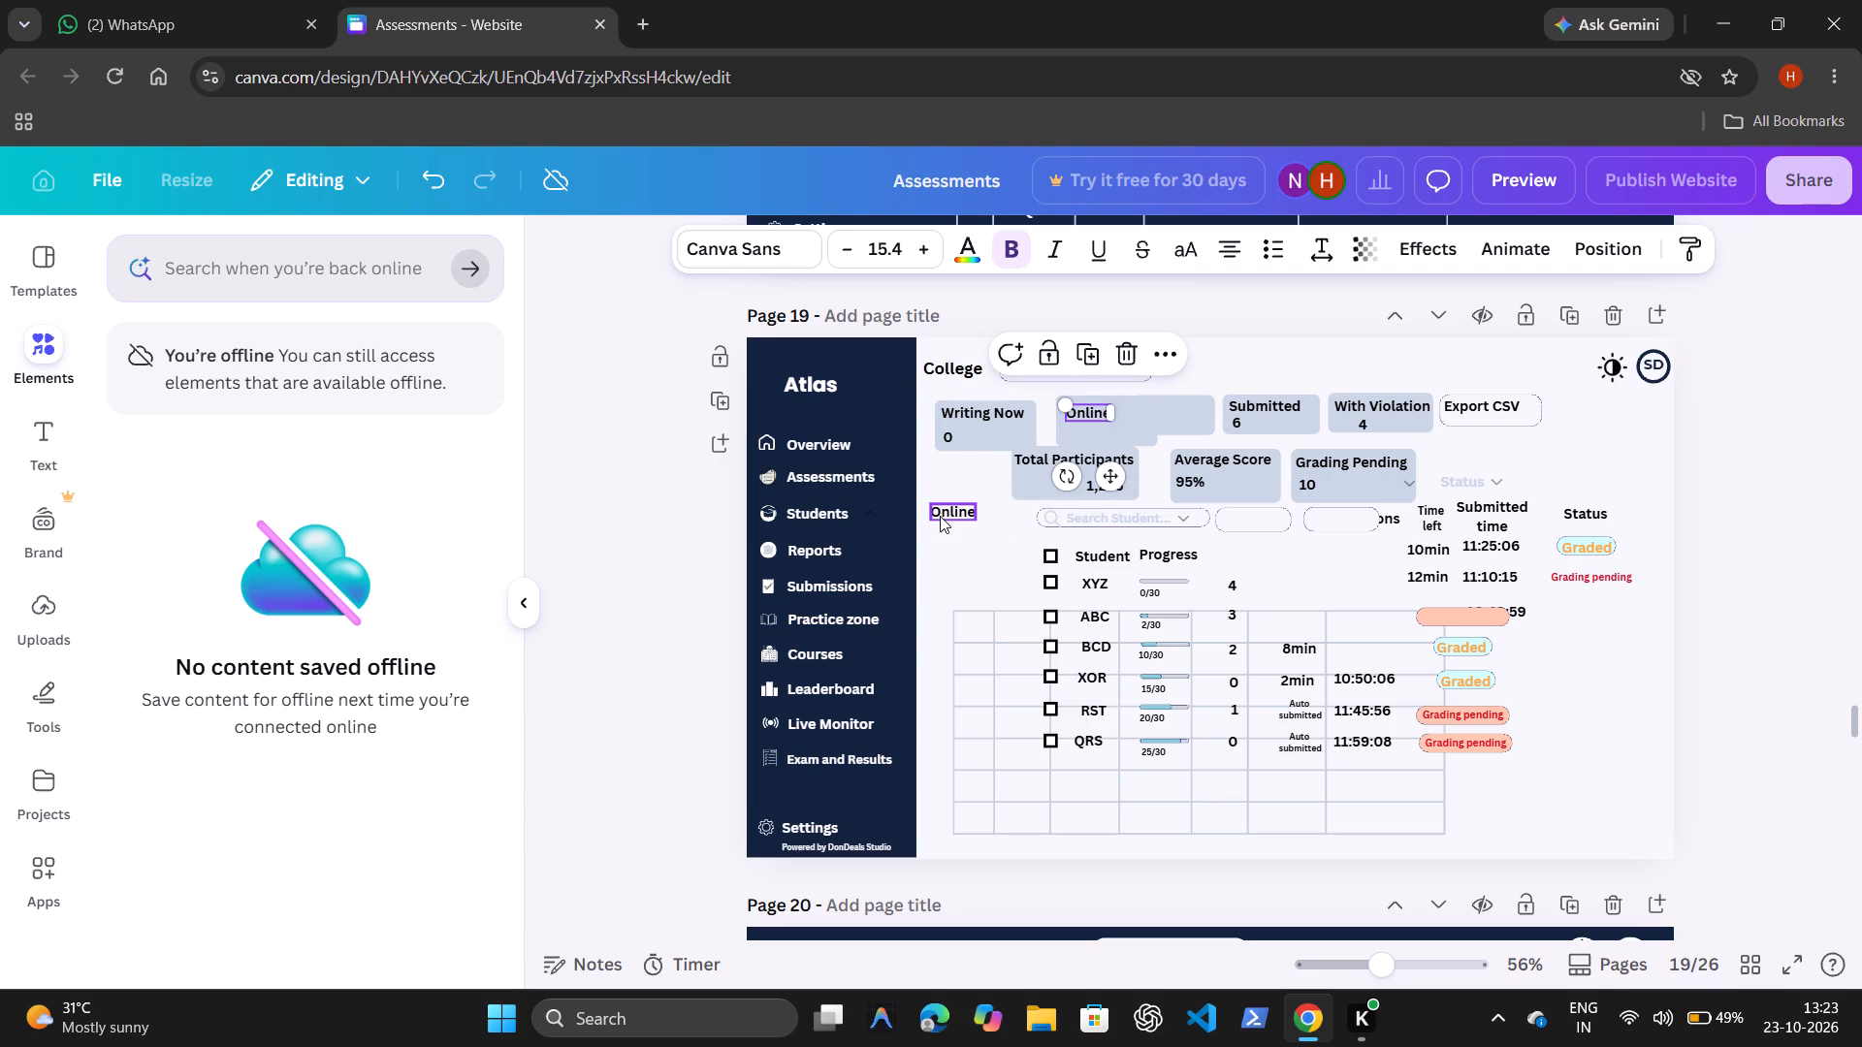
Remove the leftover Online label and its extra copy from the blank area beside the student search field.
click(940, 516)
key(ctrl+d)
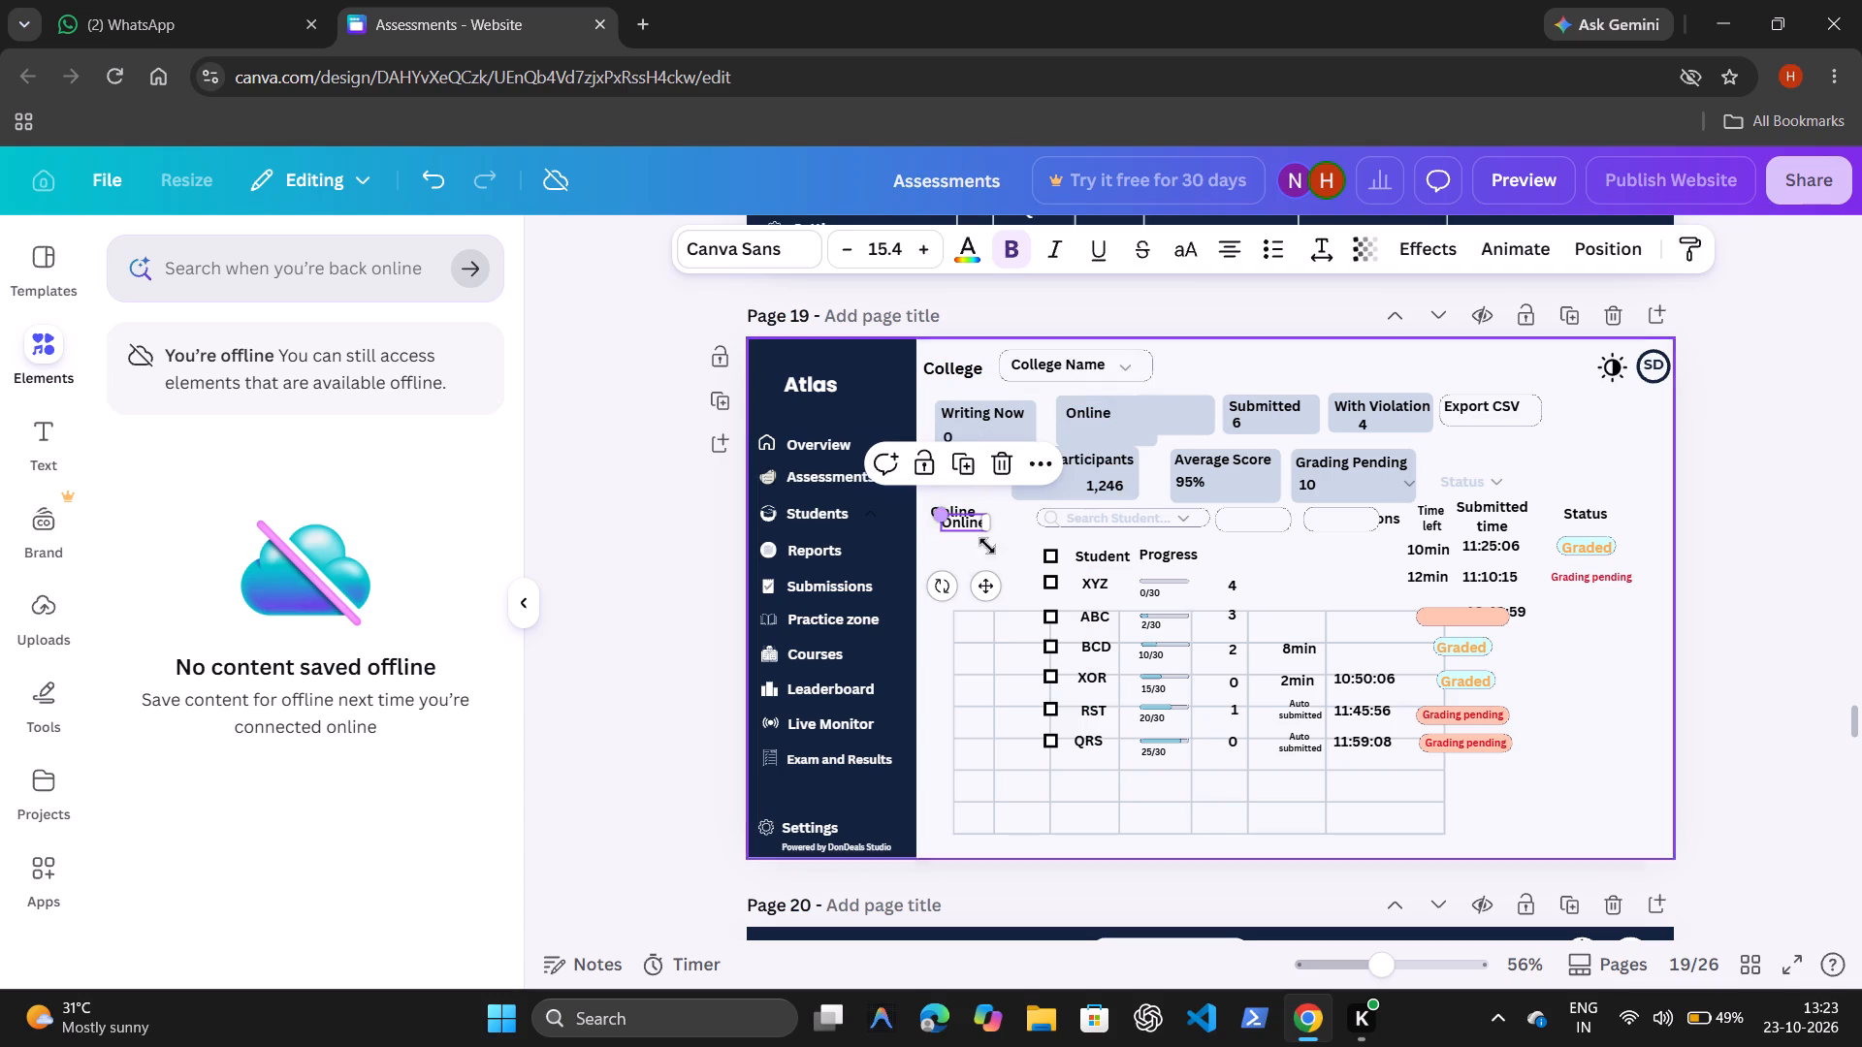
key(ctrl+x)
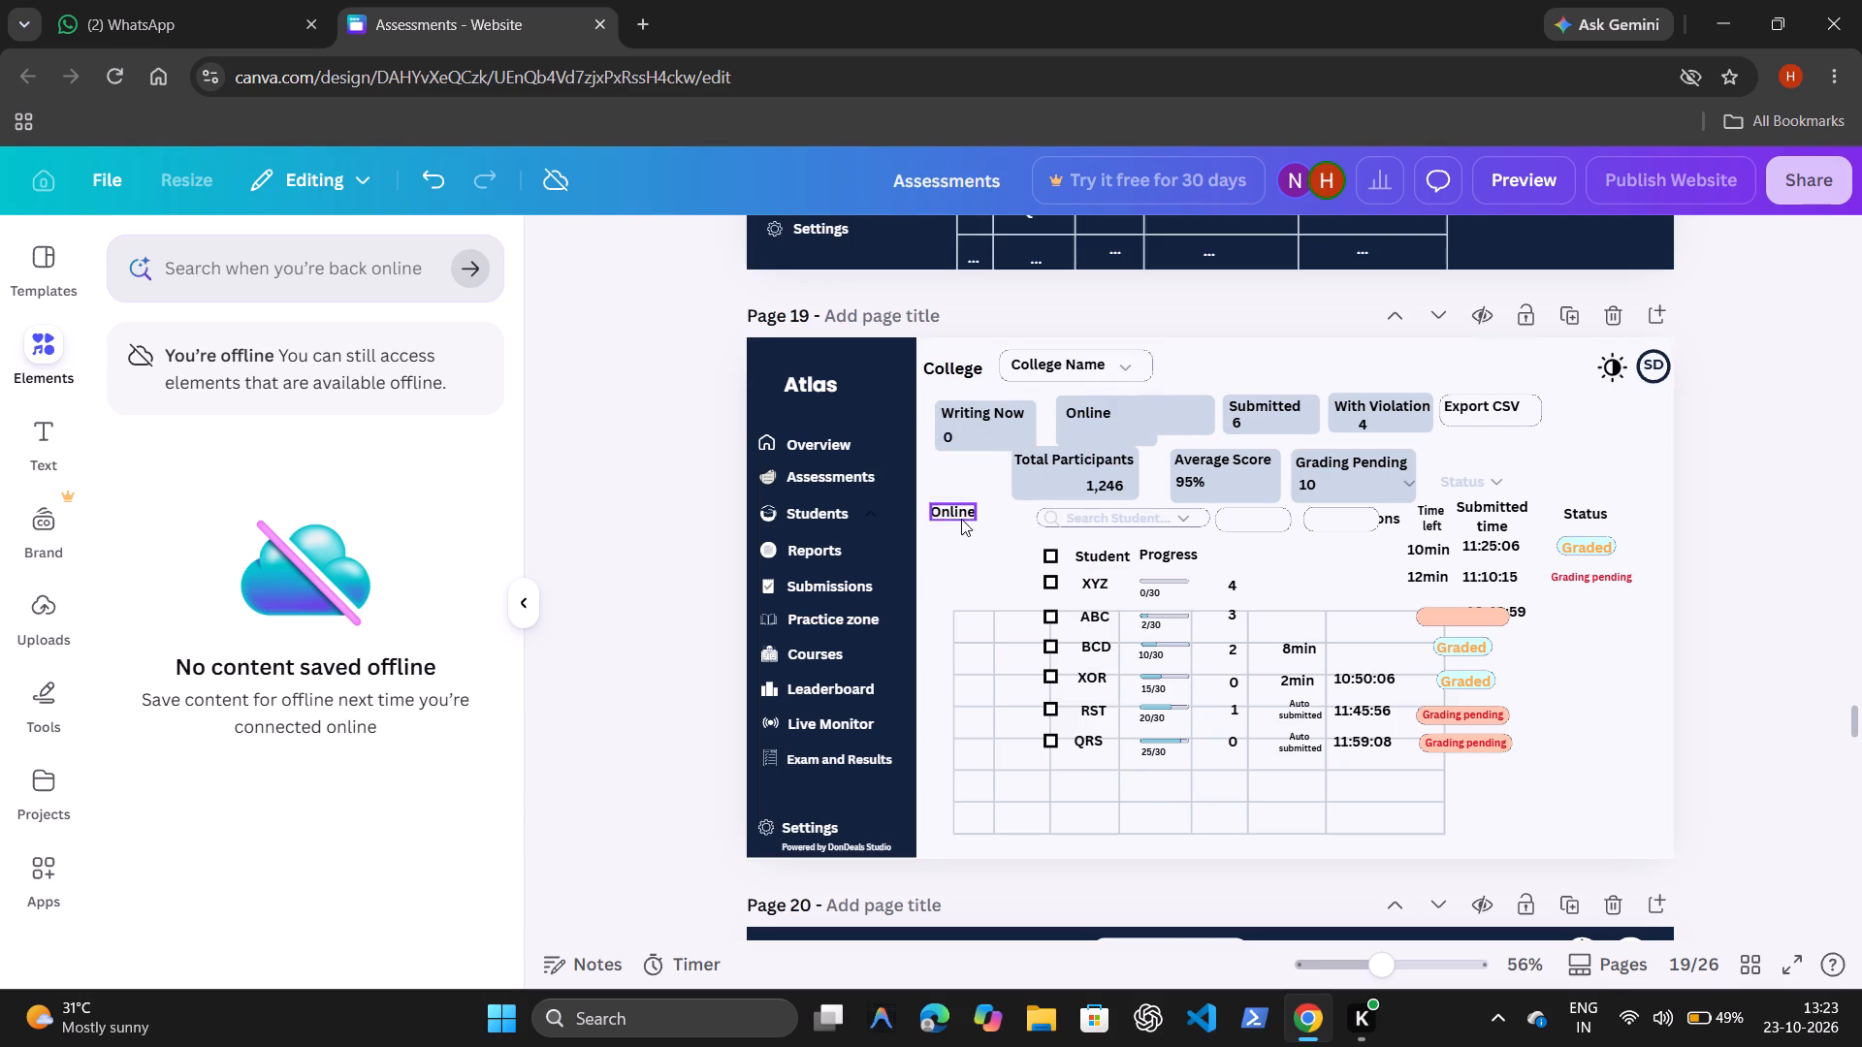
click(961, 515)
key(ctrl+x)
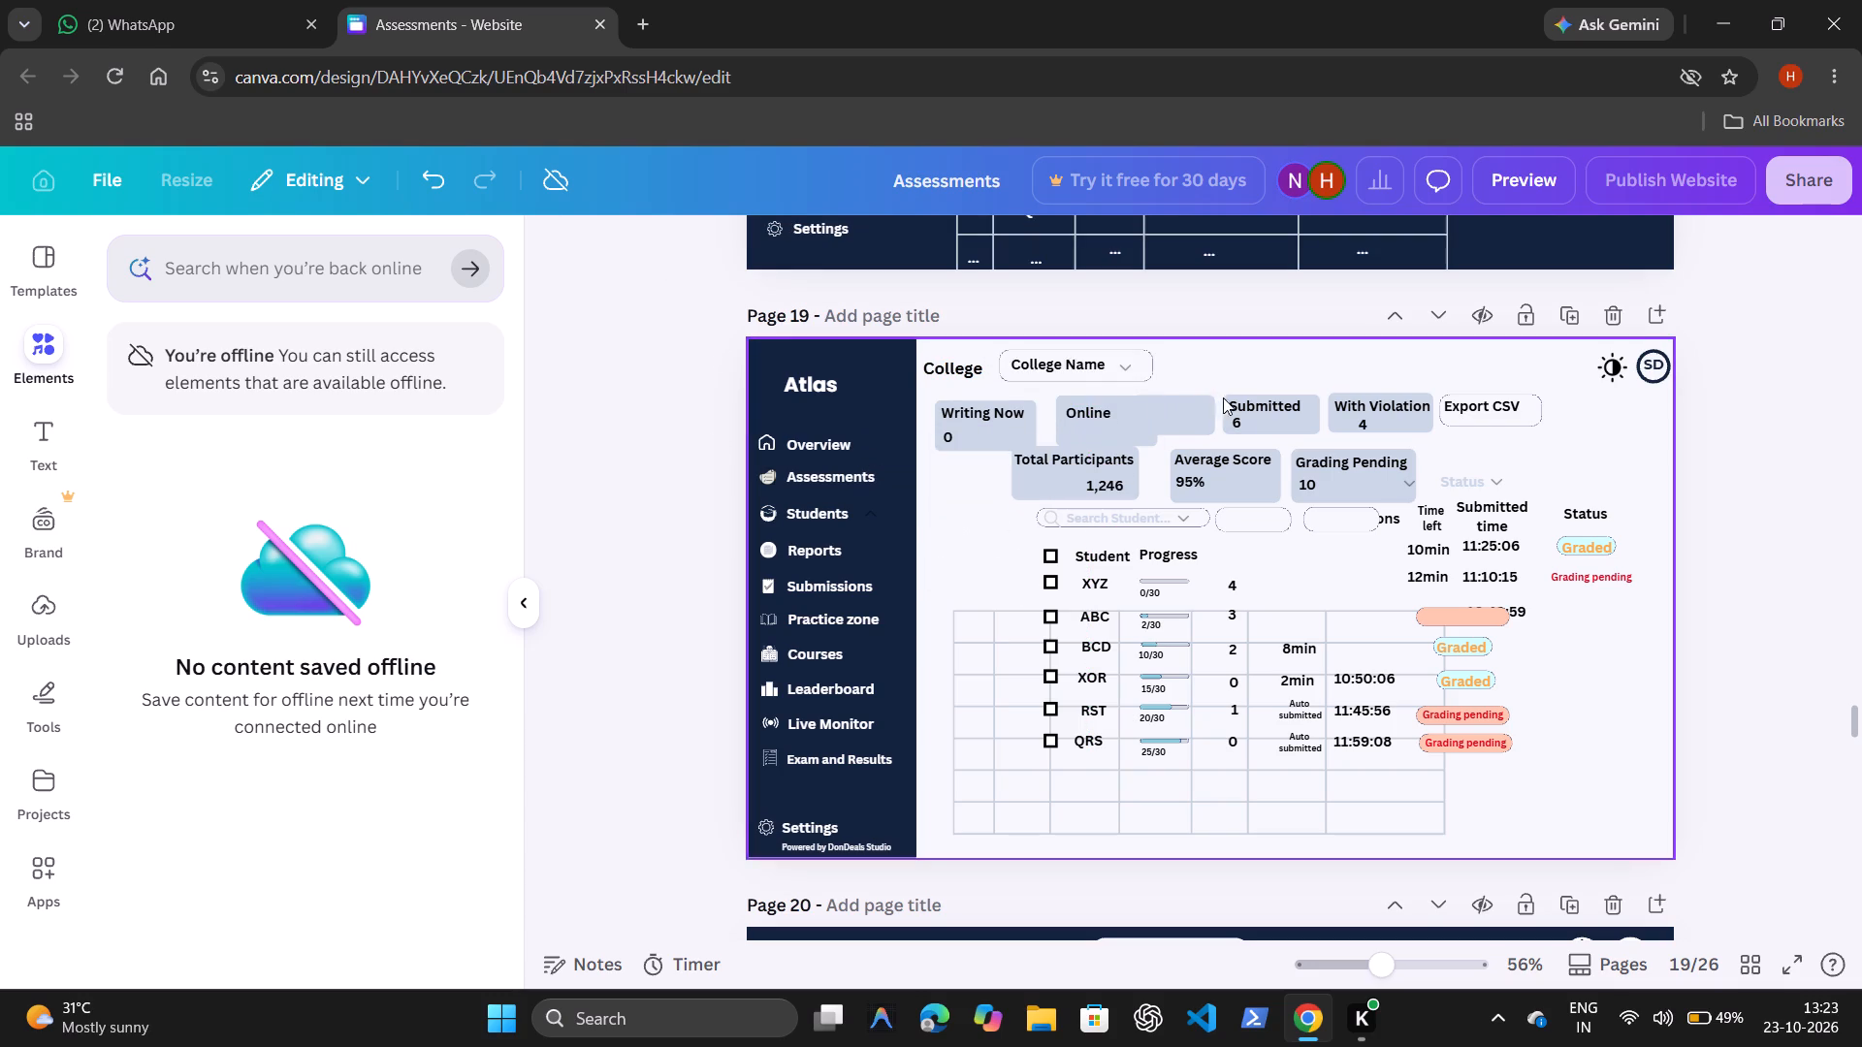
Move the duplicated card background down-left over the Total Participants card, and the Online card's 0 to the blank area beside the search field.
click(1197, 418)
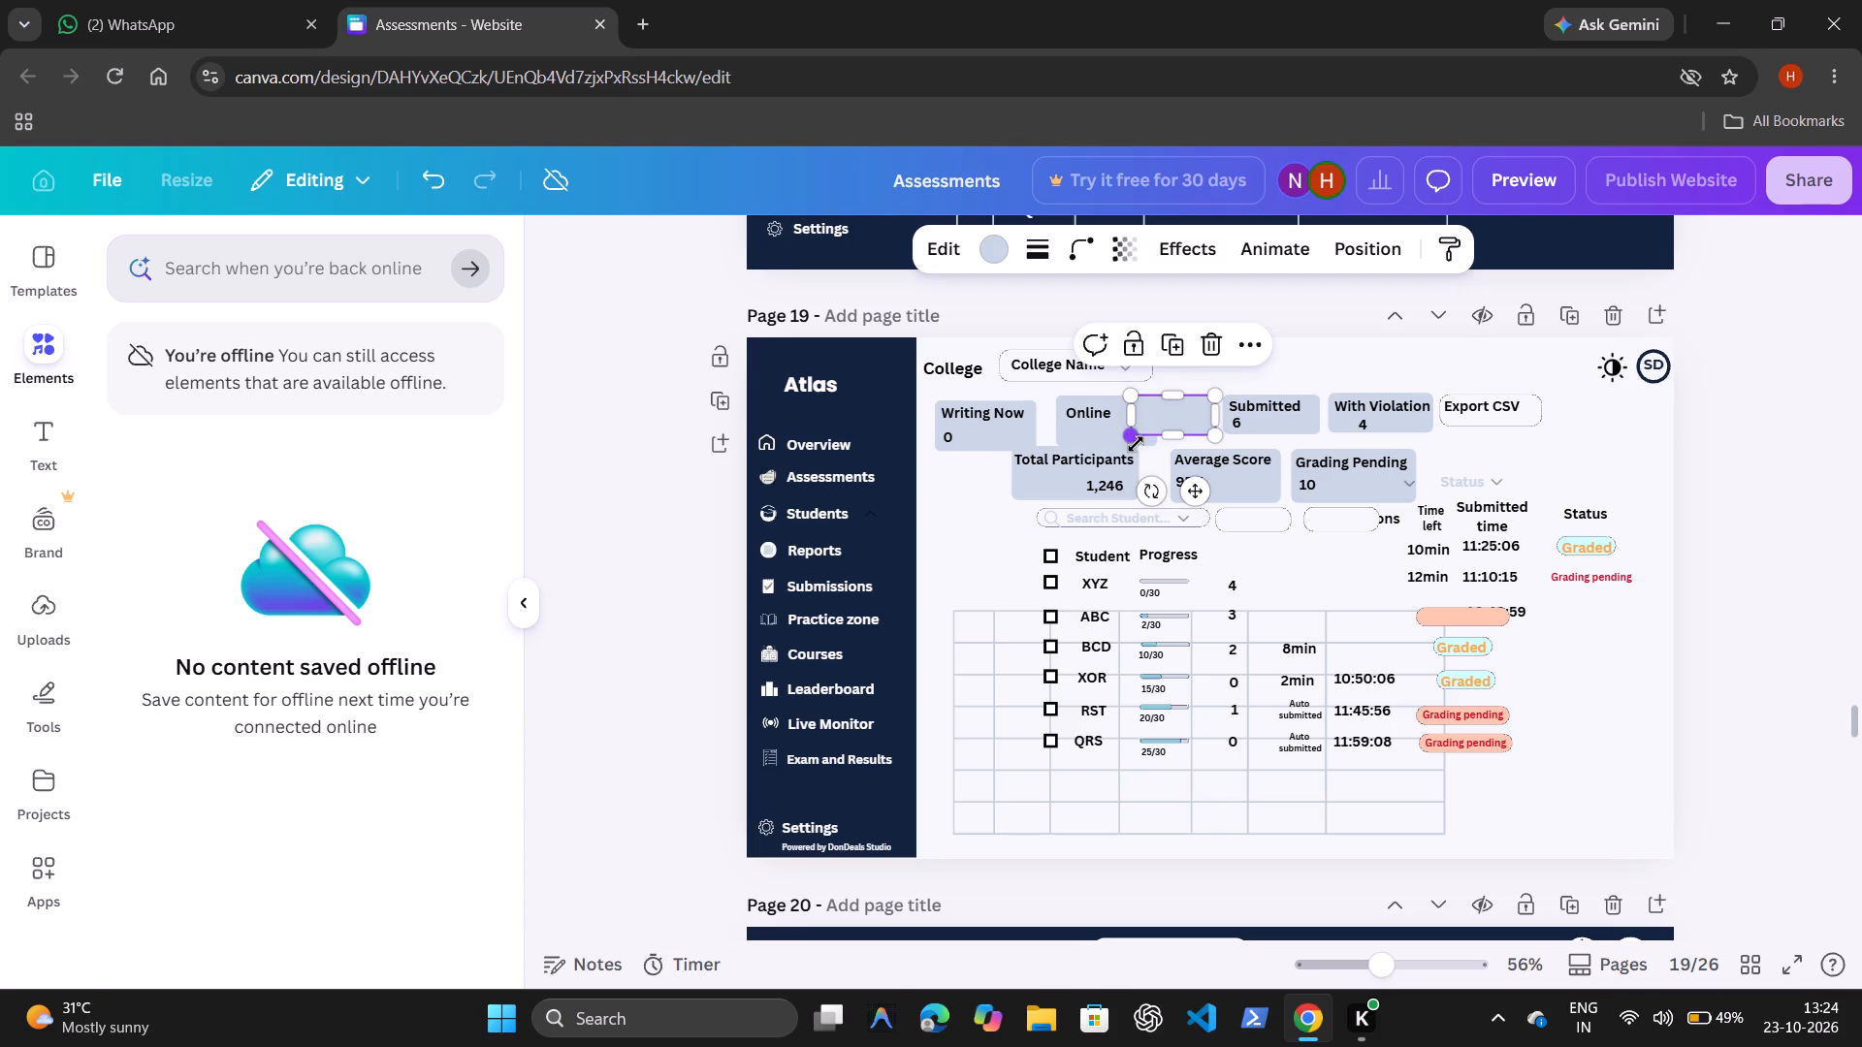
click(1081, 432)
drag(1130, 501, 1046, 551)
click(1143, 427)
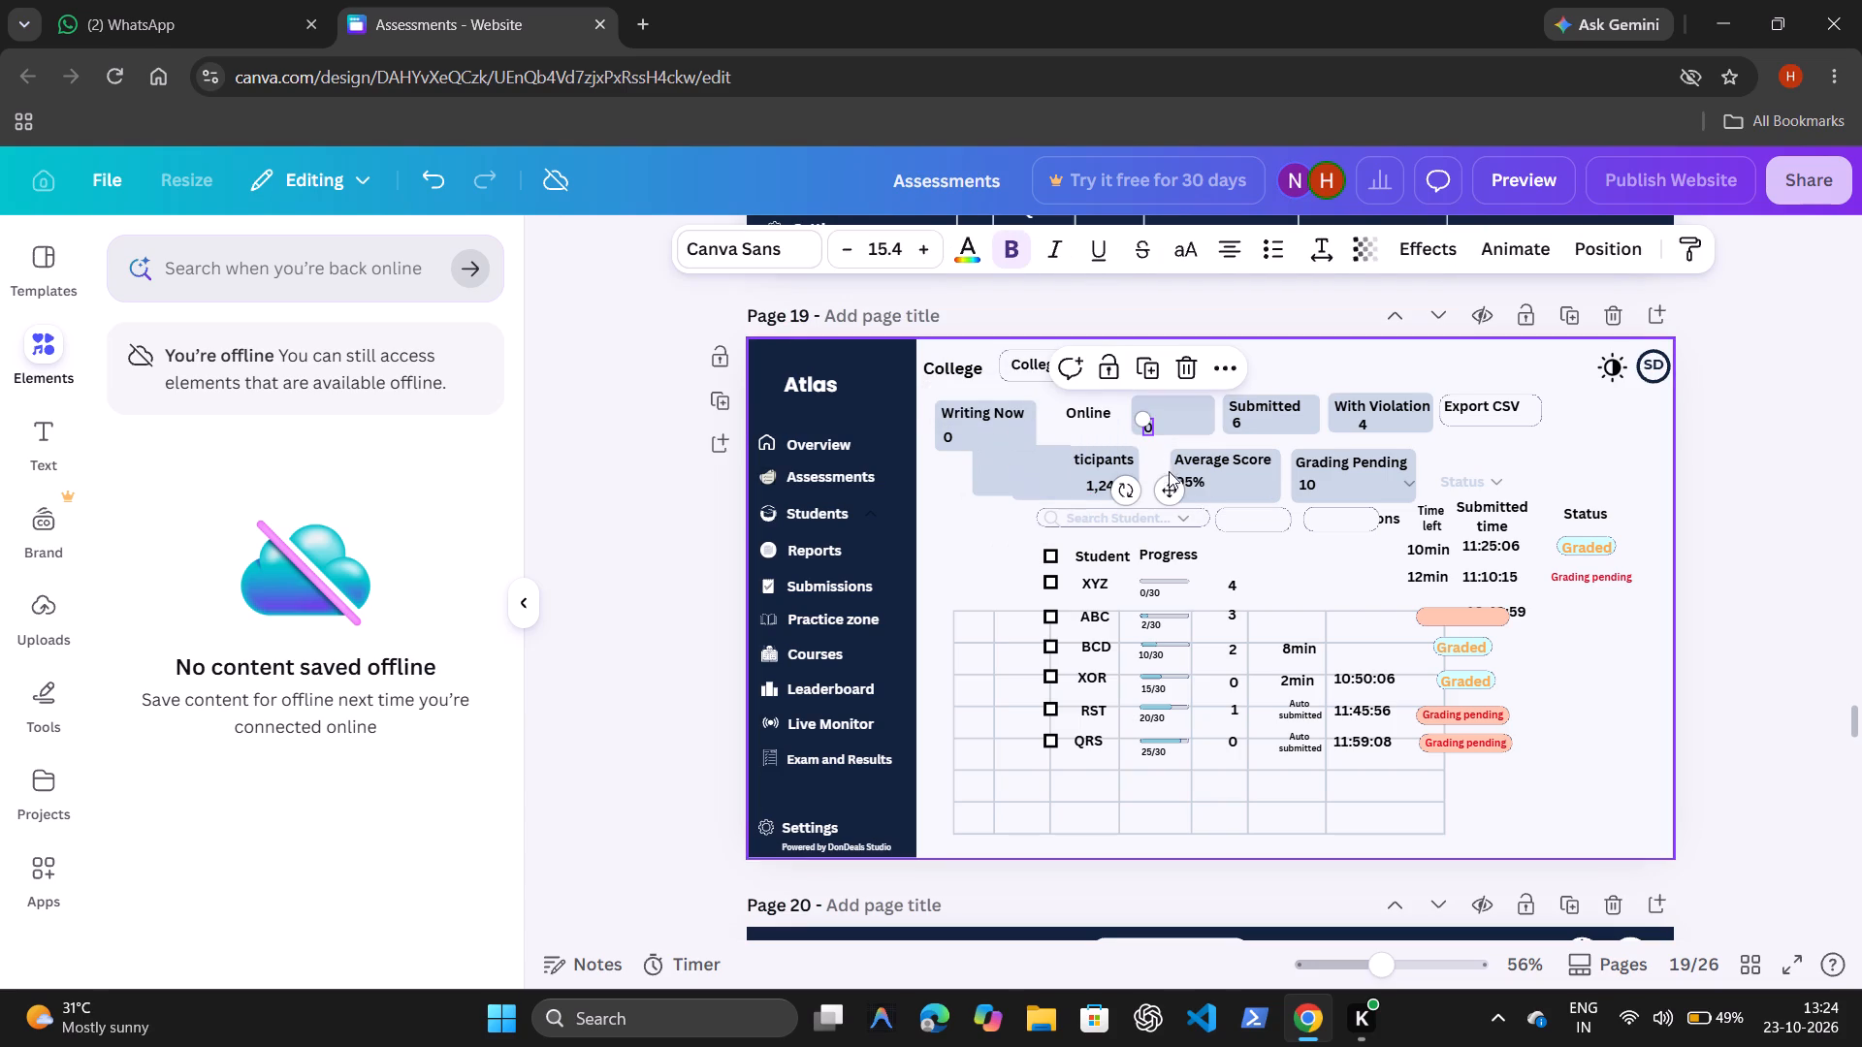
drag(1169, 490, 965, 579)
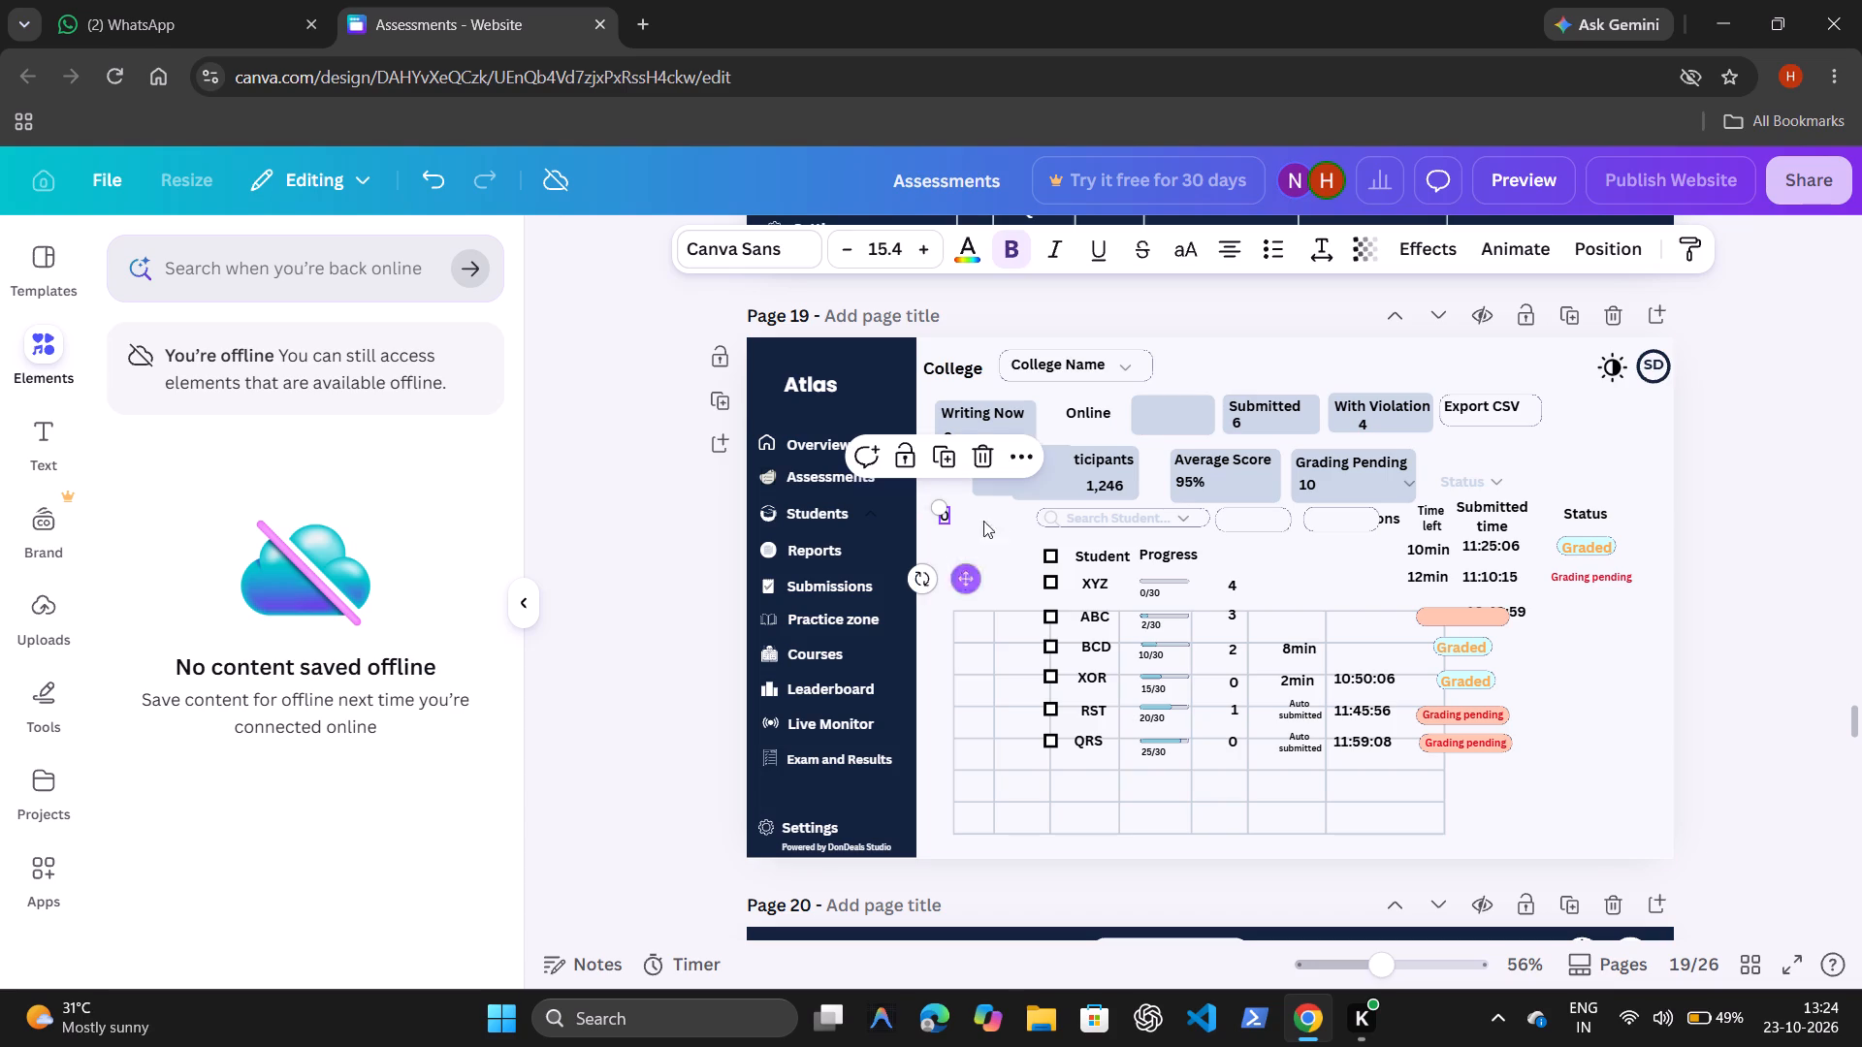
Move the duplicated card background up behind the Online label, a small gap right of the Writing Now card.
click(1057, 481)
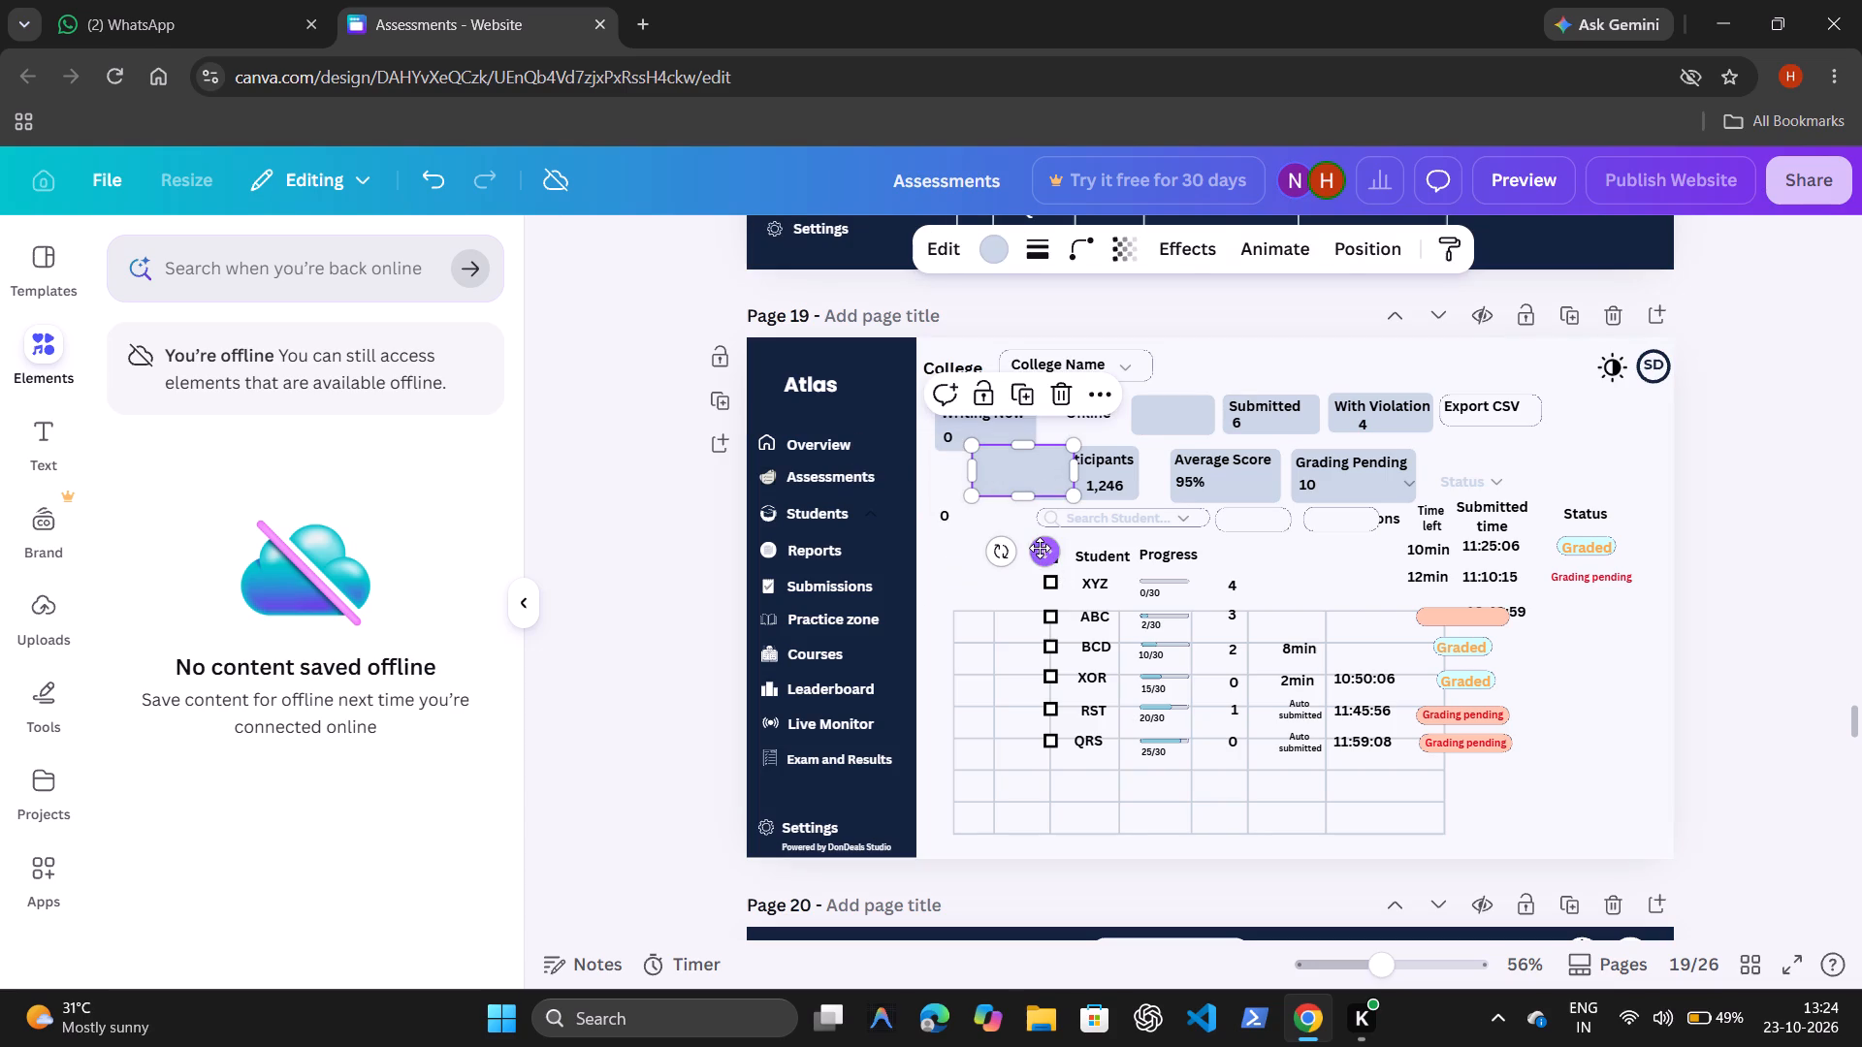
drag(1040, 548, 1108, 492)
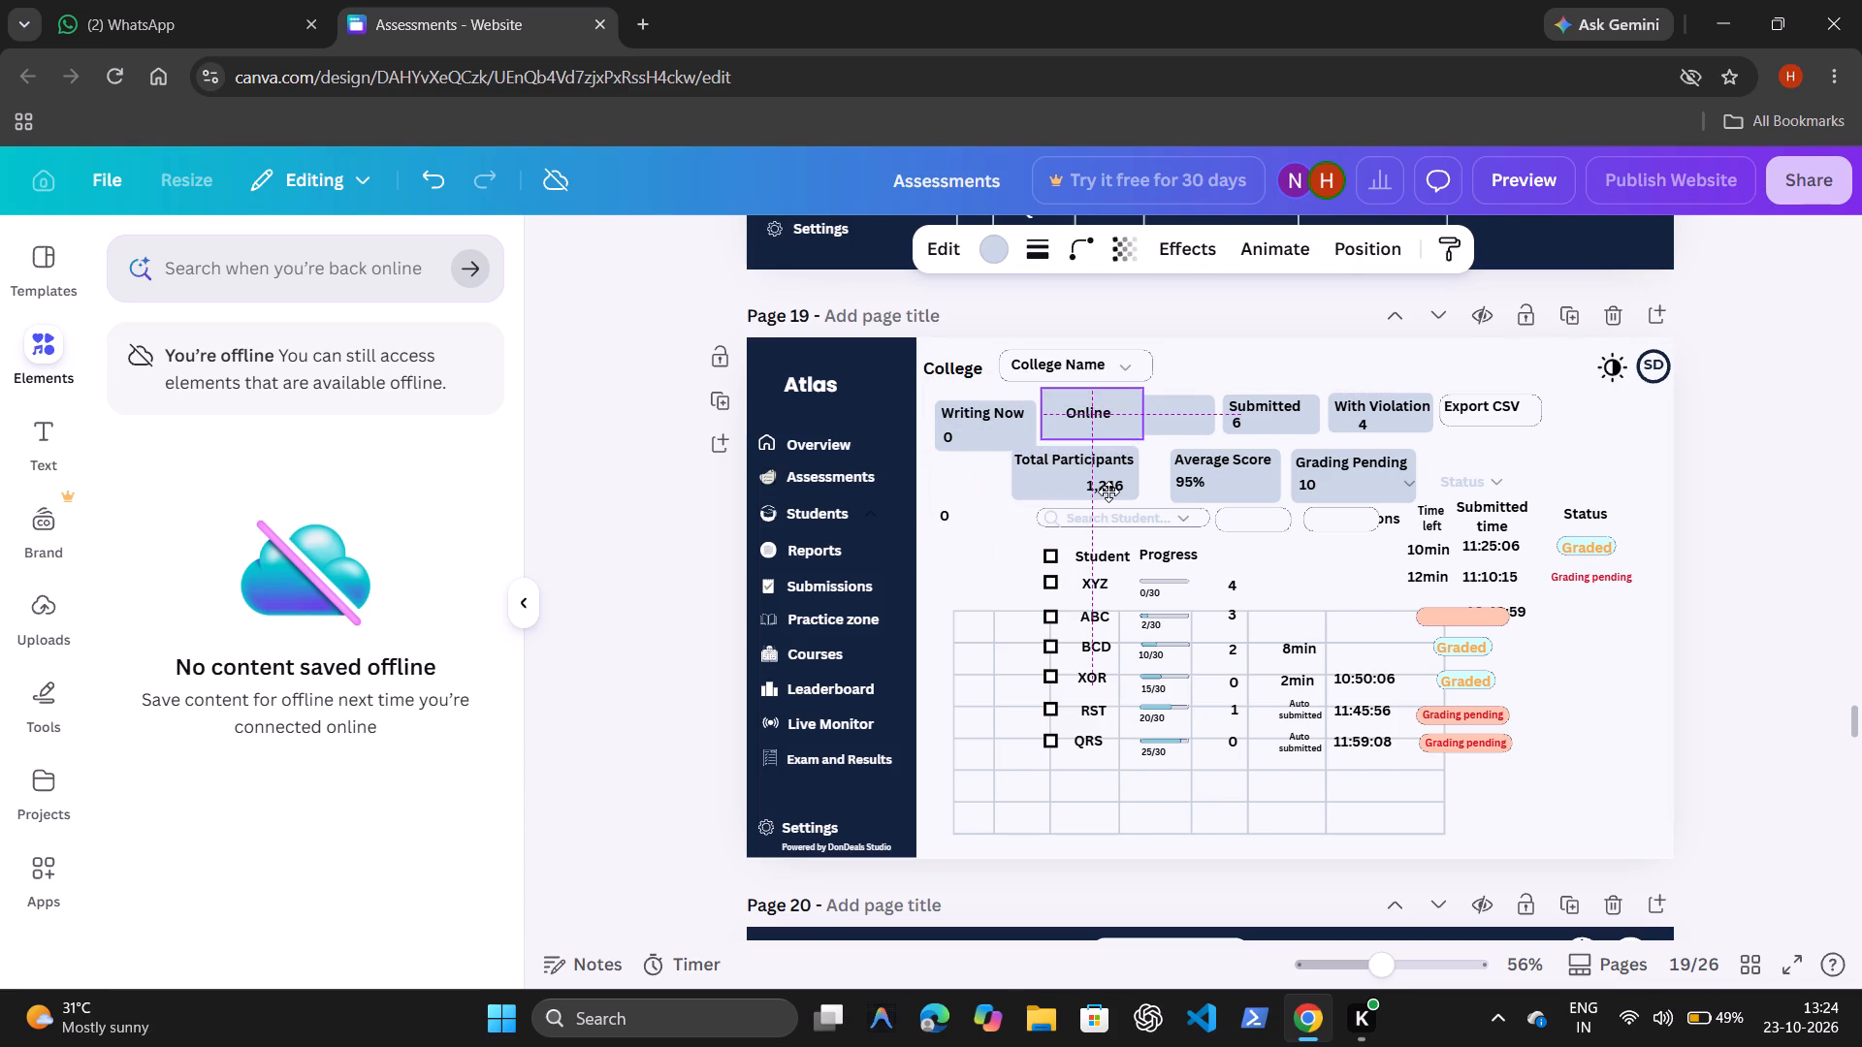
drag(1108, 492, 1115, 502)
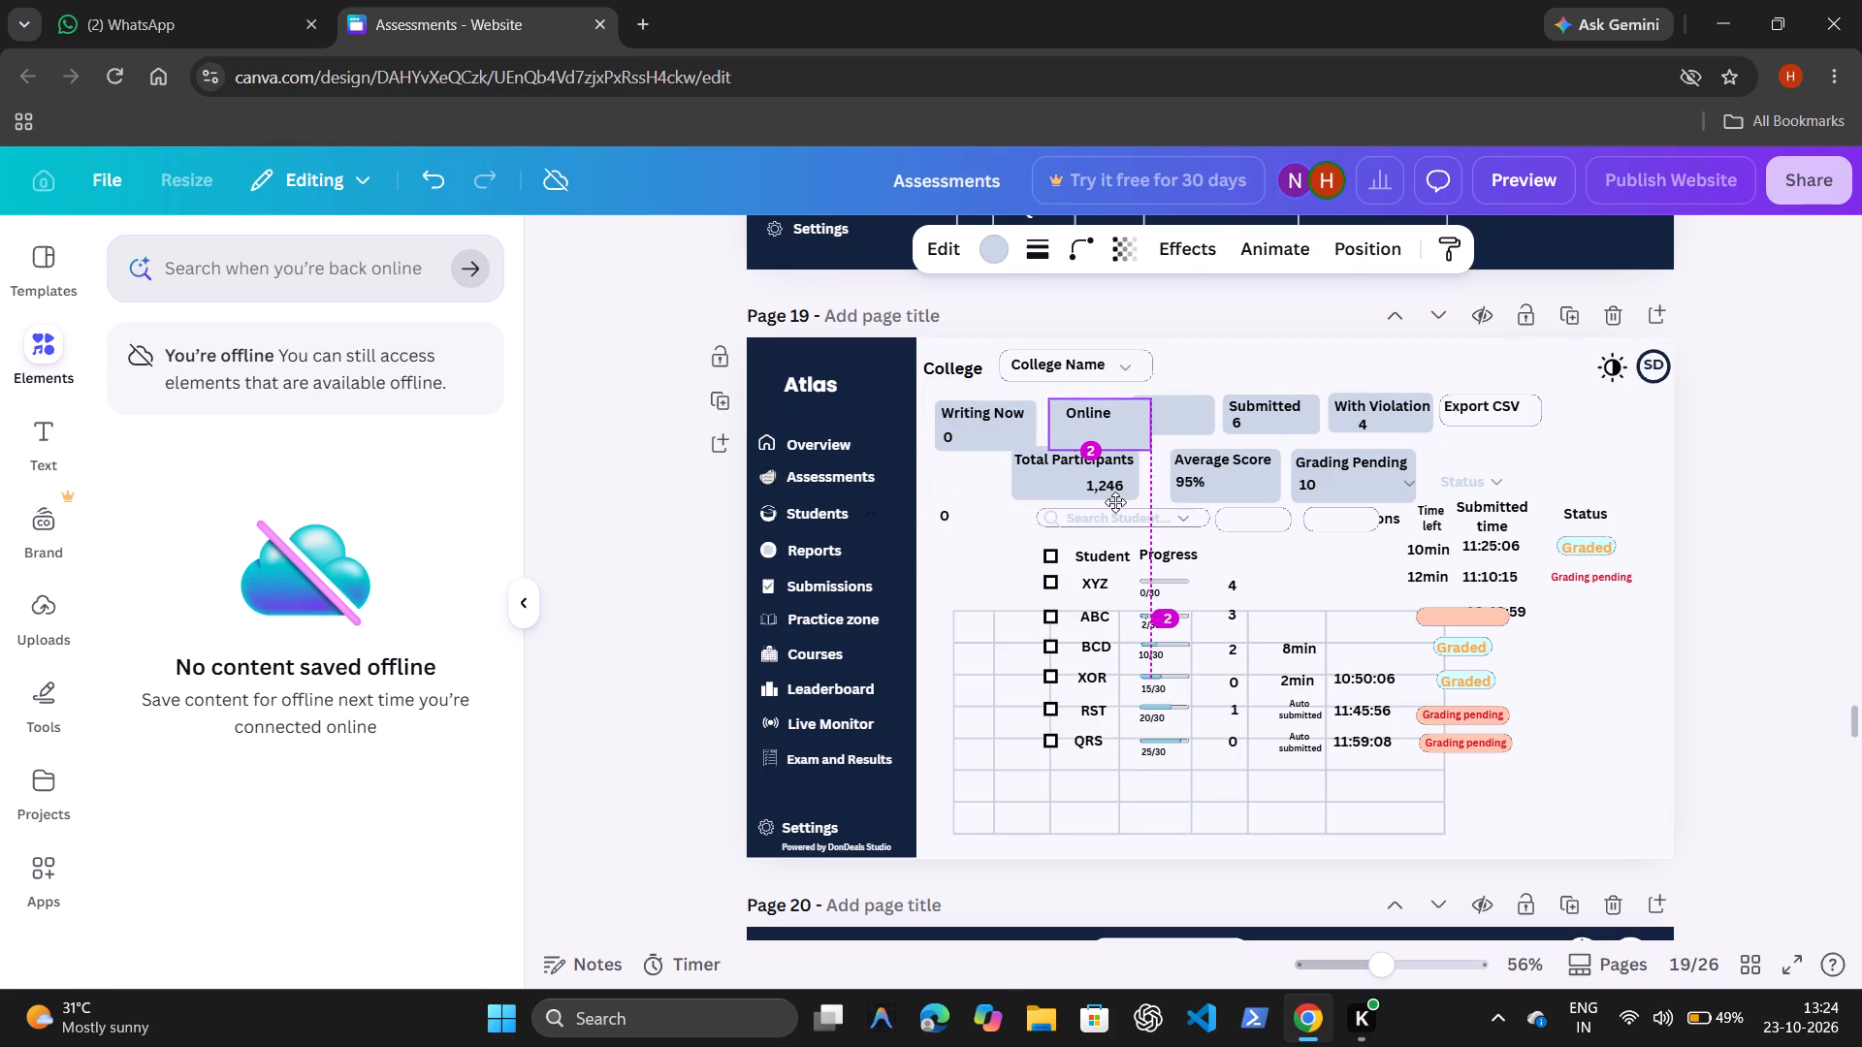
drag(1115, 502, 1122, 501)
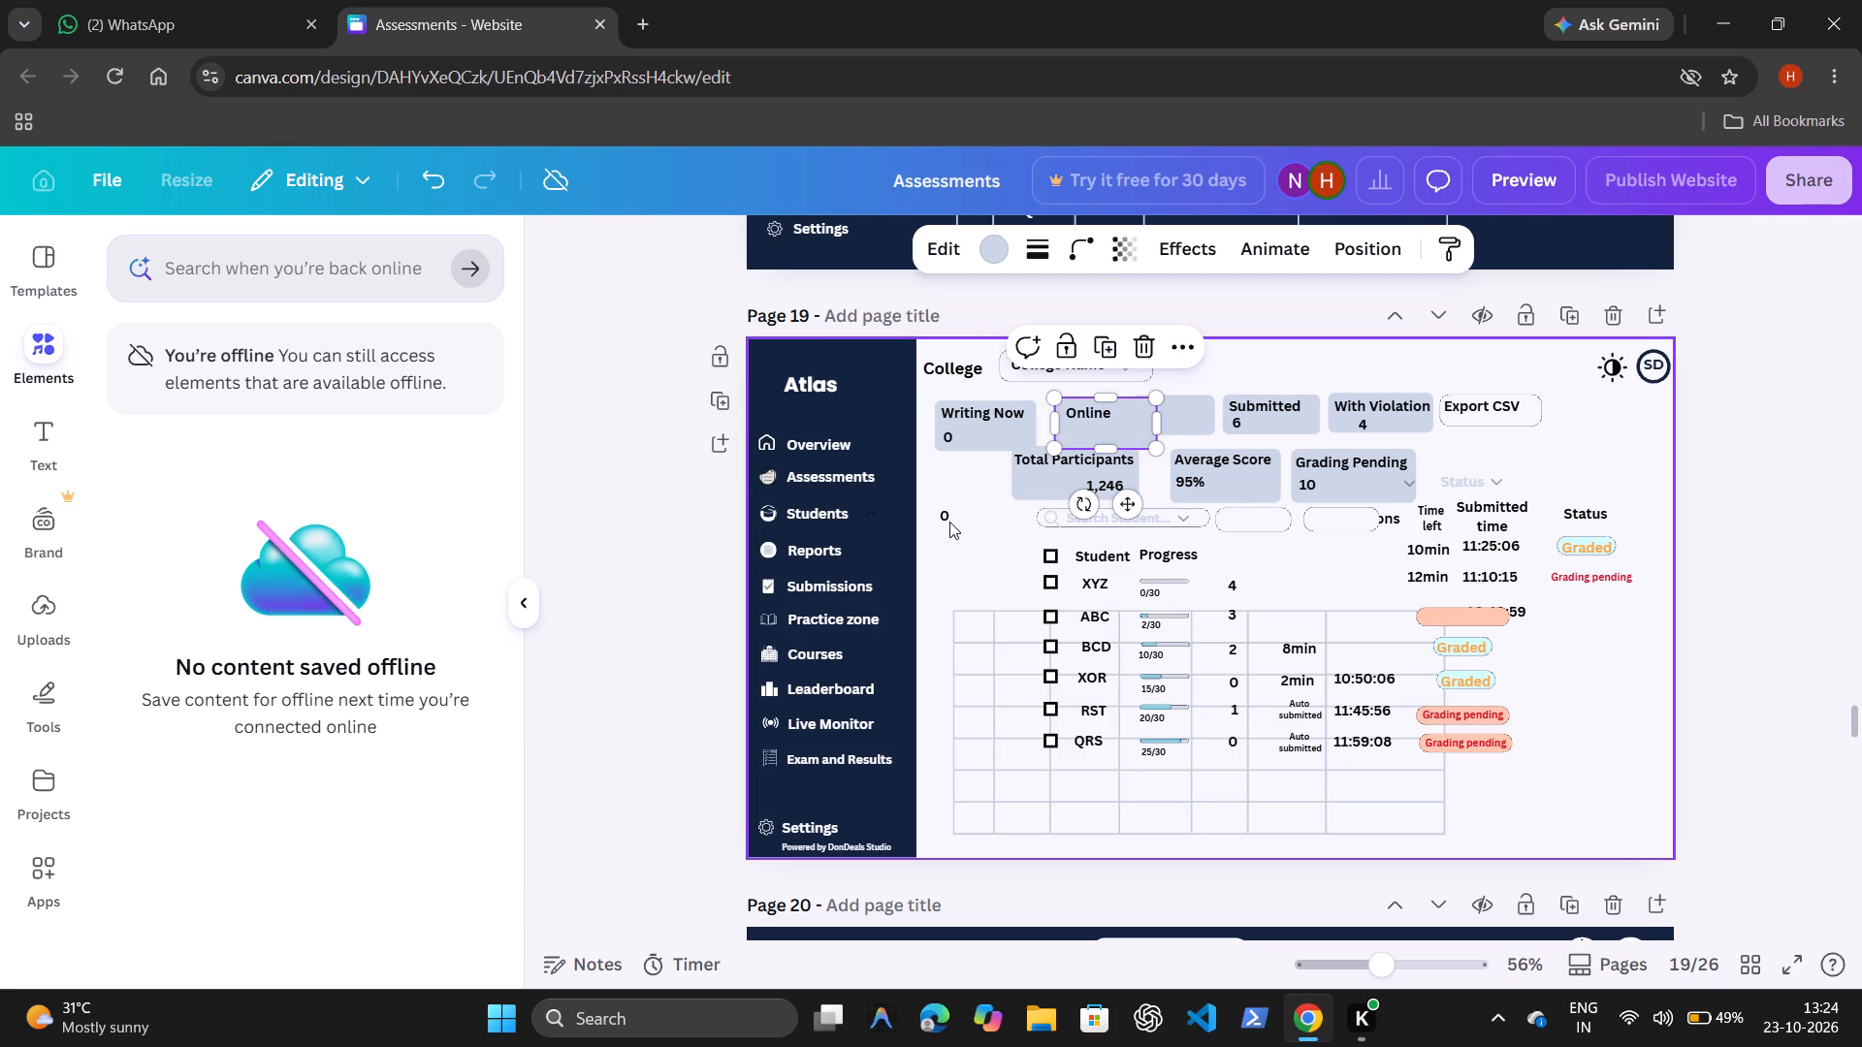
Duplicate the 0 beside the student search field and place the copy under the Online label on its new card.
click(952, 520)
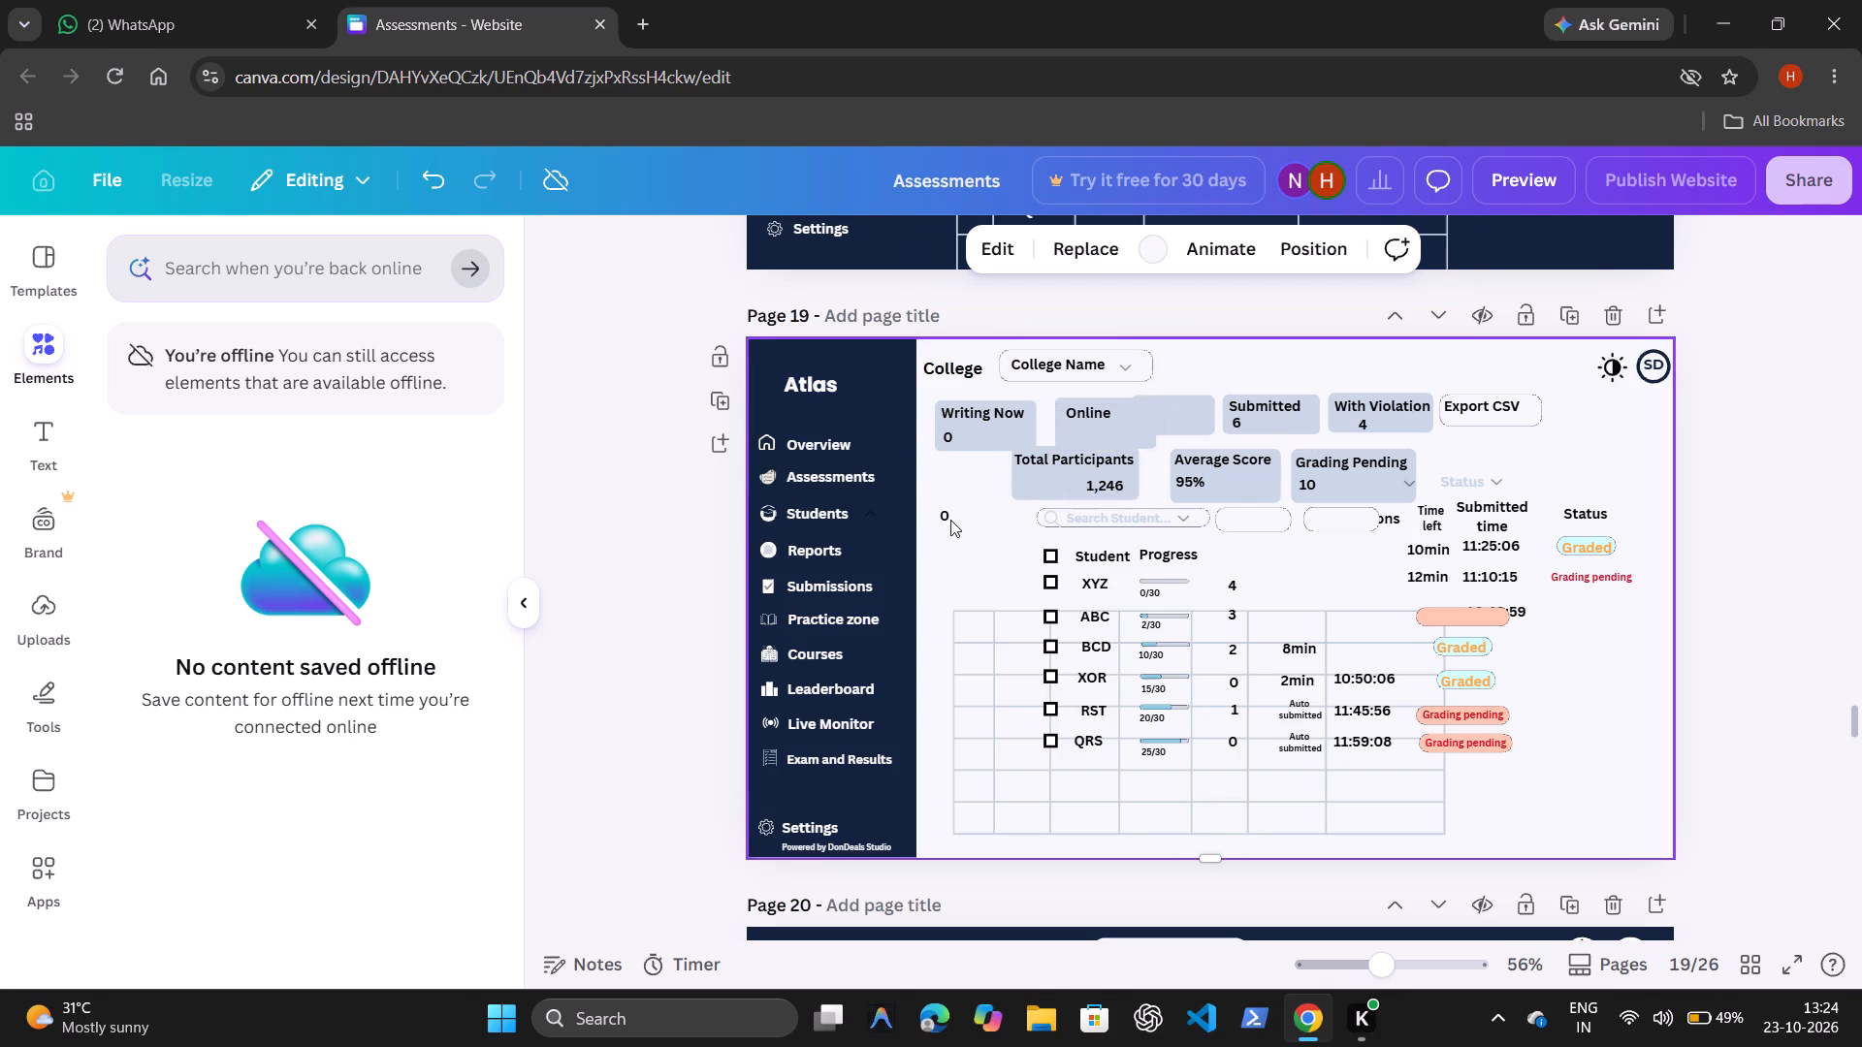
click(943, 513)
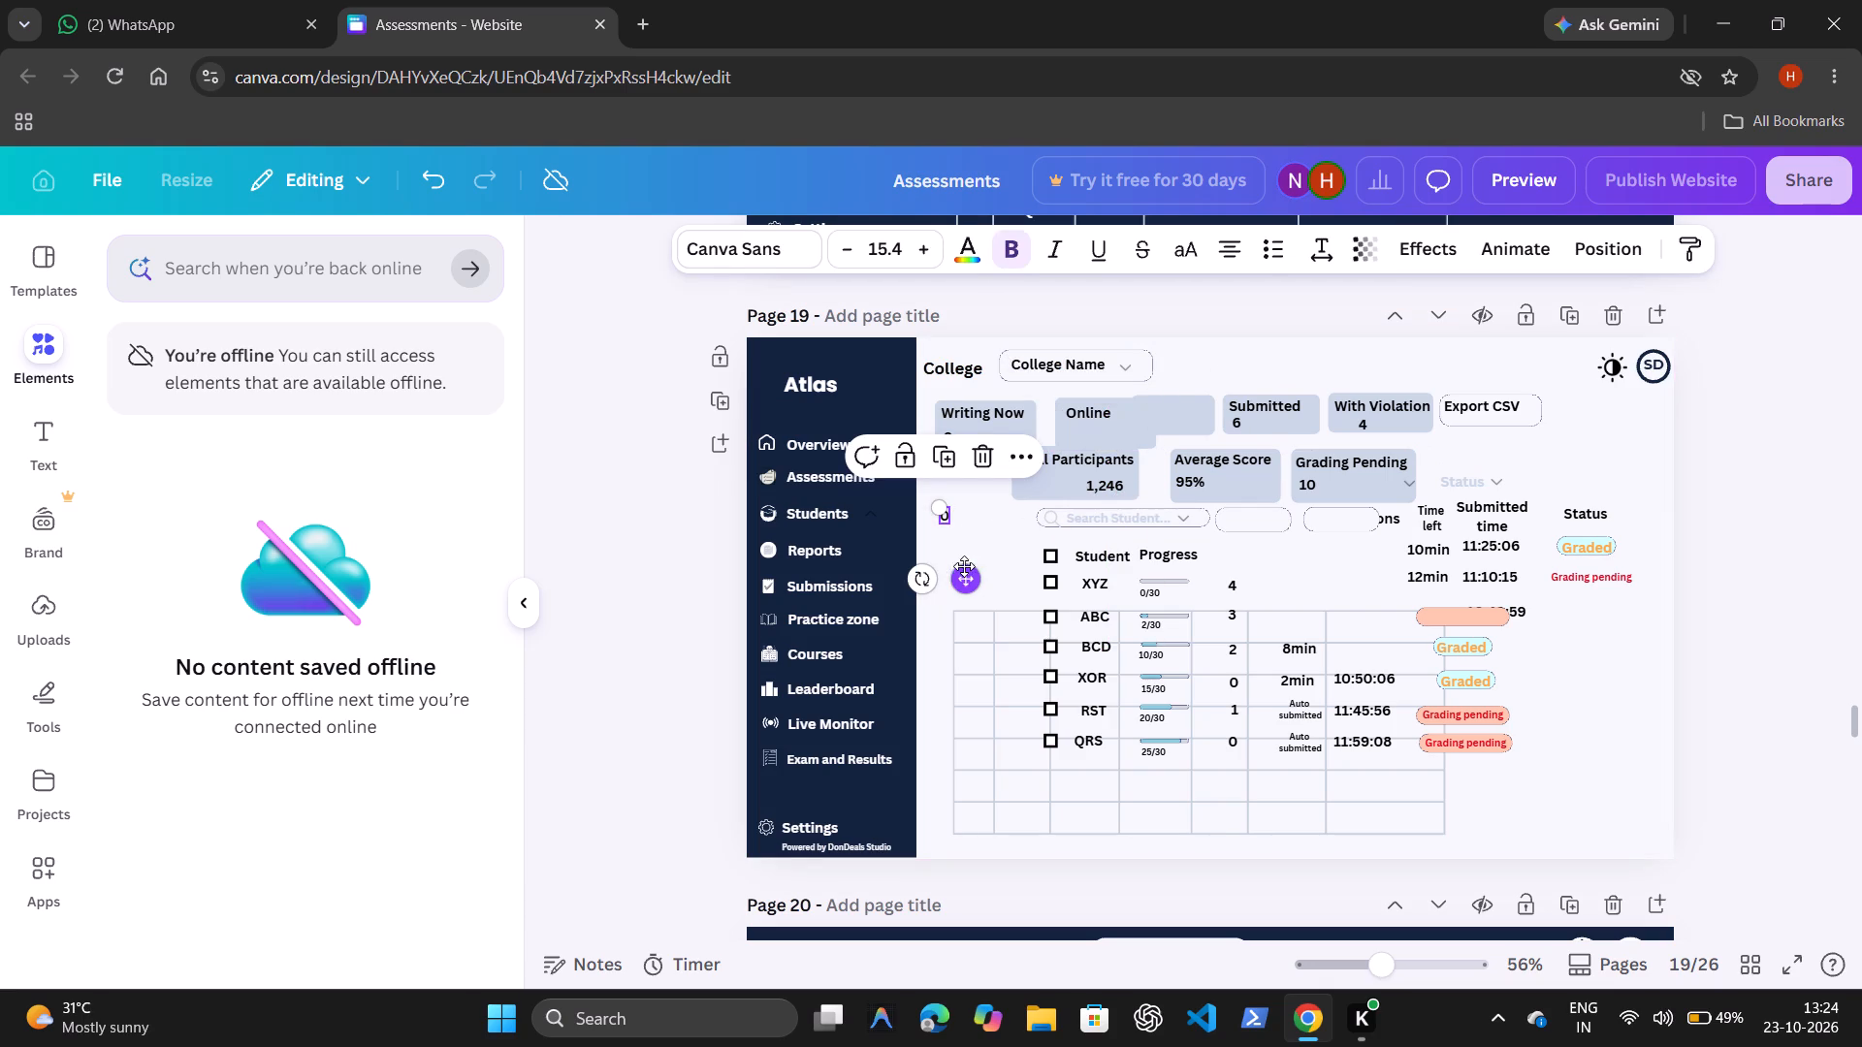
drag(968, 579, 1097, 503)
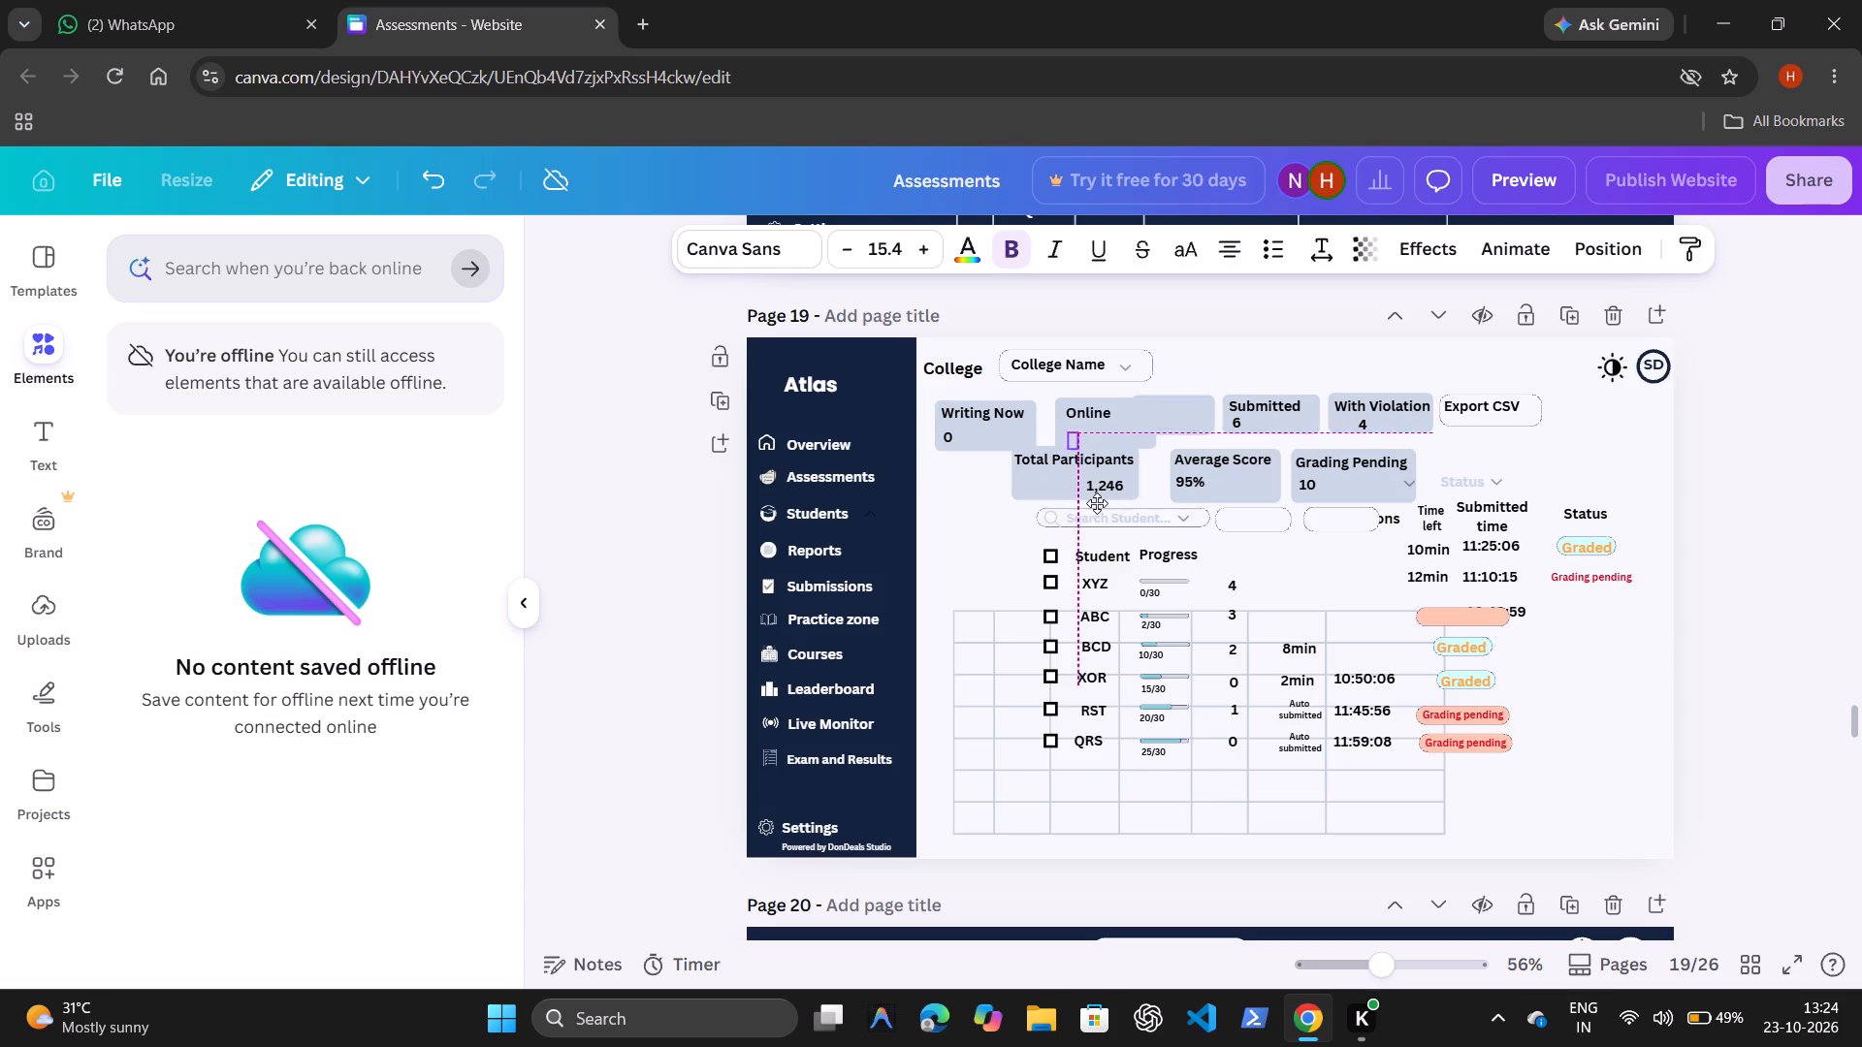
drag(1097, 503, 997, 565)
key(ctrl+d)
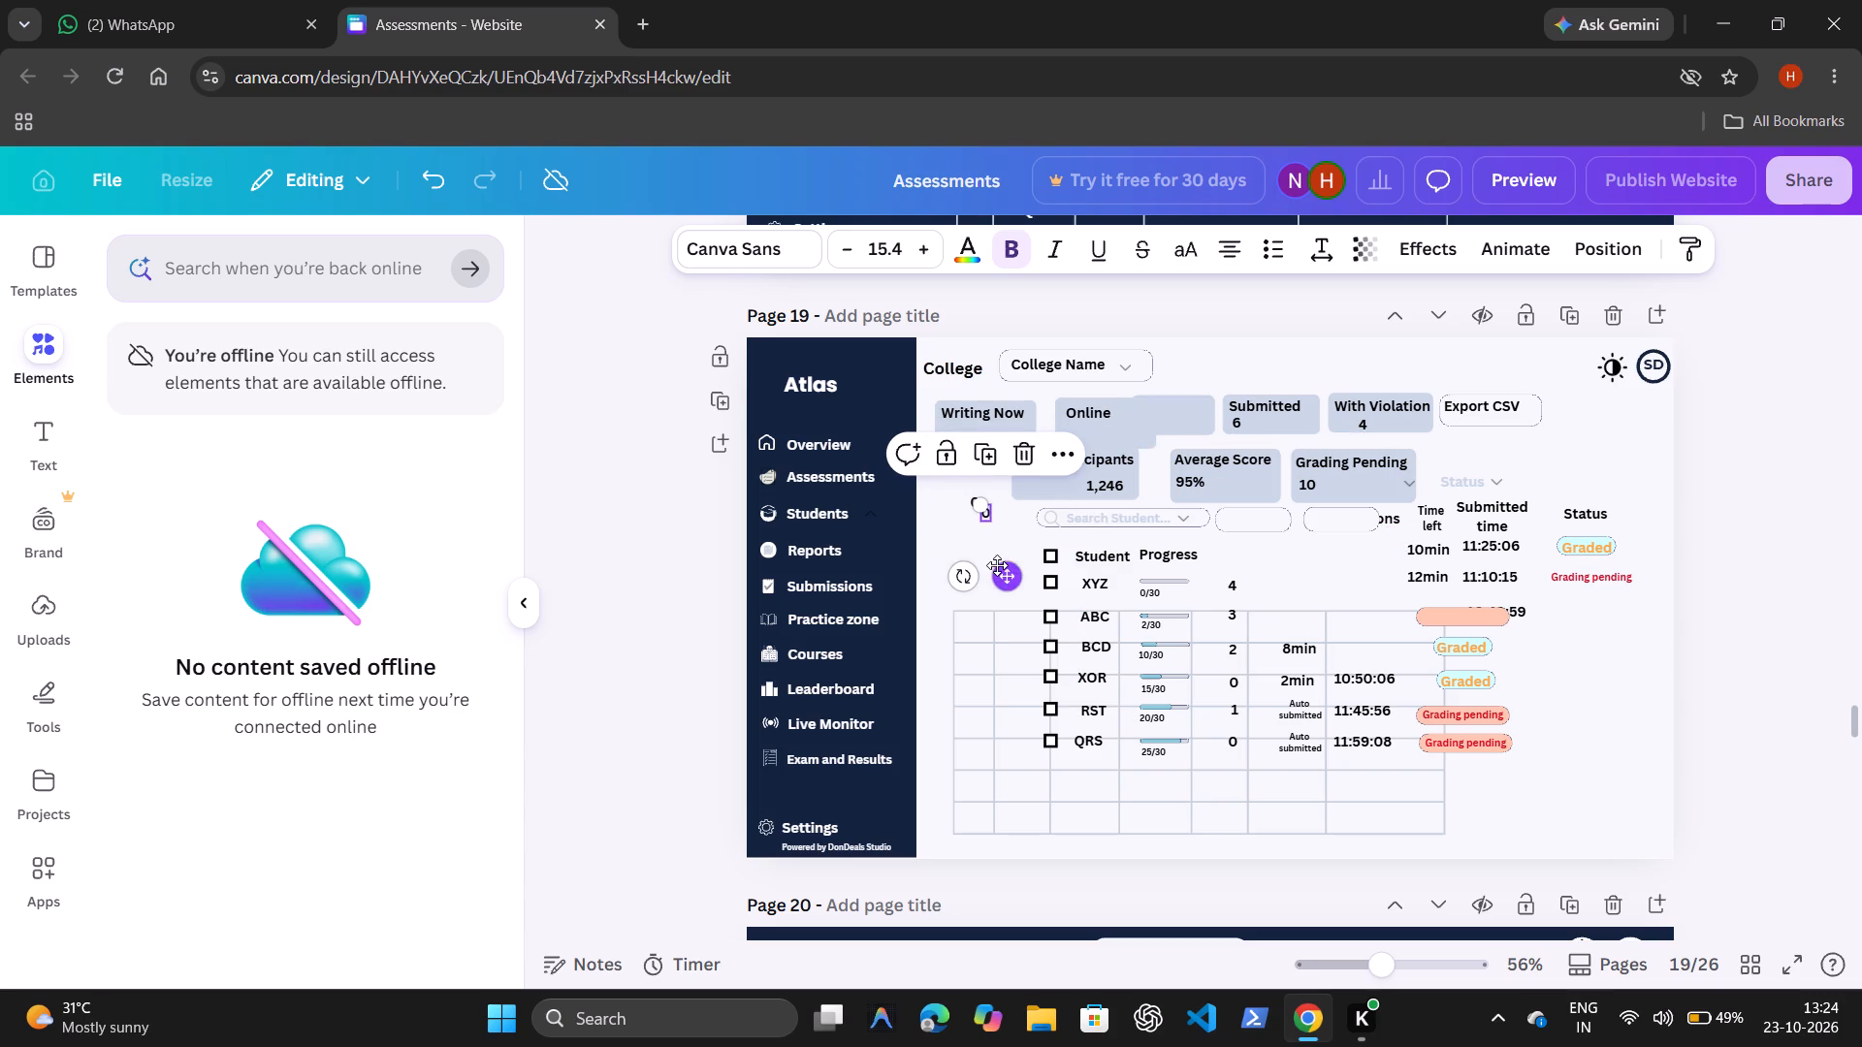
drag(1009, 587, 1105, 502)
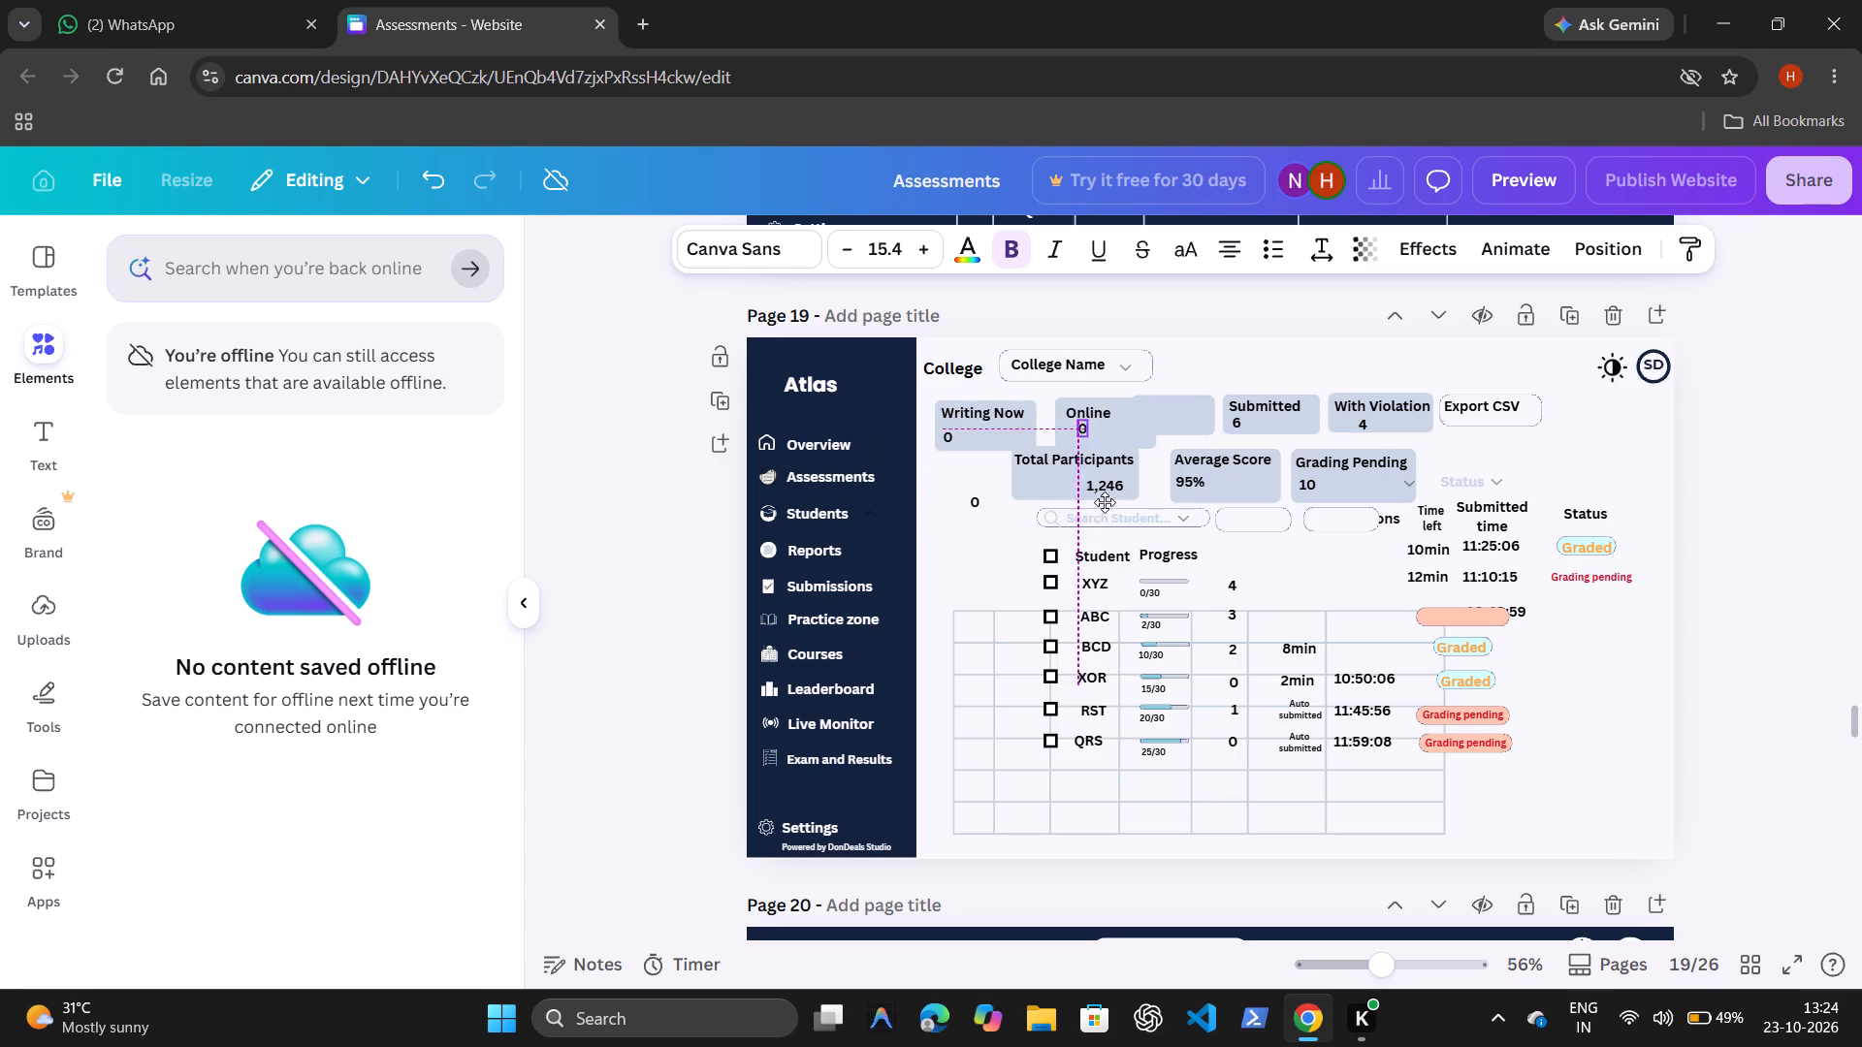
drag(1105, 502, 1098, 511)
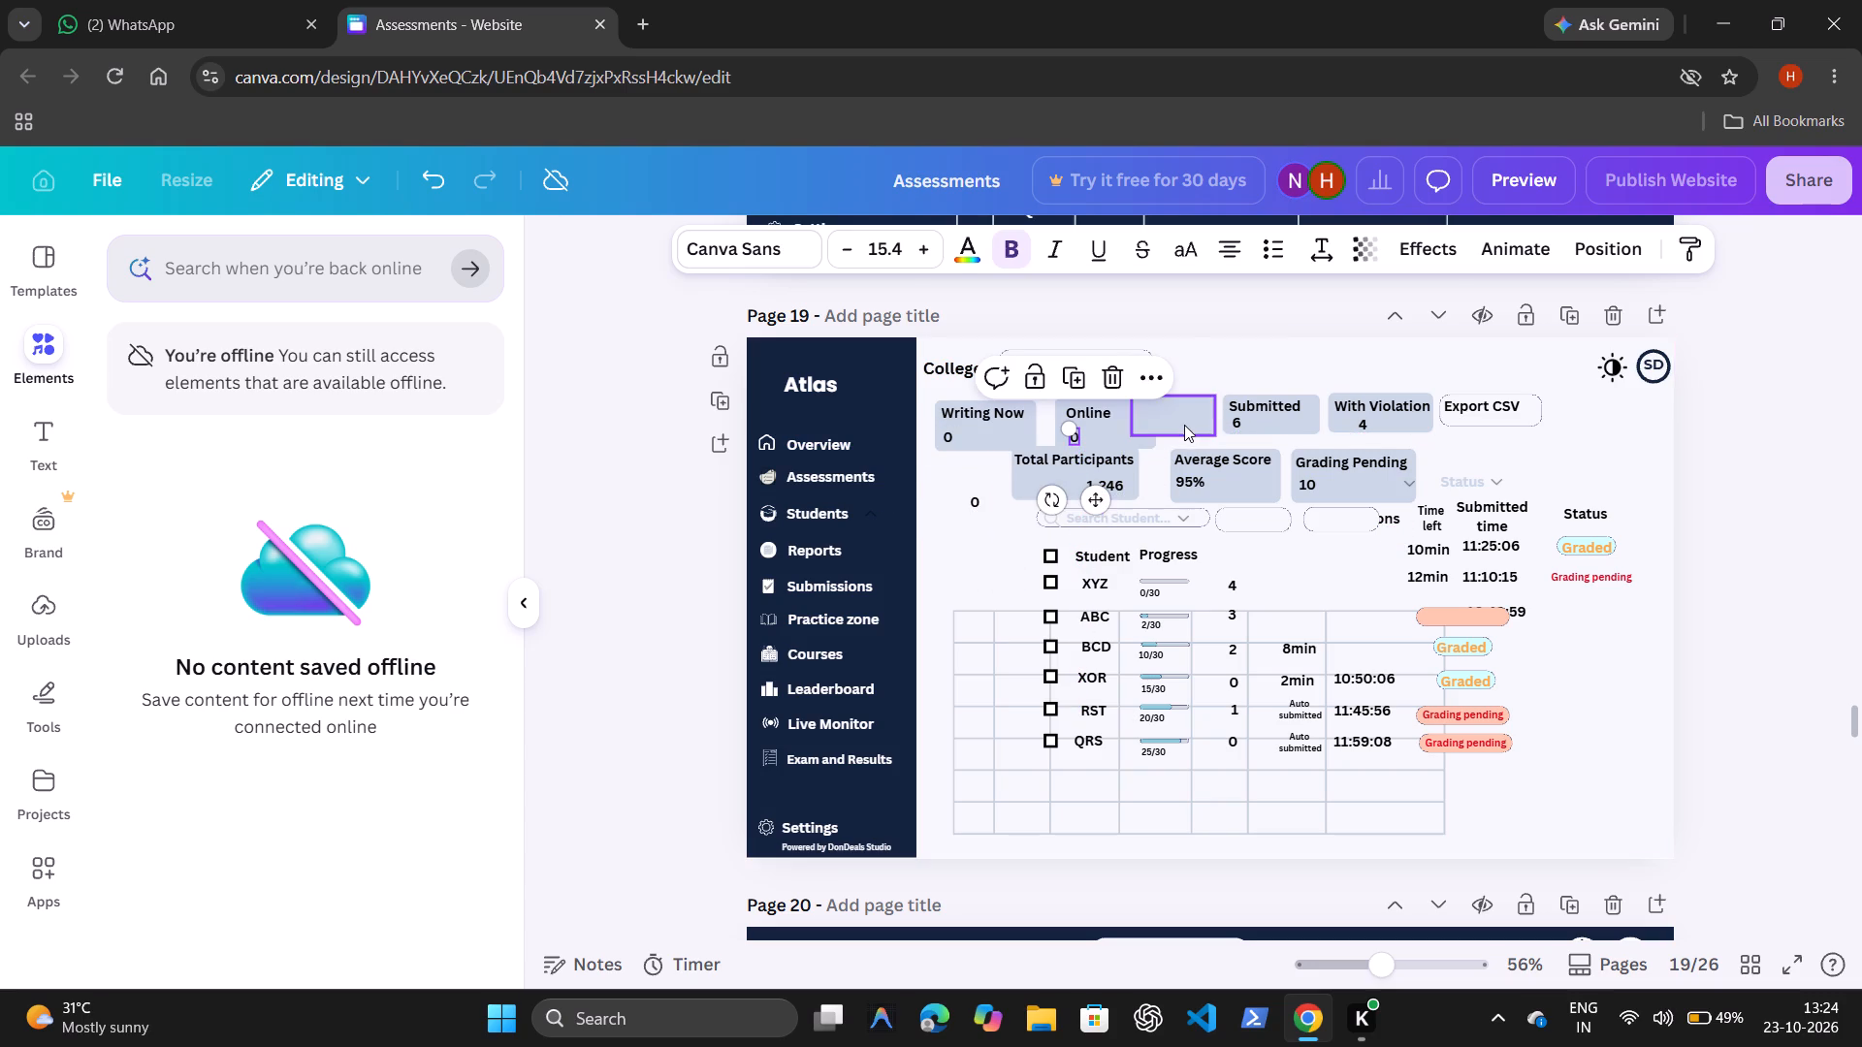
Remove the old small Online card background and the leftover 0 beside the student search field.
click(1184, 423)
key(ctrl+x)
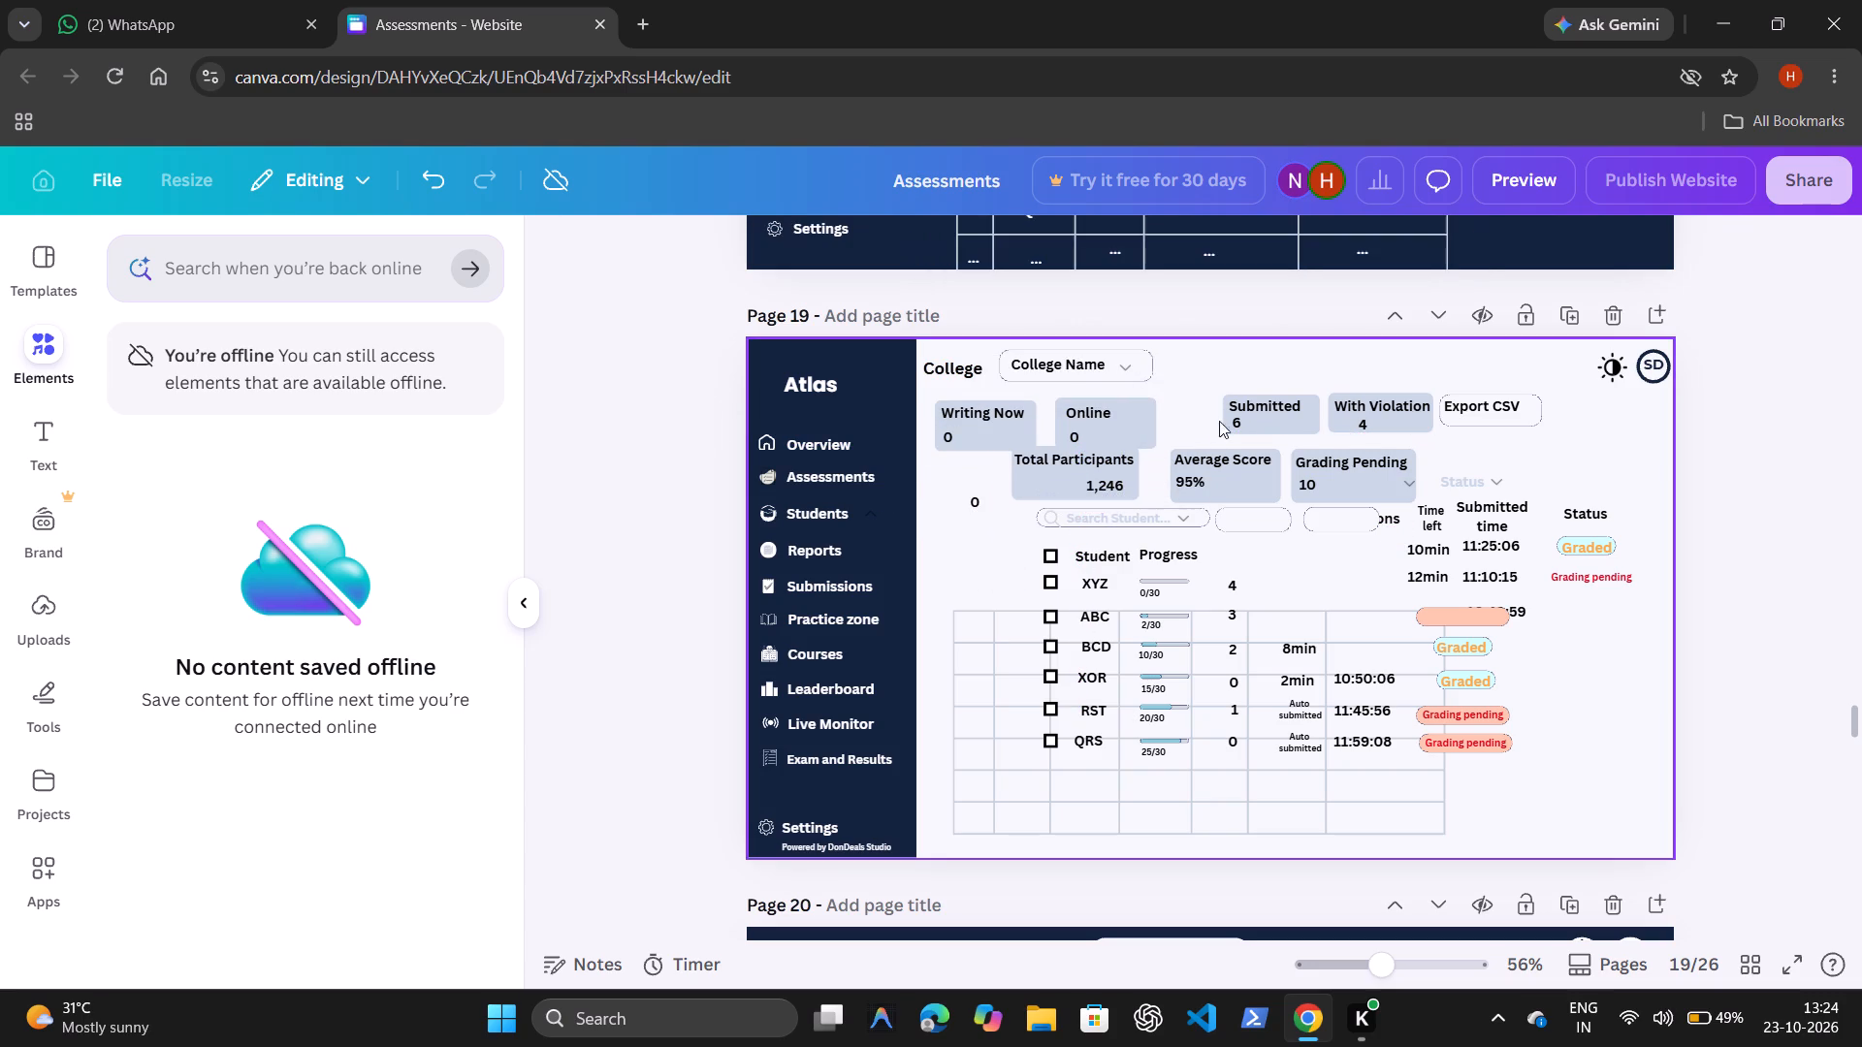
click(977, 504)
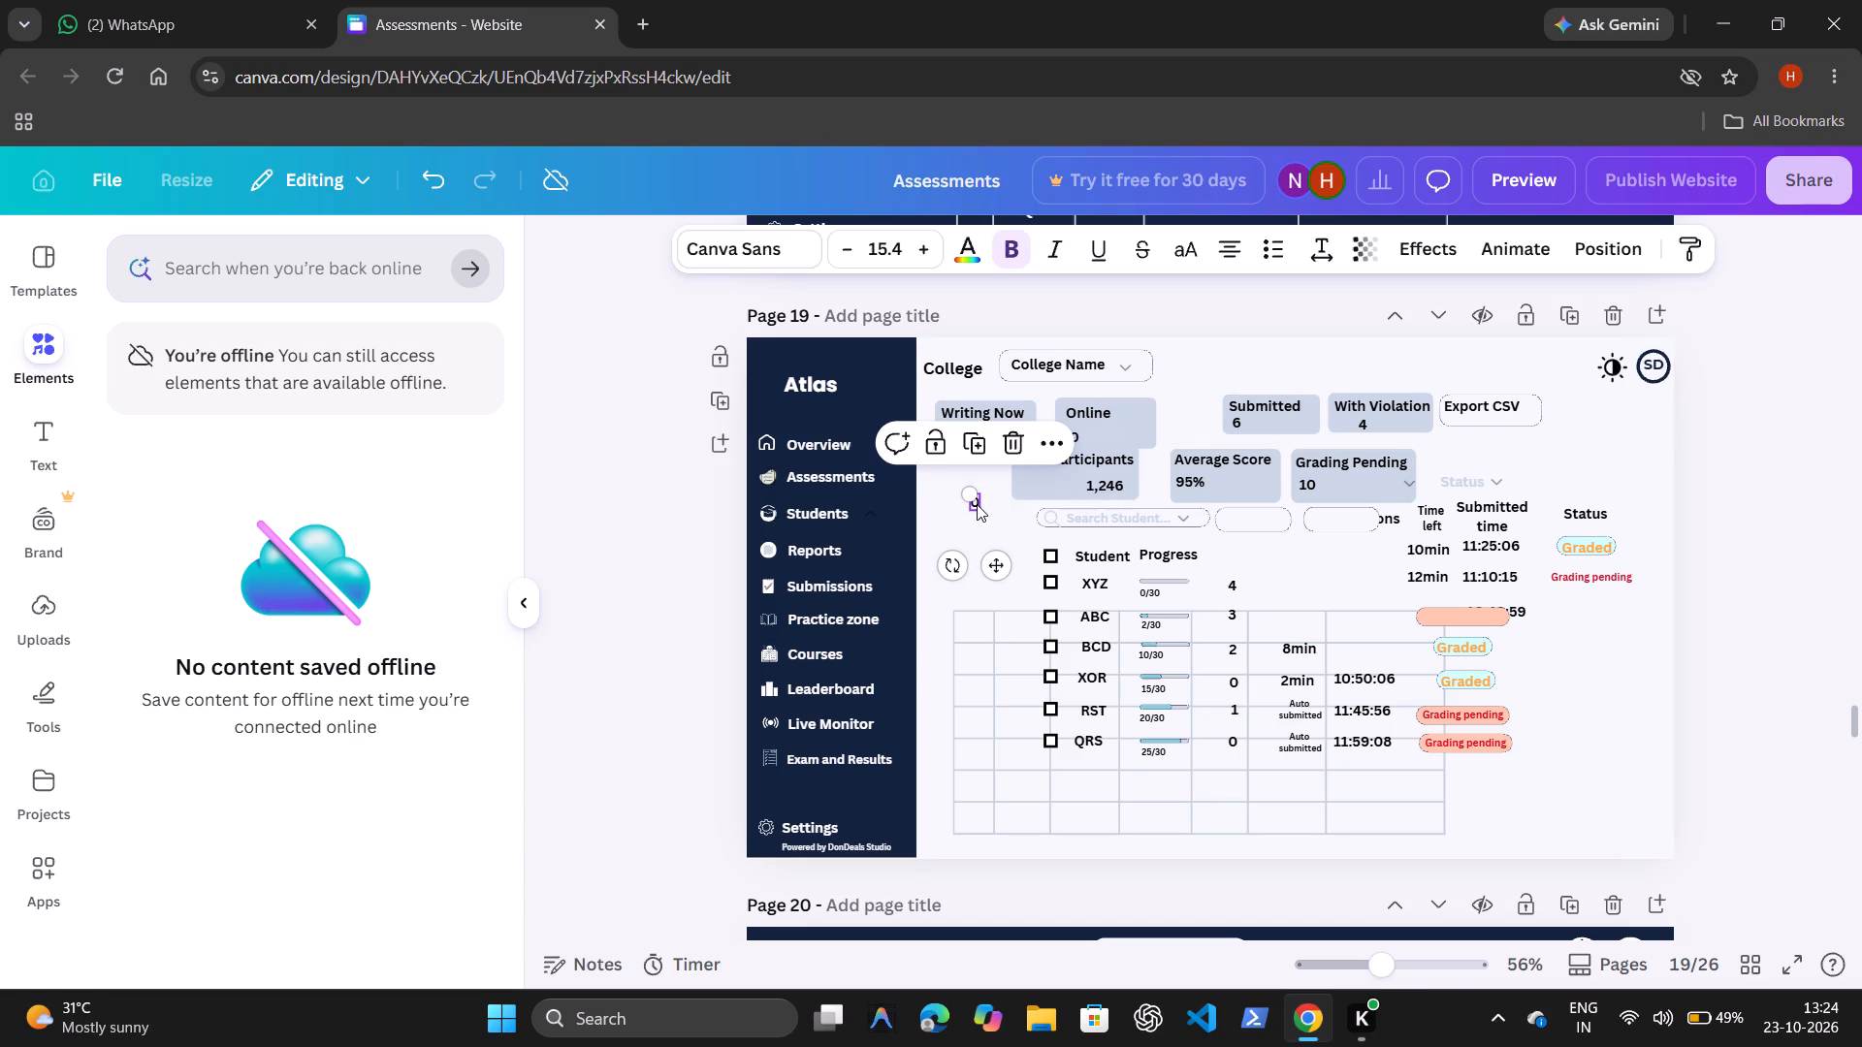
key(ctrl+x)
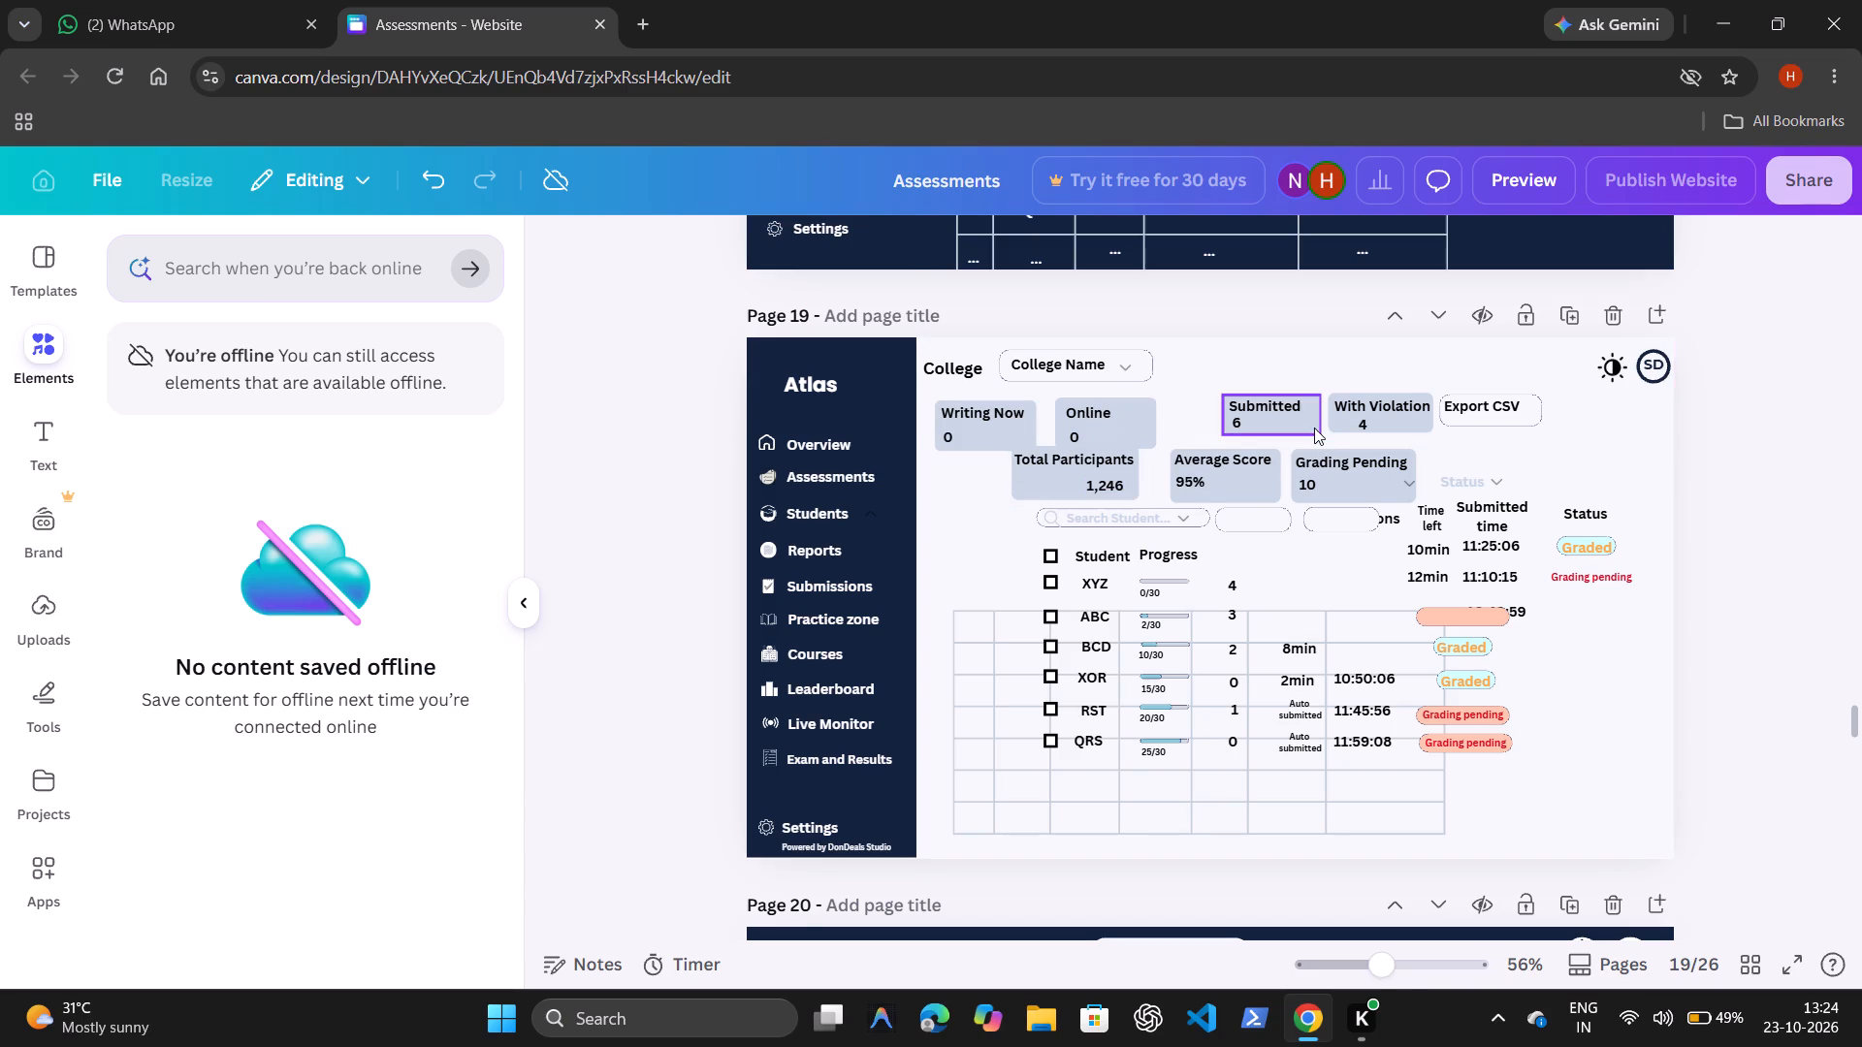
Remove the old card background behind the Submitted label and its 6.
click(1312, 427)
key(ctrl+x)
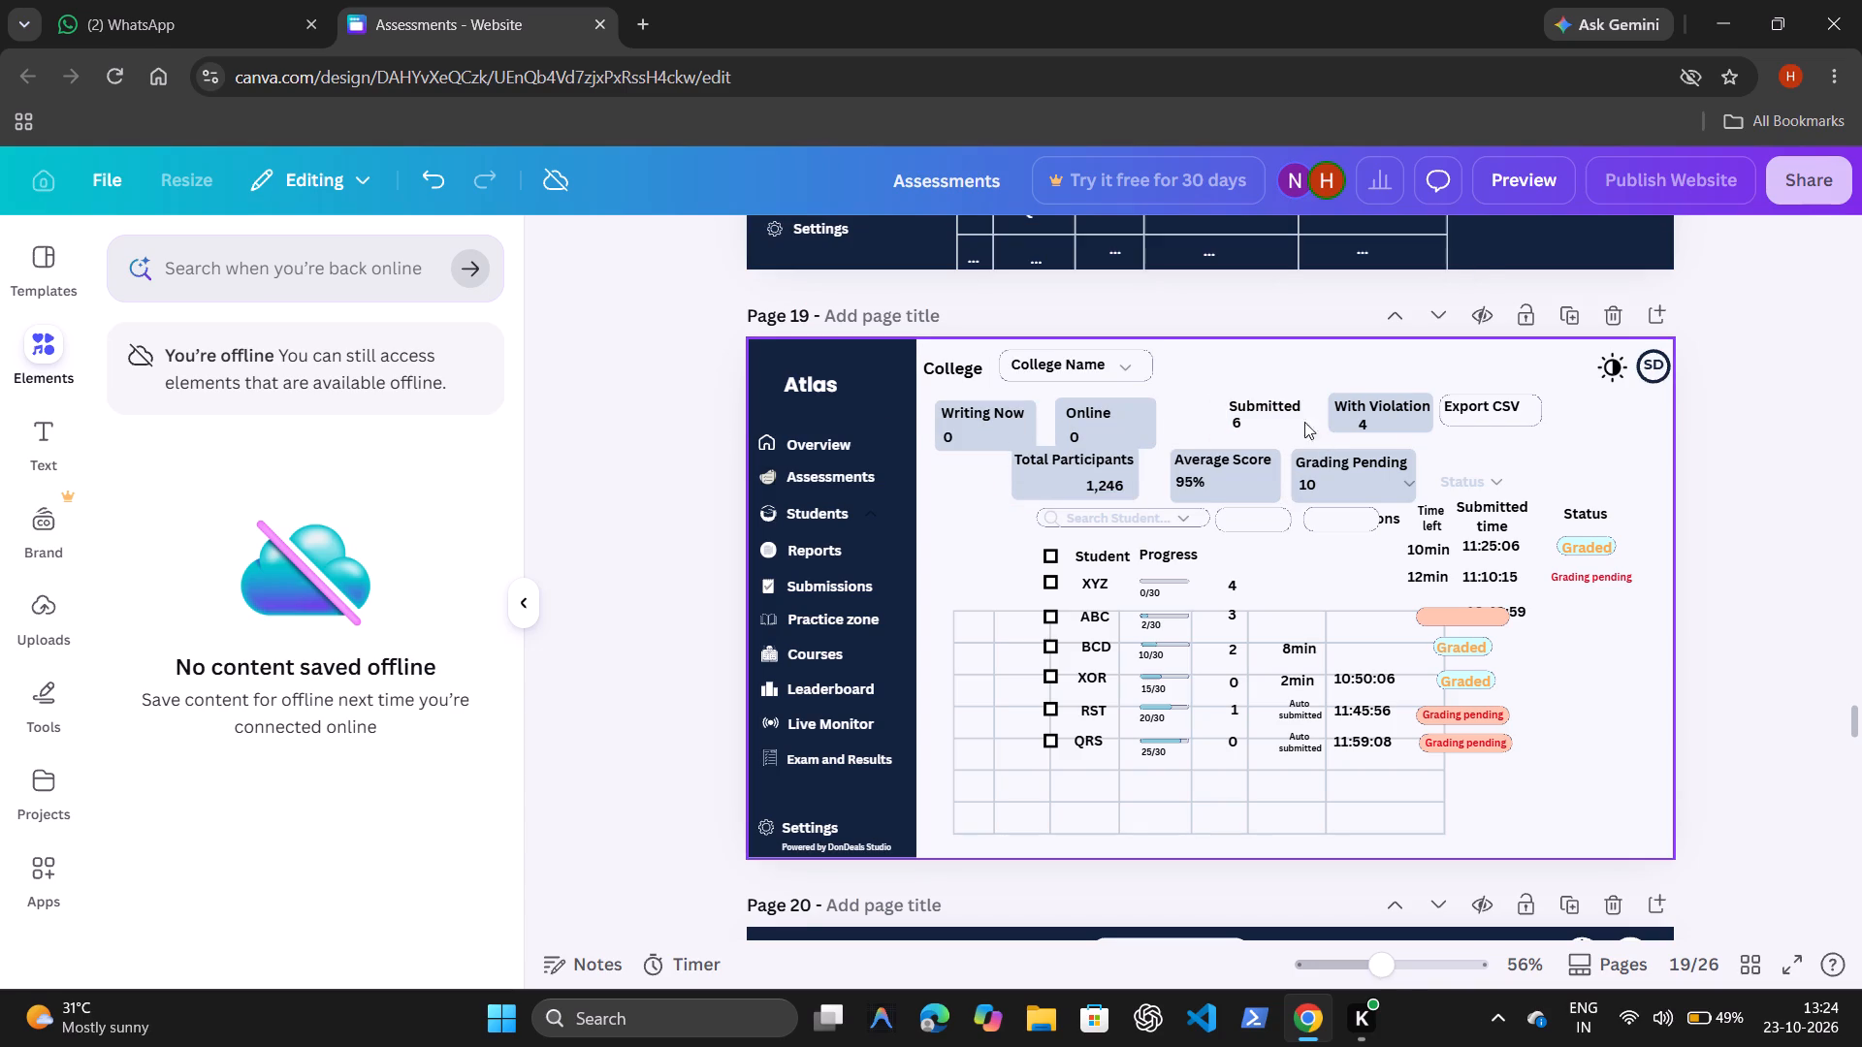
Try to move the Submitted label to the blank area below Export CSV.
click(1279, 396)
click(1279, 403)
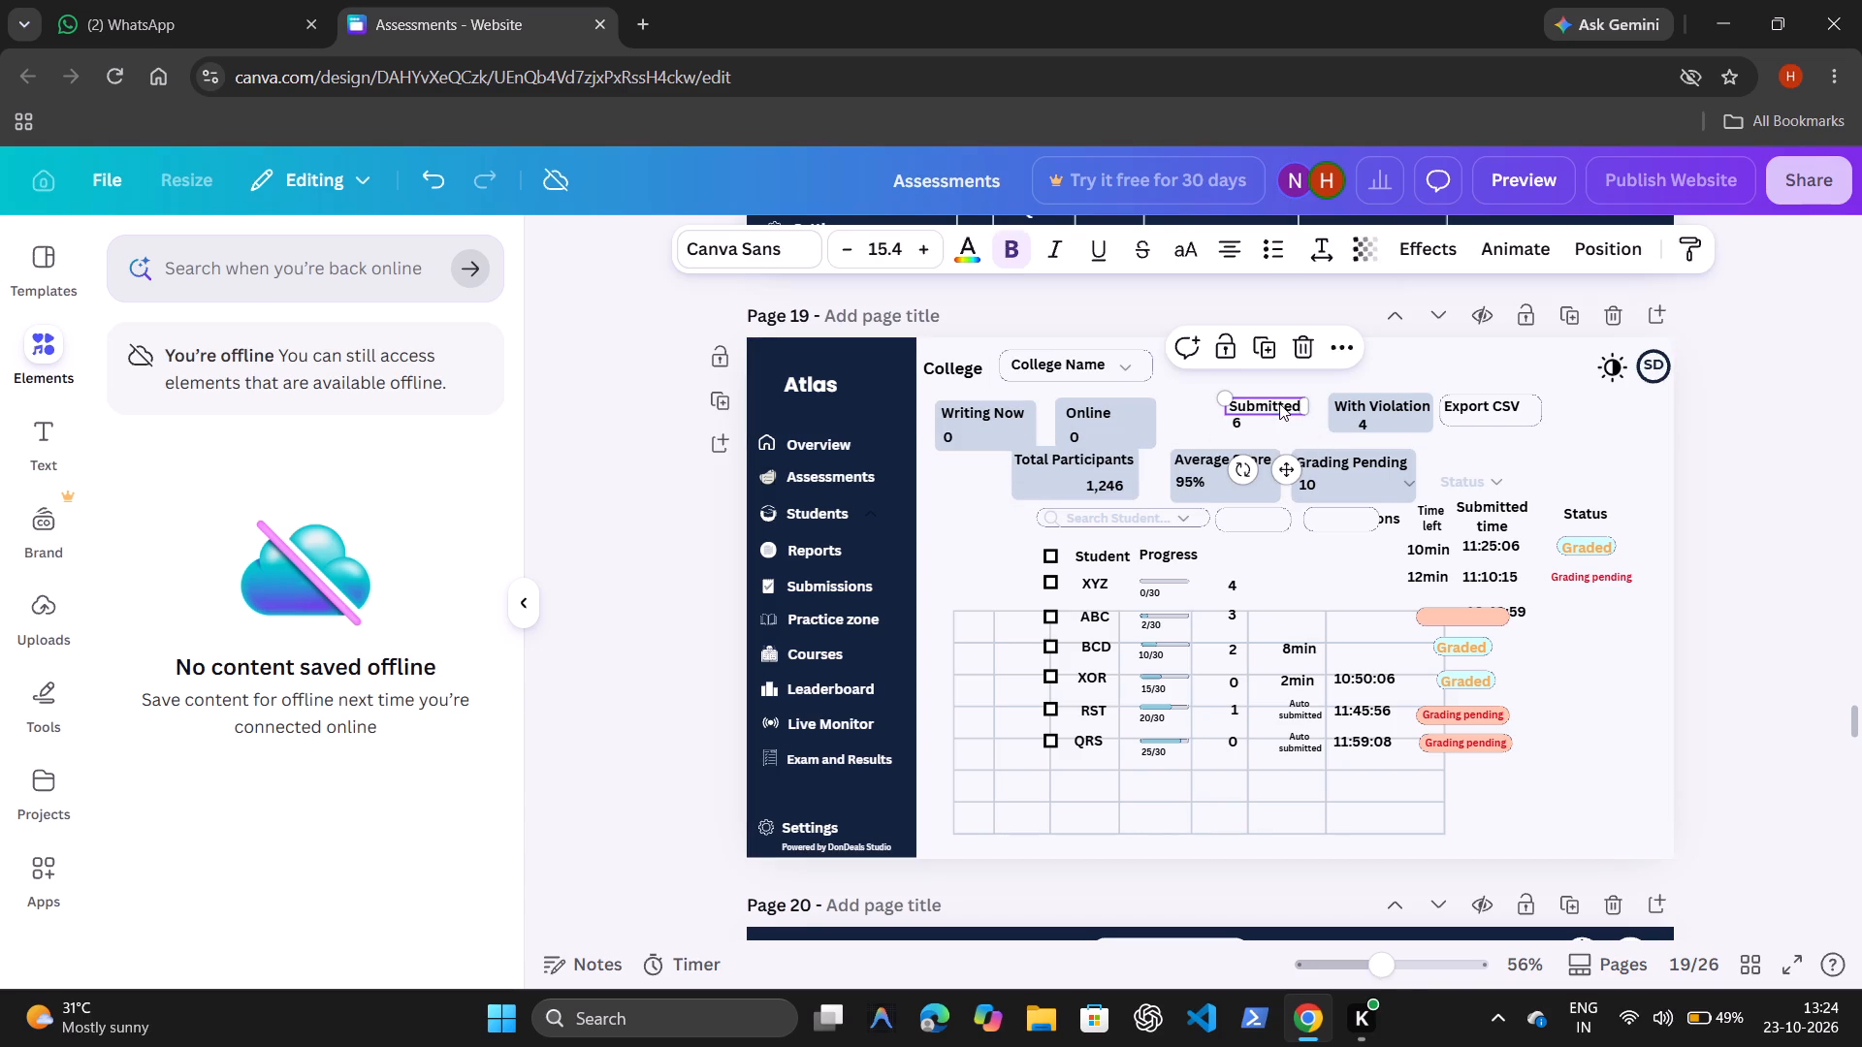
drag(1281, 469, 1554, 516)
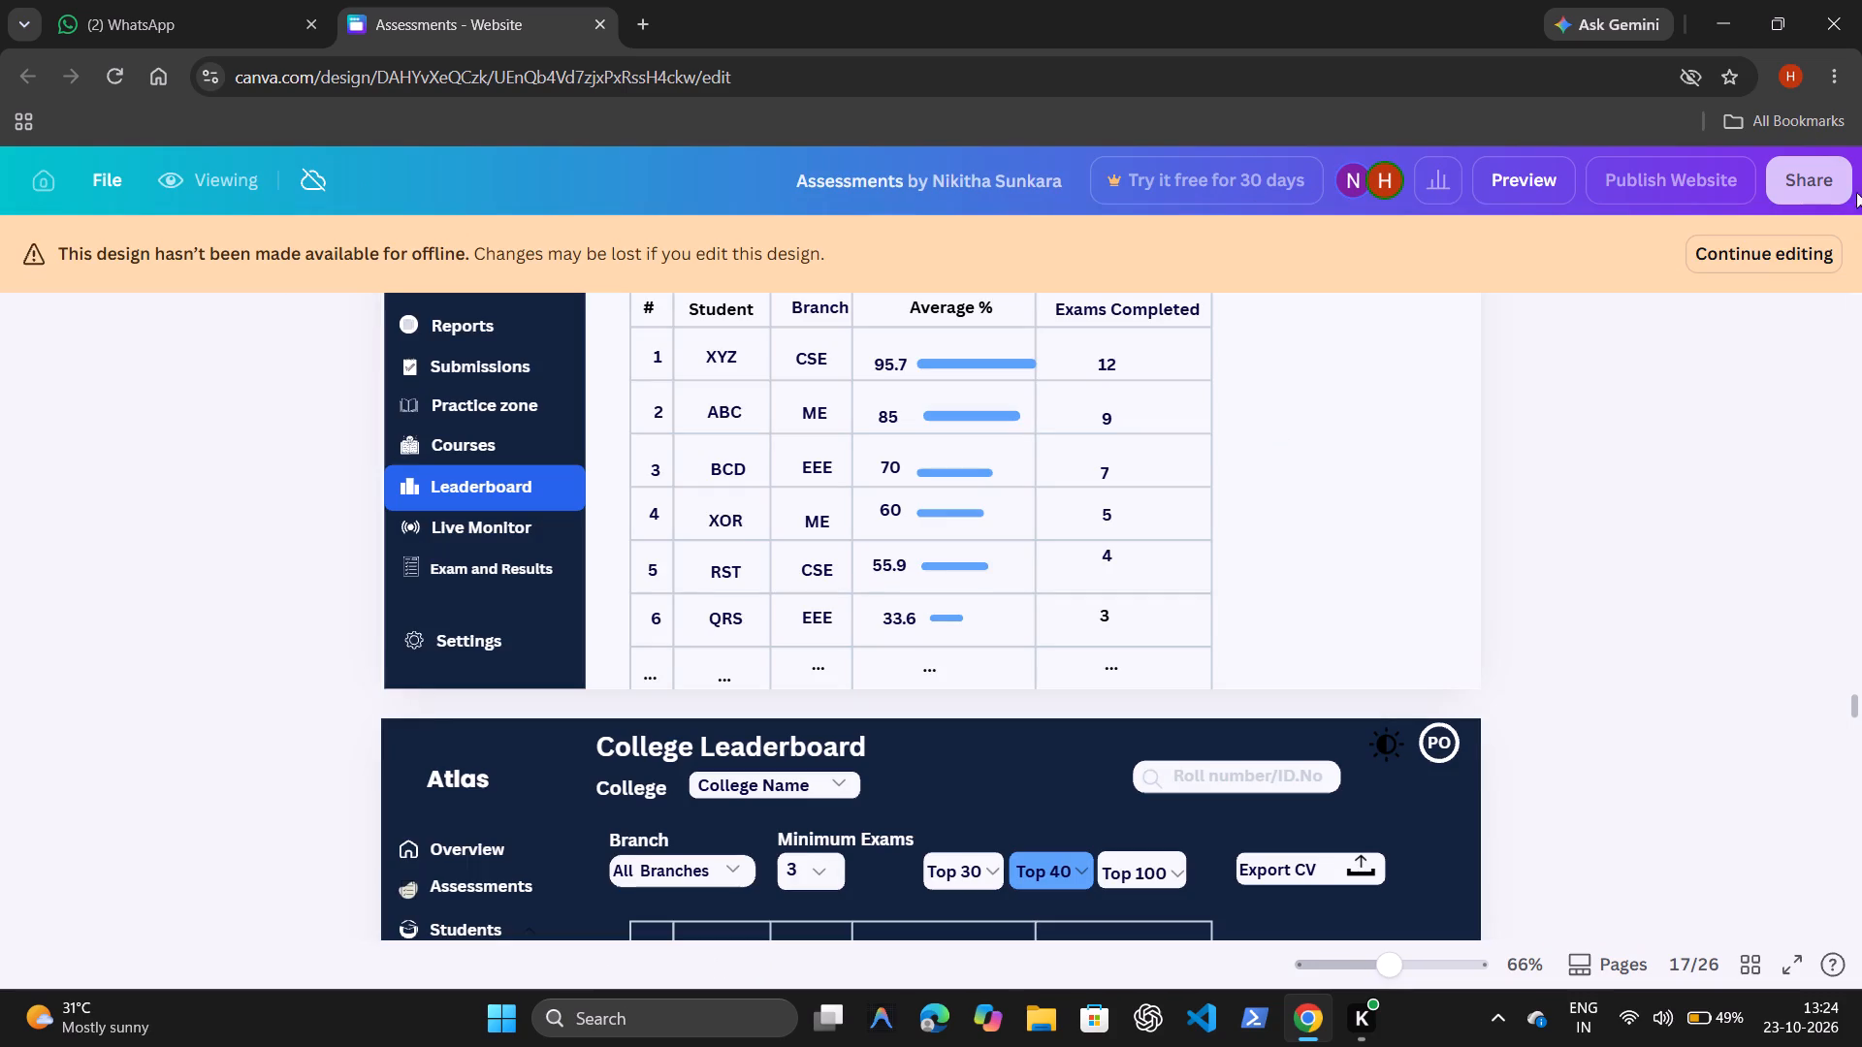
Continue editing the design offline and return to page 19.
click(1782, 240)
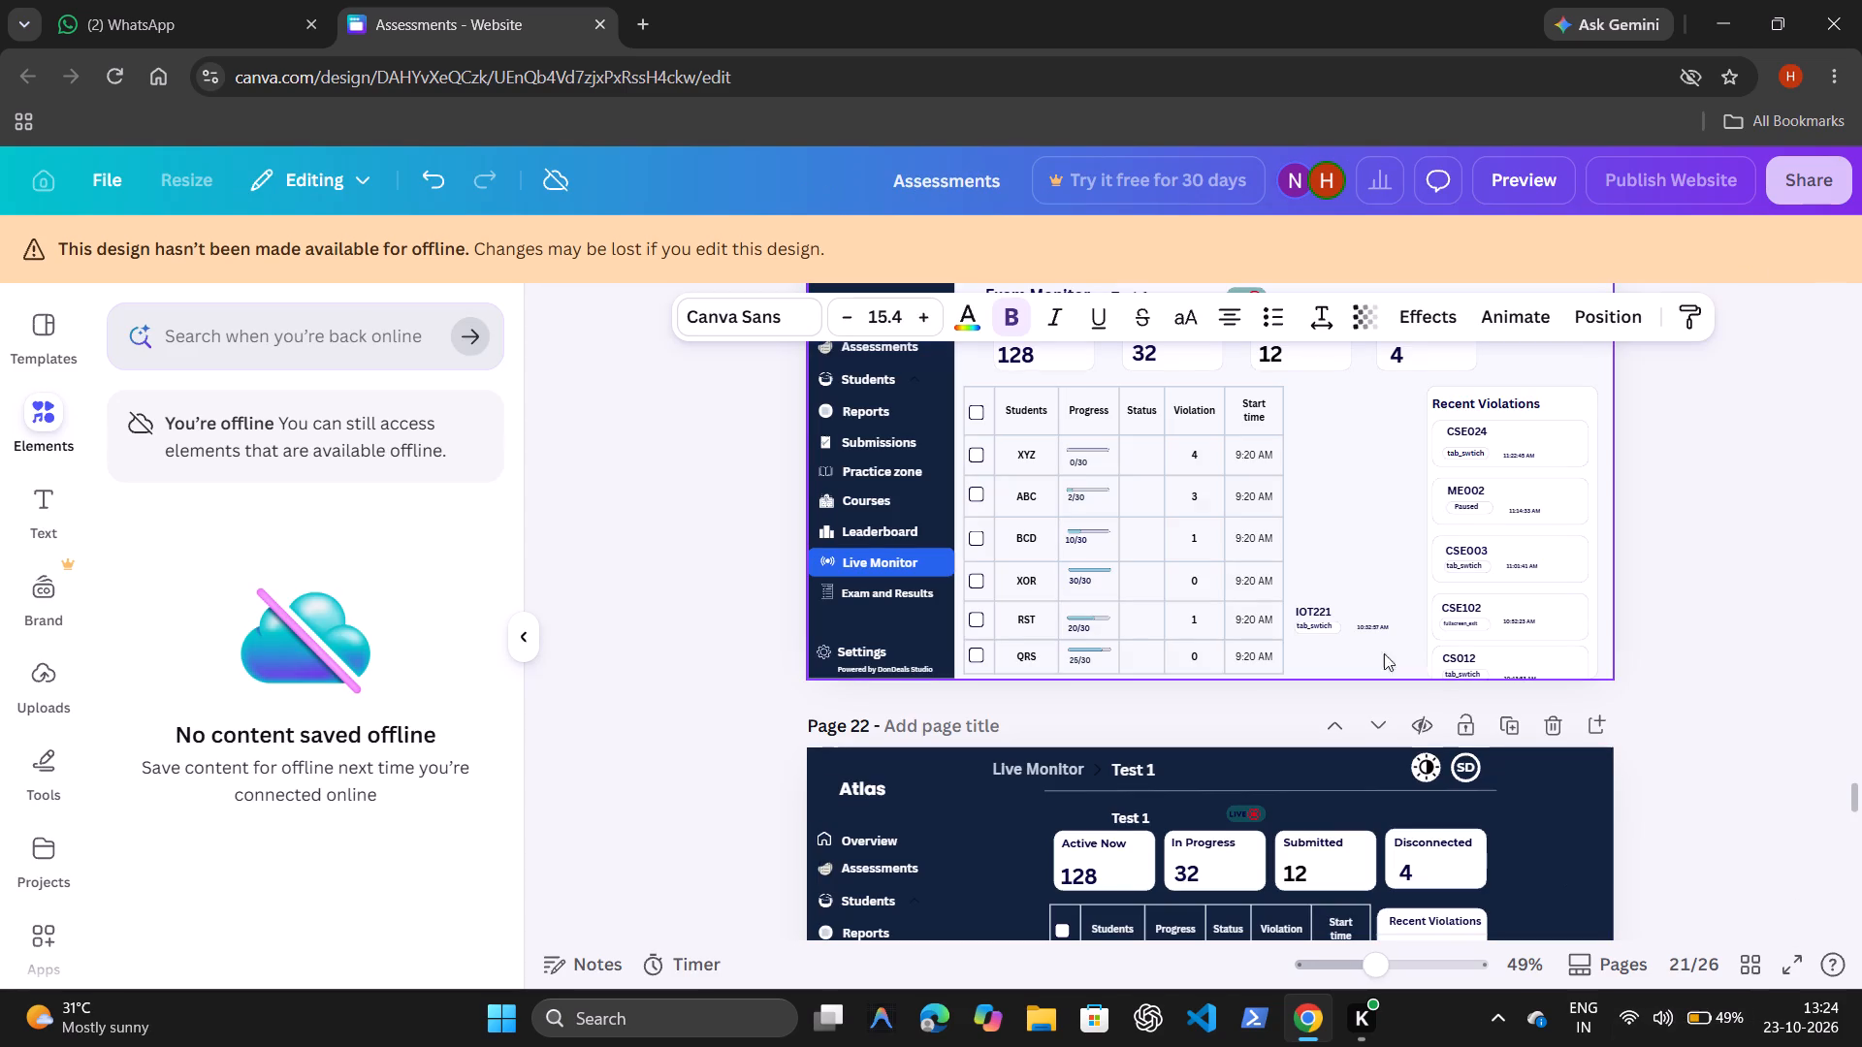
scroll(1294, 452, up, 10)
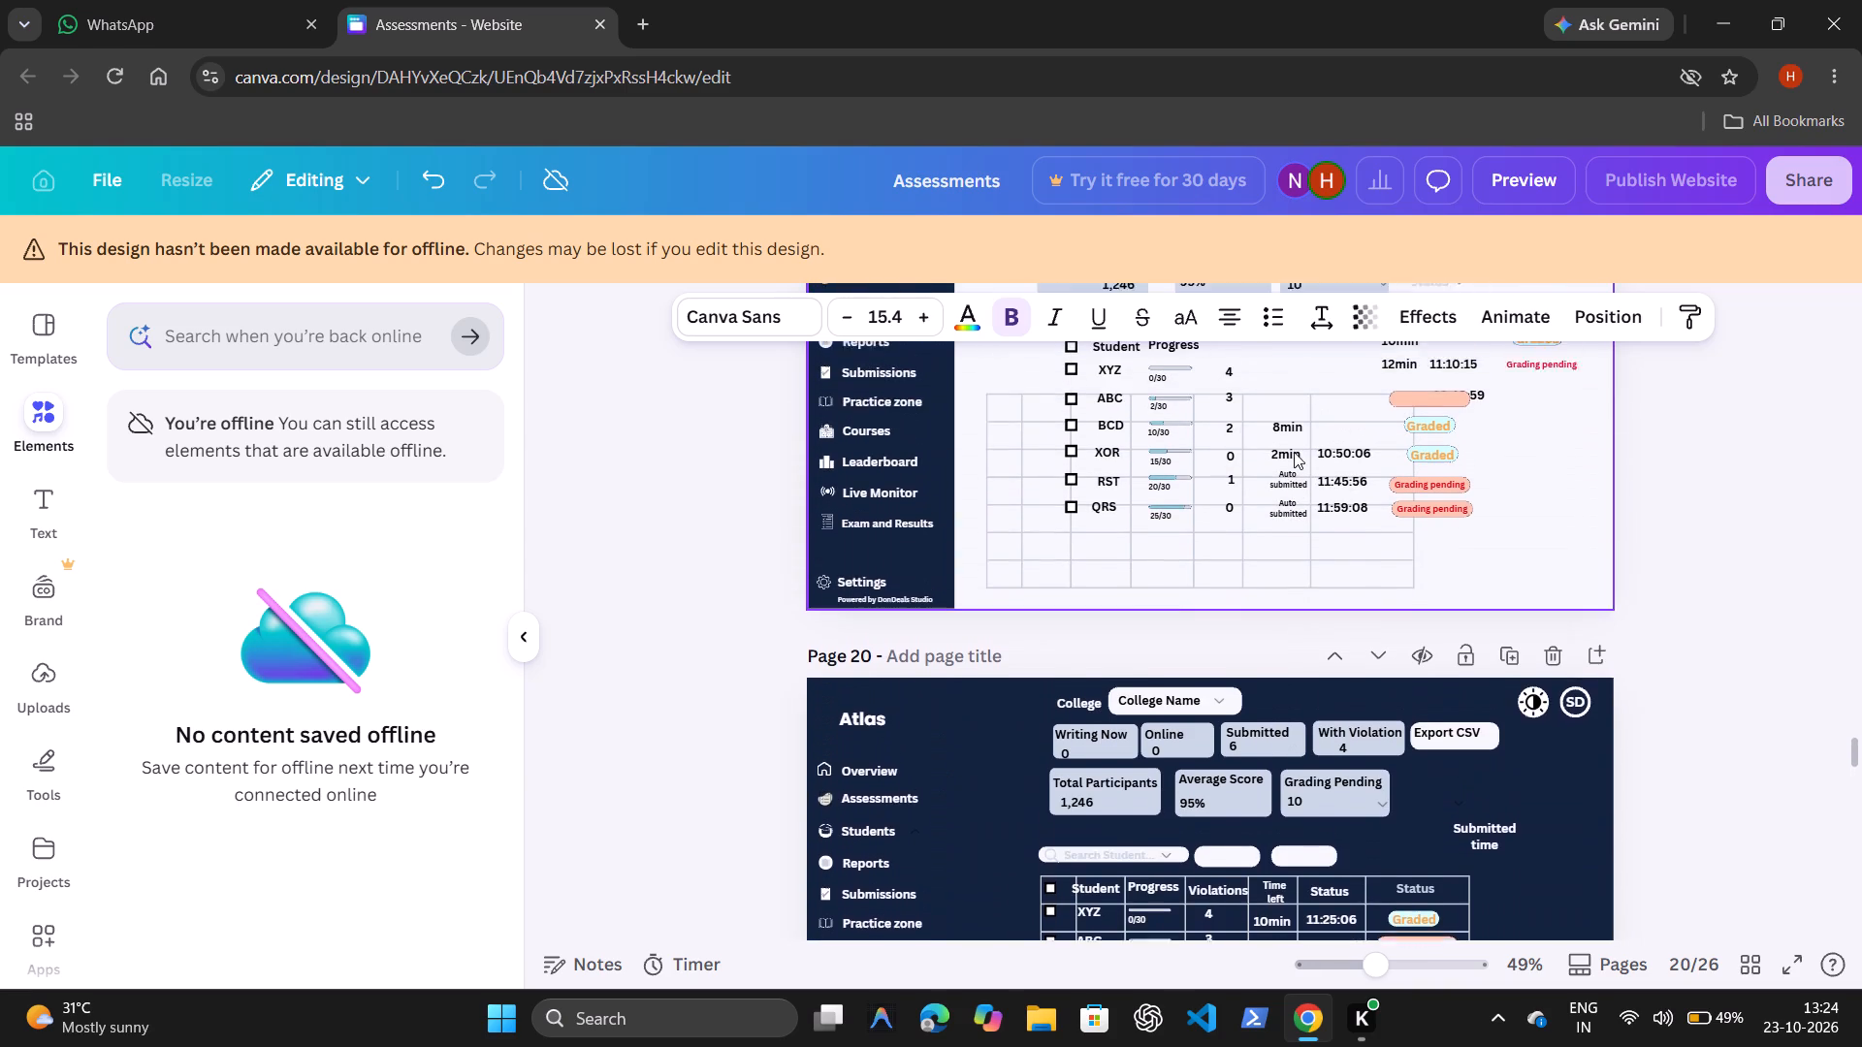
scroll(1294, 452, up, 4)
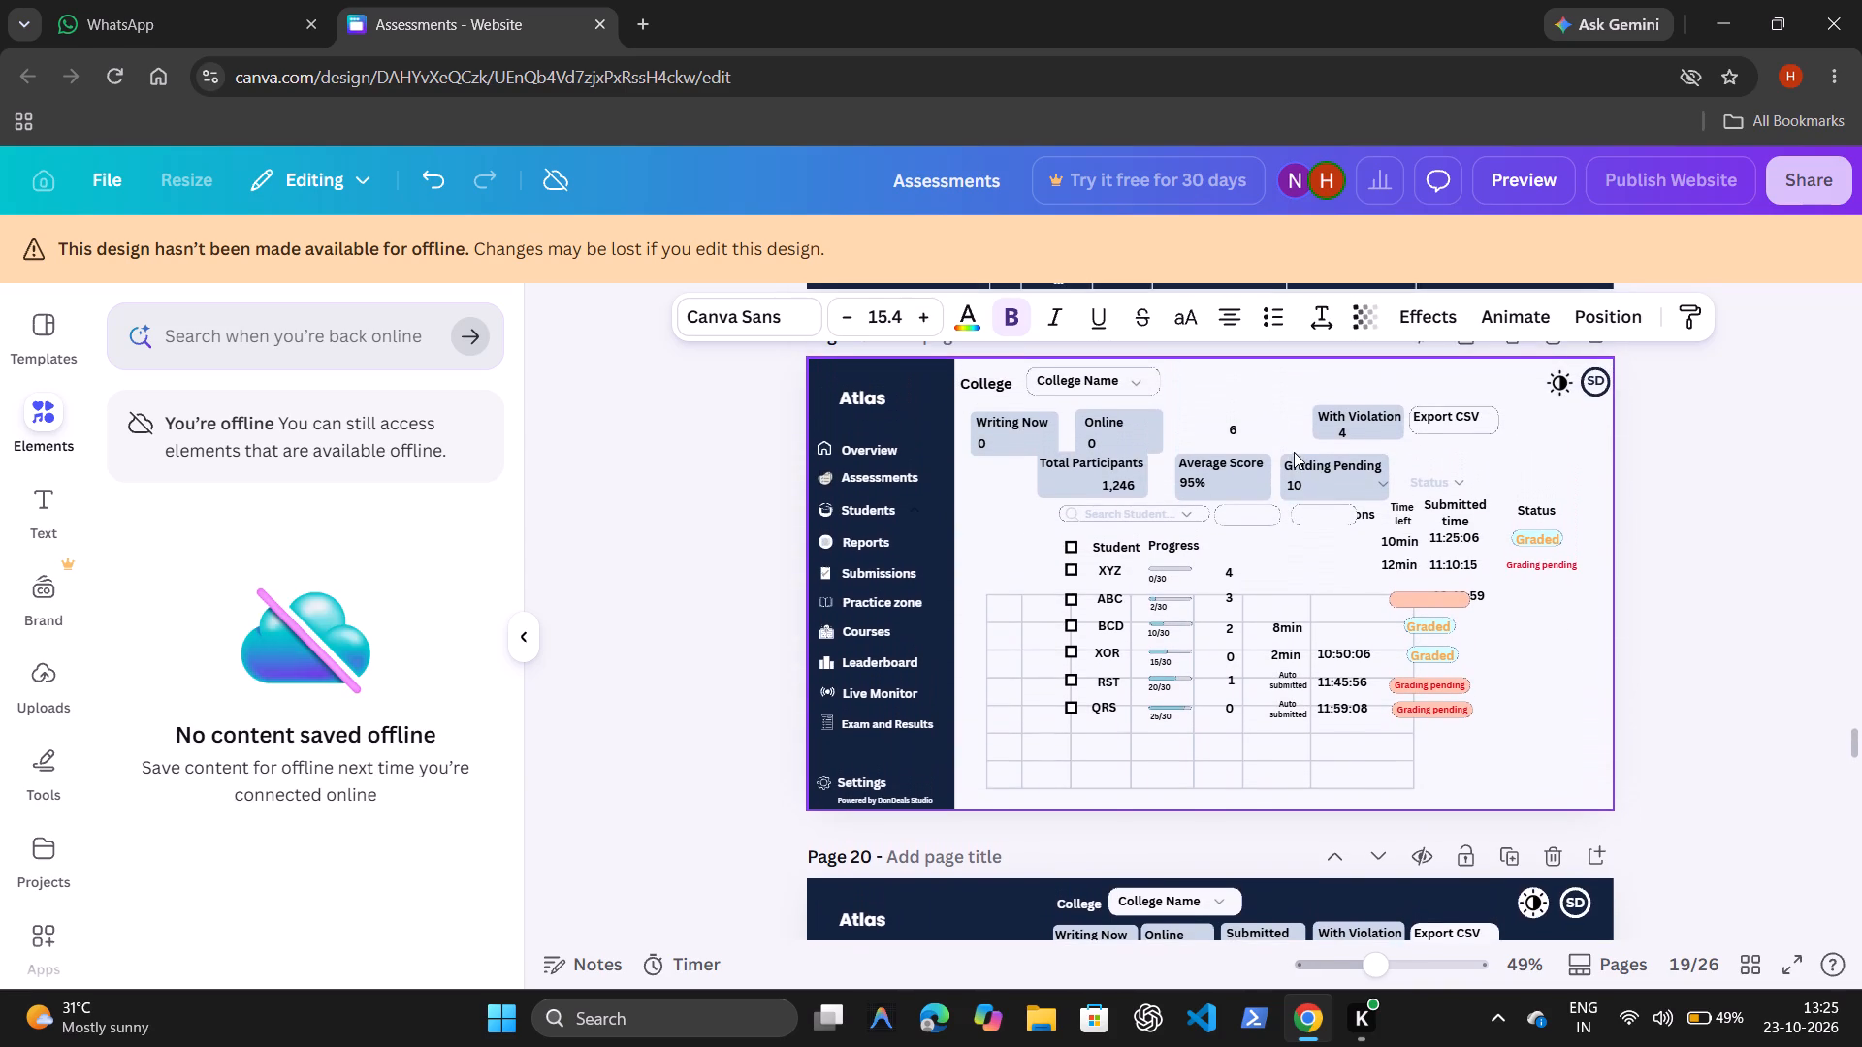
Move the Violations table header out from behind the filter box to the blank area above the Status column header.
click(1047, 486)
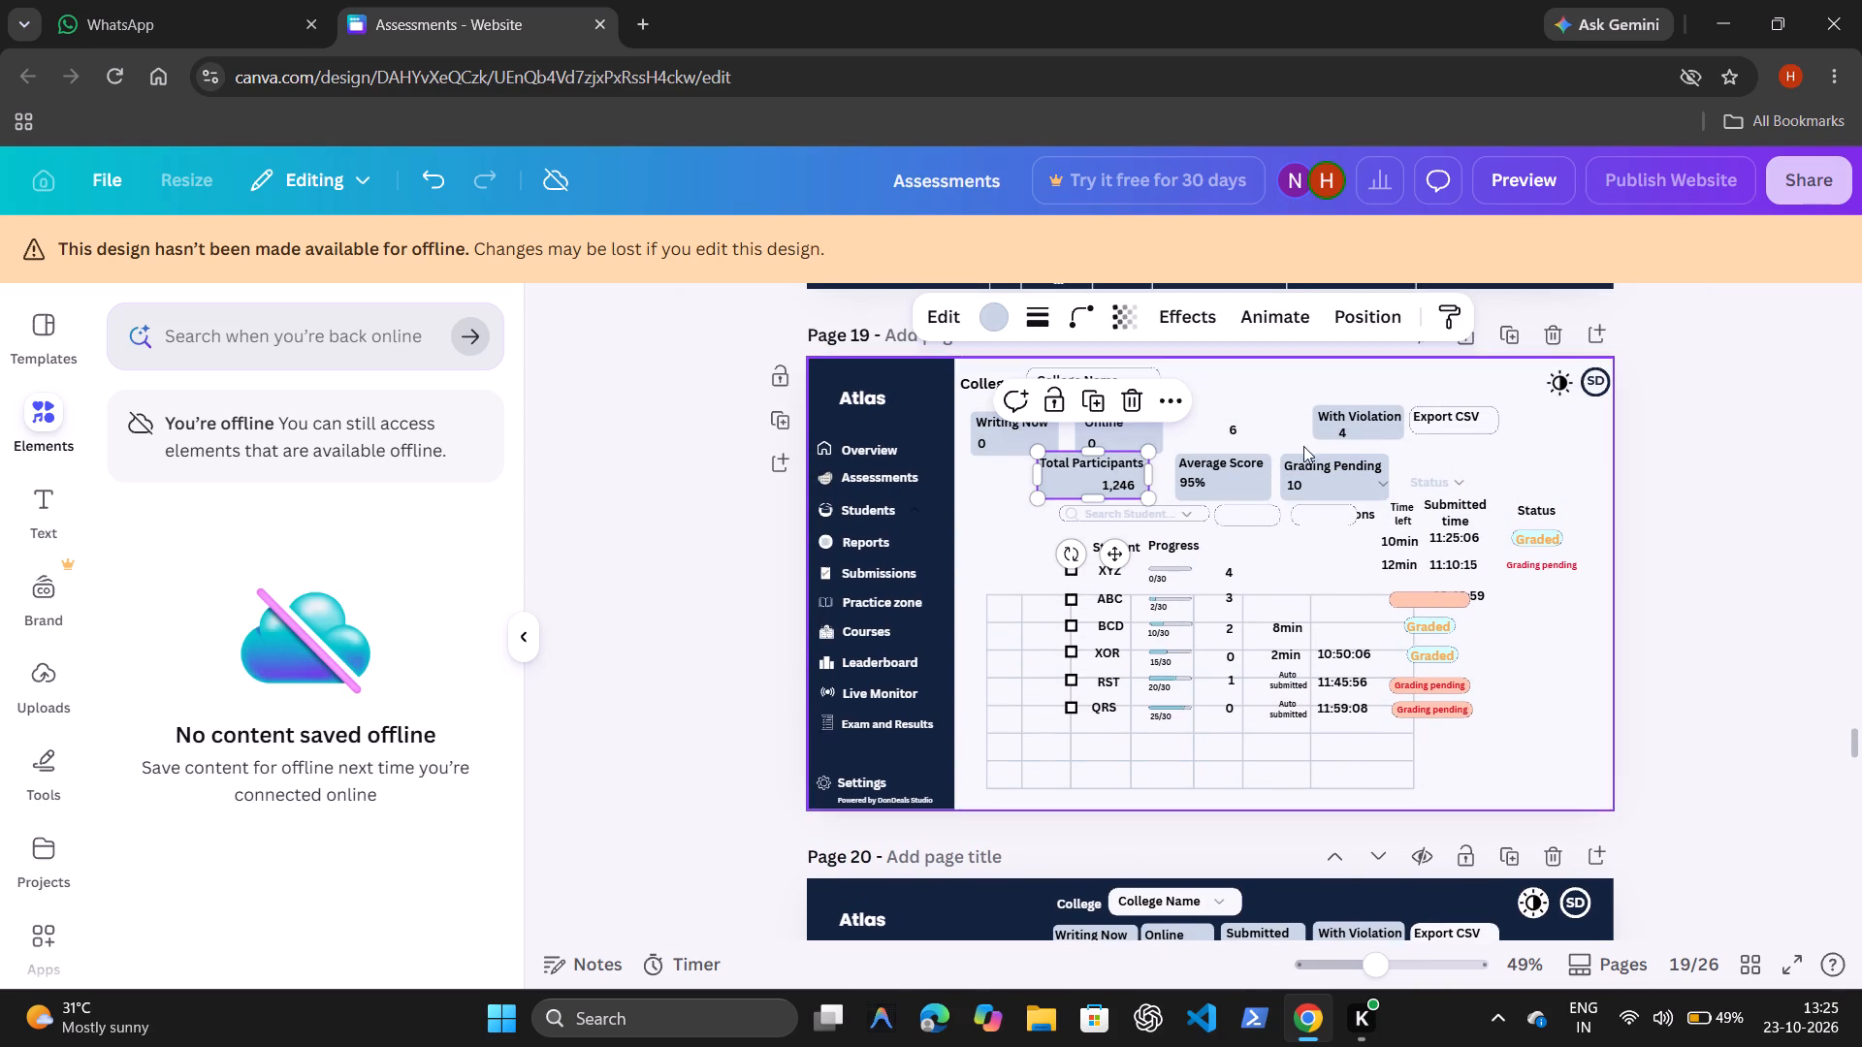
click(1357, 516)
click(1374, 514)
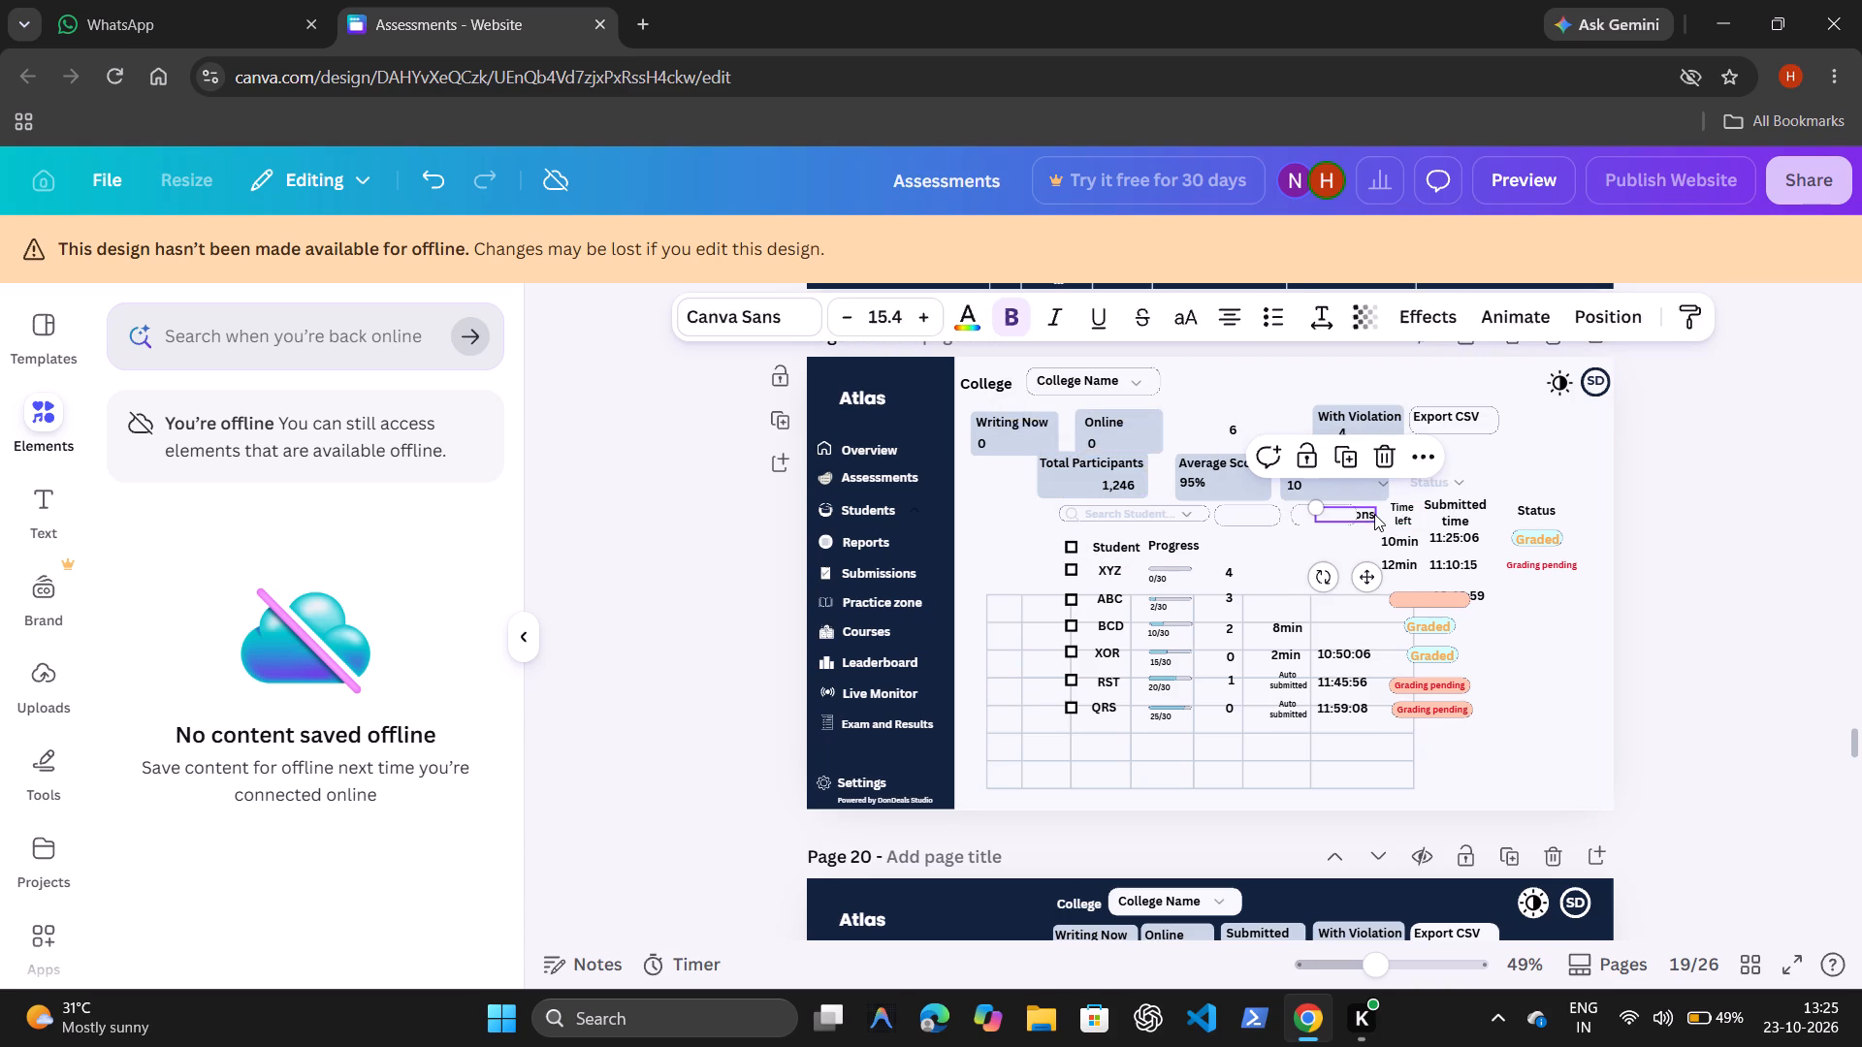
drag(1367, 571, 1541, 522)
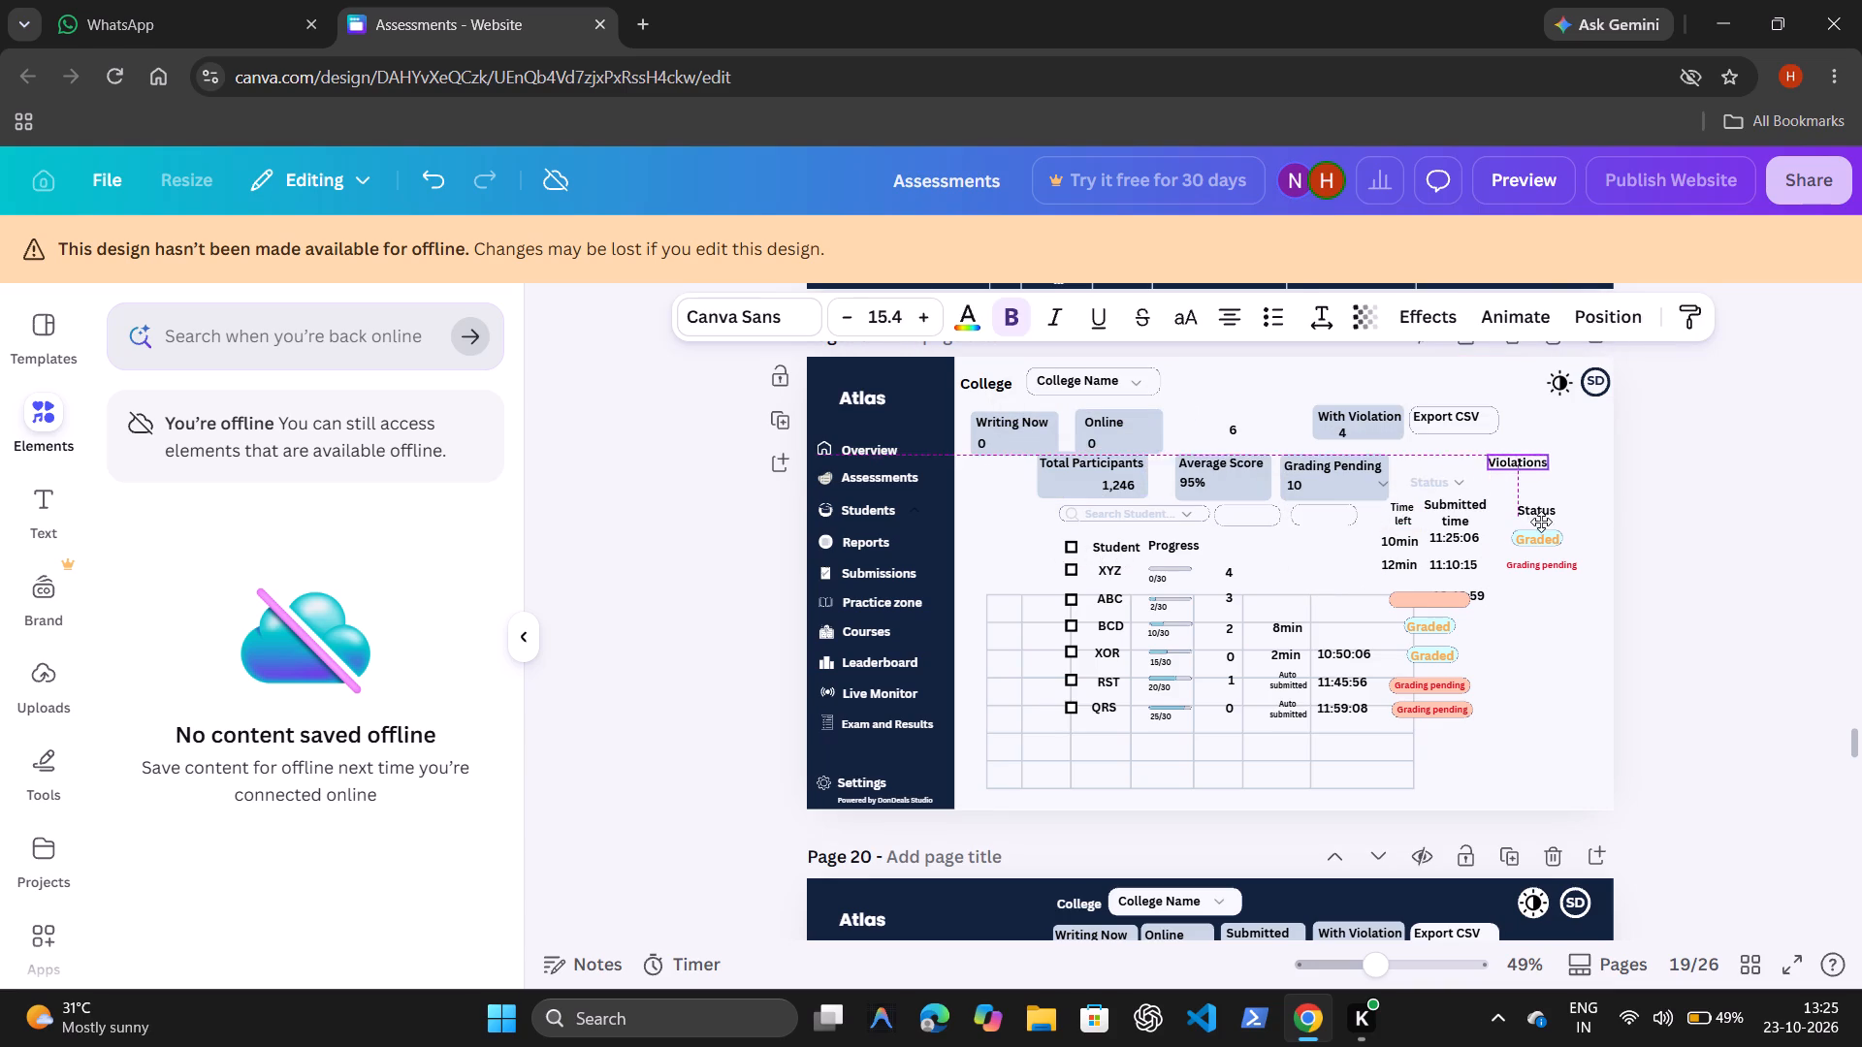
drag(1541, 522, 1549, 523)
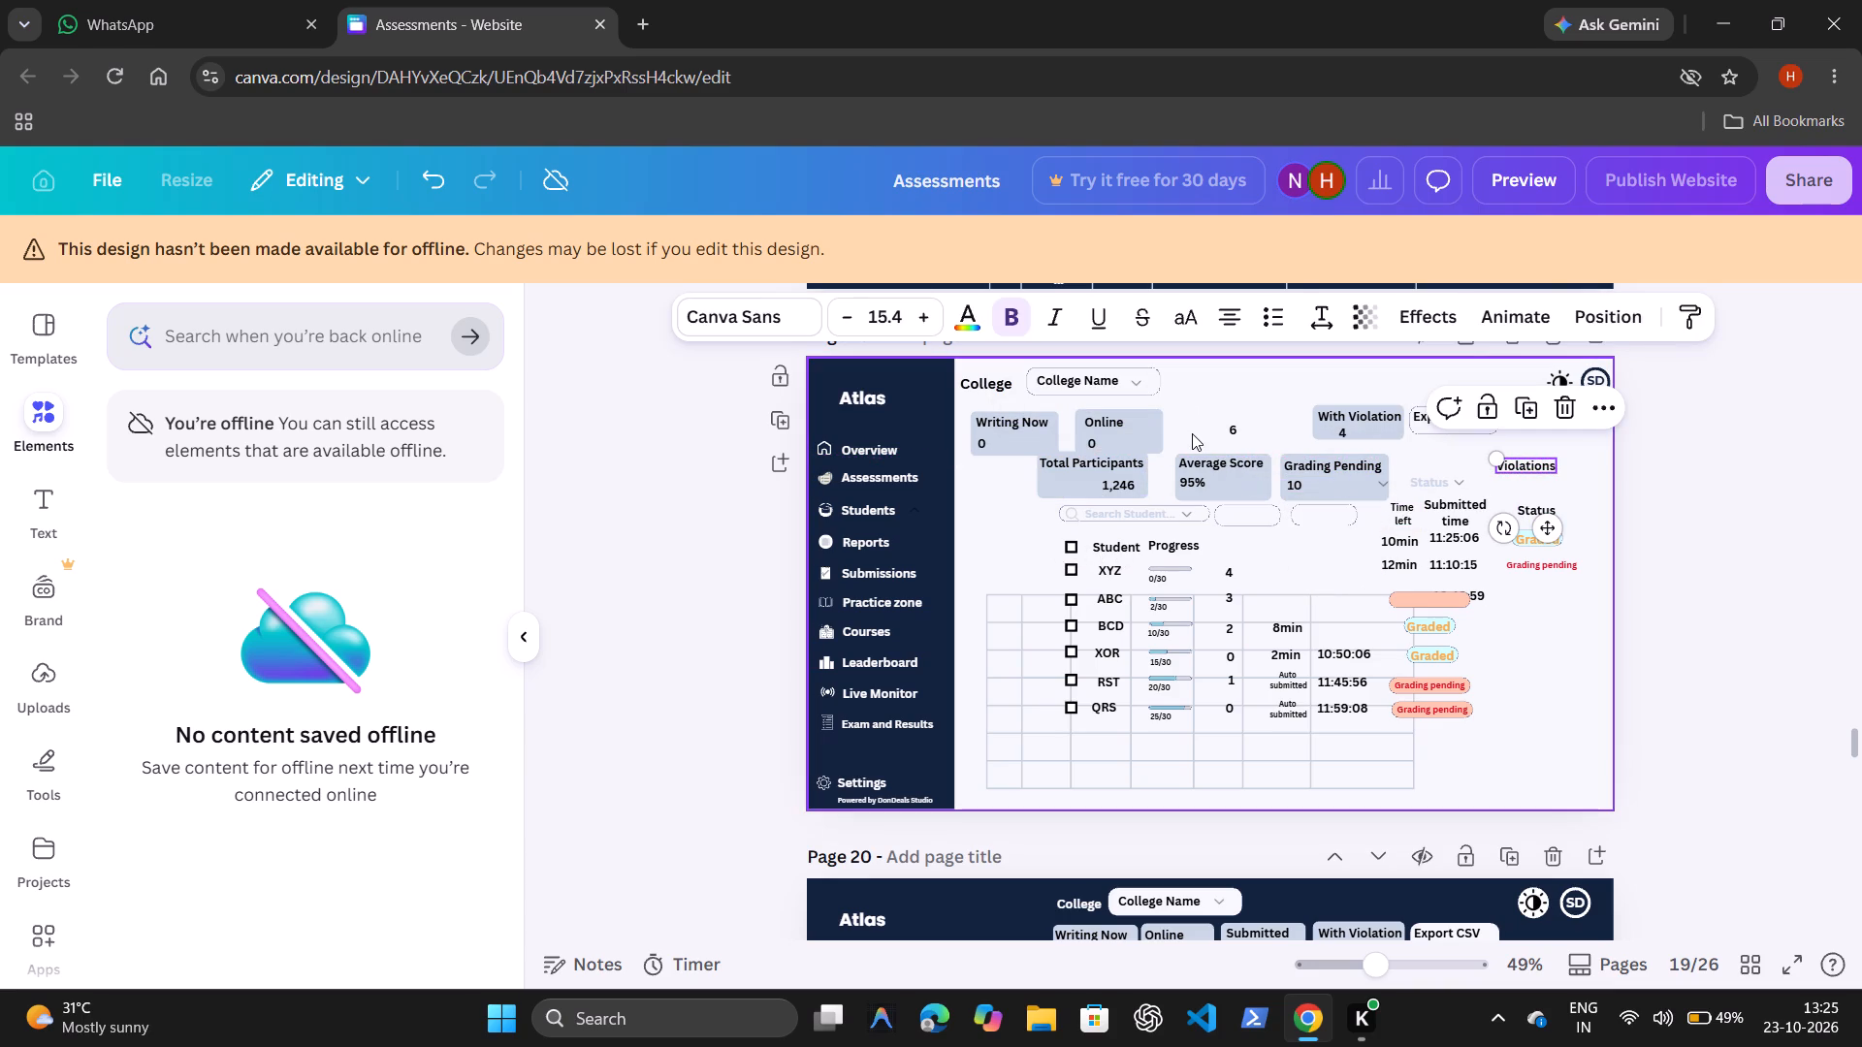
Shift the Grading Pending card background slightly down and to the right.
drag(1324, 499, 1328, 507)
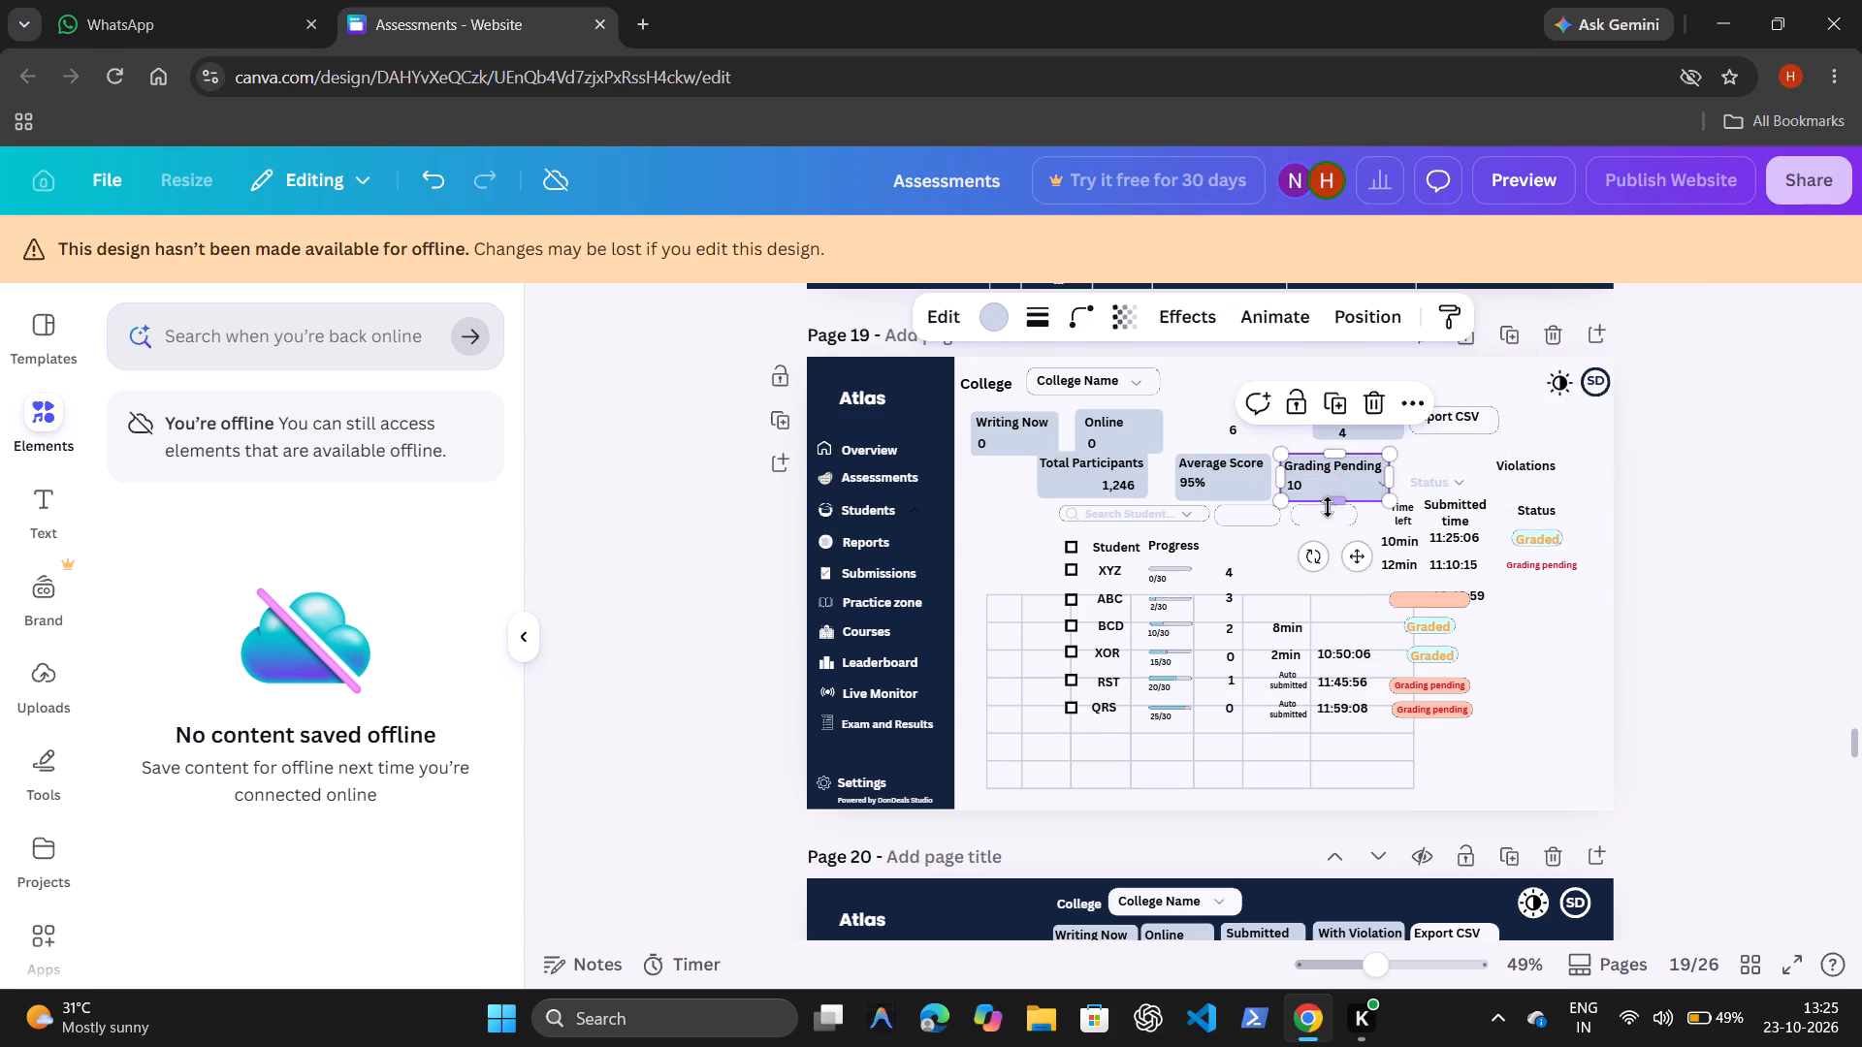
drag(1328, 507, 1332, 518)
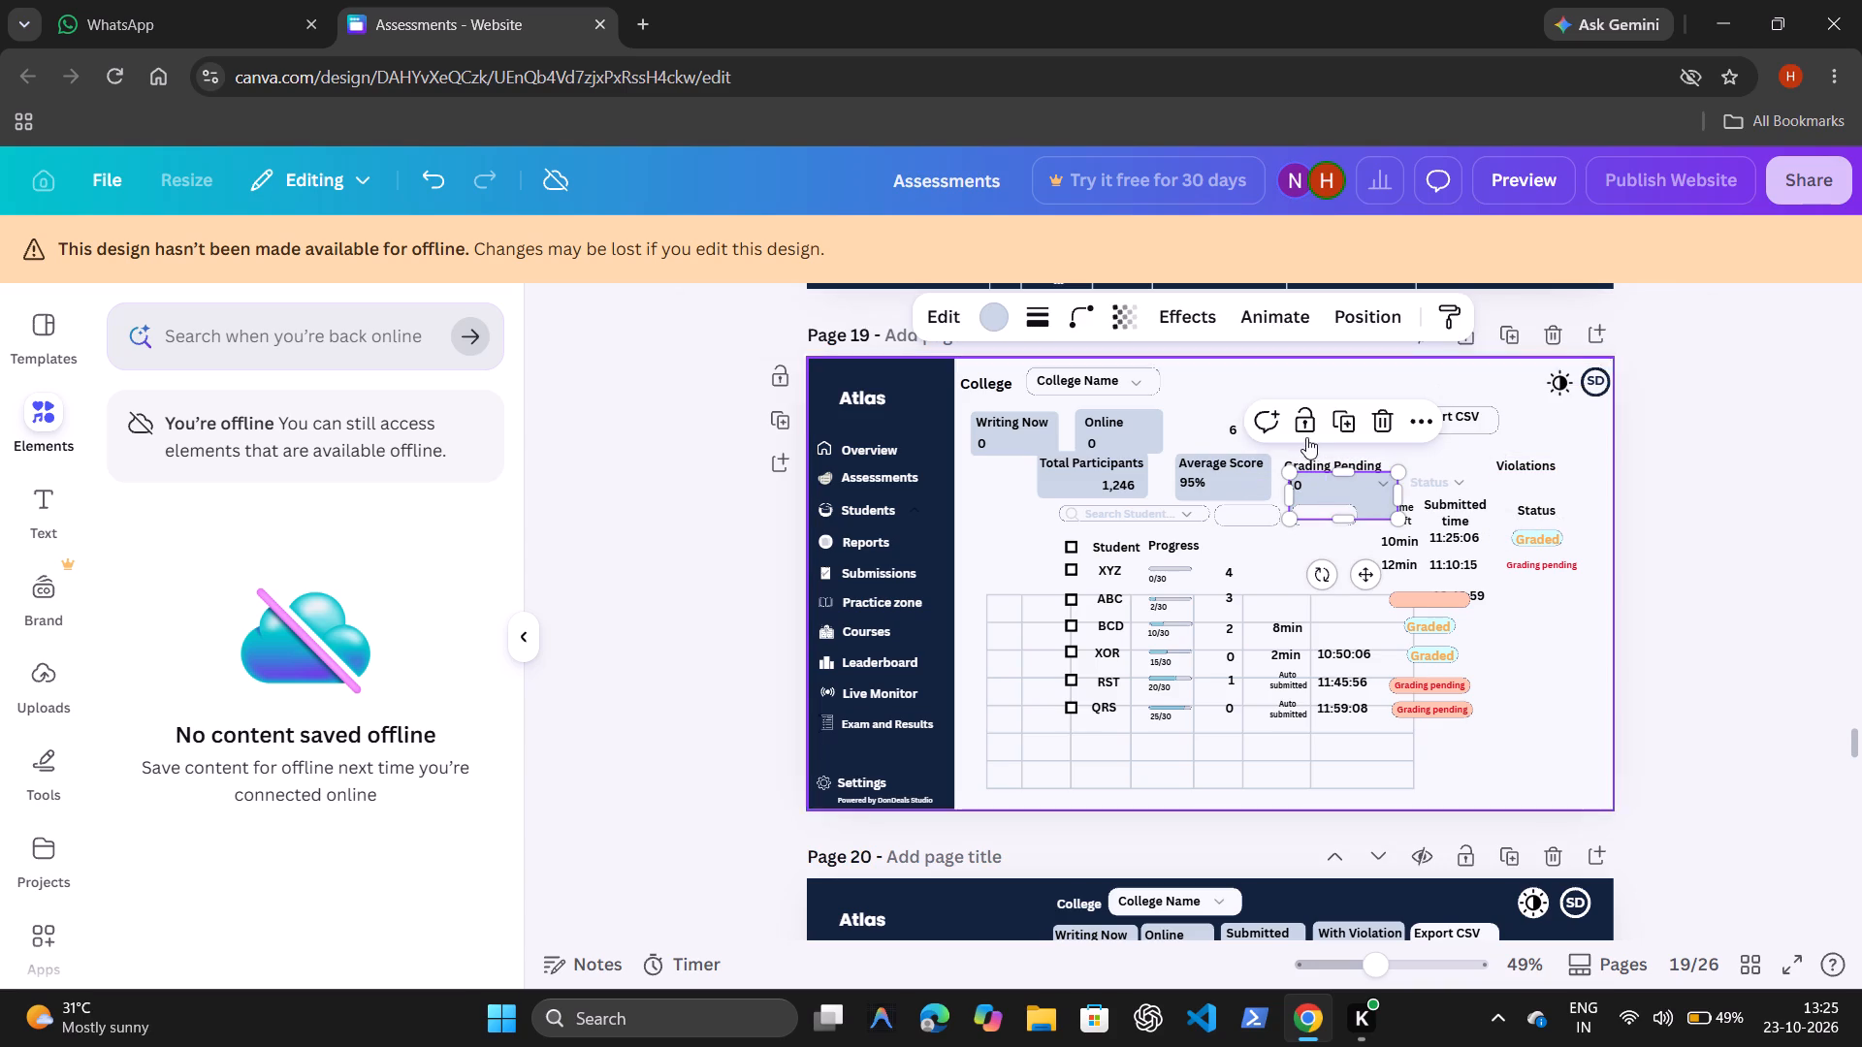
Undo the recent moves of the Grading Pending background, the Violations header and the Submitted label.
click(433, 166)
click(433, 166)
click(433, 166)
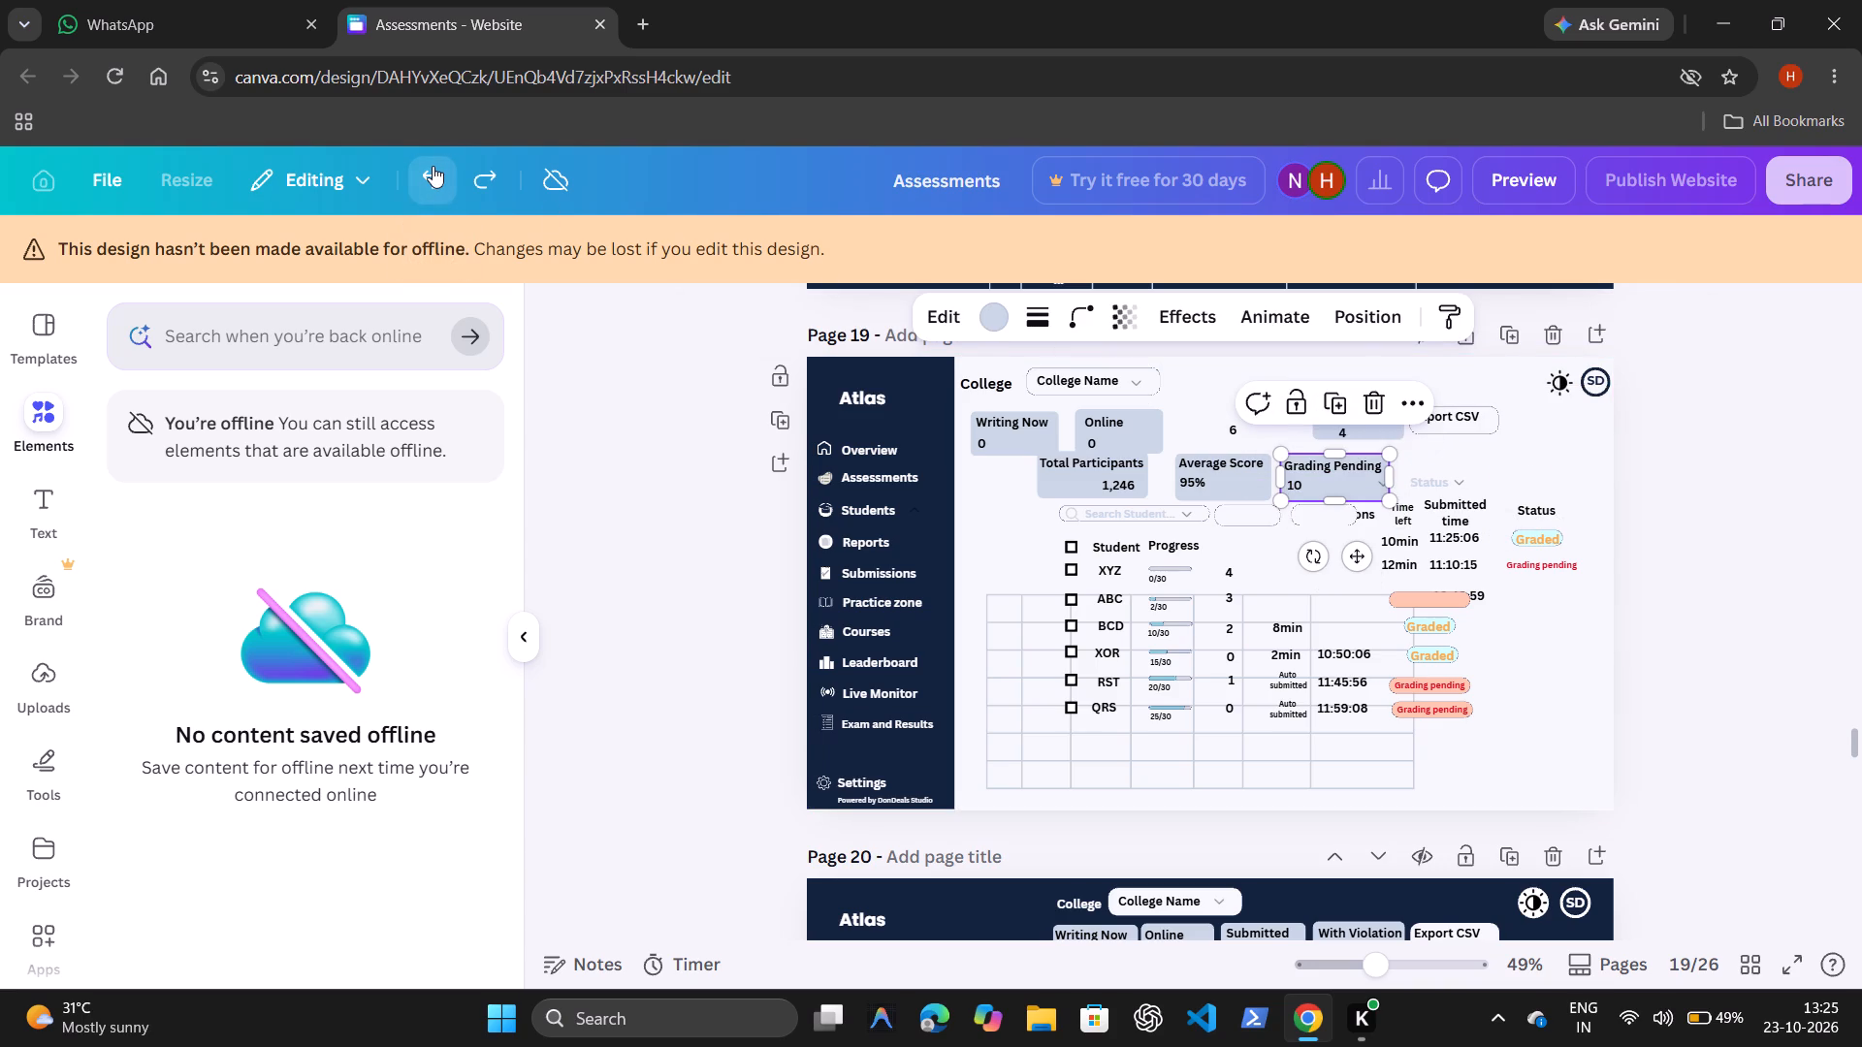
Move the Submitted label to the blank area beside the student search field and place its 6 below it.
click(1181, 397)
click(1261, 411)
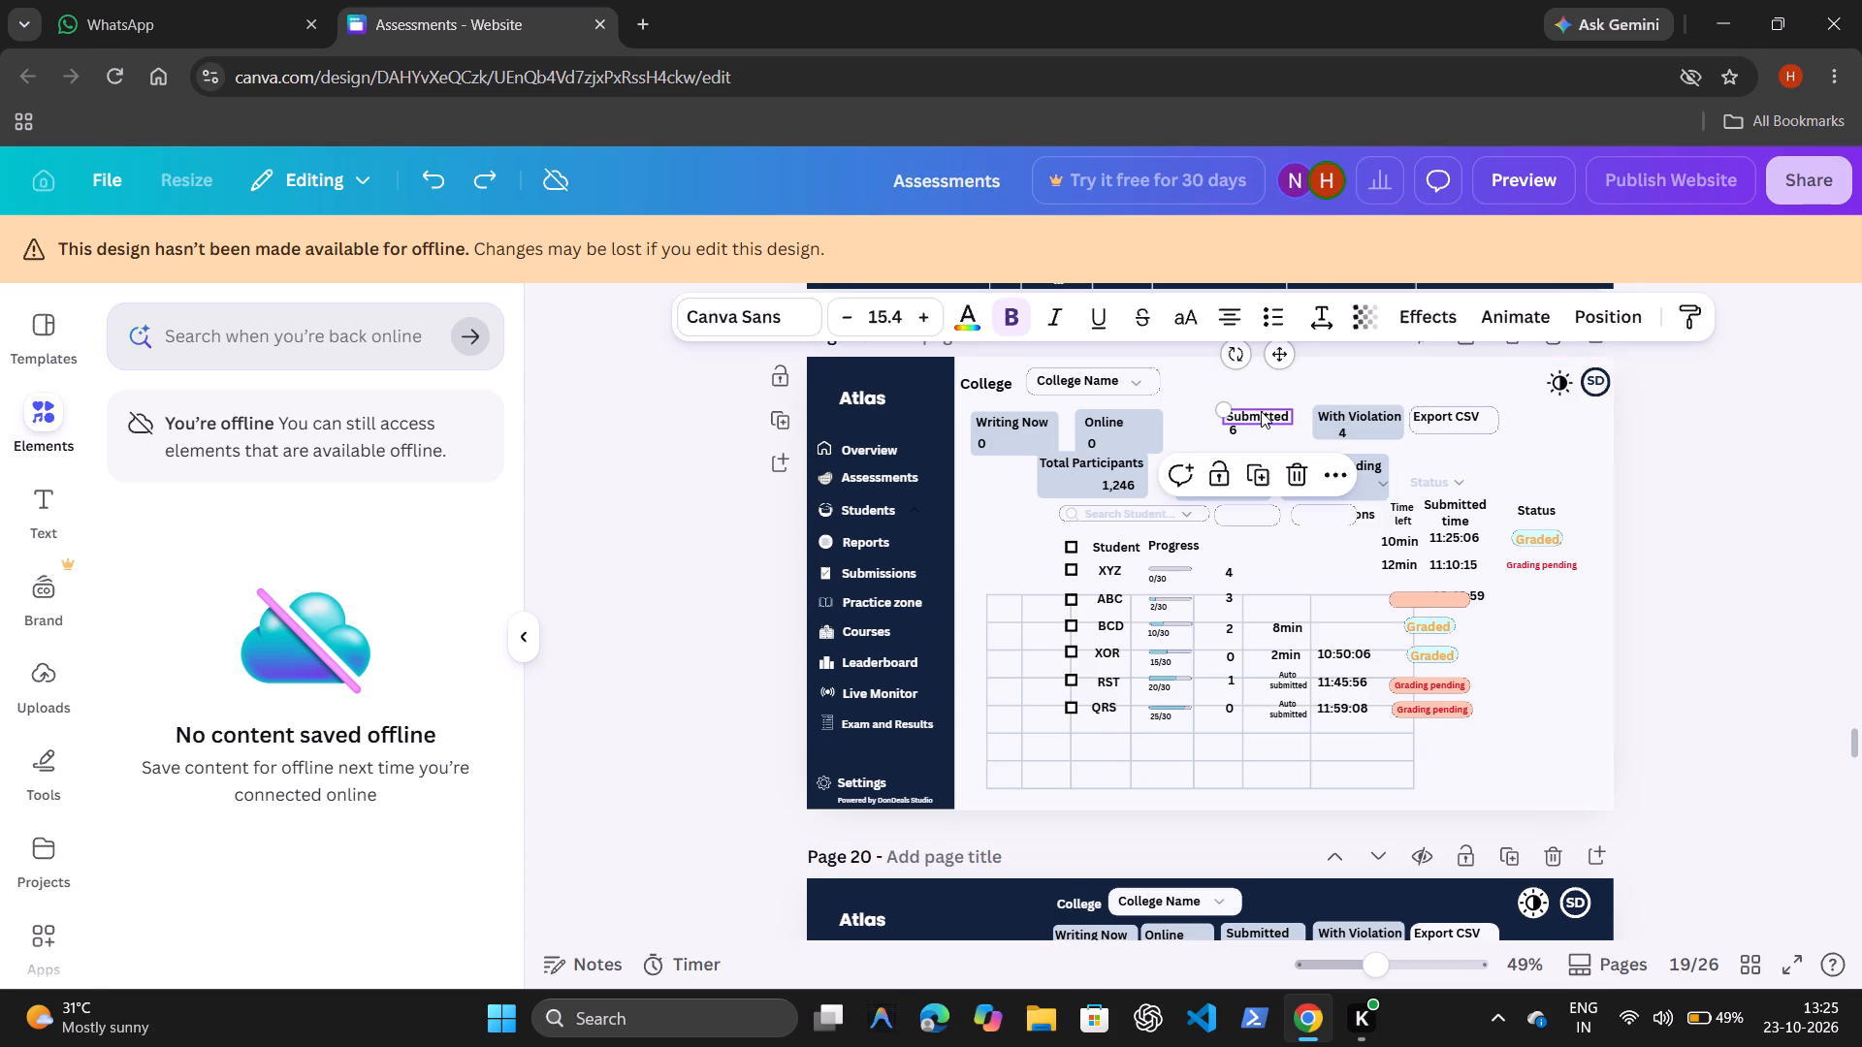
drag(1275, 349, 1094, 444)
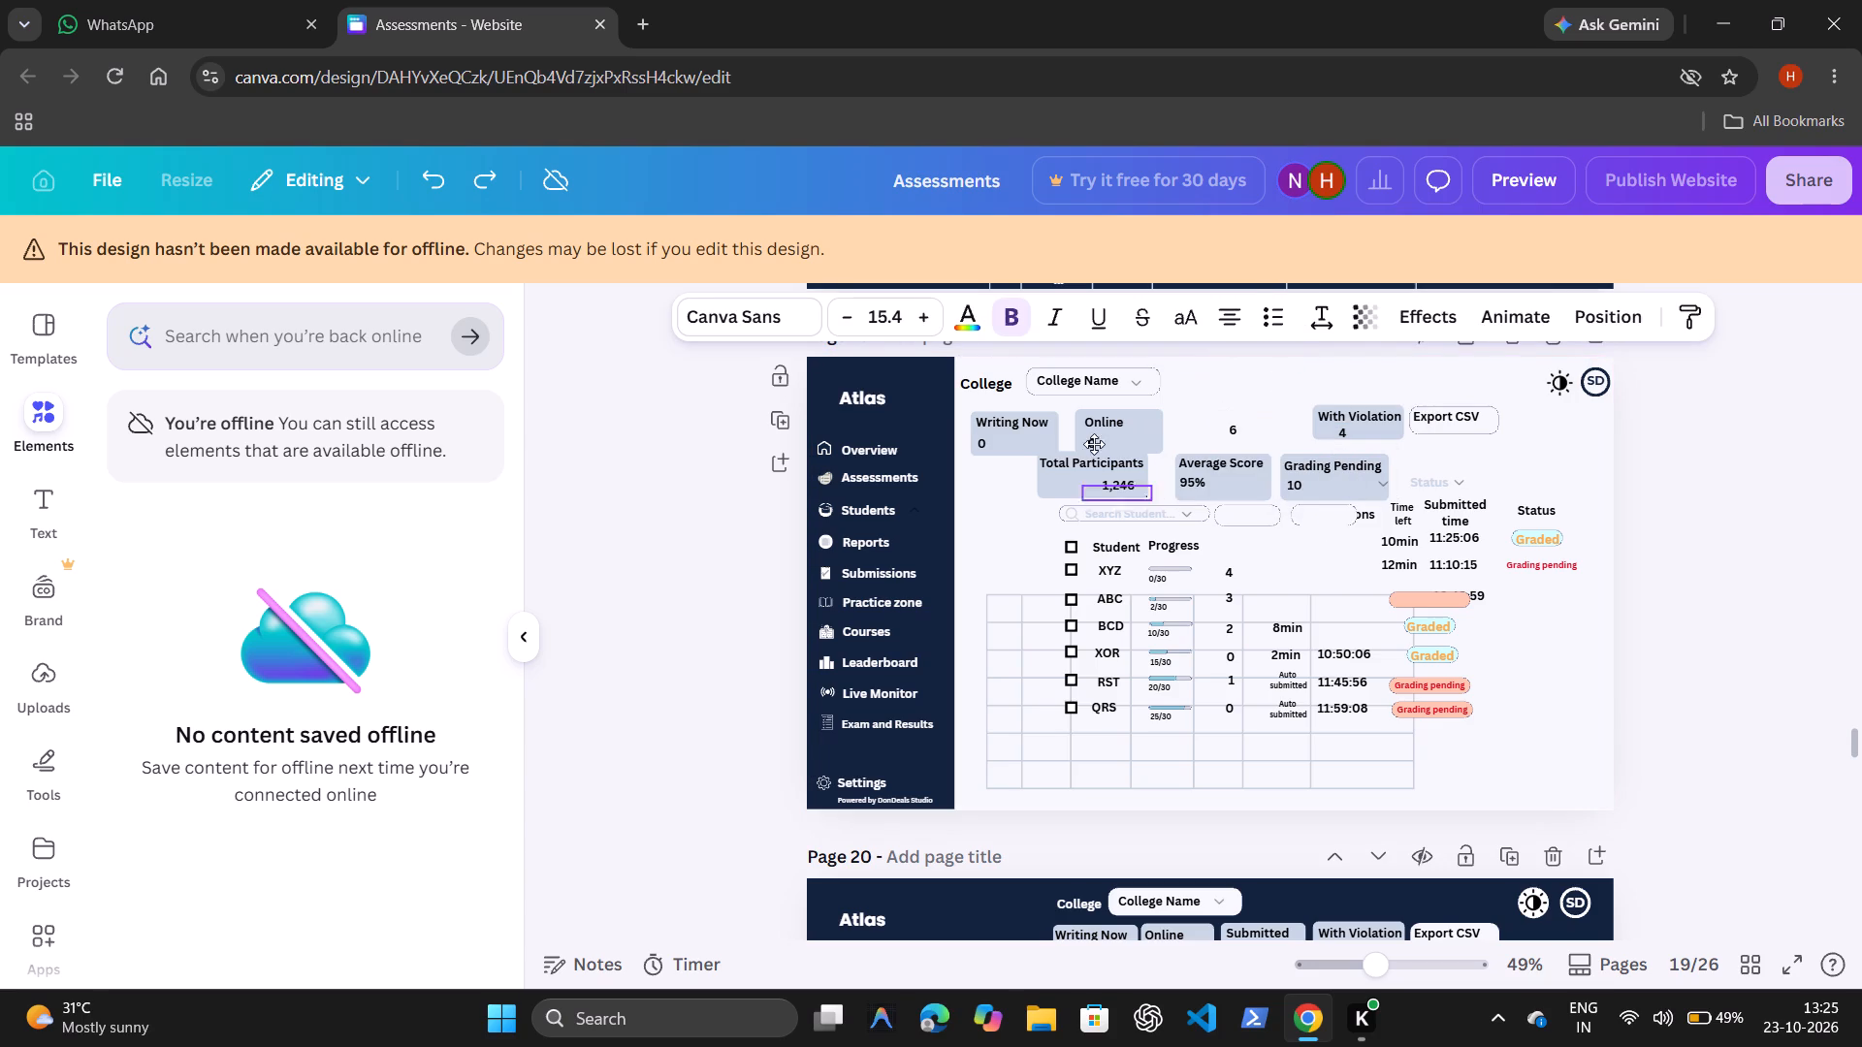
drag(1094, 444, 1027, 459)
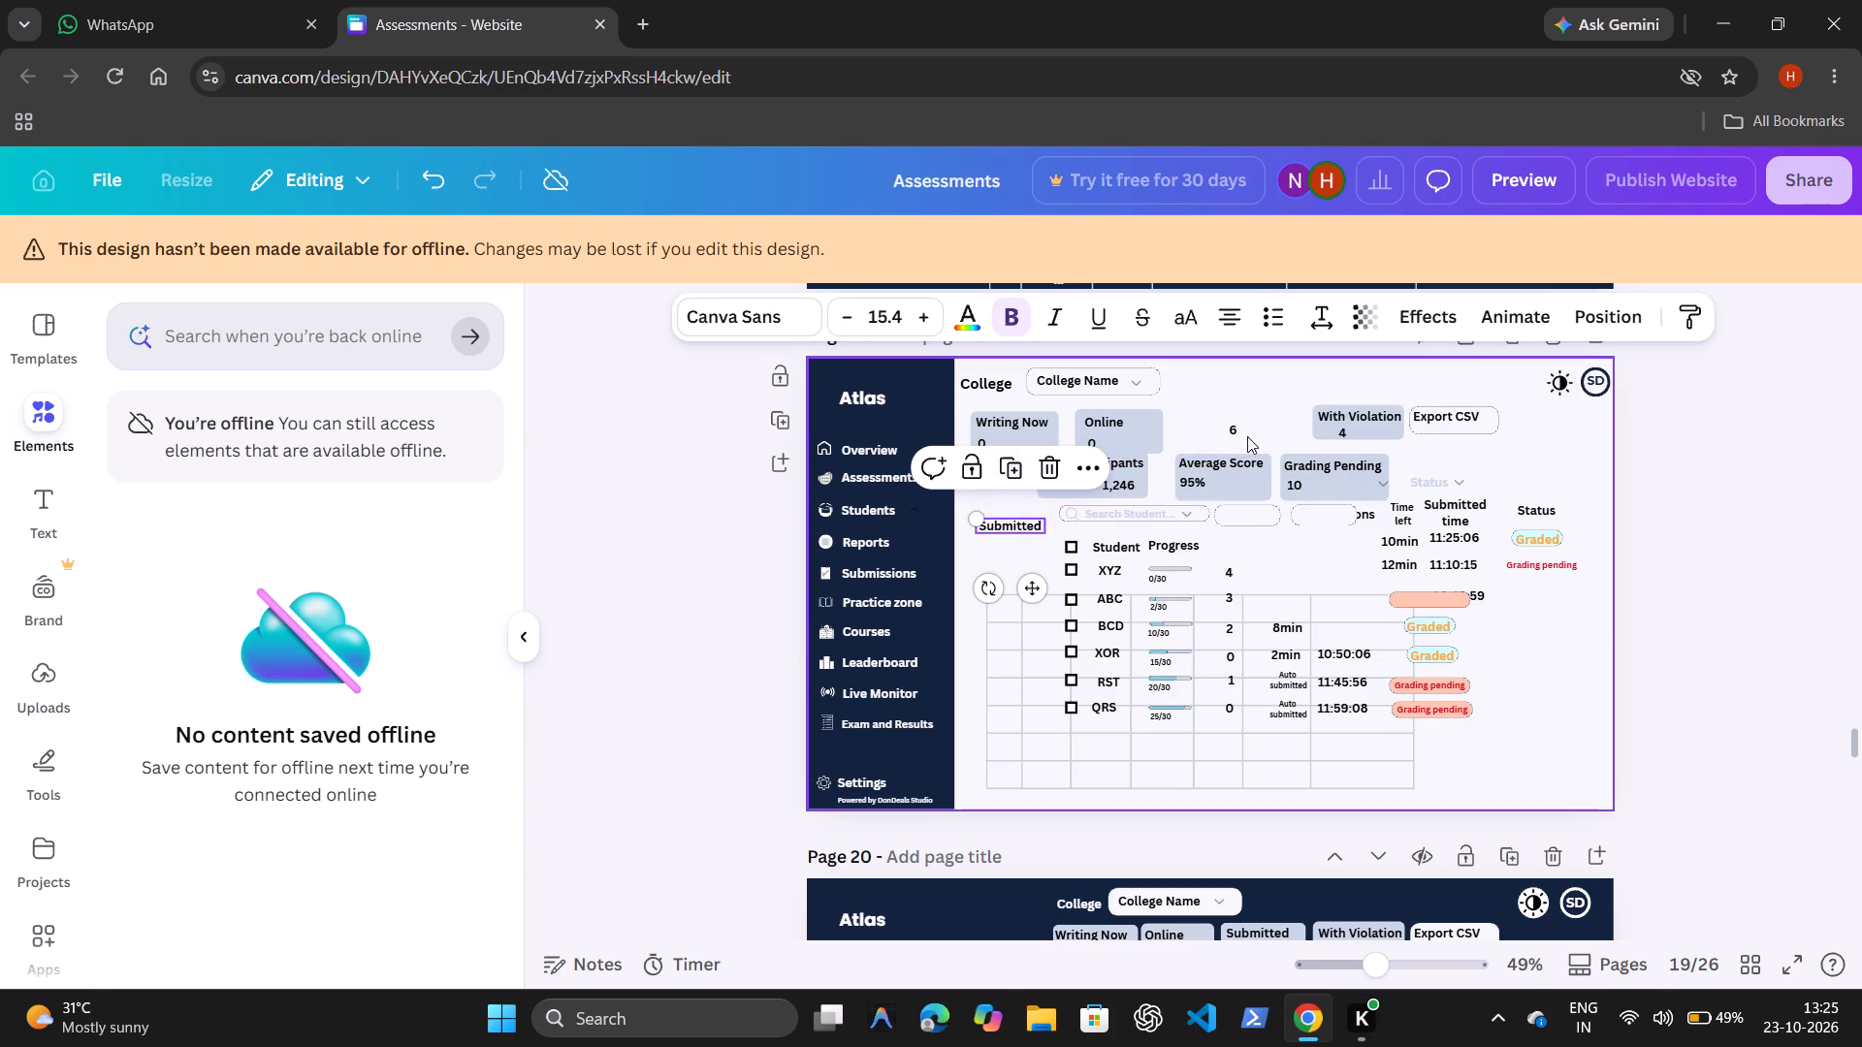
click(1234, 429)
drag(1247, 375, 1003, 511)
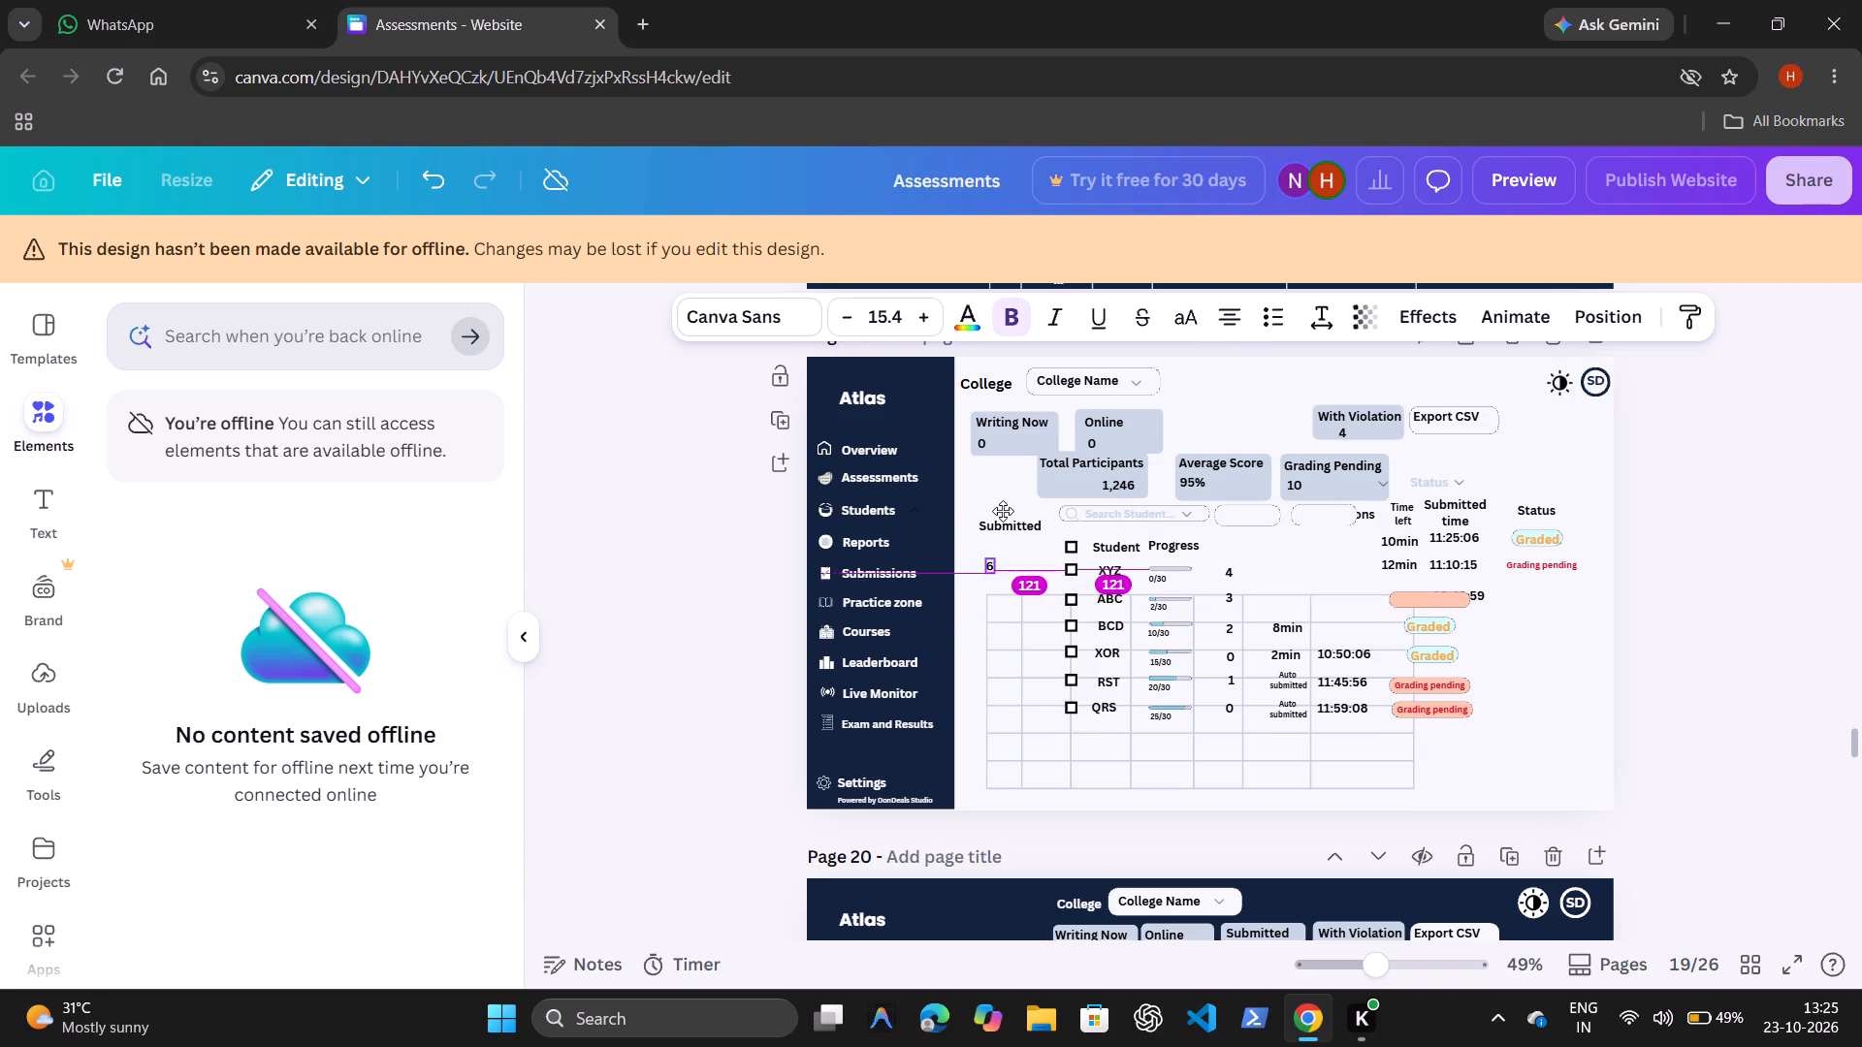
Duplicate the Online card background and place the copy in the gap between the Online and With Violation cards.
click(1131, 428)
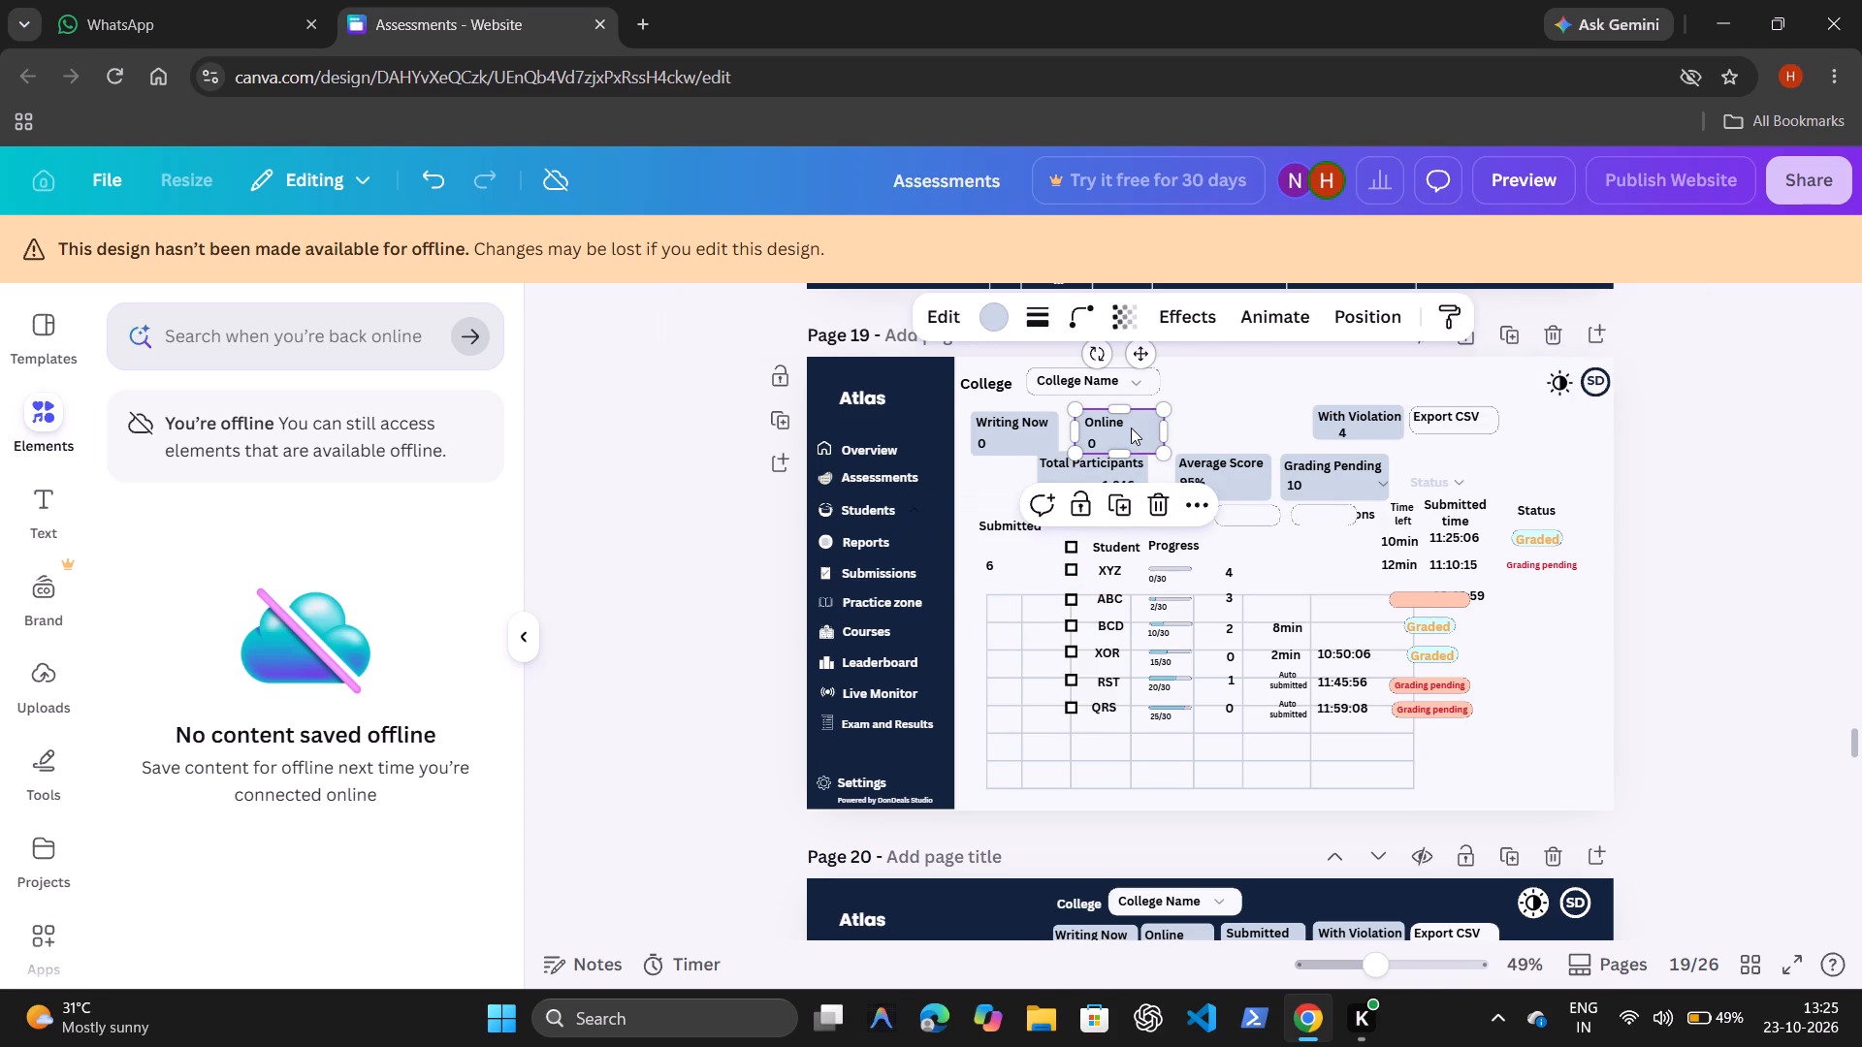
key(ctrl+d)
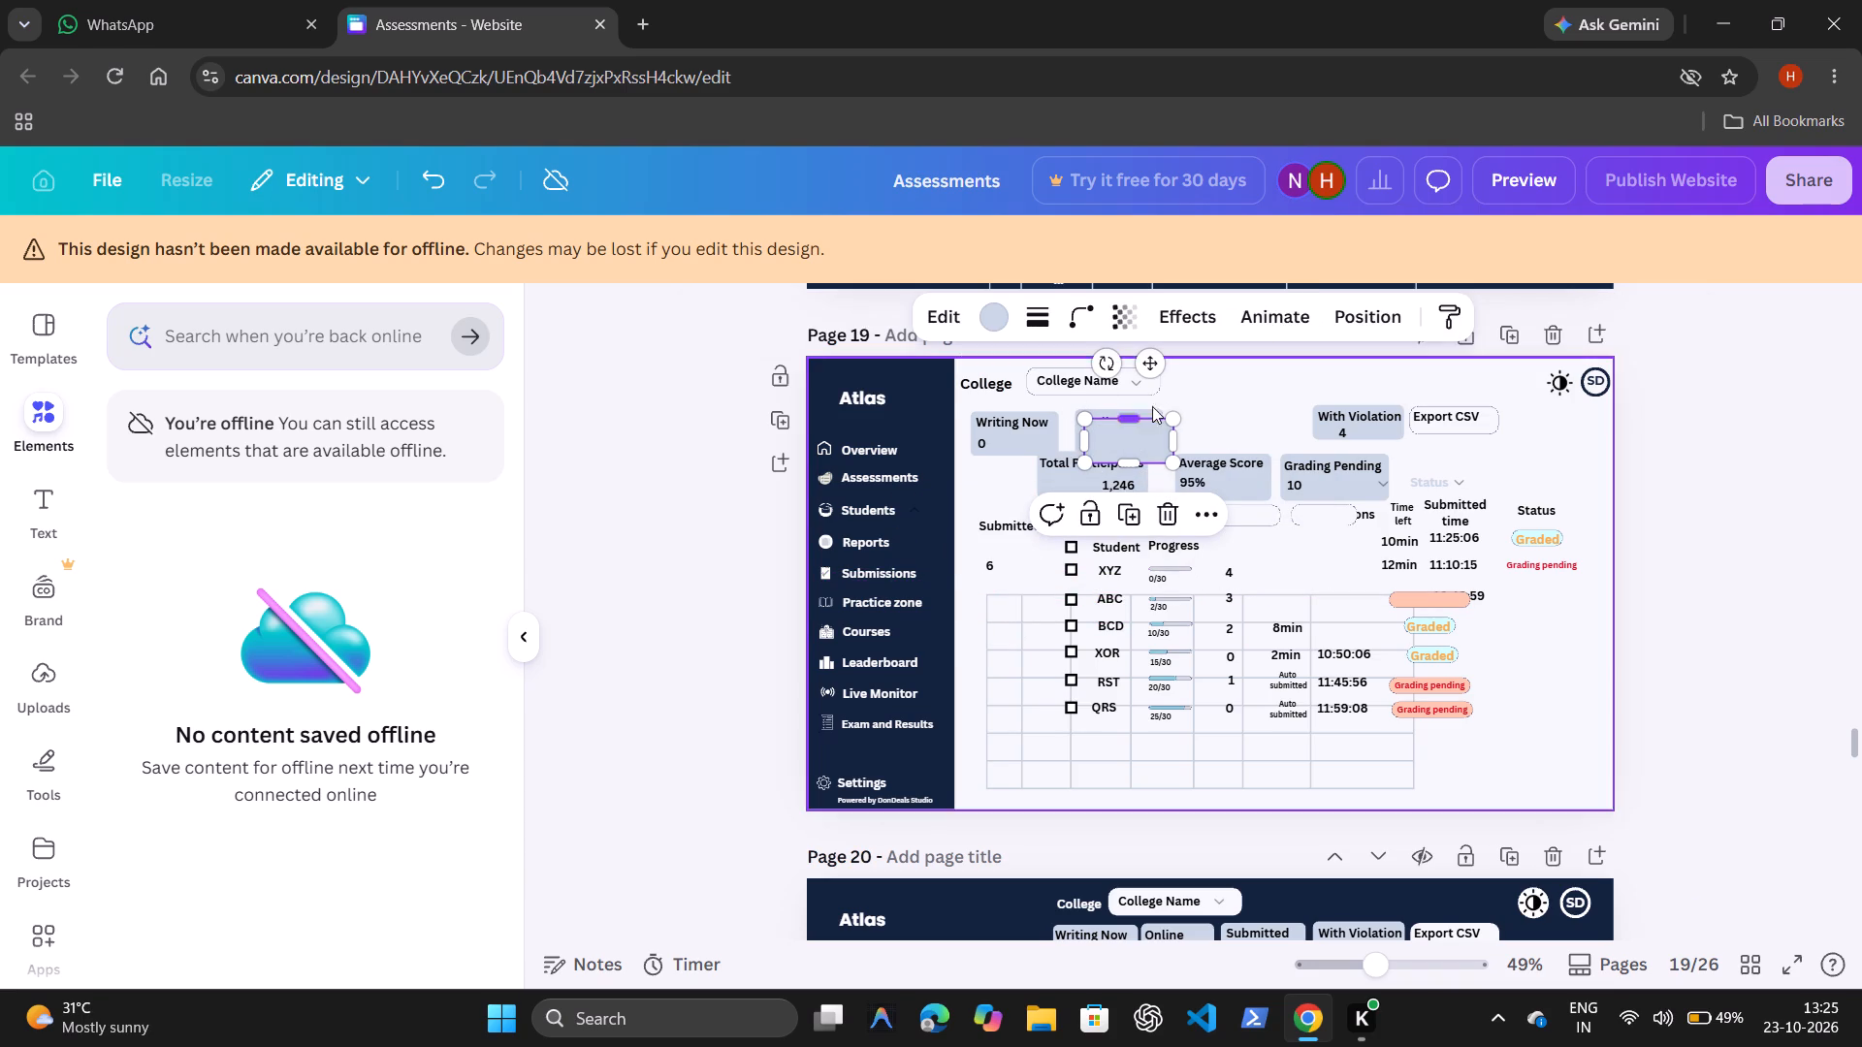
drag(1156, 364, 1255, 357)
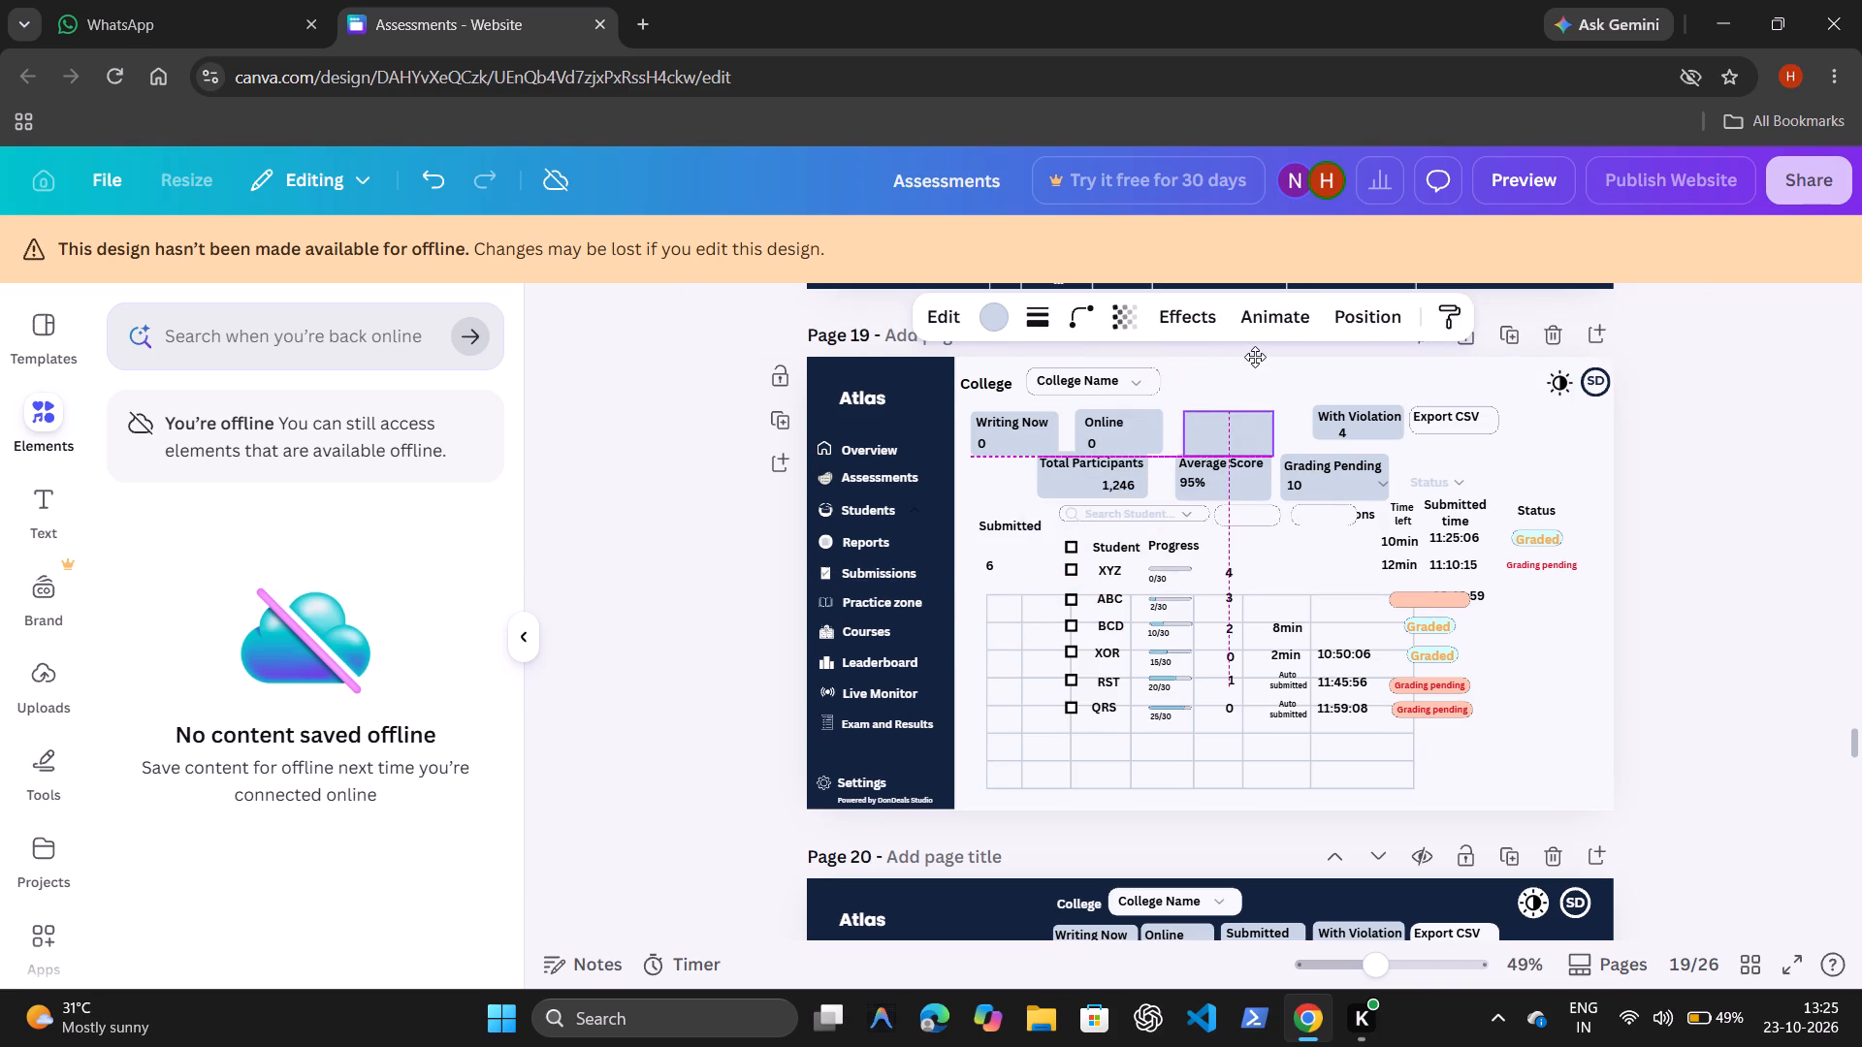
drag(1255, 357, 1247, 351)
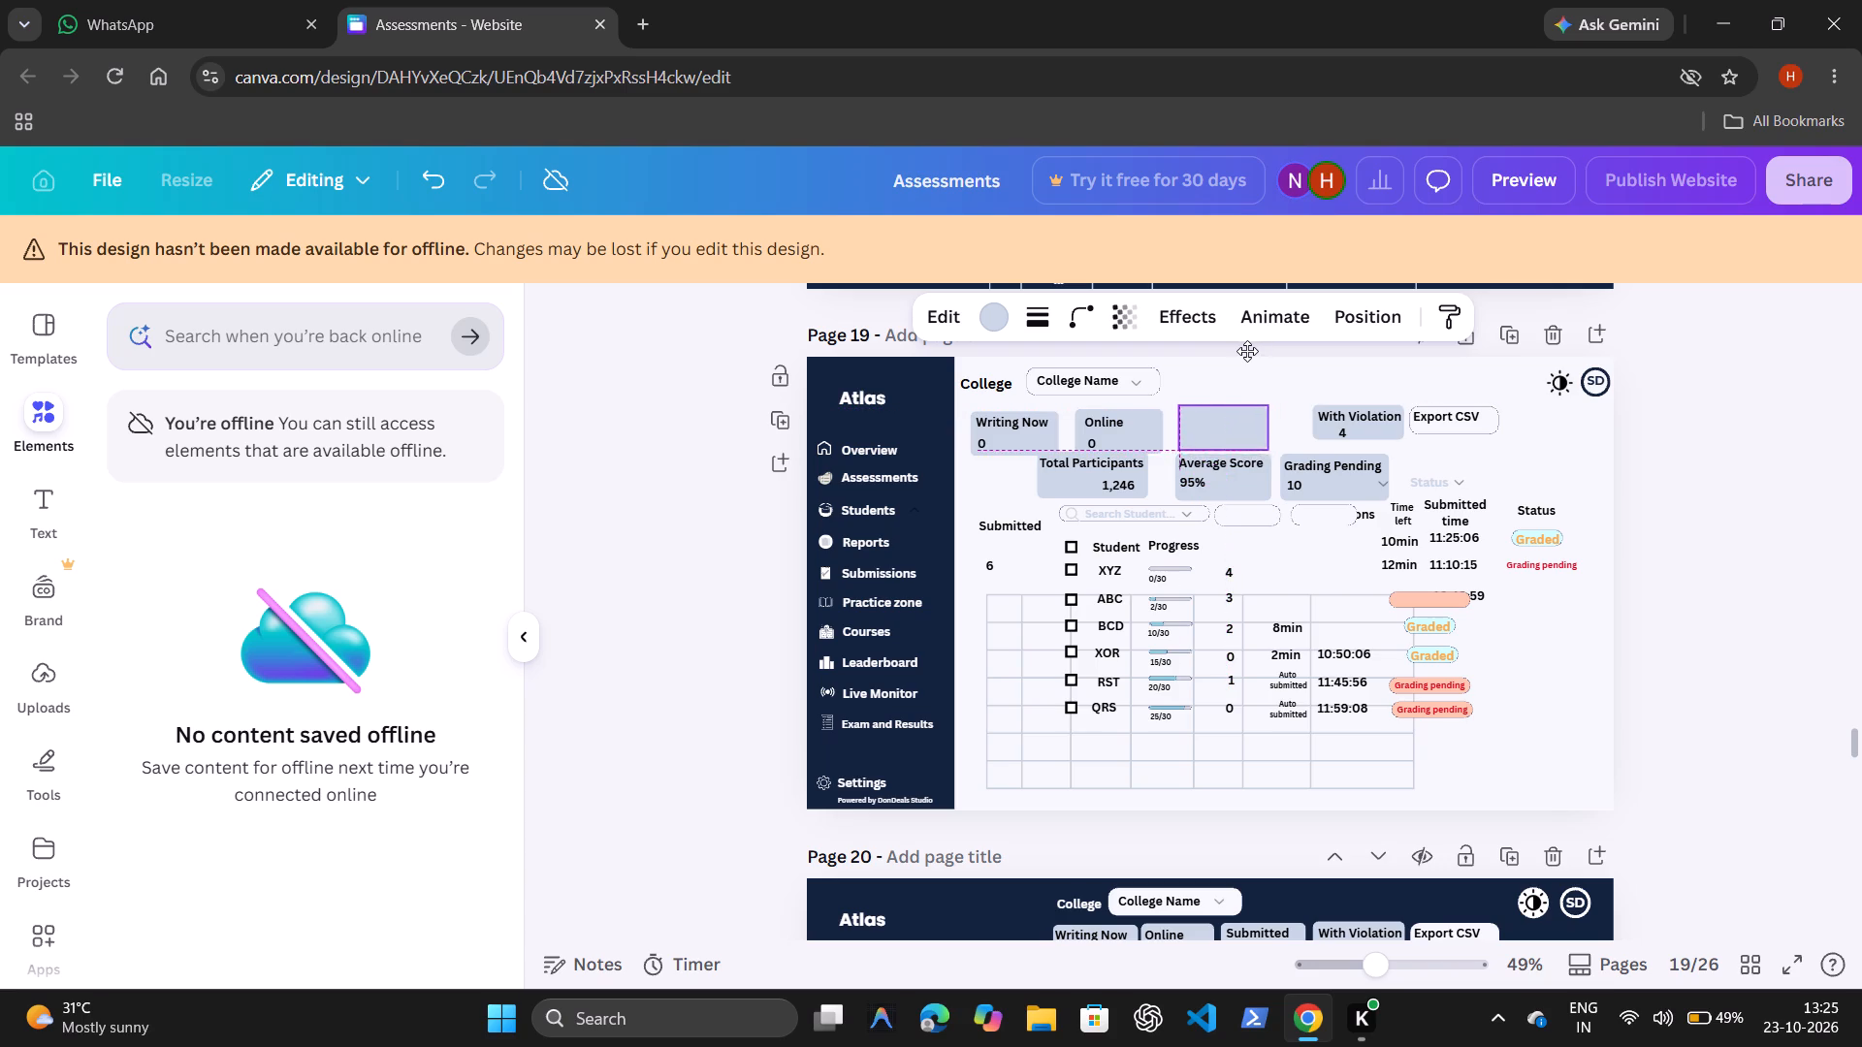
drag(1247, 351, 1267, 353)
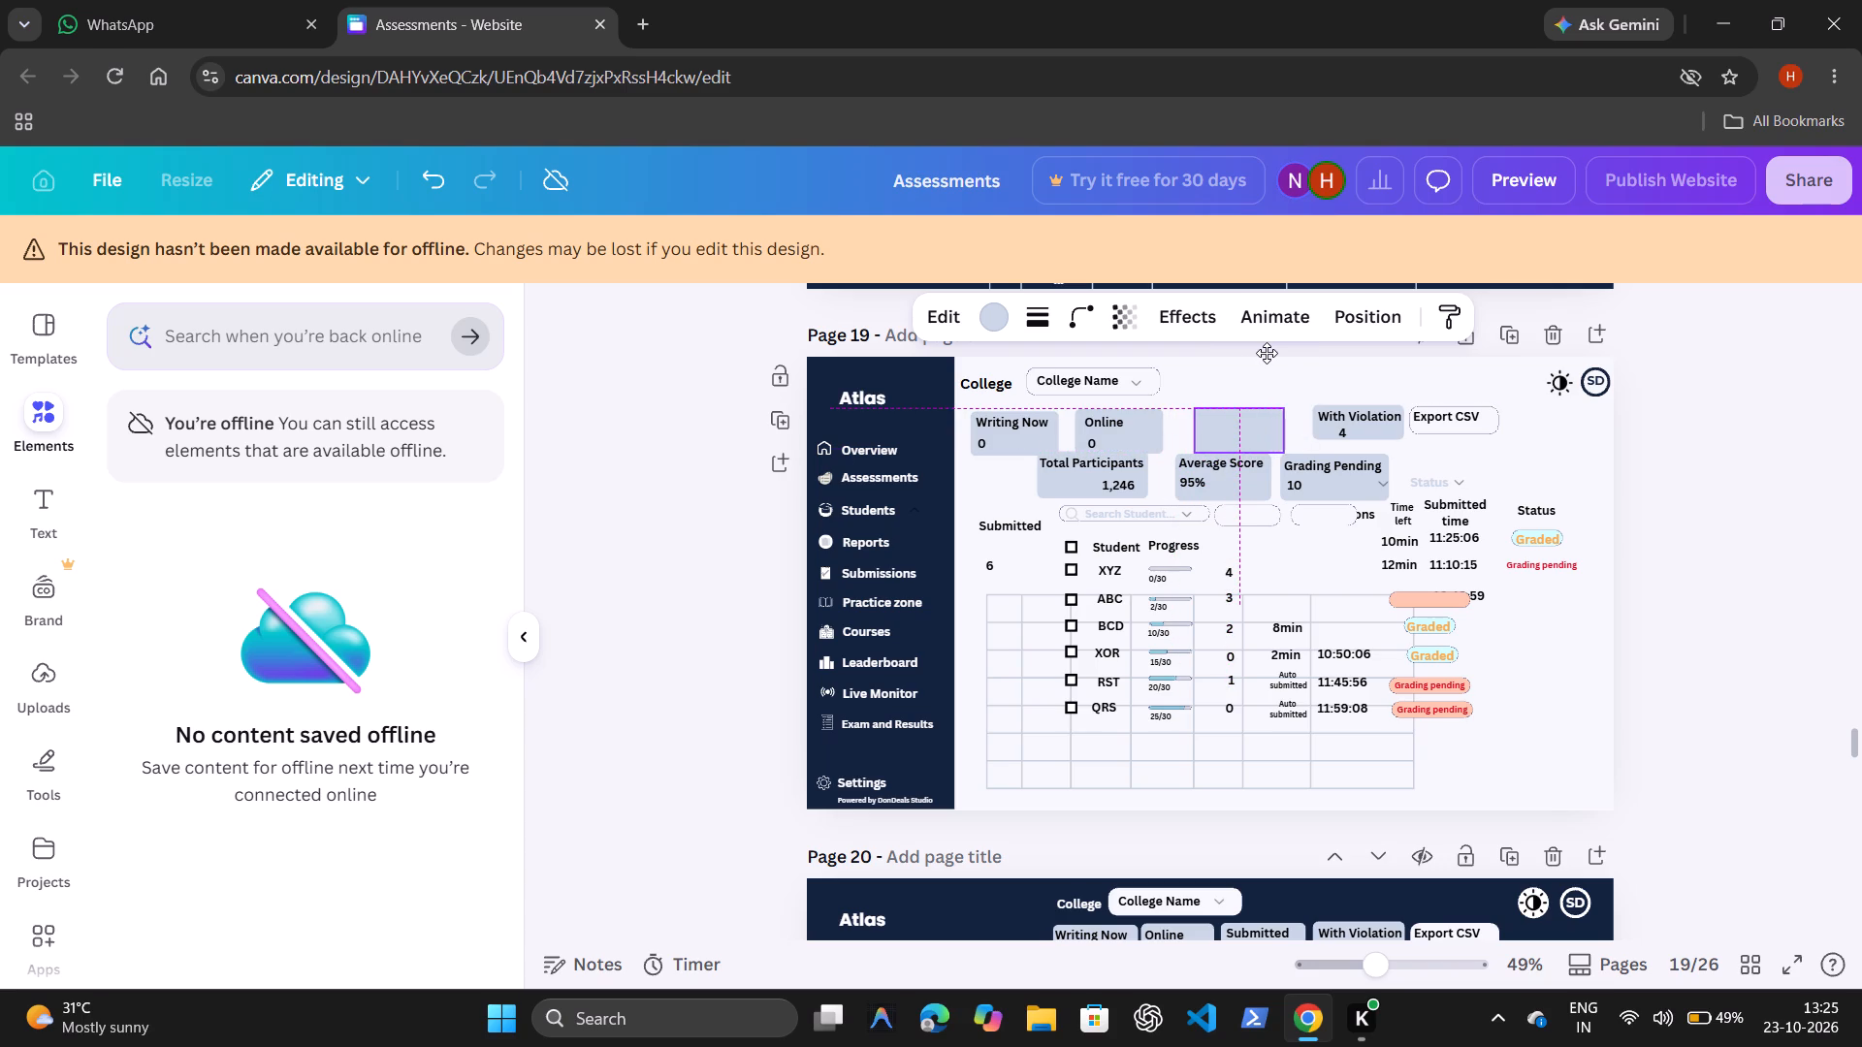
drag(1267, 353, 1251, 357)
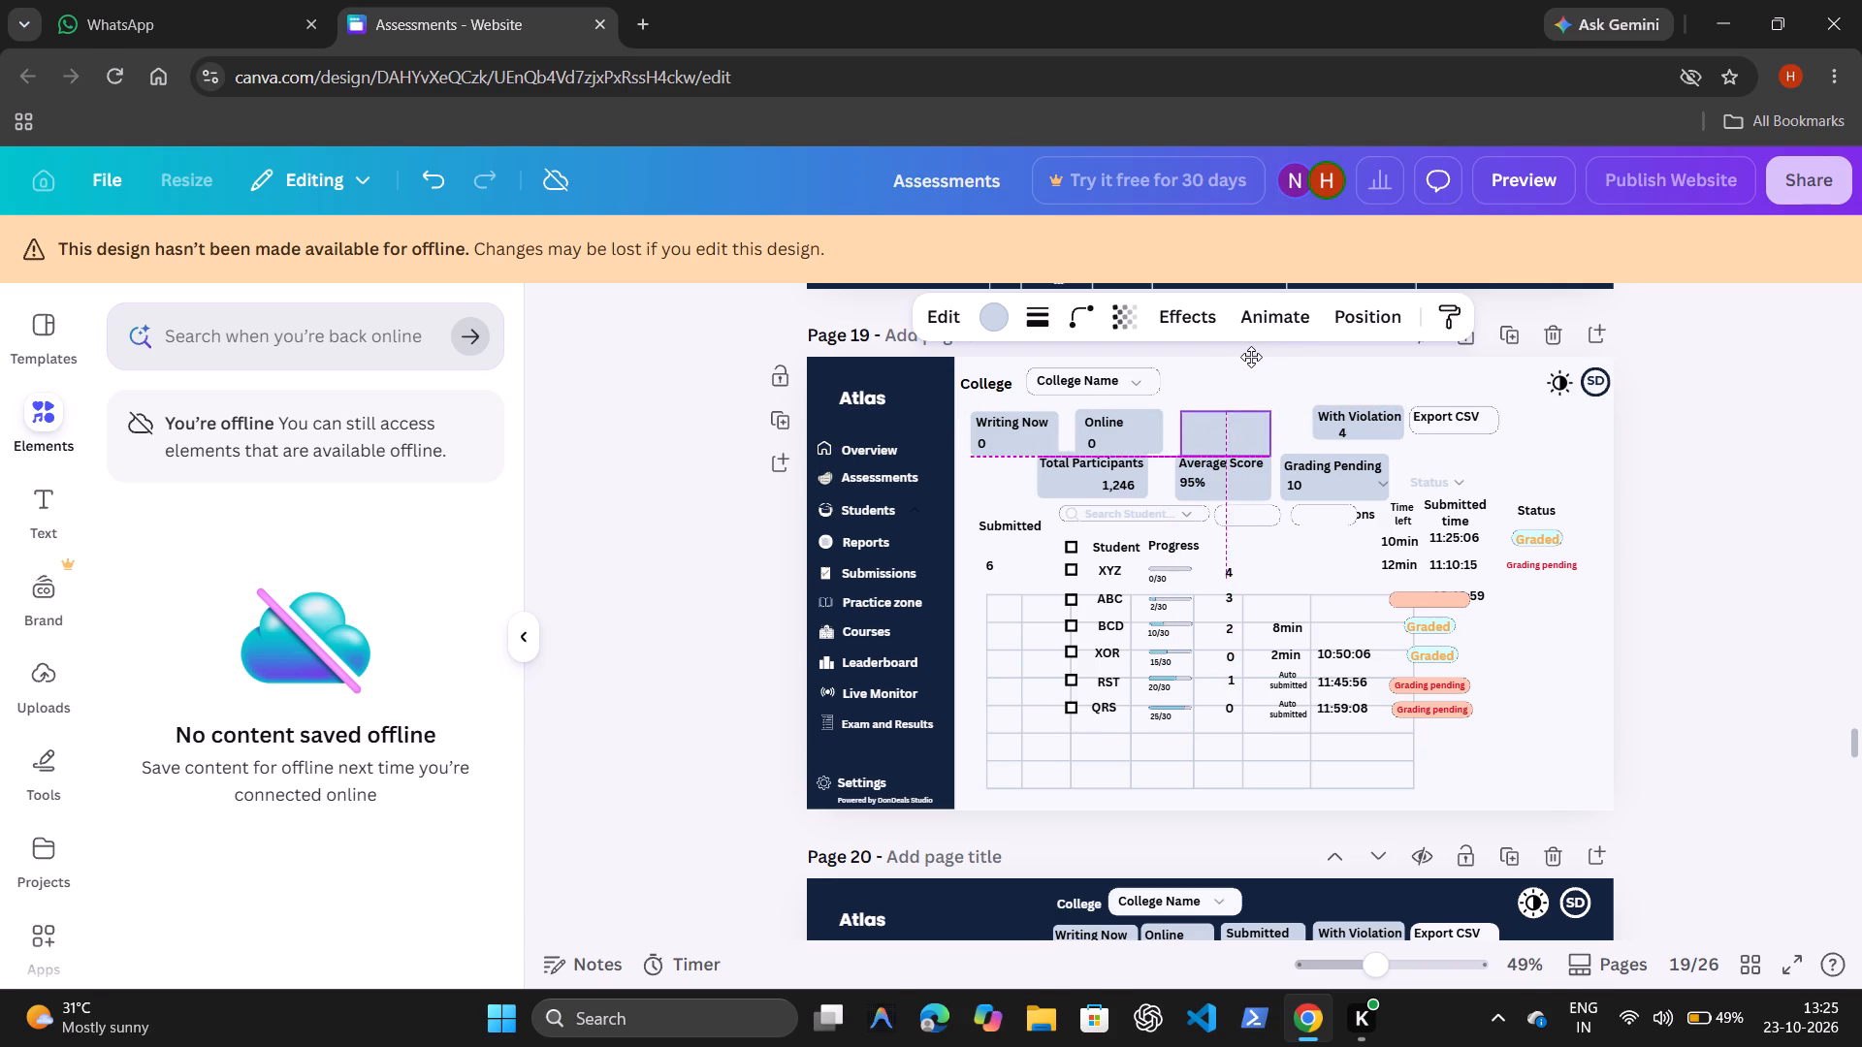
drag(1251, 357, 1255, 352)
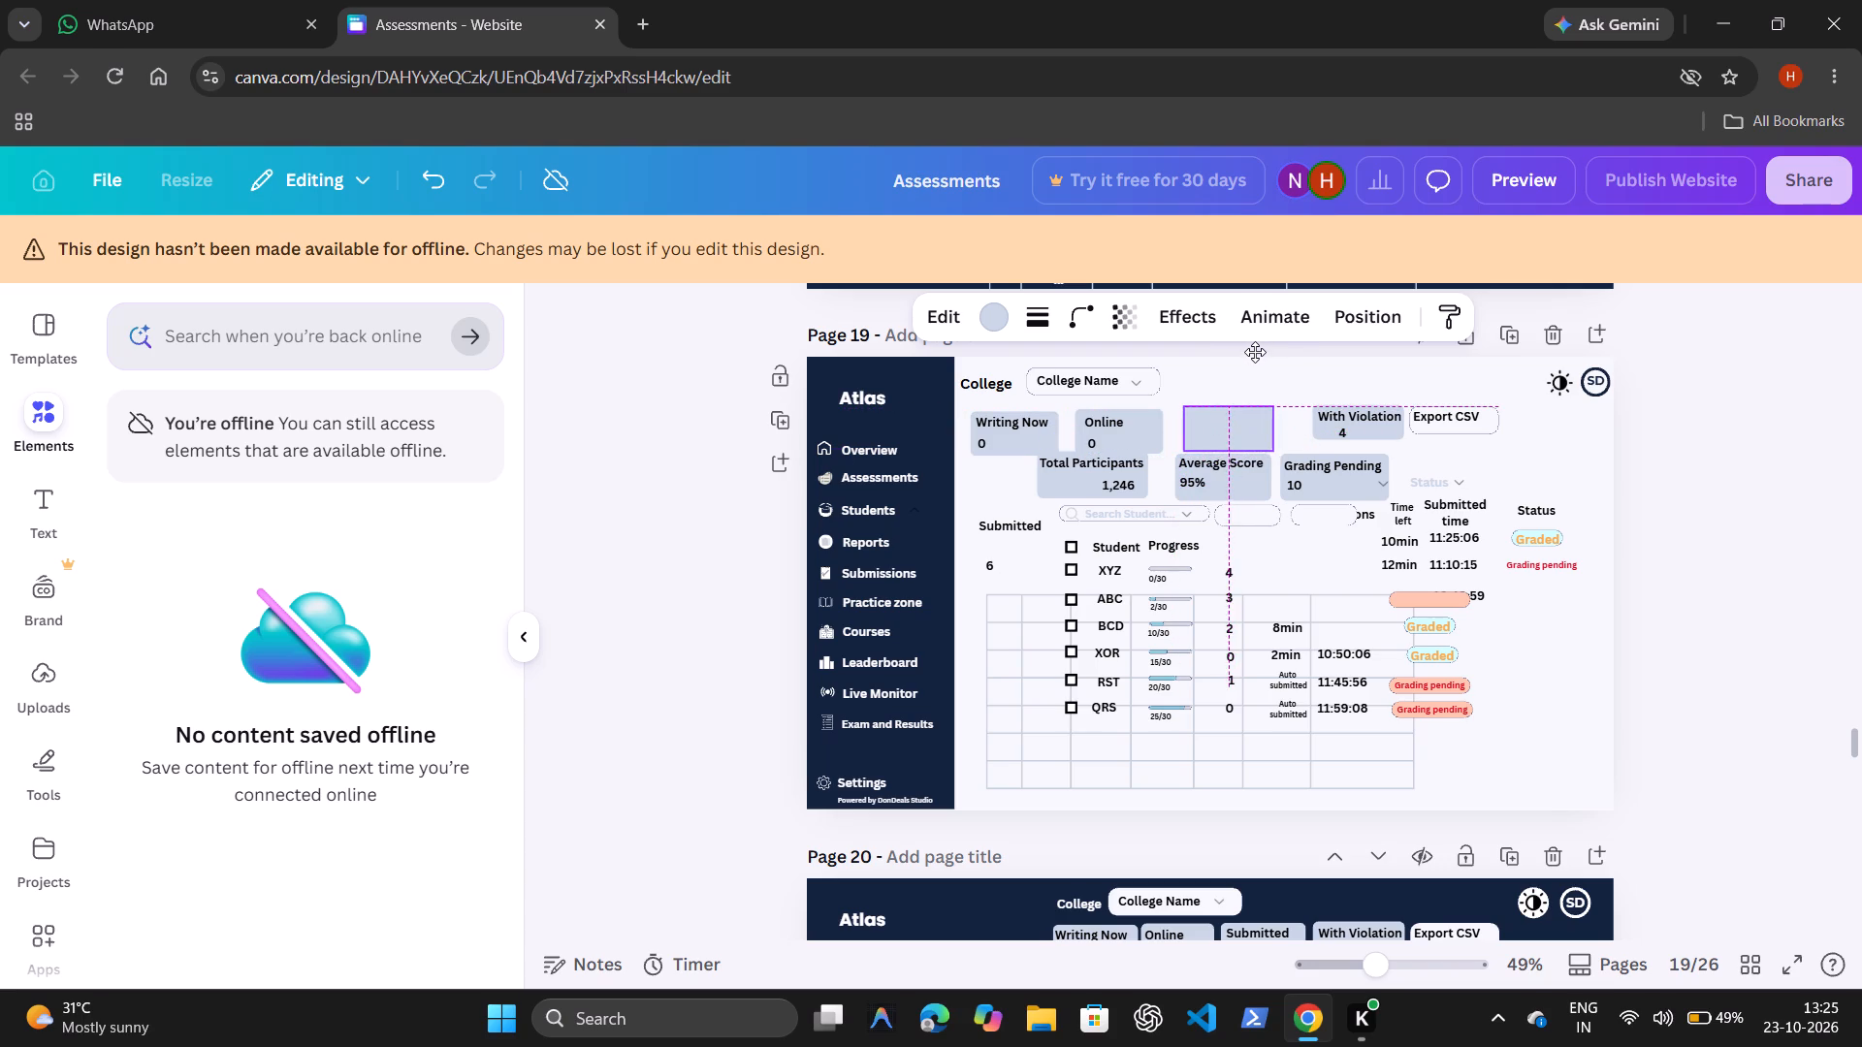
drag(1255, 352, 1257, 354)
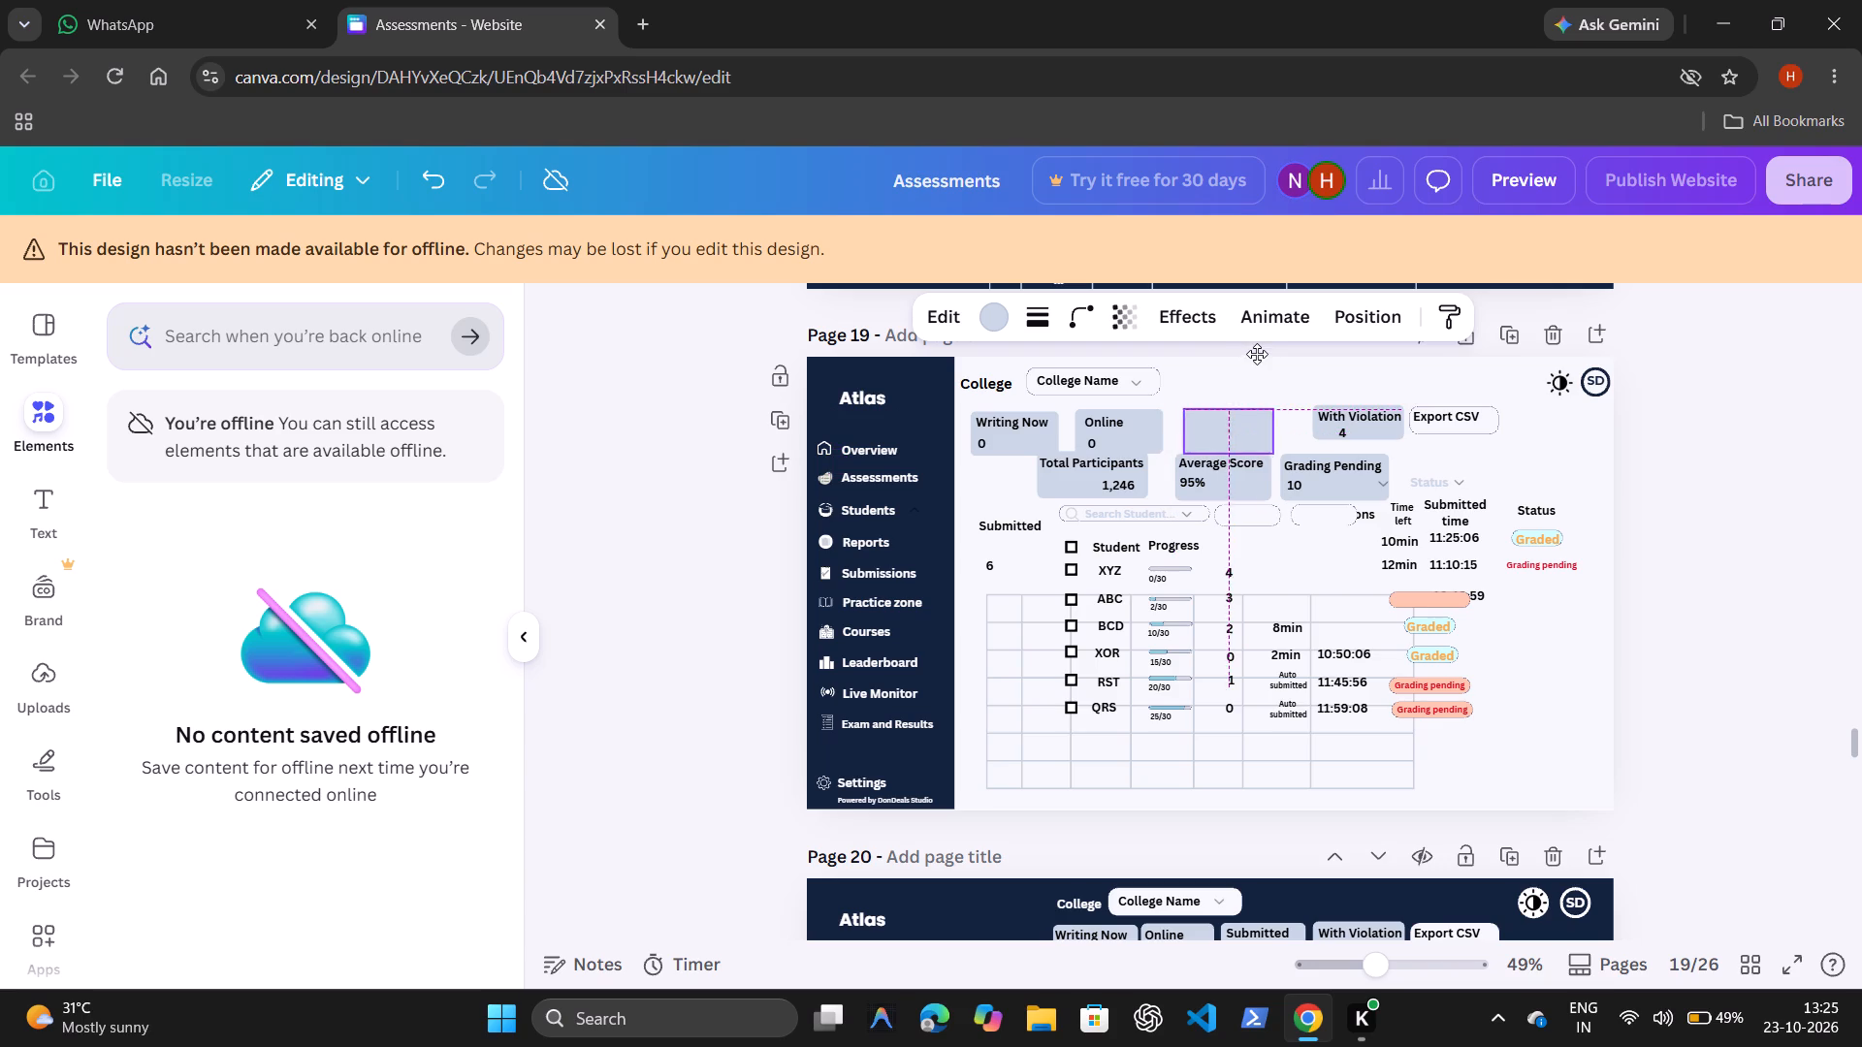
drag(1257, 354, 1264, 351)
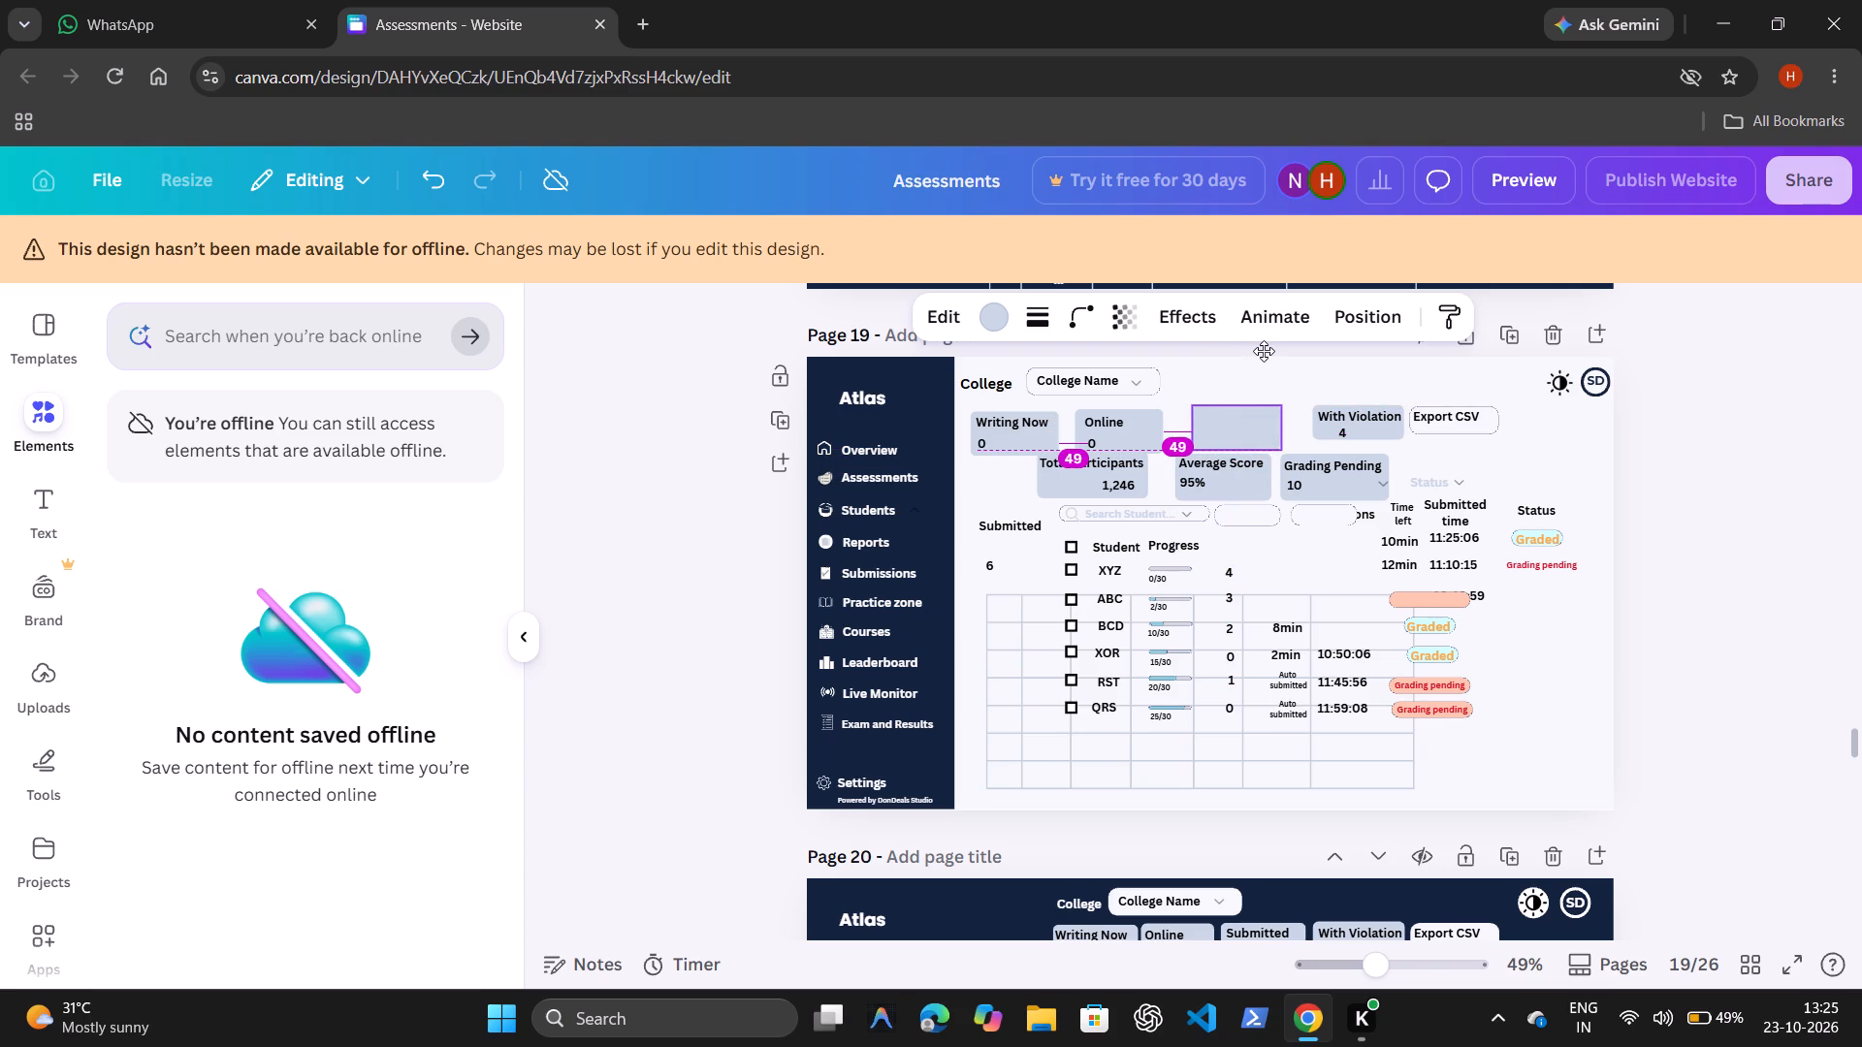
drag(1264, 351, 1261, 351)
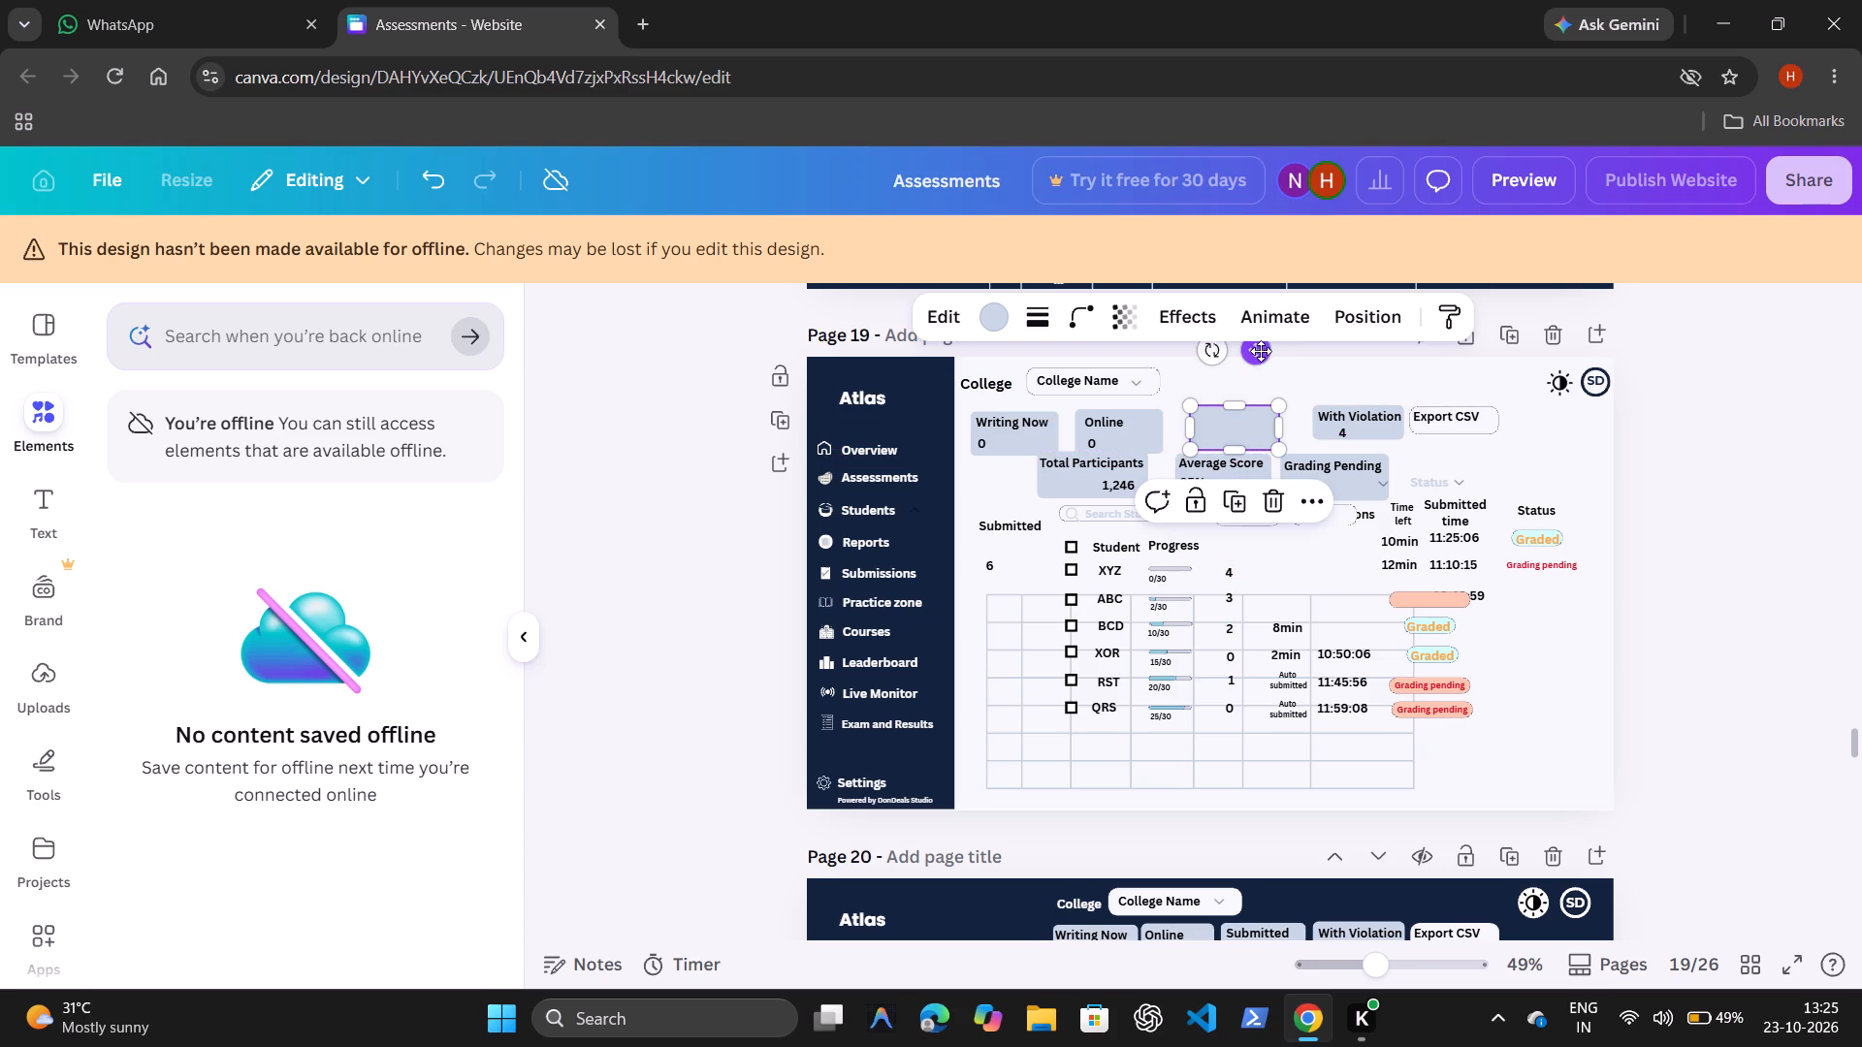
click(1181, 381)
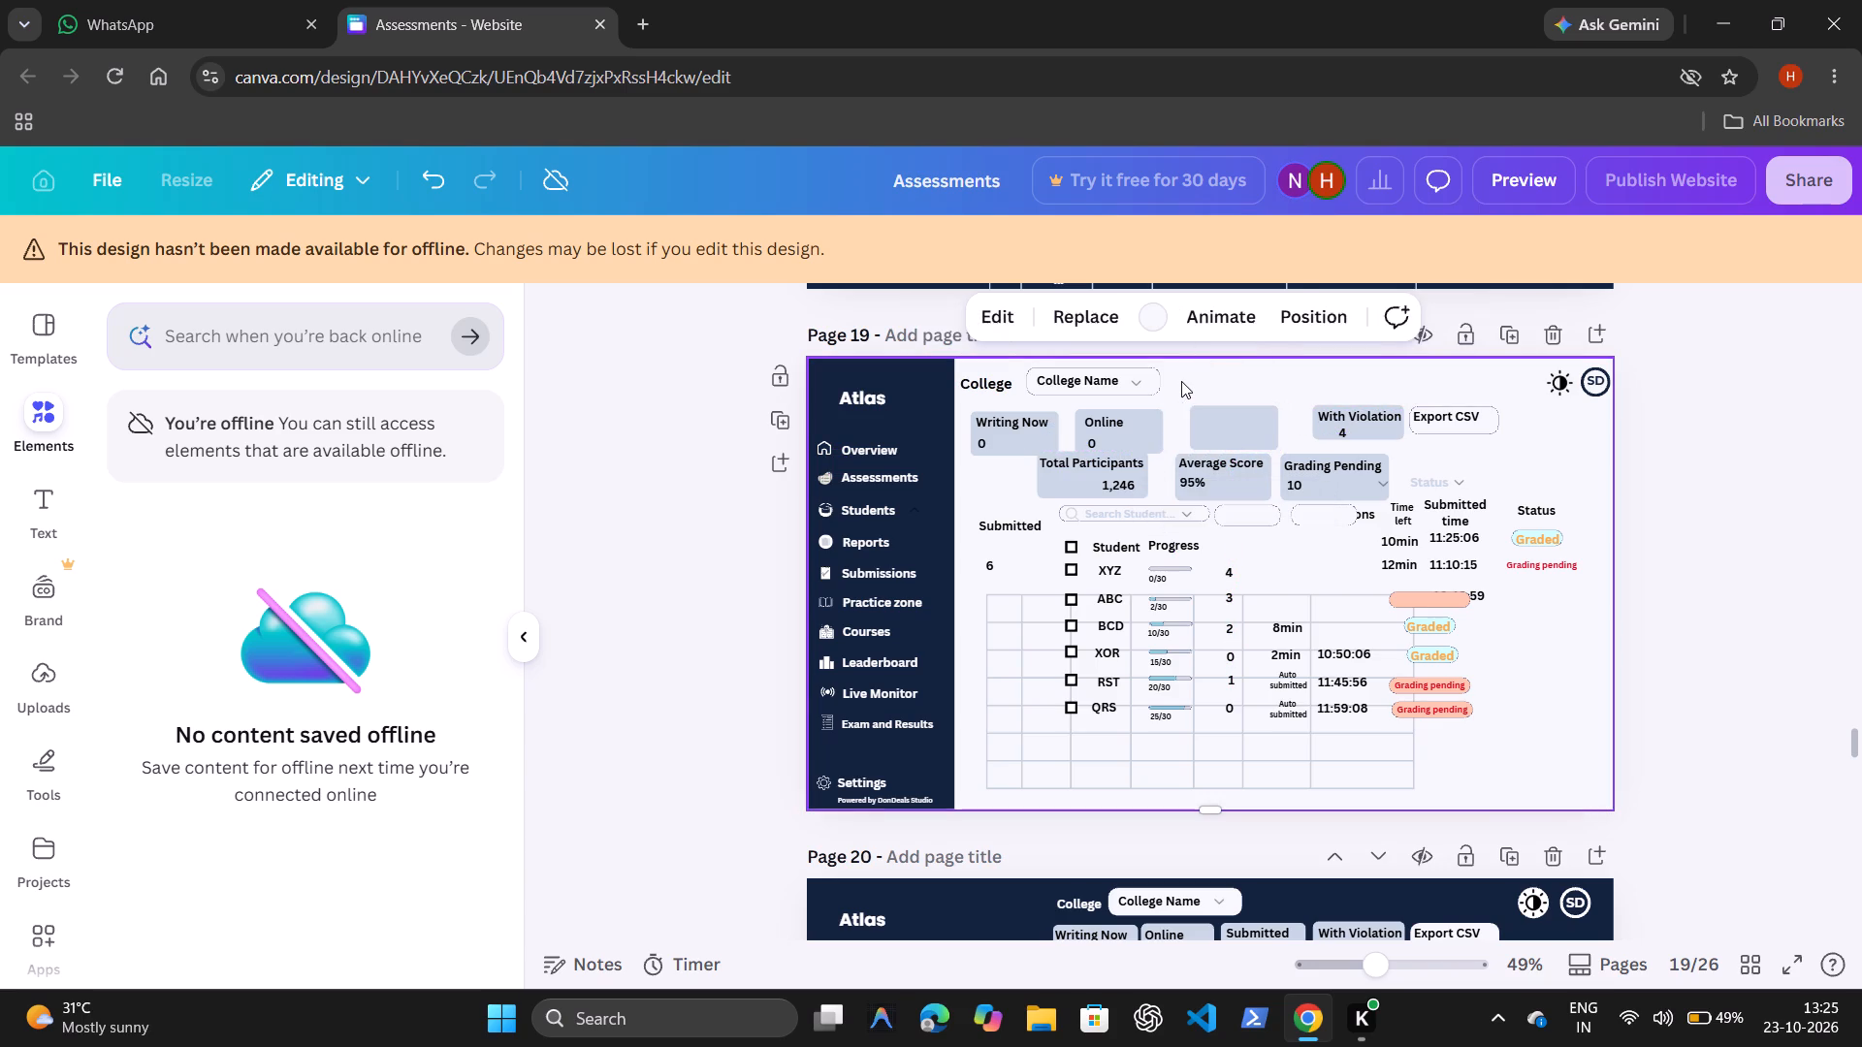
drag(1212, 426, 1203, 429)
click(1278, 385)
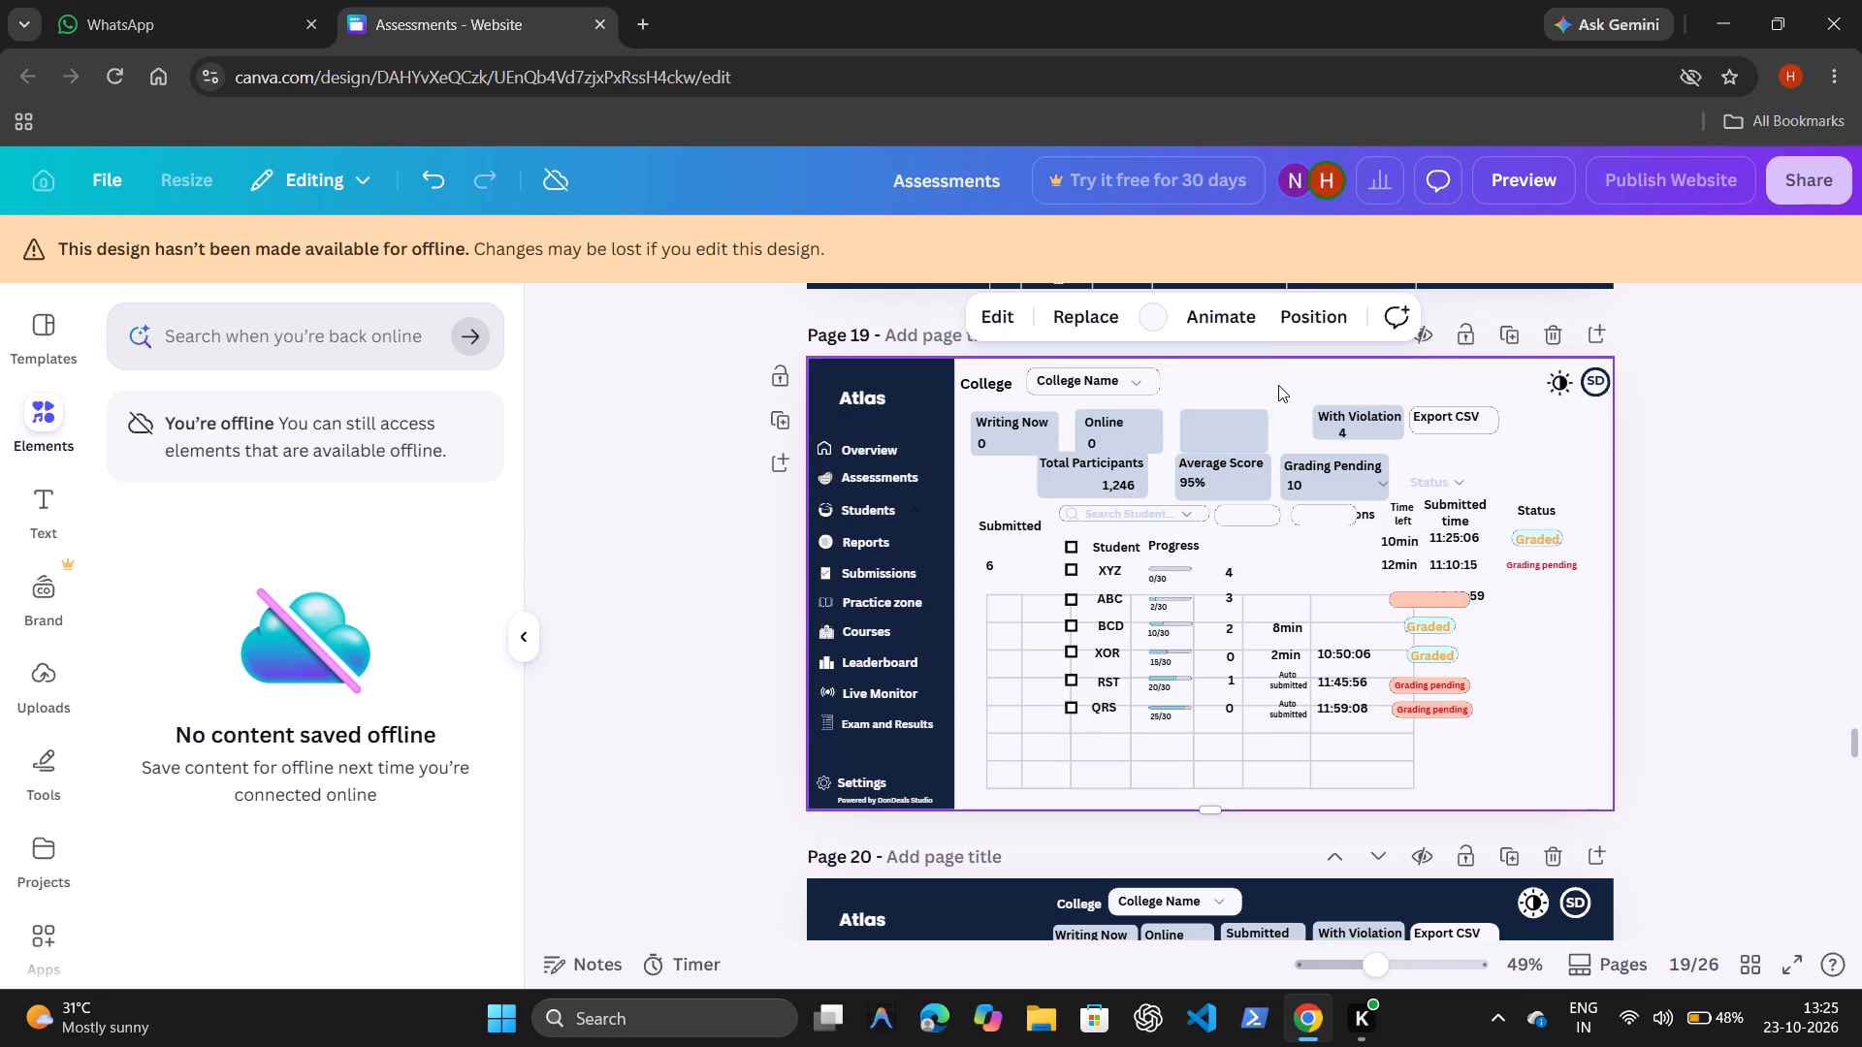
Duplicate the Submitted label and place the copy on the blank card, level with the Online label.
click(1031, 524)
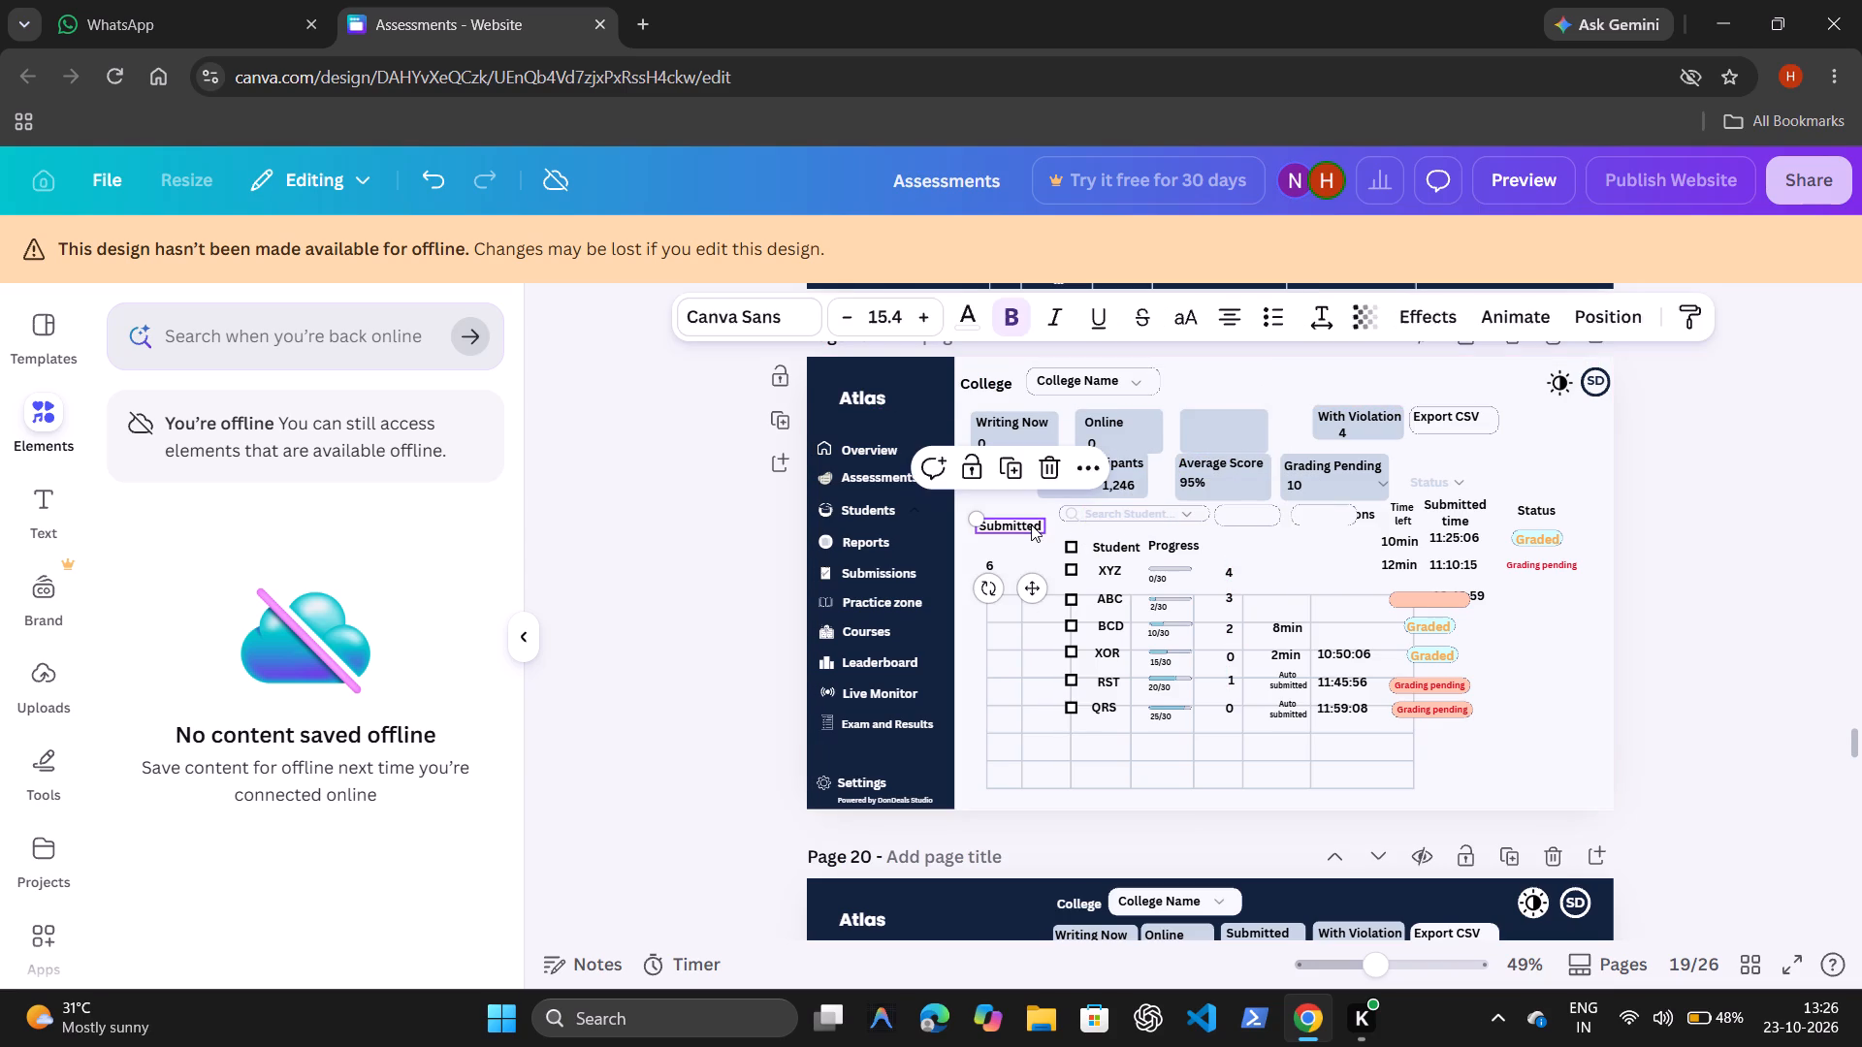
key(ctrl+d)
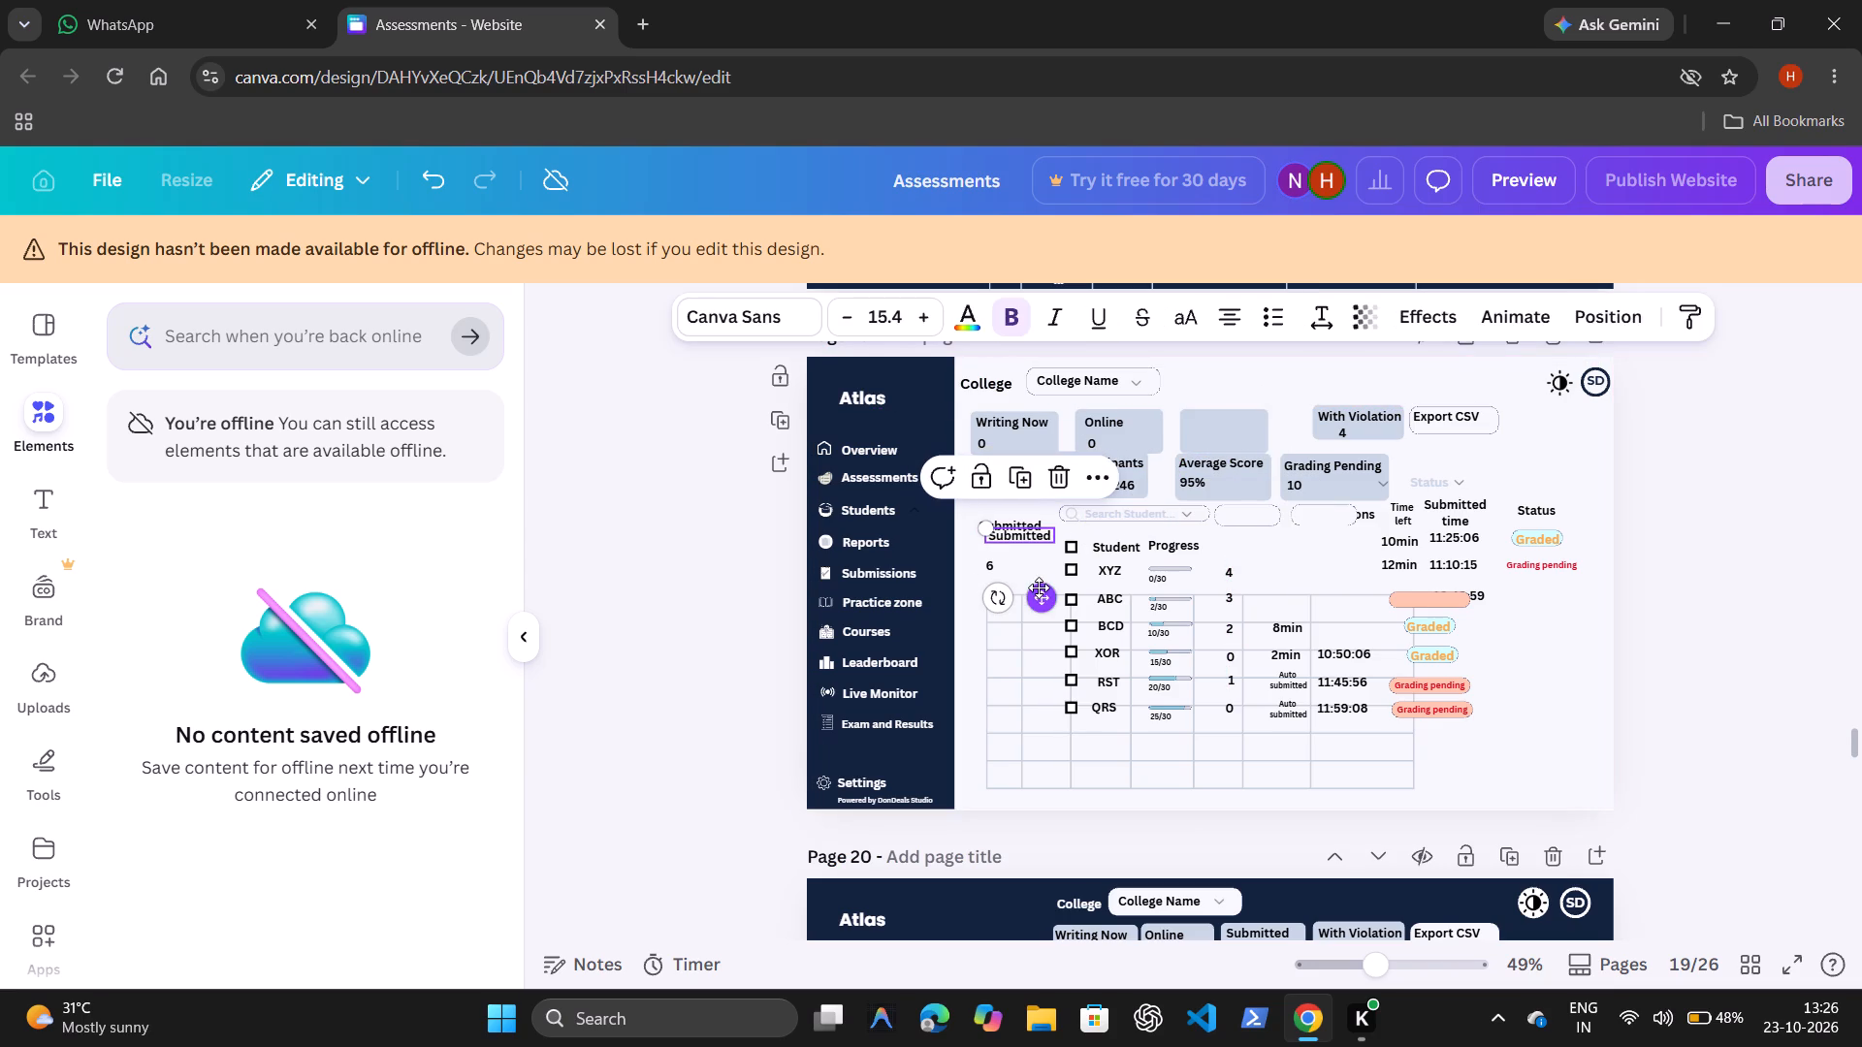
drag(1044, 596, 1236, 467)
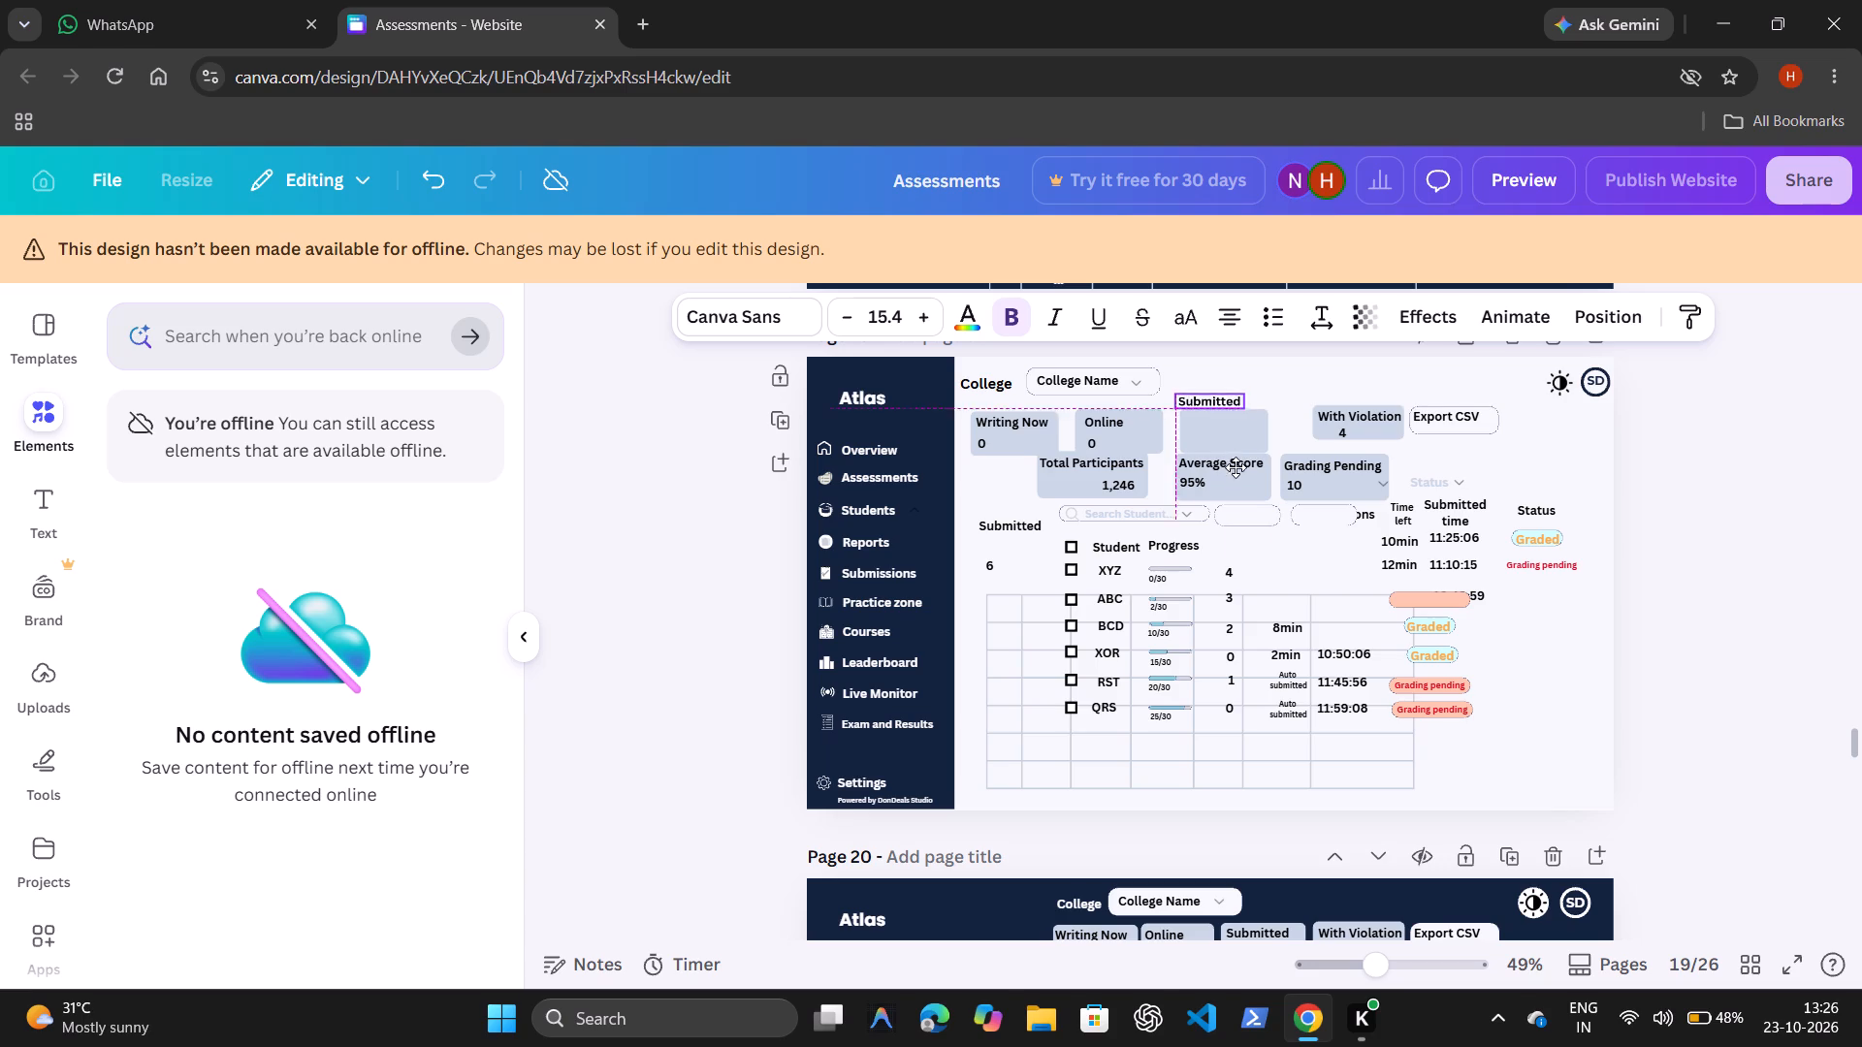
drag(1236, 467, 1241, 484)
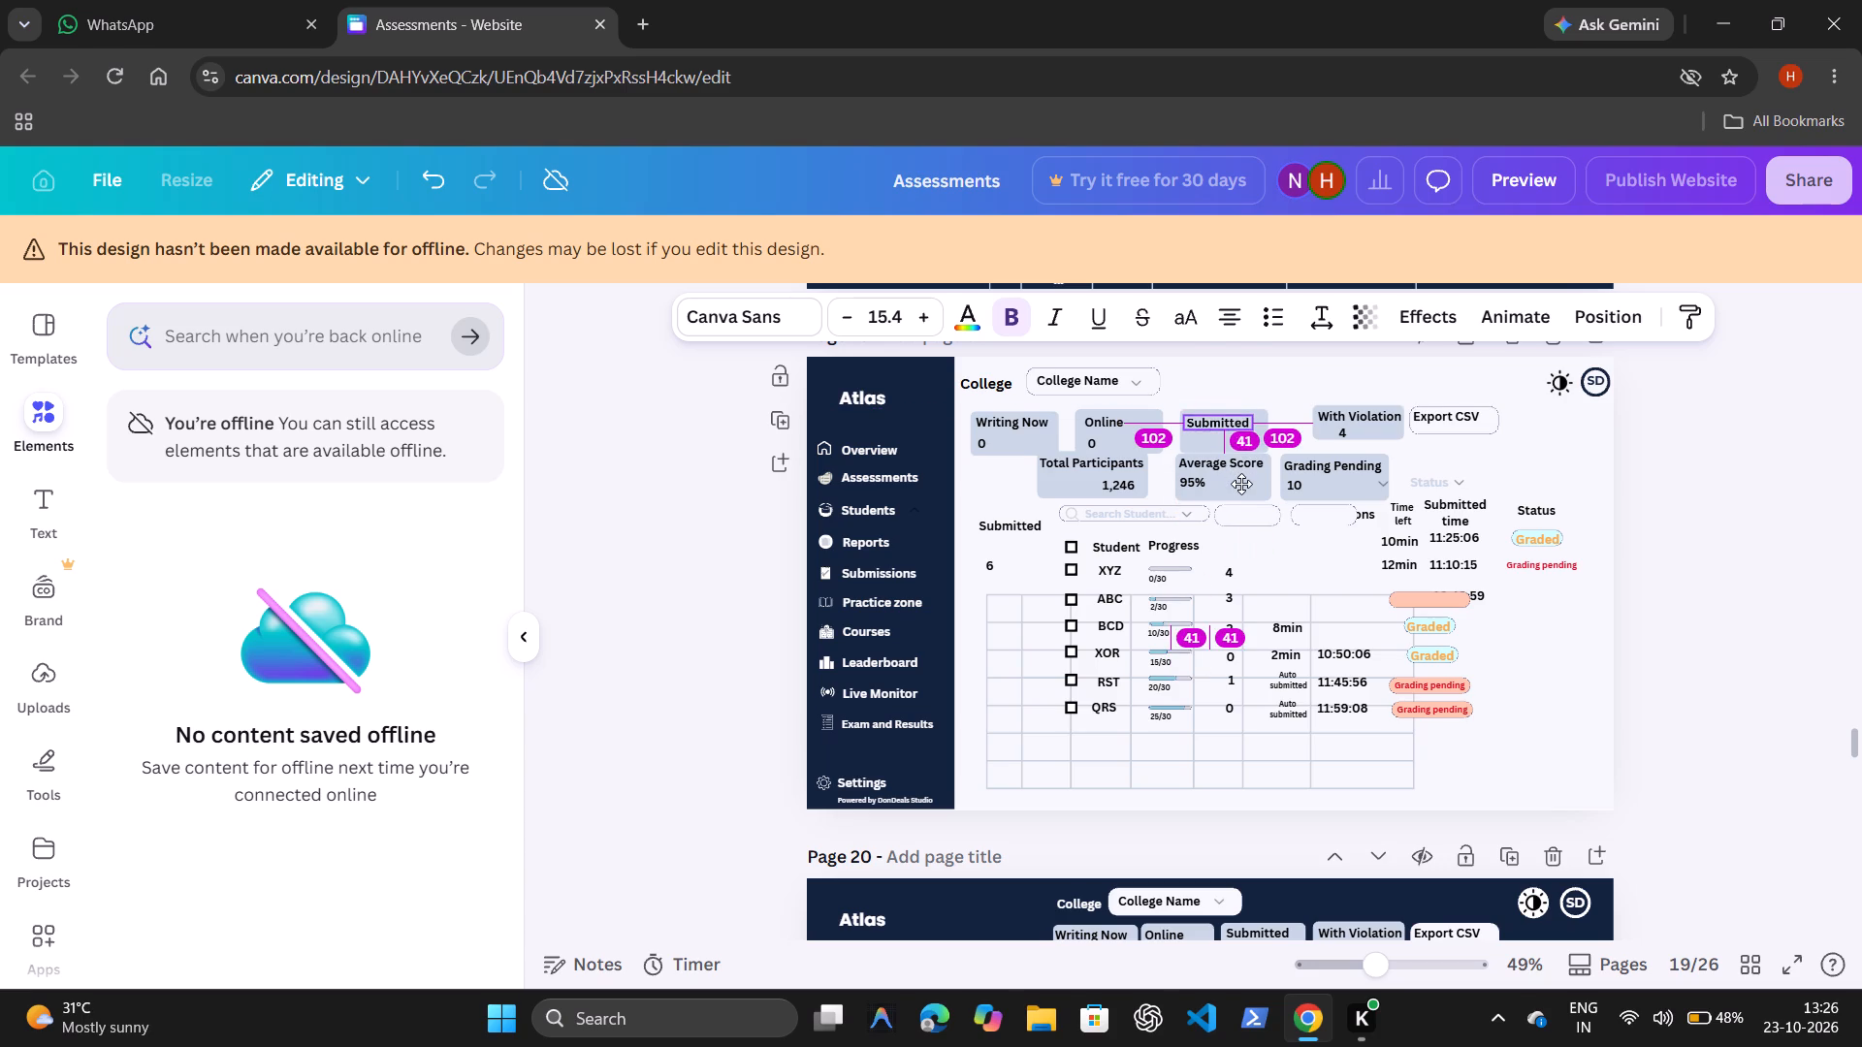
drag(1241, 484, 1241, 483)
Duplicate the 6 below the original Submitted label.
click(991, 568)
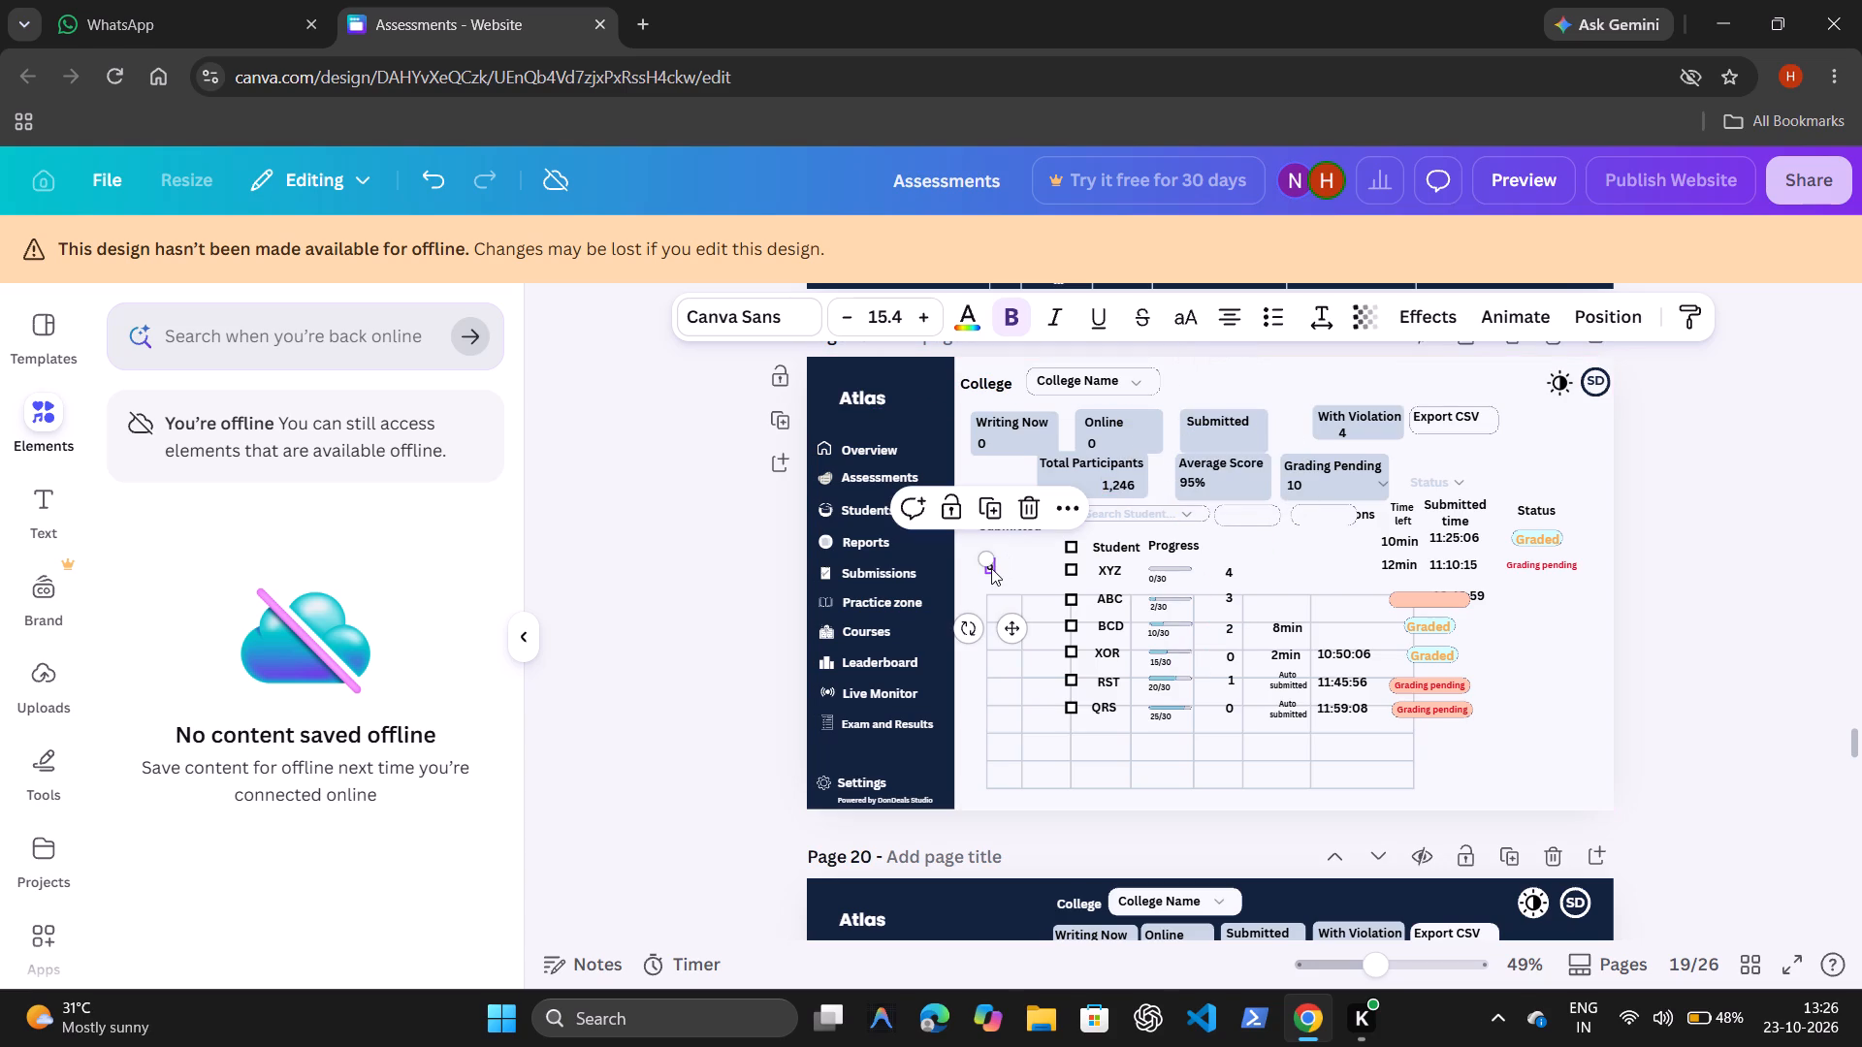
key(ctrl+d)
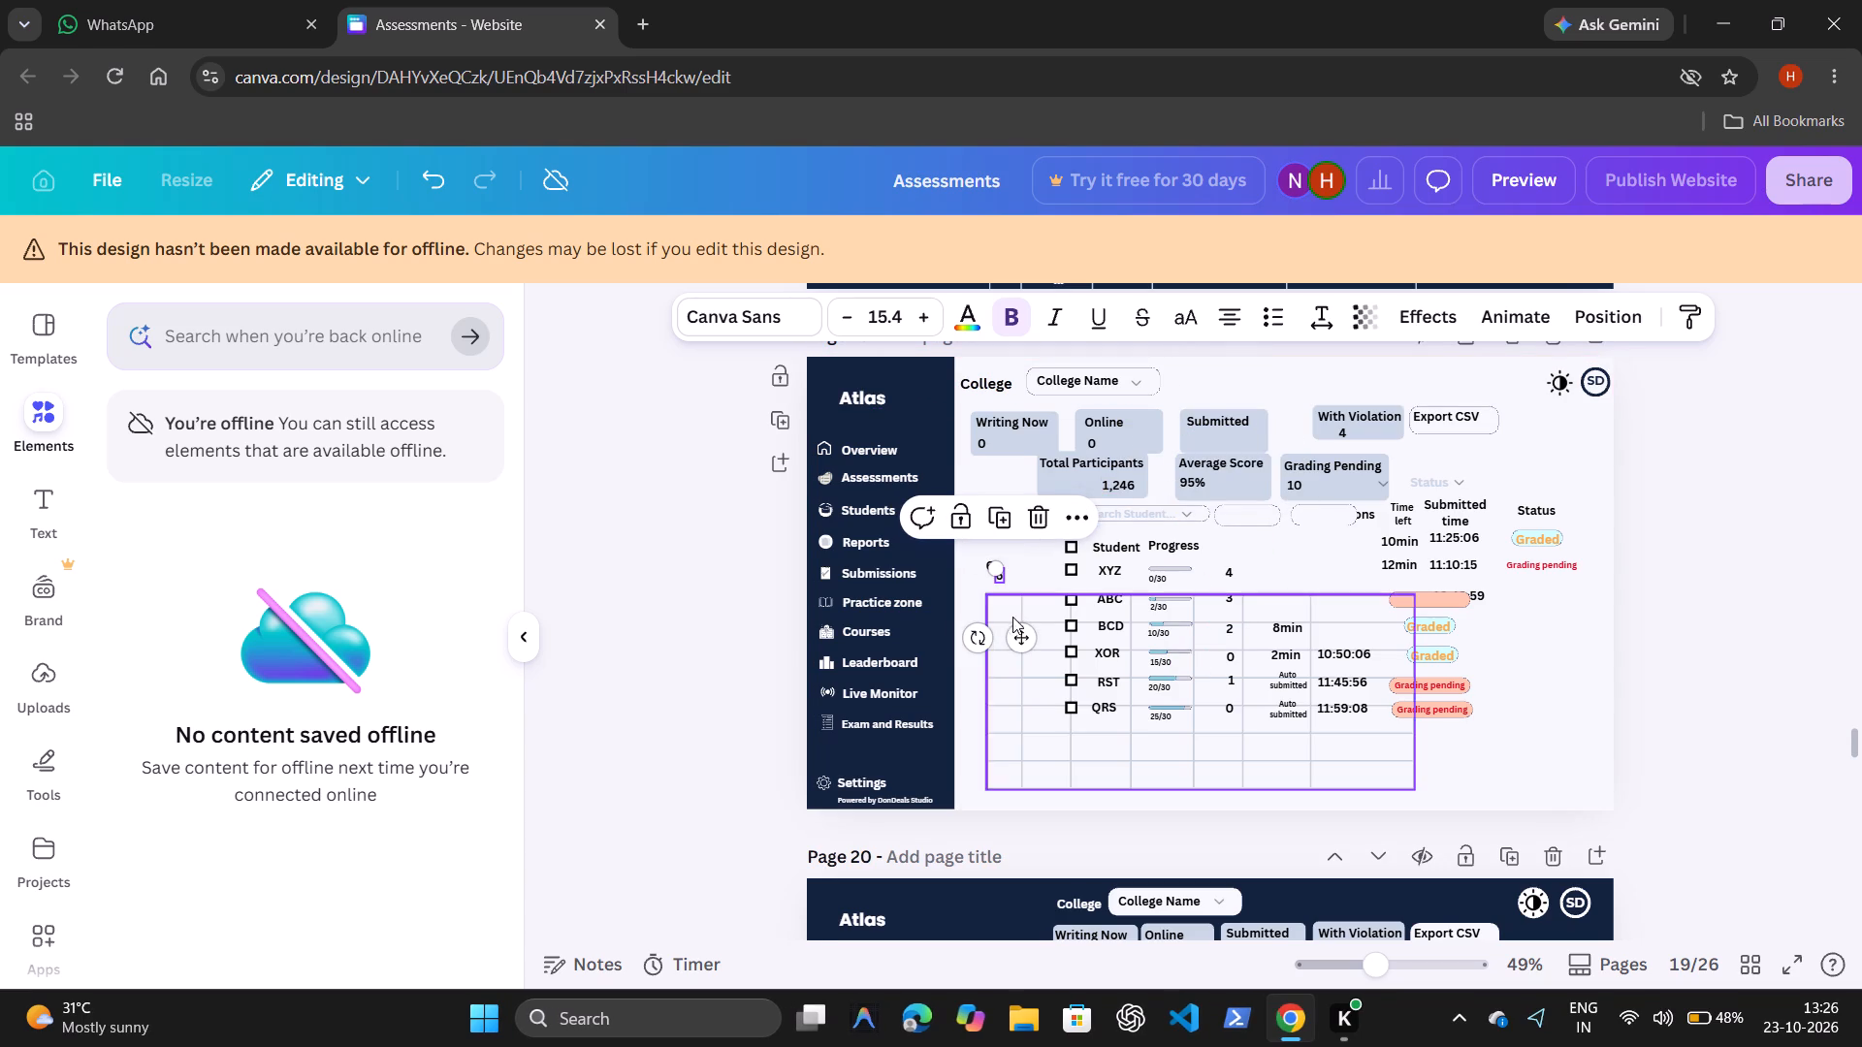
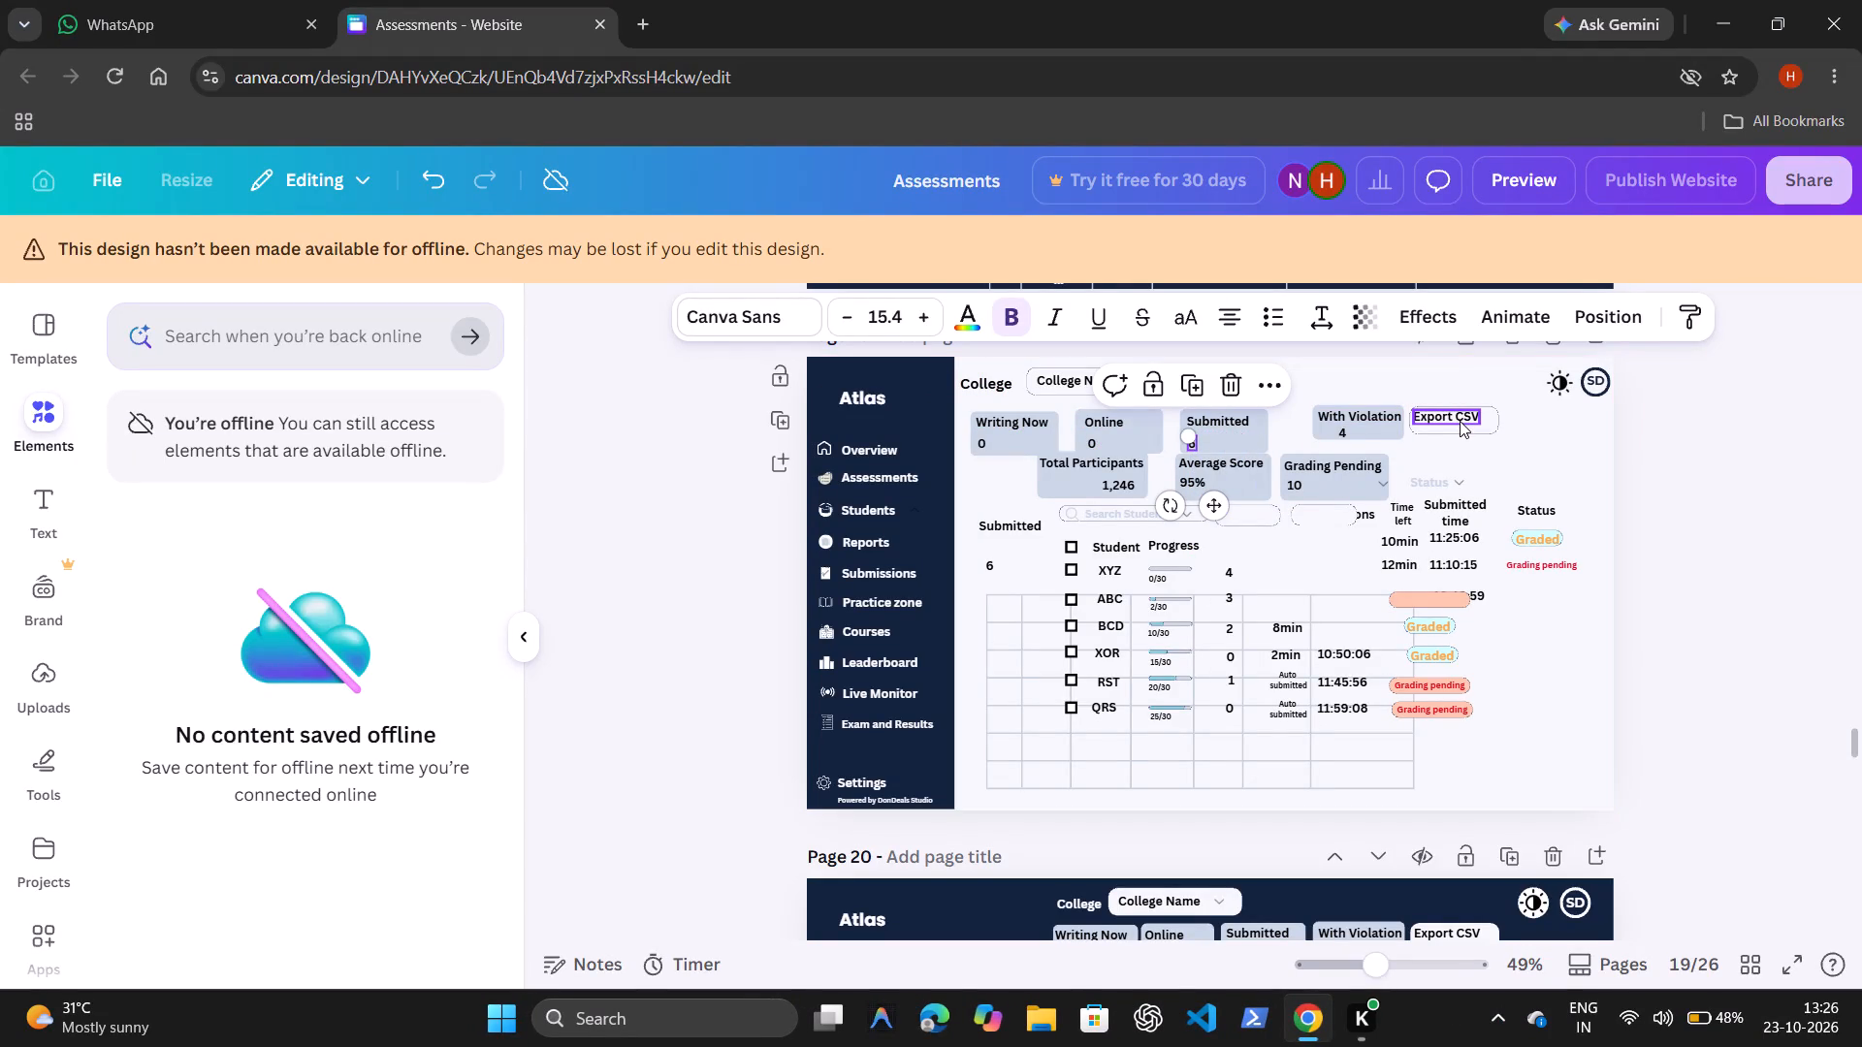
Move the Export CSV label into the header beside the theme icon, and its outlined box to the blank area just below it.
drag(1460, 421, 1507, 382)
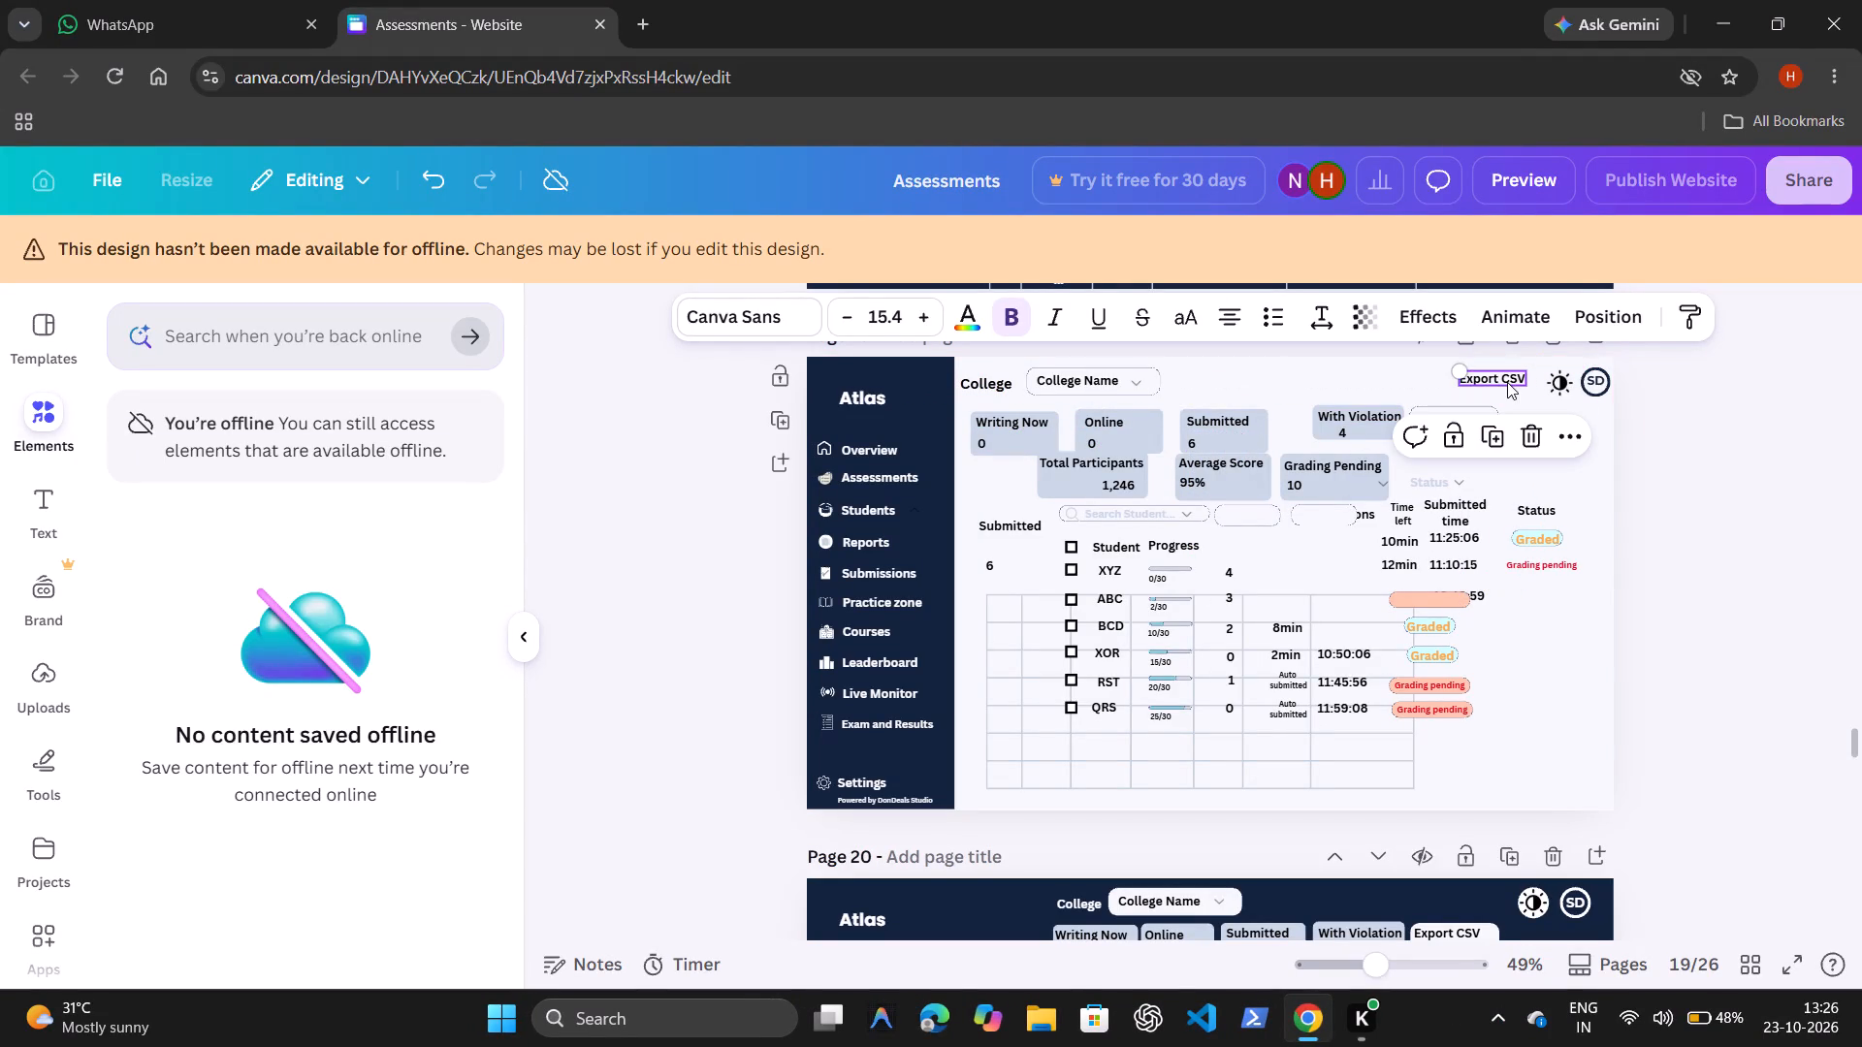
click(1462, 413)
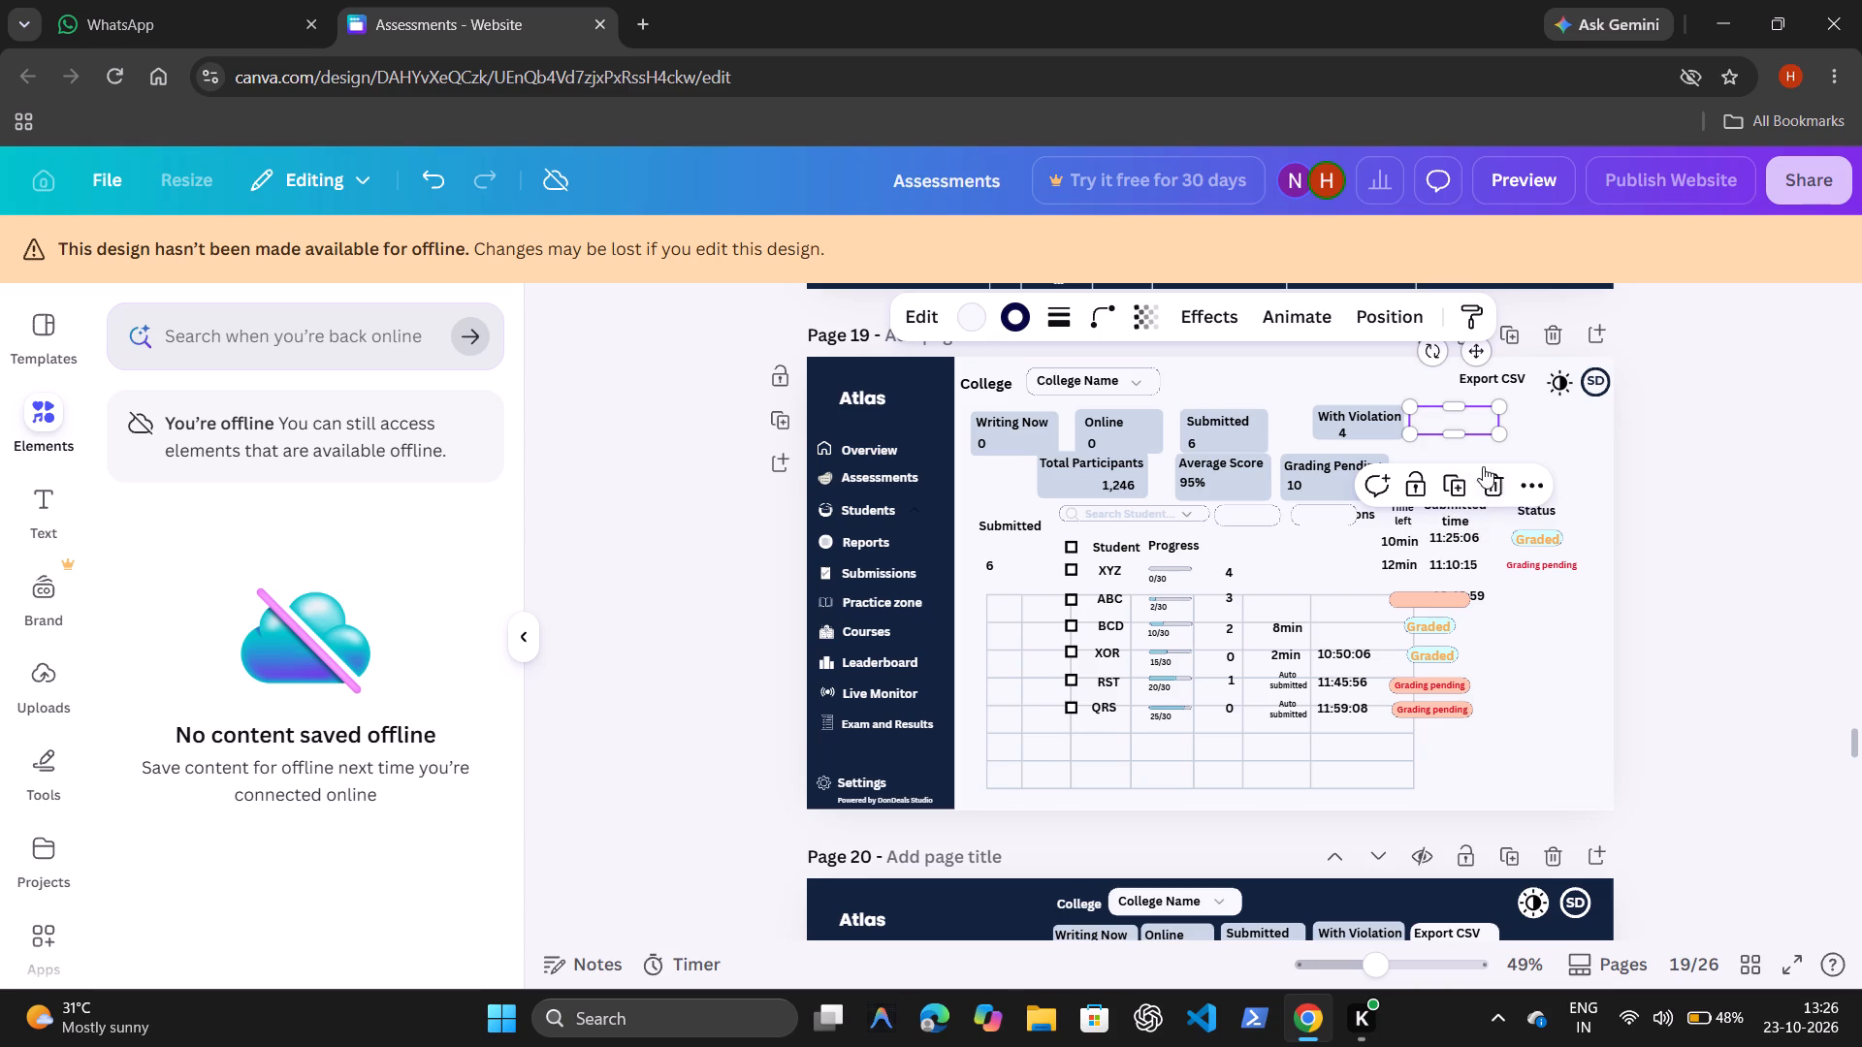
drag(1481, 355, 1518, 380)
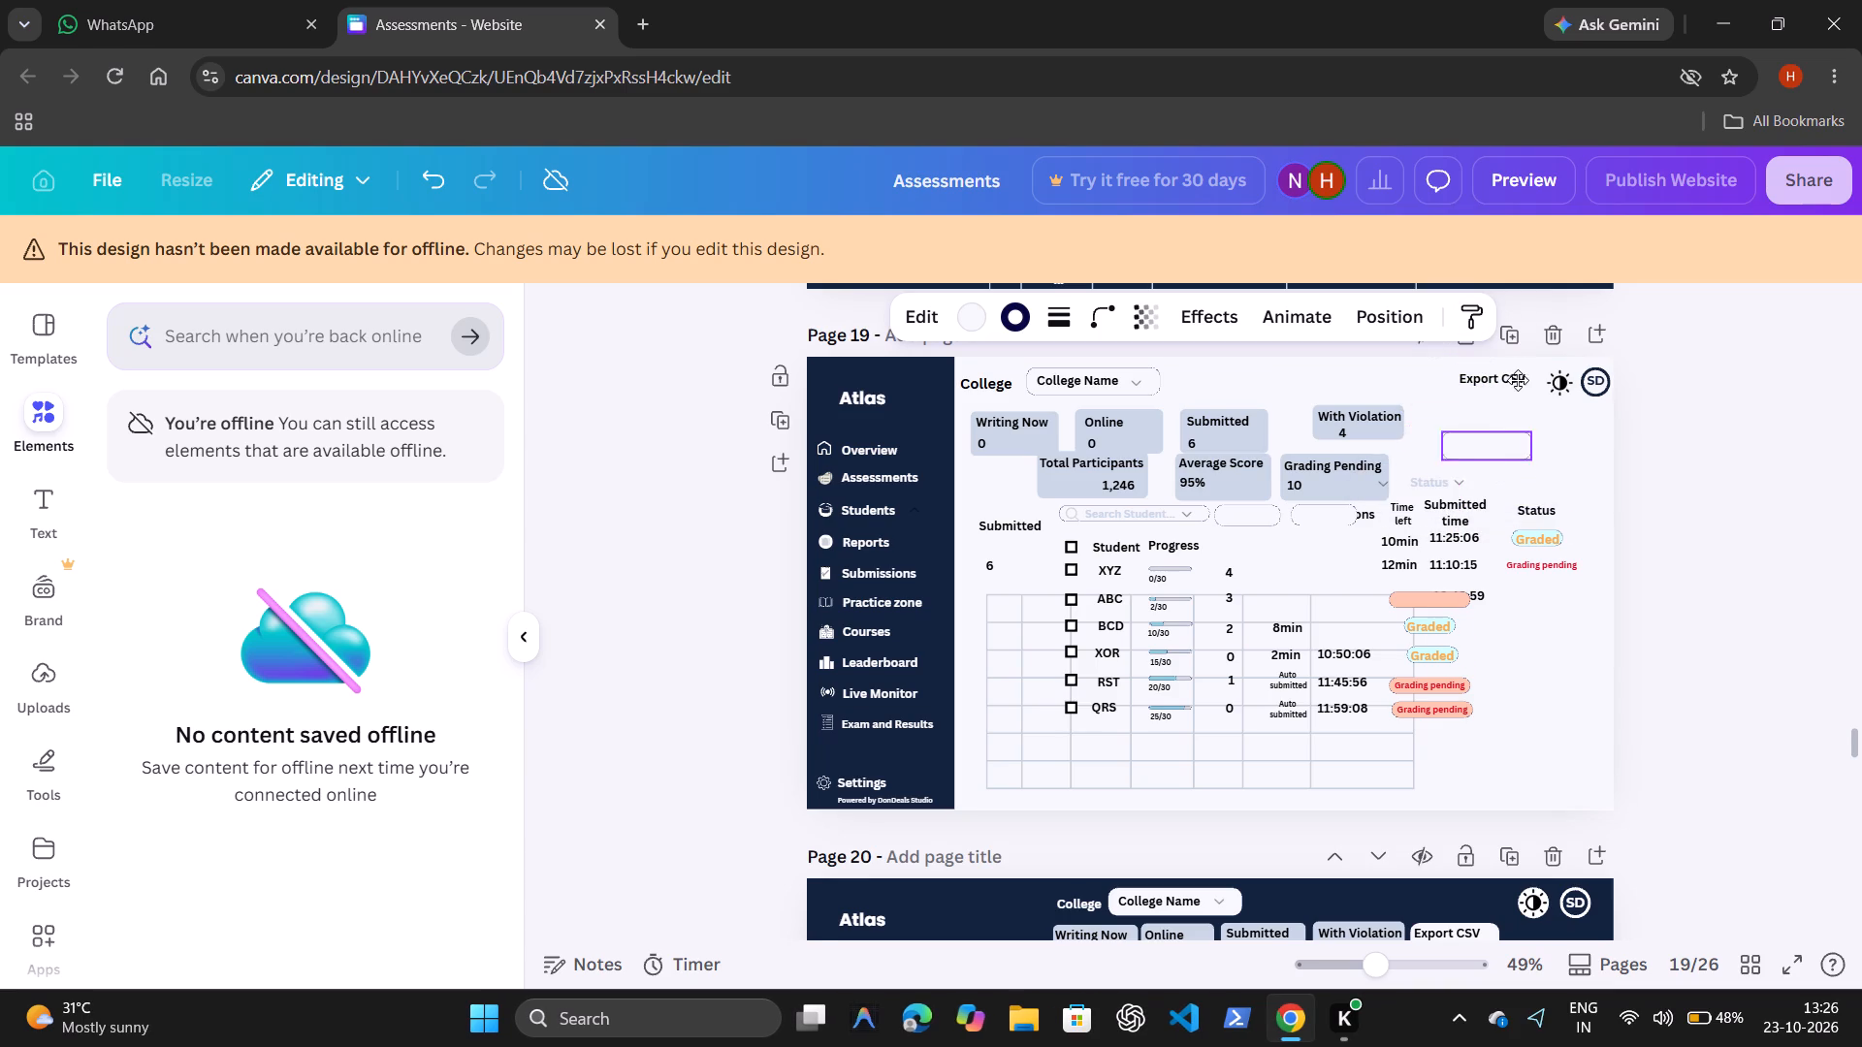
drag(1518, 380, 1548, 363)
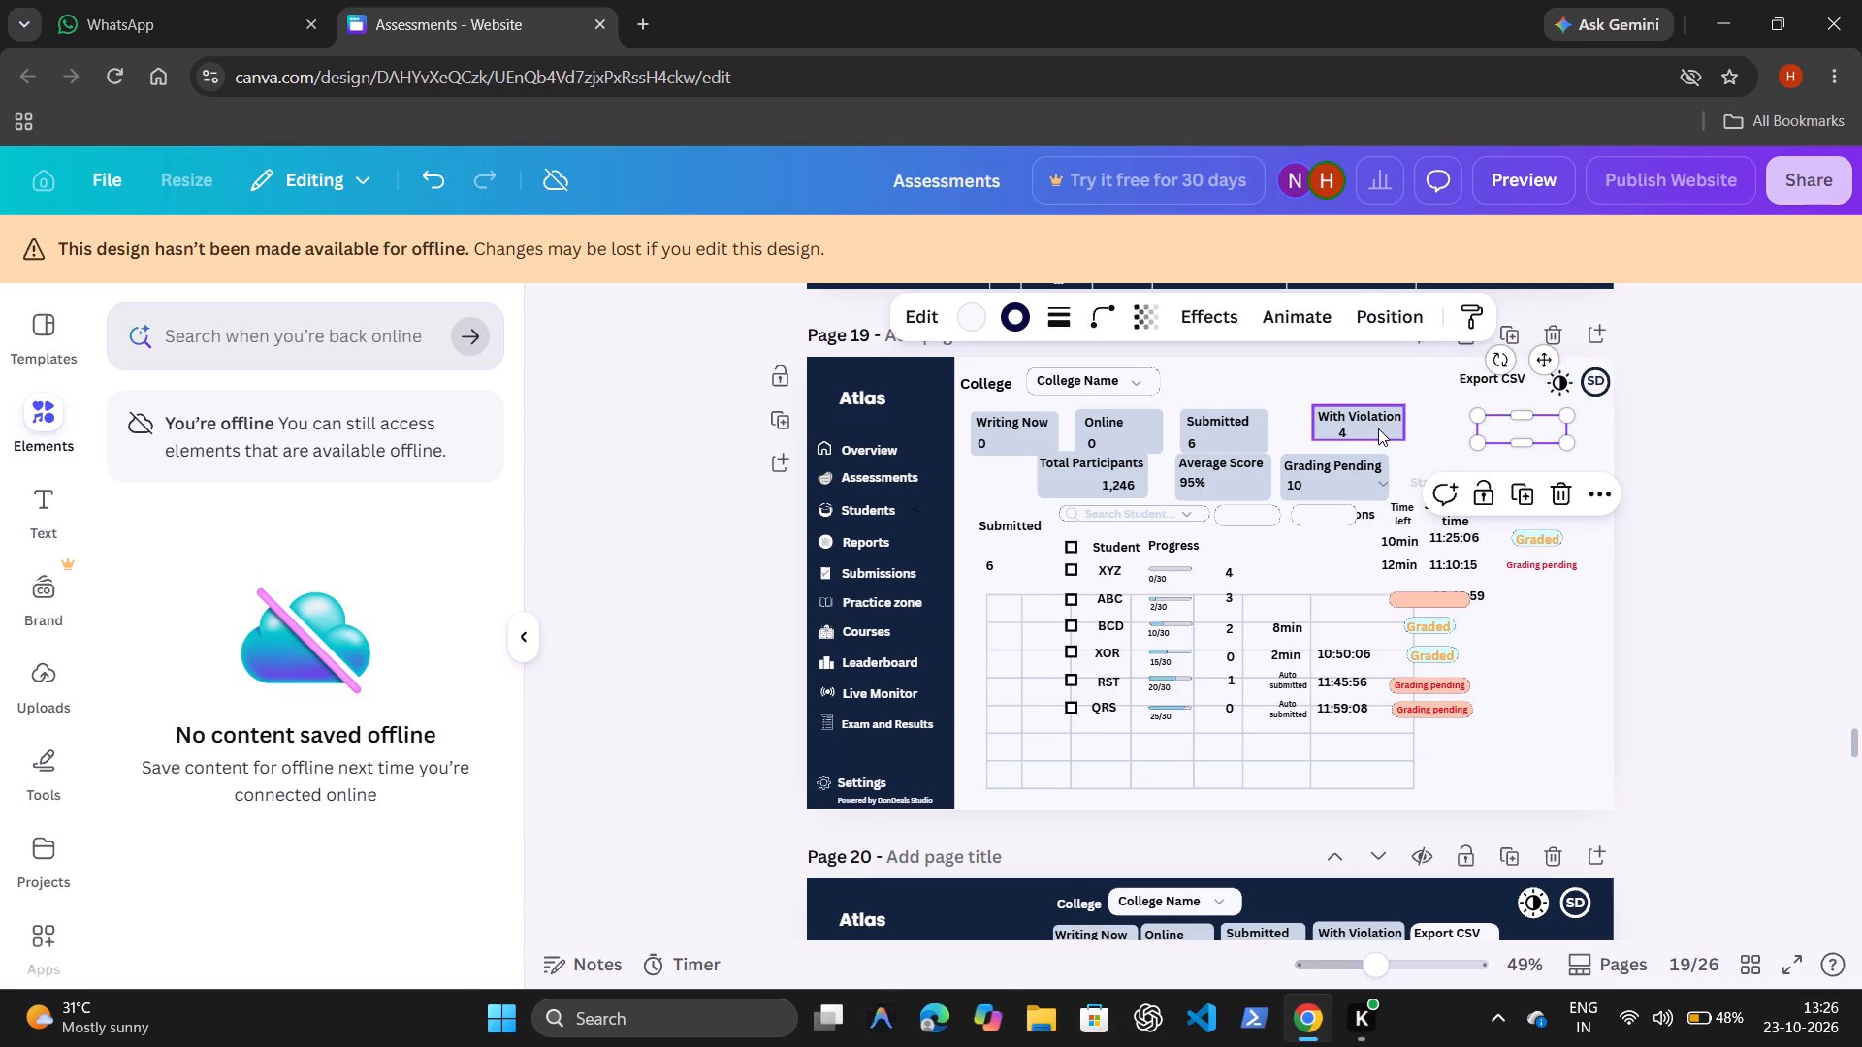
Remove the spare Submitted label and the 6 under it from the blank area beside the student search field.
click(1011, 523)
key(ctrl+x)
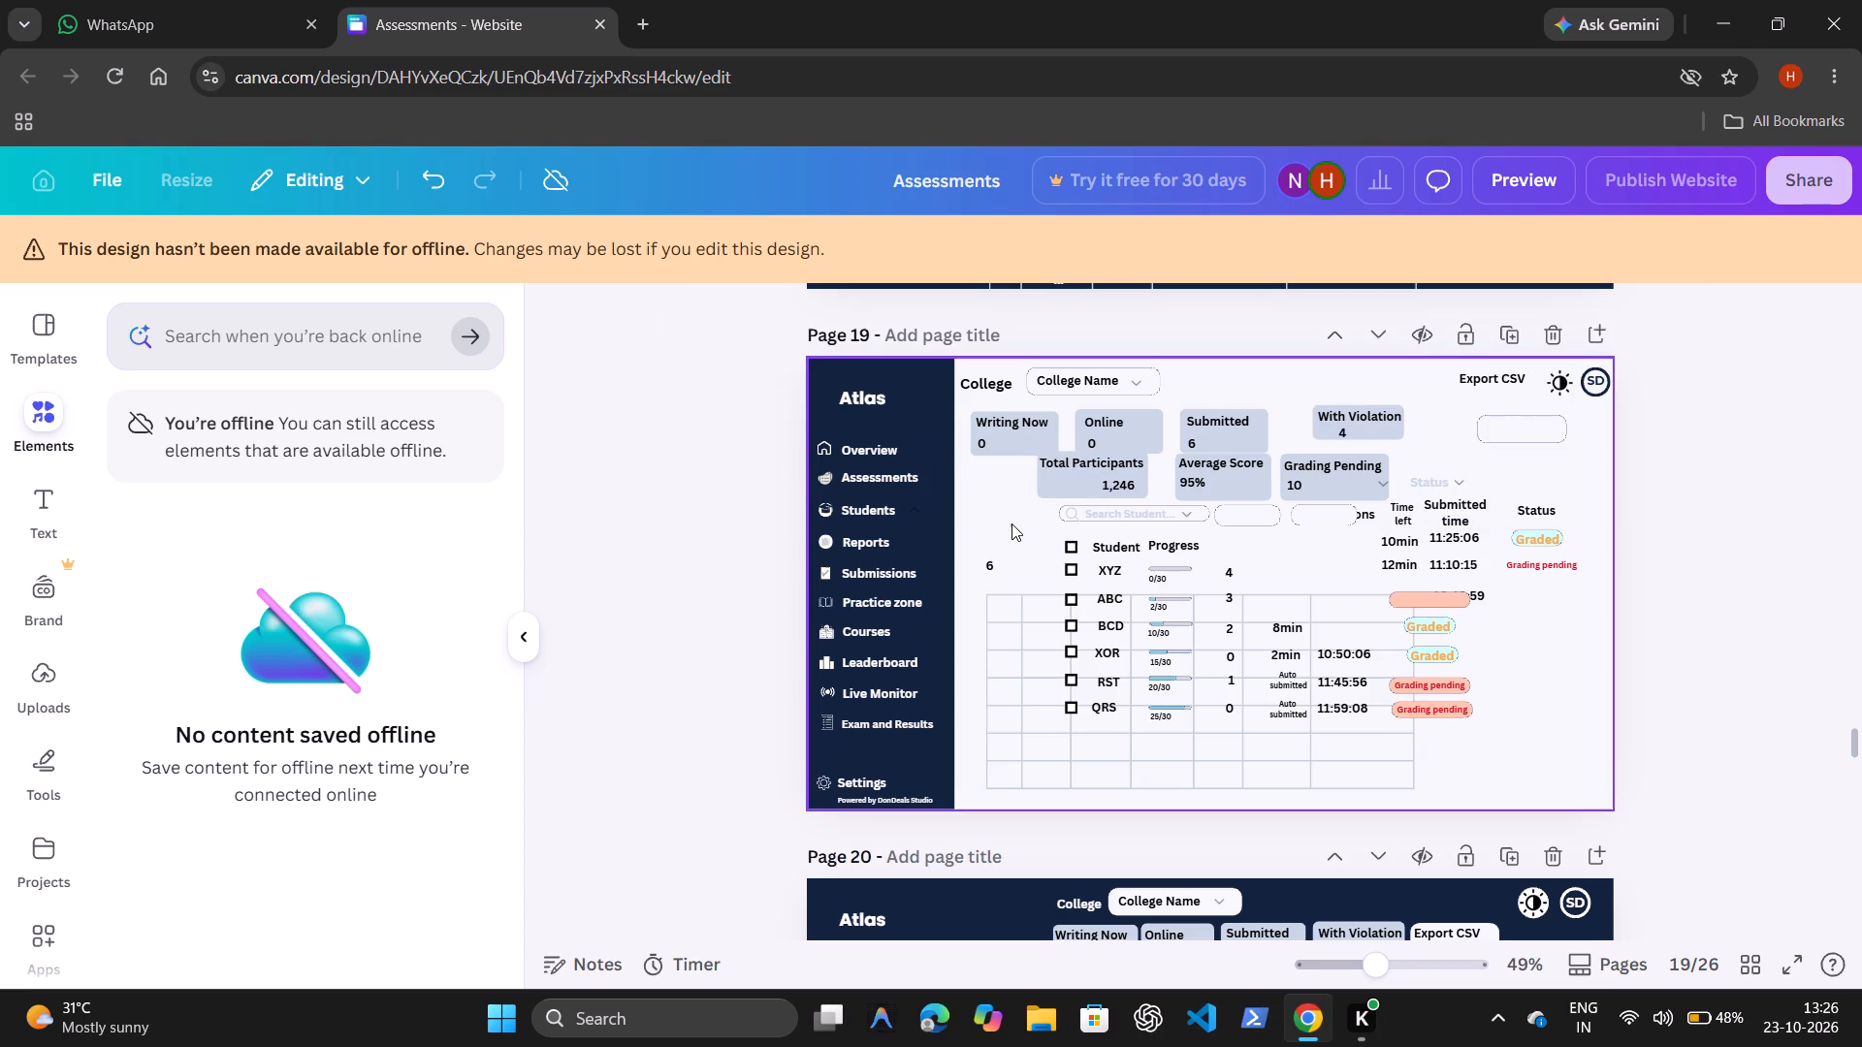
click(990, 571)
key(ctrl+x)
Remove the background shape of the With Violation card, keeping its label and number.
click(1317, 437)
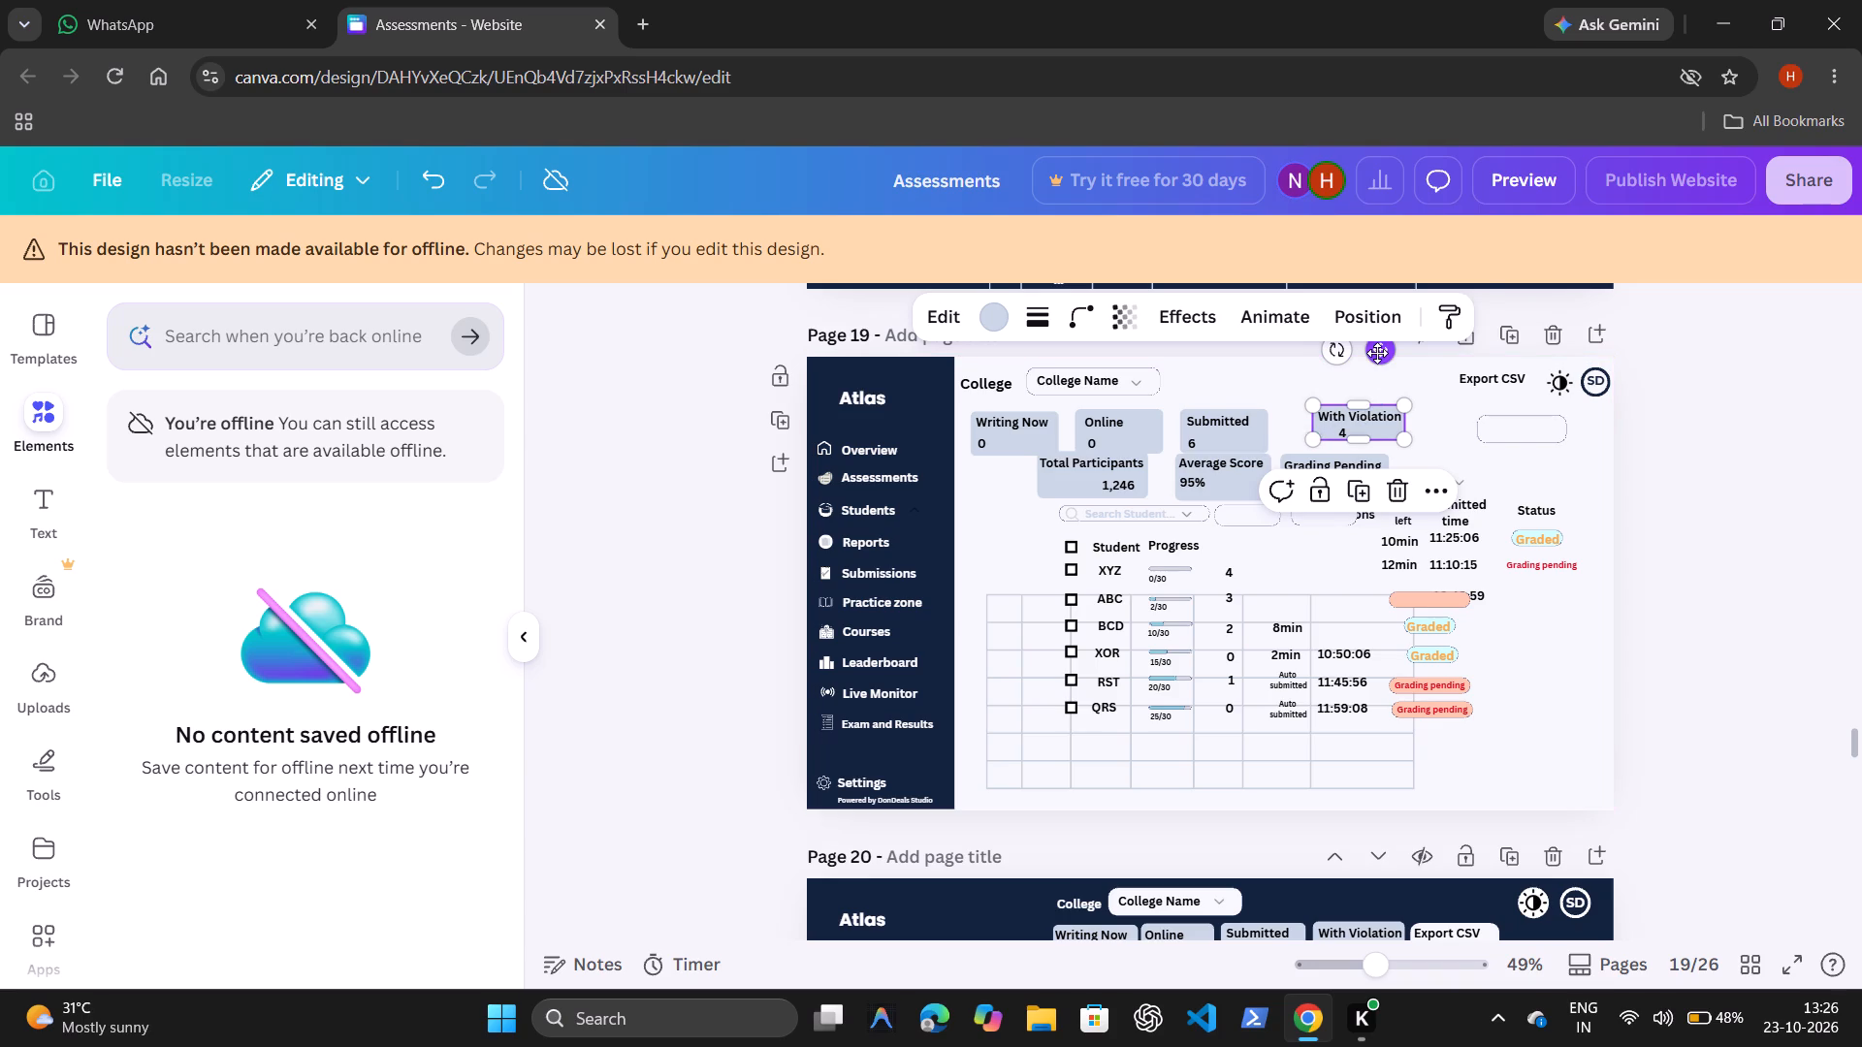
key(ctrl+x)
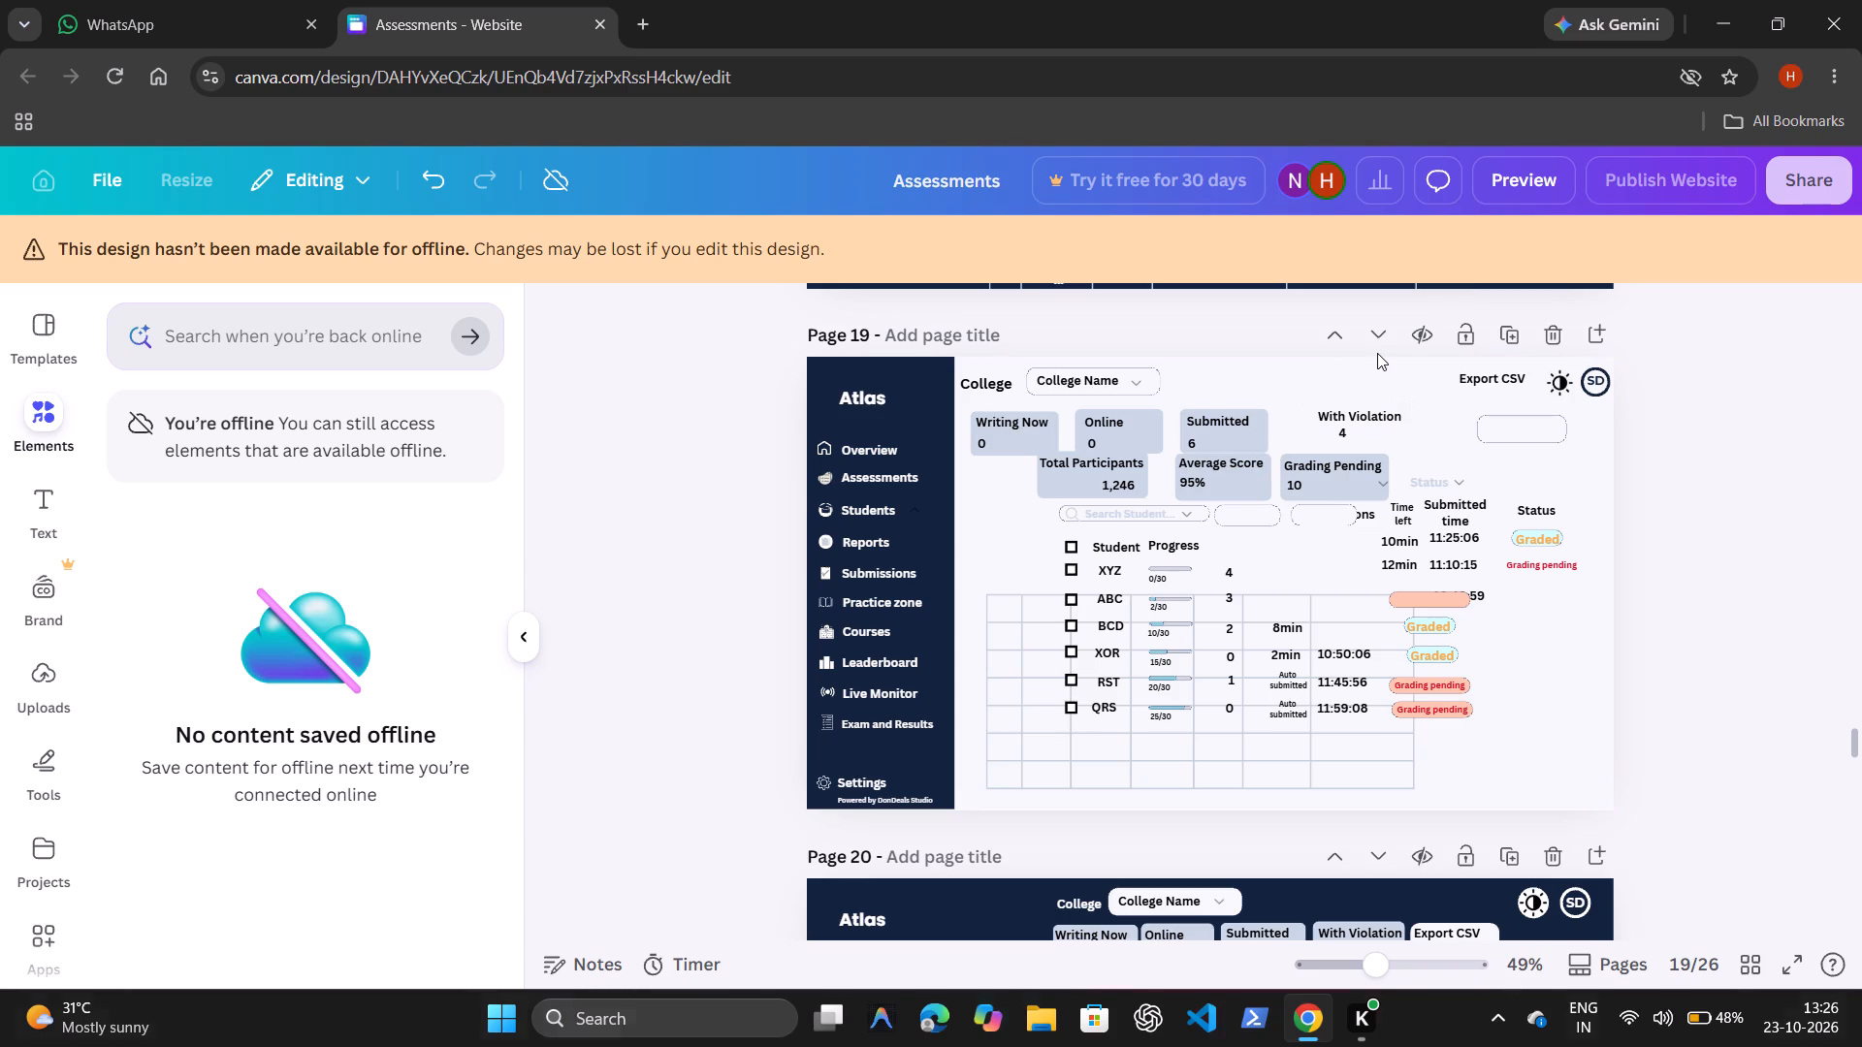
Move the With Violation label to the blank area beside the student search field and place its 4 below it.
click(1376, 414)
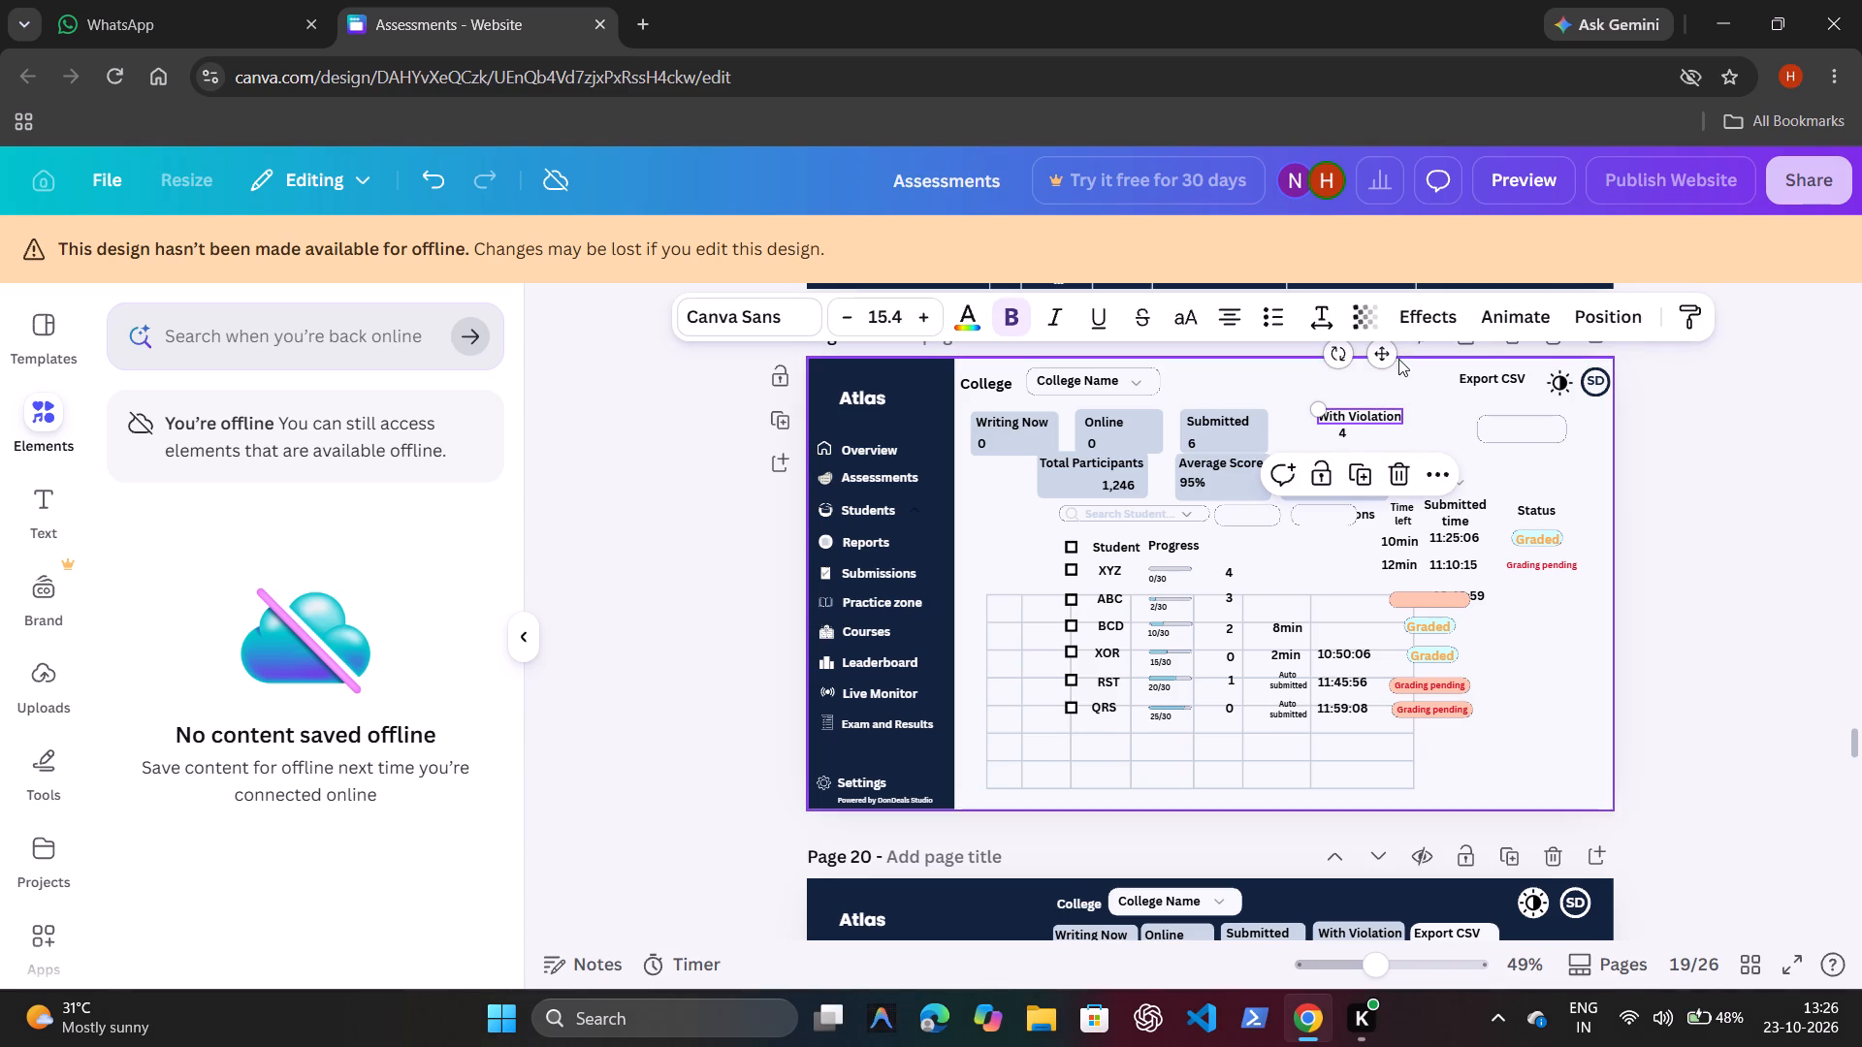
drag(1382, 351, 1041, 439)
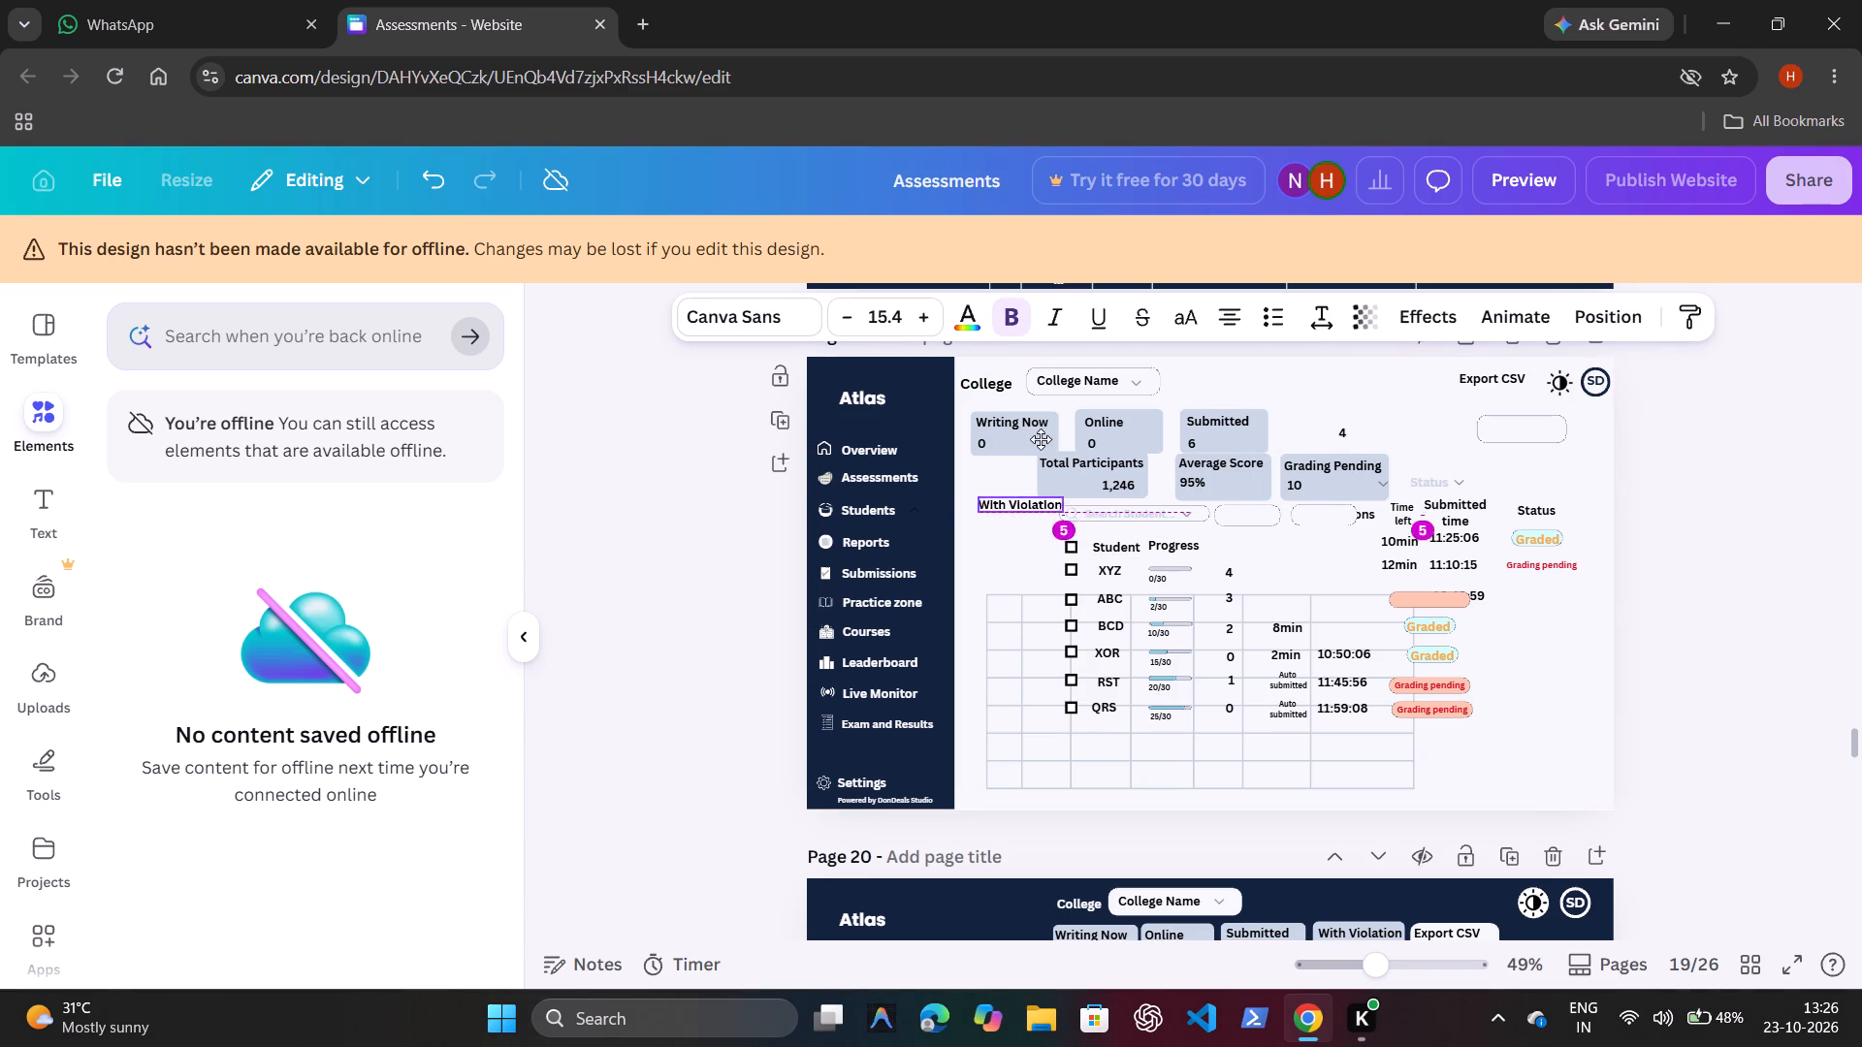
drag(1041, 439, 1016, 462)
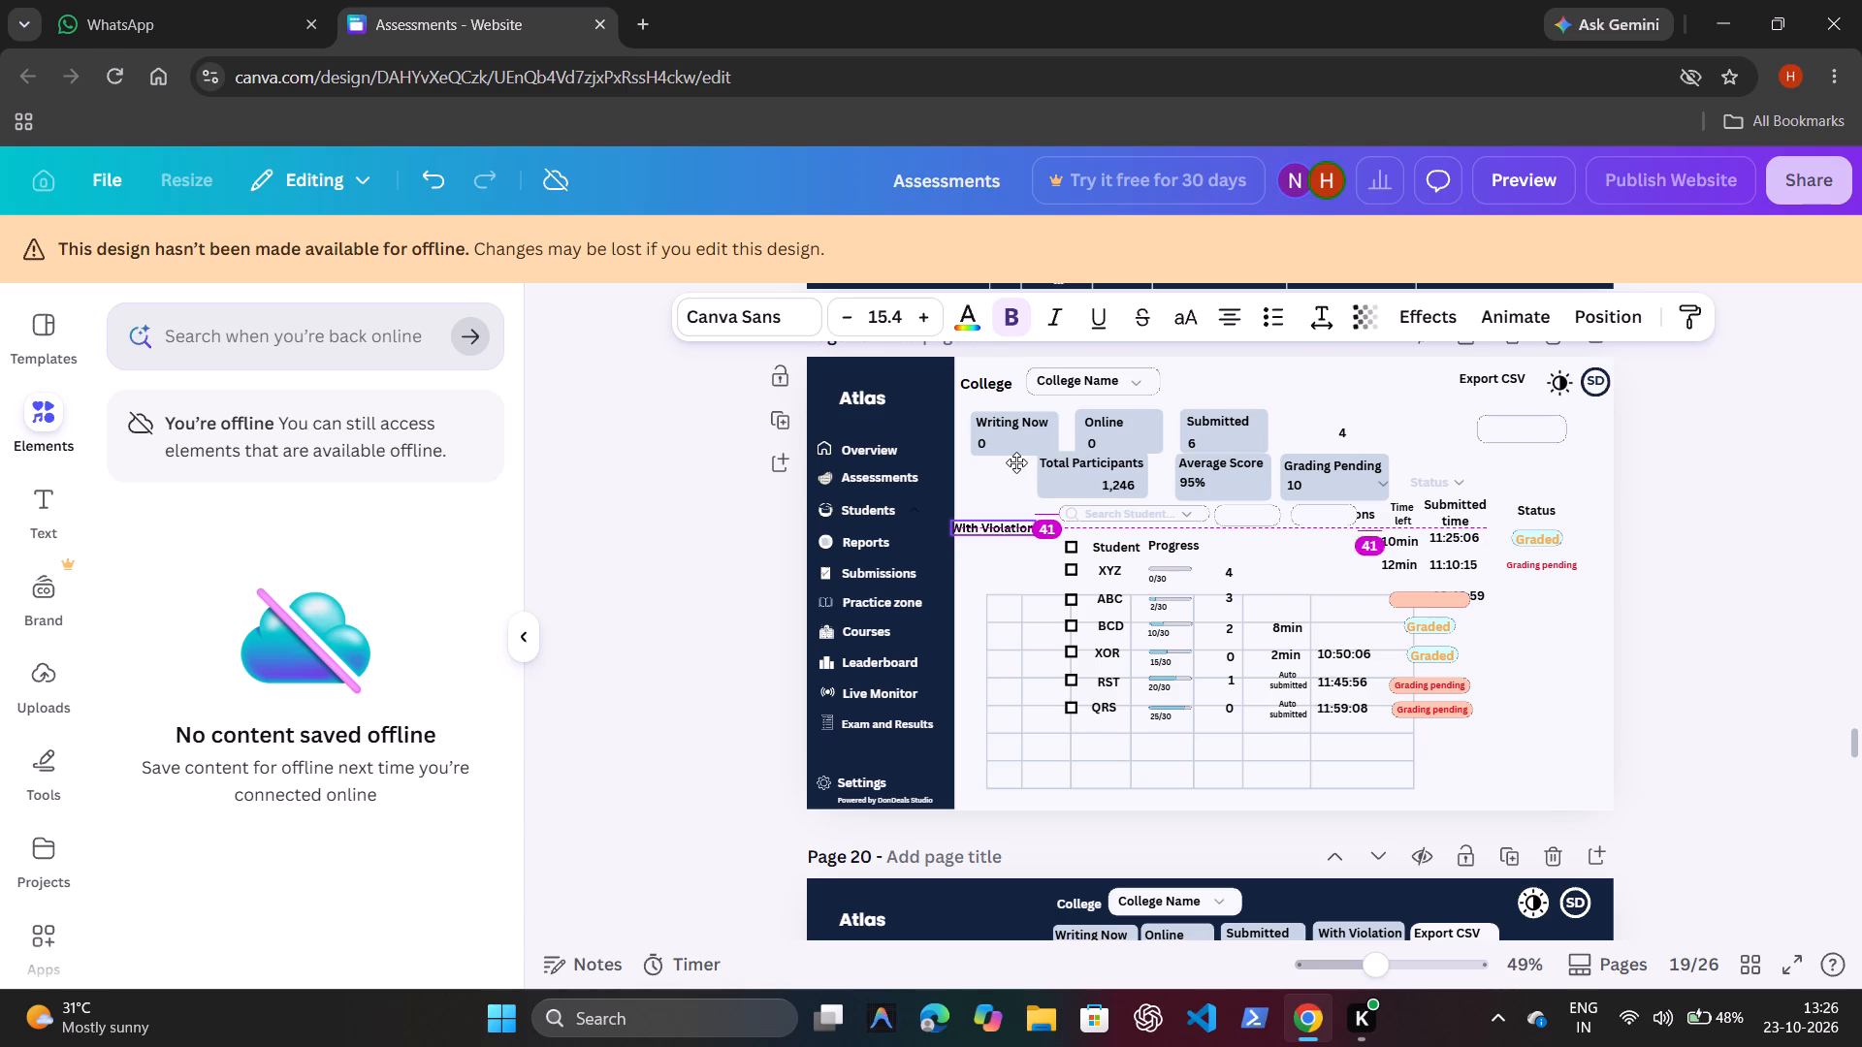
drag(1016, 462, 1028, 462)
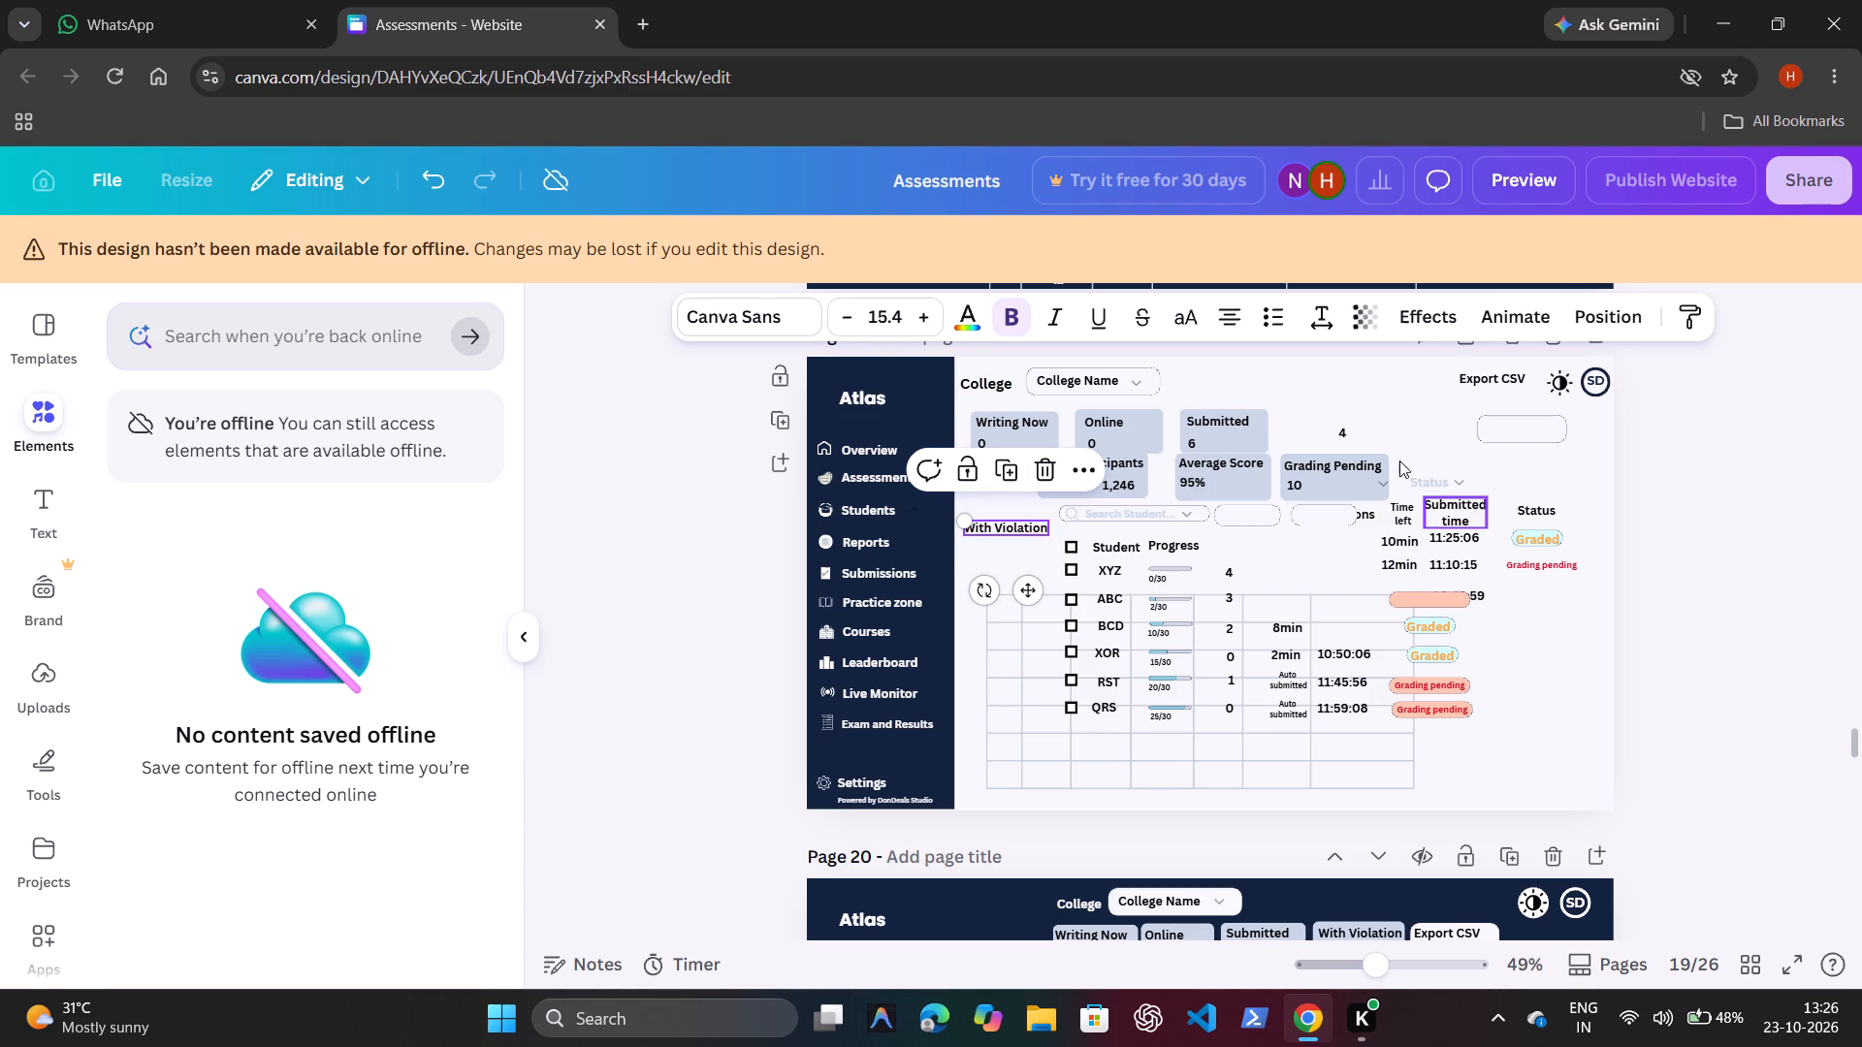
click(1345, 428)
drag(1361, 486, 1012, 613)
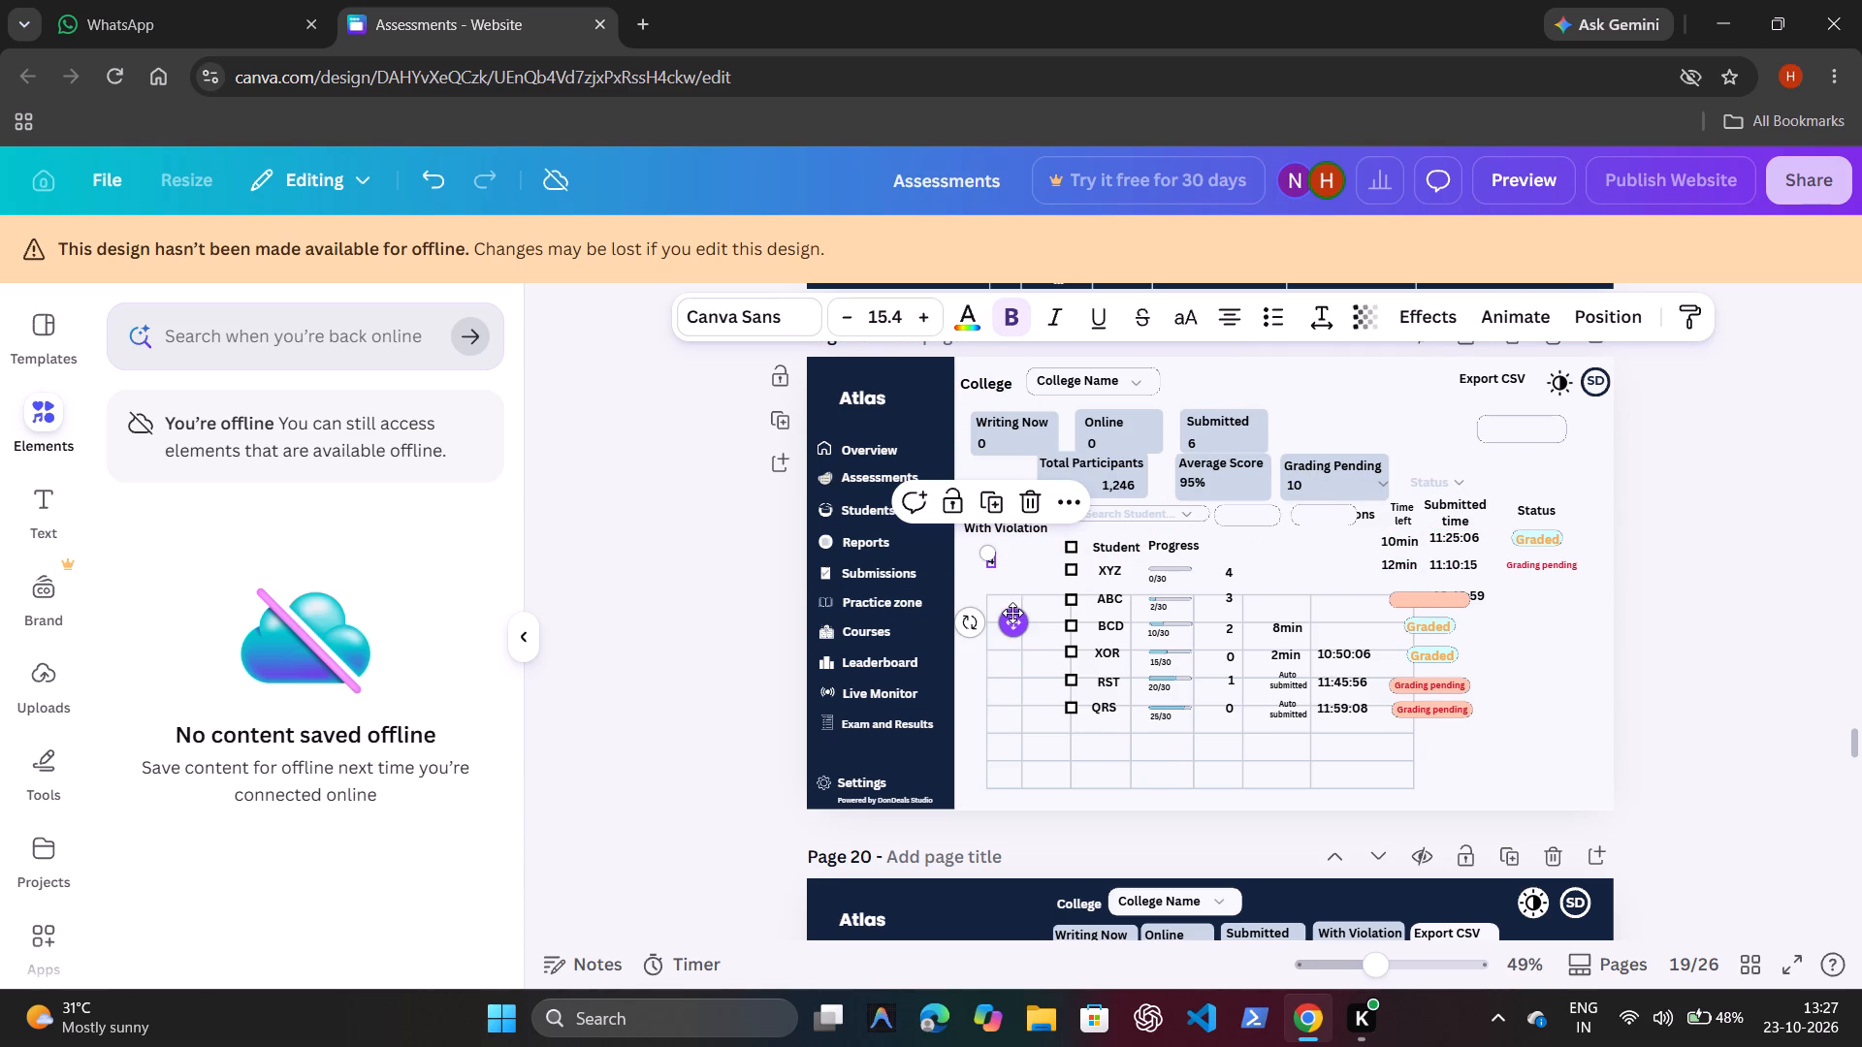
Duplicate the Submitted card background and place the copy beside that card, above the Grading Pending card.
click(1231, 439)
key(ctrl+d)
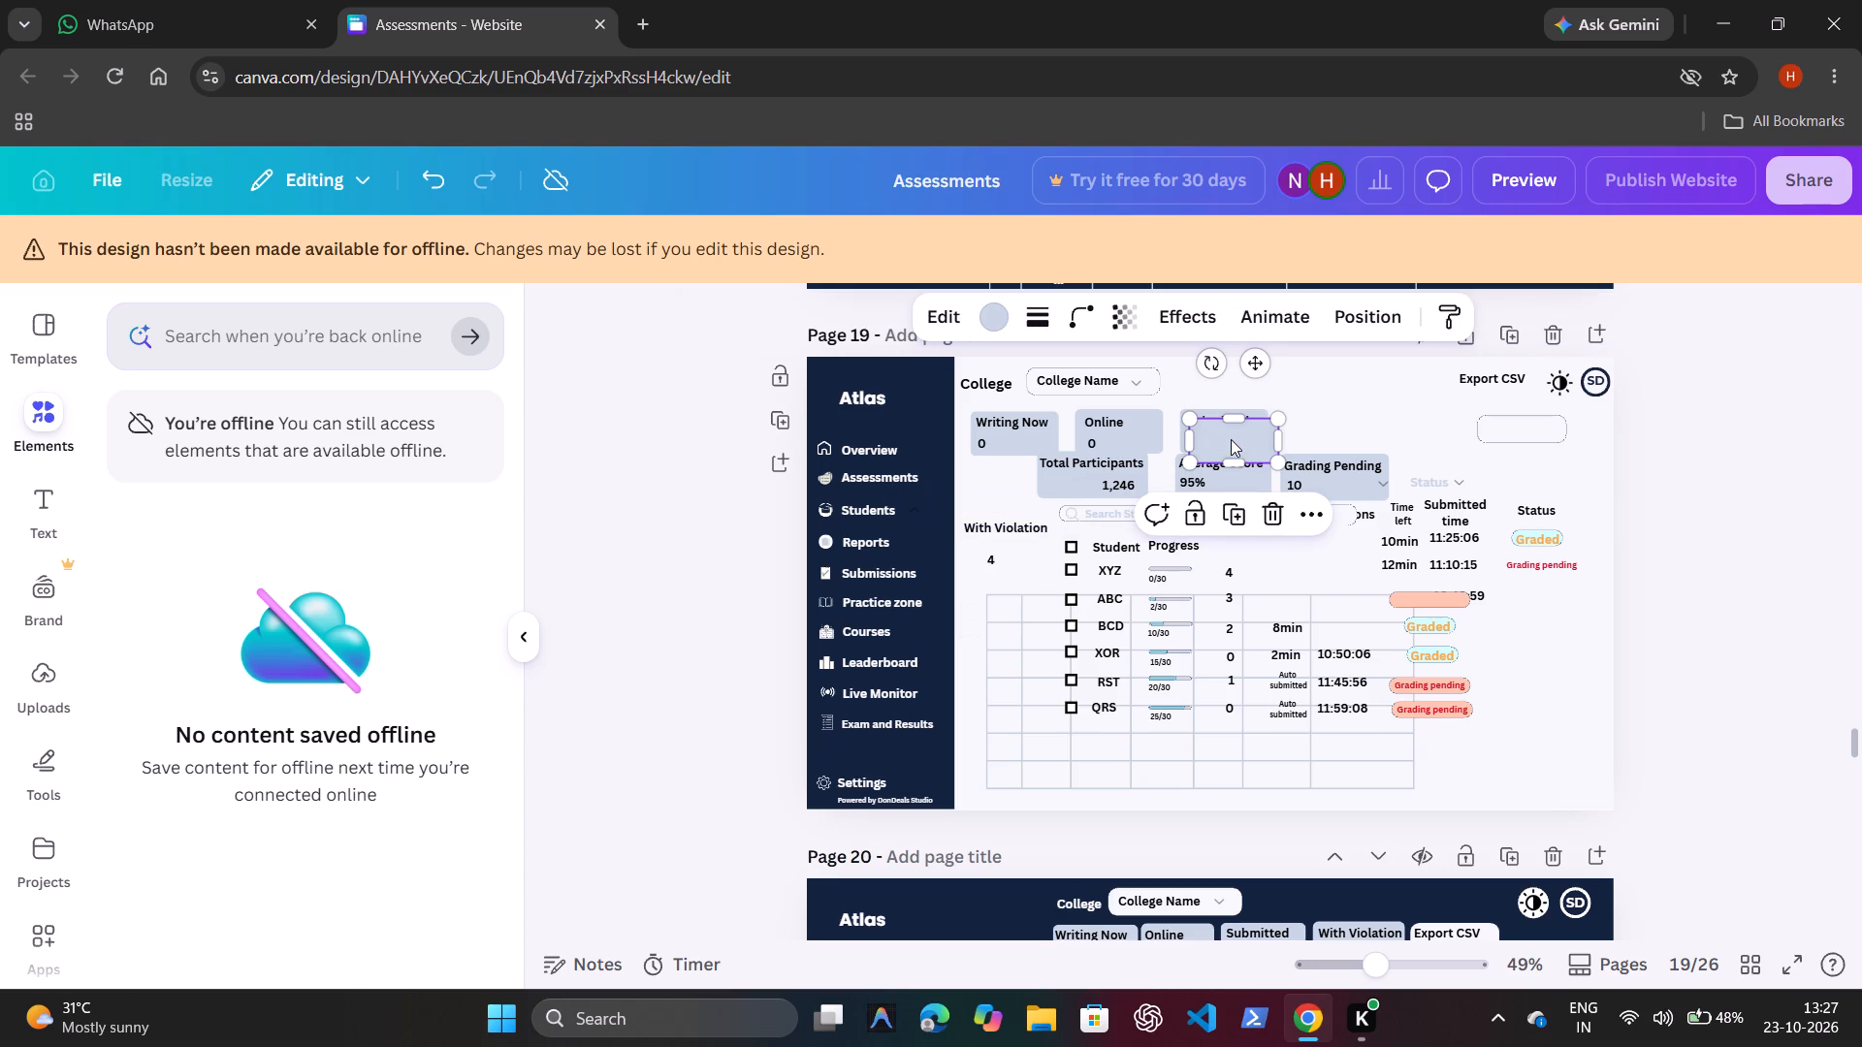
drag(1255, 366, 1309, 376)
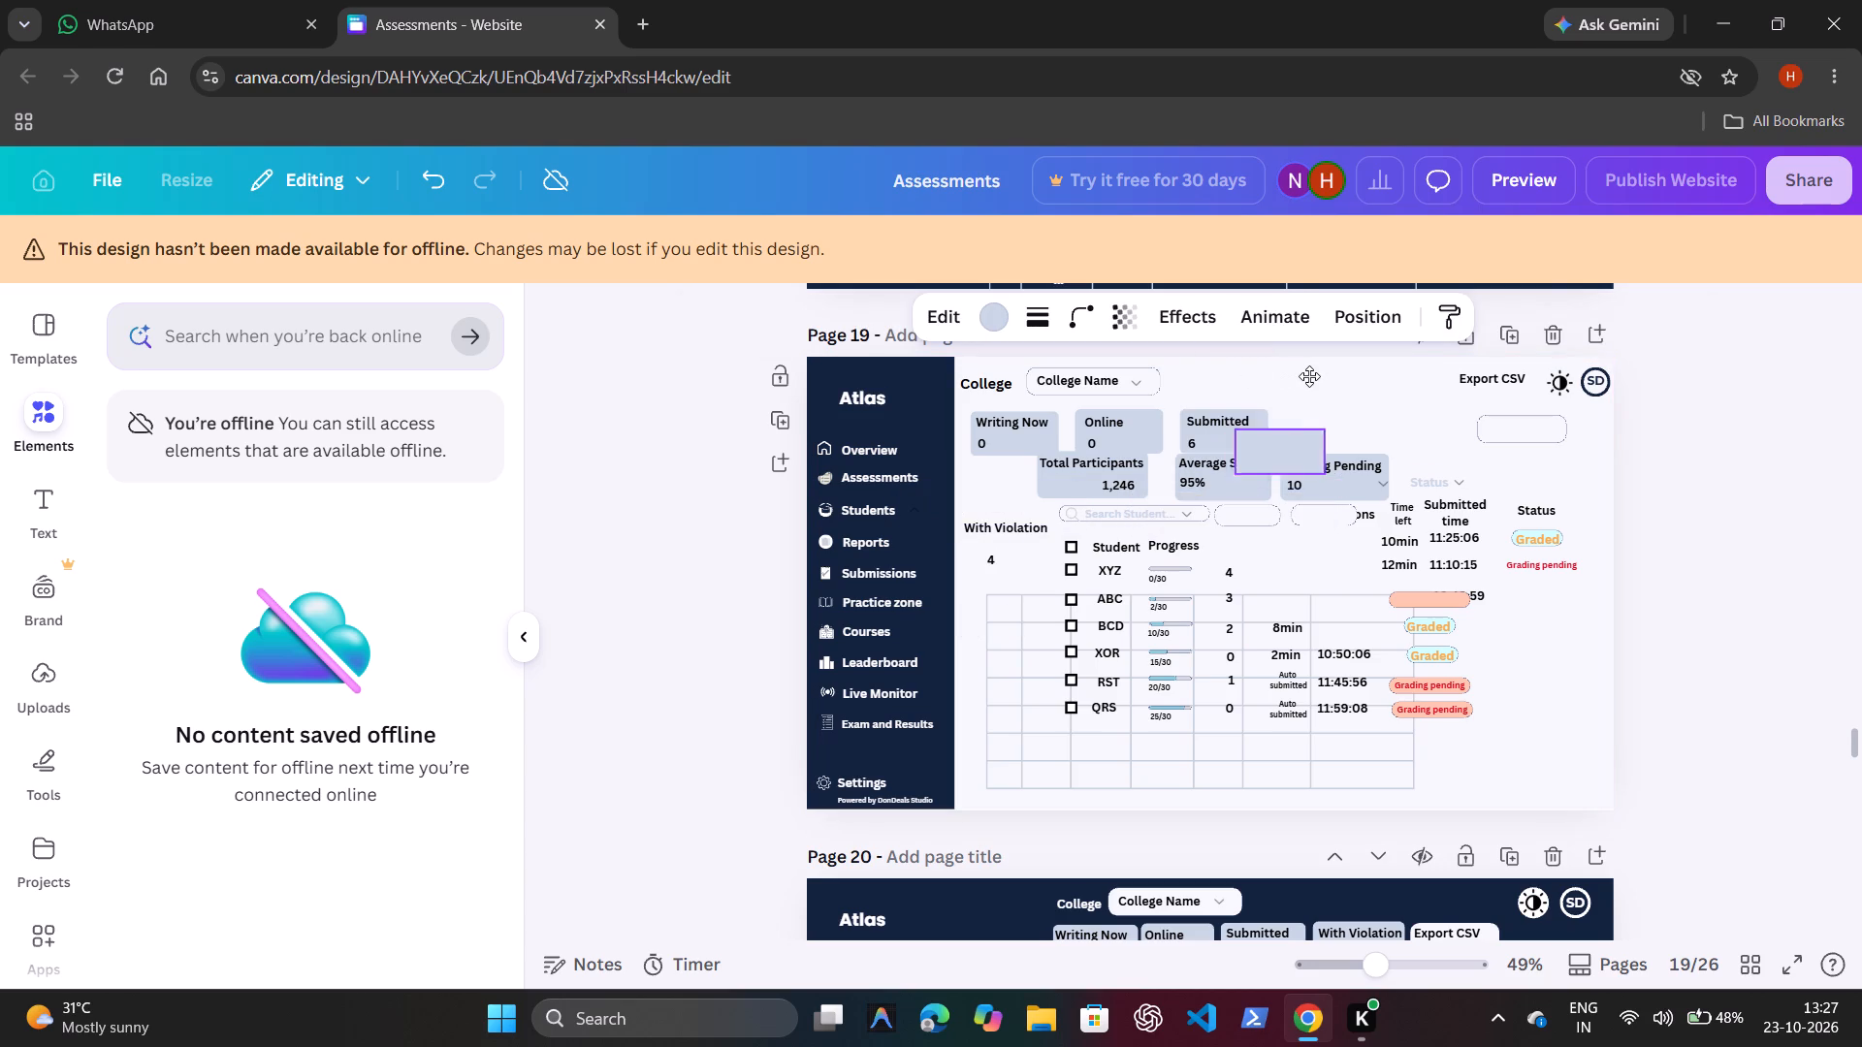
drag(1309, 376, 1350, 358)
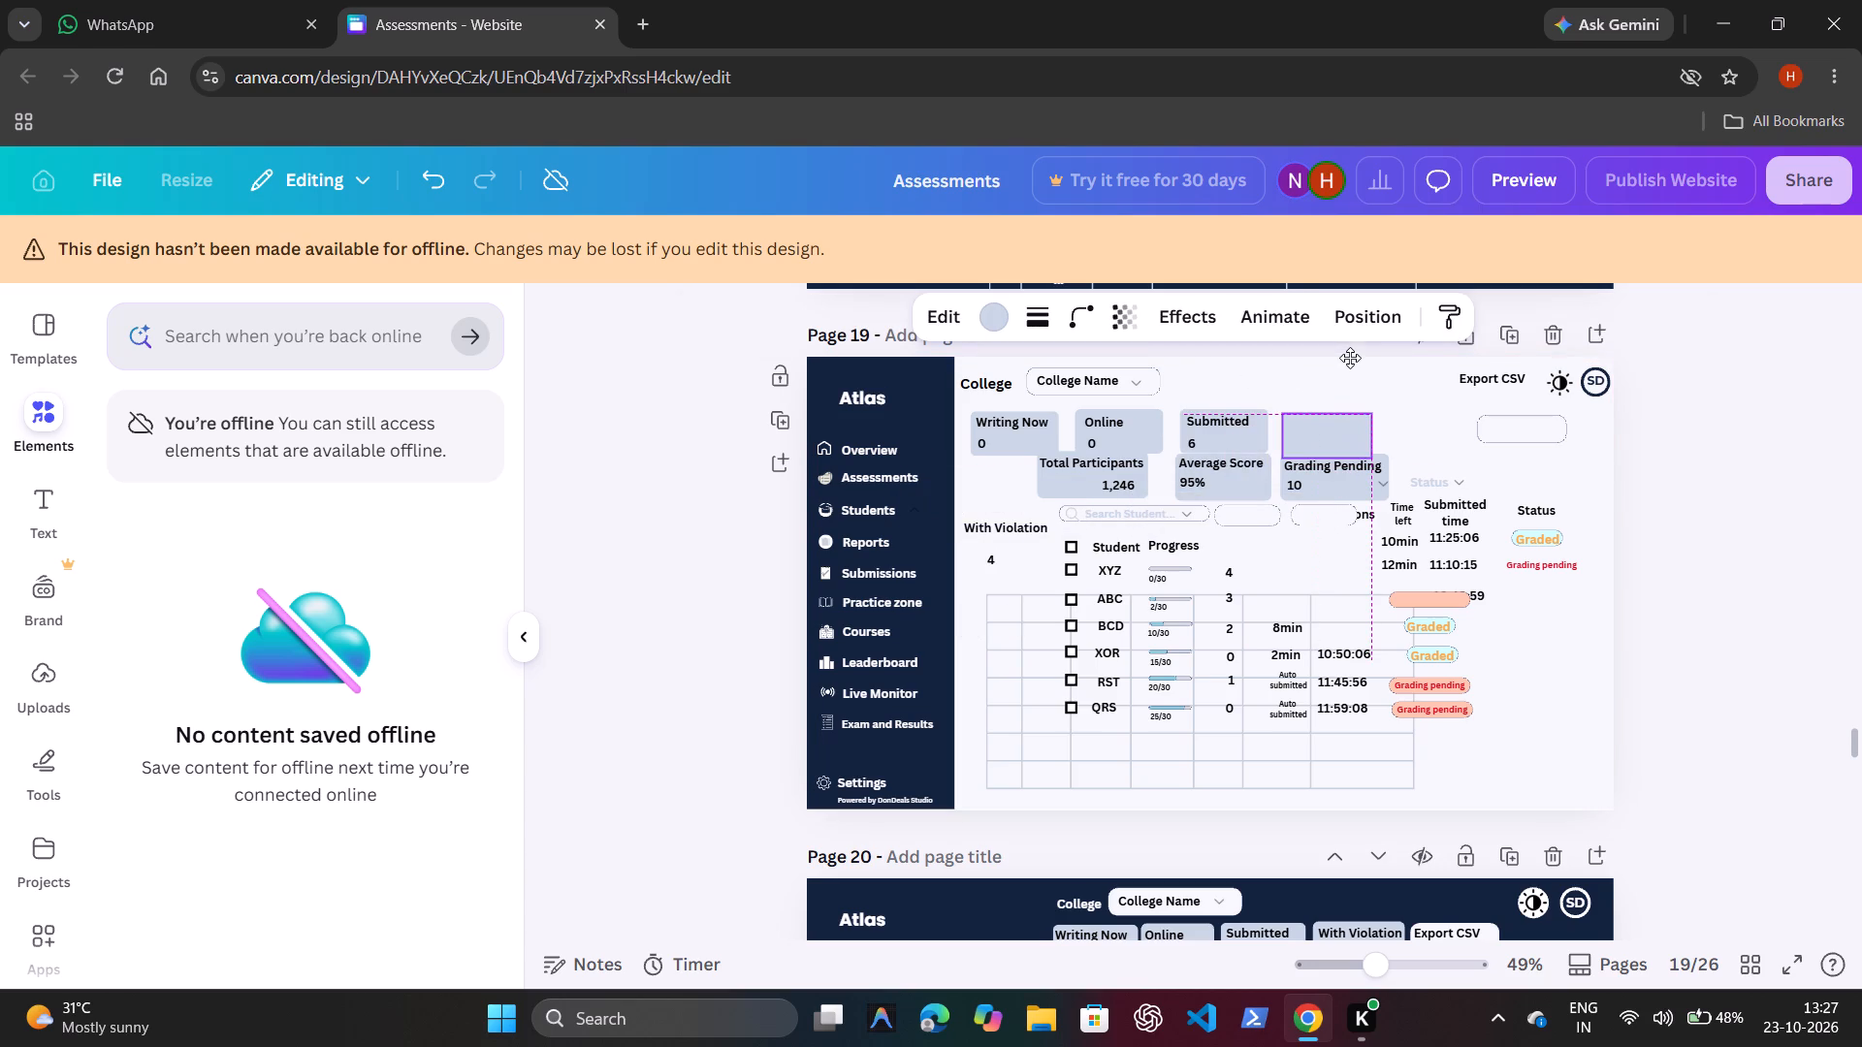
drag(1350, 358, 1350, 356)
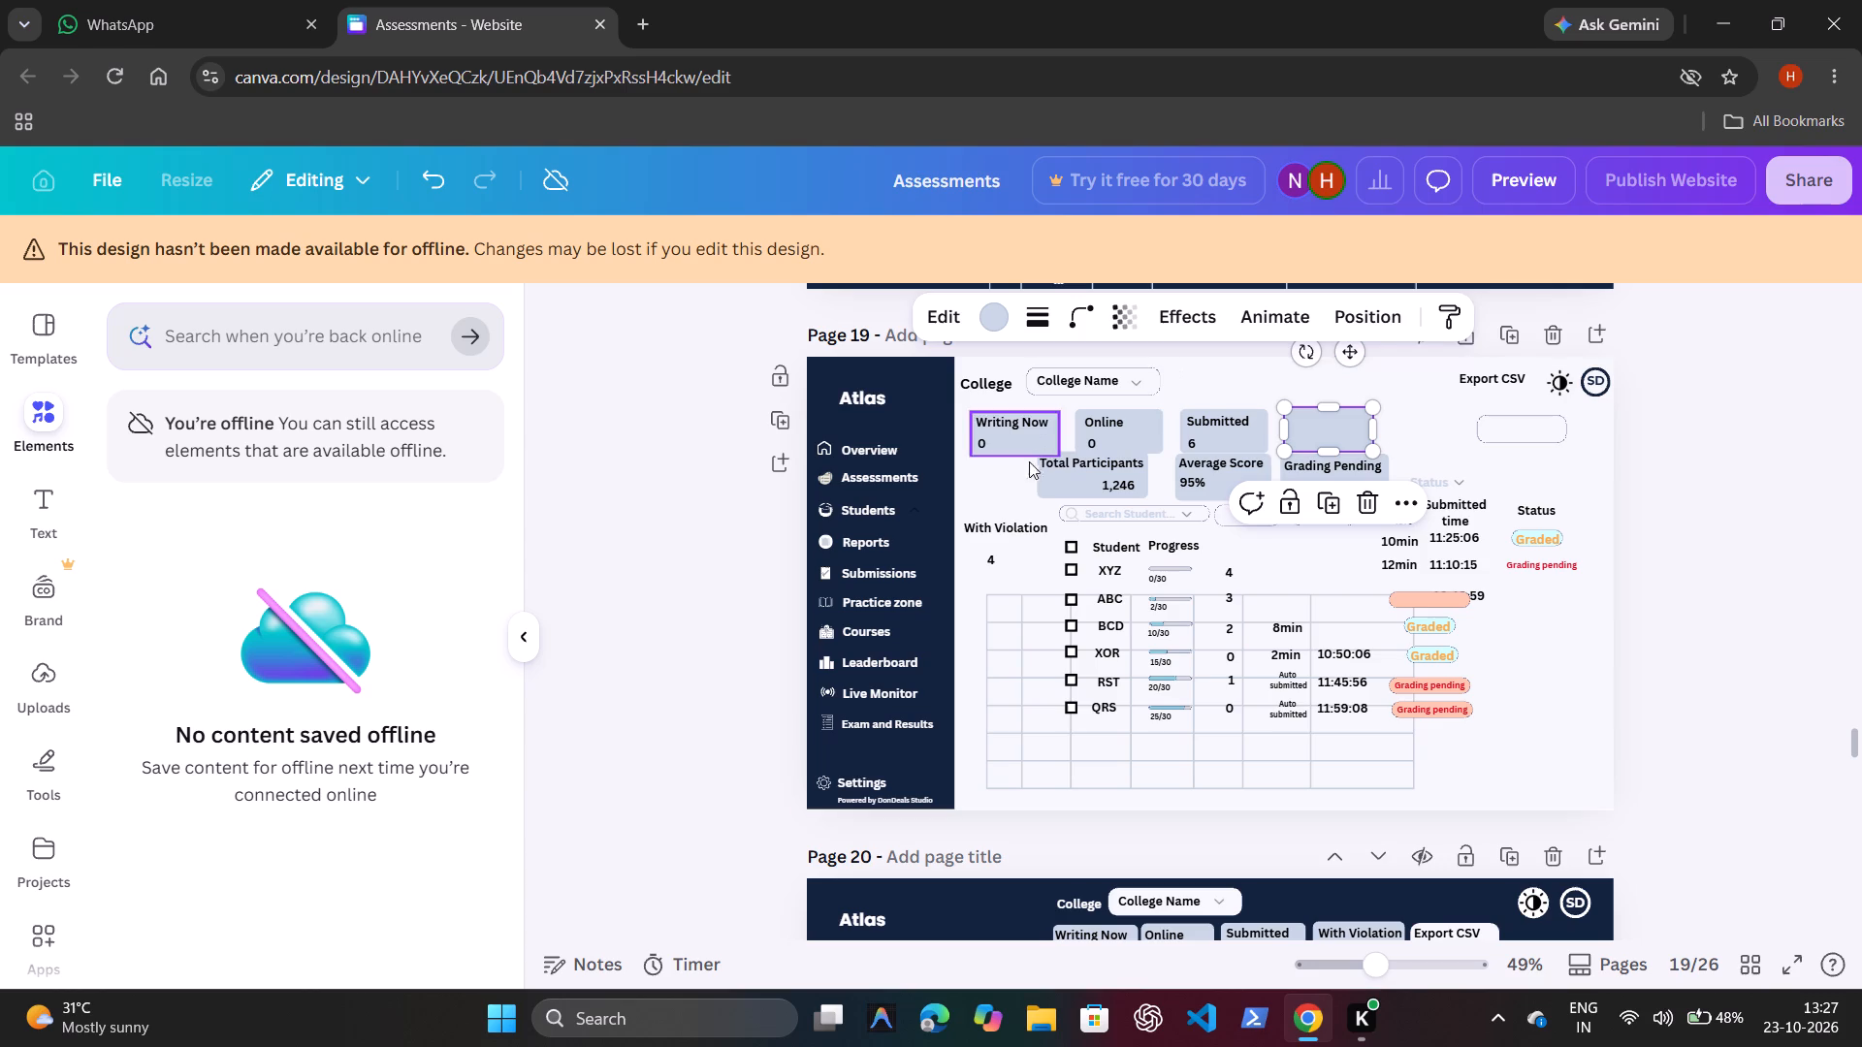
click(1003, 490)
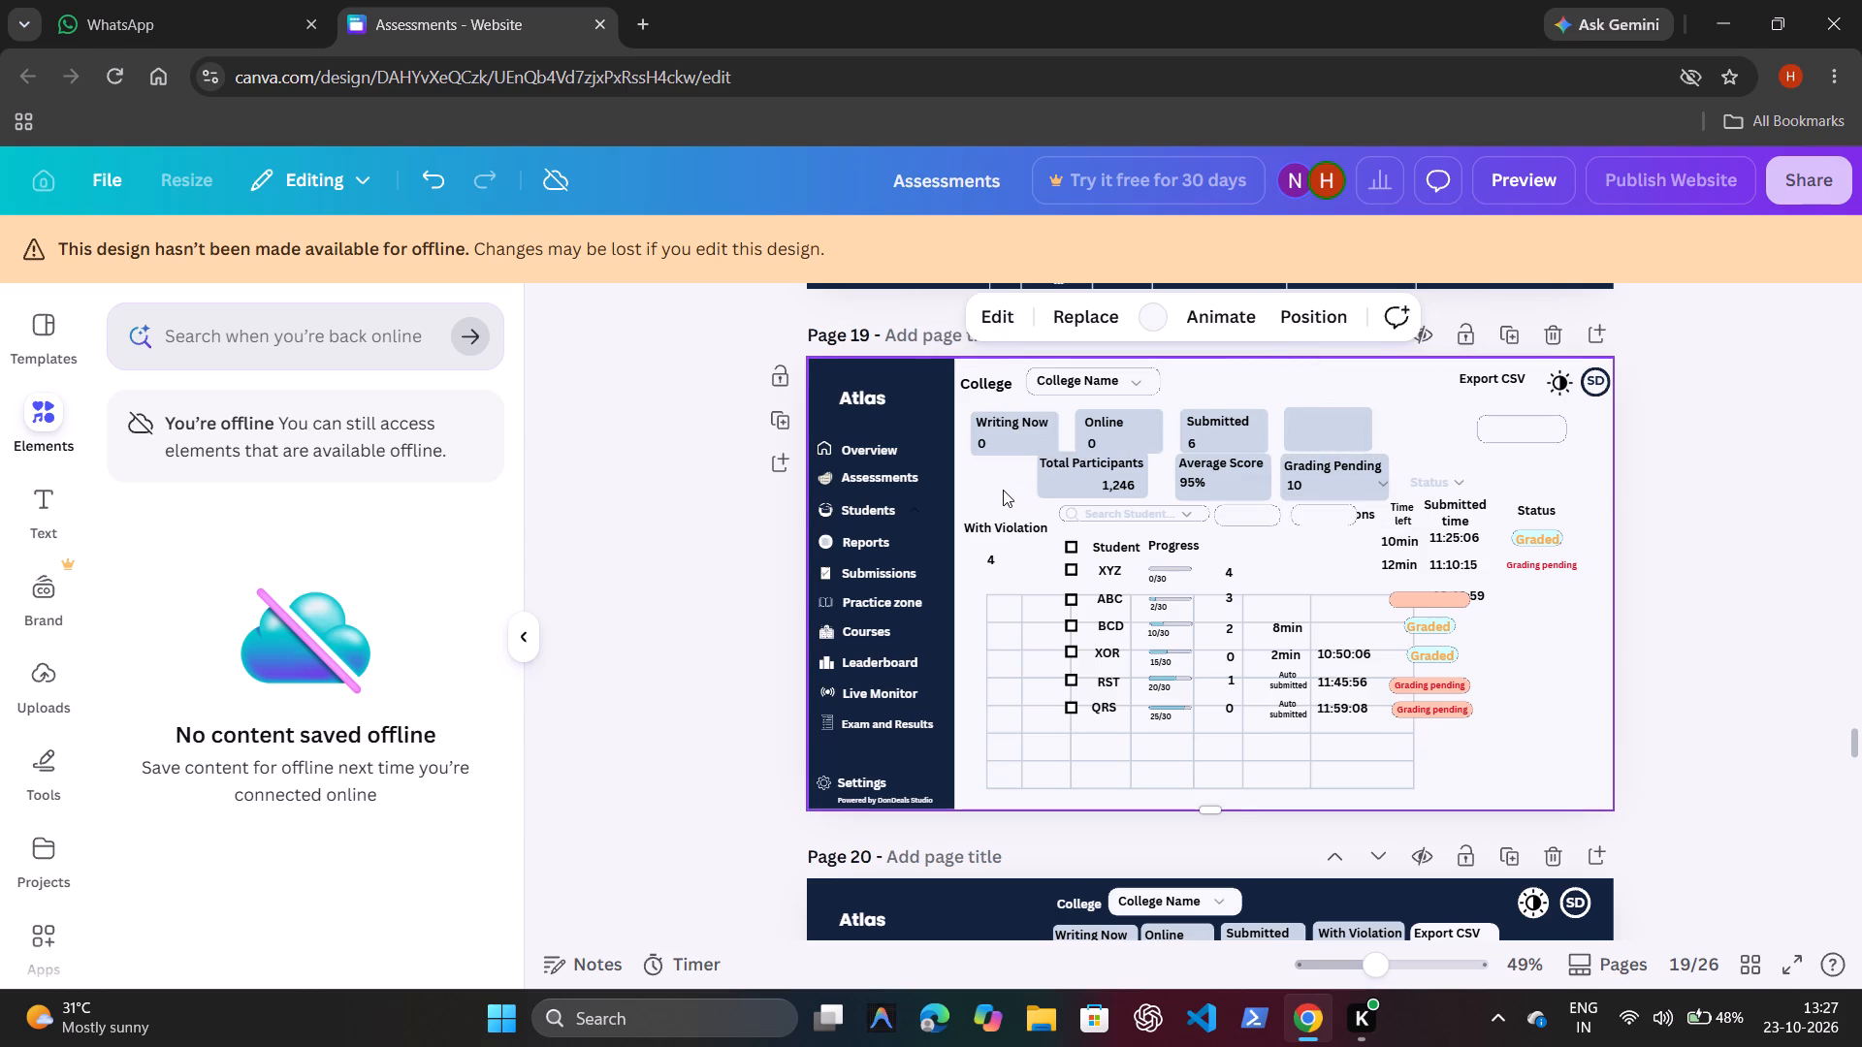
Duplicate the With Violation label and place the copy on the new blank card, level with the Submitted label.
click(1011, 532)
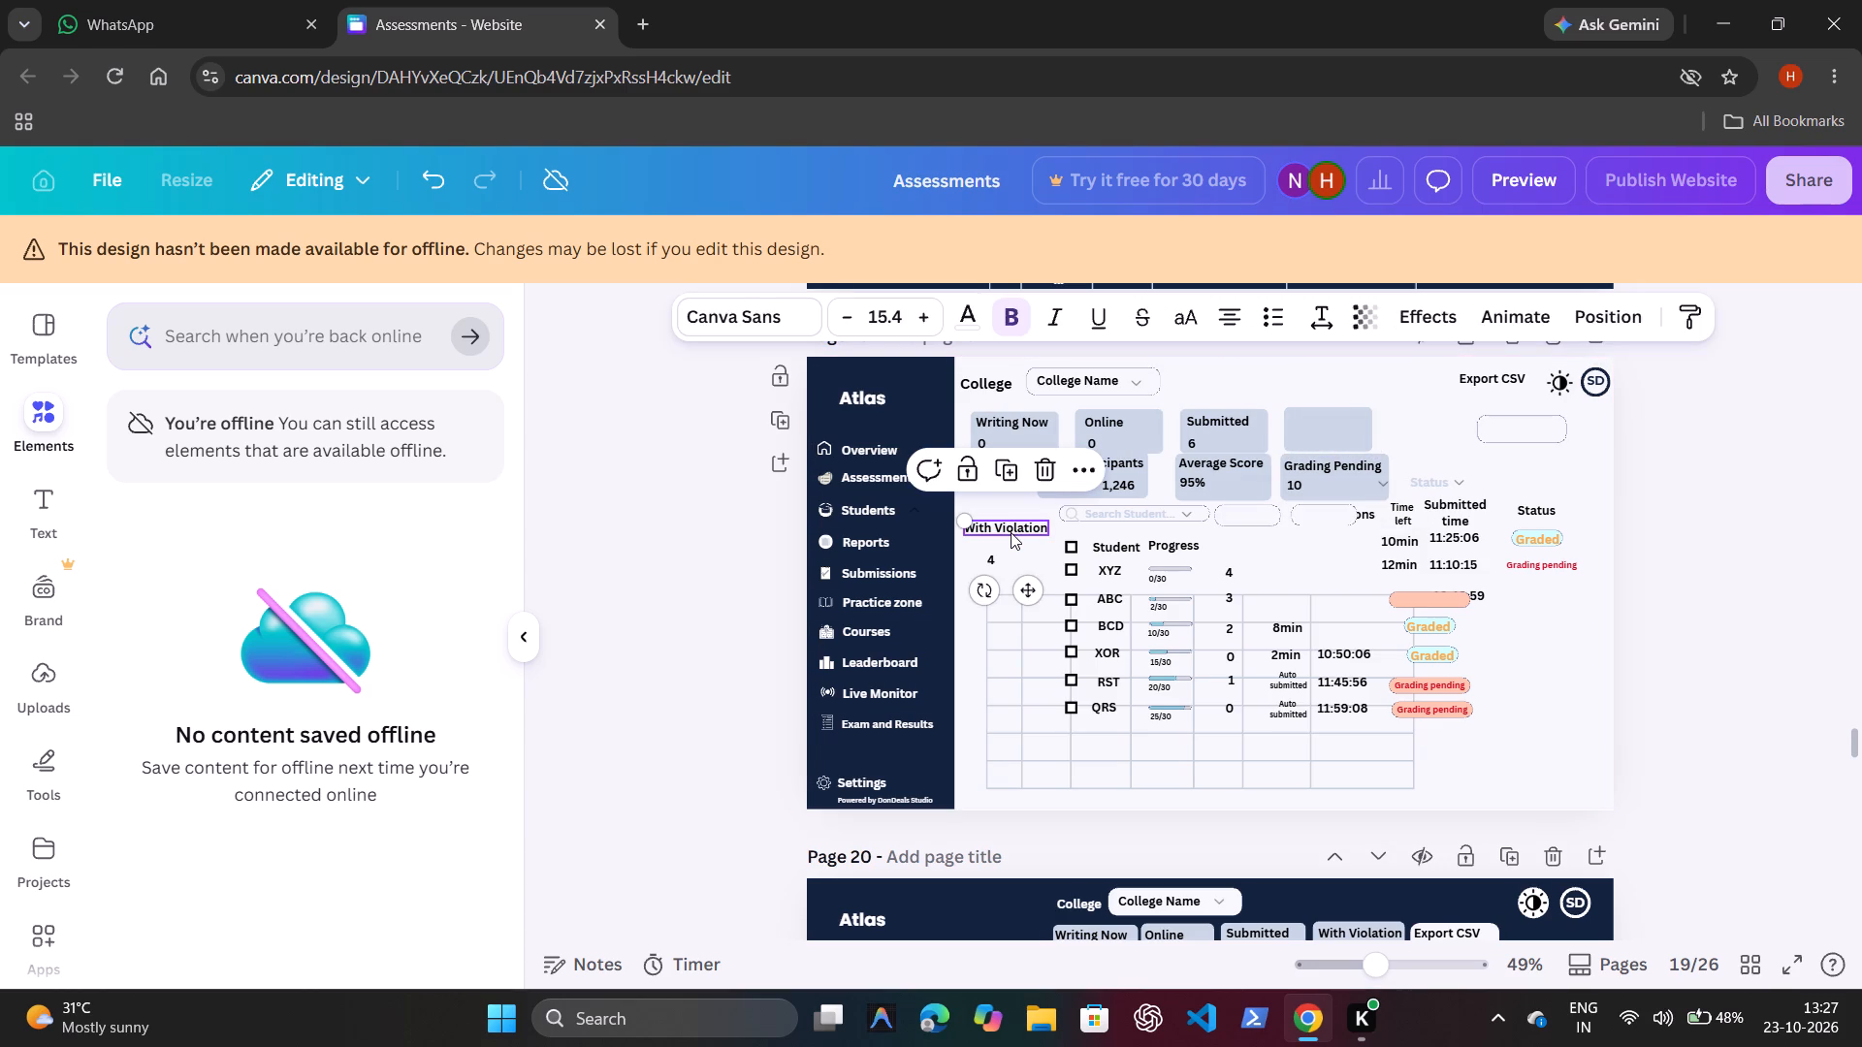
key(ctrl+d)
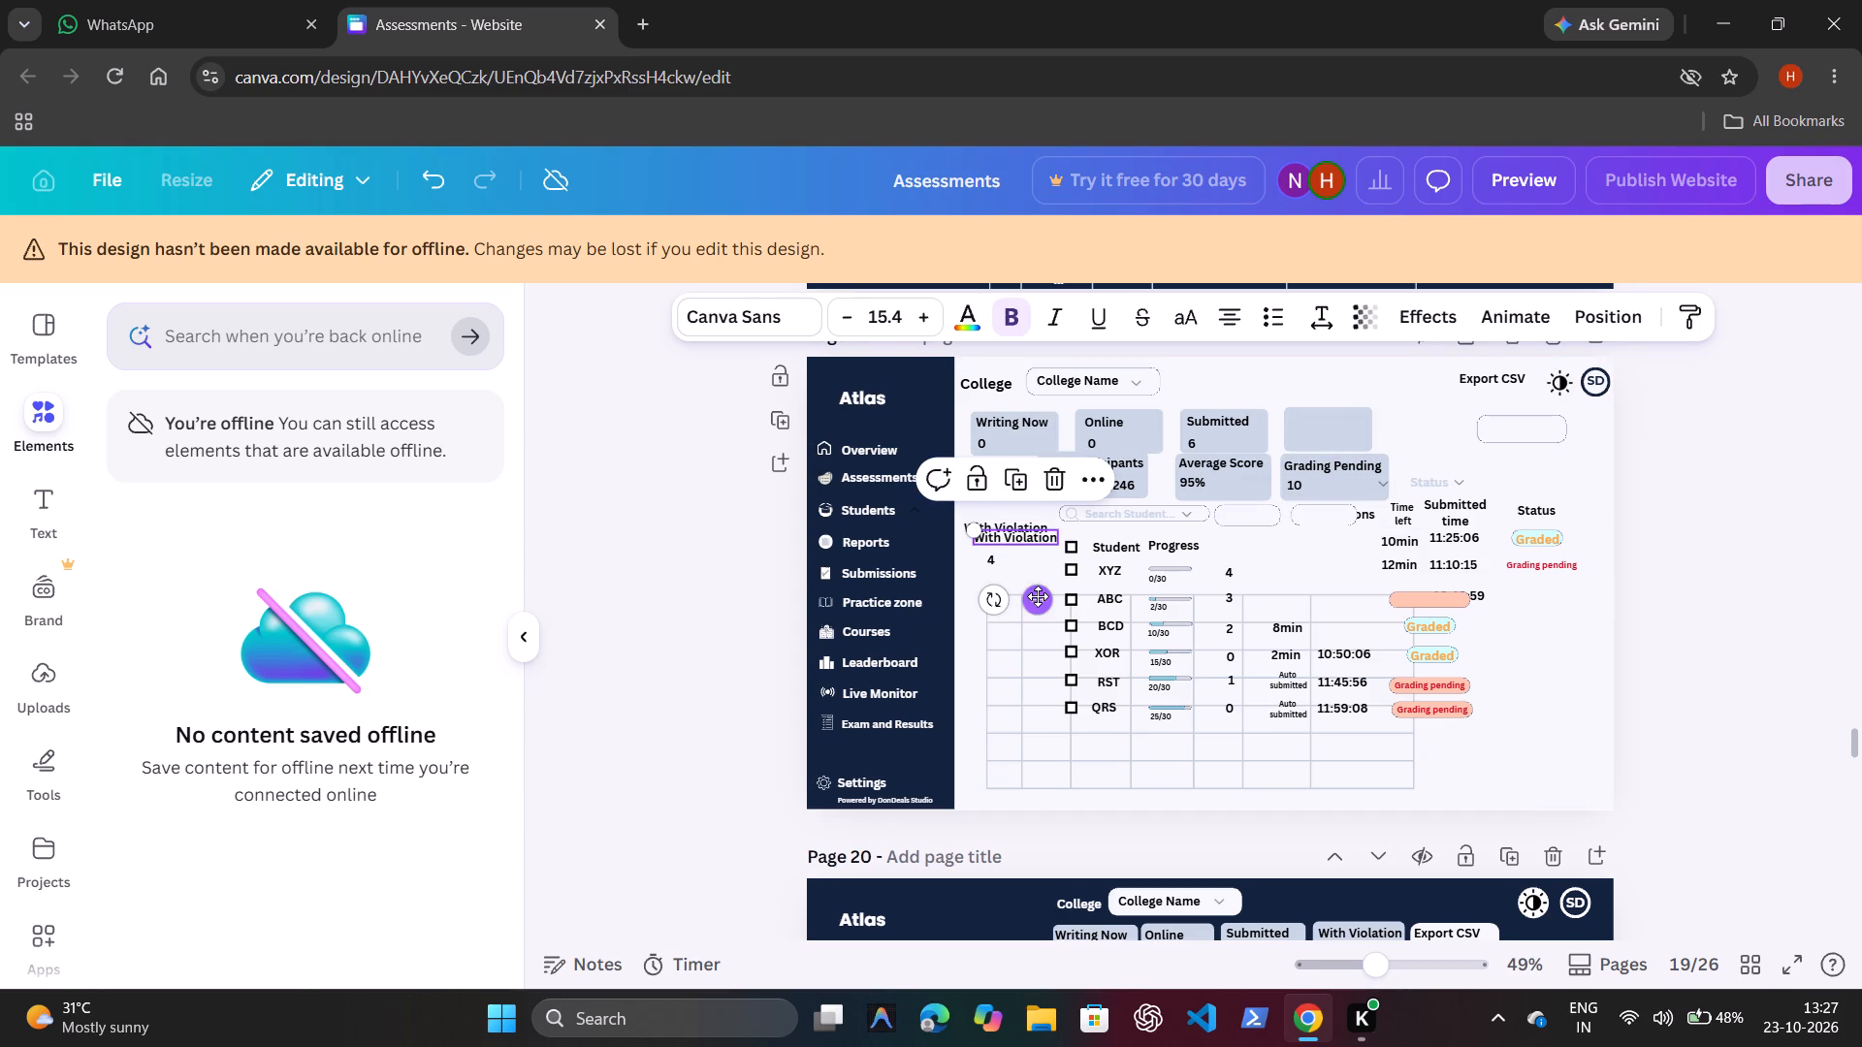
drag(1038, 596, 1363, 477)
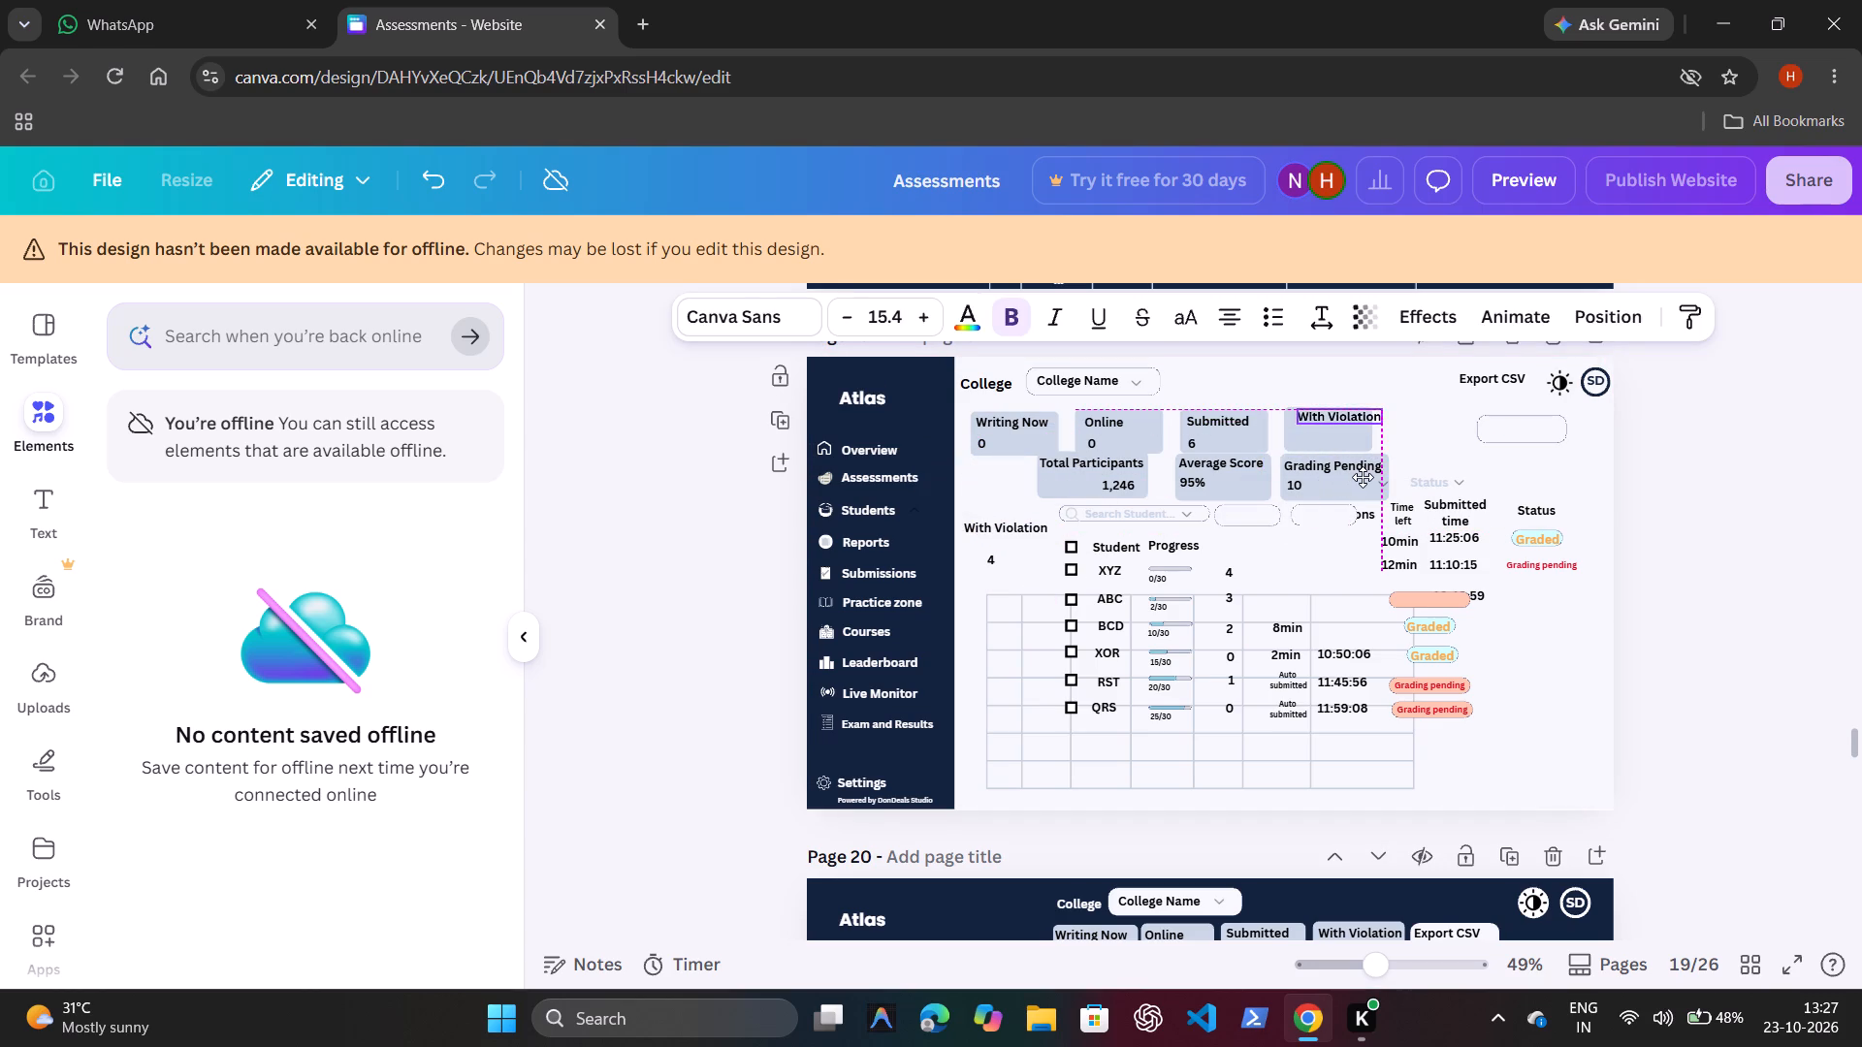
drag(1363, 477, 1350, 483)
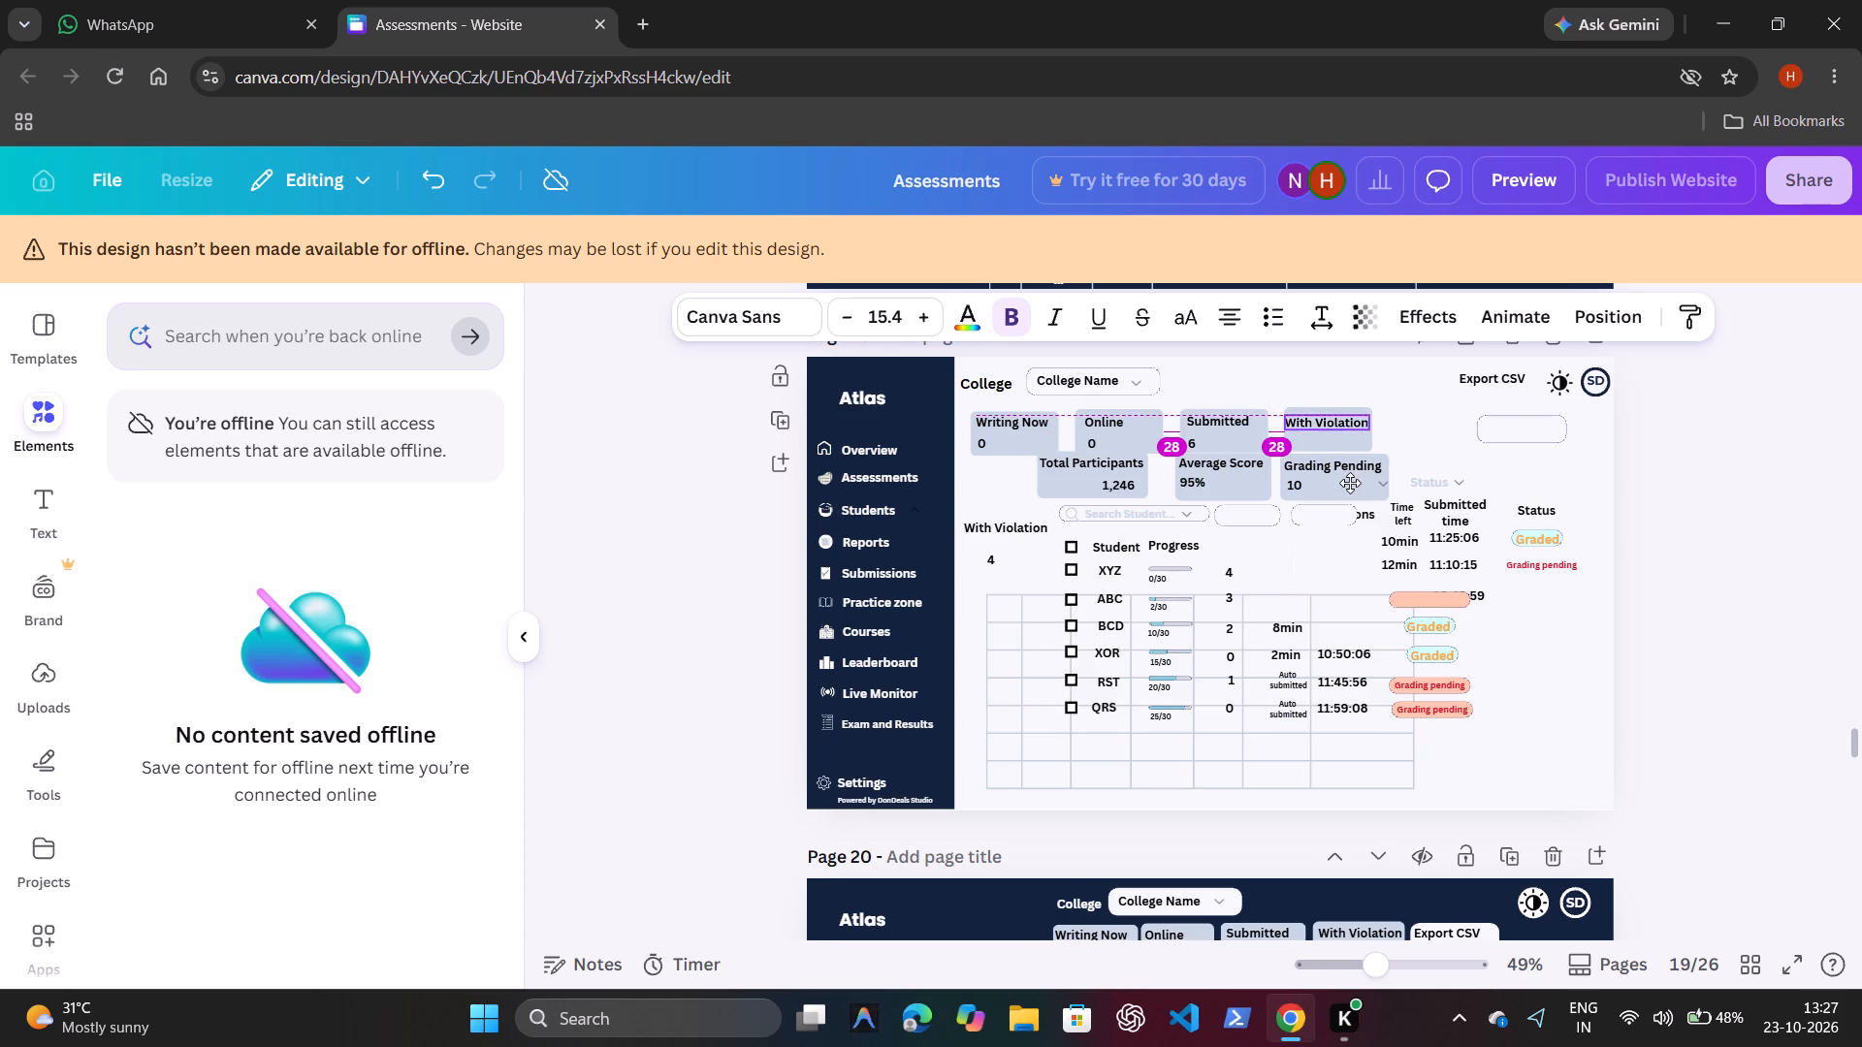
drag(1350, 483, 1350, 480)
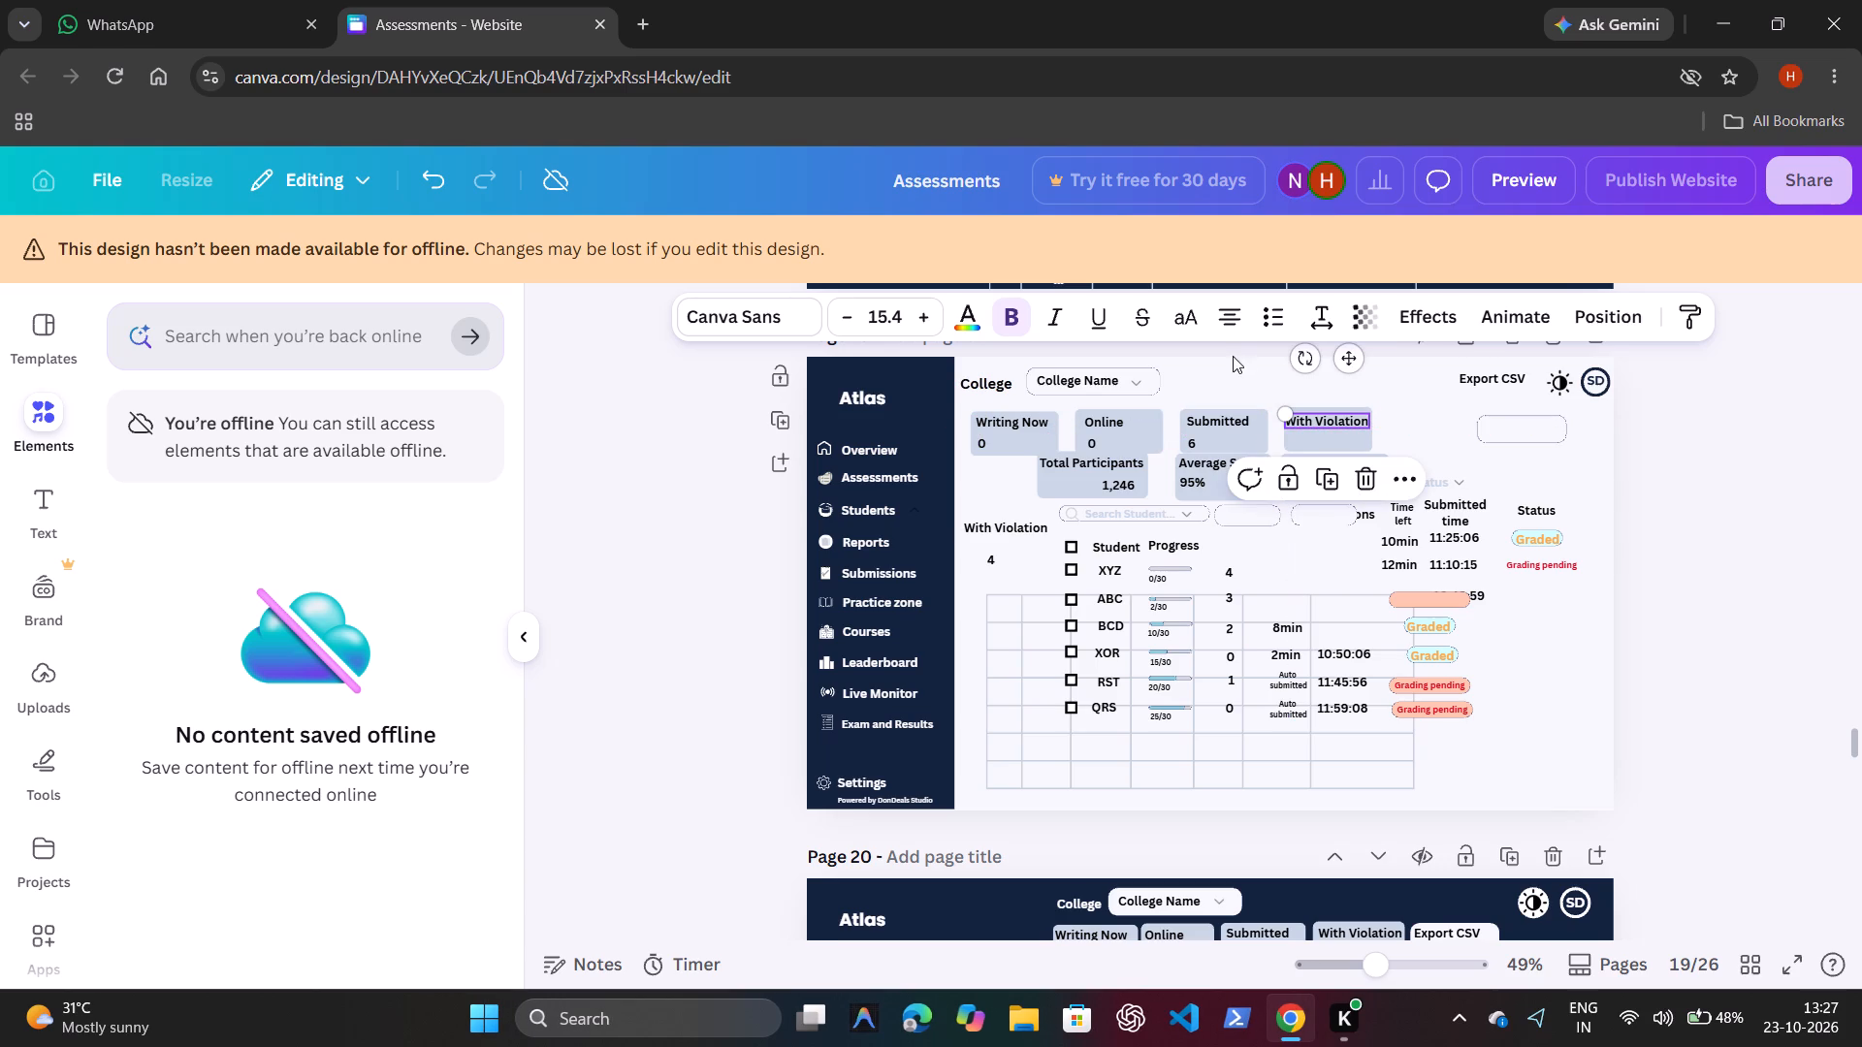
click(1239, 384)
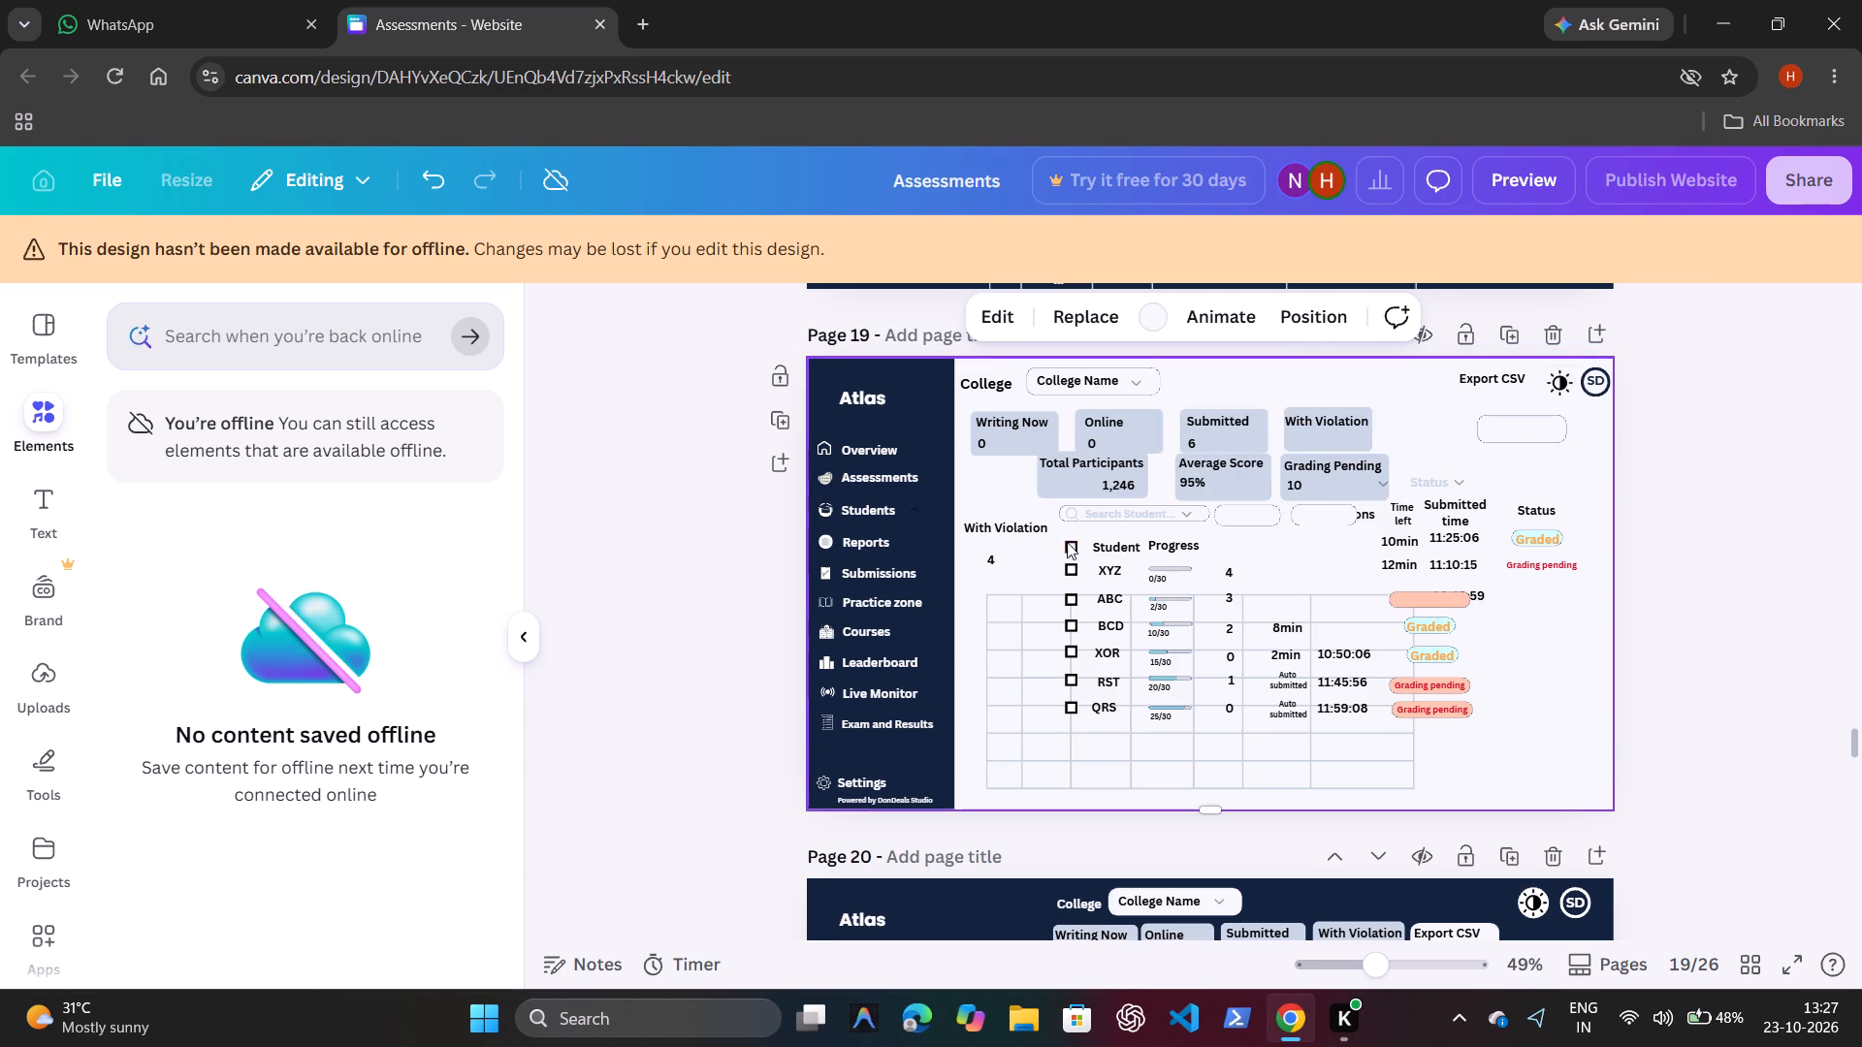
Move the 4 above the original With Violation label, duplicate it, and place the copy under the card's With Violation label.
click(996, 561)
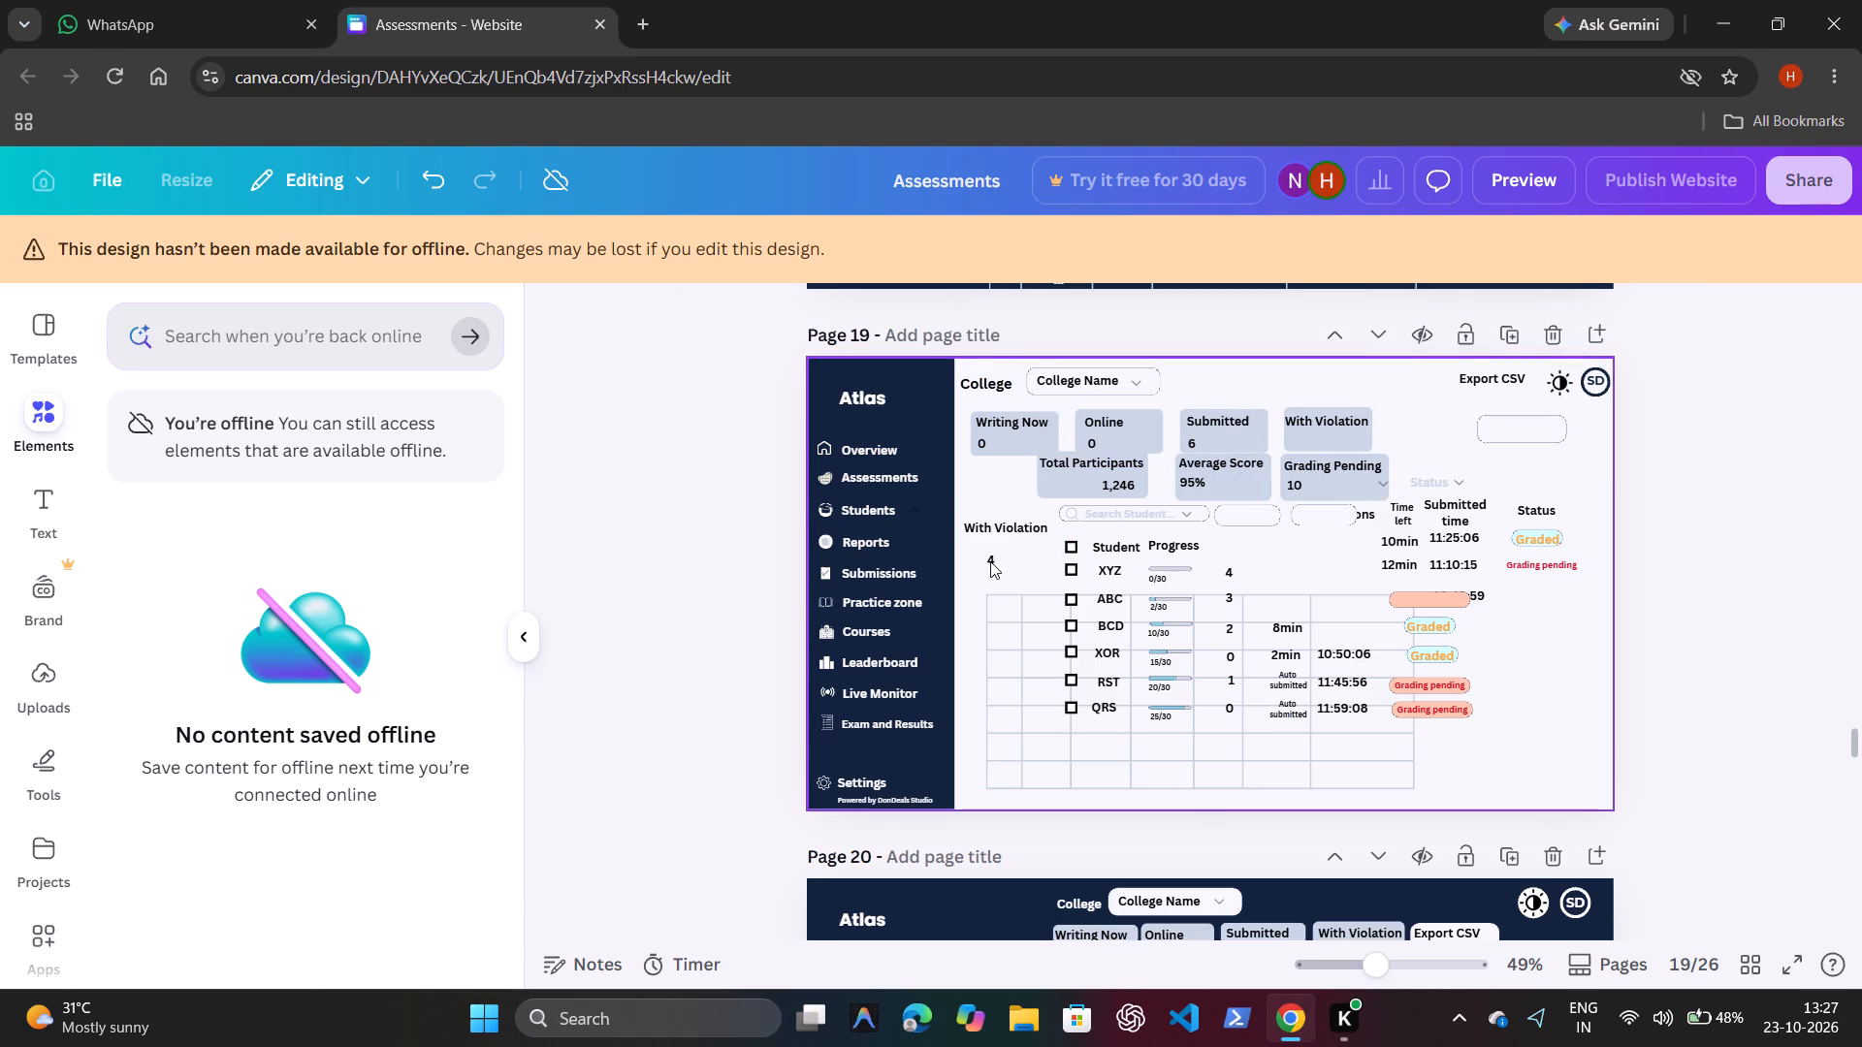
click(990, 560)
drag(1015, 619, 1108, 616)
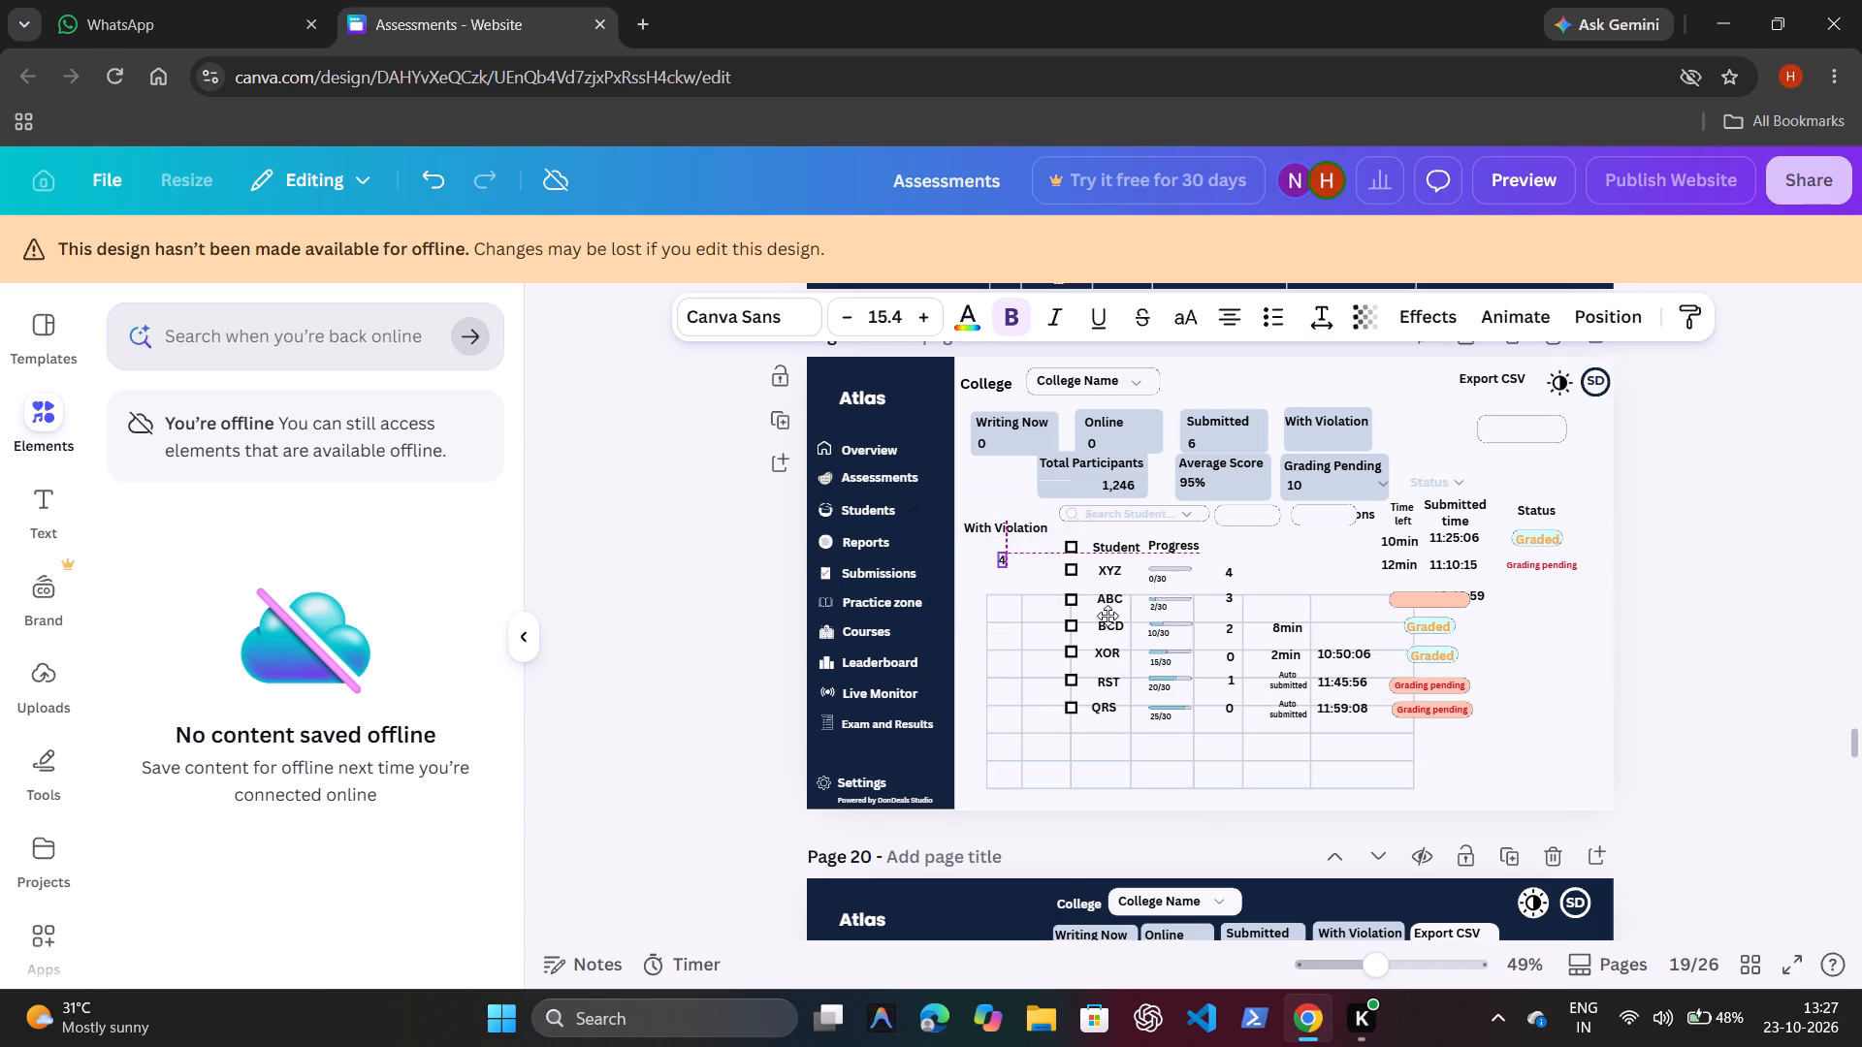
drag(1108, 616, 1007, 578)
drag(1007, 578, 994, 565)
key(ctrl+d)
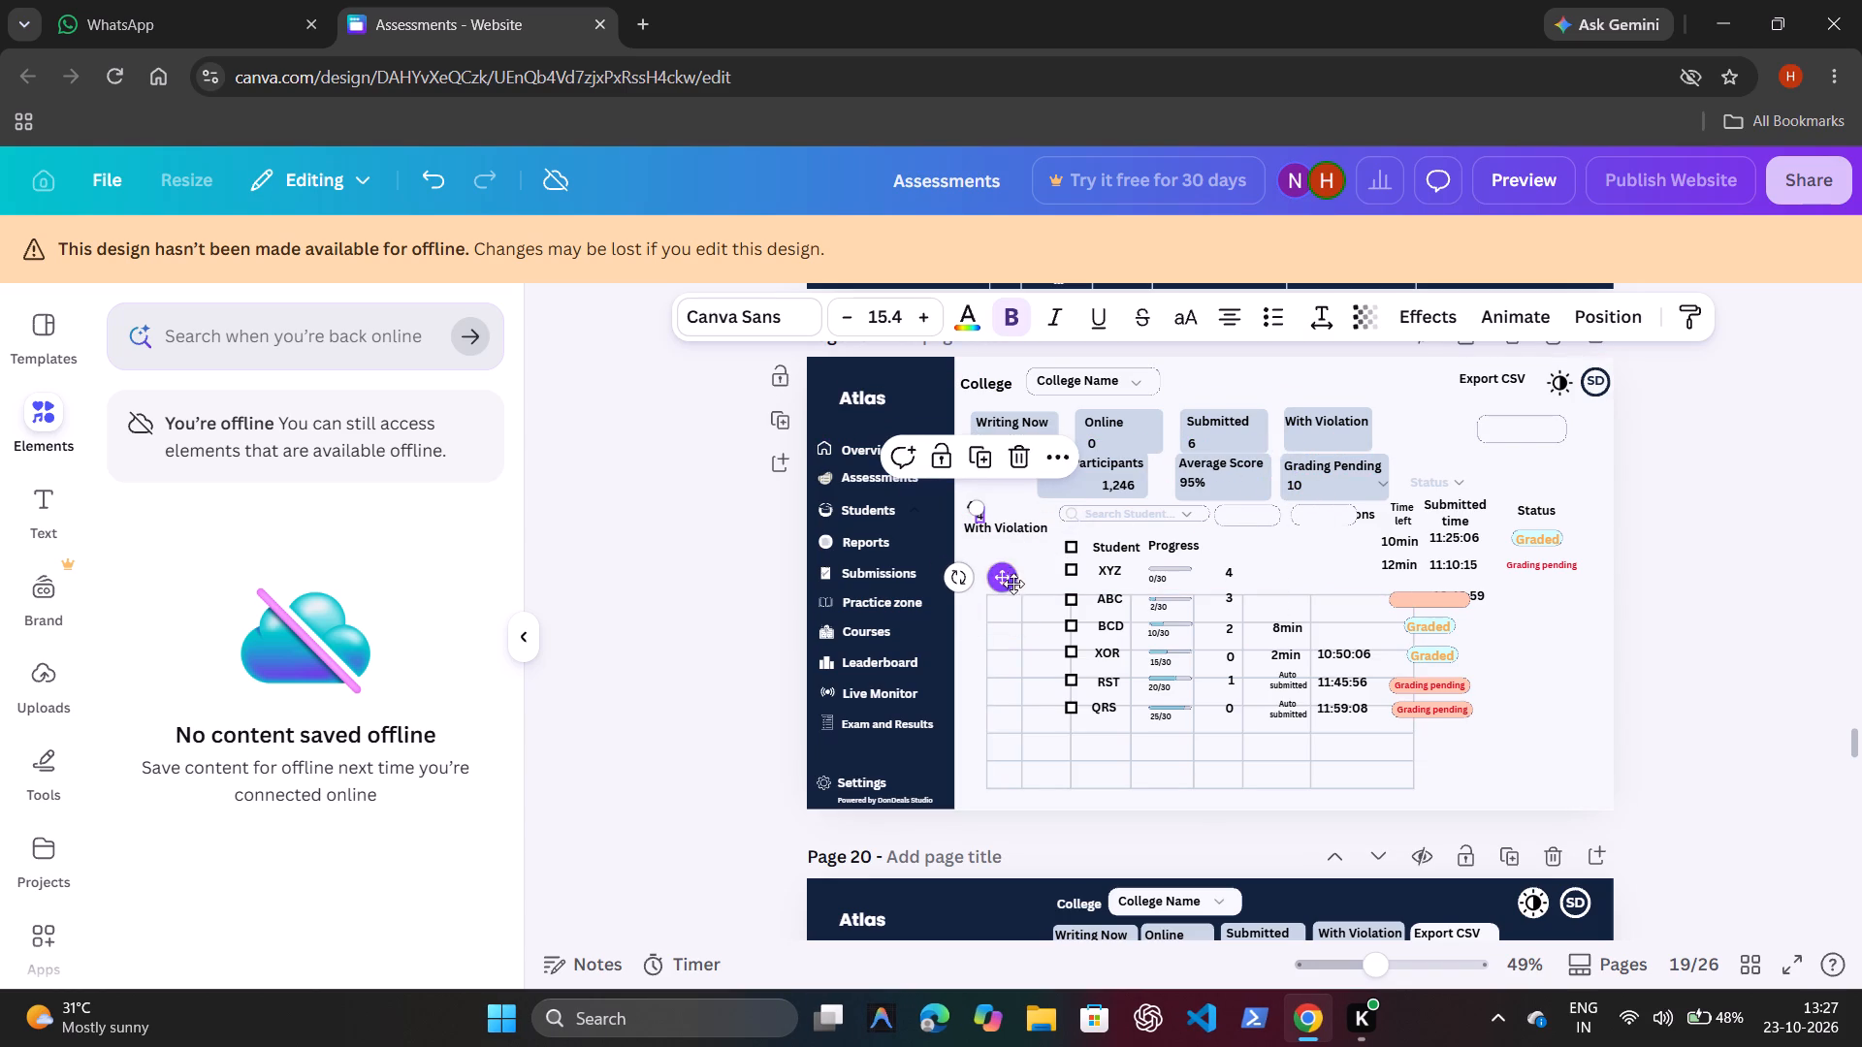
drag(1004, 583, 1332, 513)
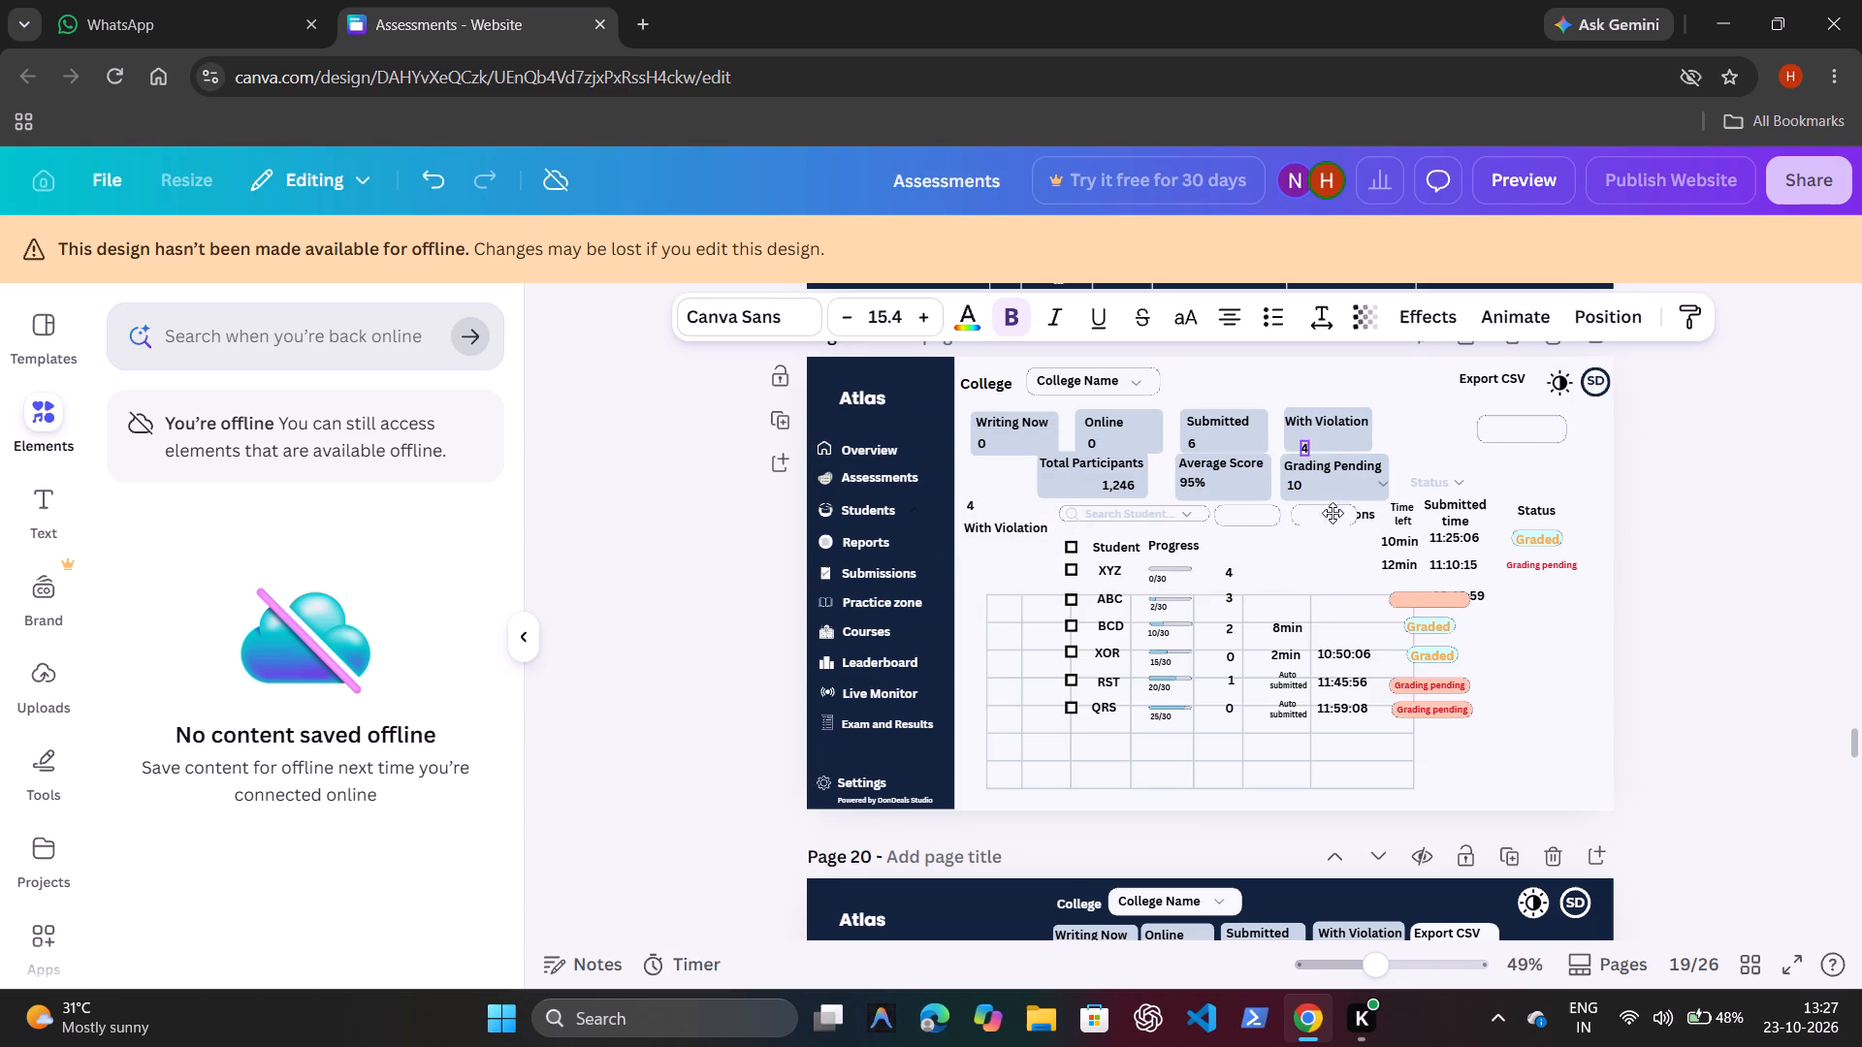
drag(1332, 513, 1317, 503)
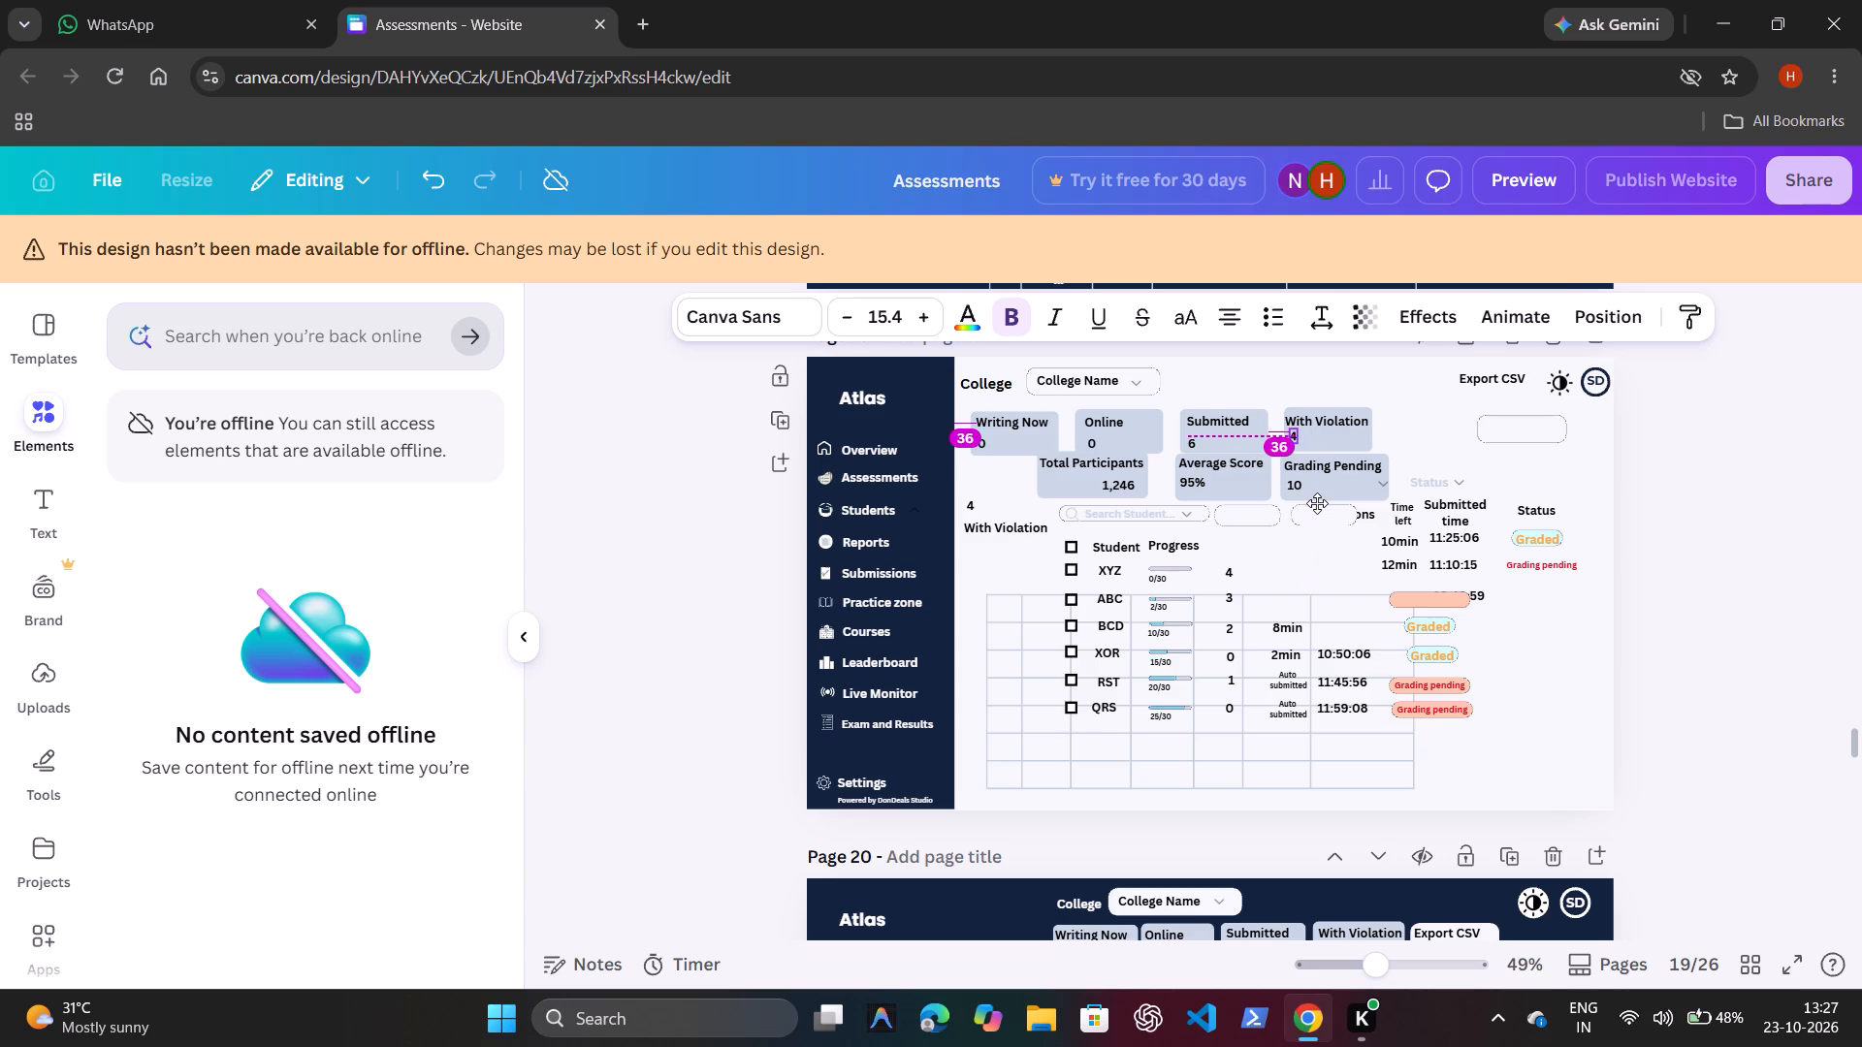
drag(1317, 503, 1318, 508)
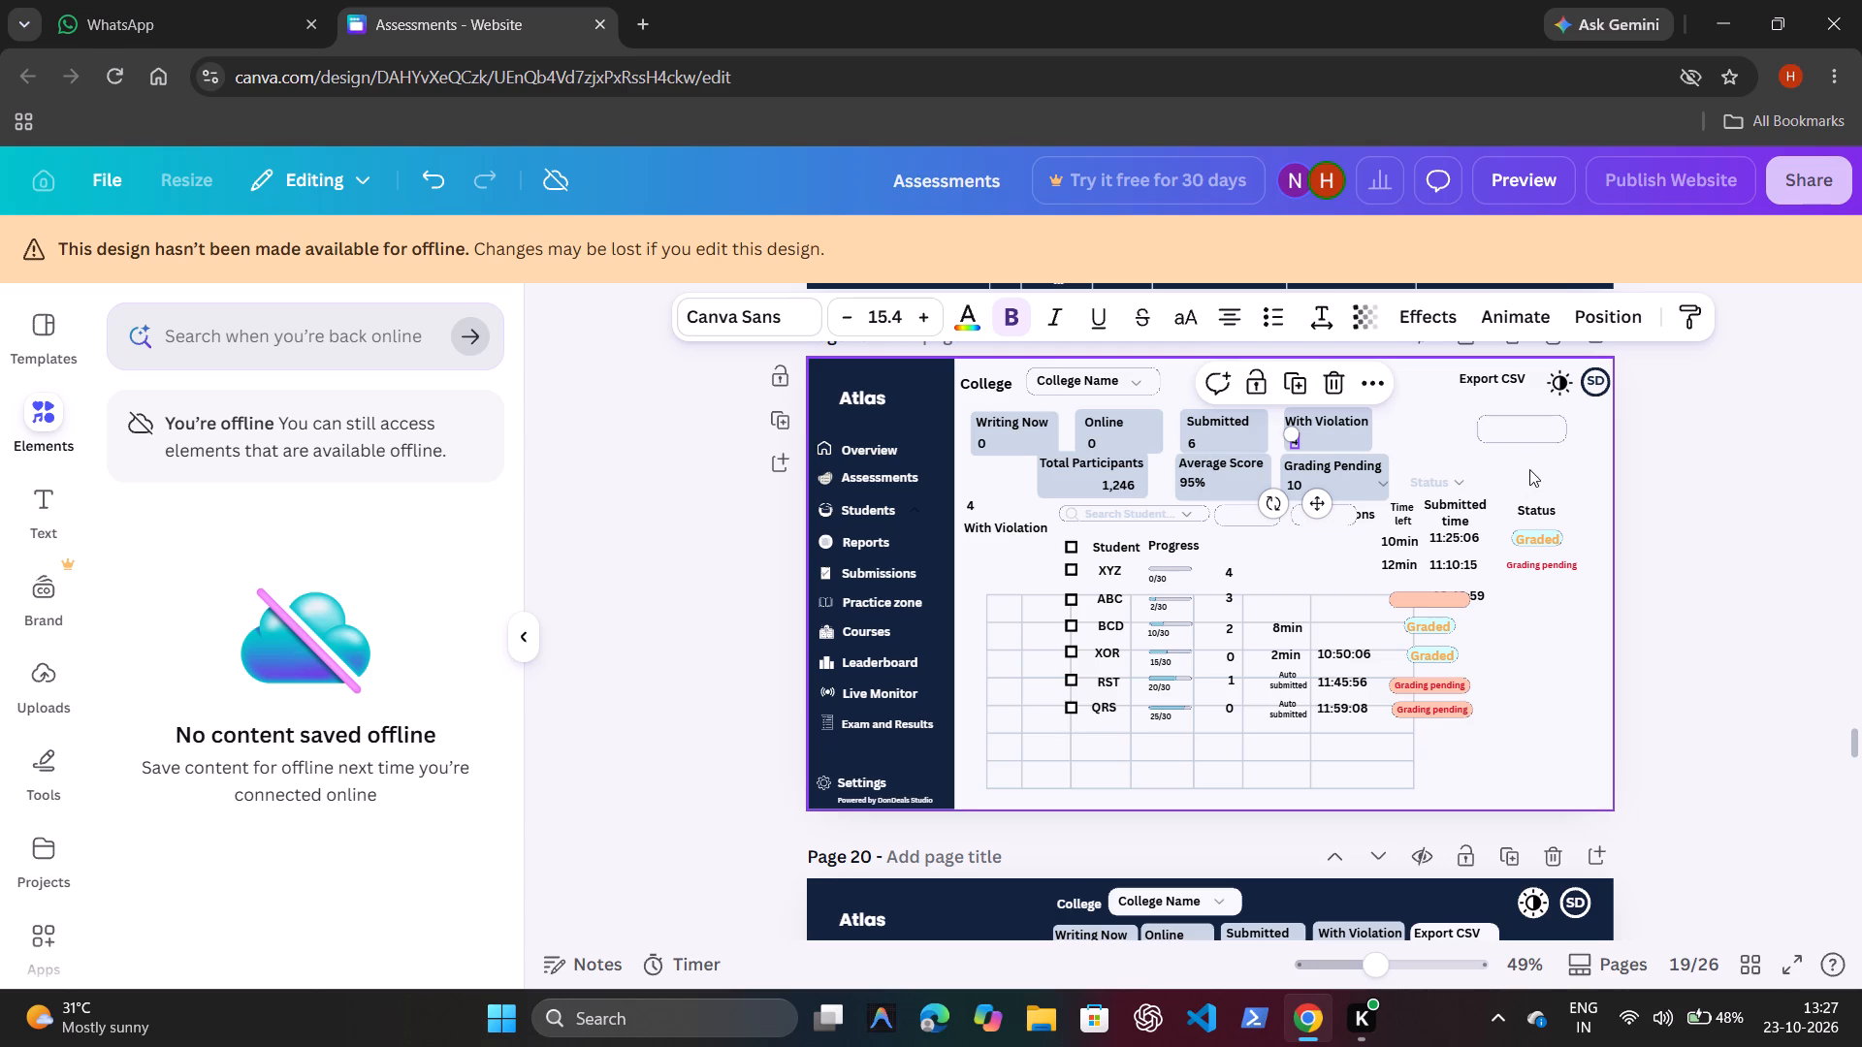
click(1450, 443)
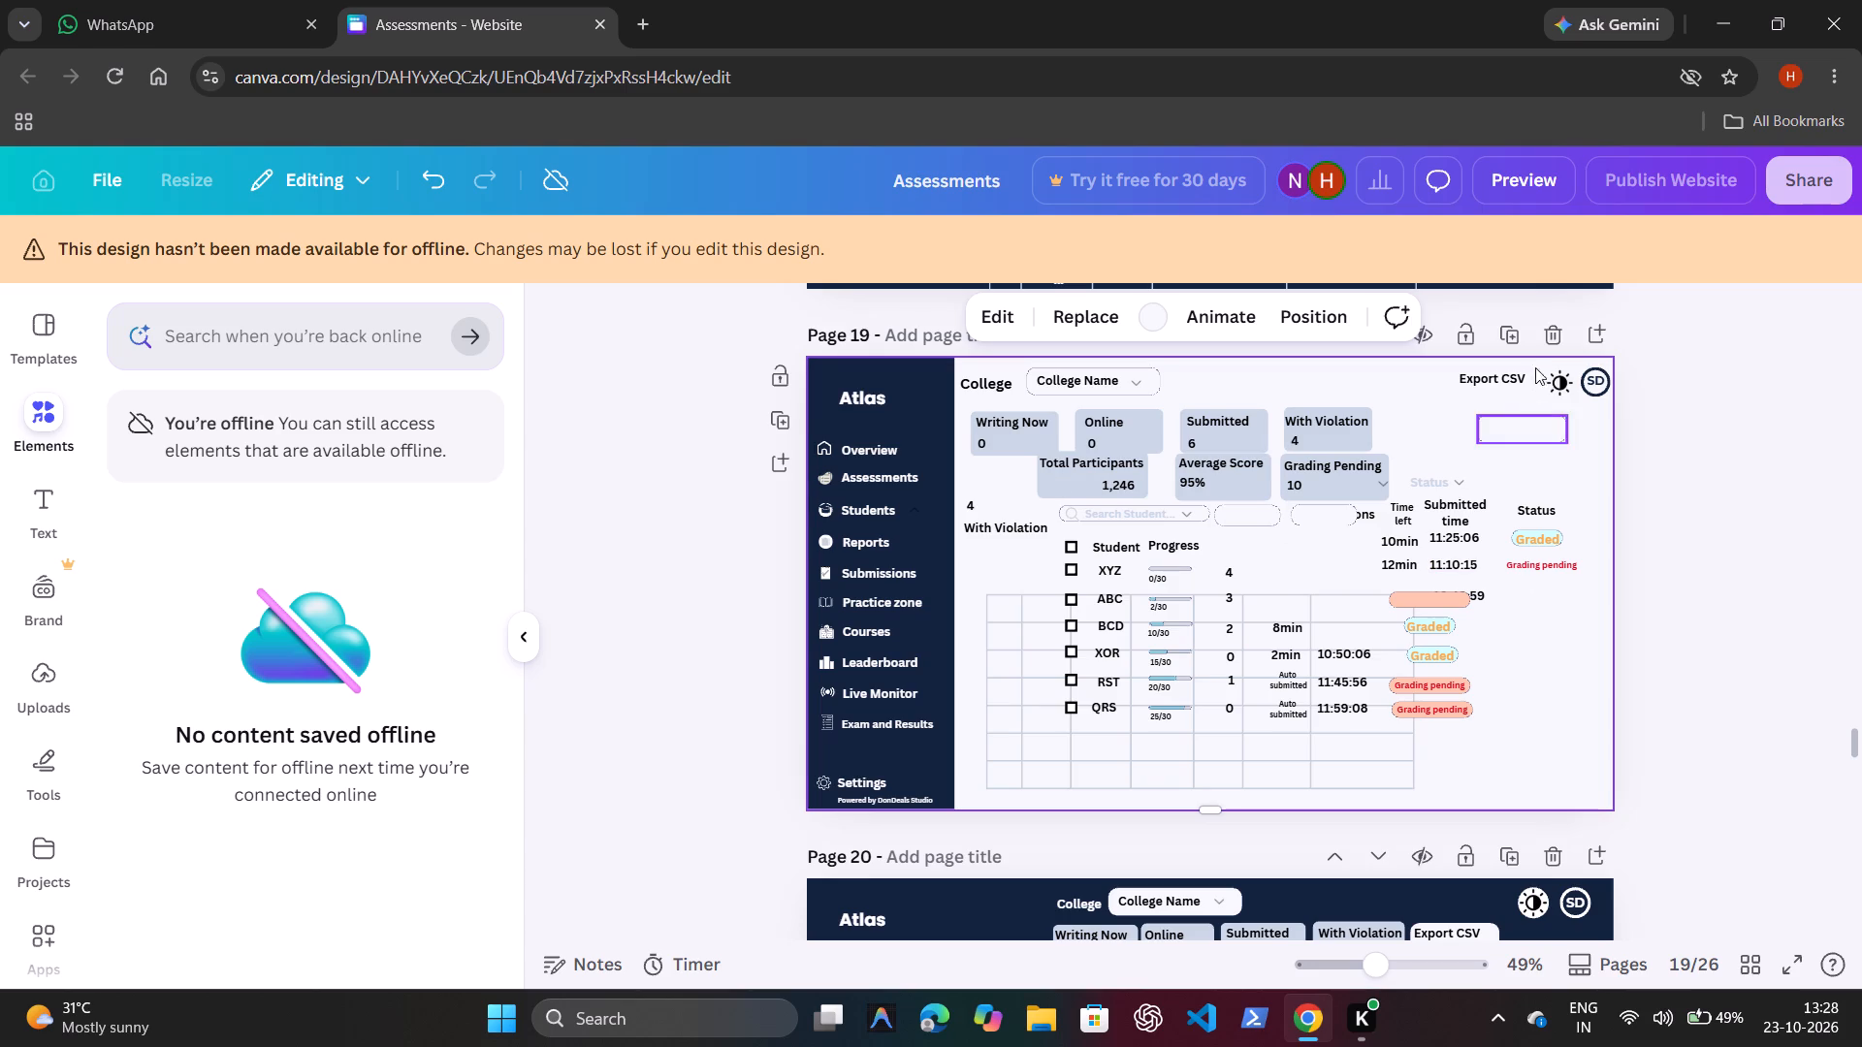
Widen the empty outlined box below the Export CSV label toward the With Violation card.
click(1506, 425)
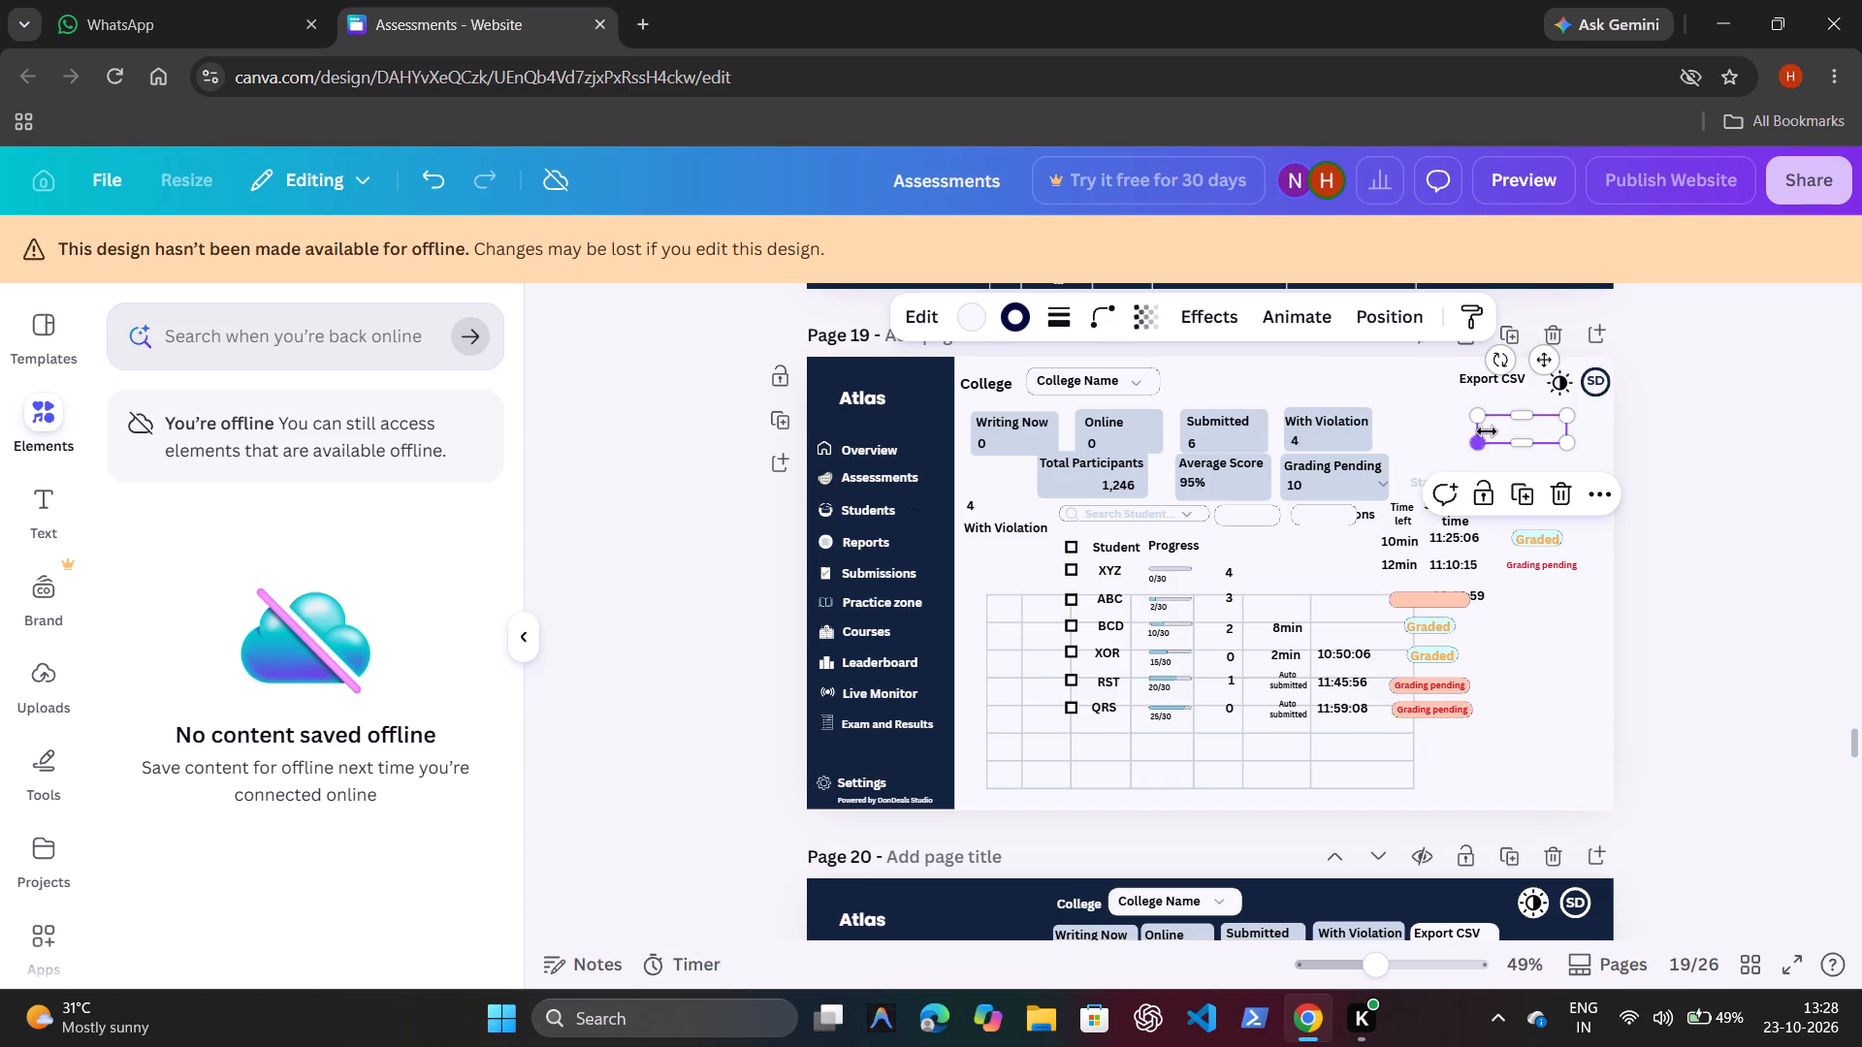
drag(1475, 427, 1425, 428)
Move the Export CSV label on page 19 into the empty outlined box beside the With Violation card.
click(1509, 383)
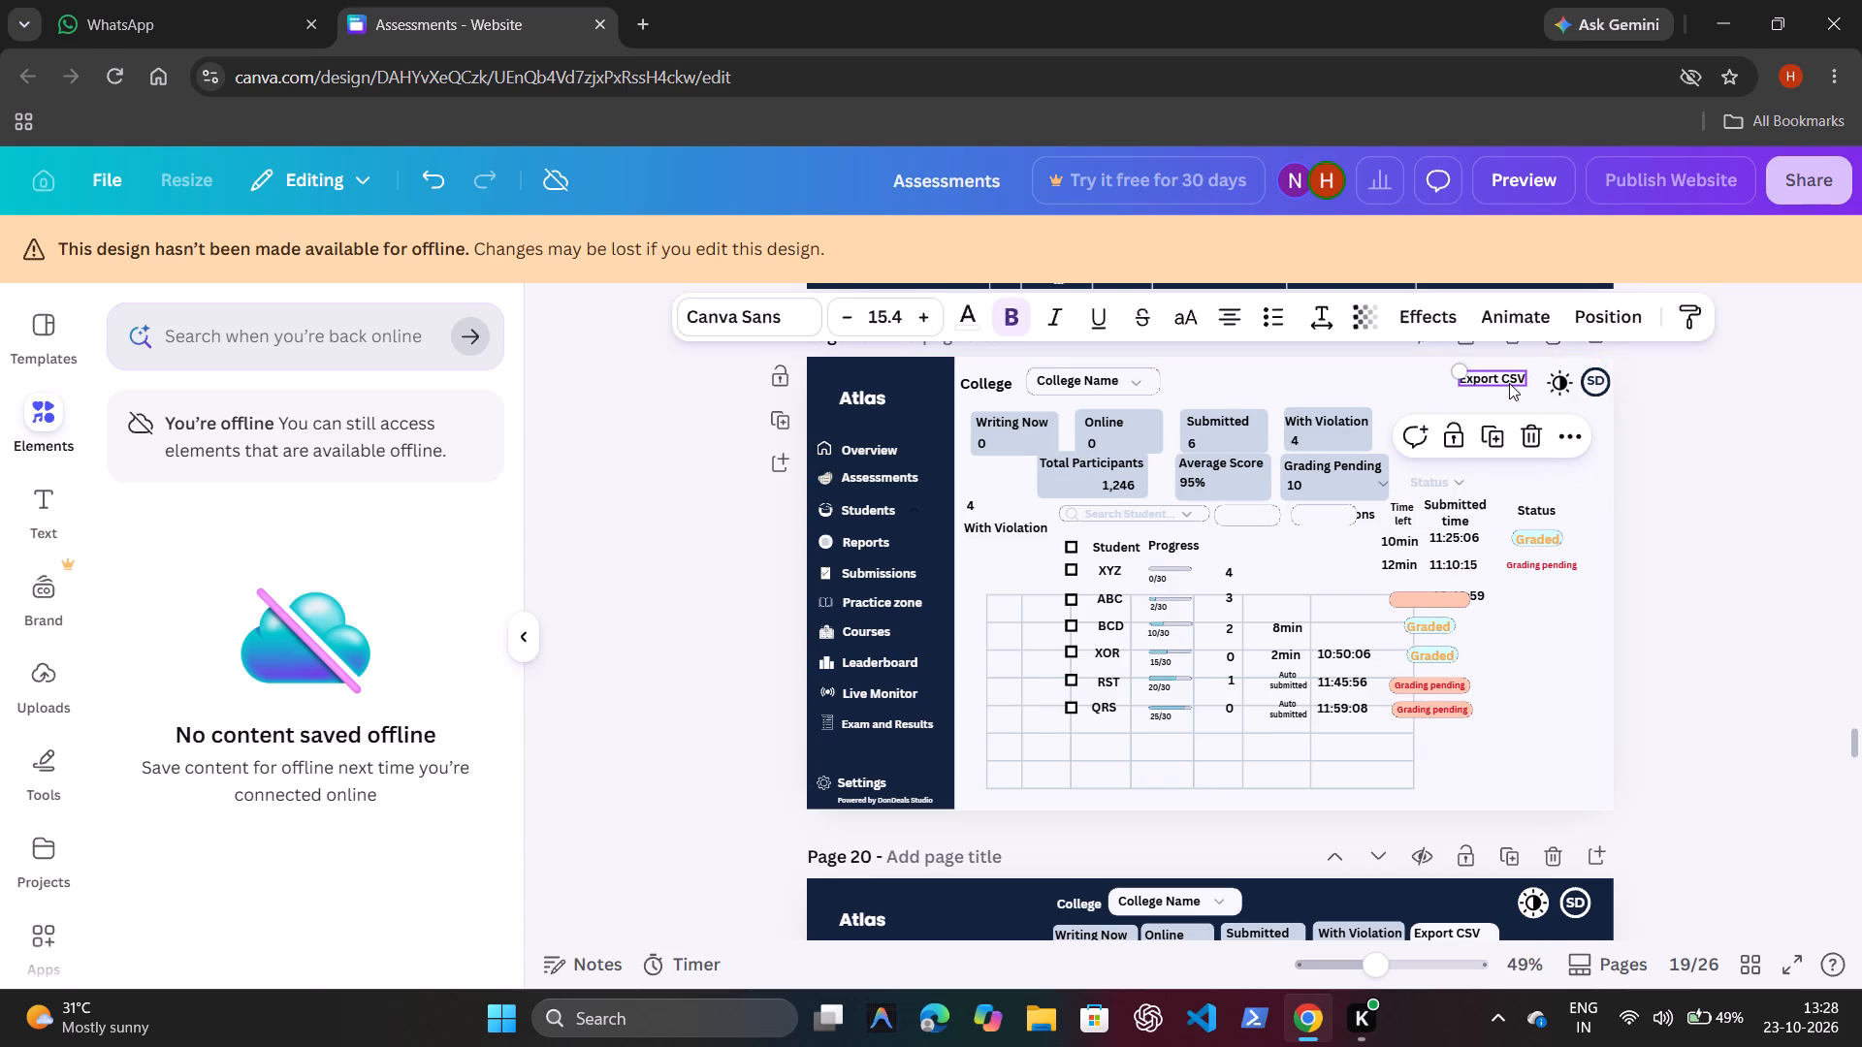
scroll(1398, 386, up, 1)
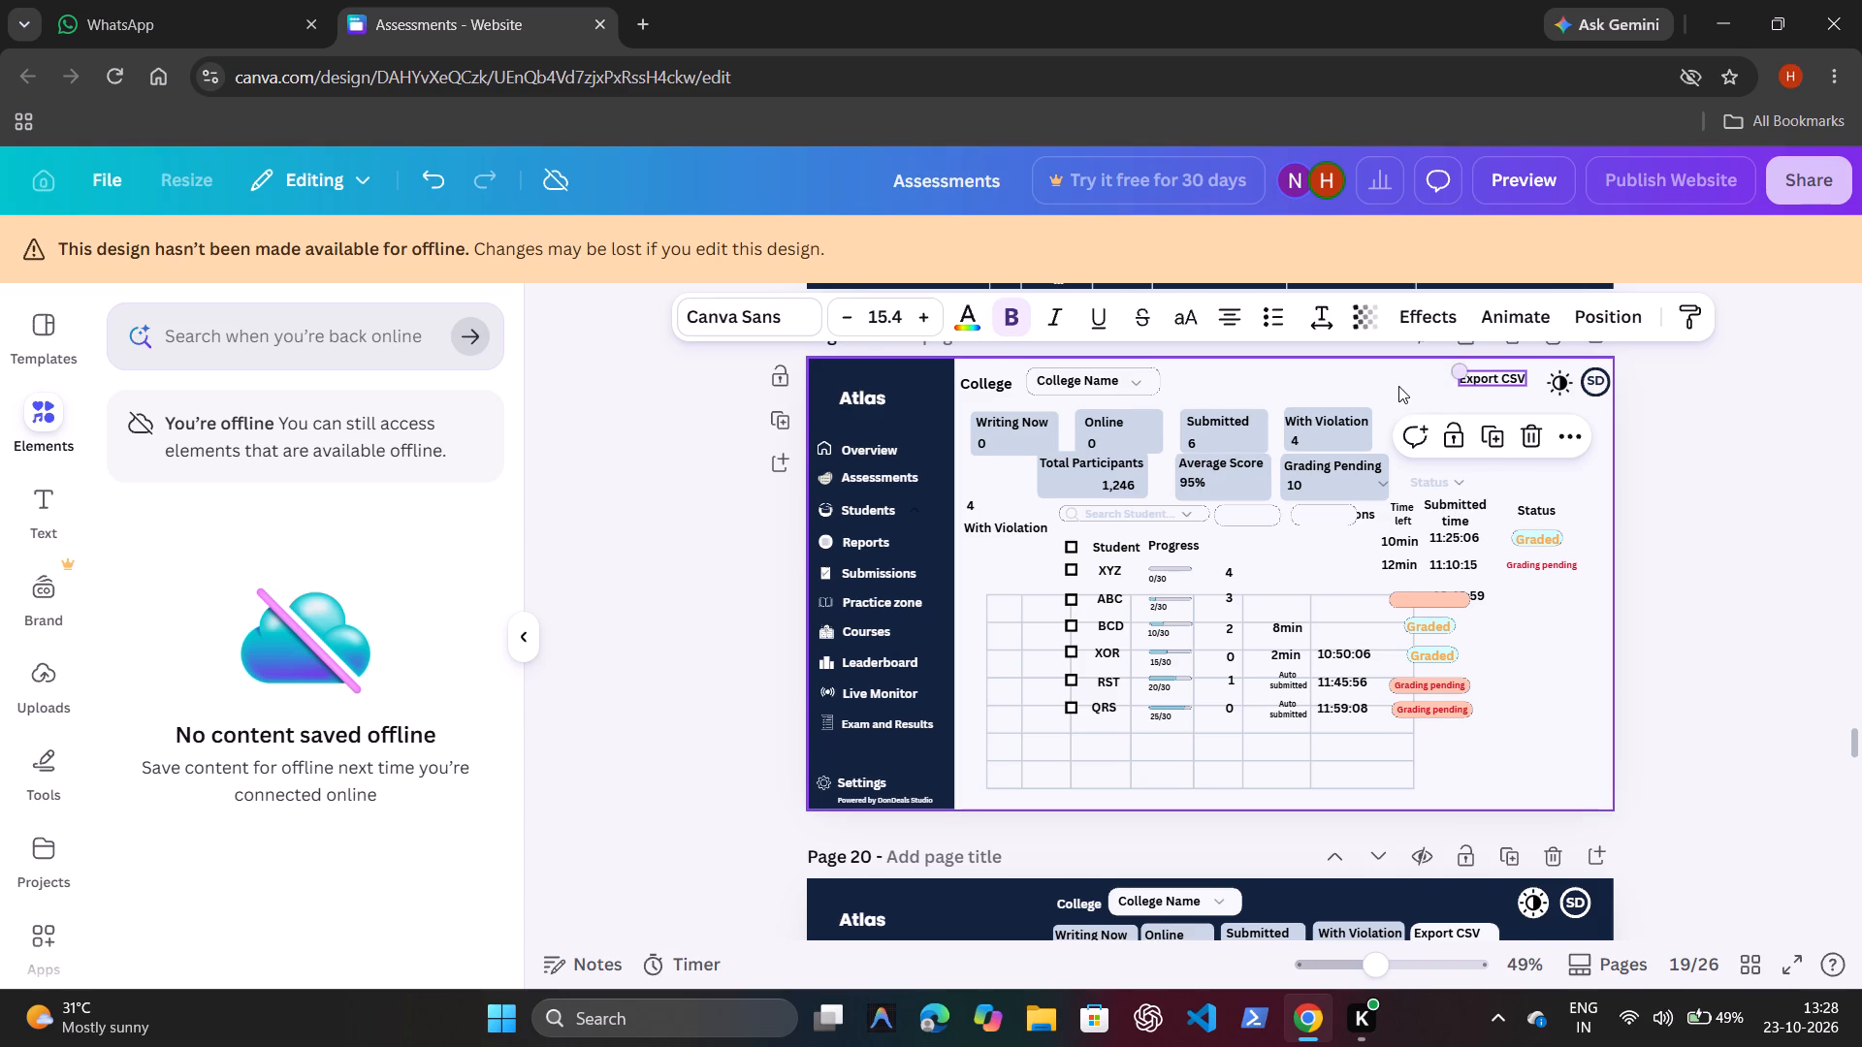
scroll(1398, 386, up, 1)
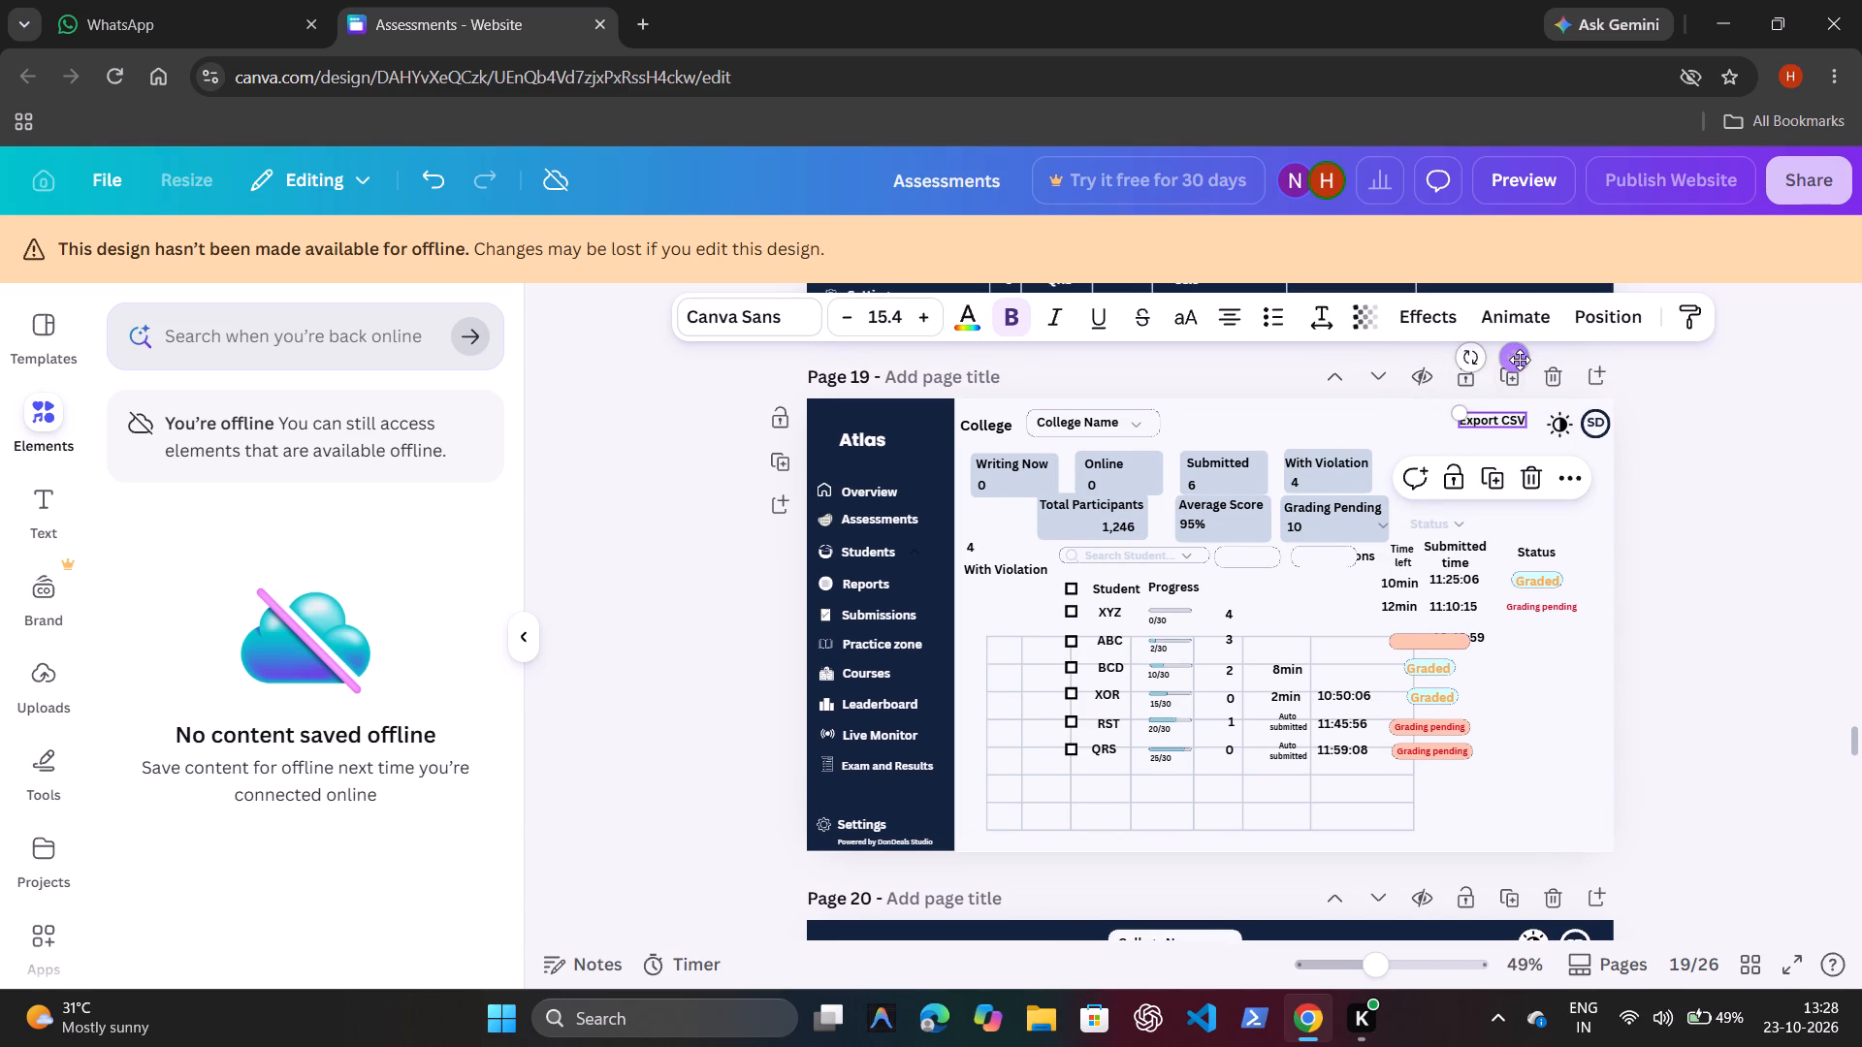
drag(1520, 360, 1497, 410)
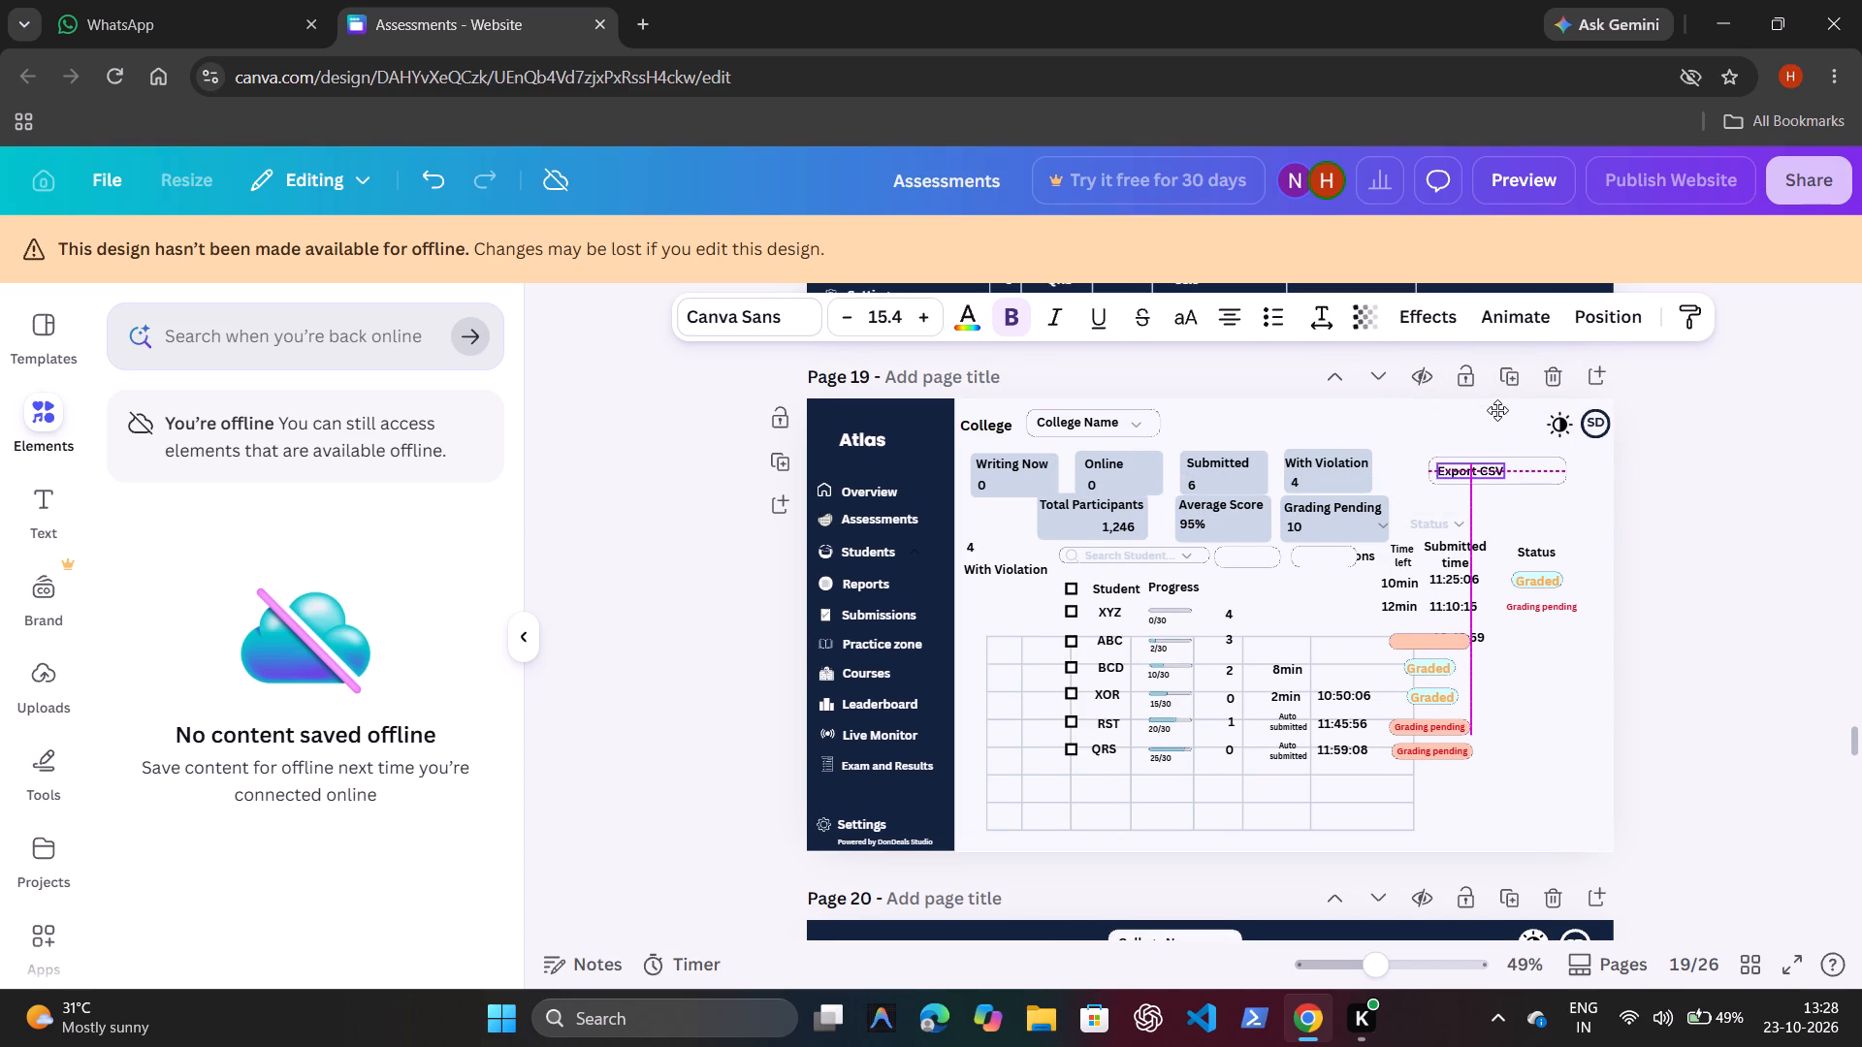
drag(1497, 410, 1495, 409)
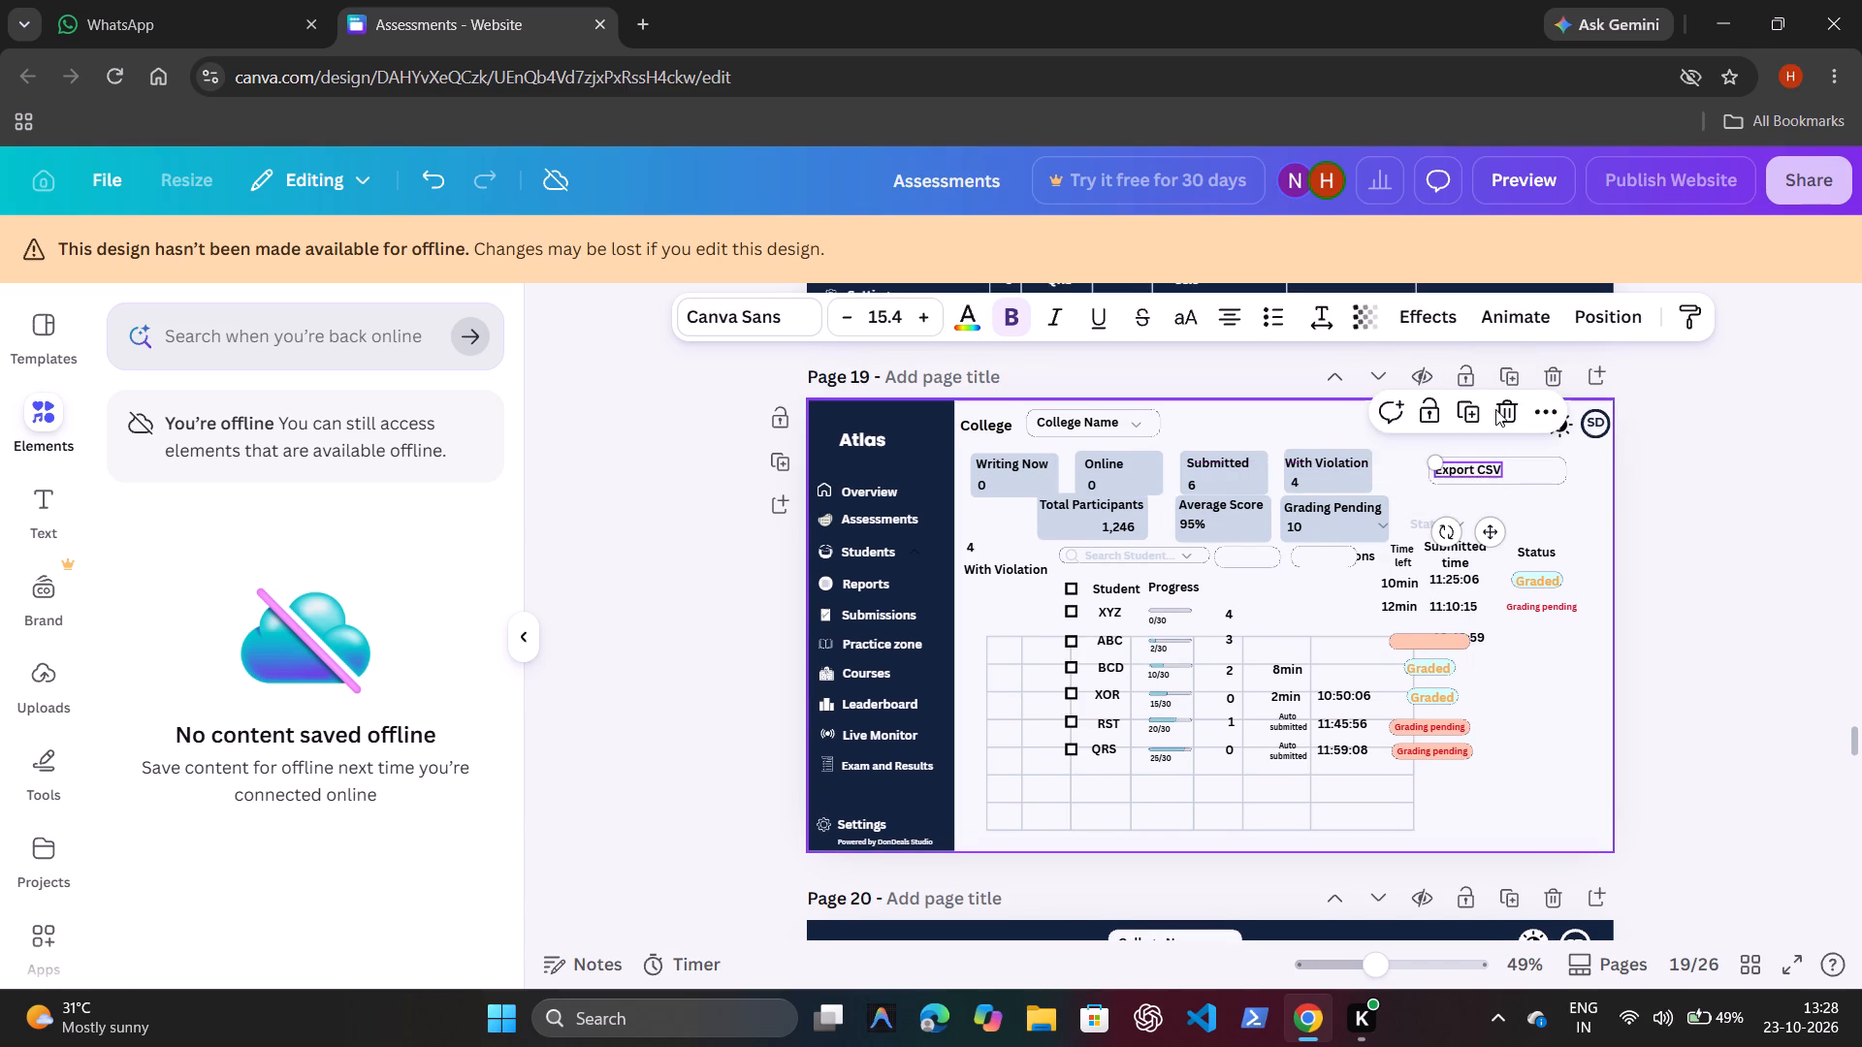
Duplicate the tray part of the export icon on page 18 and place the copy beside the Export CSV label on page 19.
scroll(1216, 360, up, 5)
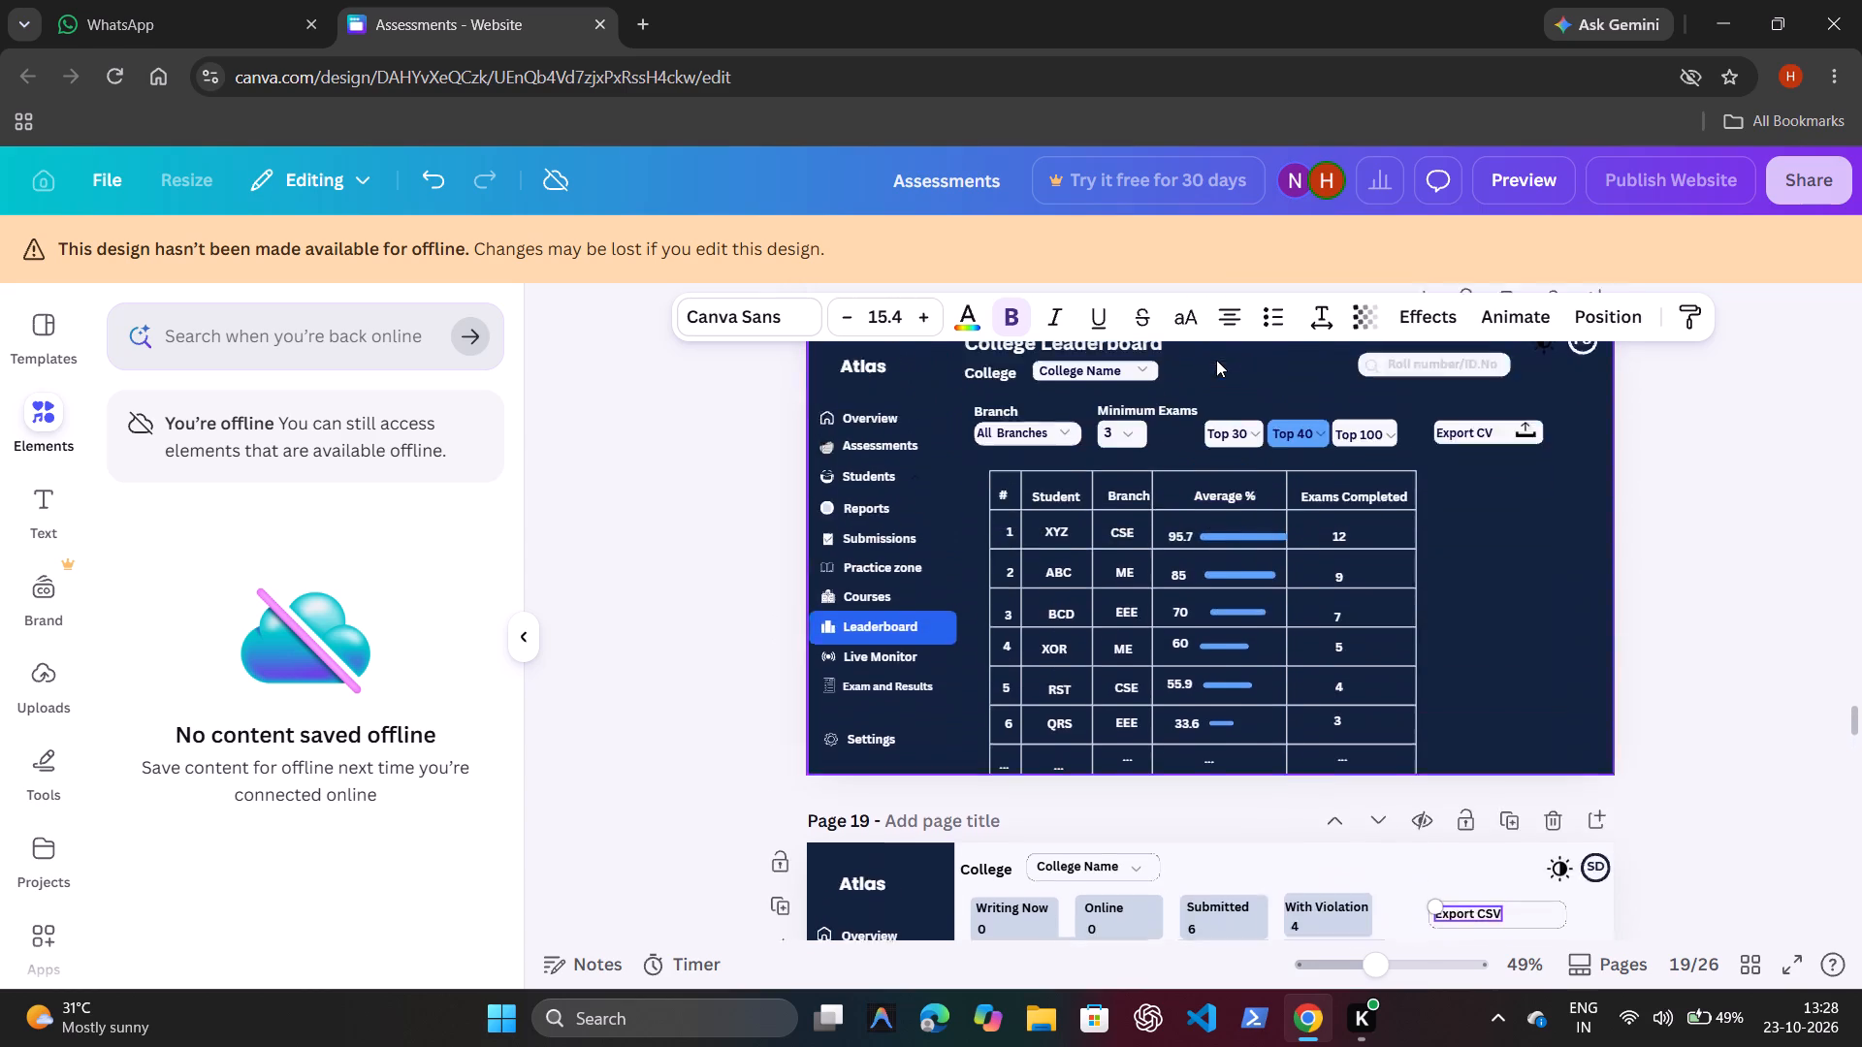
scroll(1216, 360, up, 2)
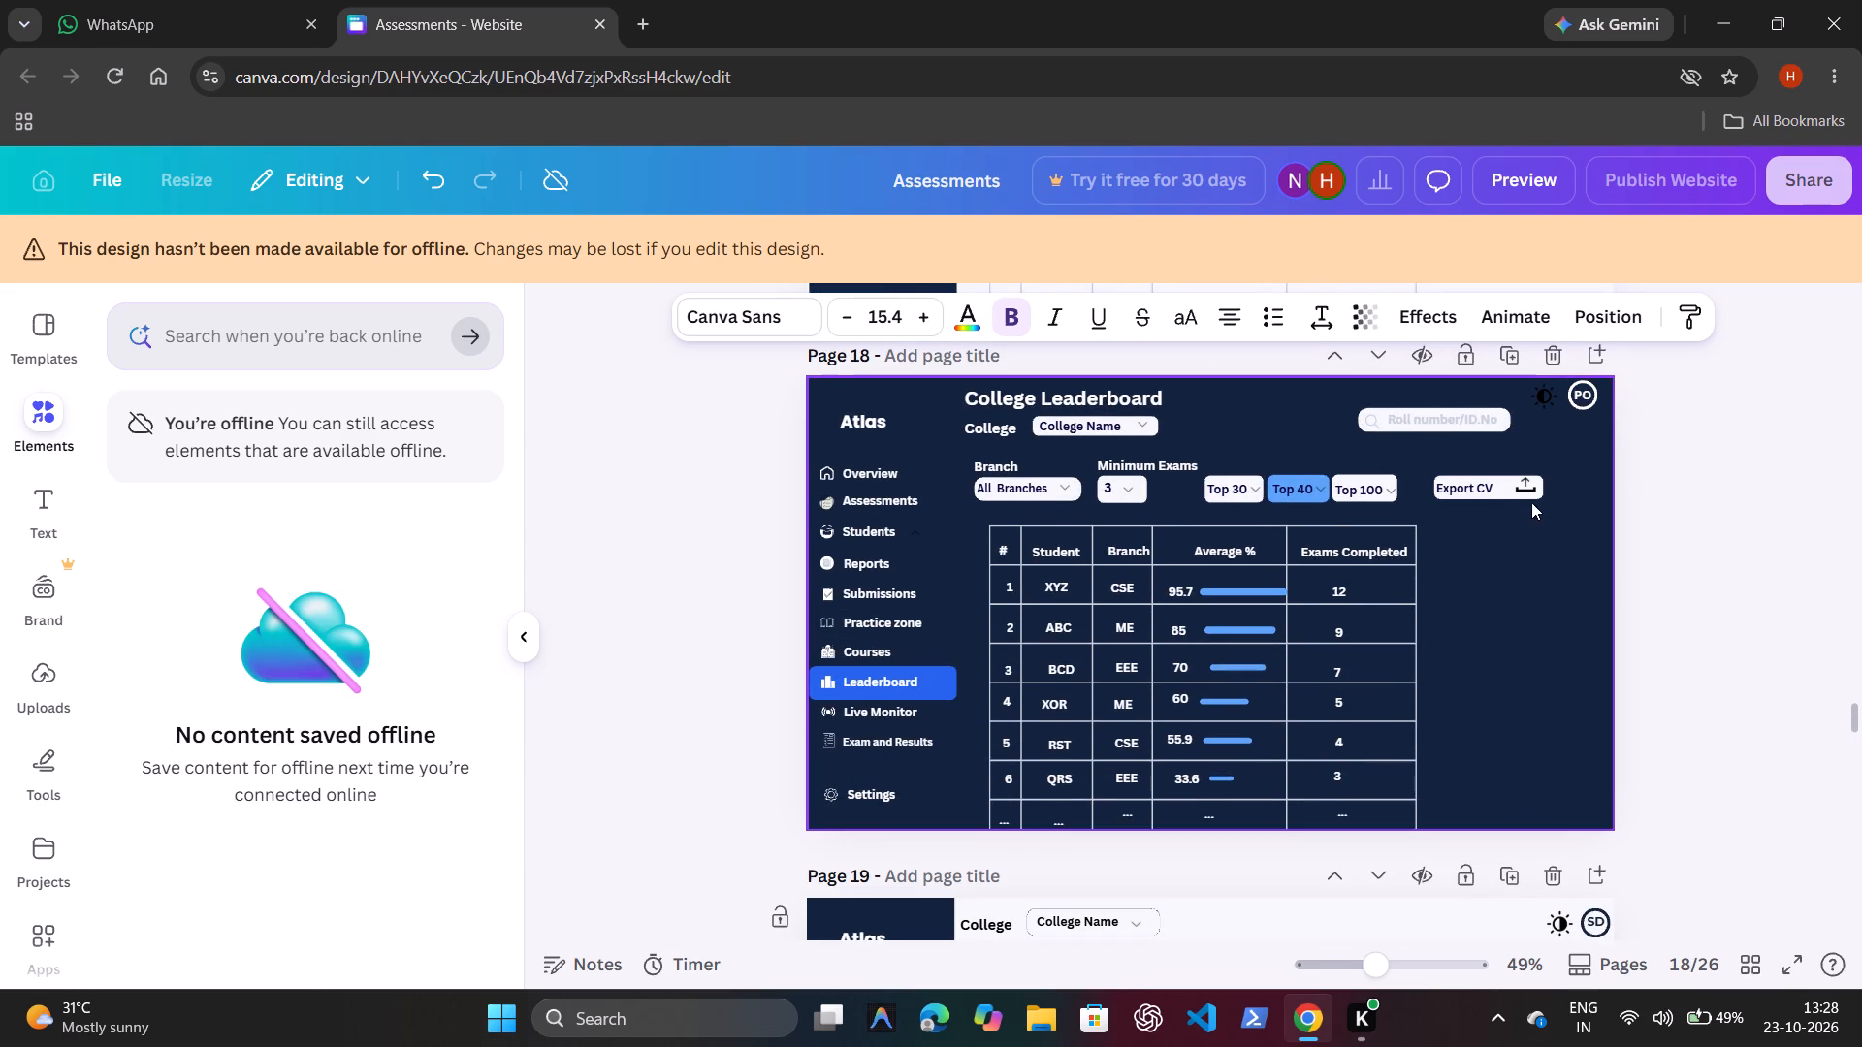
click(1531, 492)
key(ctrl+d)
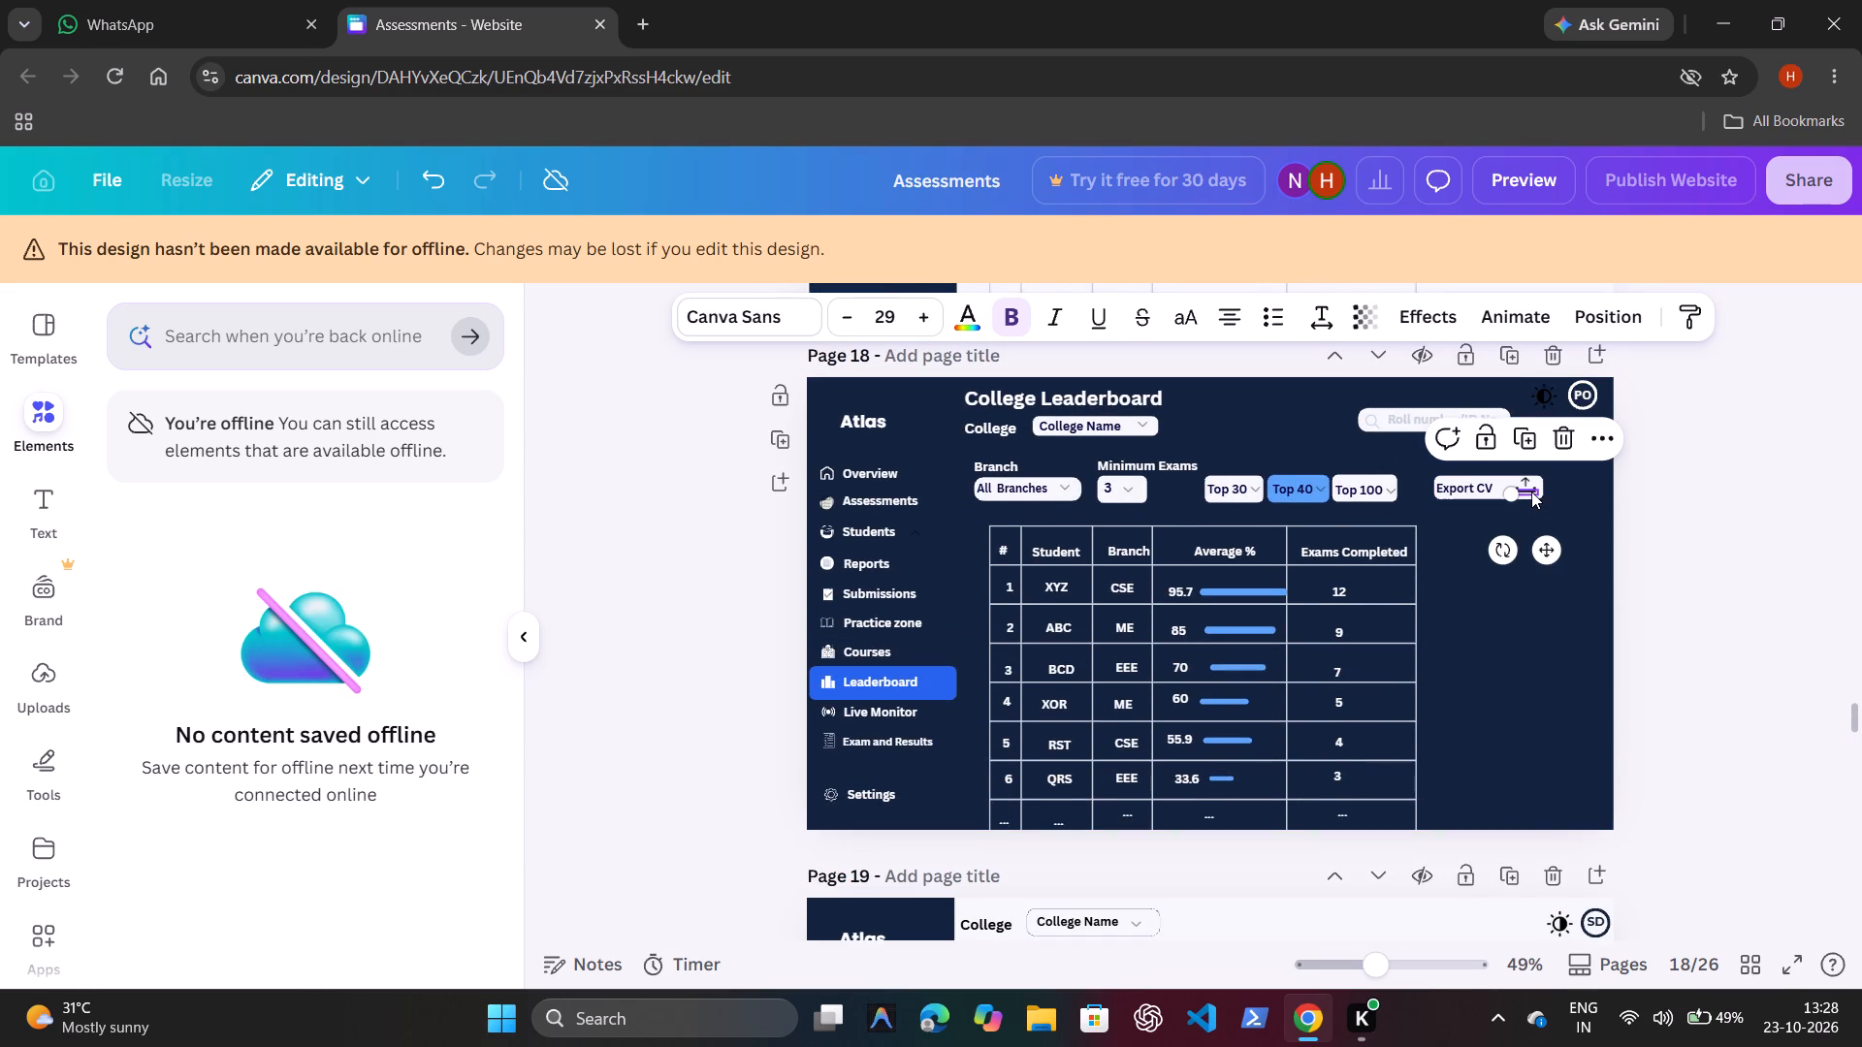
click(1552, 555)
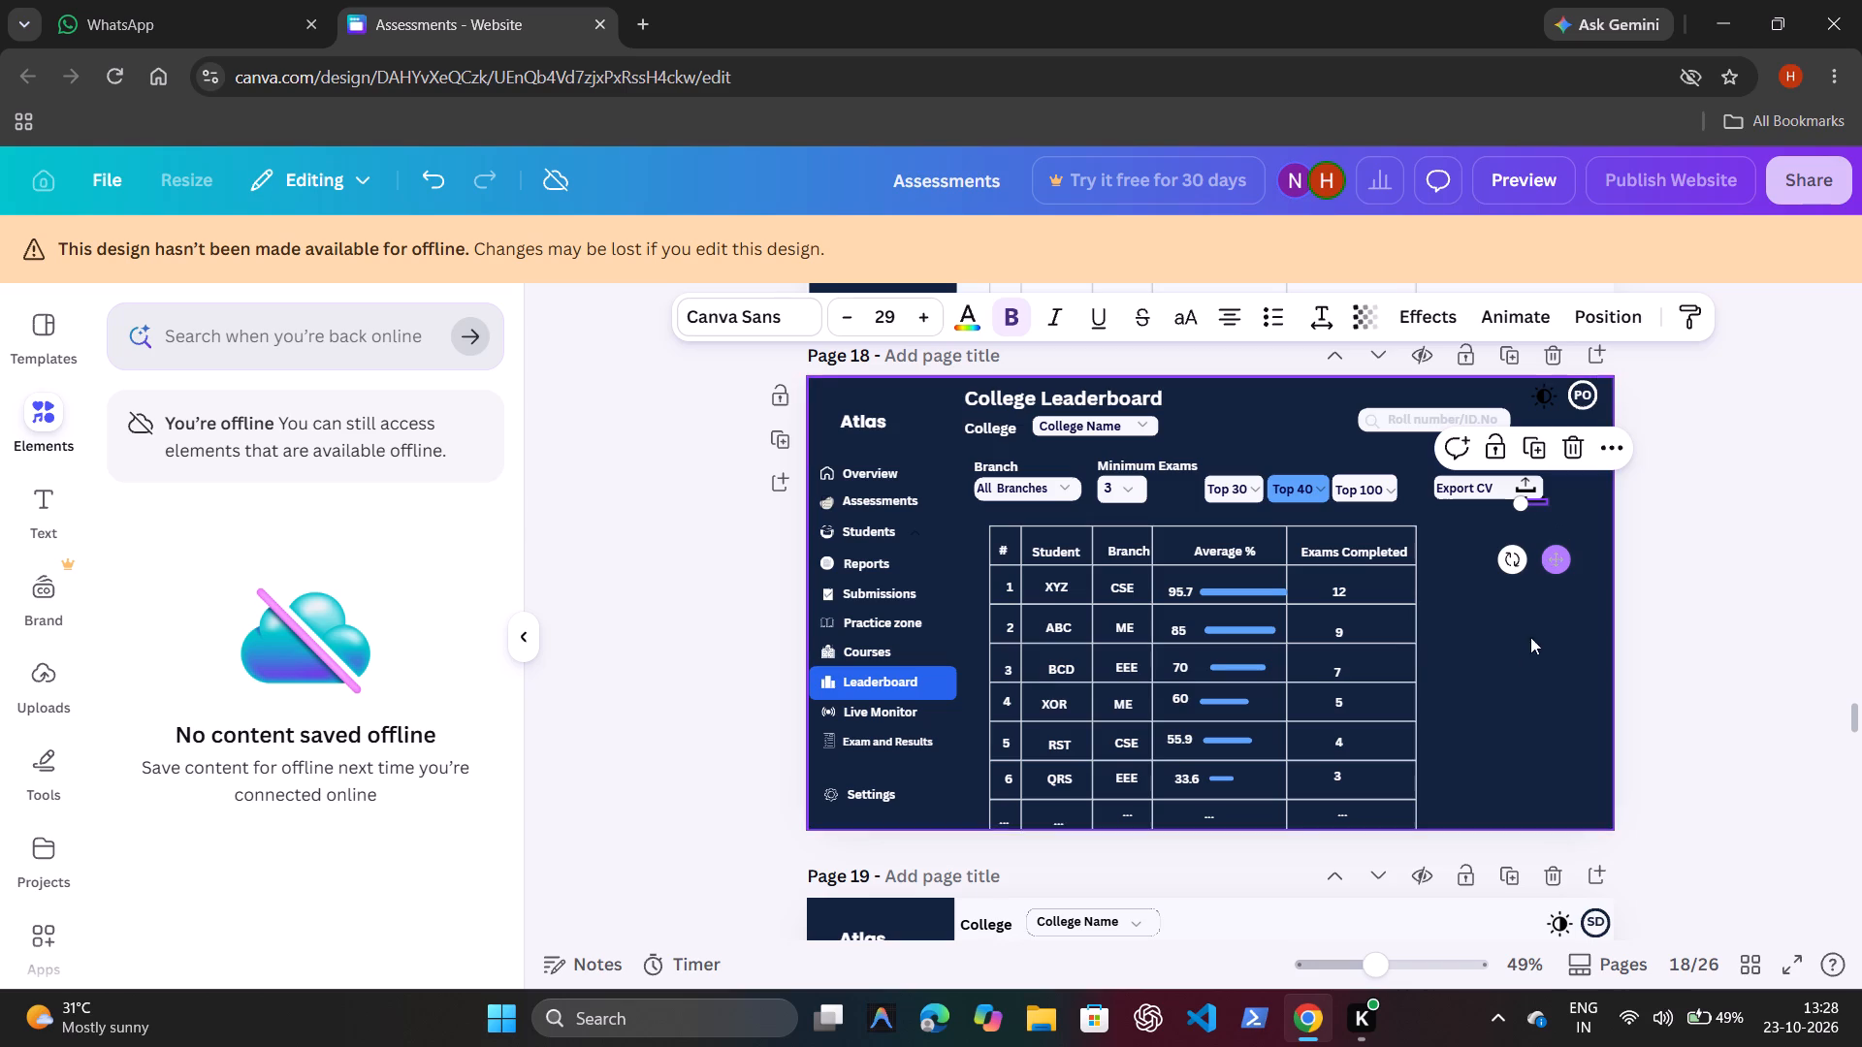
drag(1563, 561, 1537, 635)
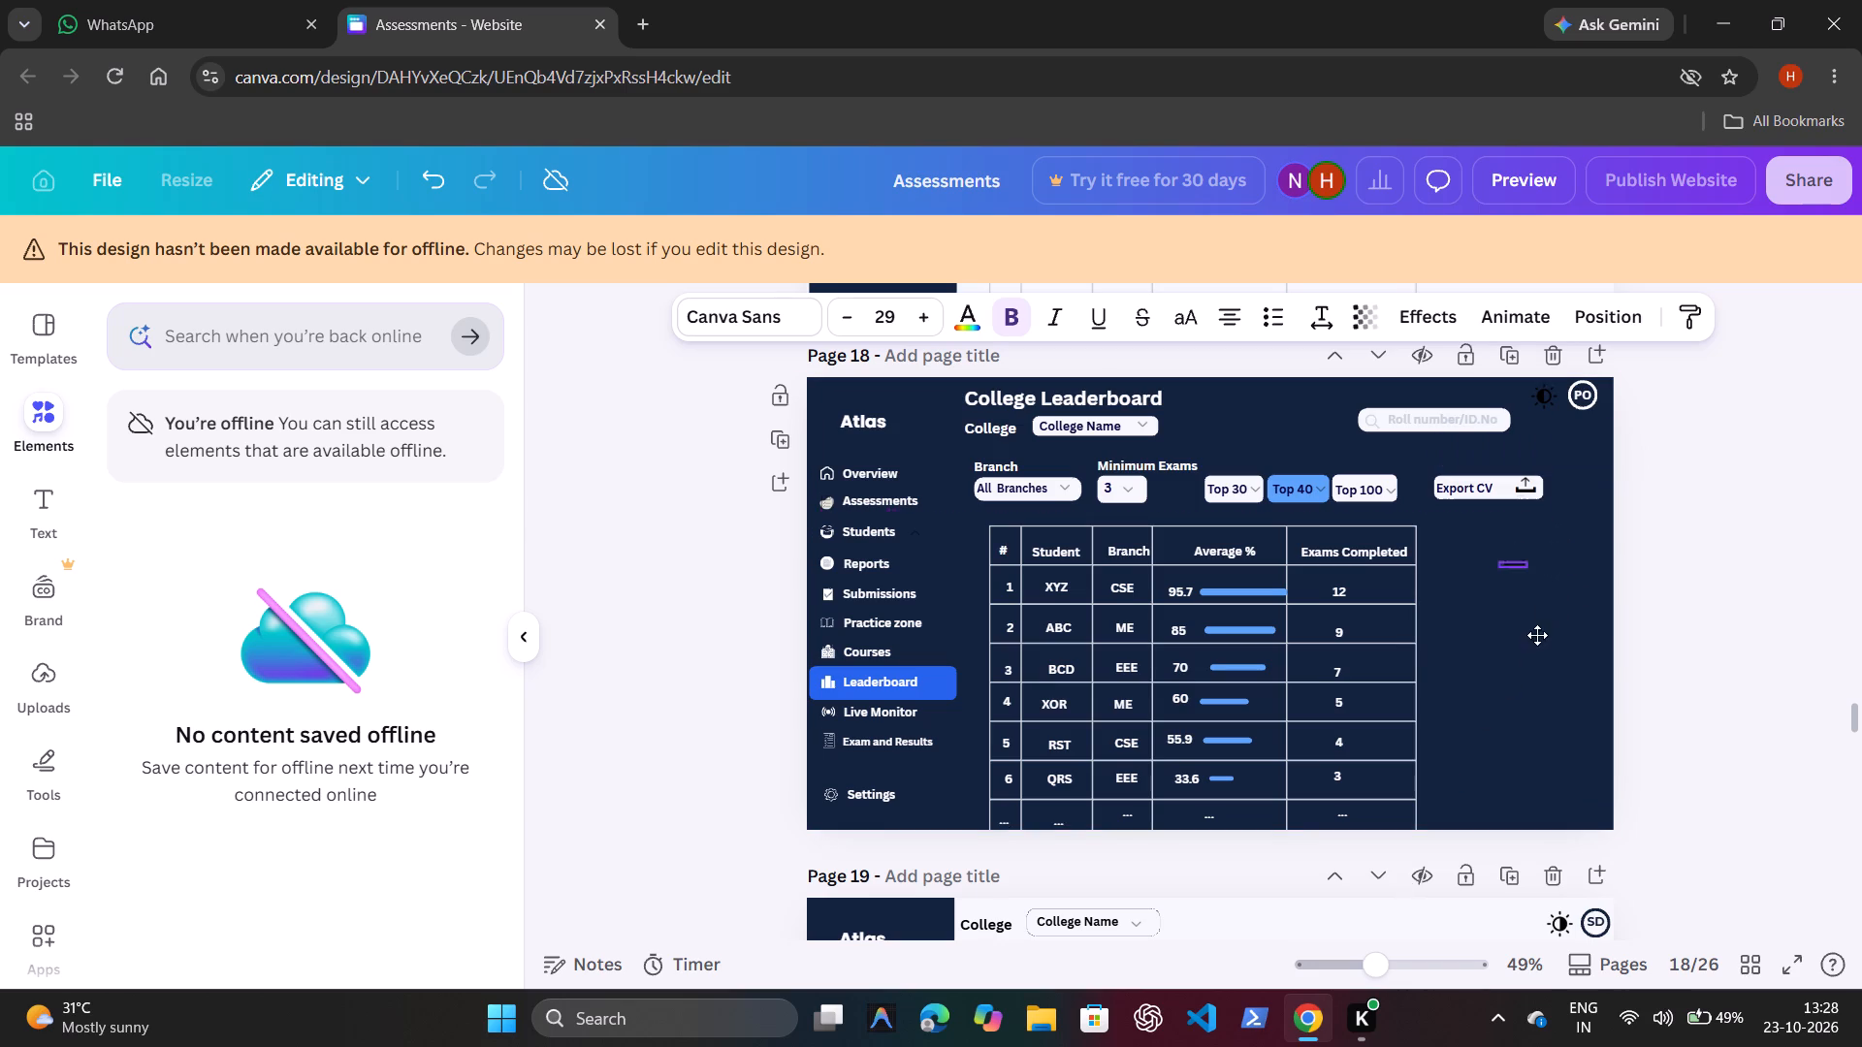
drag(1537, 635, 1491, 1006)
drag(1491, 1006, 1491, 969)
scroll(1491, 969, down, 2)
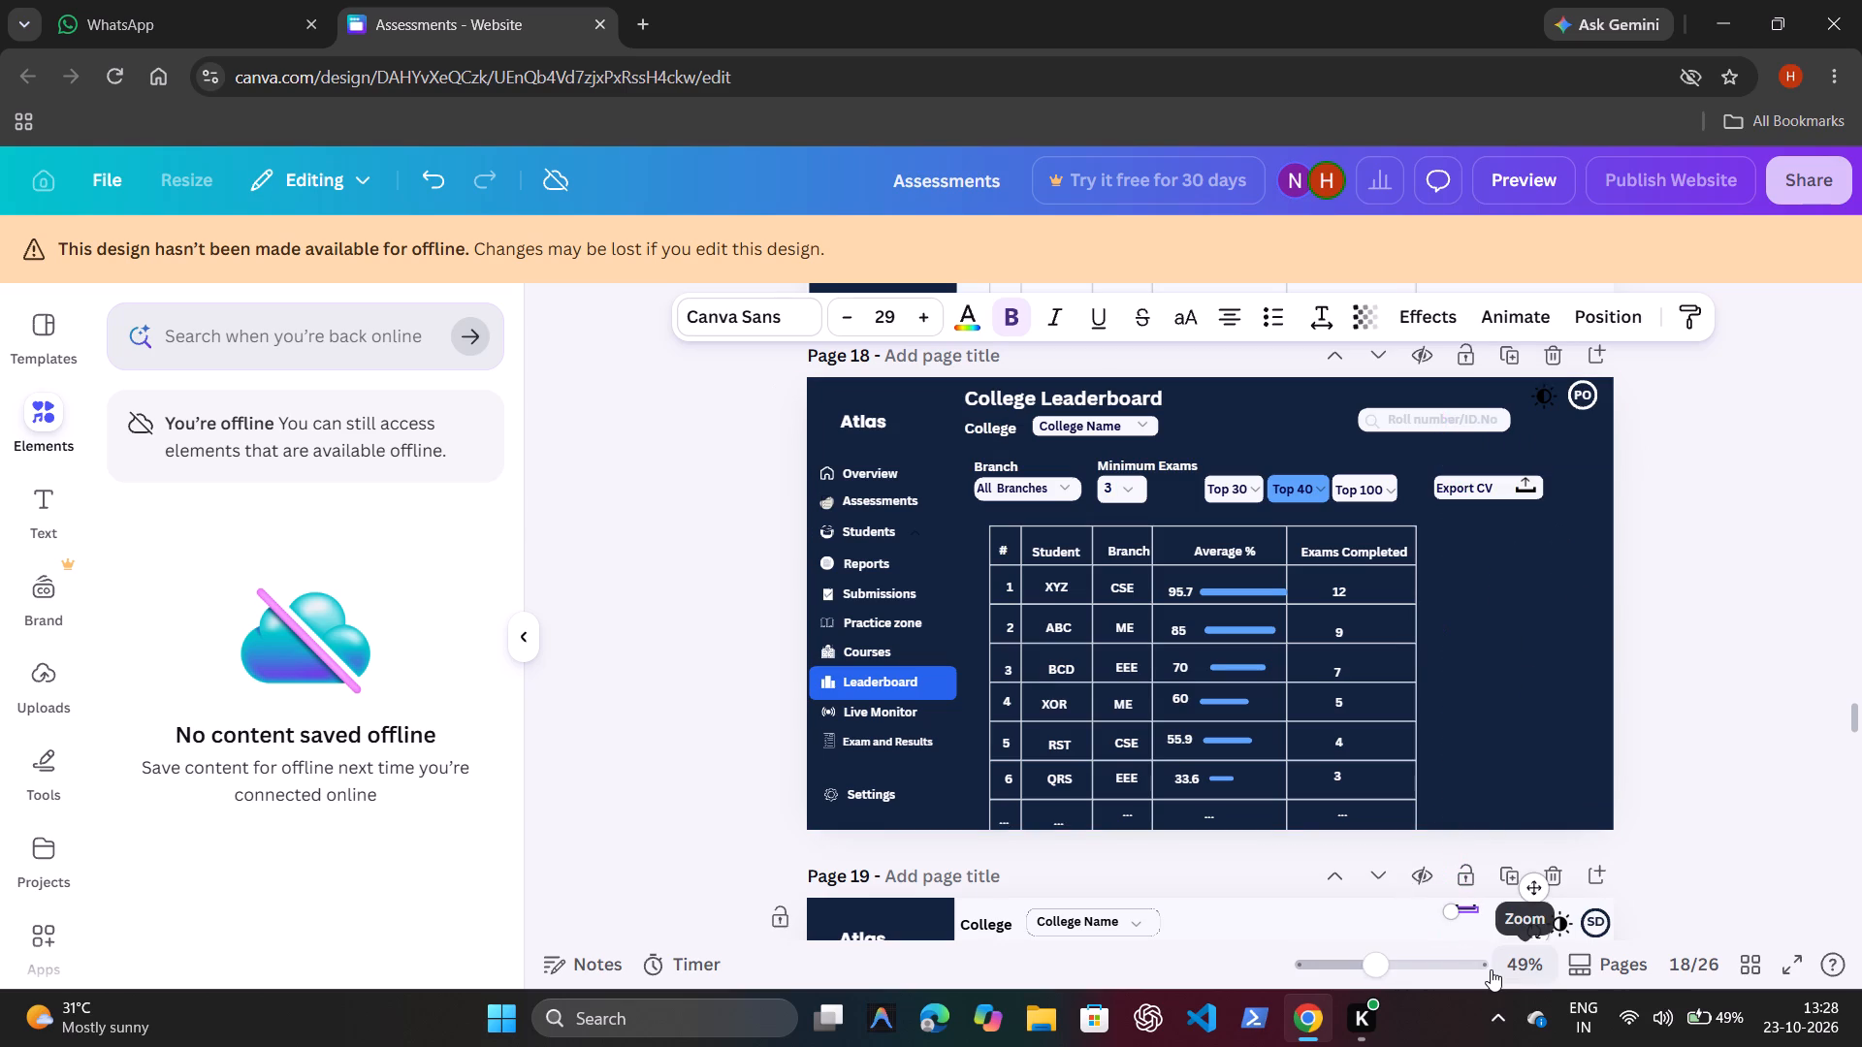
scroll(1491, 969, down, 1)
scroll(1273, 877, down, 2)
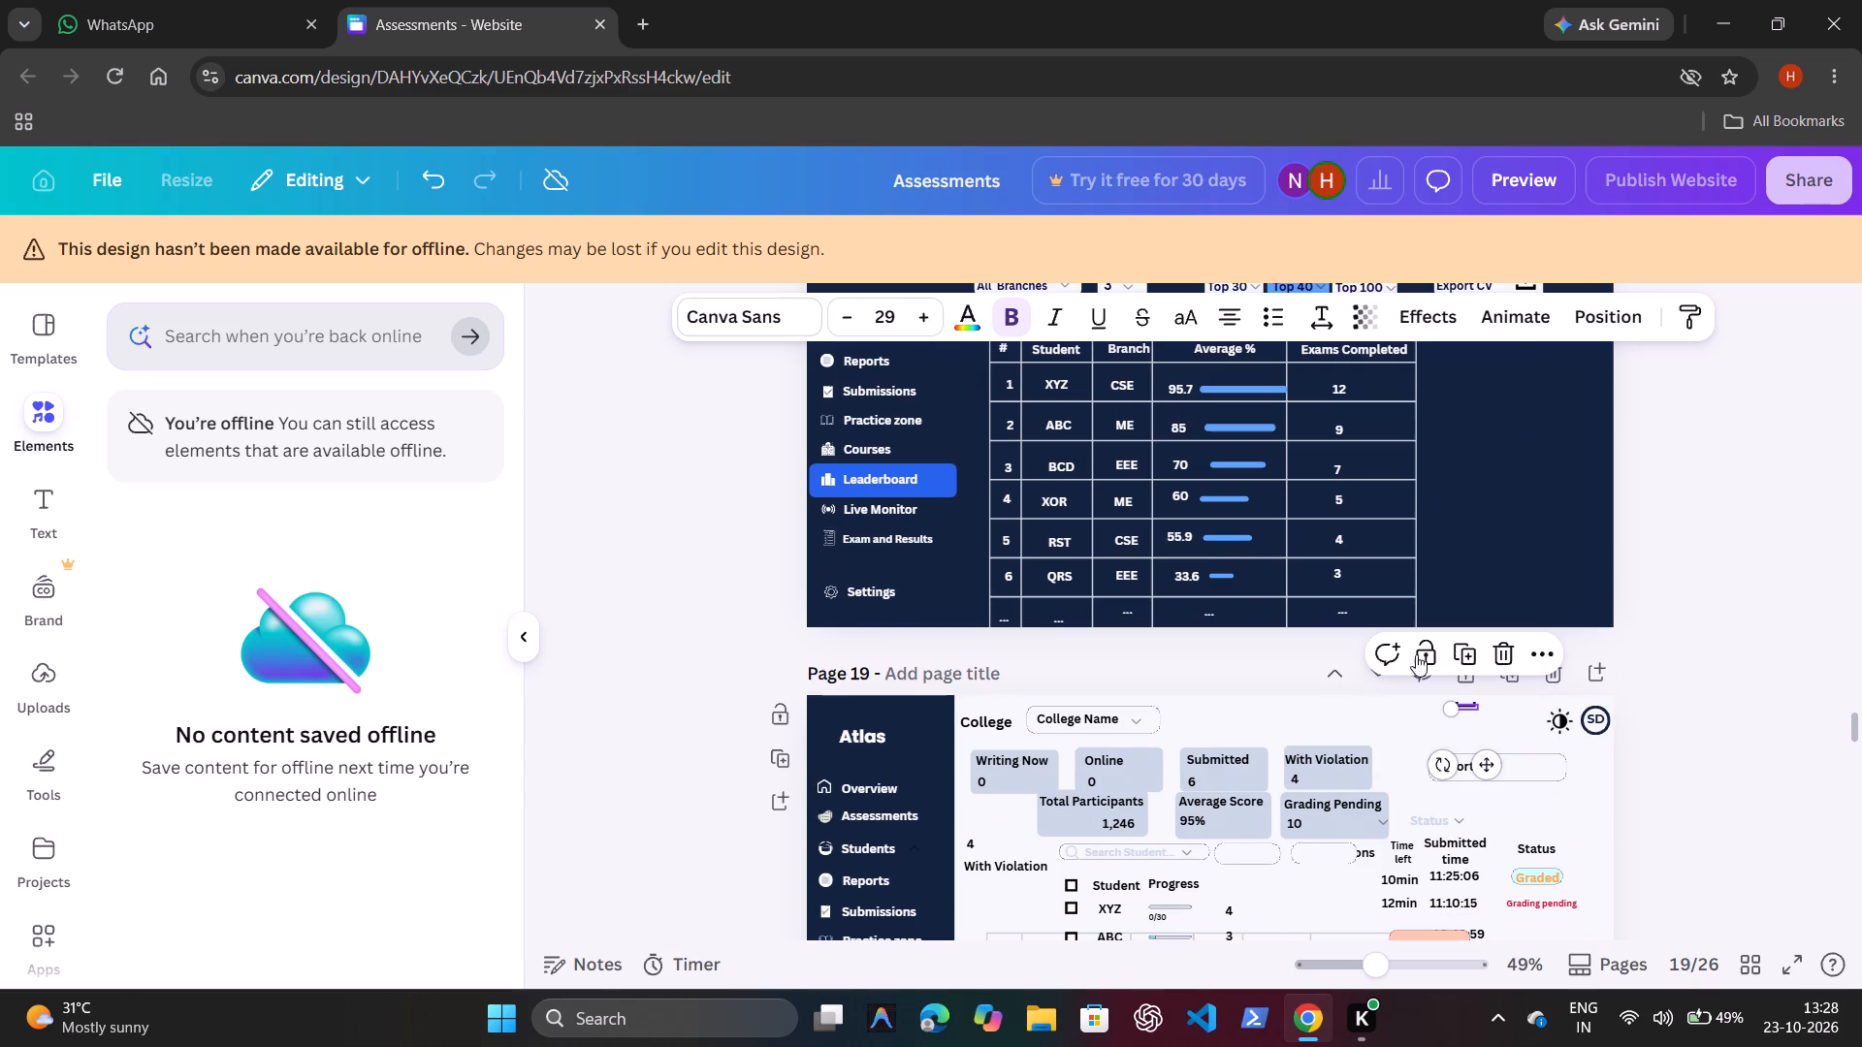
drag(1493, 763, 1559, 824)
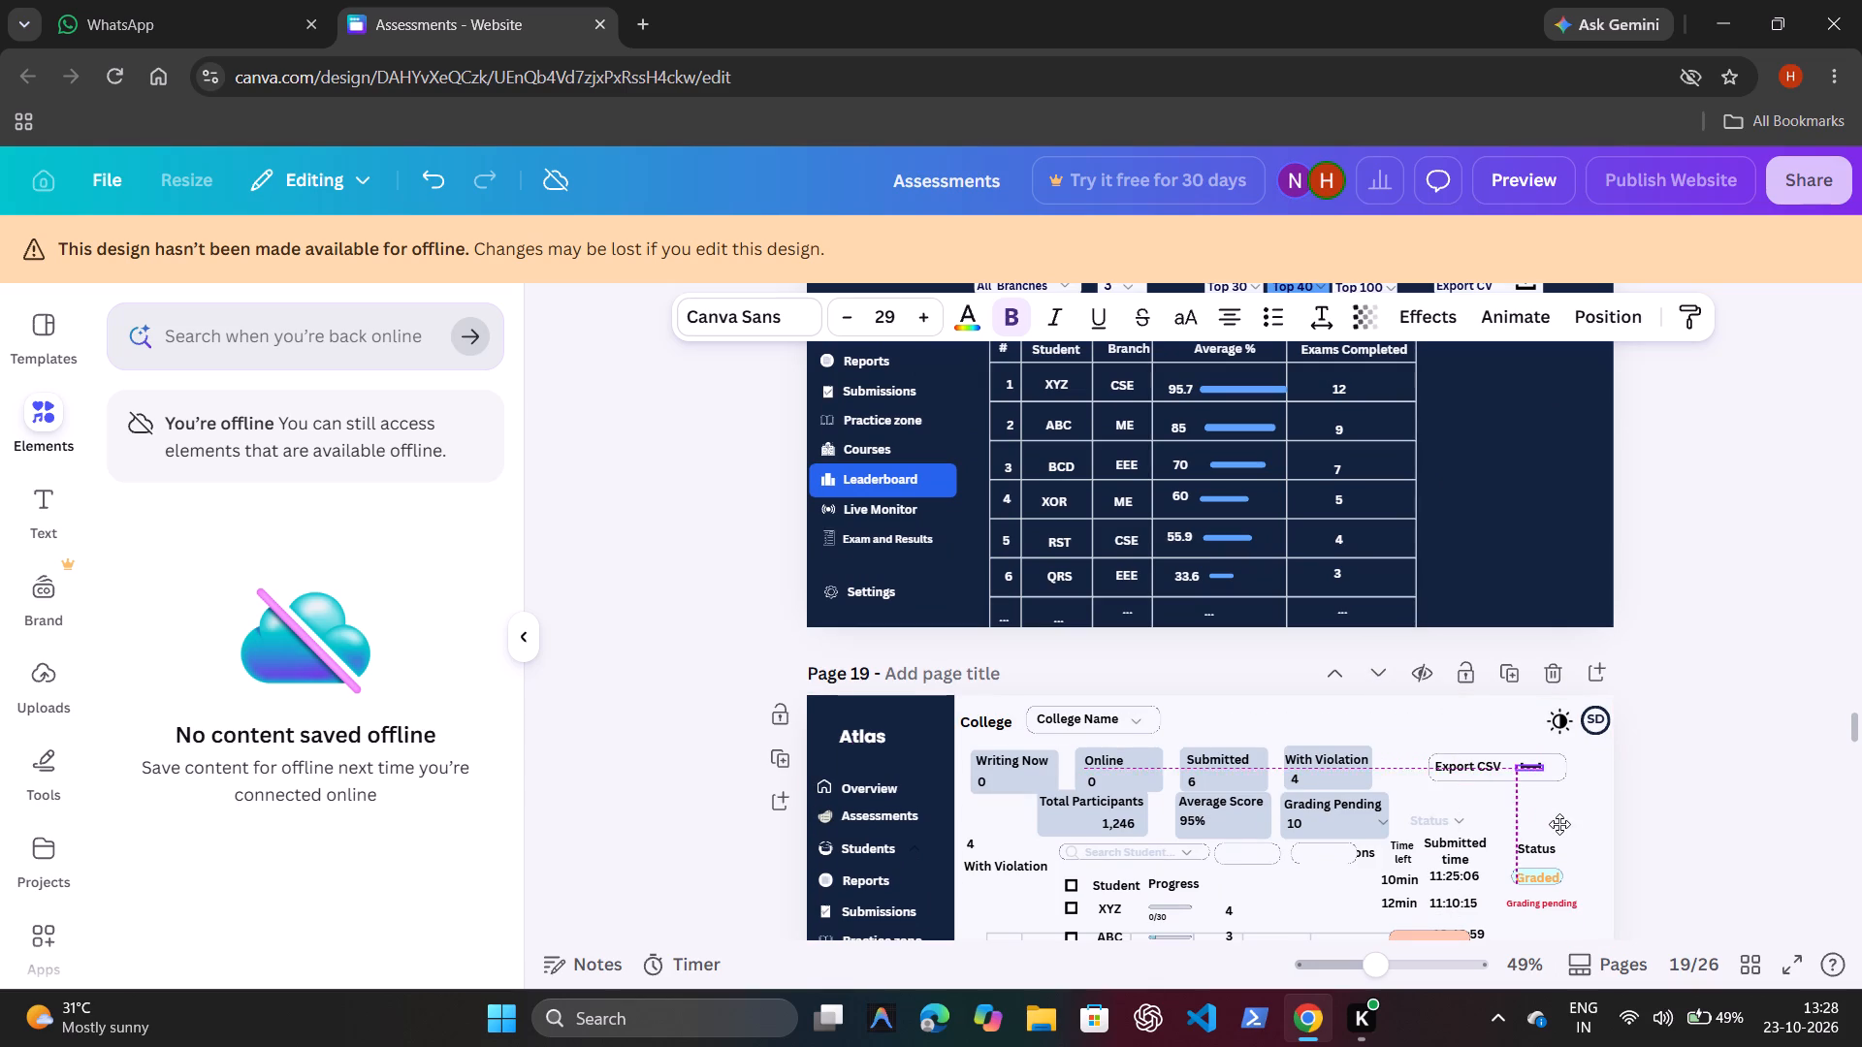
drag(1559, 824, 1560, 825)
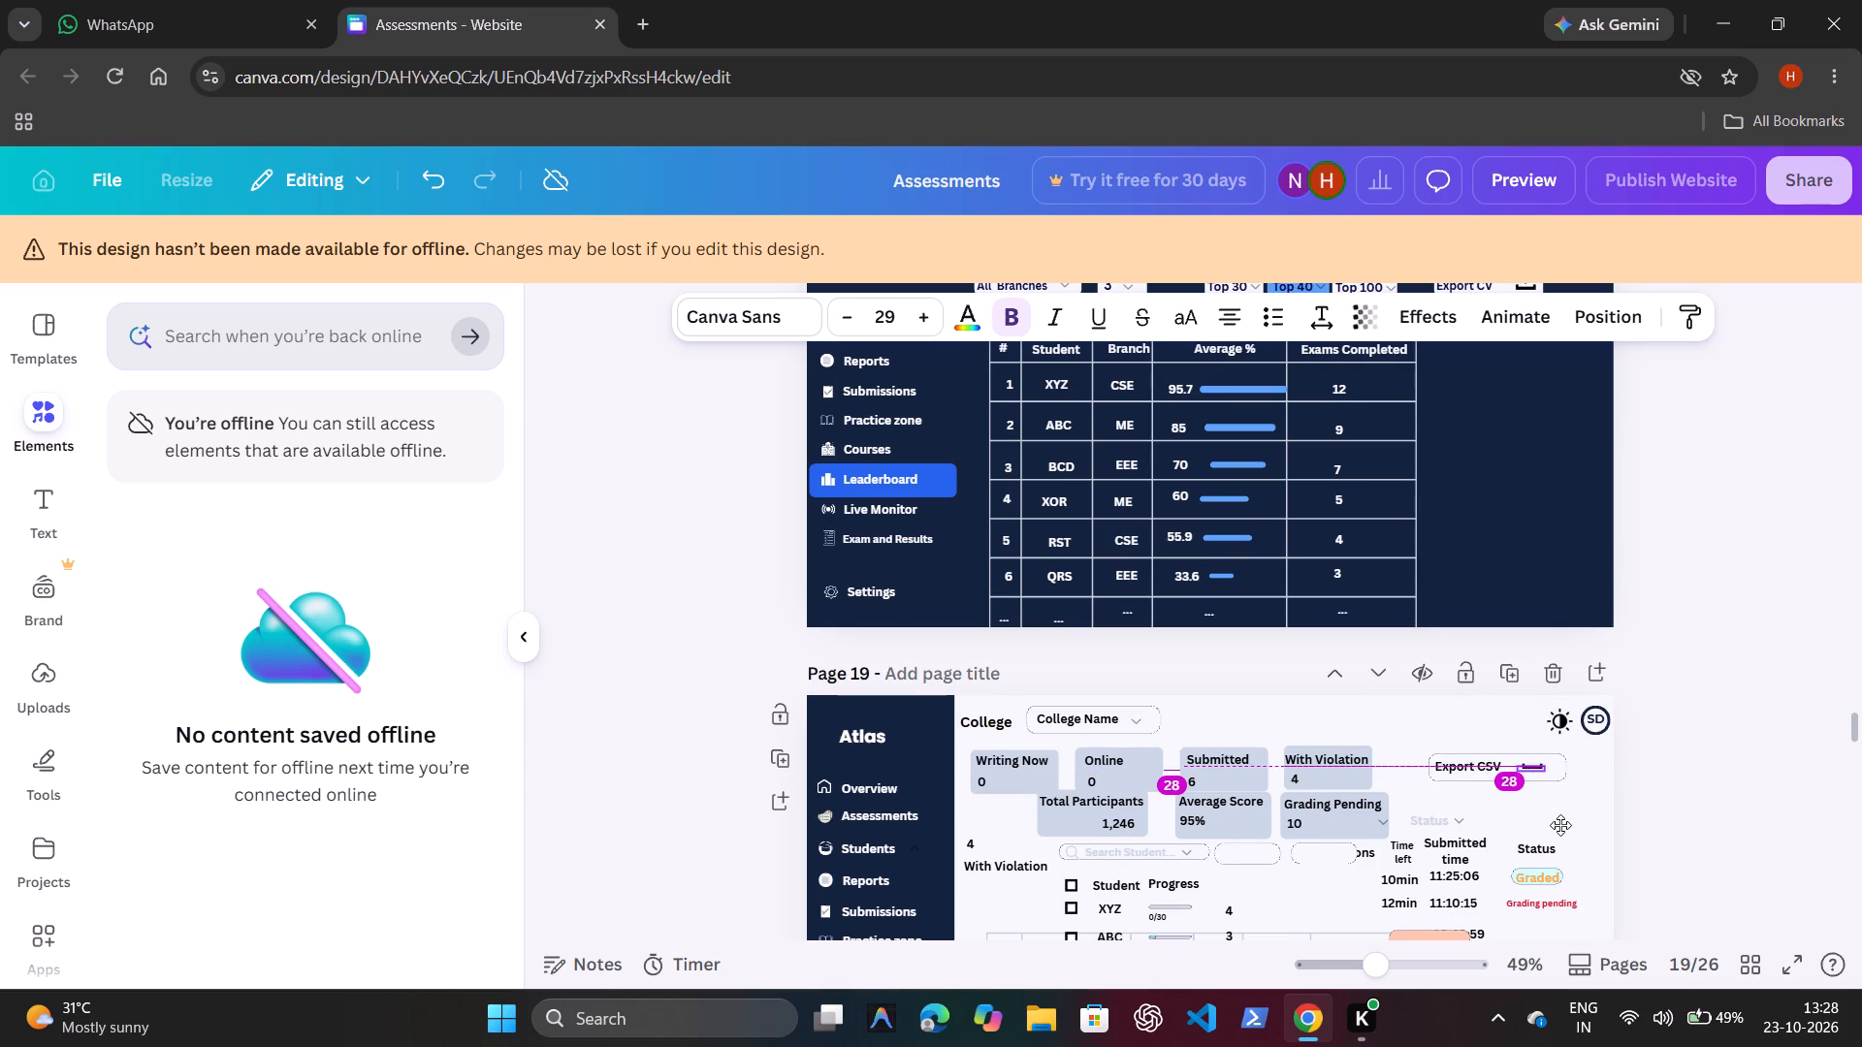
drag(1560, 825, 1566, 827)
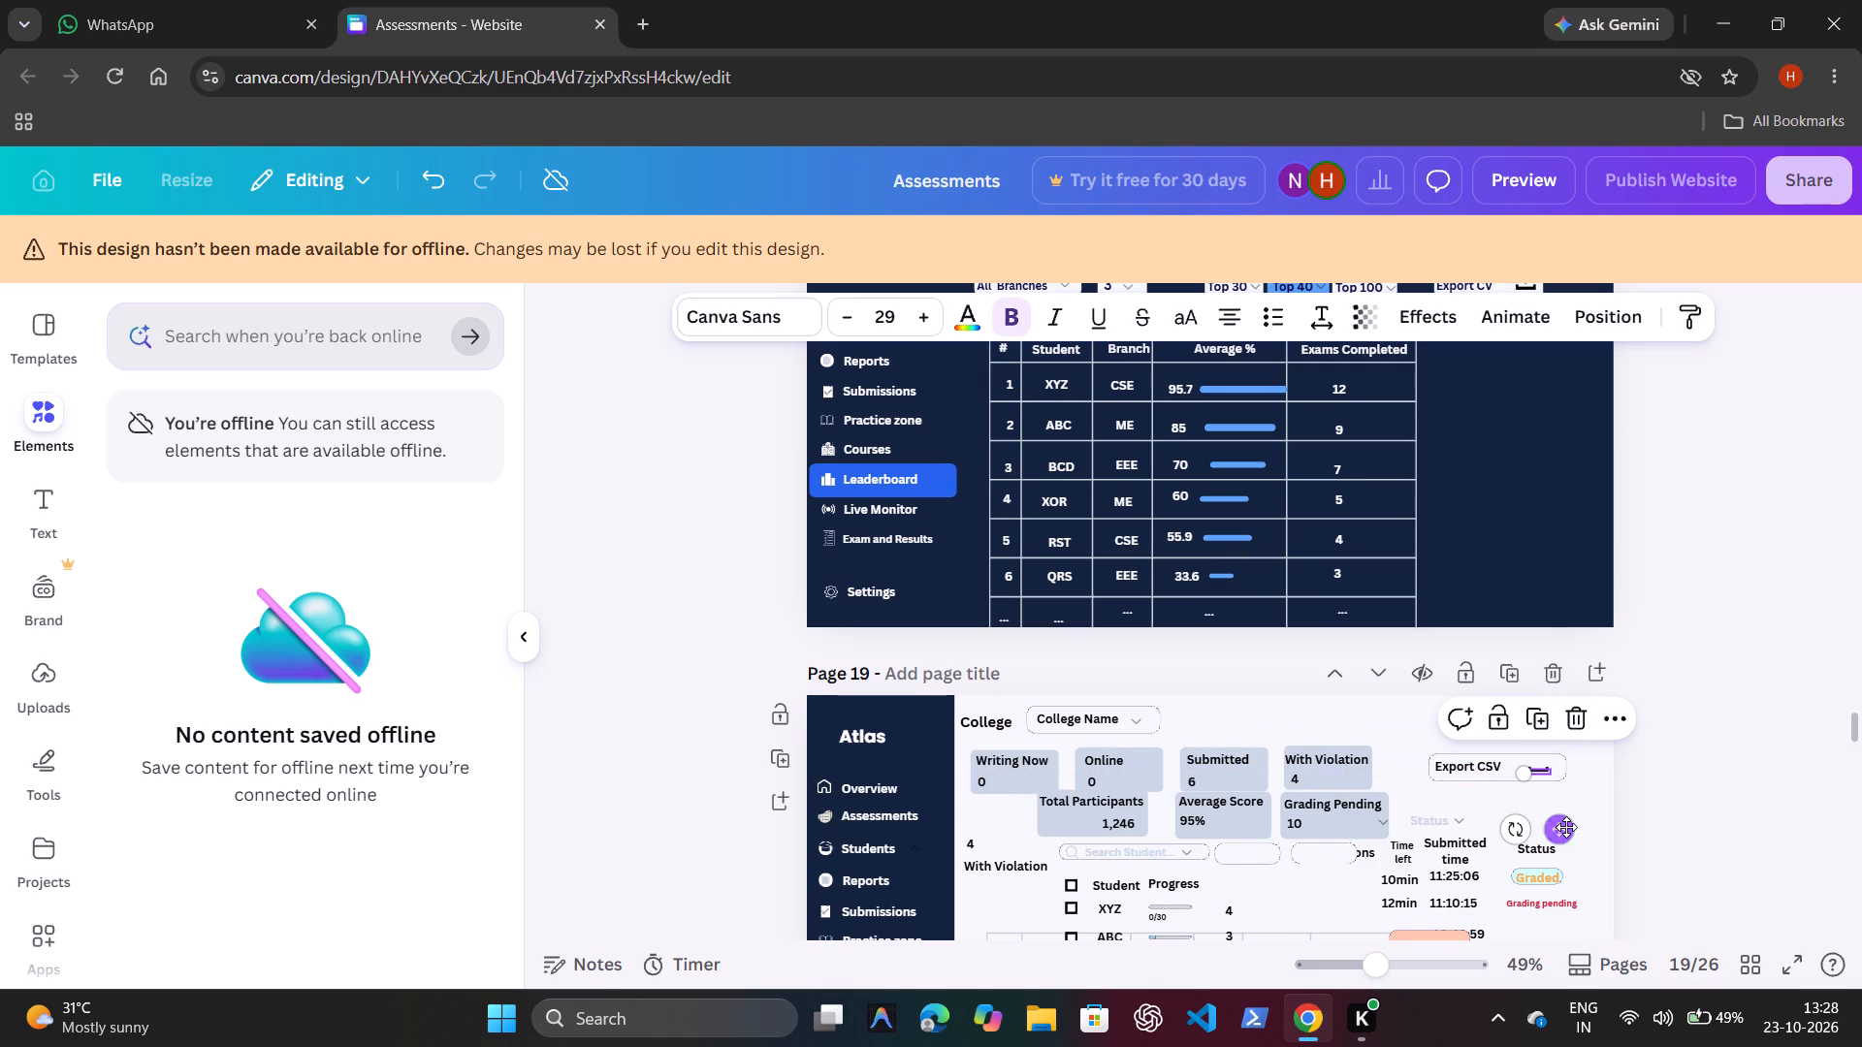
click(1207, 661)
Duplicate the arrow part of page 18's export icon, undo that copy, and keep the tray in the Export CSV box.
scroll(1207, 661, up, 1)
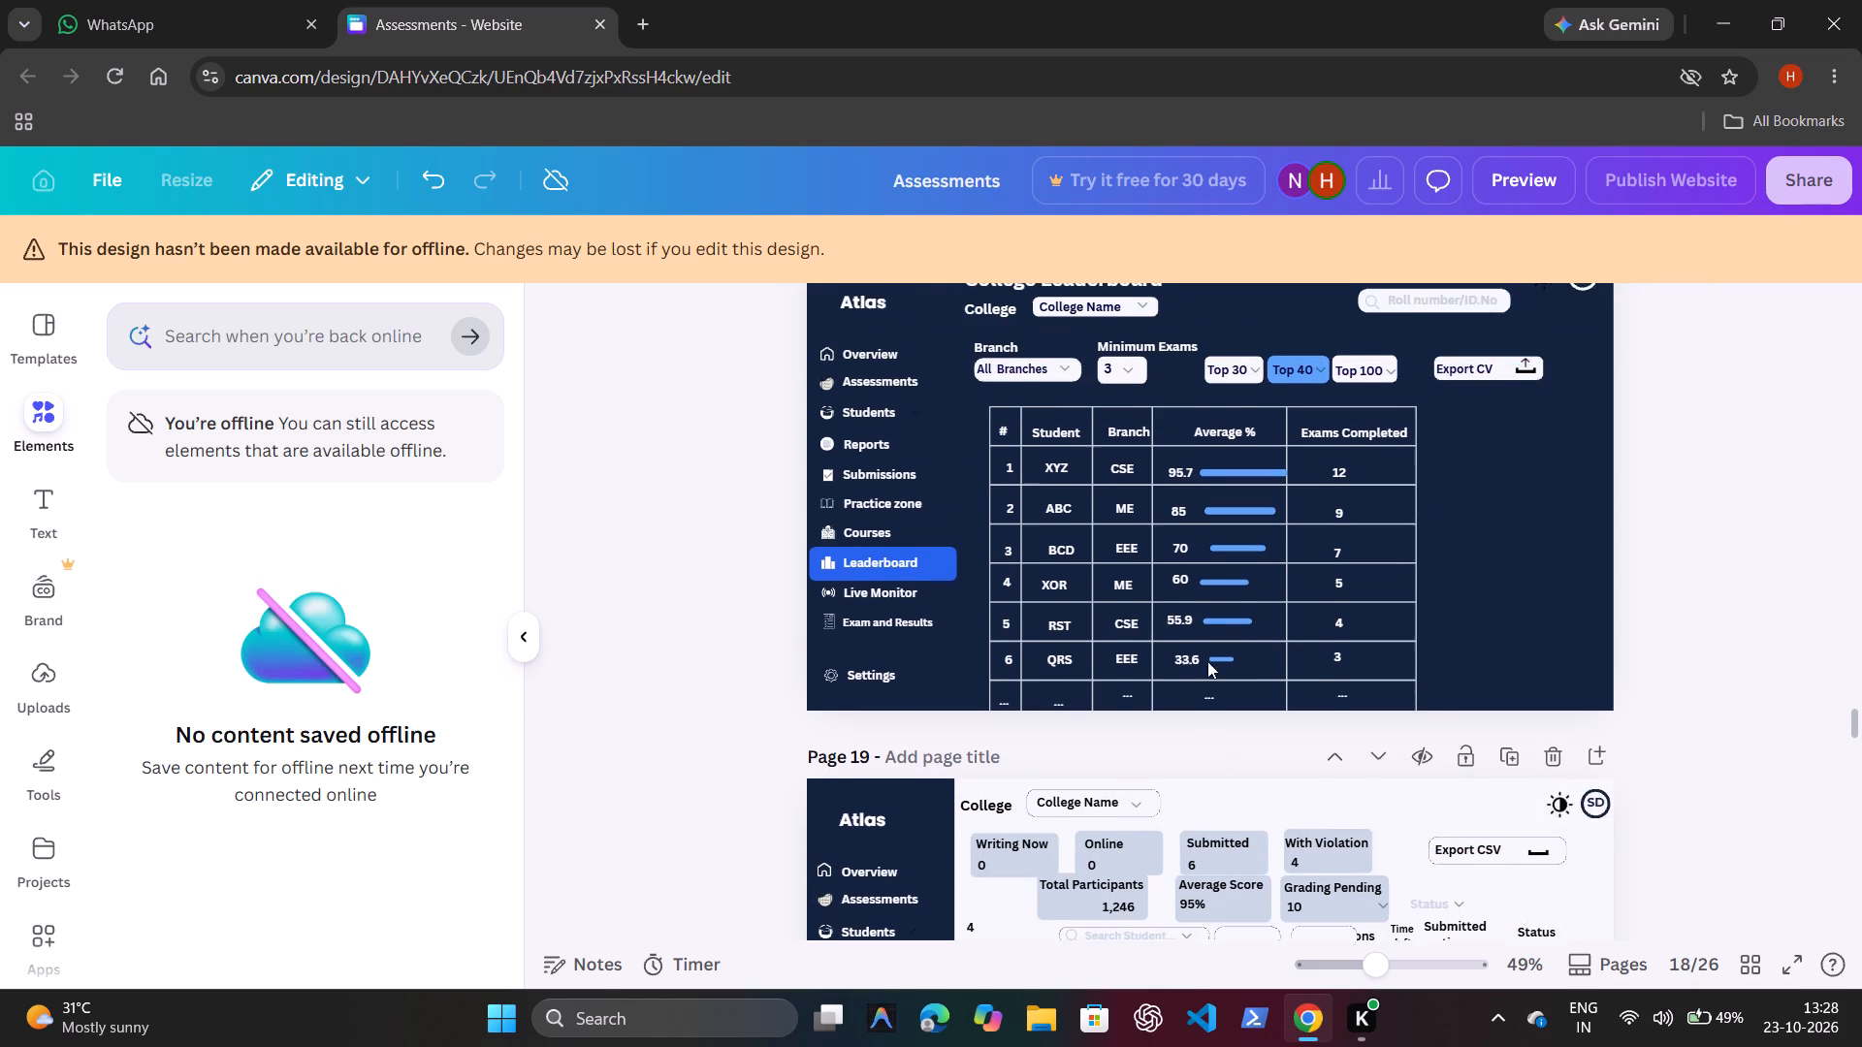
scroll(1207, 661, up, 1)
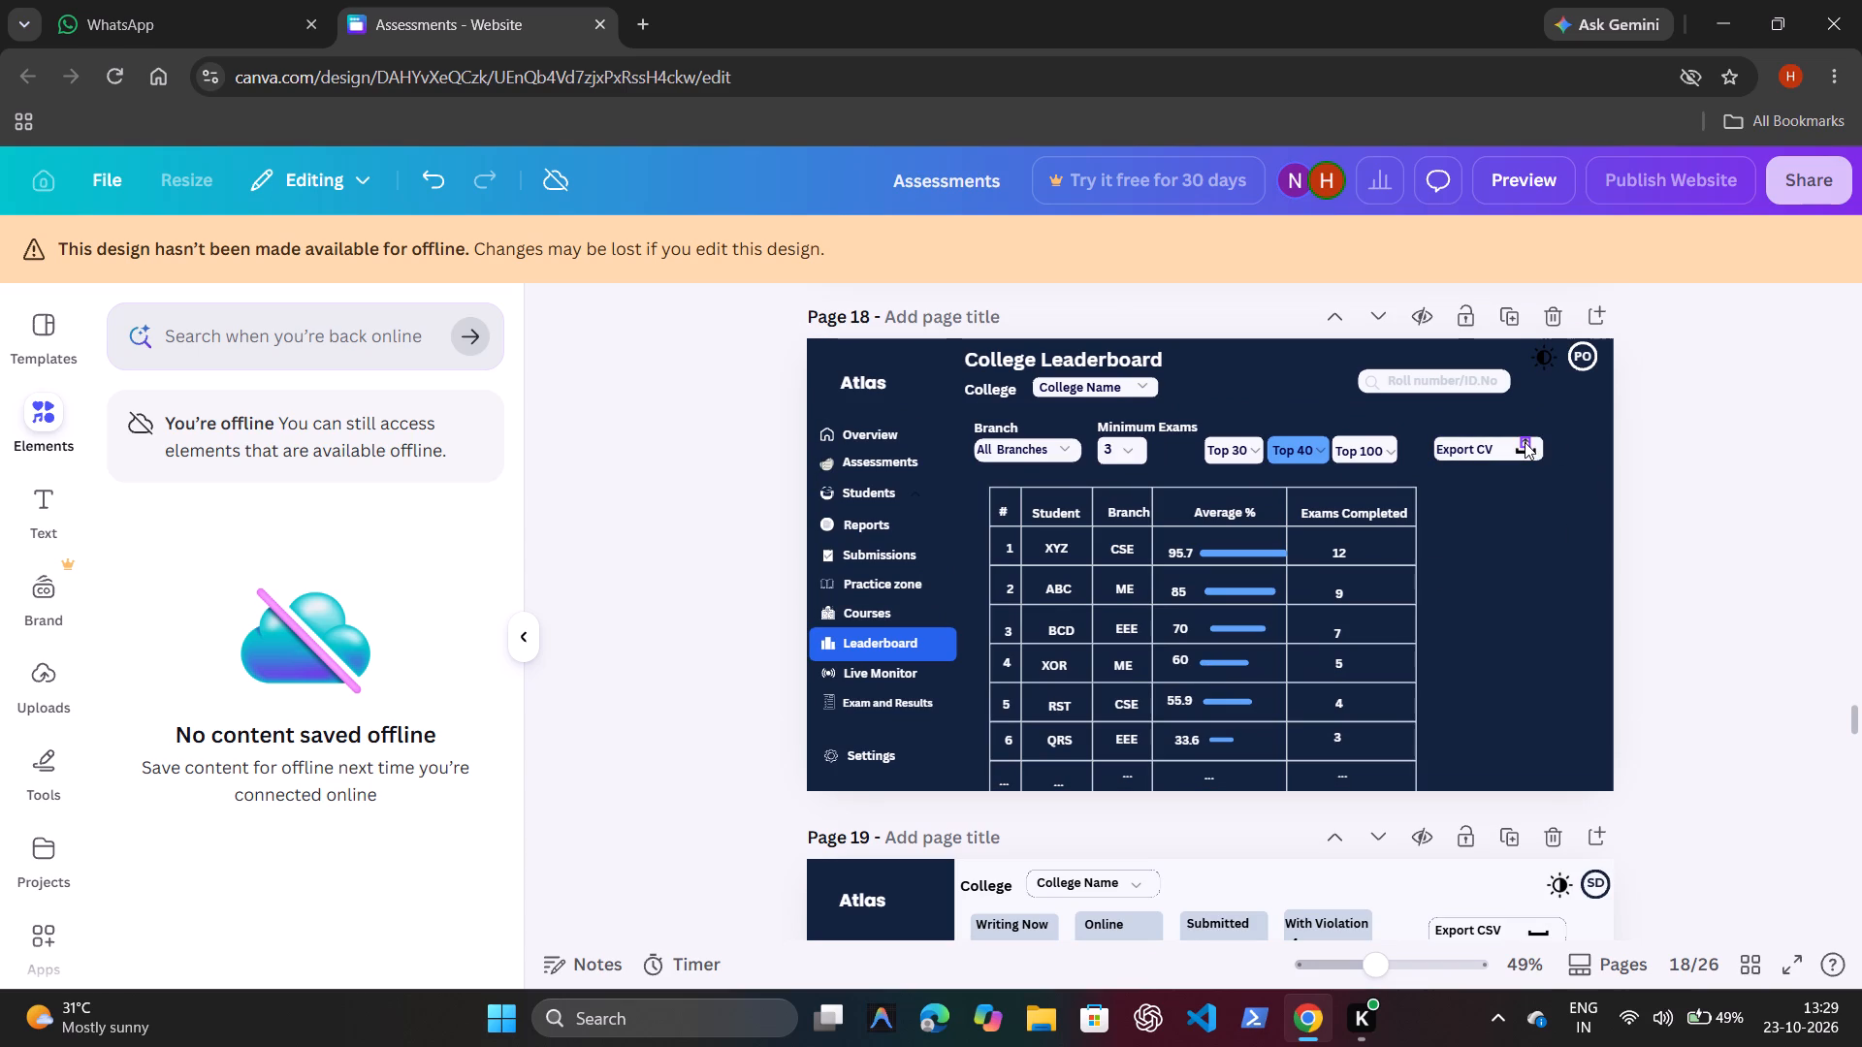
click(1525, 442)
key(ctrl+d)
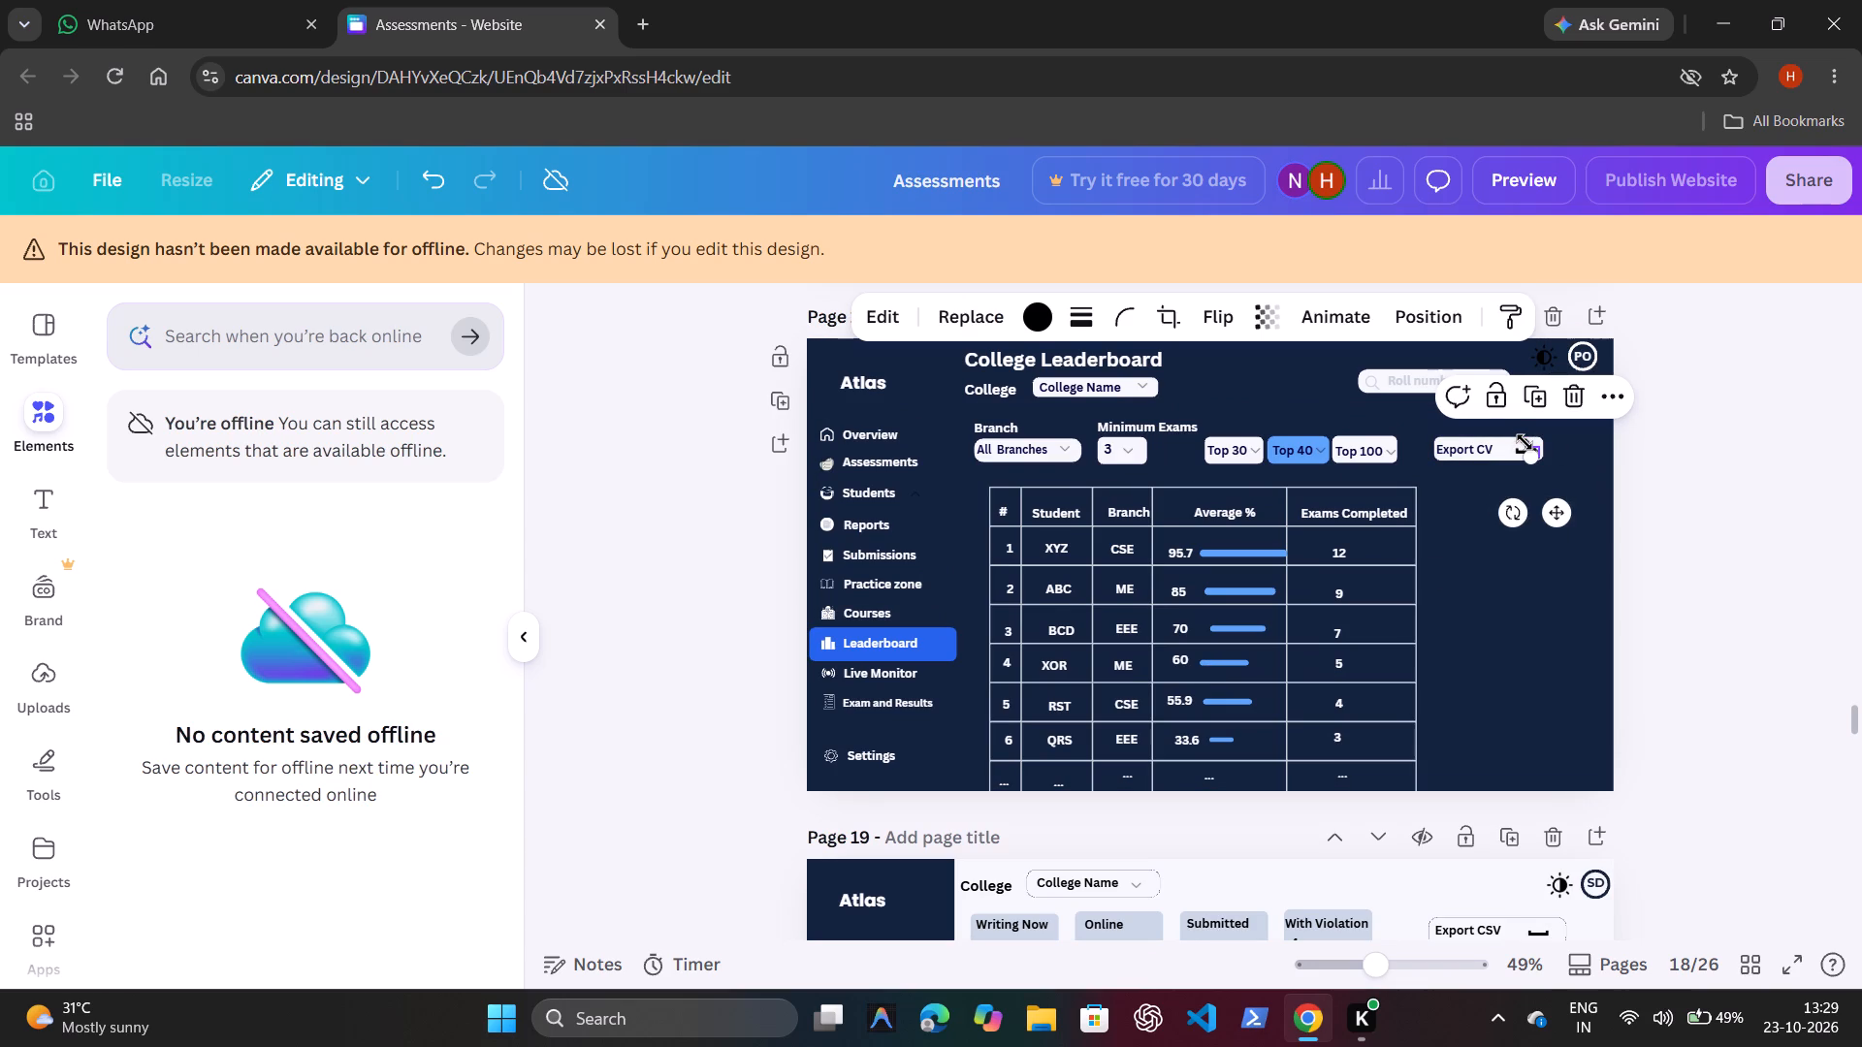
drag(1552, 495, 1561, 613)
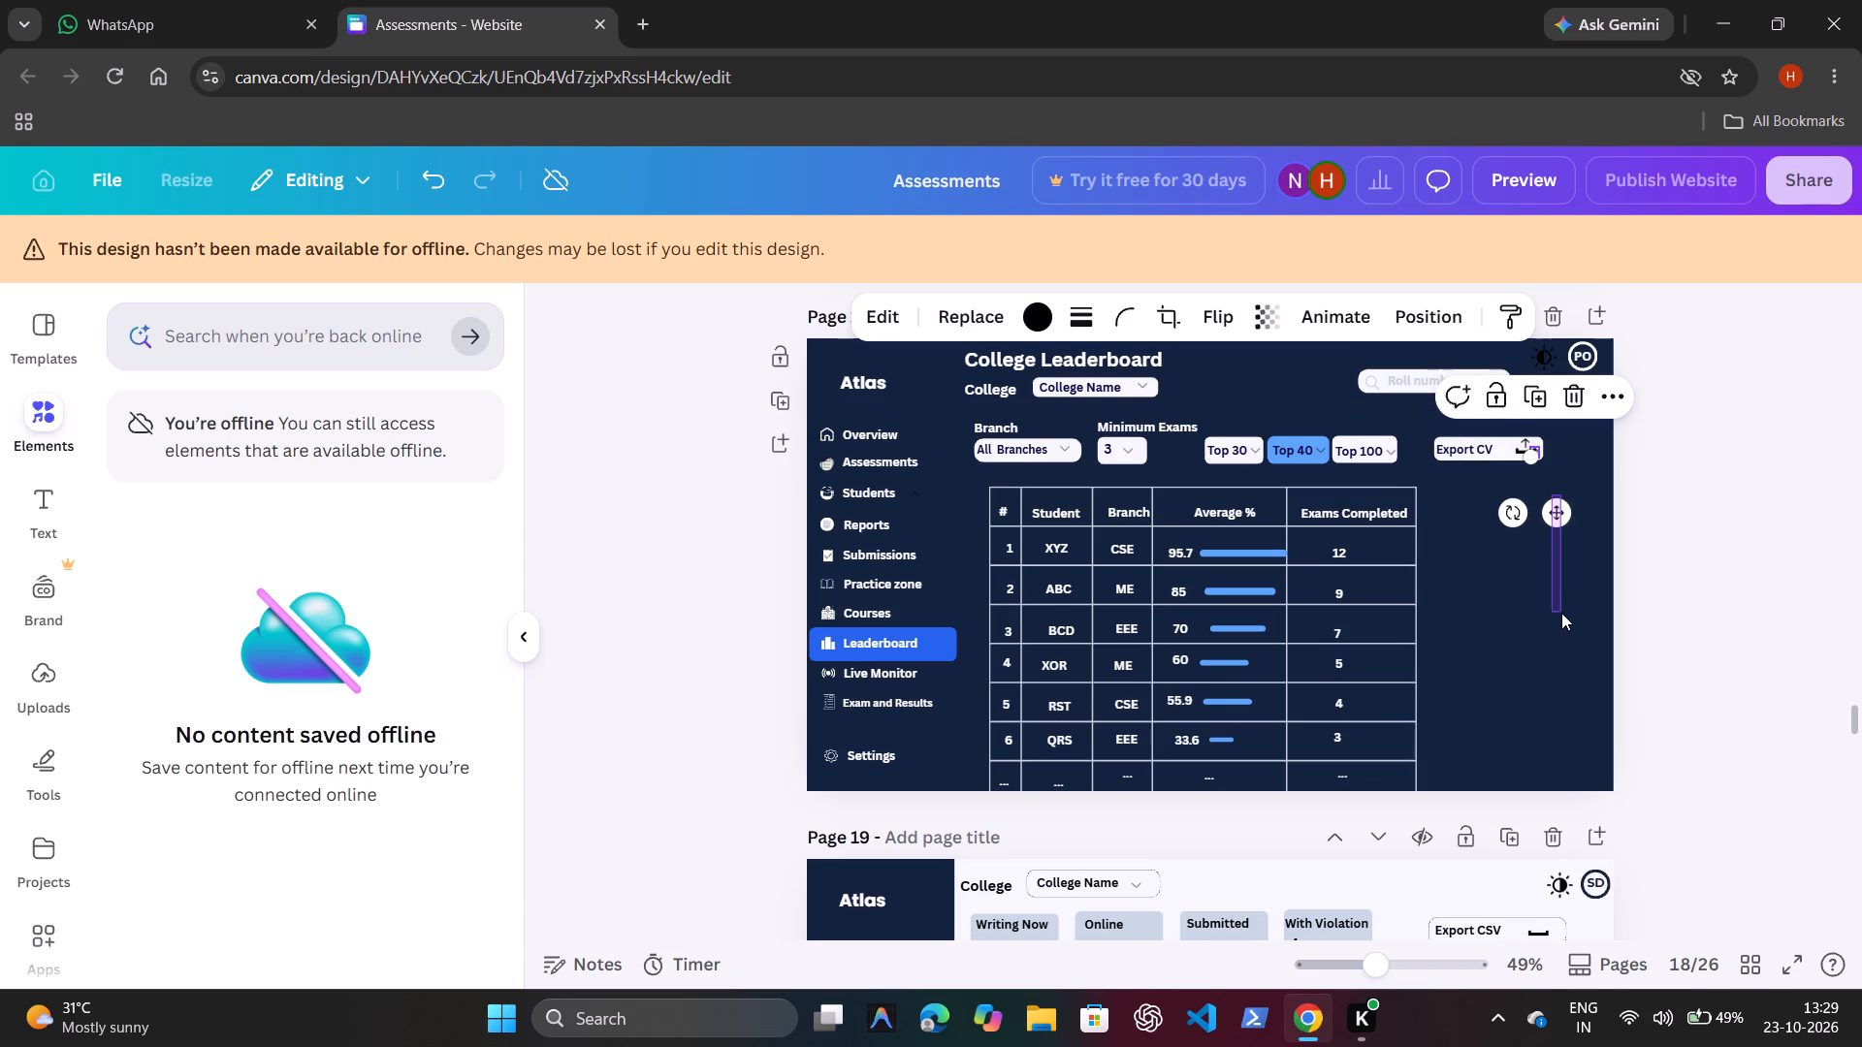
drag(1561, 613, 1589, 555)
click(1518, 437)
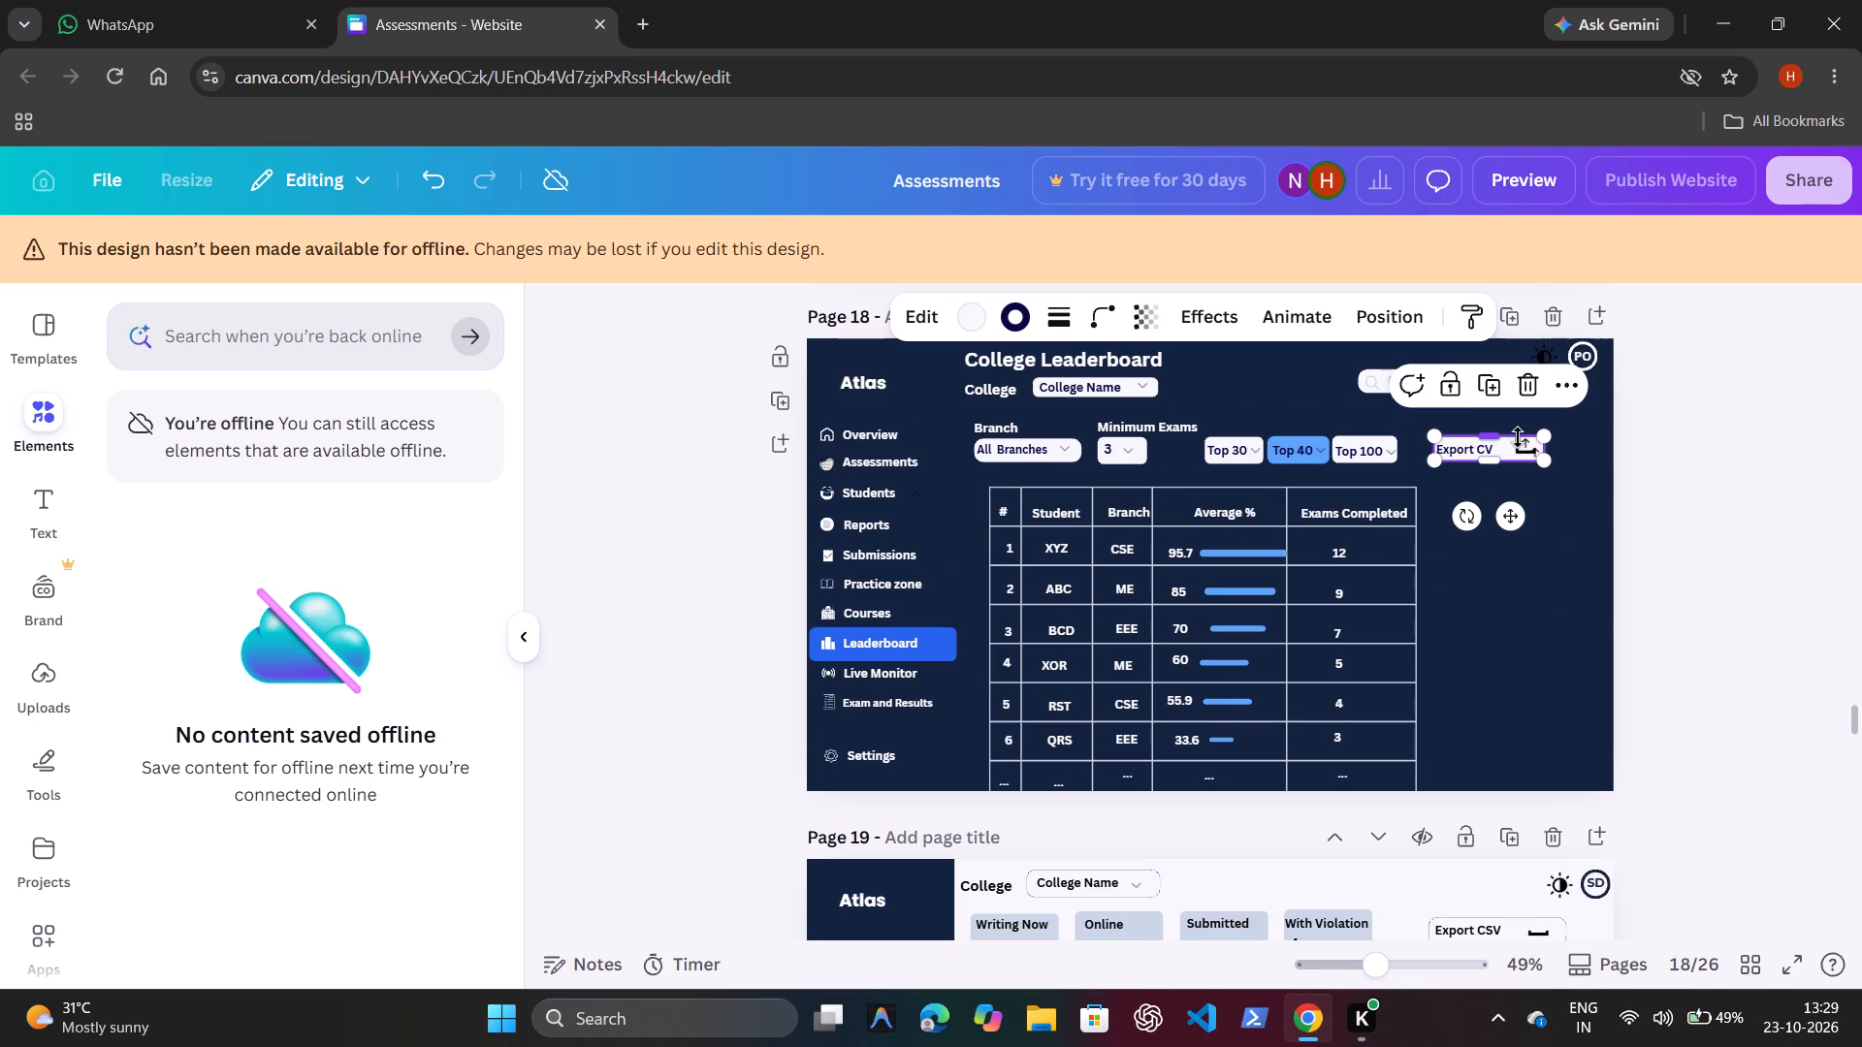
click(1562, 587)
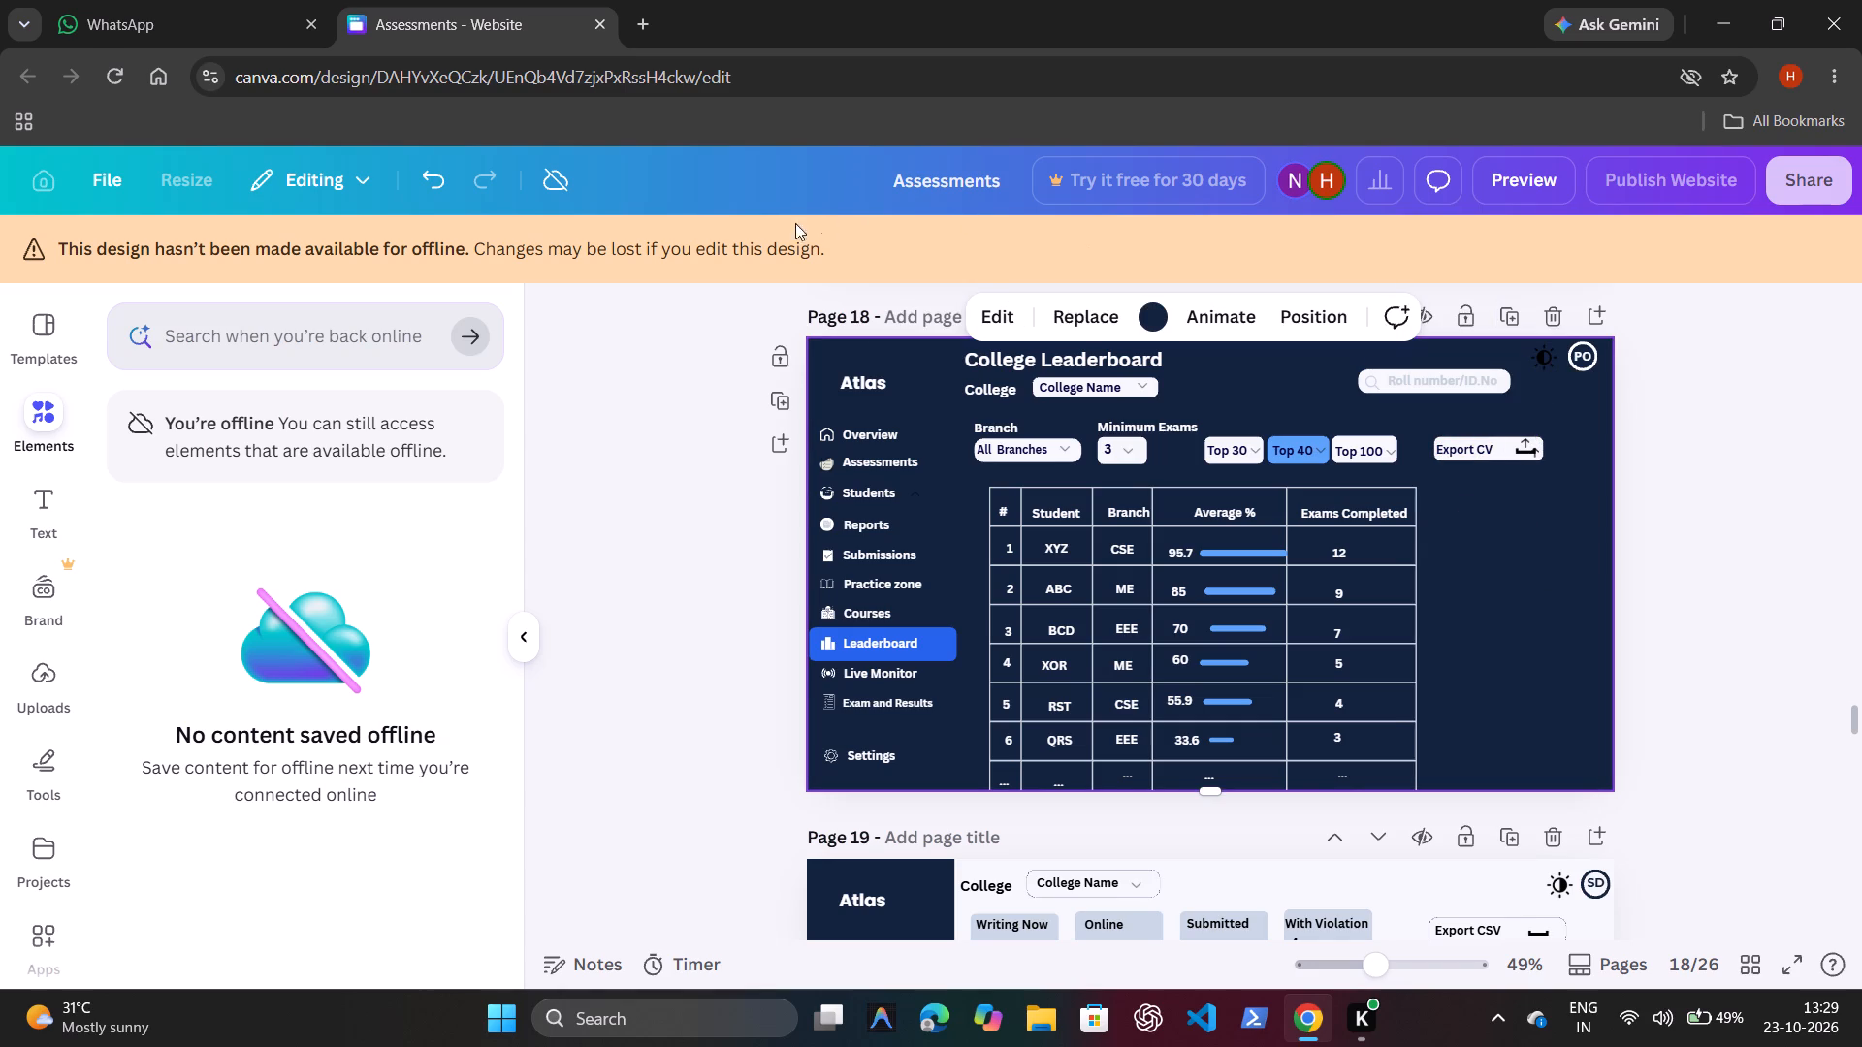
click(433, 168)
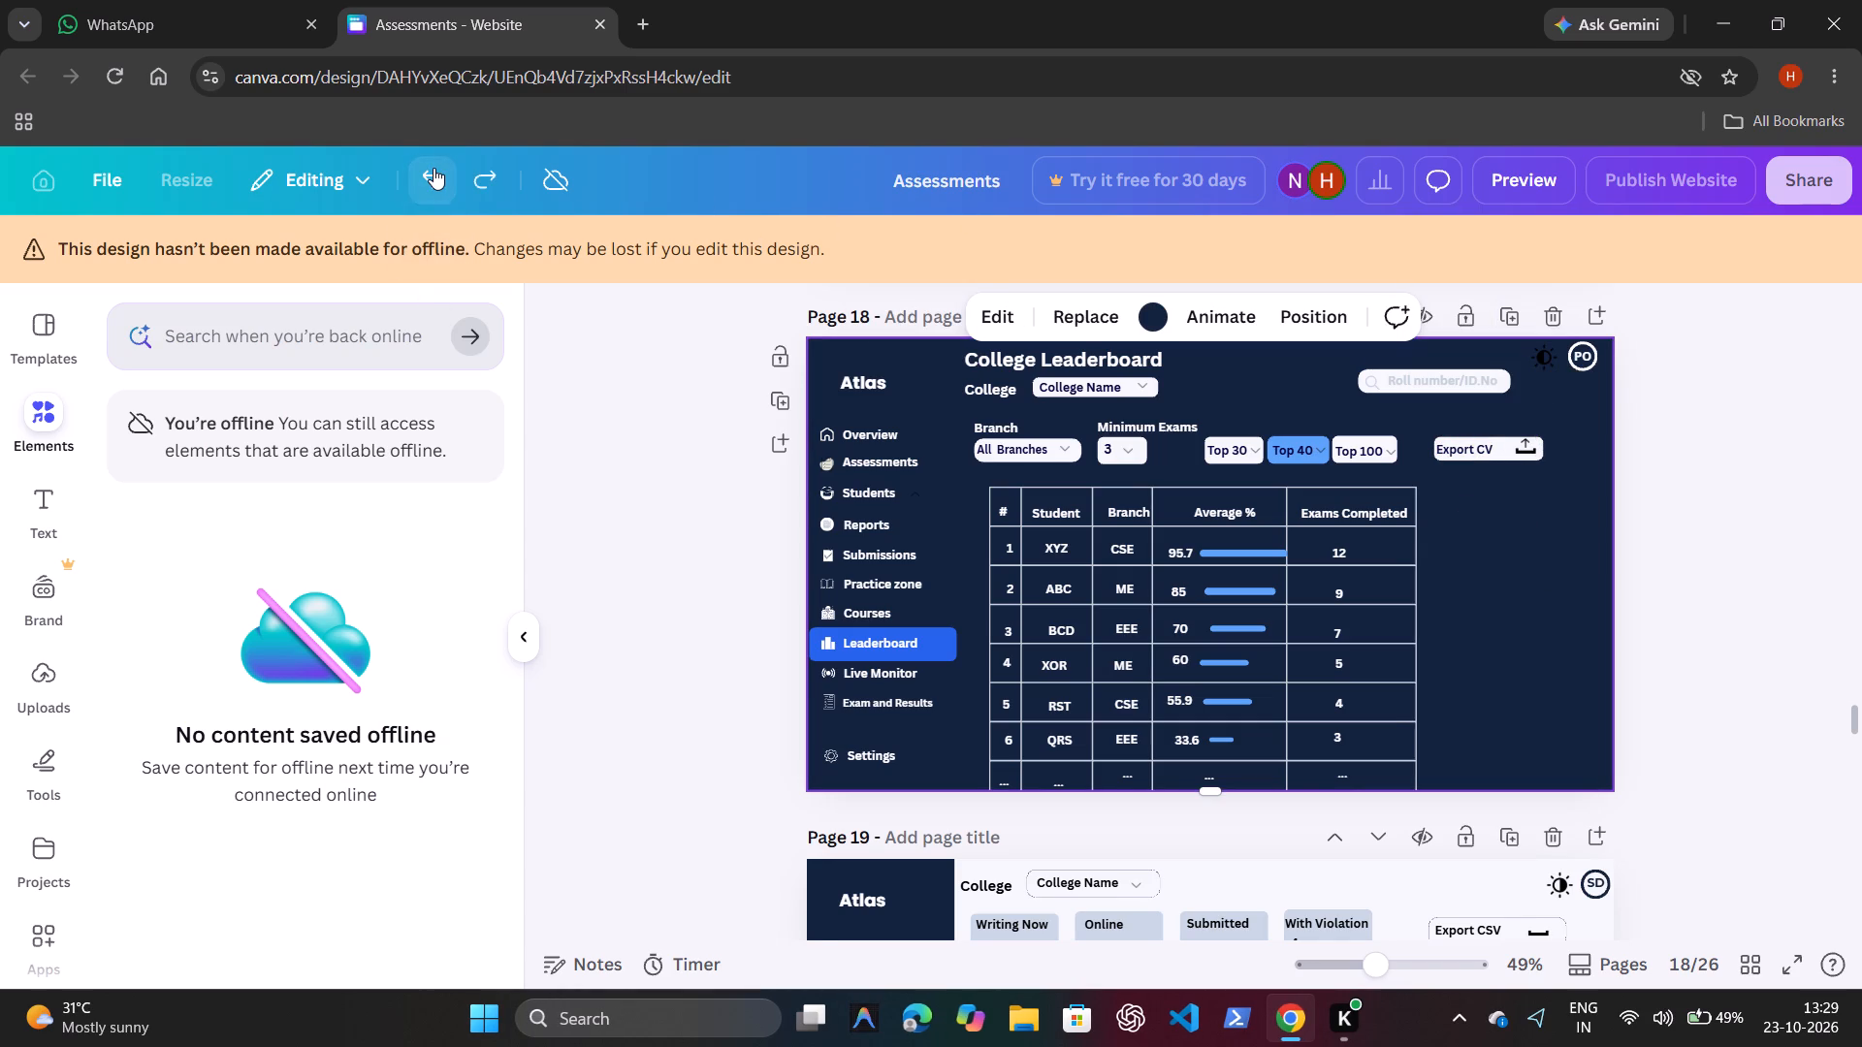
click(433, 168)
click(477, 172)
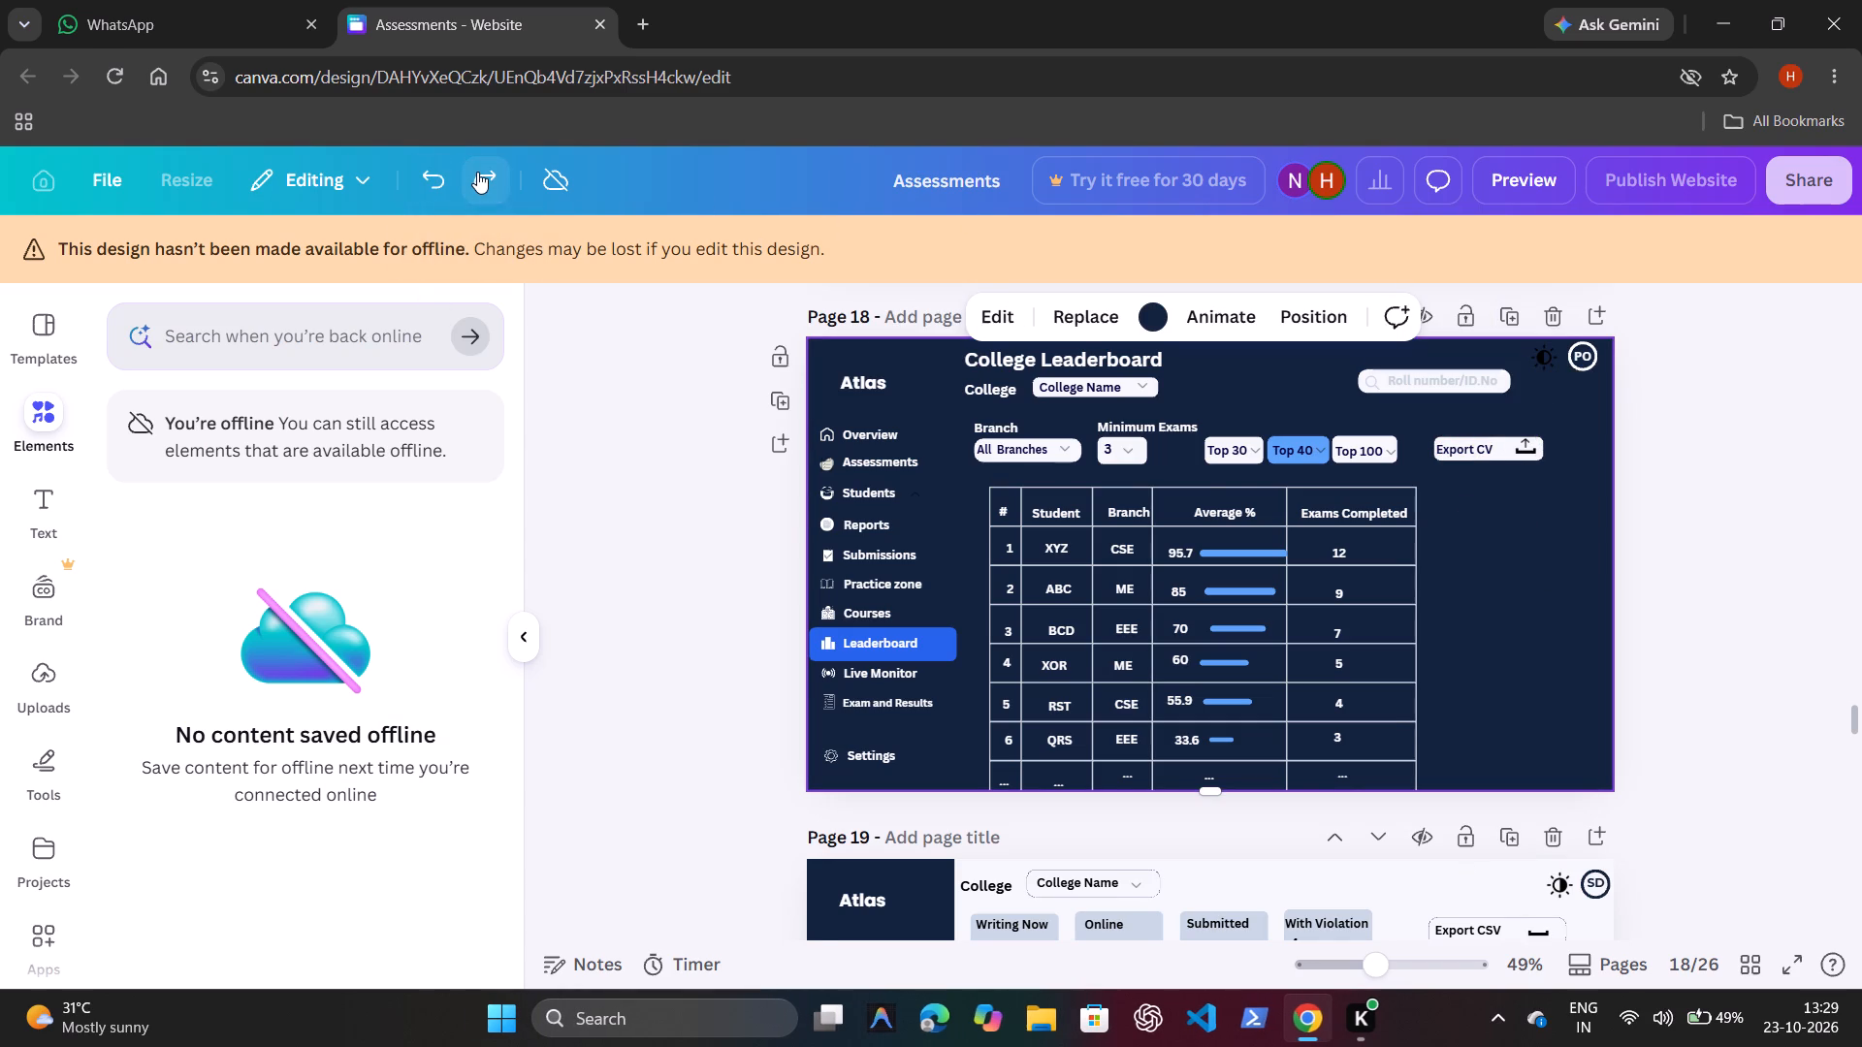
Duplicate the arrow part of page 18's export icon and place the copy above the tray in page 19's Export CSV box.
click(1529, 442)
key(ctrl+d)
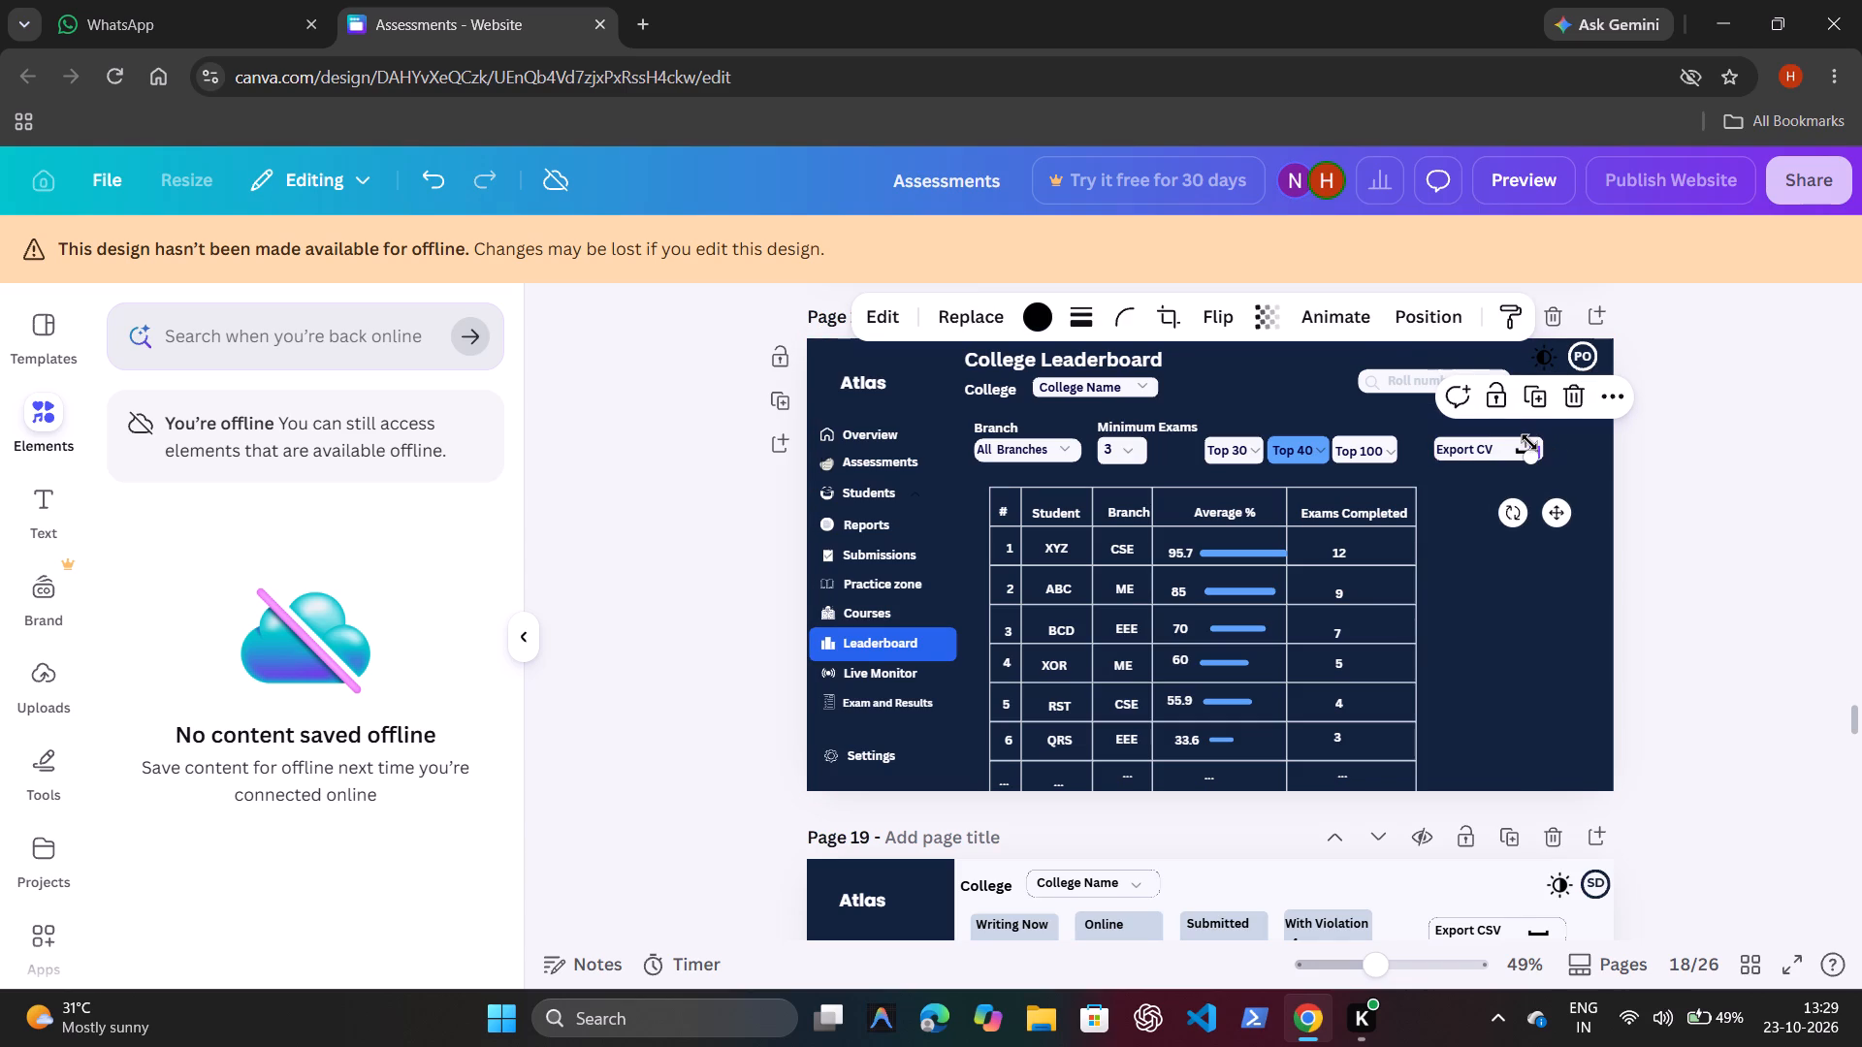
drag(1556, 510, 1464, 934)
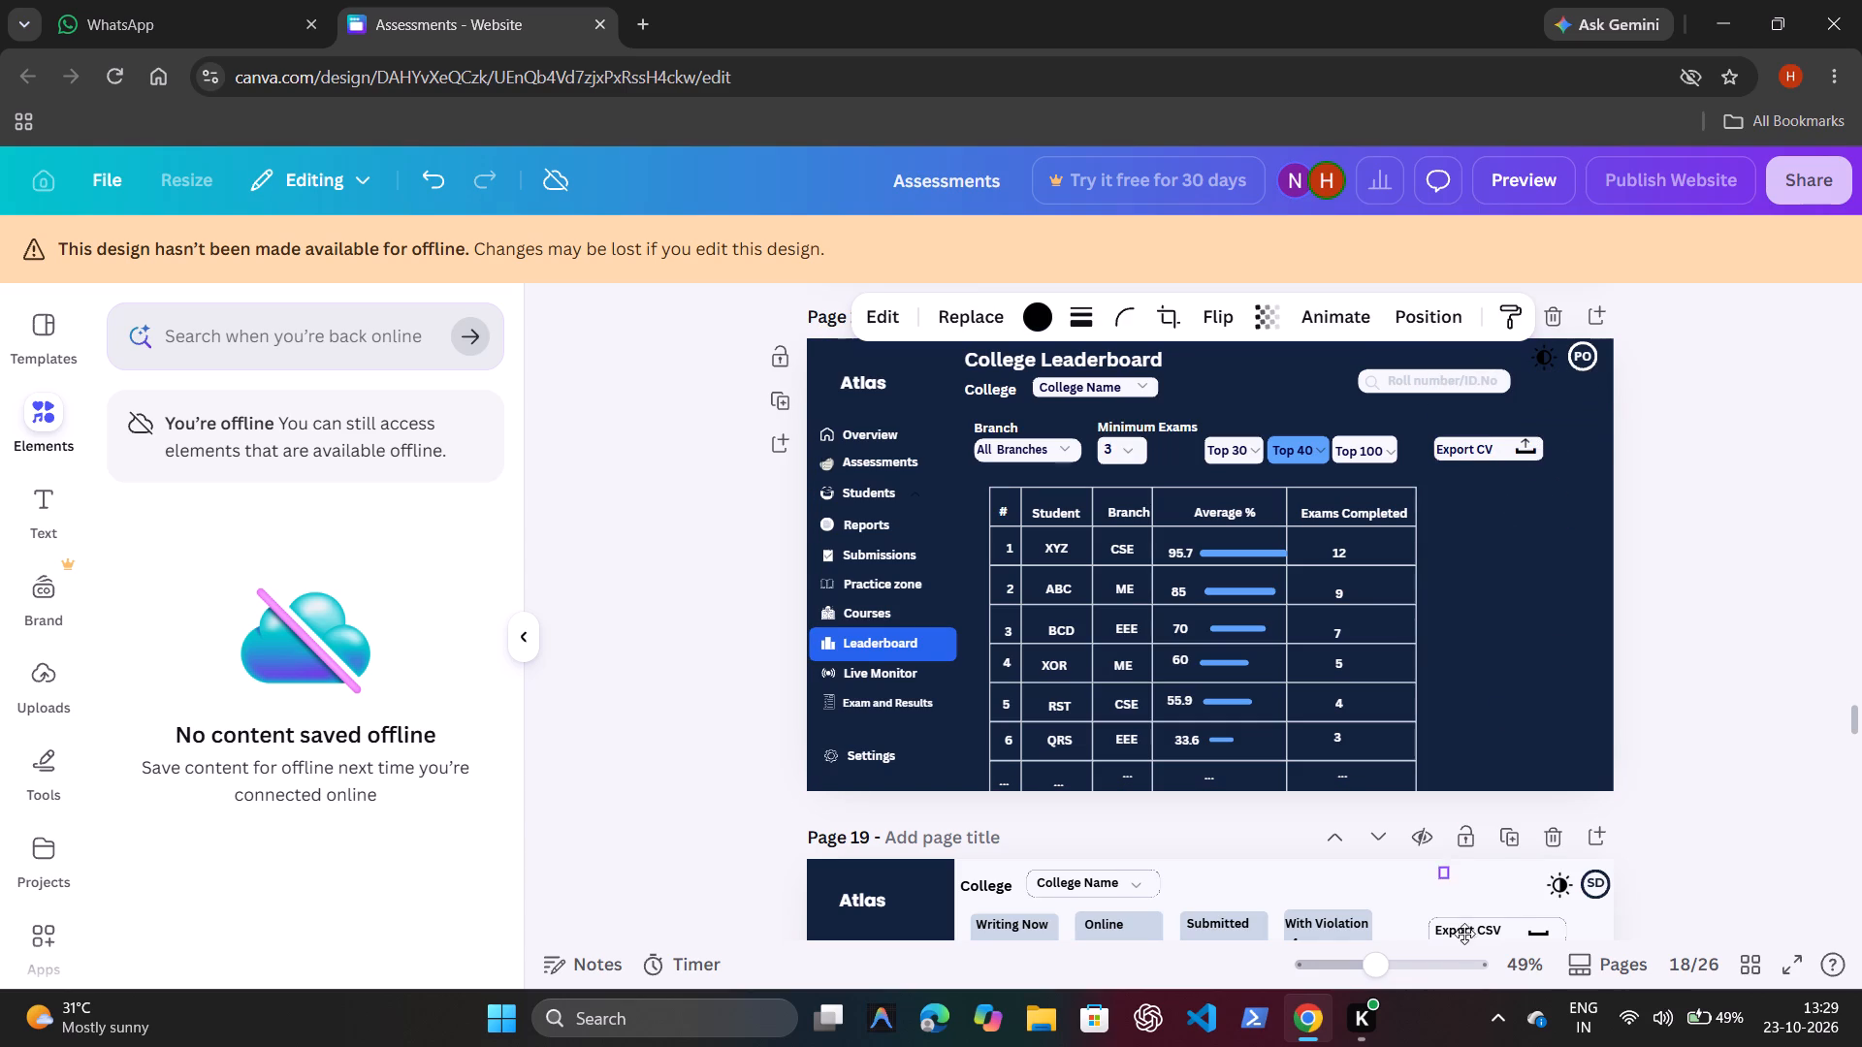
drag(1464, 934, 1461, 959)
scroll(1461, 959, down, 3)
scroll(1399, 872, down, 1)
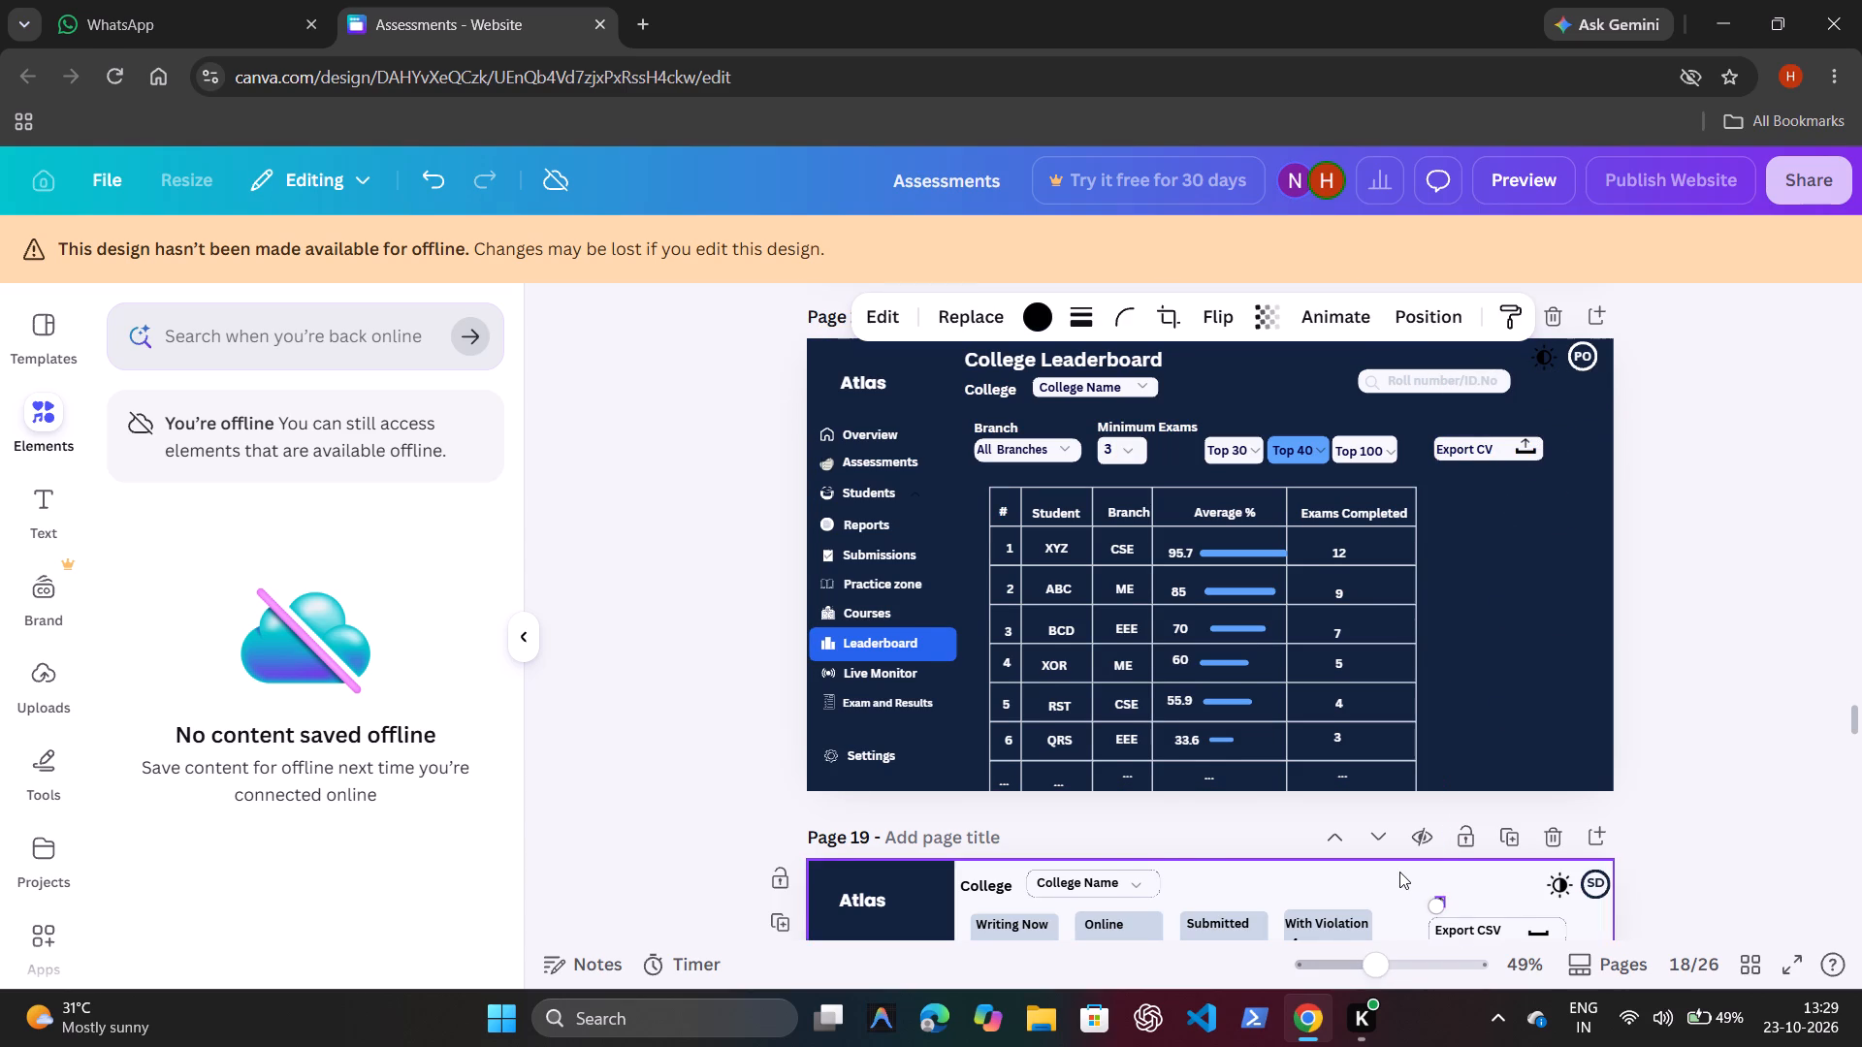
scroll(1399, 872, down, 2)
drag(1465, 644, 1568, 671)
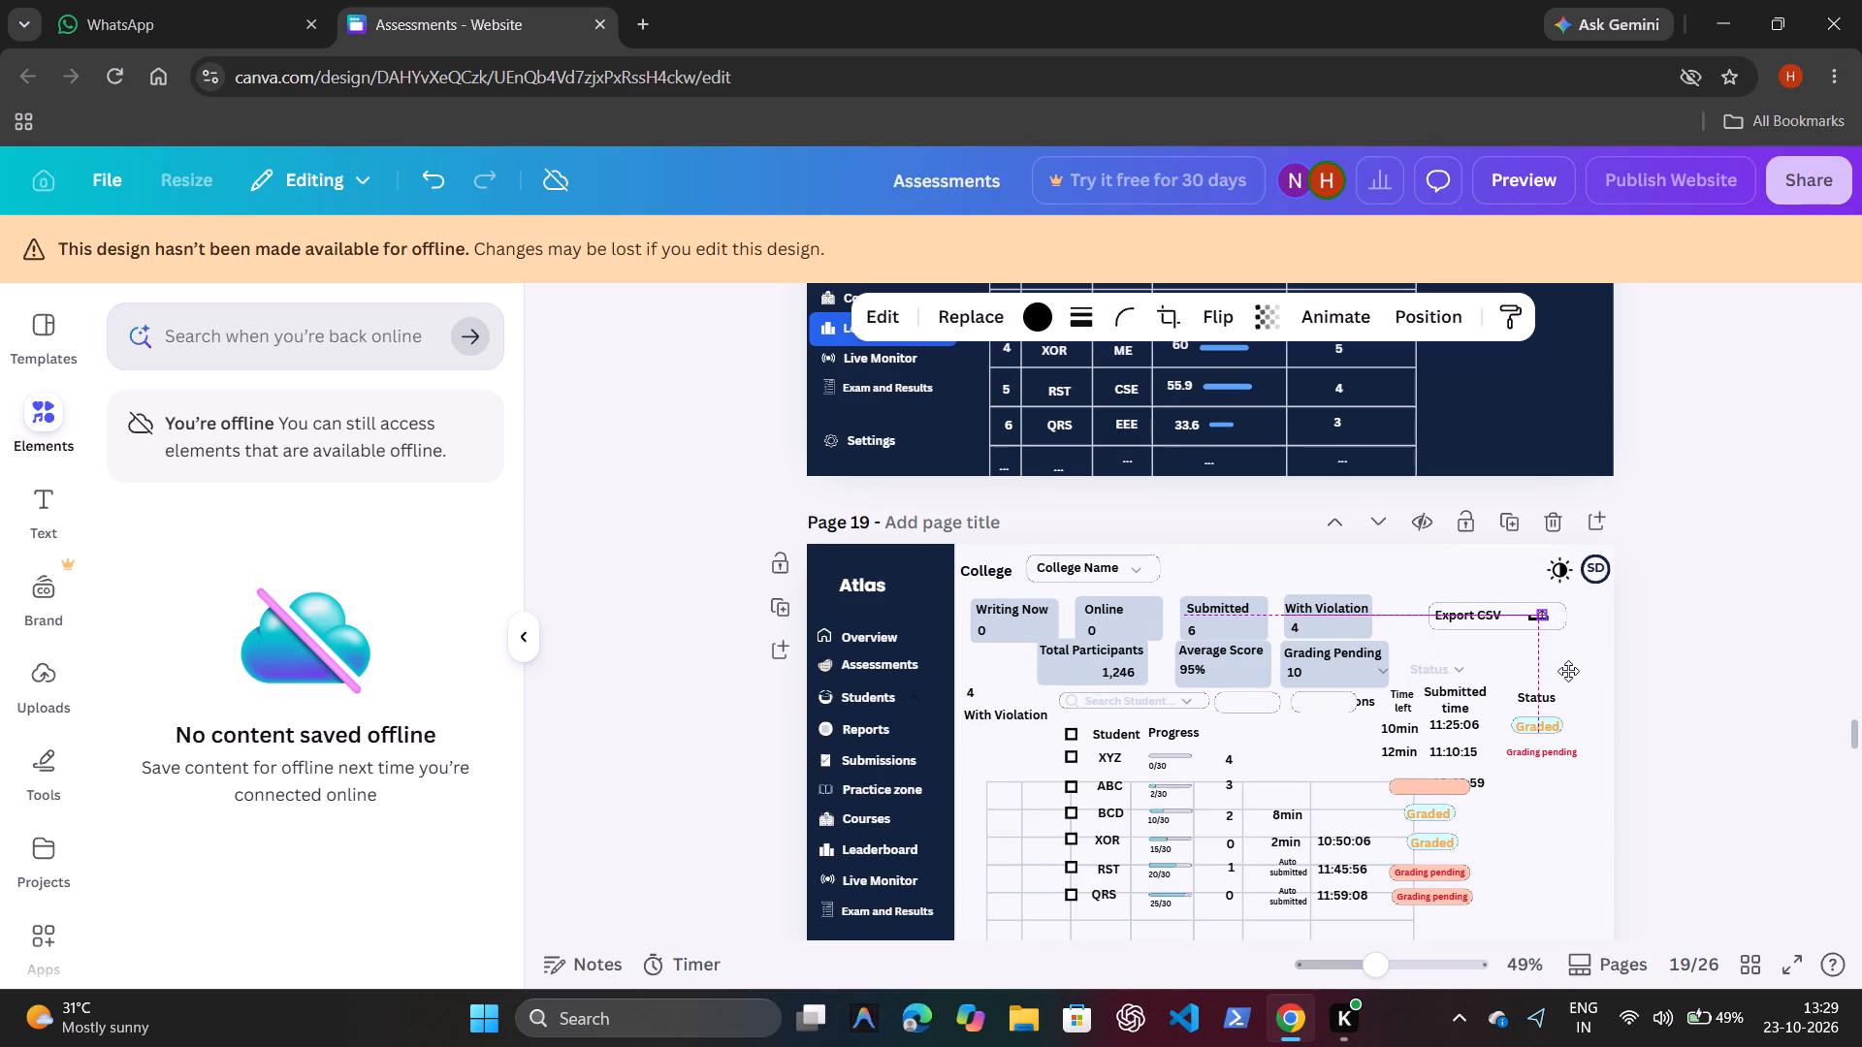
drag(1568, 671, 1563, 665)
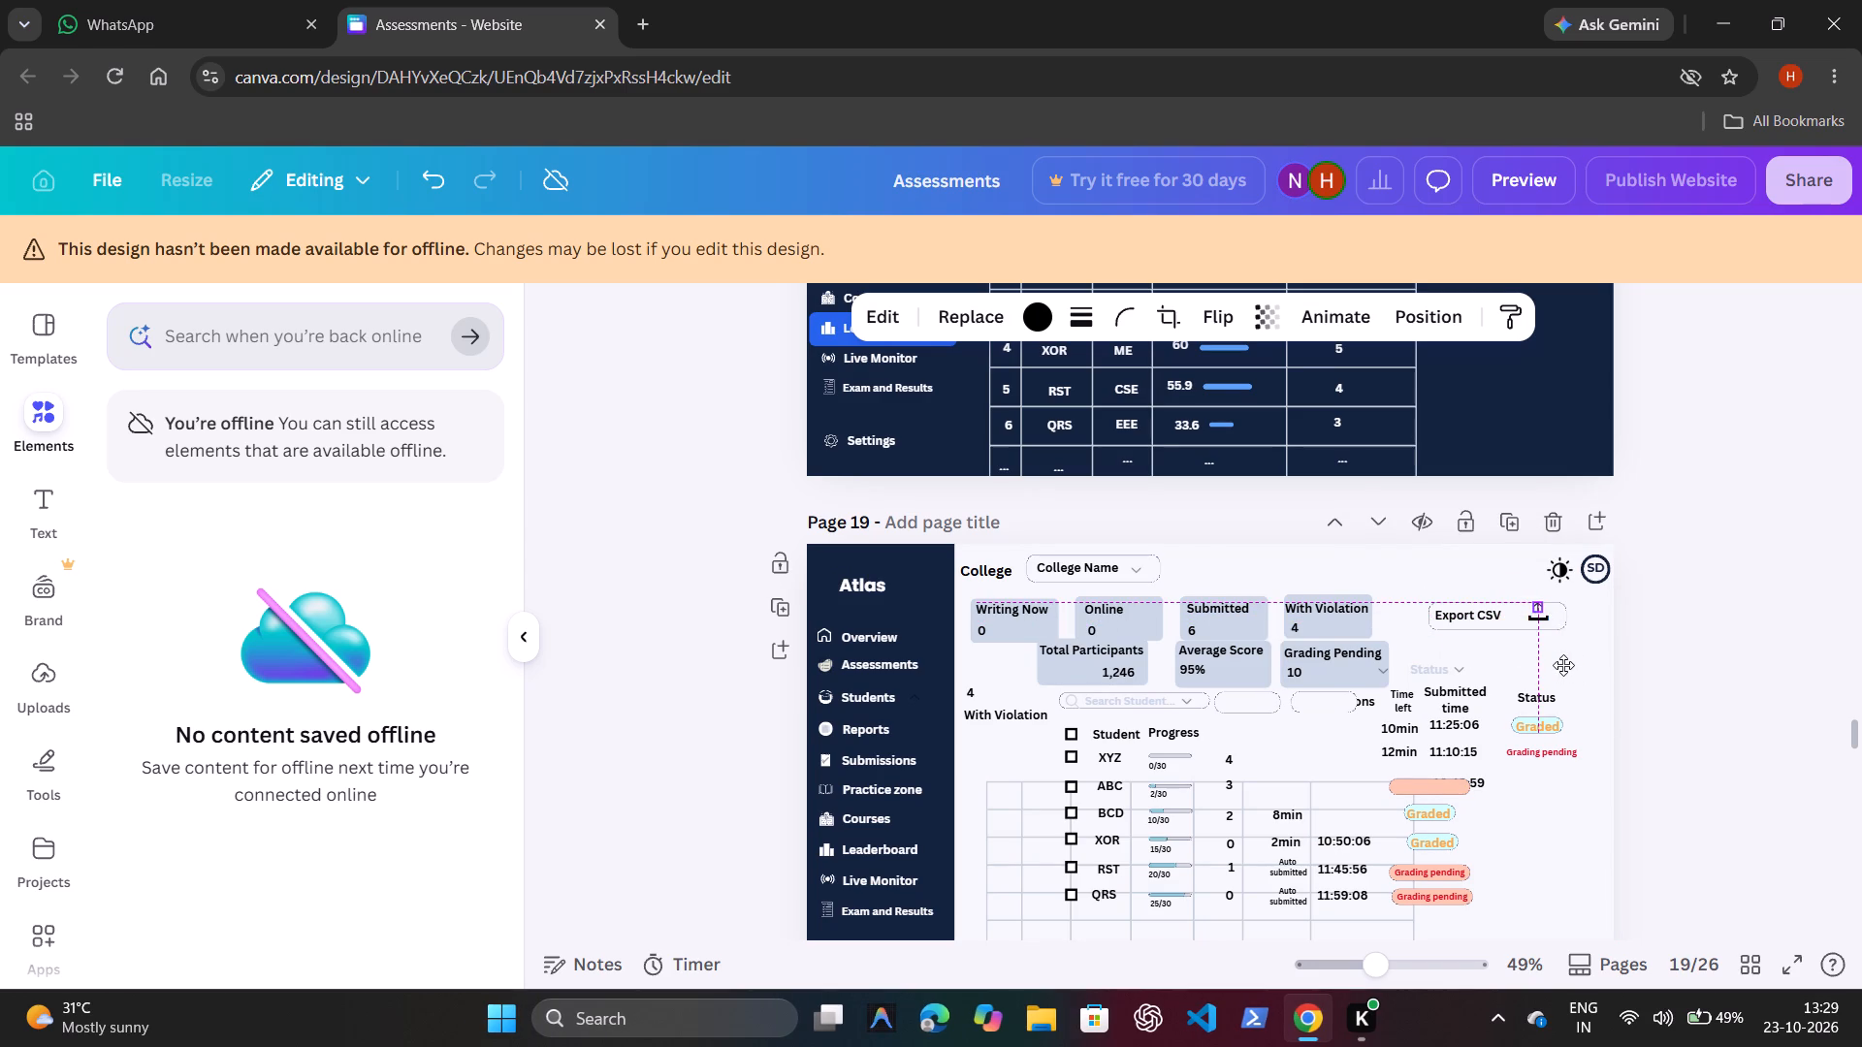
drag(1563, 665, 1560, 667)
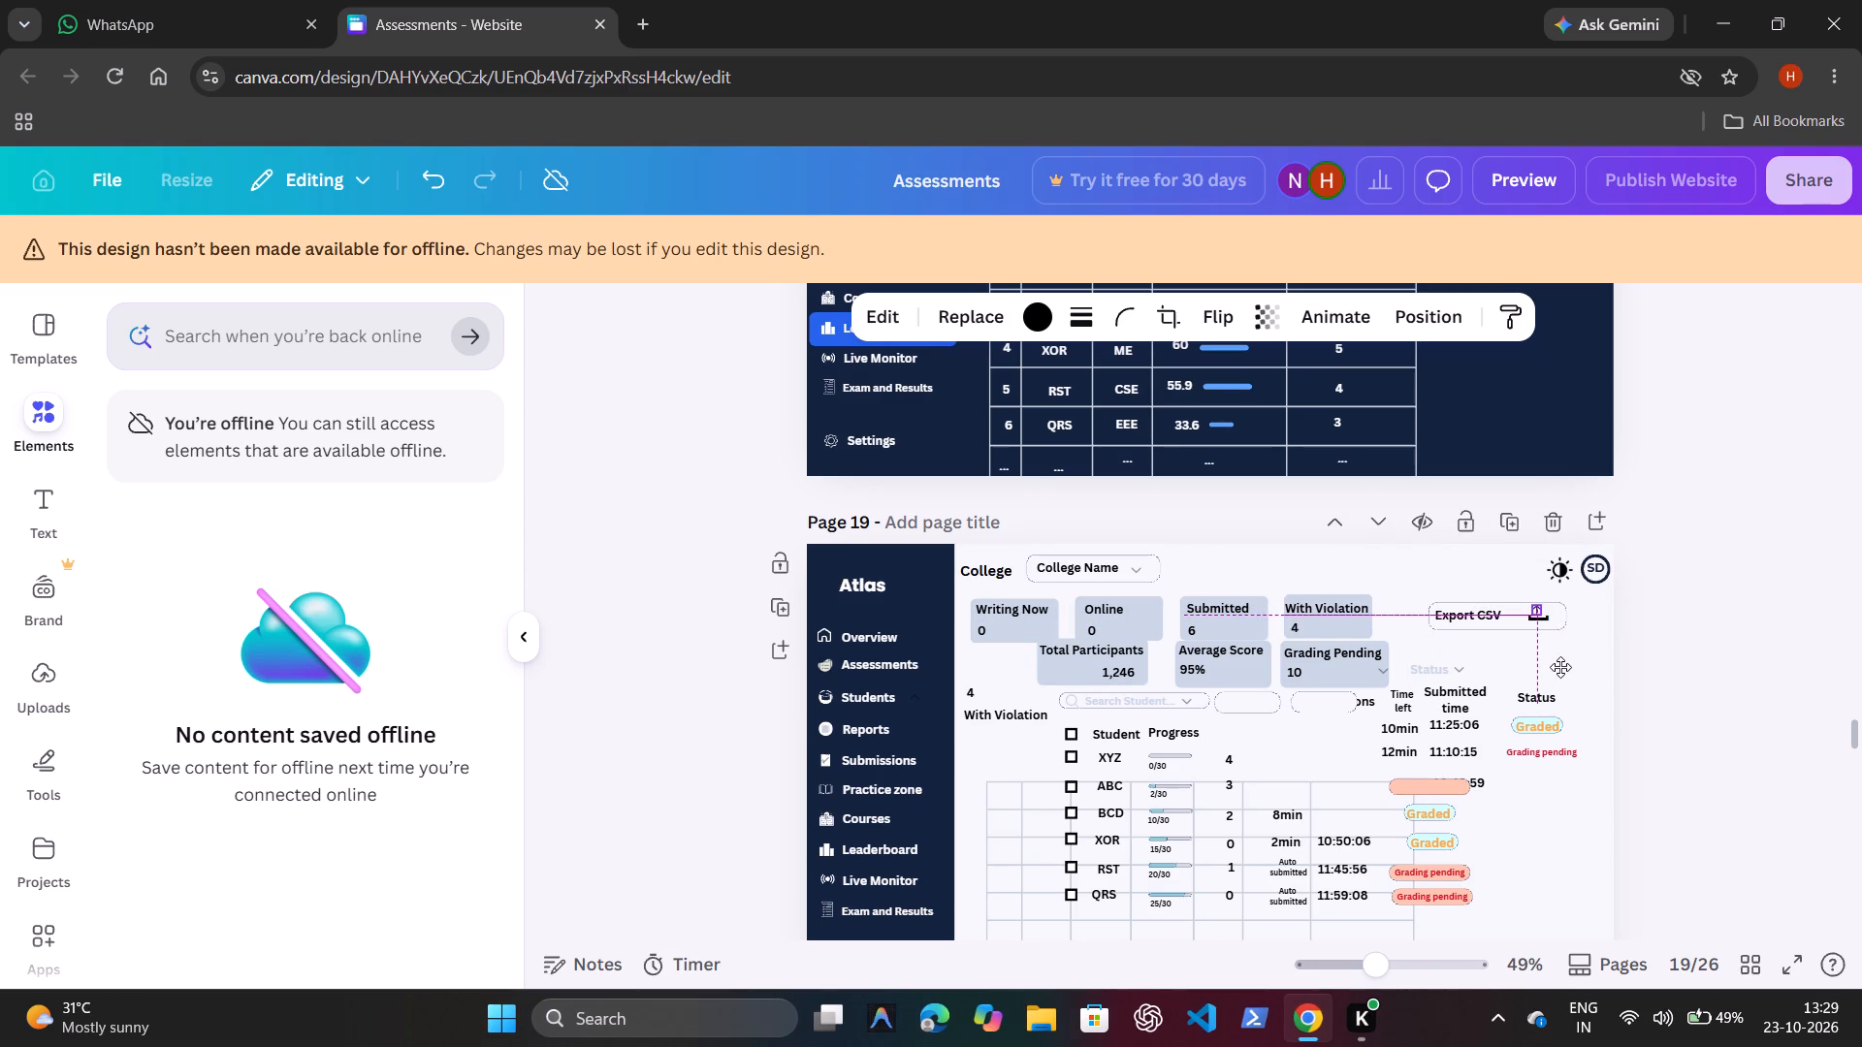
drag(1560, 667, 1564, 666)
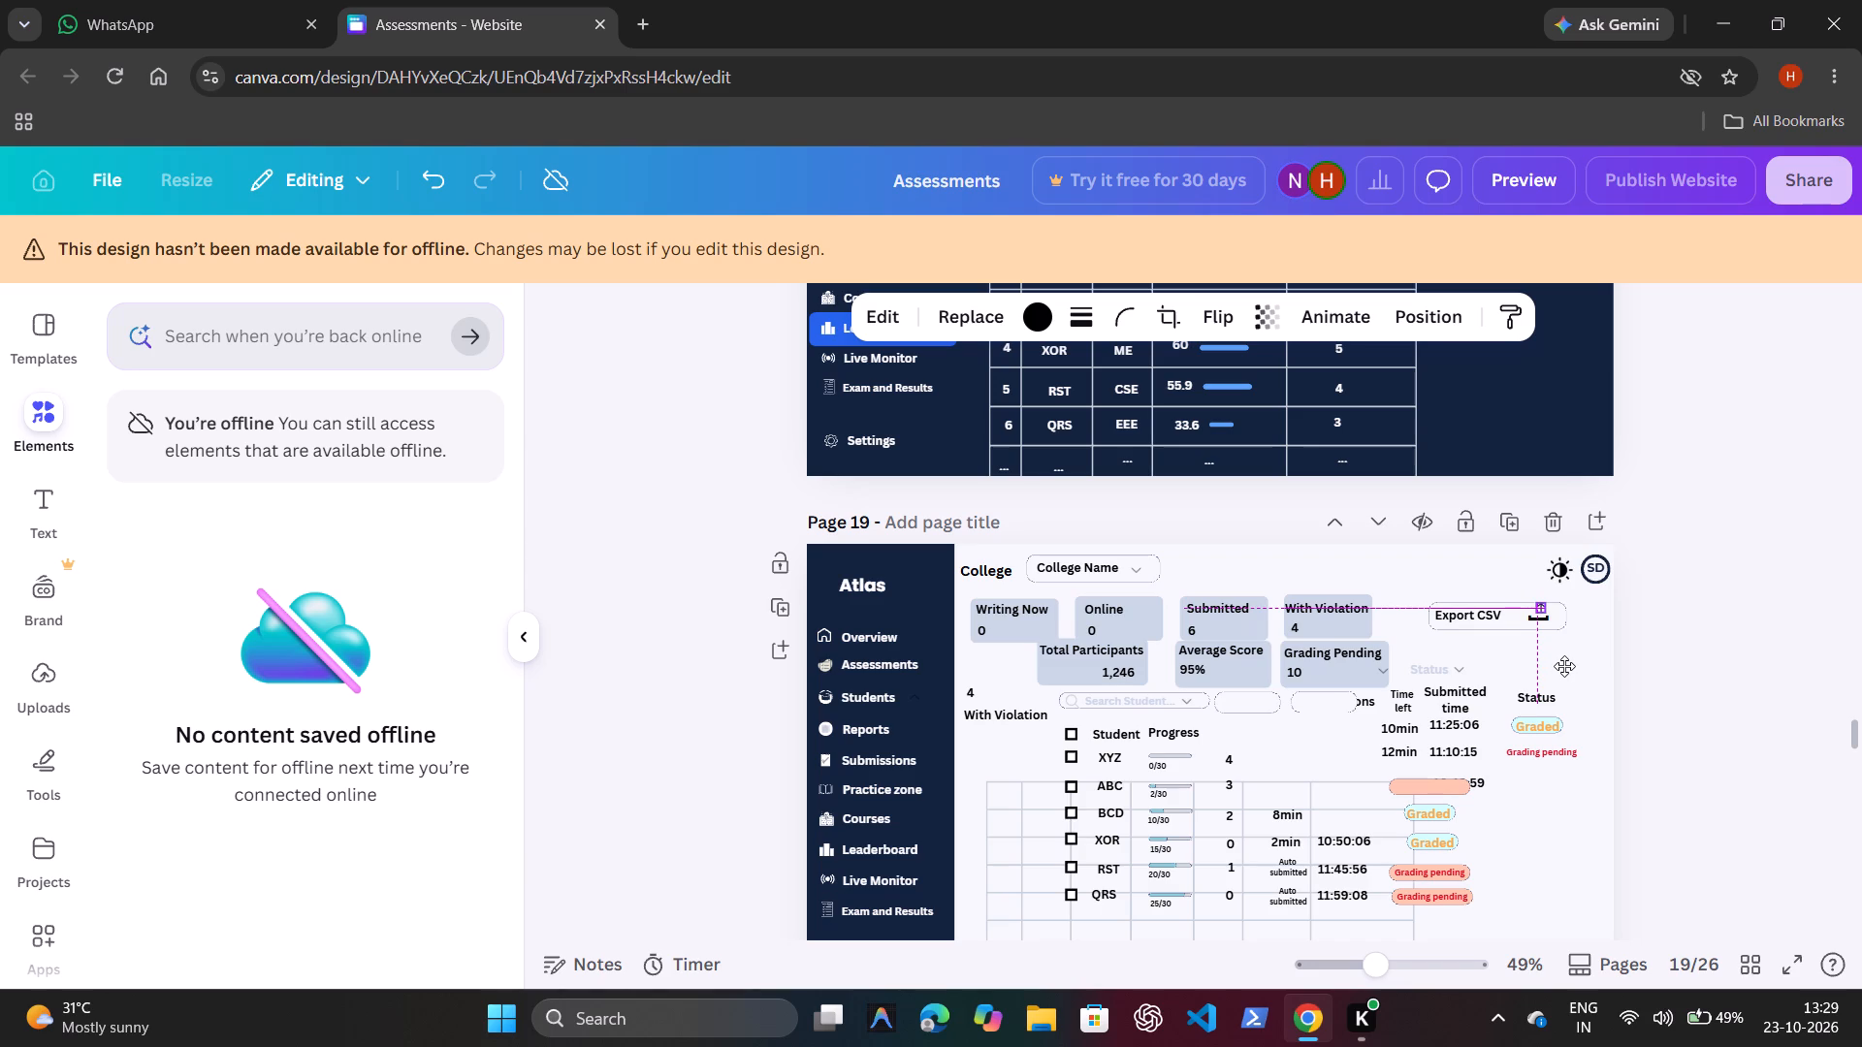
drag(1564, 666, 1562, 665)
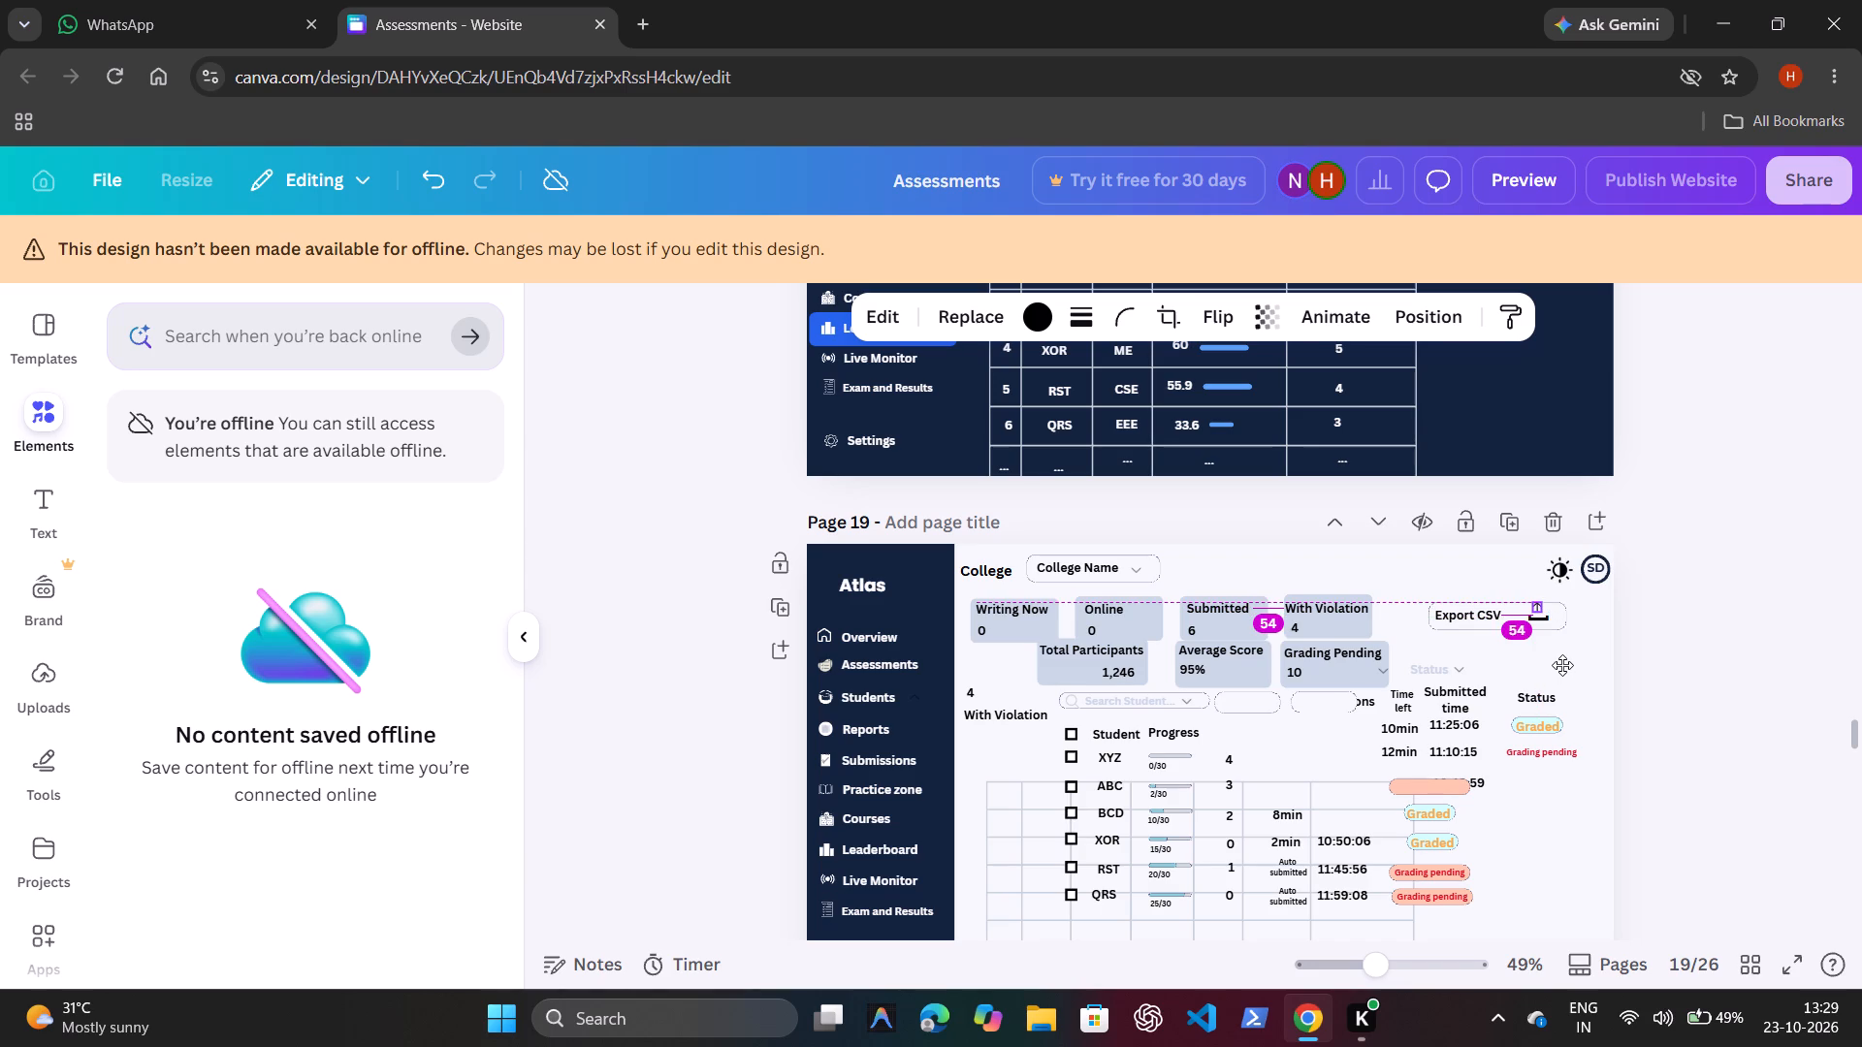
drag(1562, 665, 1563, 668)
click(1412, 569)
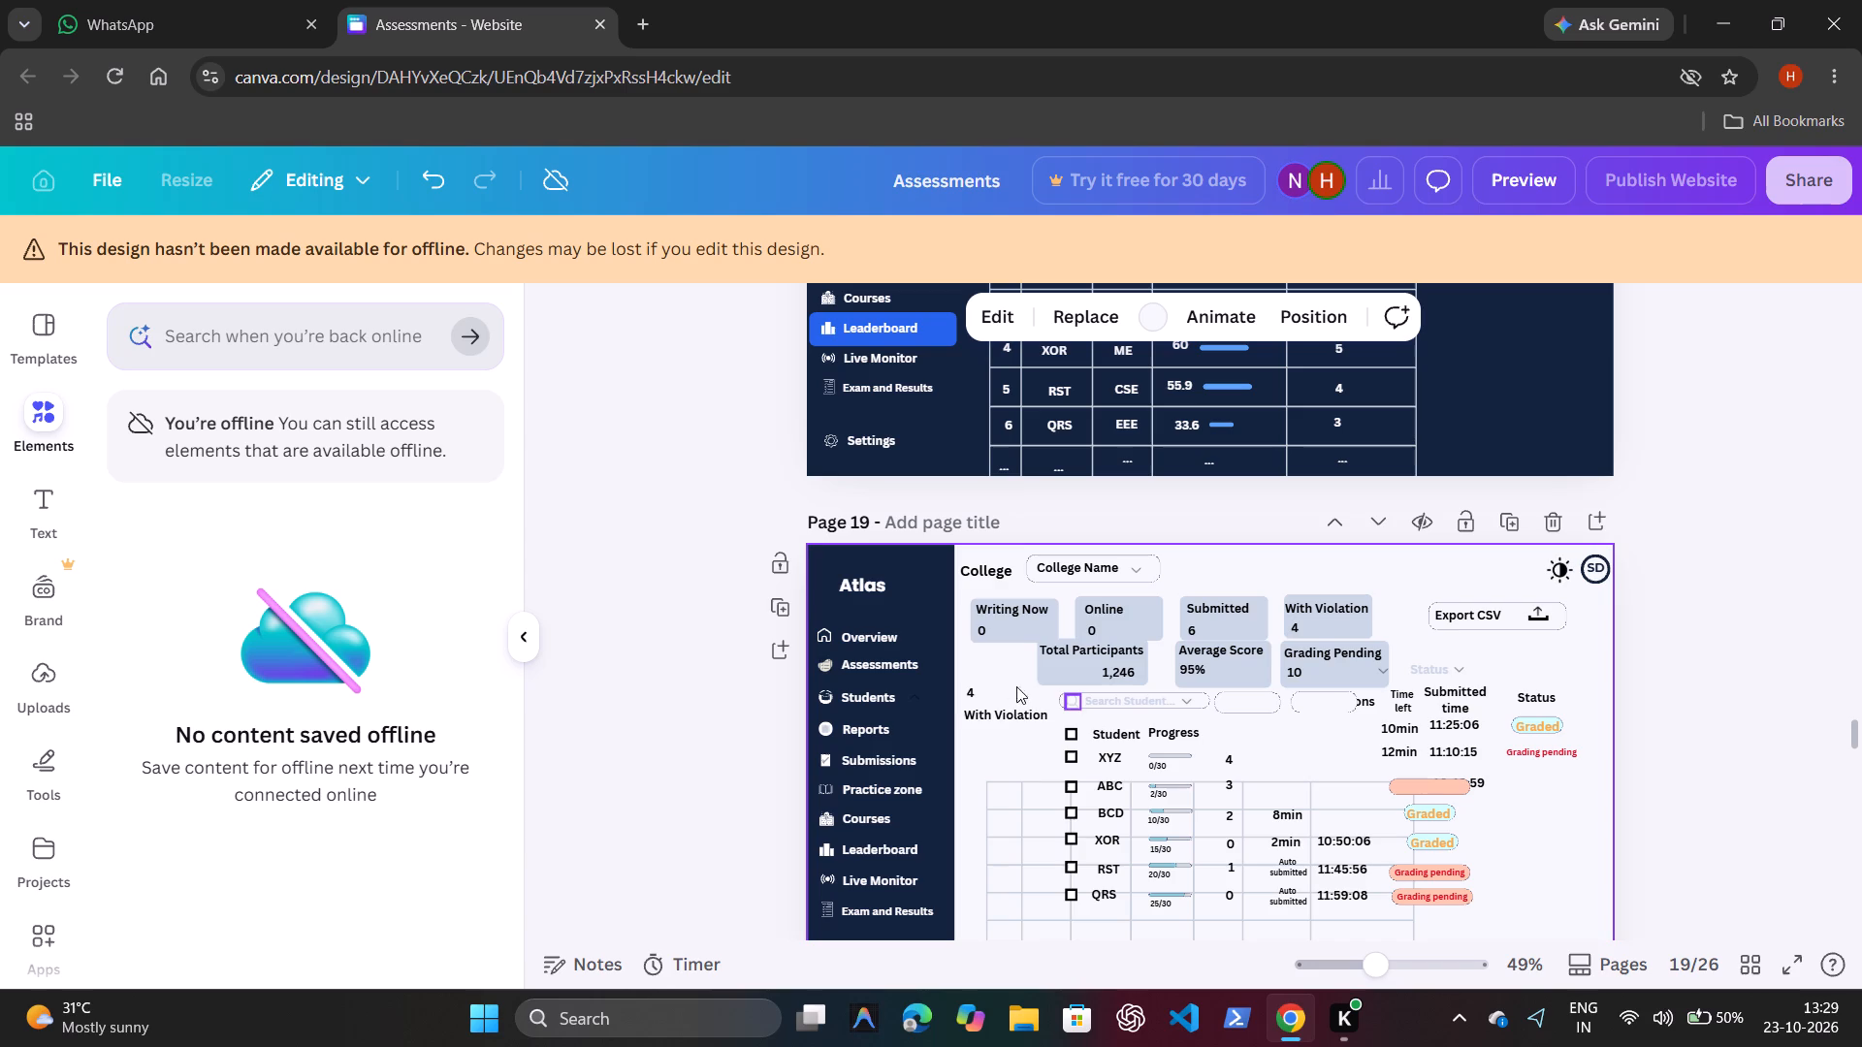
Cut the leftover original With Violation label beside the page 19 student search box.
click(998, 714)
key(ctrl+x)
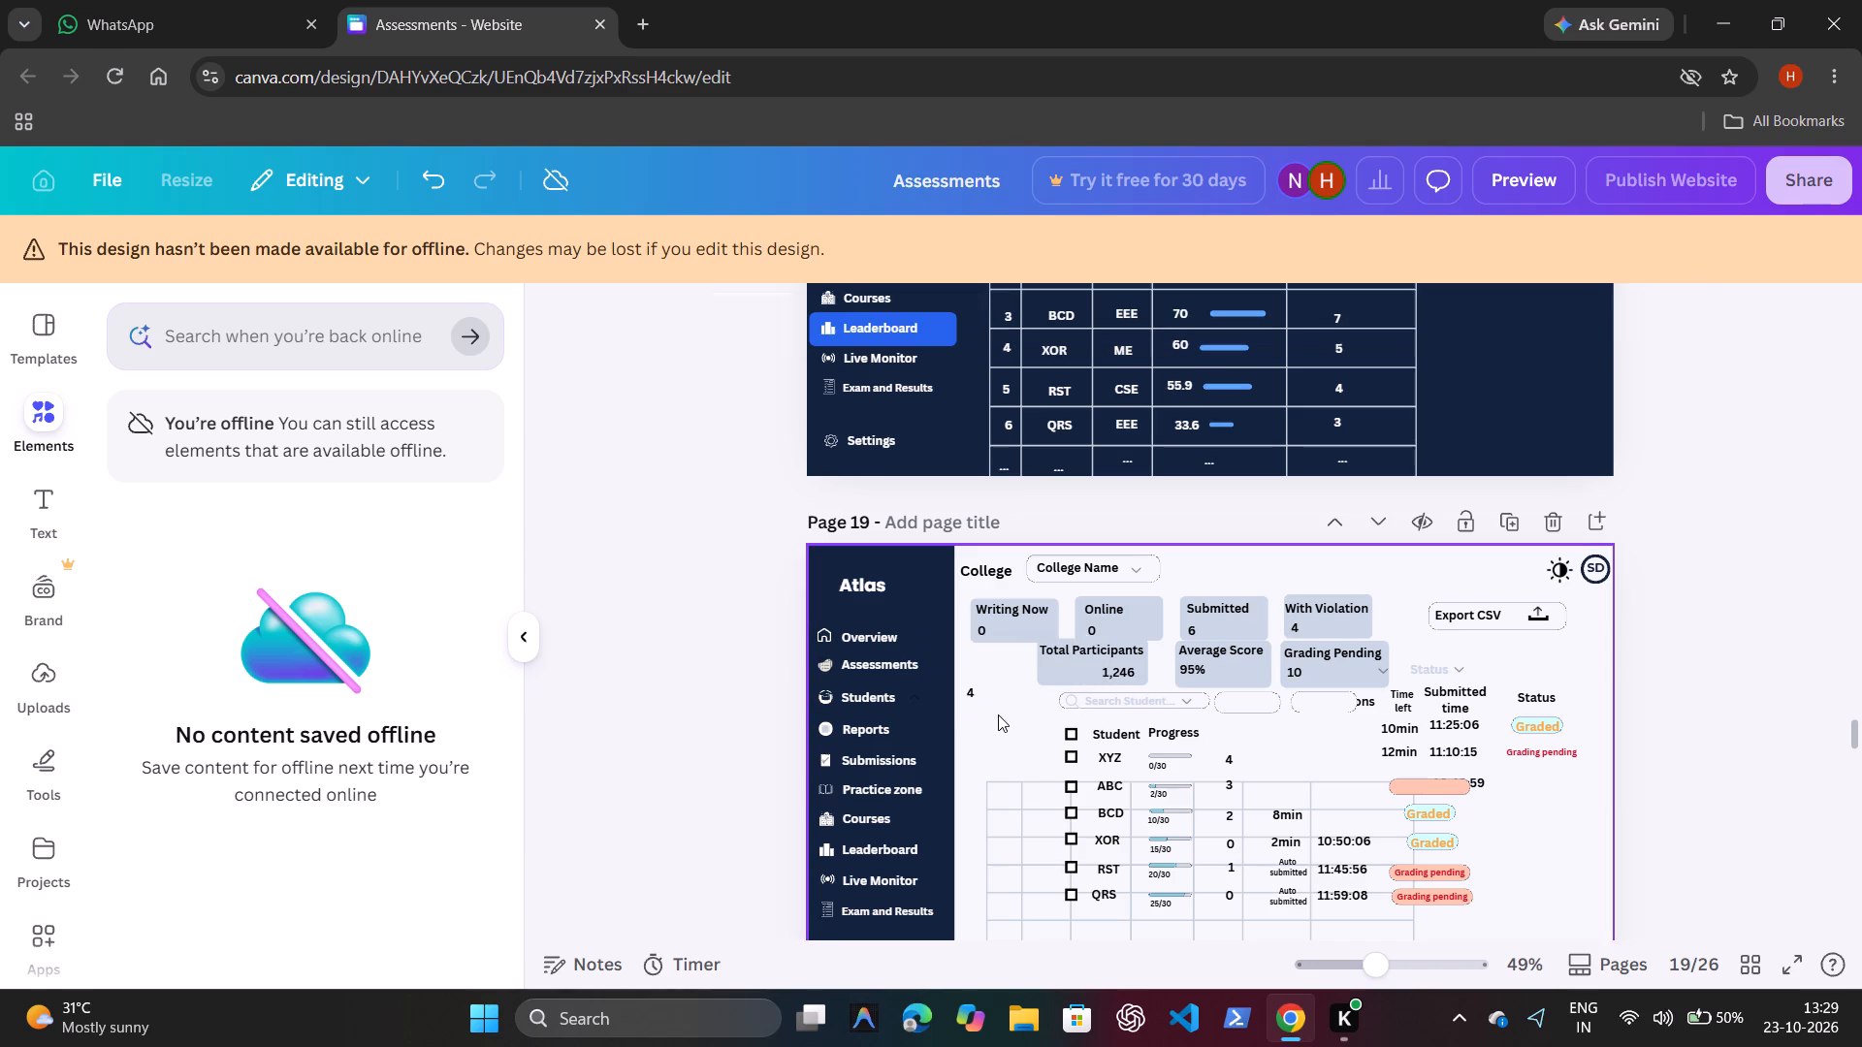
Cut the stray 4 left between the sidebar and the student search box on page 19.
click(968, 687)
key(ctrl+x)
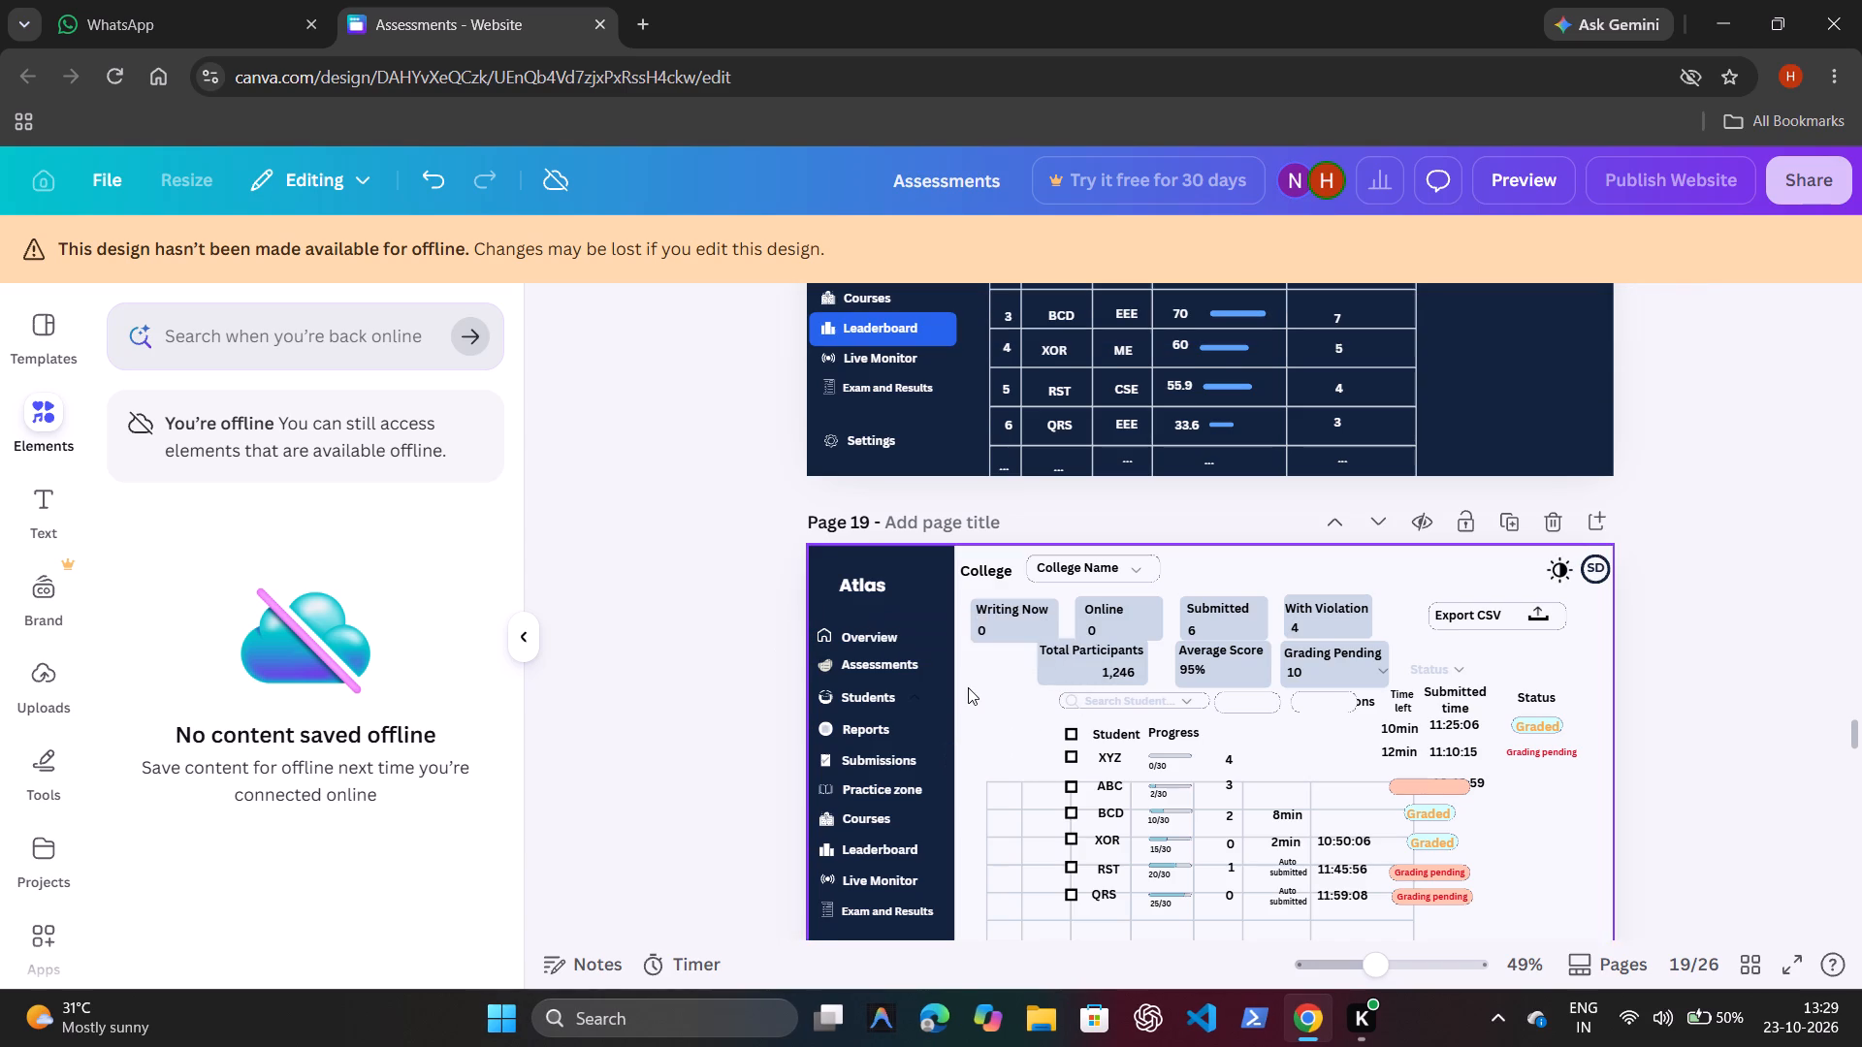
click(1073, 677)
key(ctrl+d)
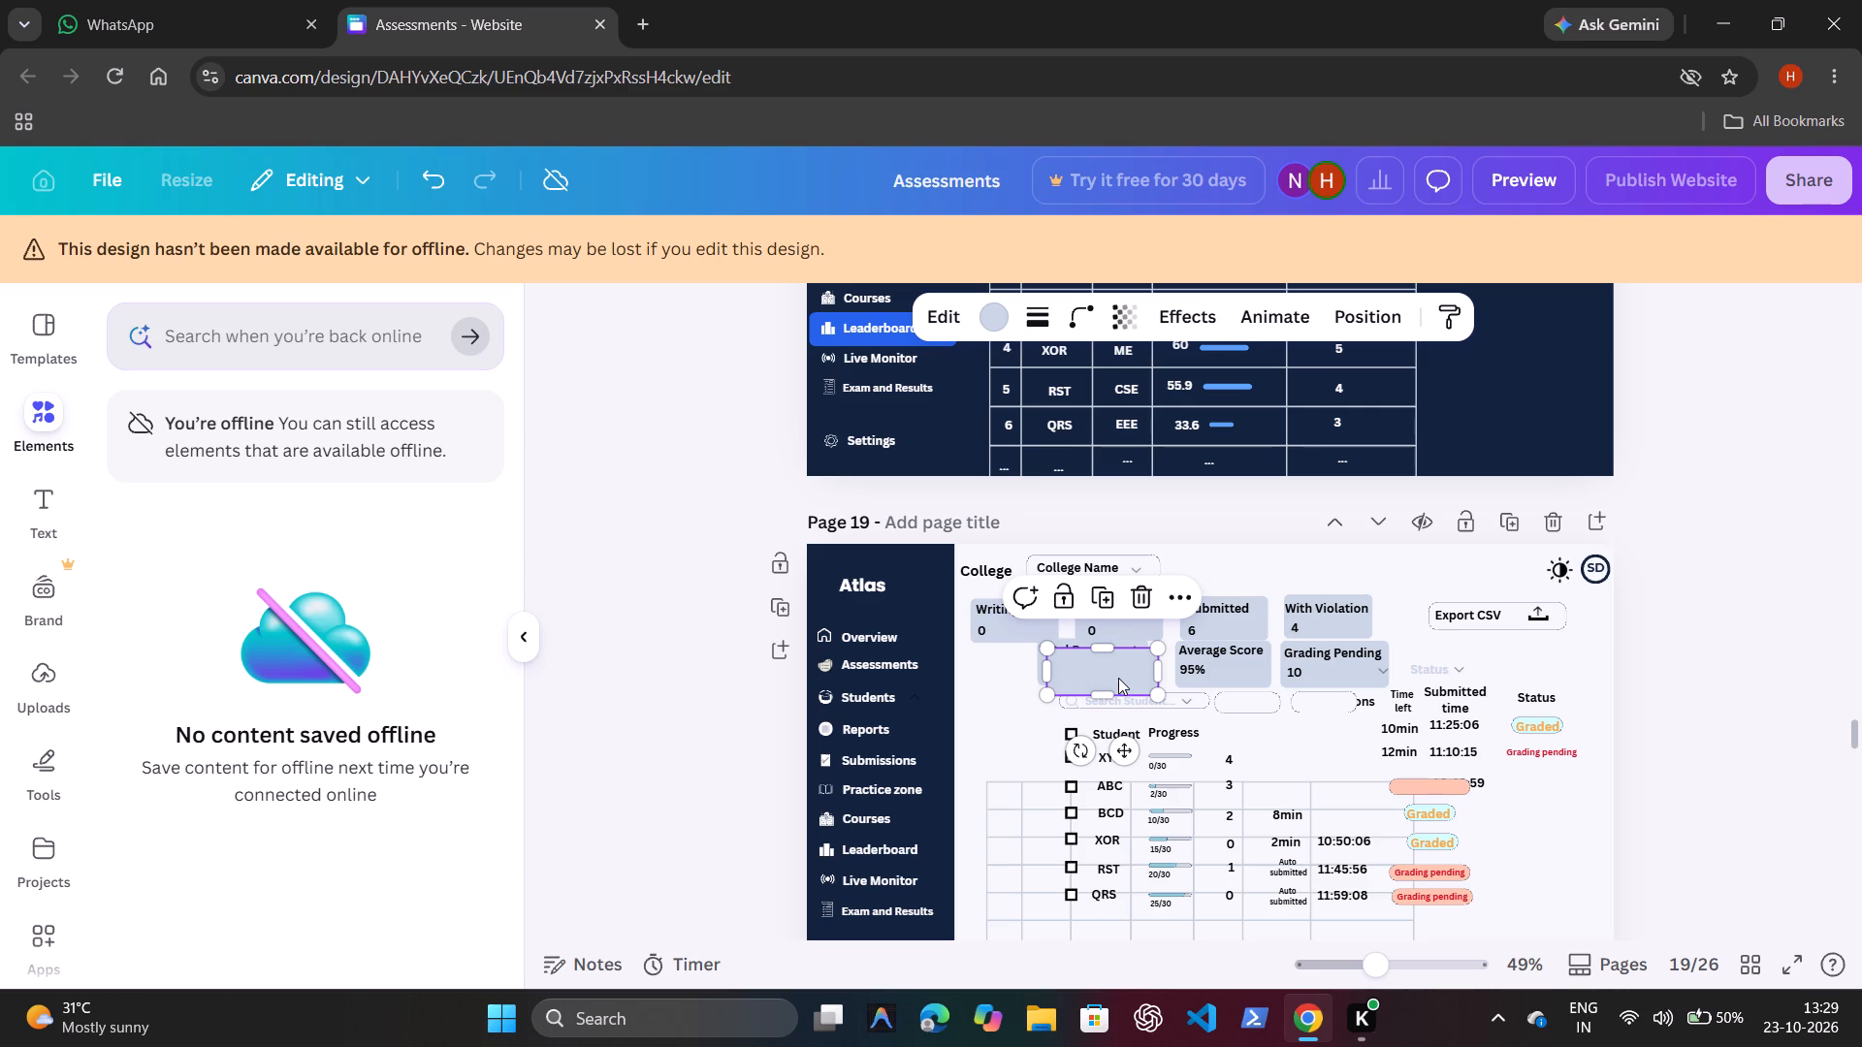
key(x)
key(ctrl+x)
Cut the blue background box behind the Total Participants label and its 1,246 value on page 19.
ctrl+click(1118, 678)
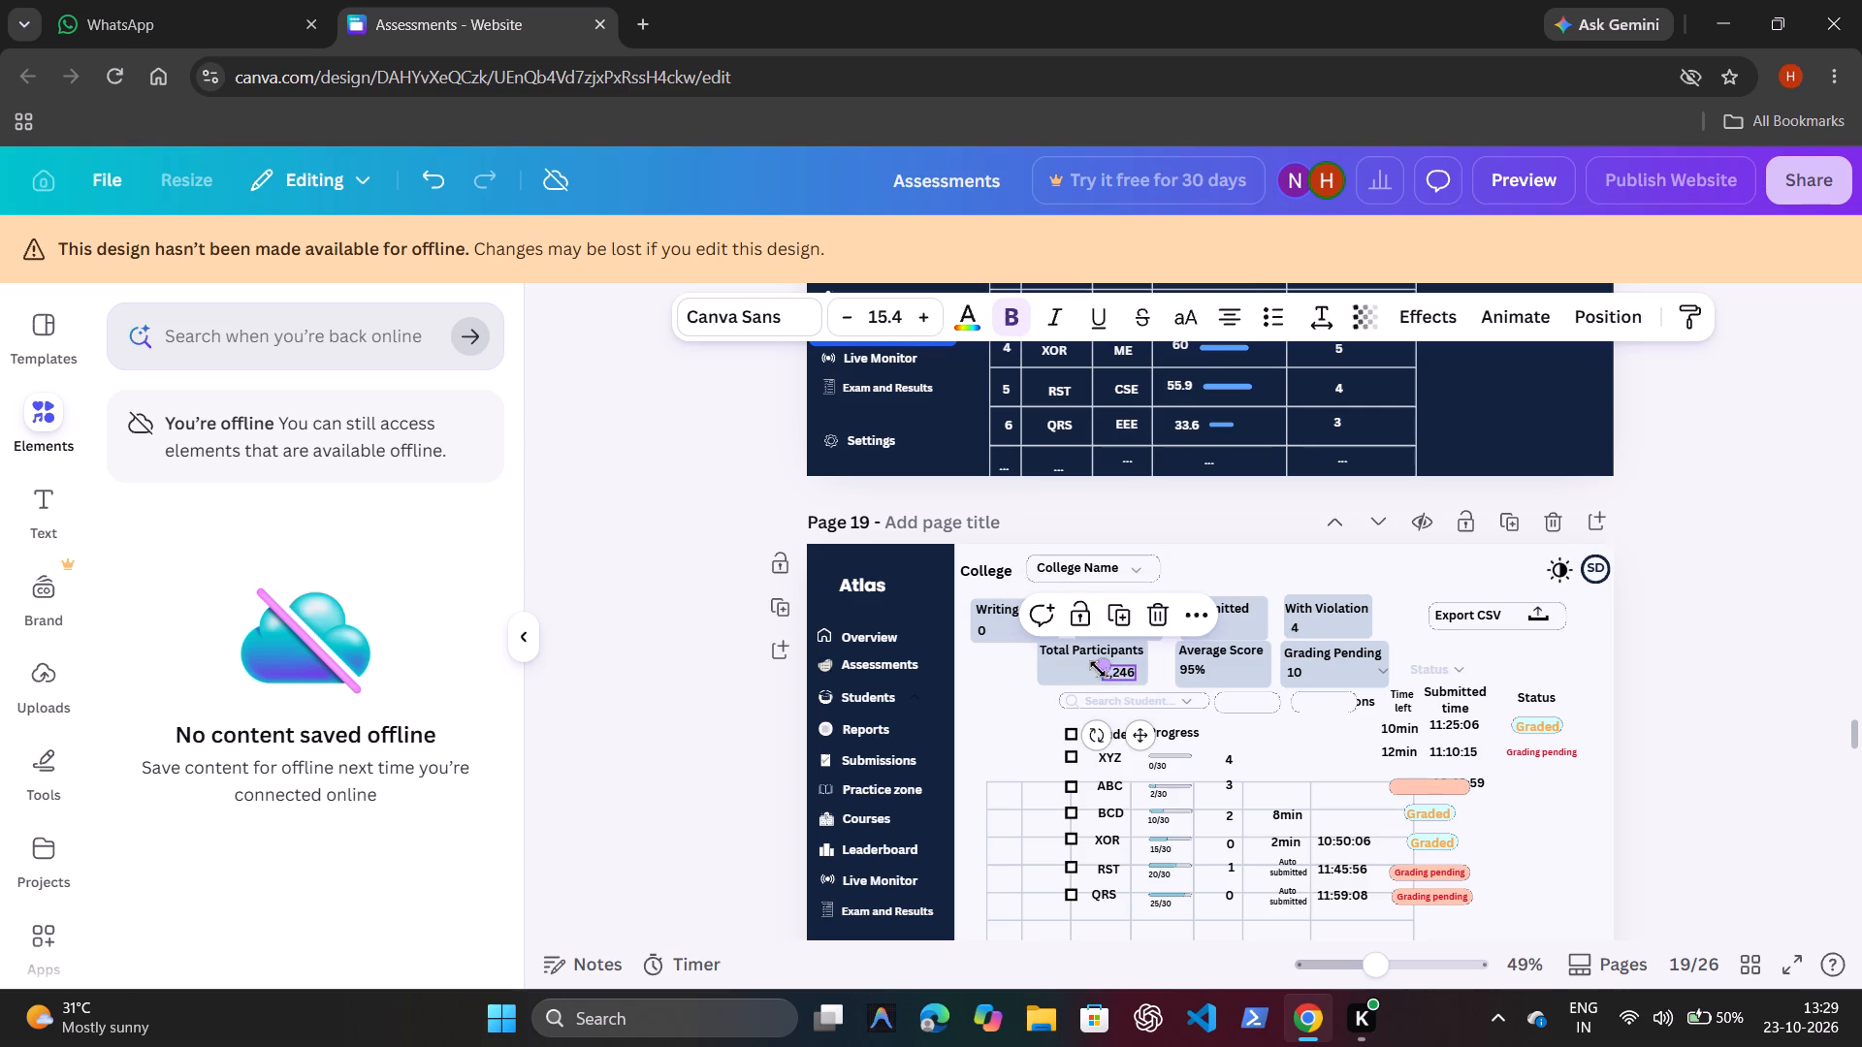
click(1076, 670)
key(ctrl+x)
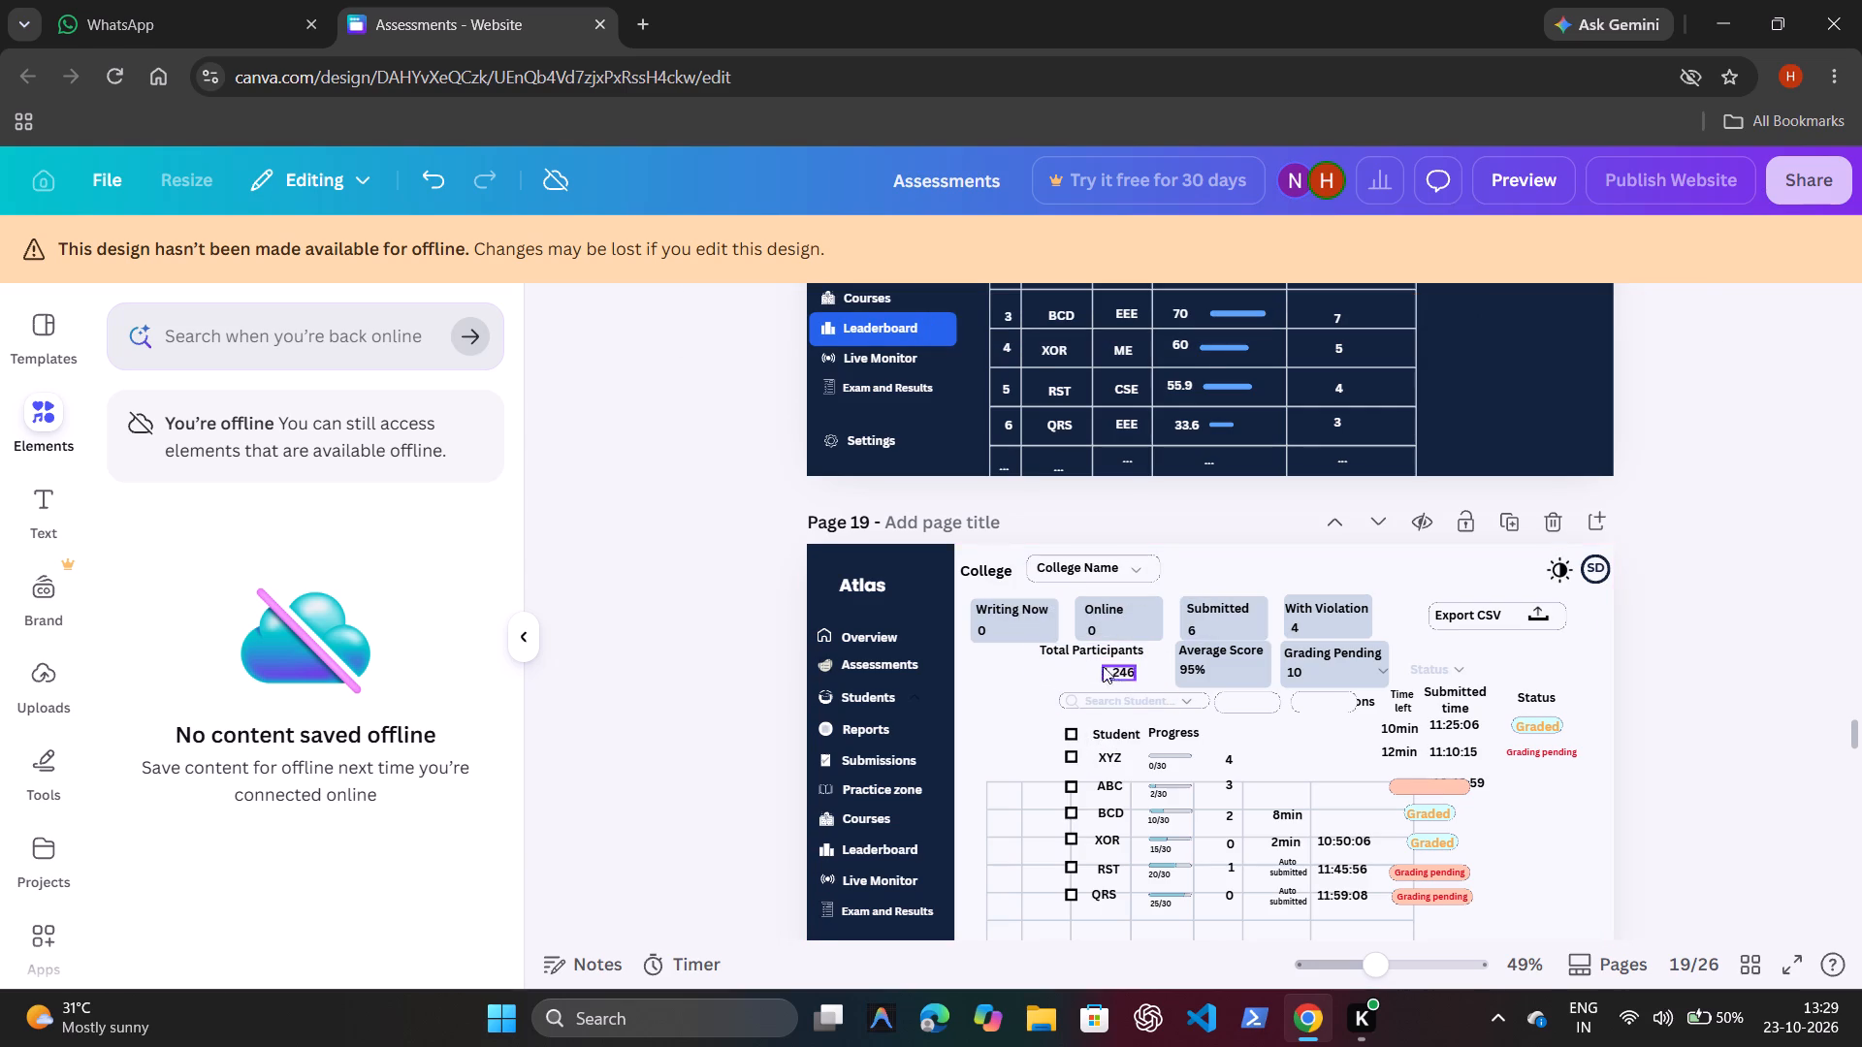
Move the Total Participants label and its 1,246 value down over the table area, with the value beneath the label.
drag(1077, 654, 1258, 768)
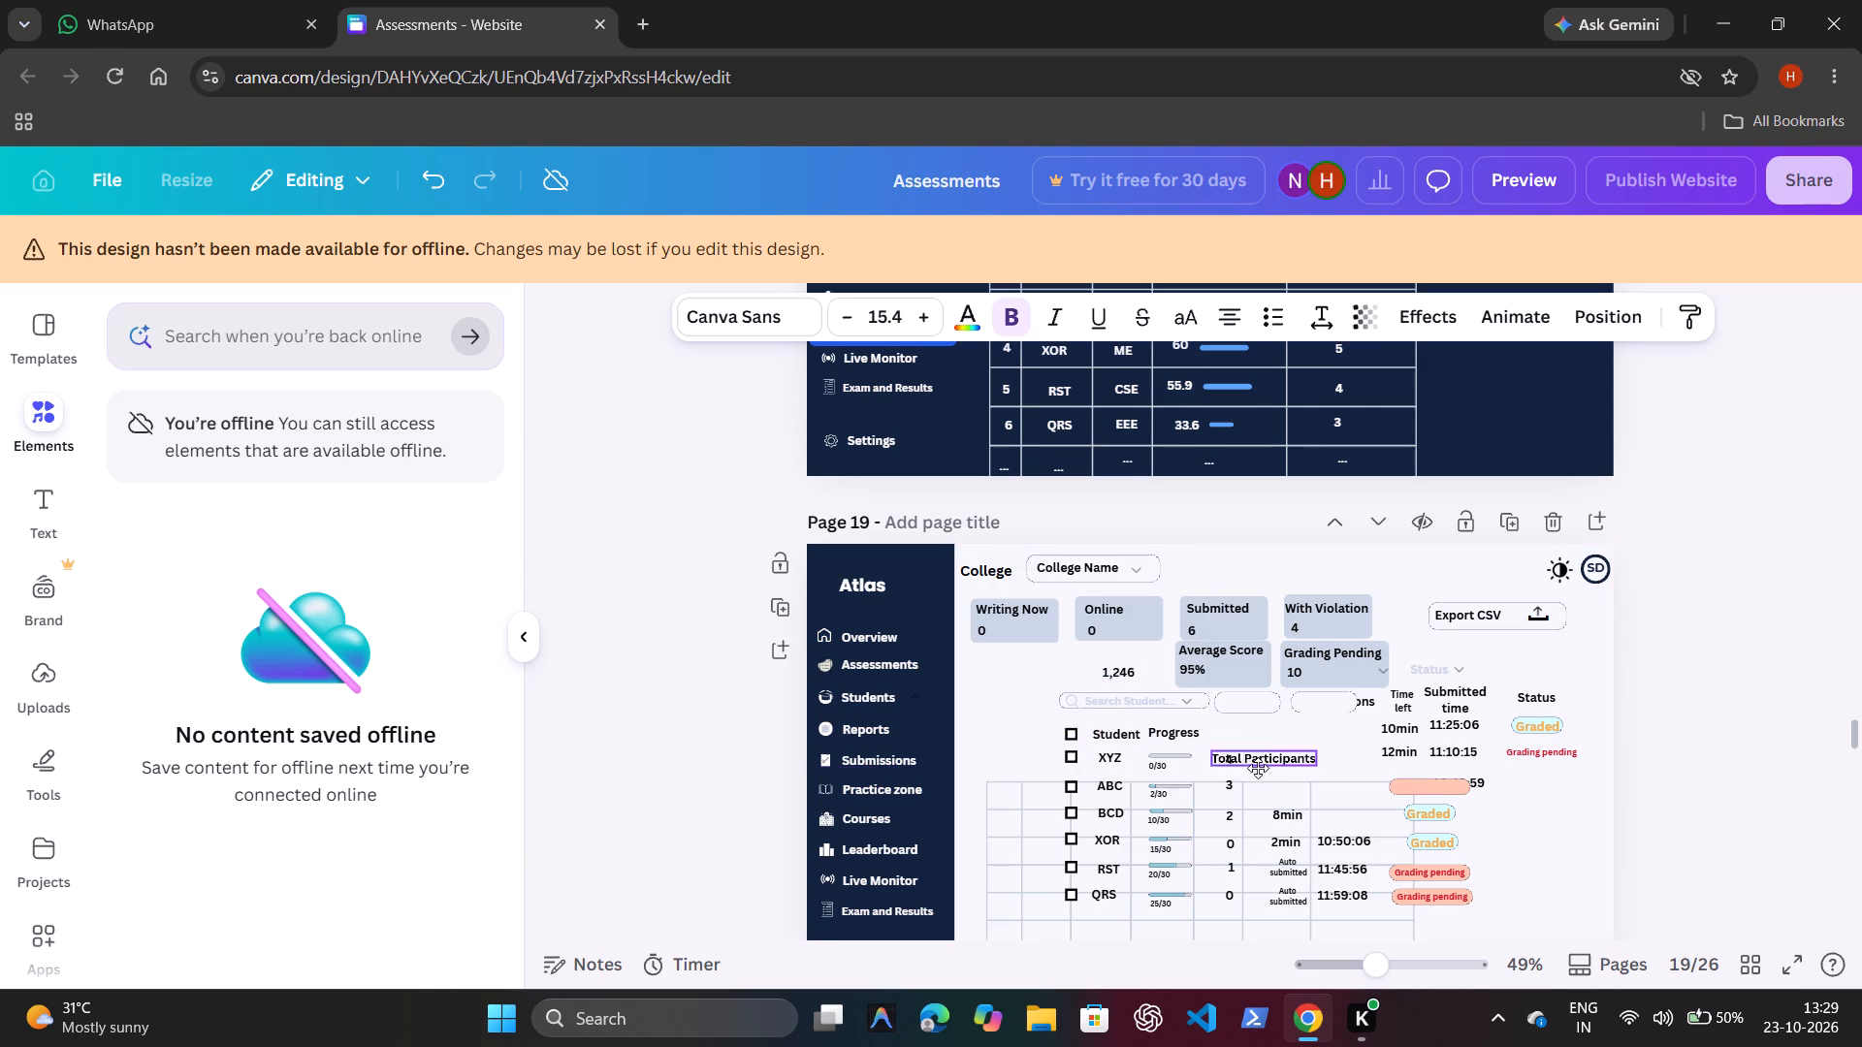
drag(1258, 768, 1280, 746)
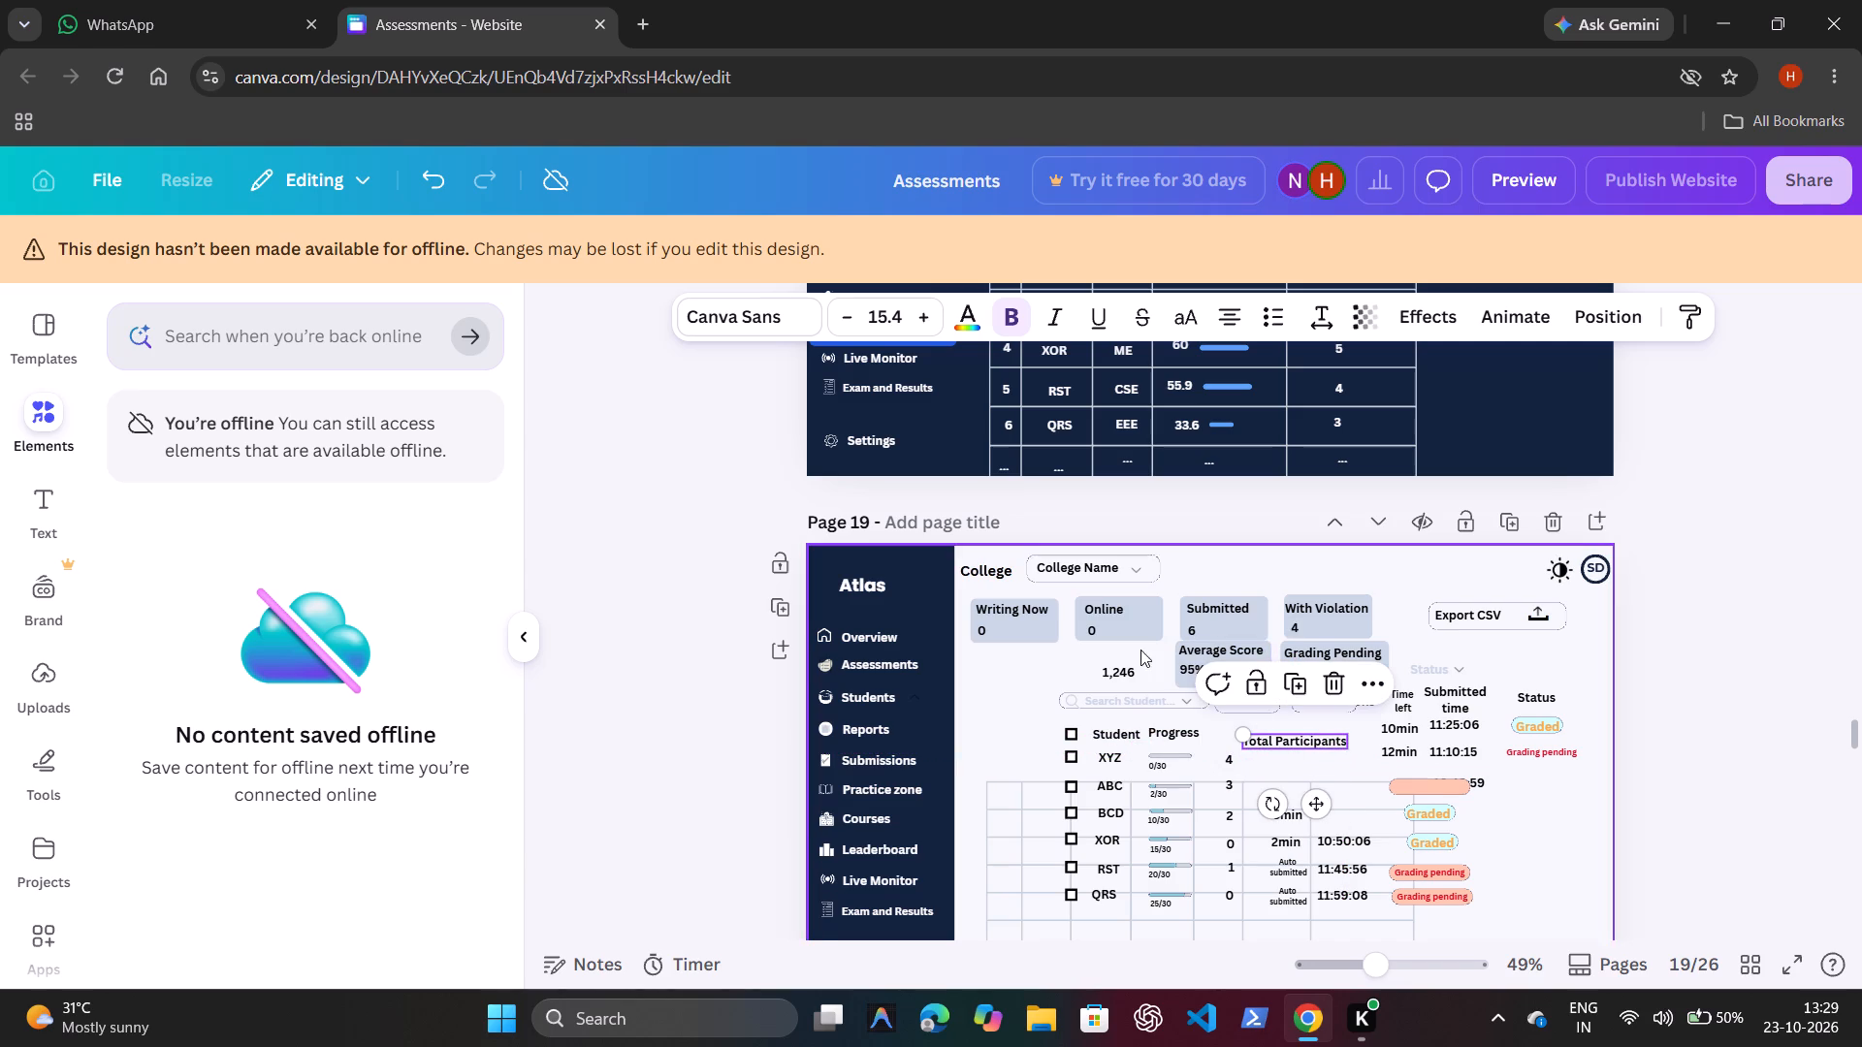
click(1118, 673)
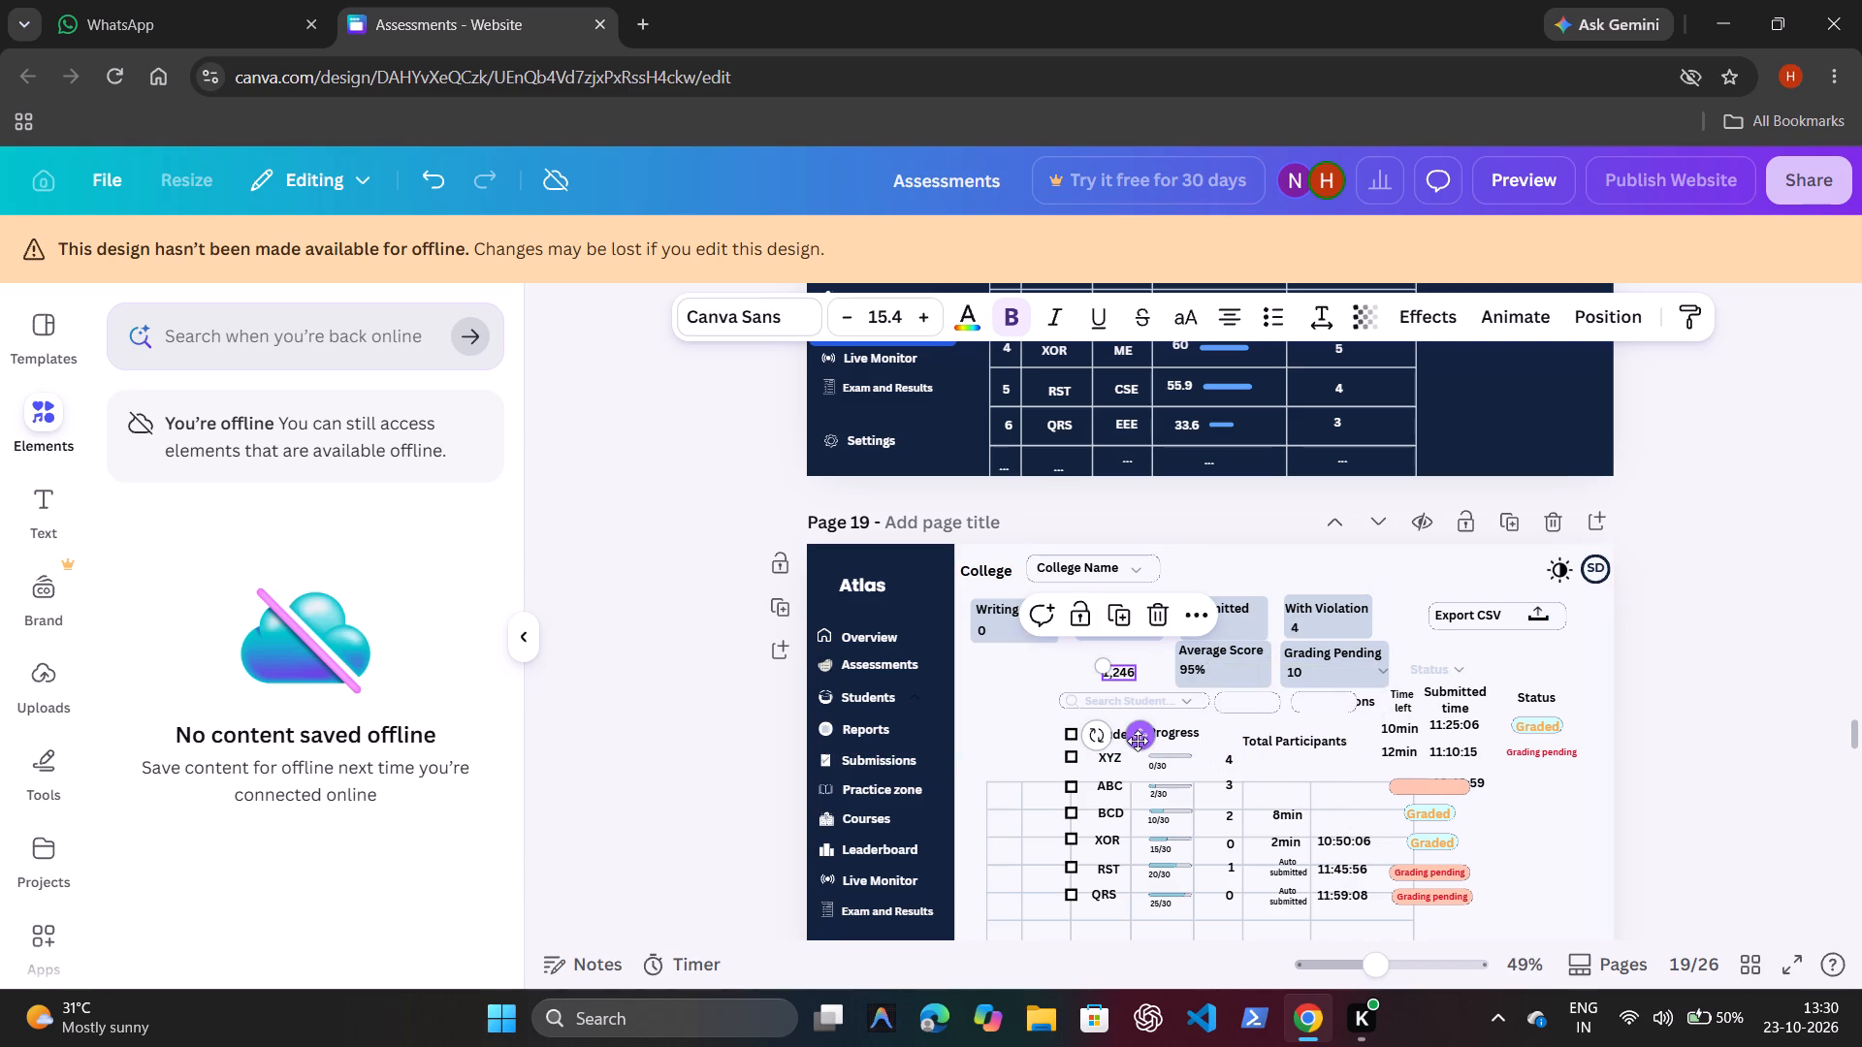
drag(1138, 739, 1288, 831)
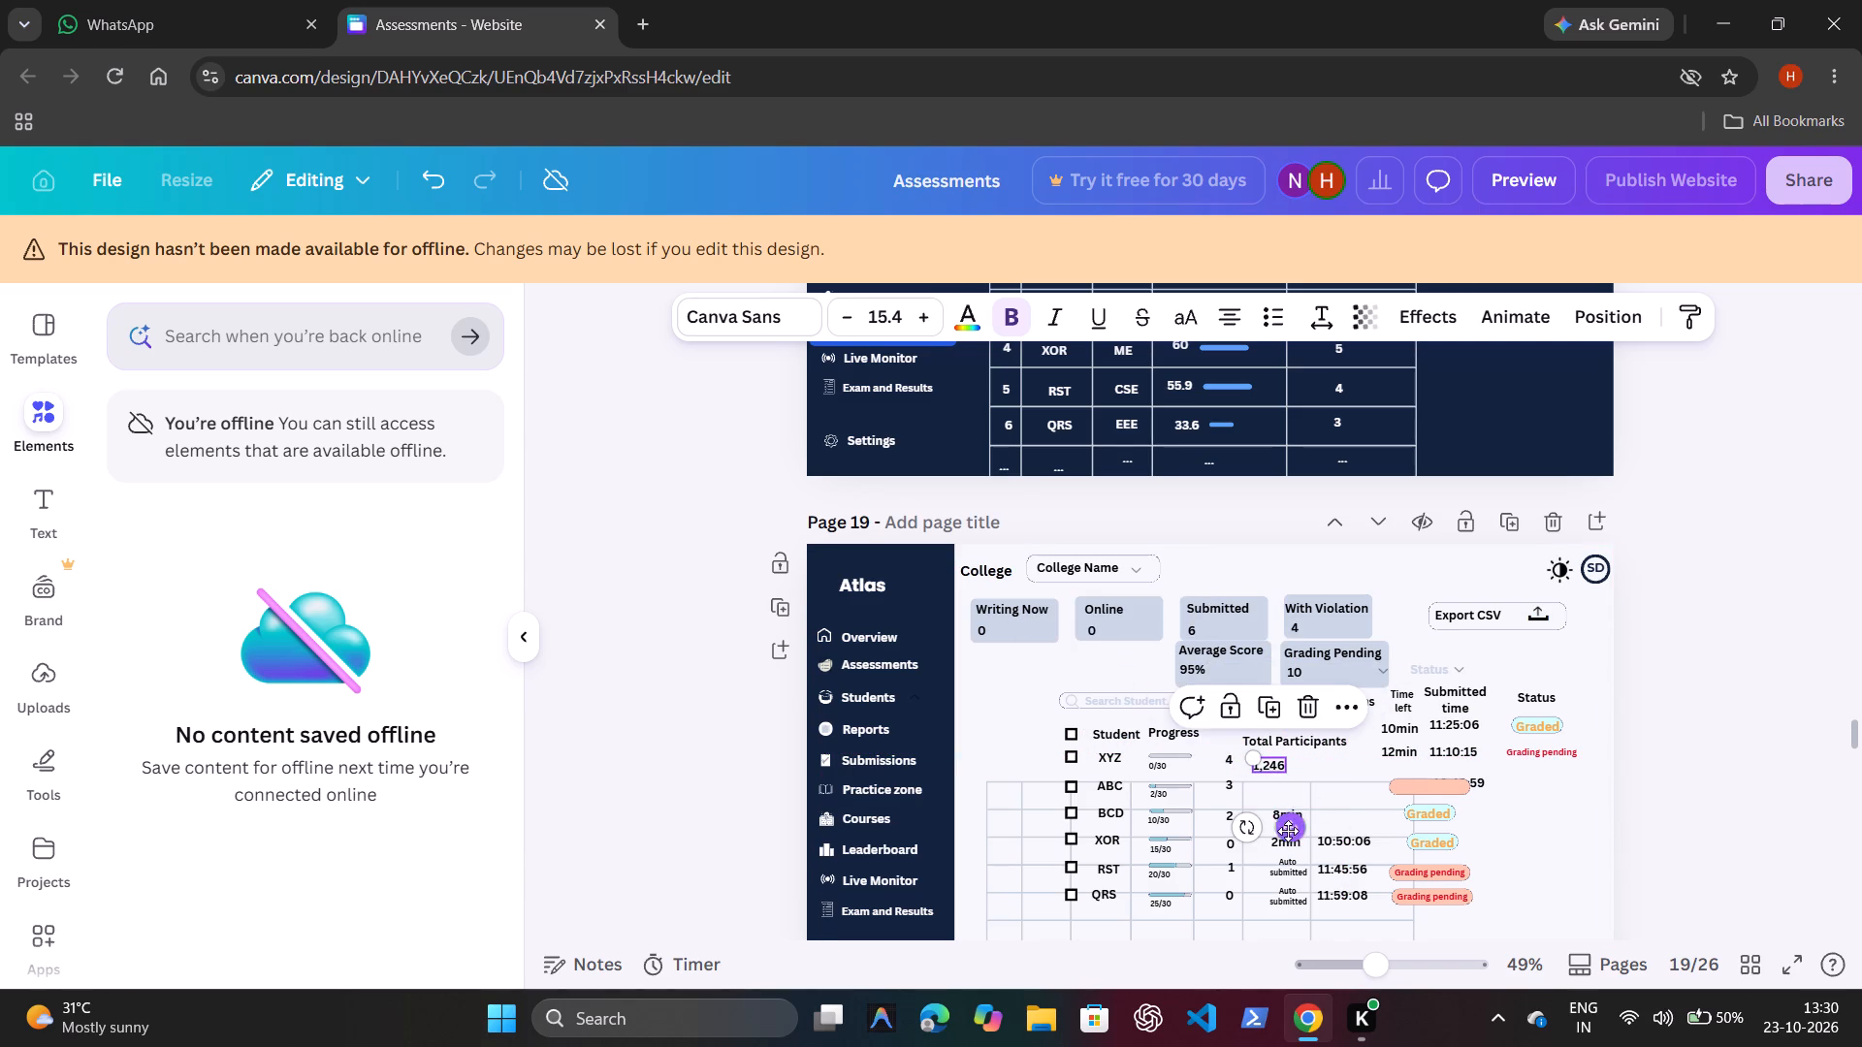
Duplicate the Writing Now card's background box and place the copy directly below that card, aligned with its left edge.
click(1012, 624)
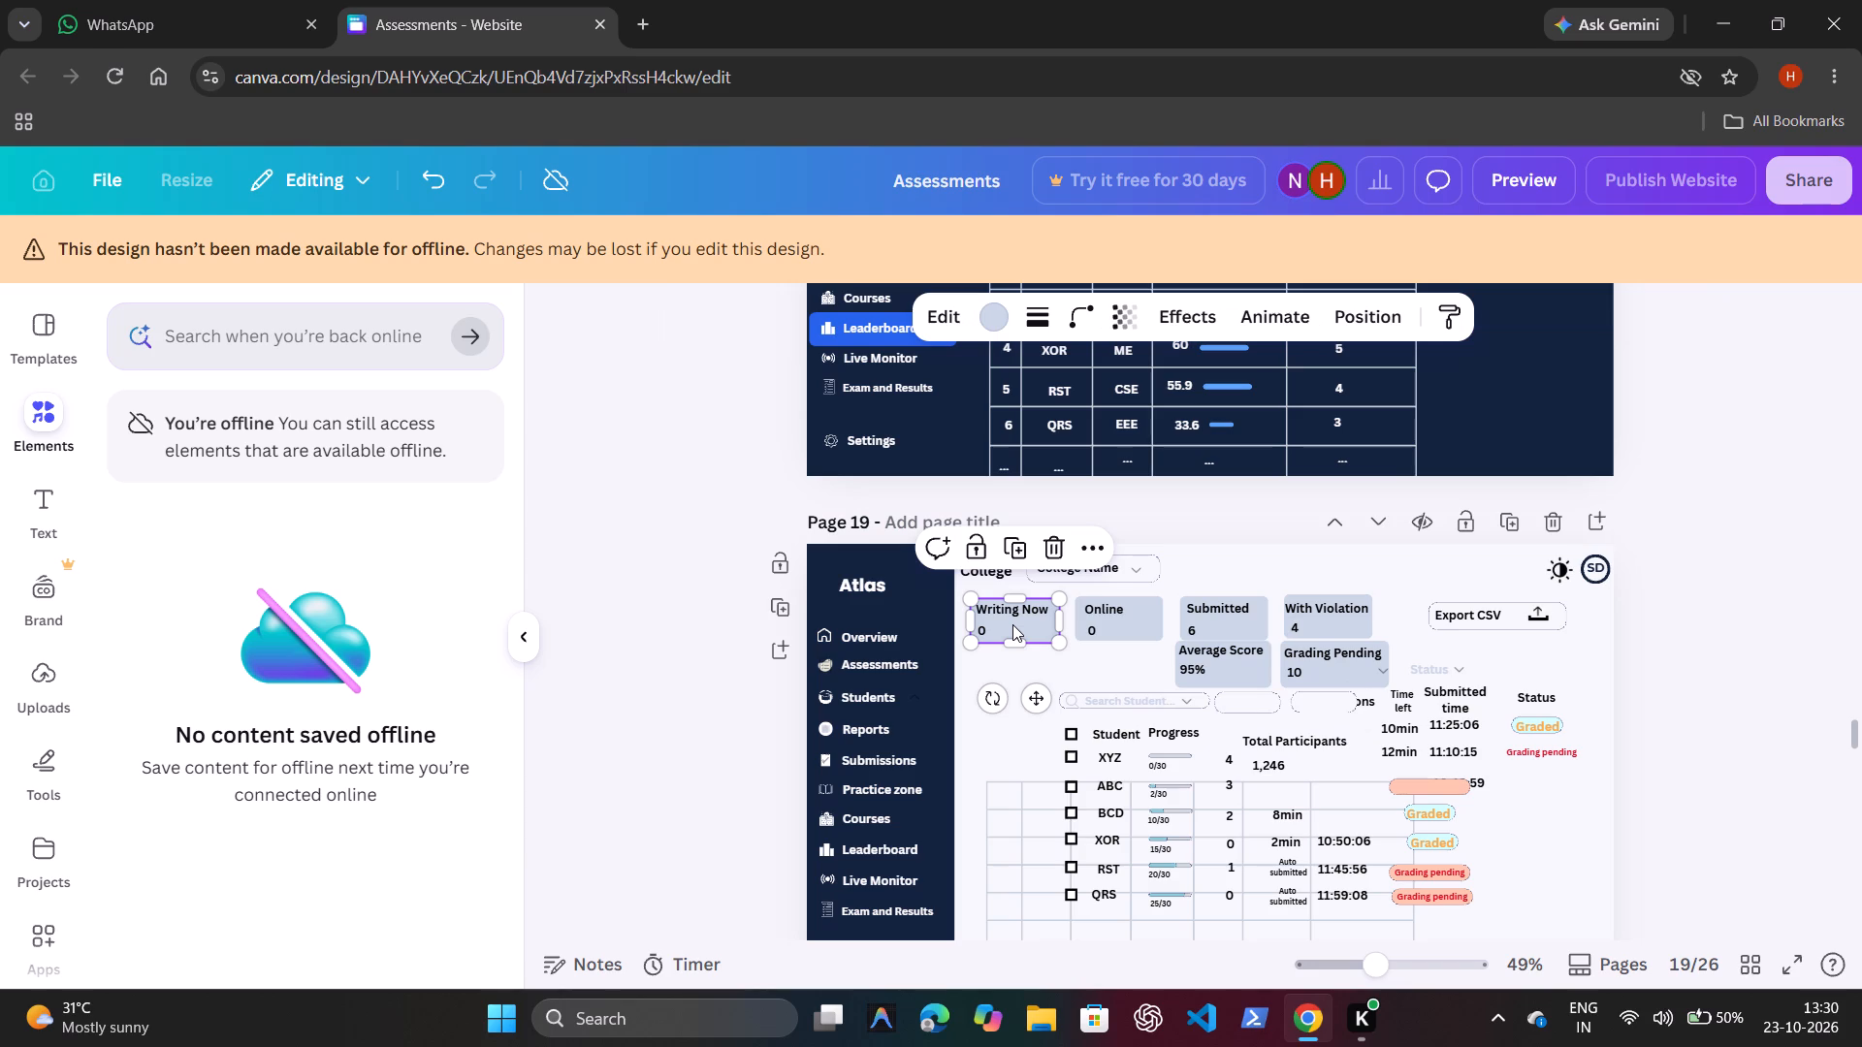
key(ctrl+d)
drag(1041, 699, 1039, 738)
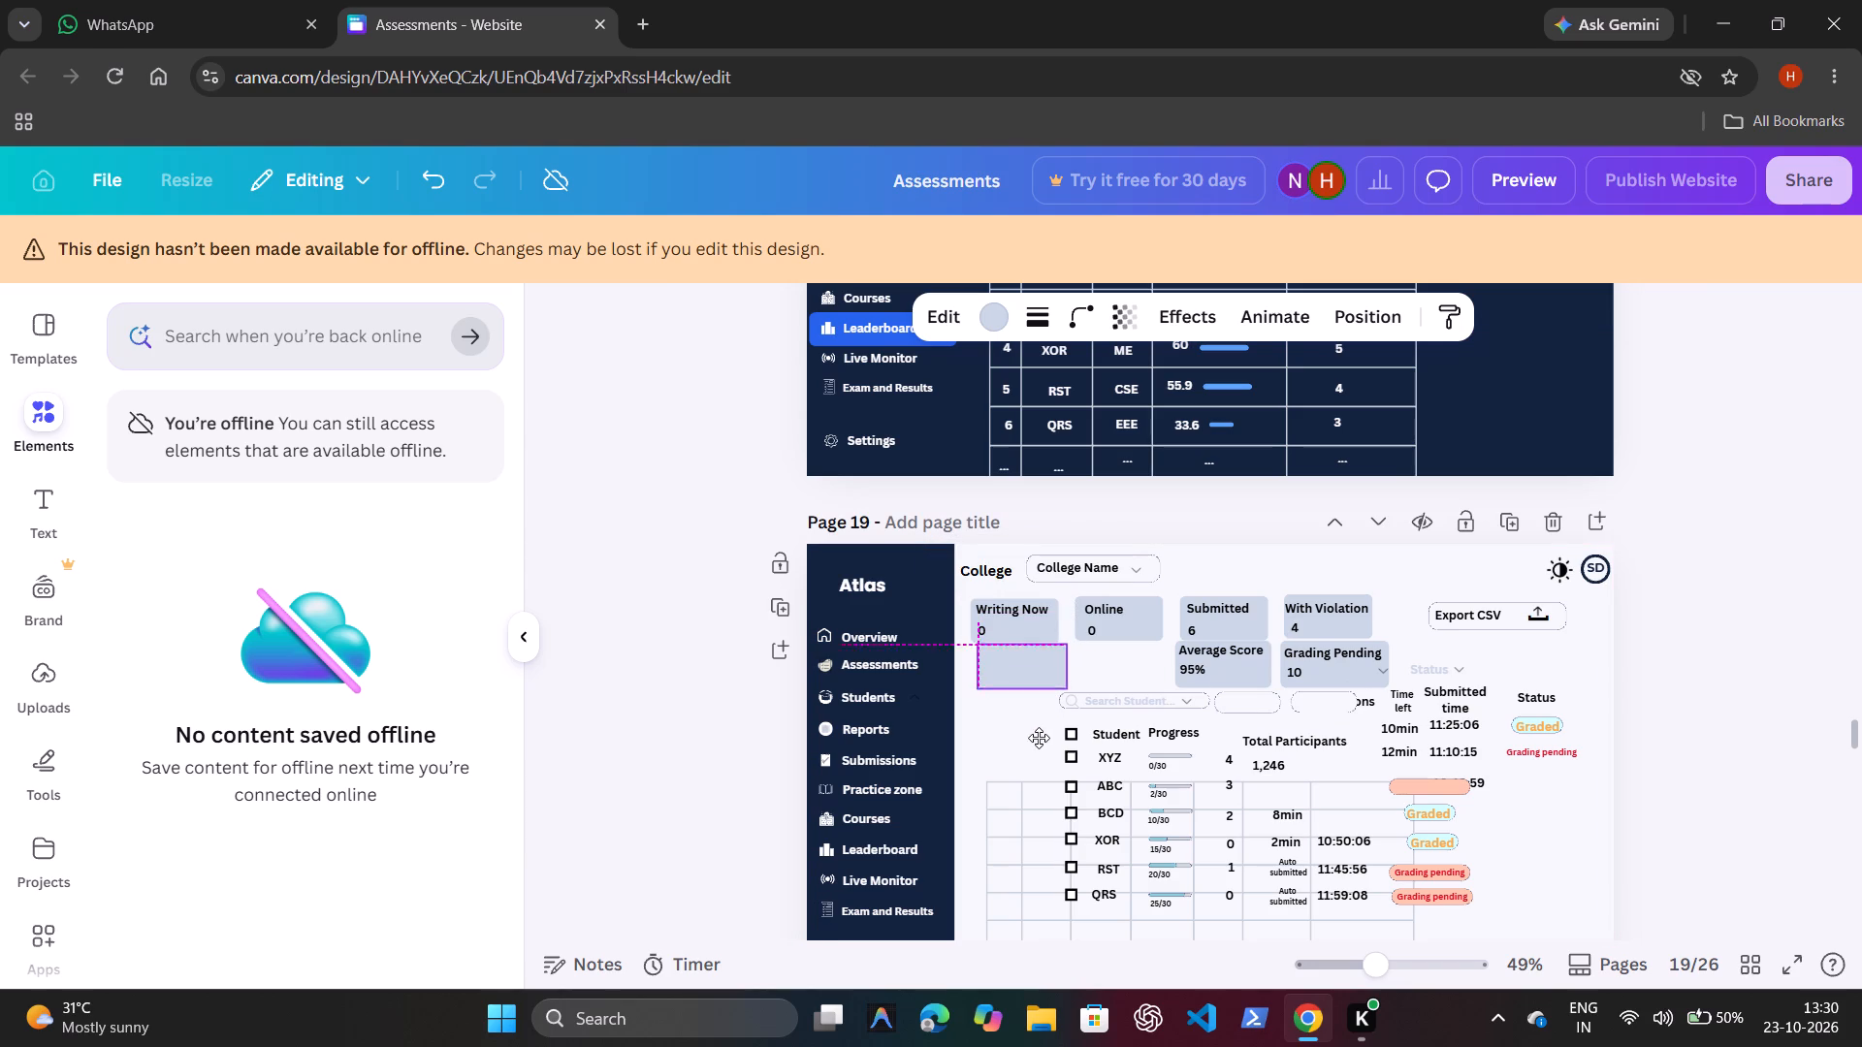
drag(1039, 738, 1029, 746)
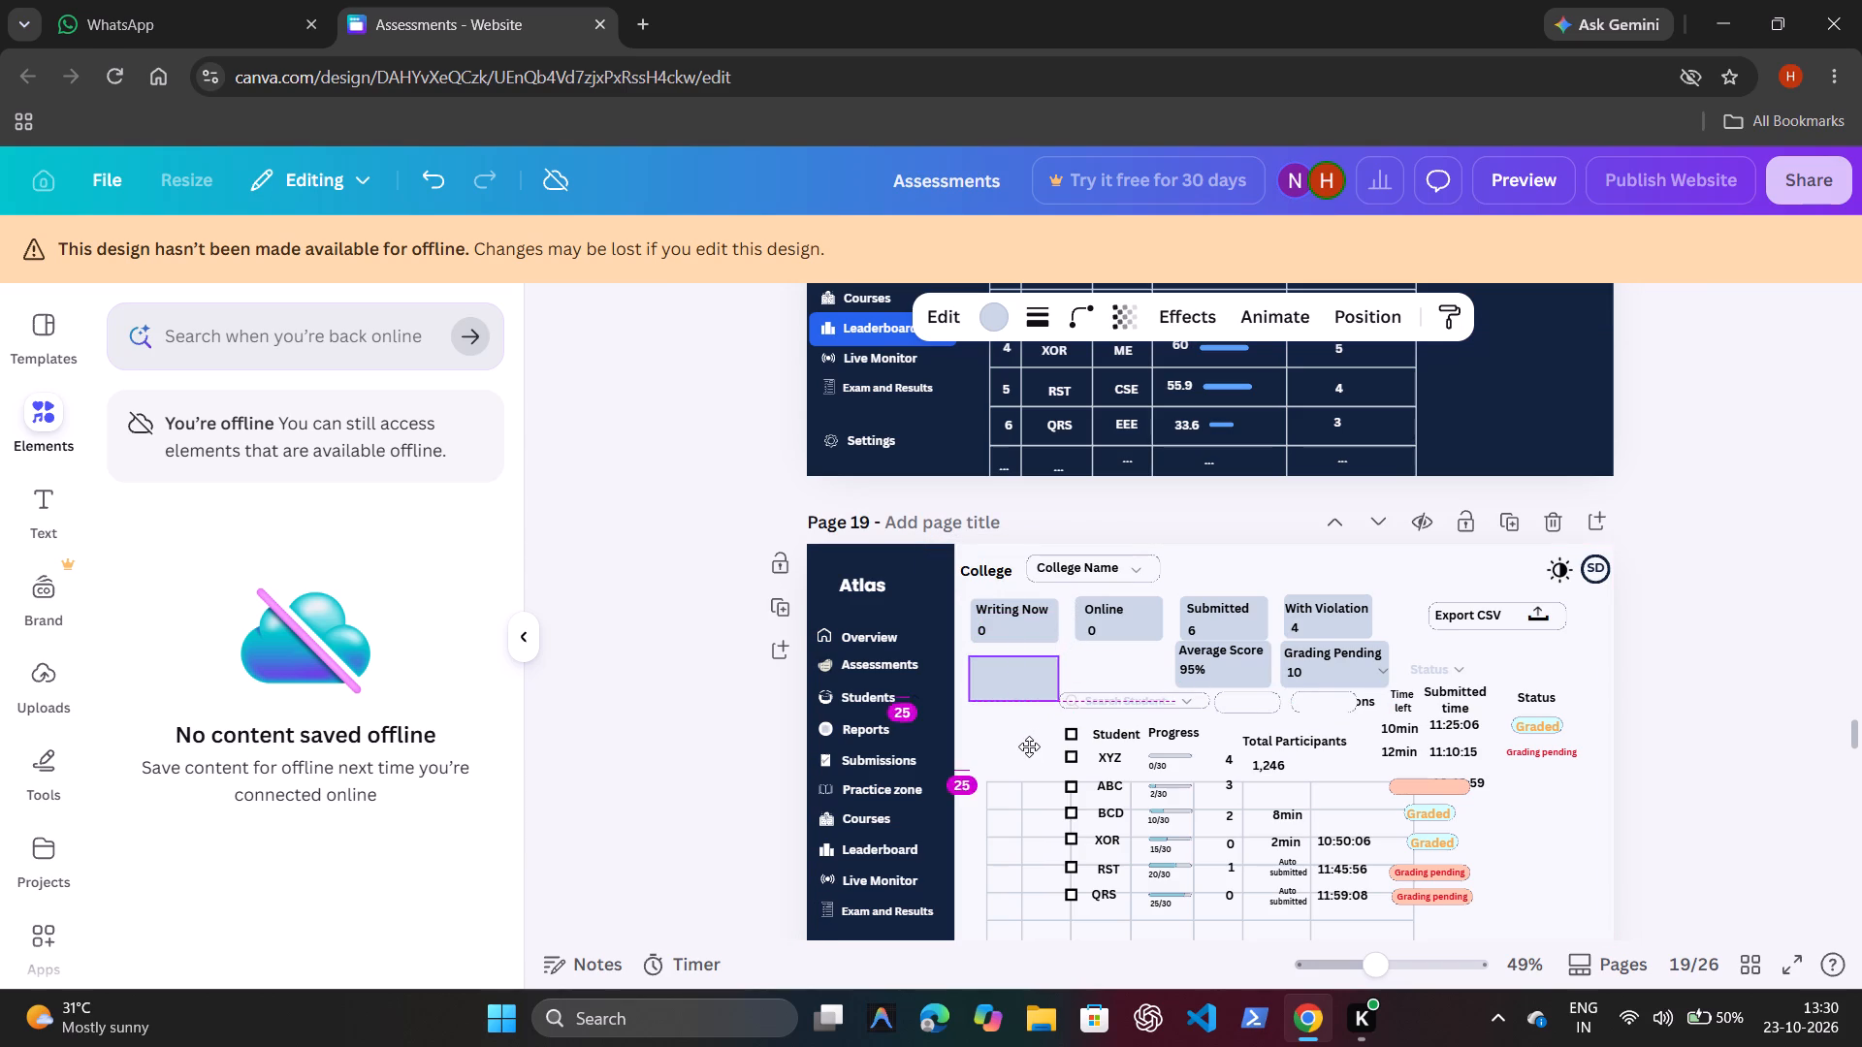
drag(1029, 746, 1029, 749)
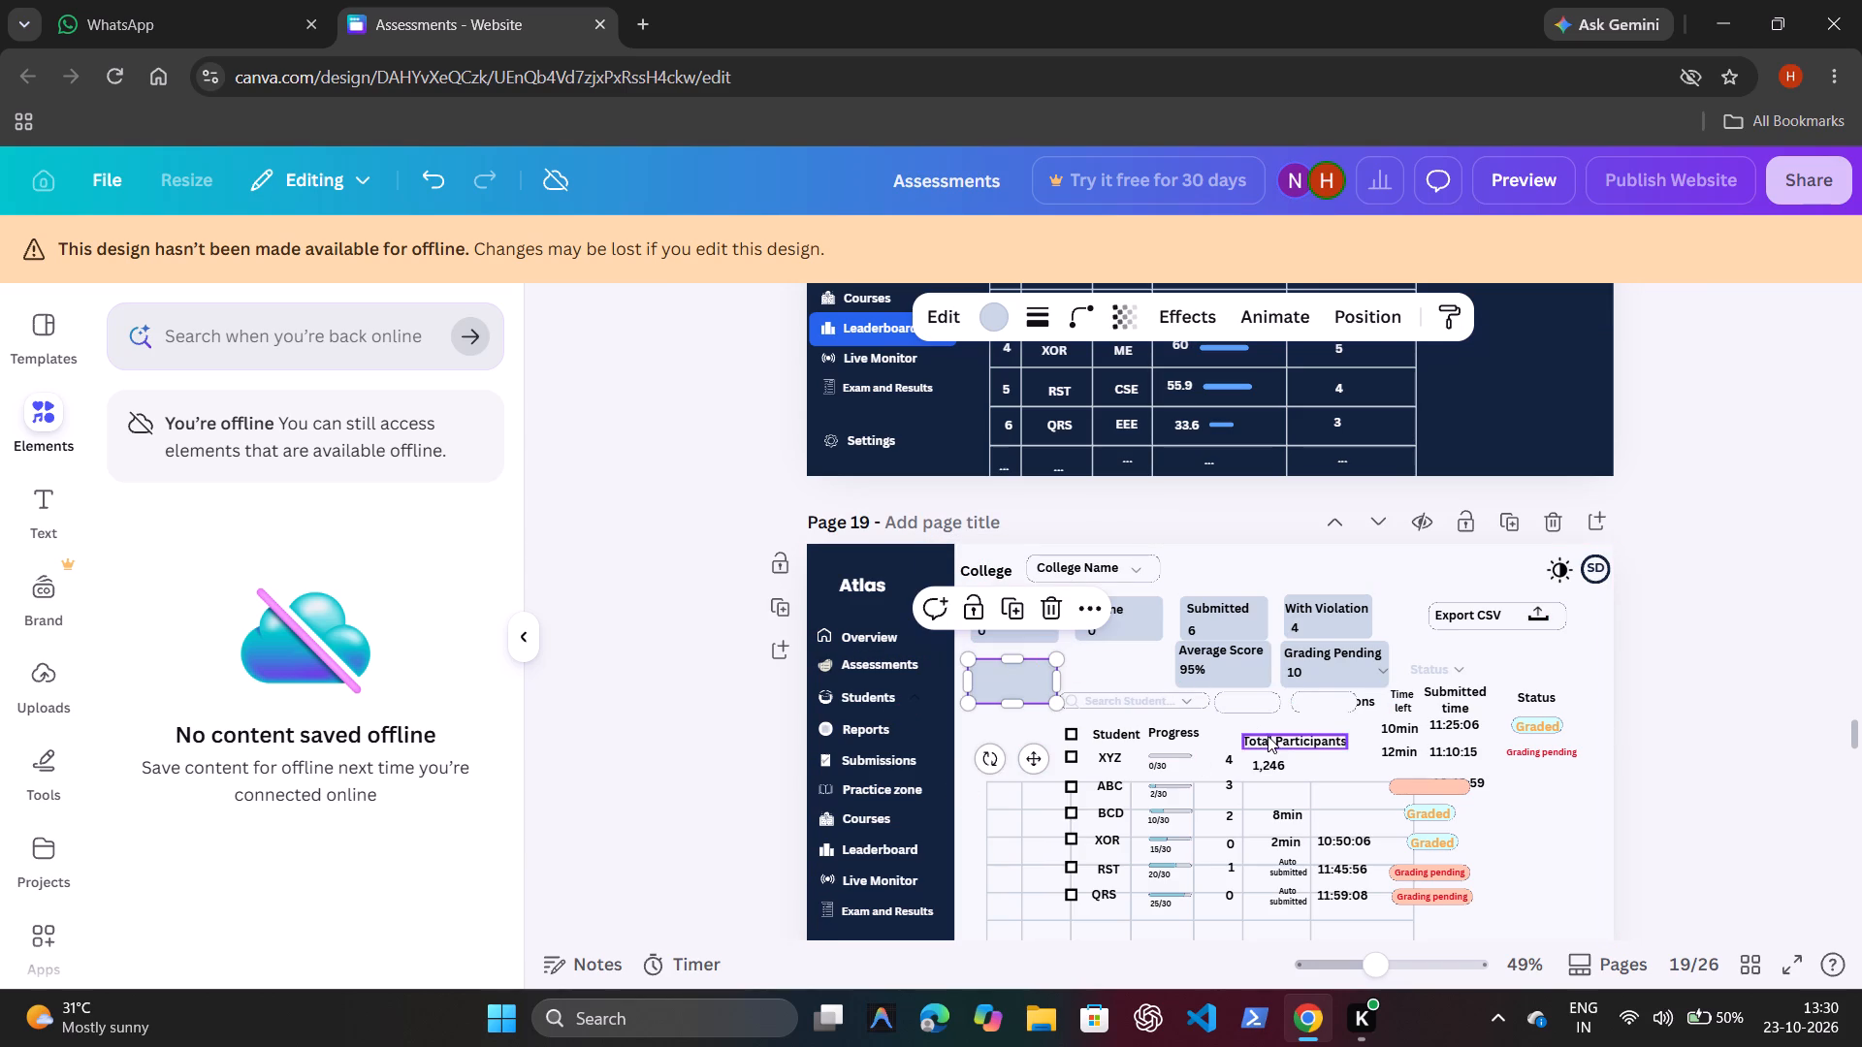
Duplicate the Total Participants label and place the copy at the top of the new box below Writing Now.
click(1270, 738)
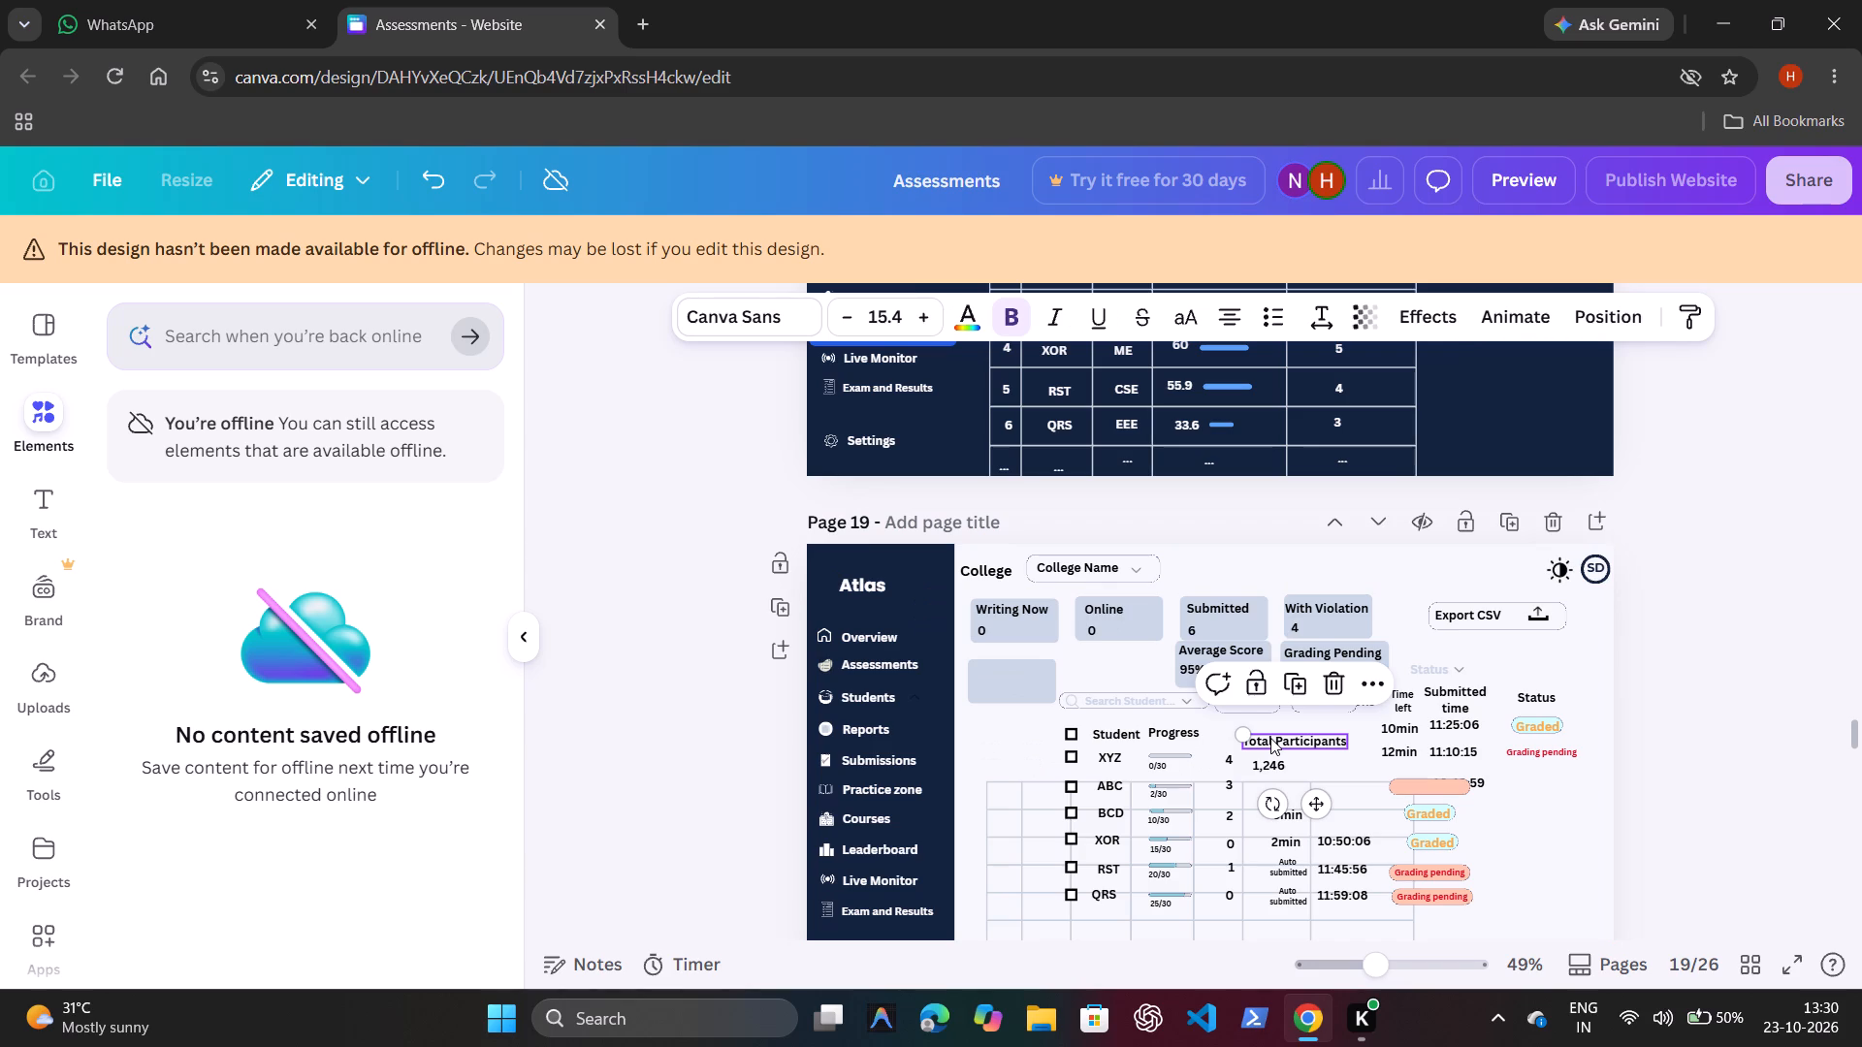
key(ctrl+d)
drag(1326, 811, 1180, 710)
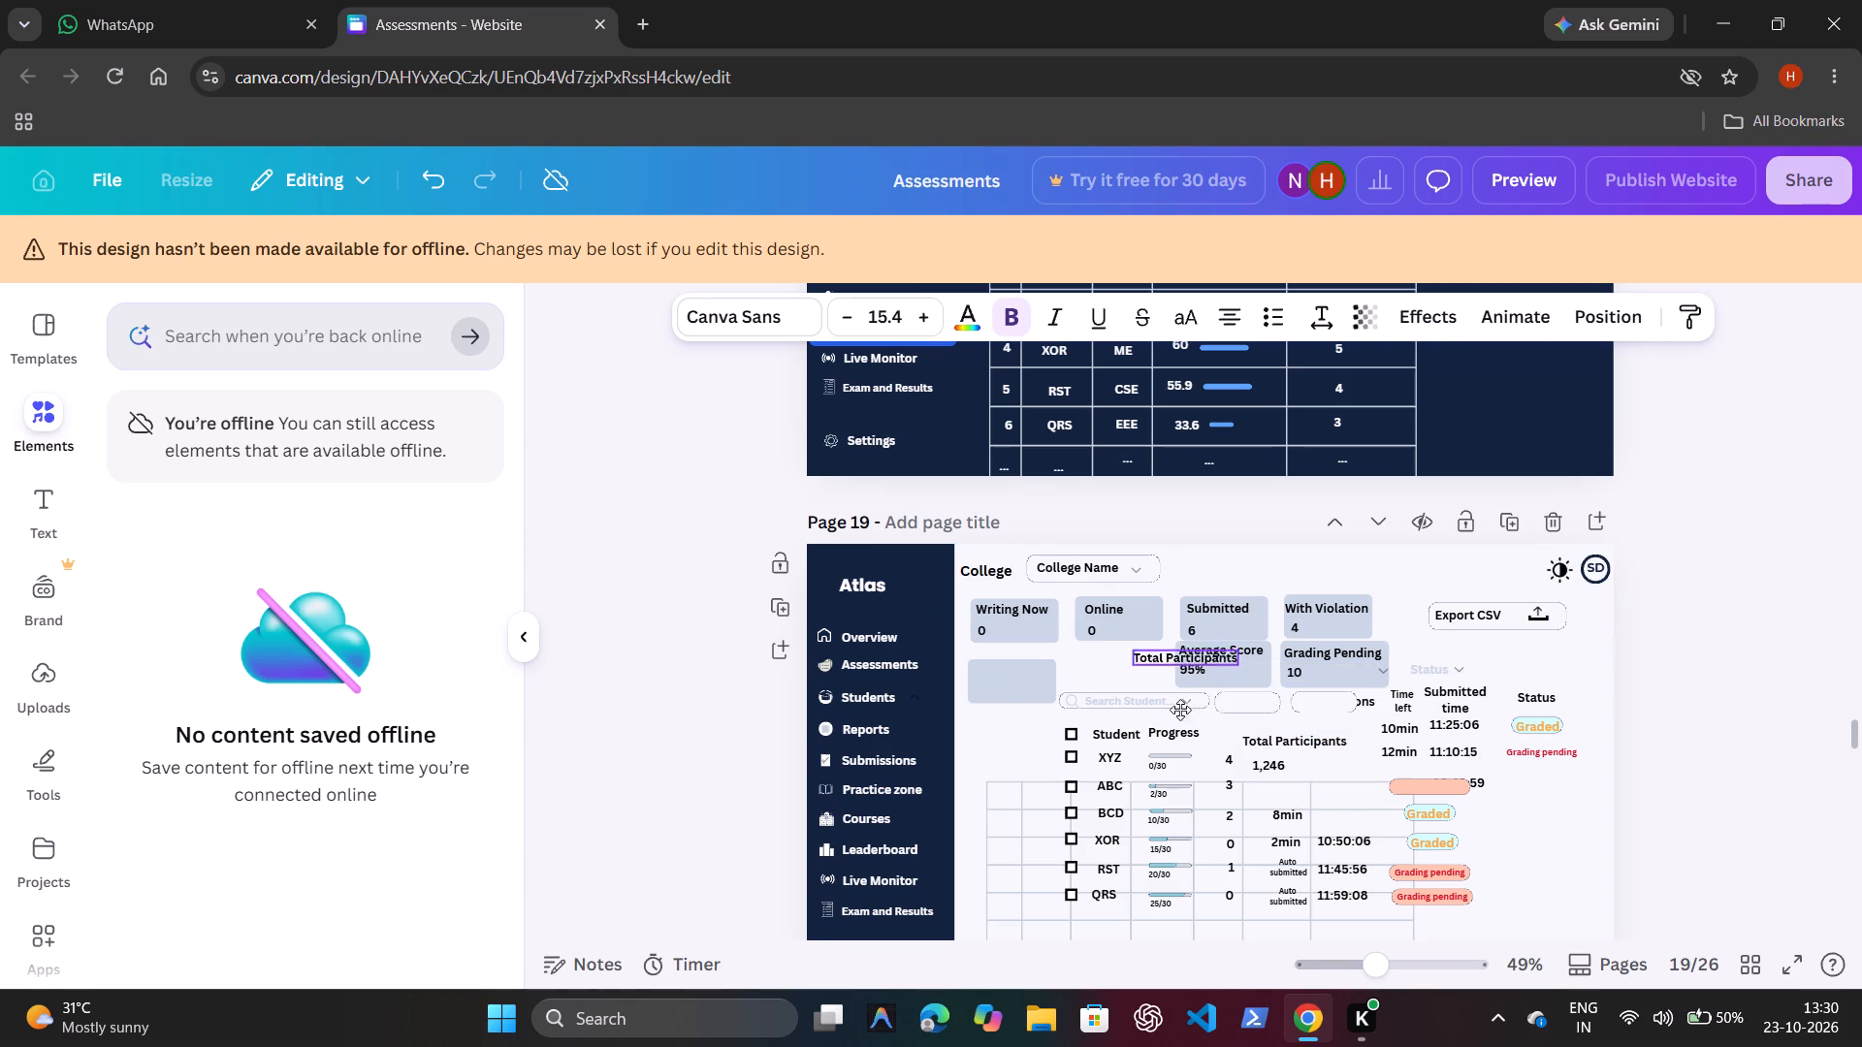
drag(1180, 710, 1042, 728)
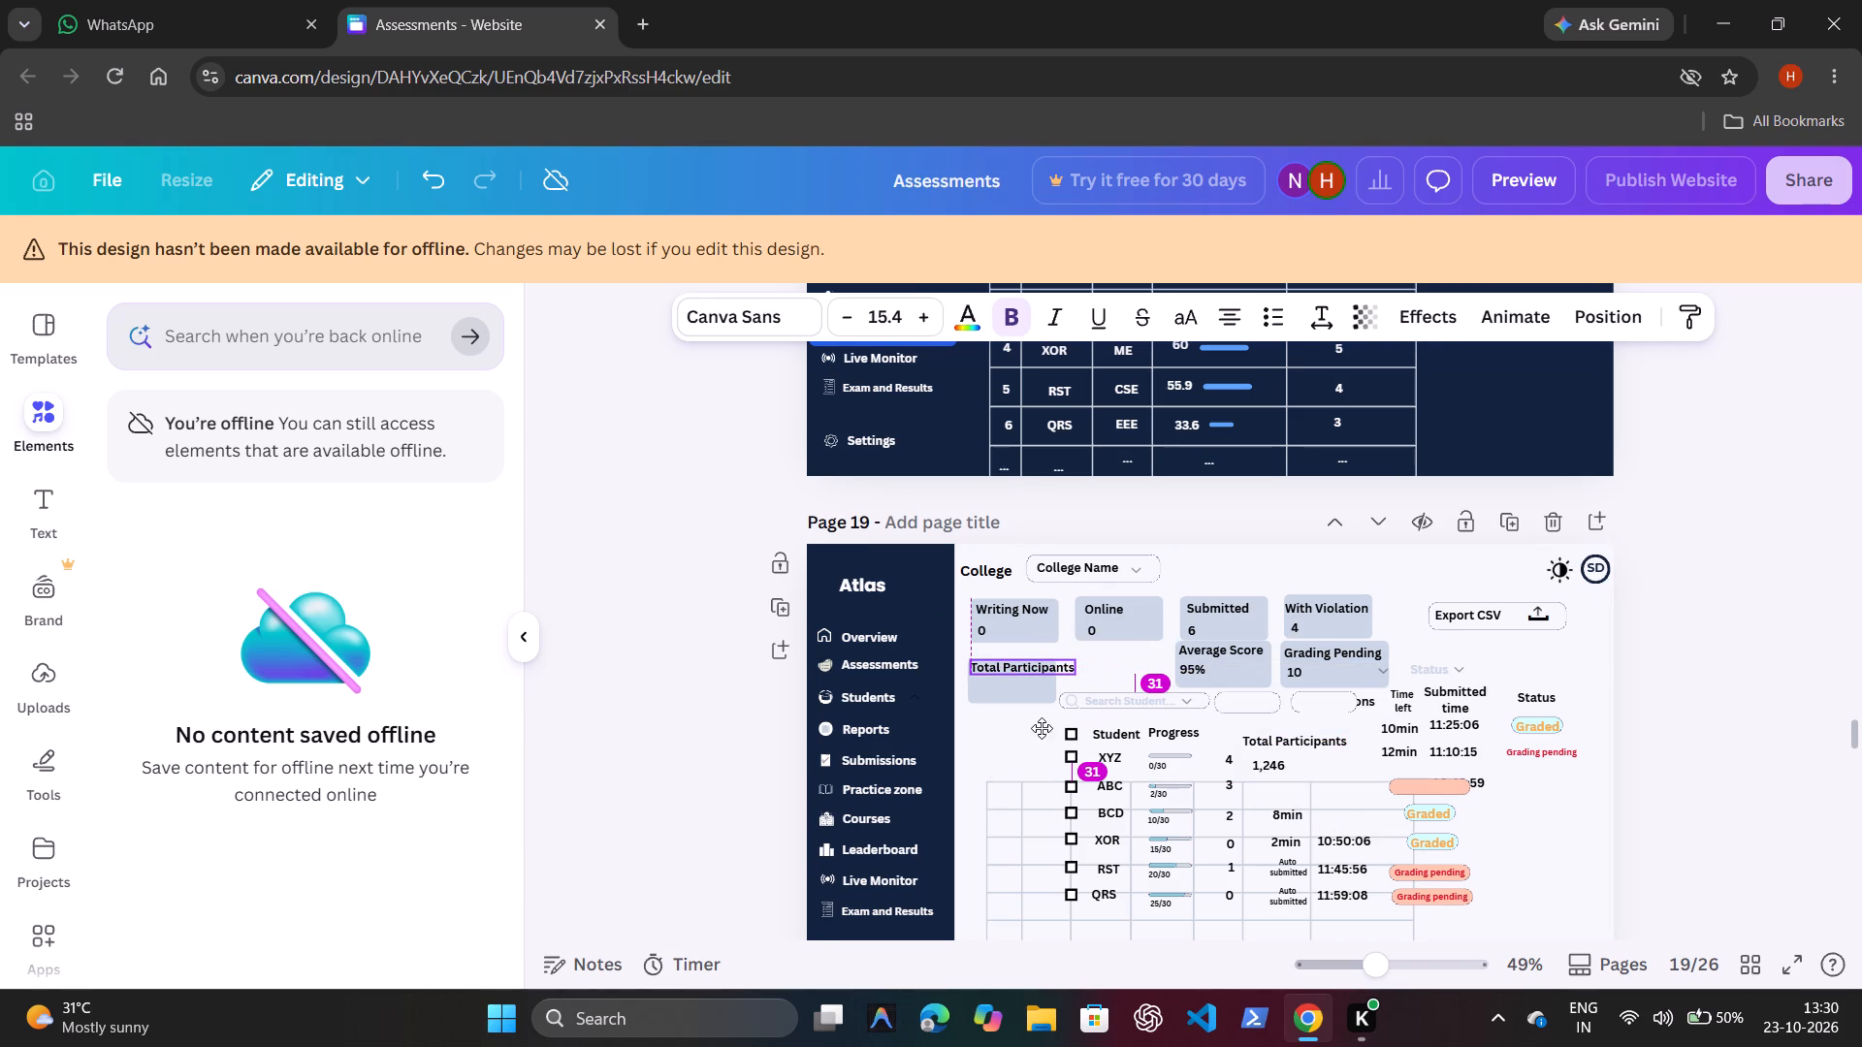
drag(1042, 728, 1044, 734)
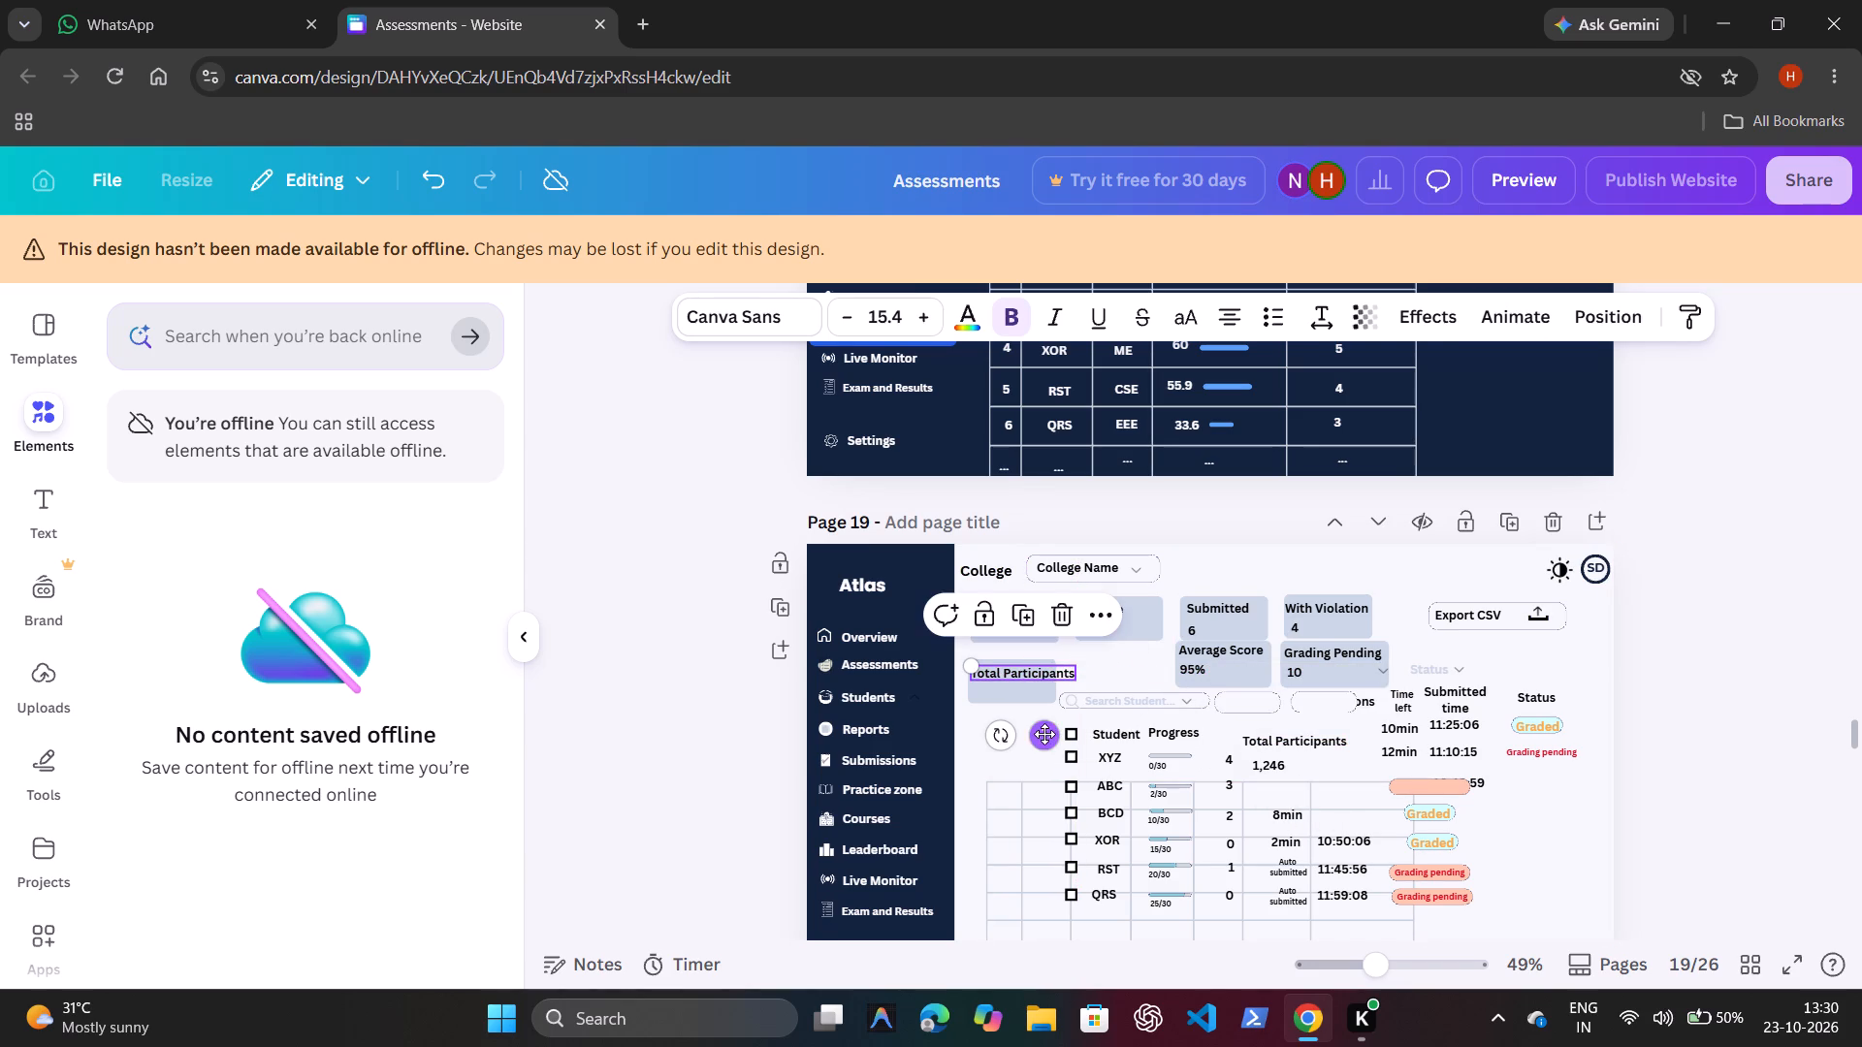
Widen the new box below Writing Now to about 203 so it spans the Total Participants label.
click(1018, 696)
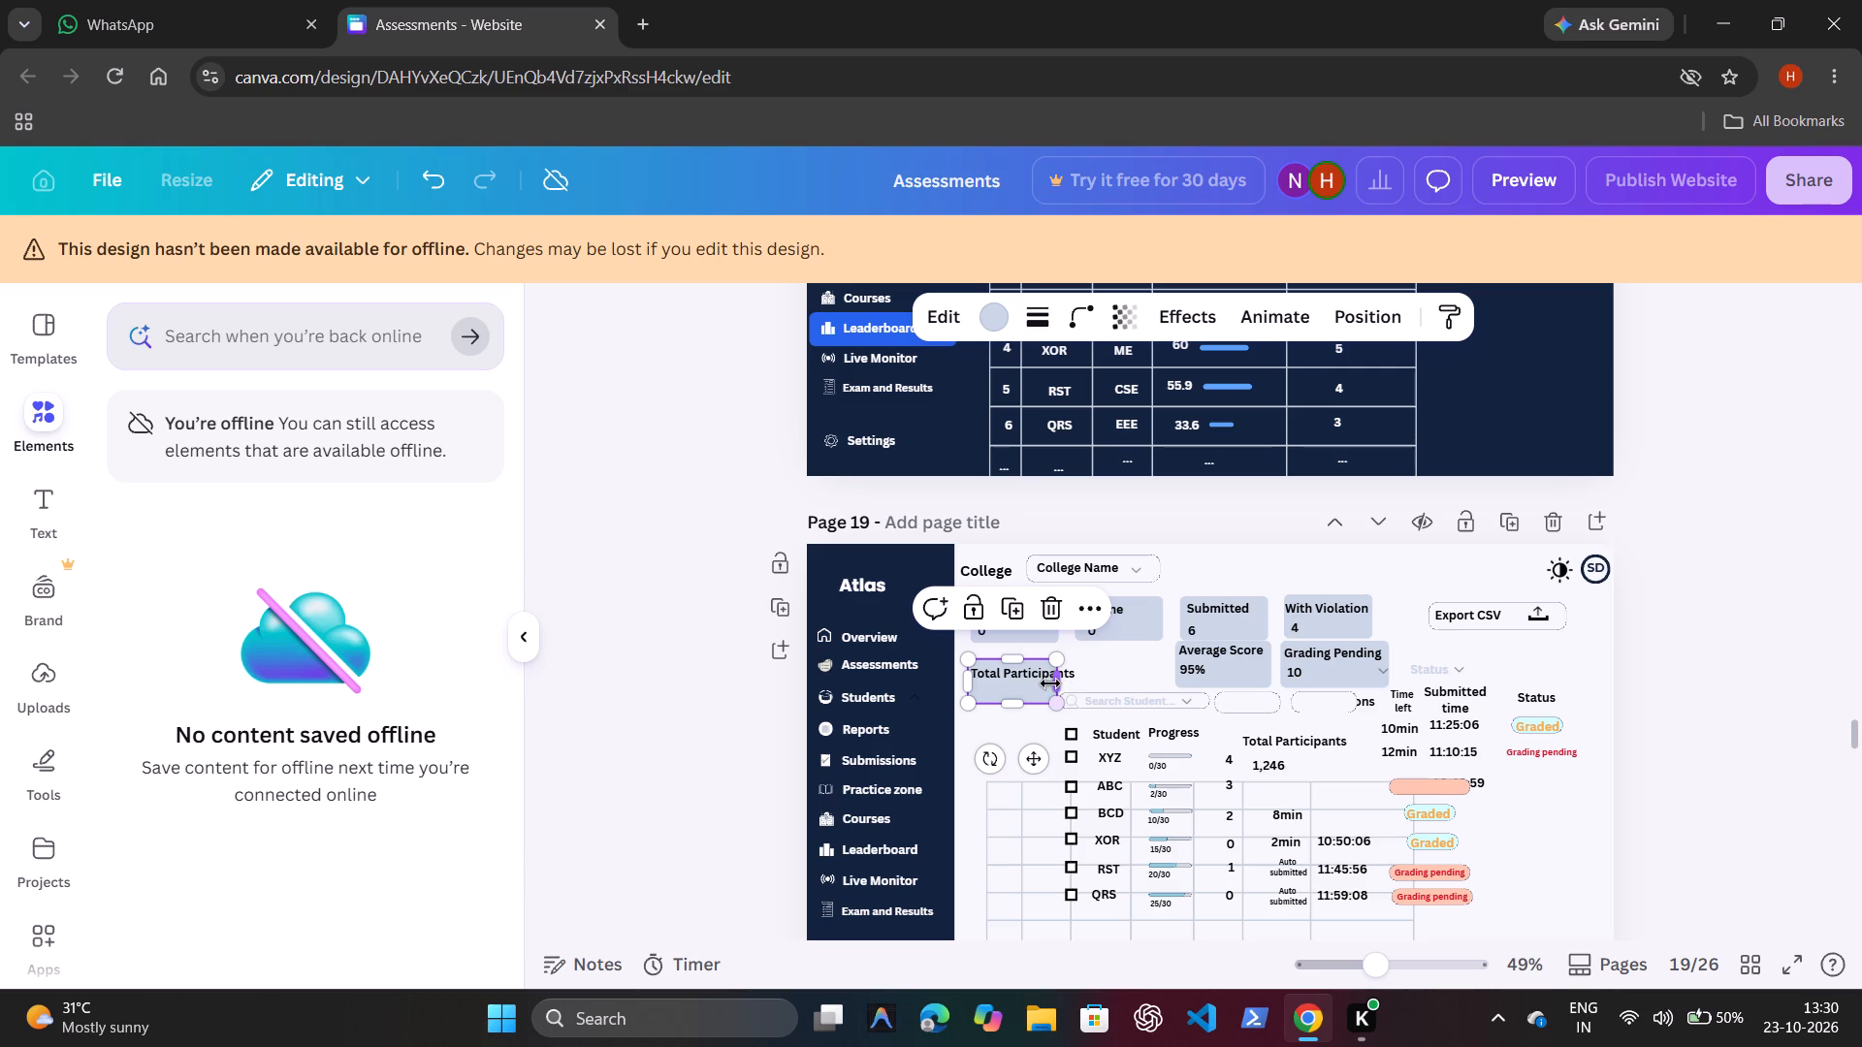
drag(1050, 683, 1081, 702)
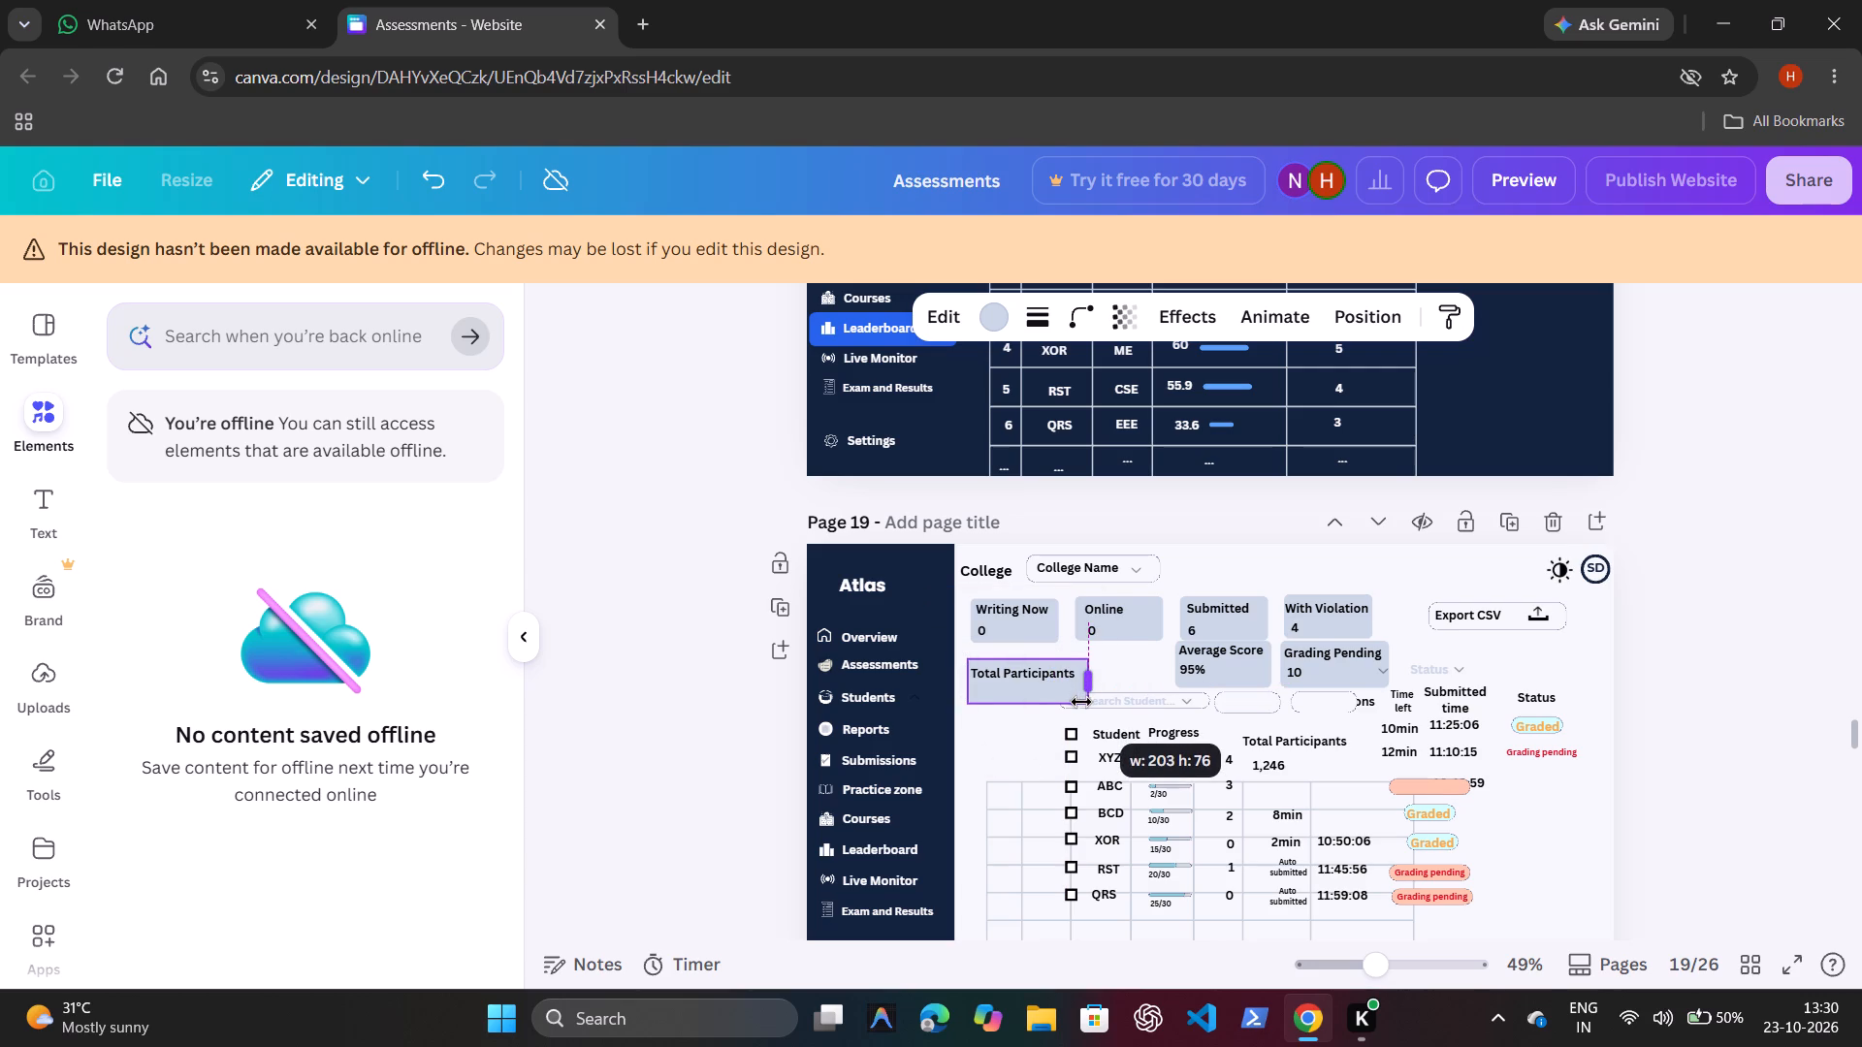
drag(1081, 702, 1081, 705)
click(1029, 705)
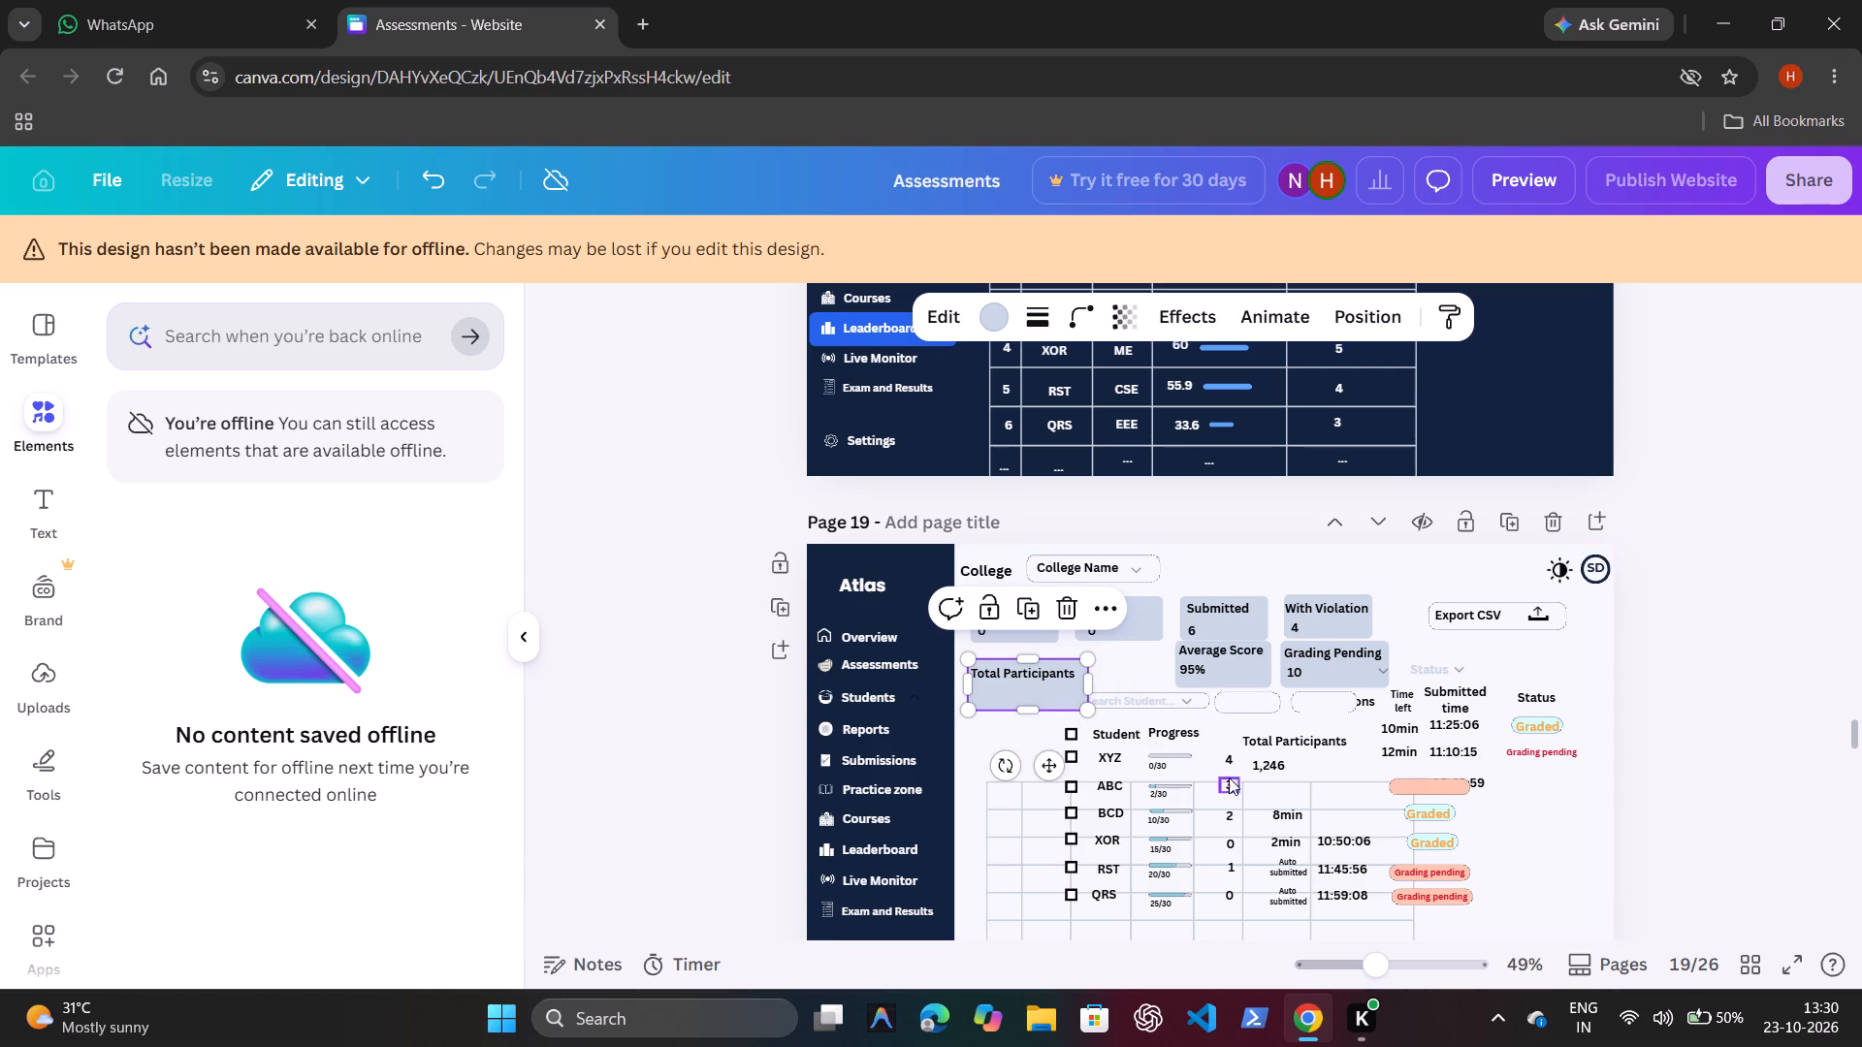
Duplicate the 1,246 value and place the copy under the Total Participants label in the new card.
click(1259, 764)
key(ctrl+d)
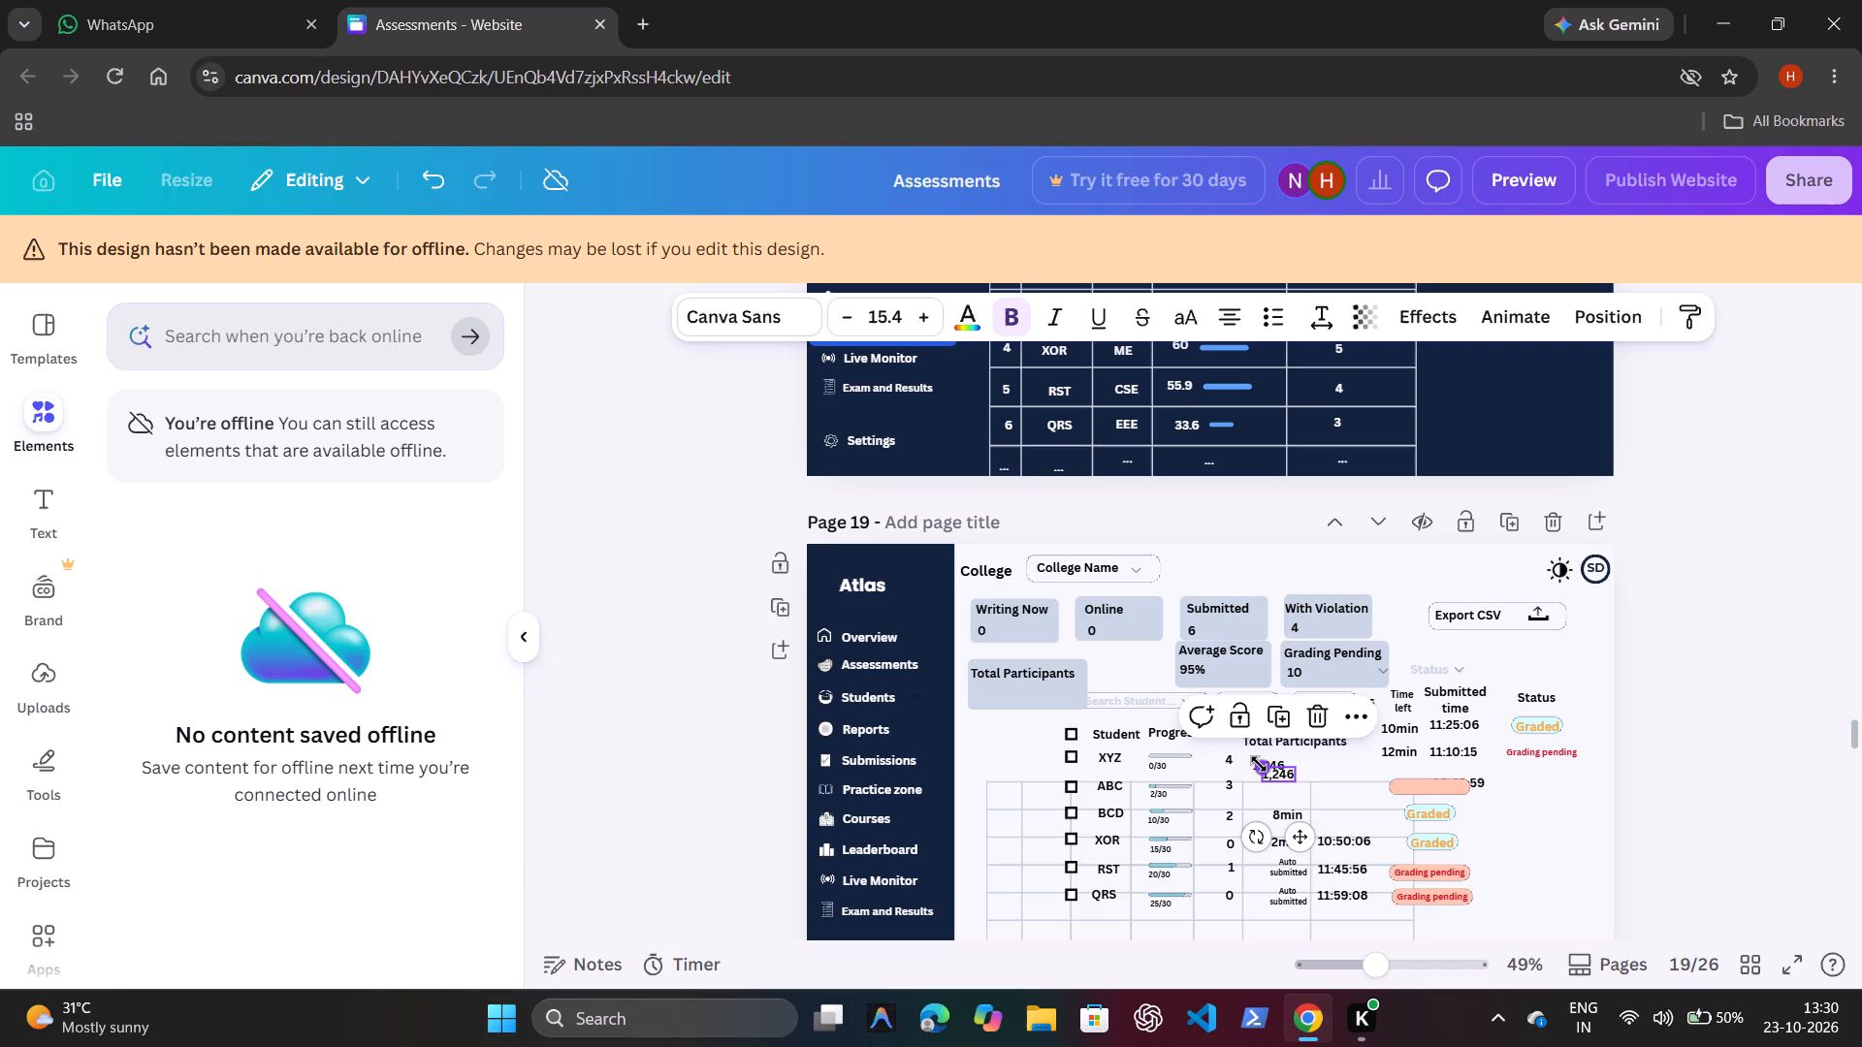
click(1301, 838)
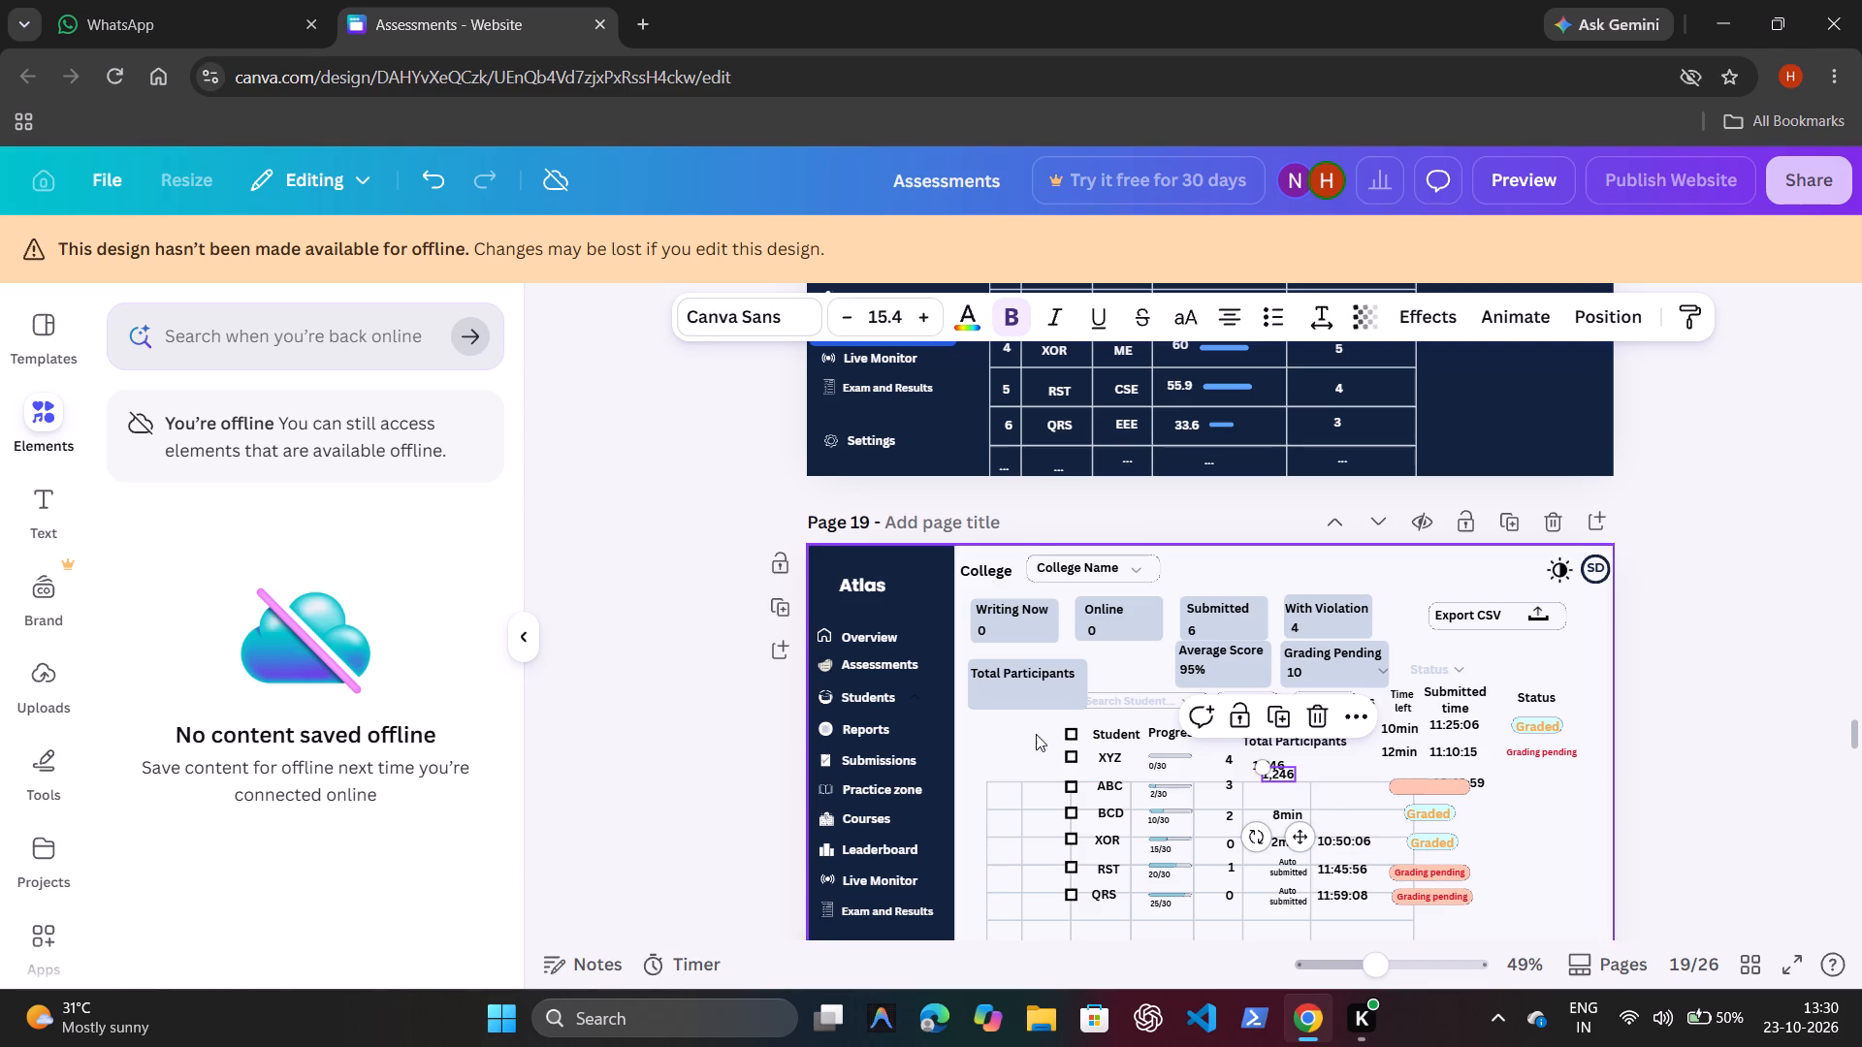
drag(1310, 845, 1175, 772)
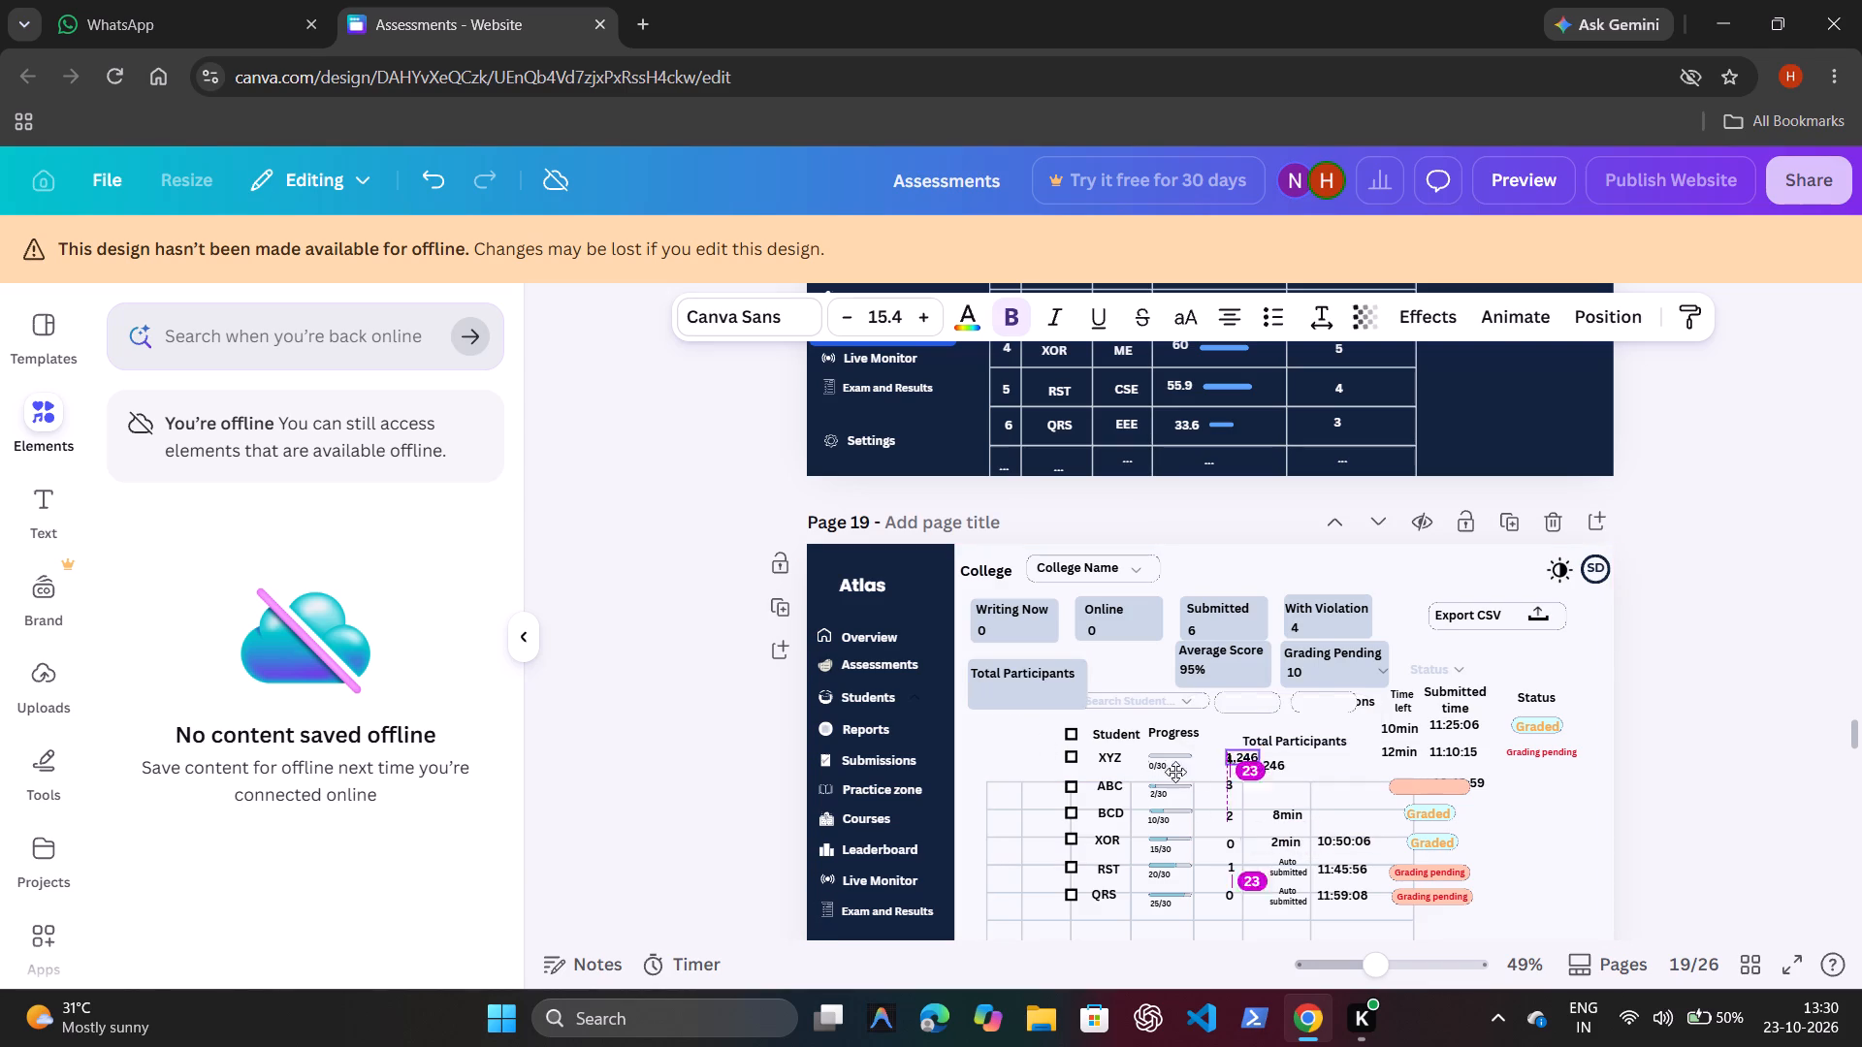
drag(1175, 772, 1020, 764)
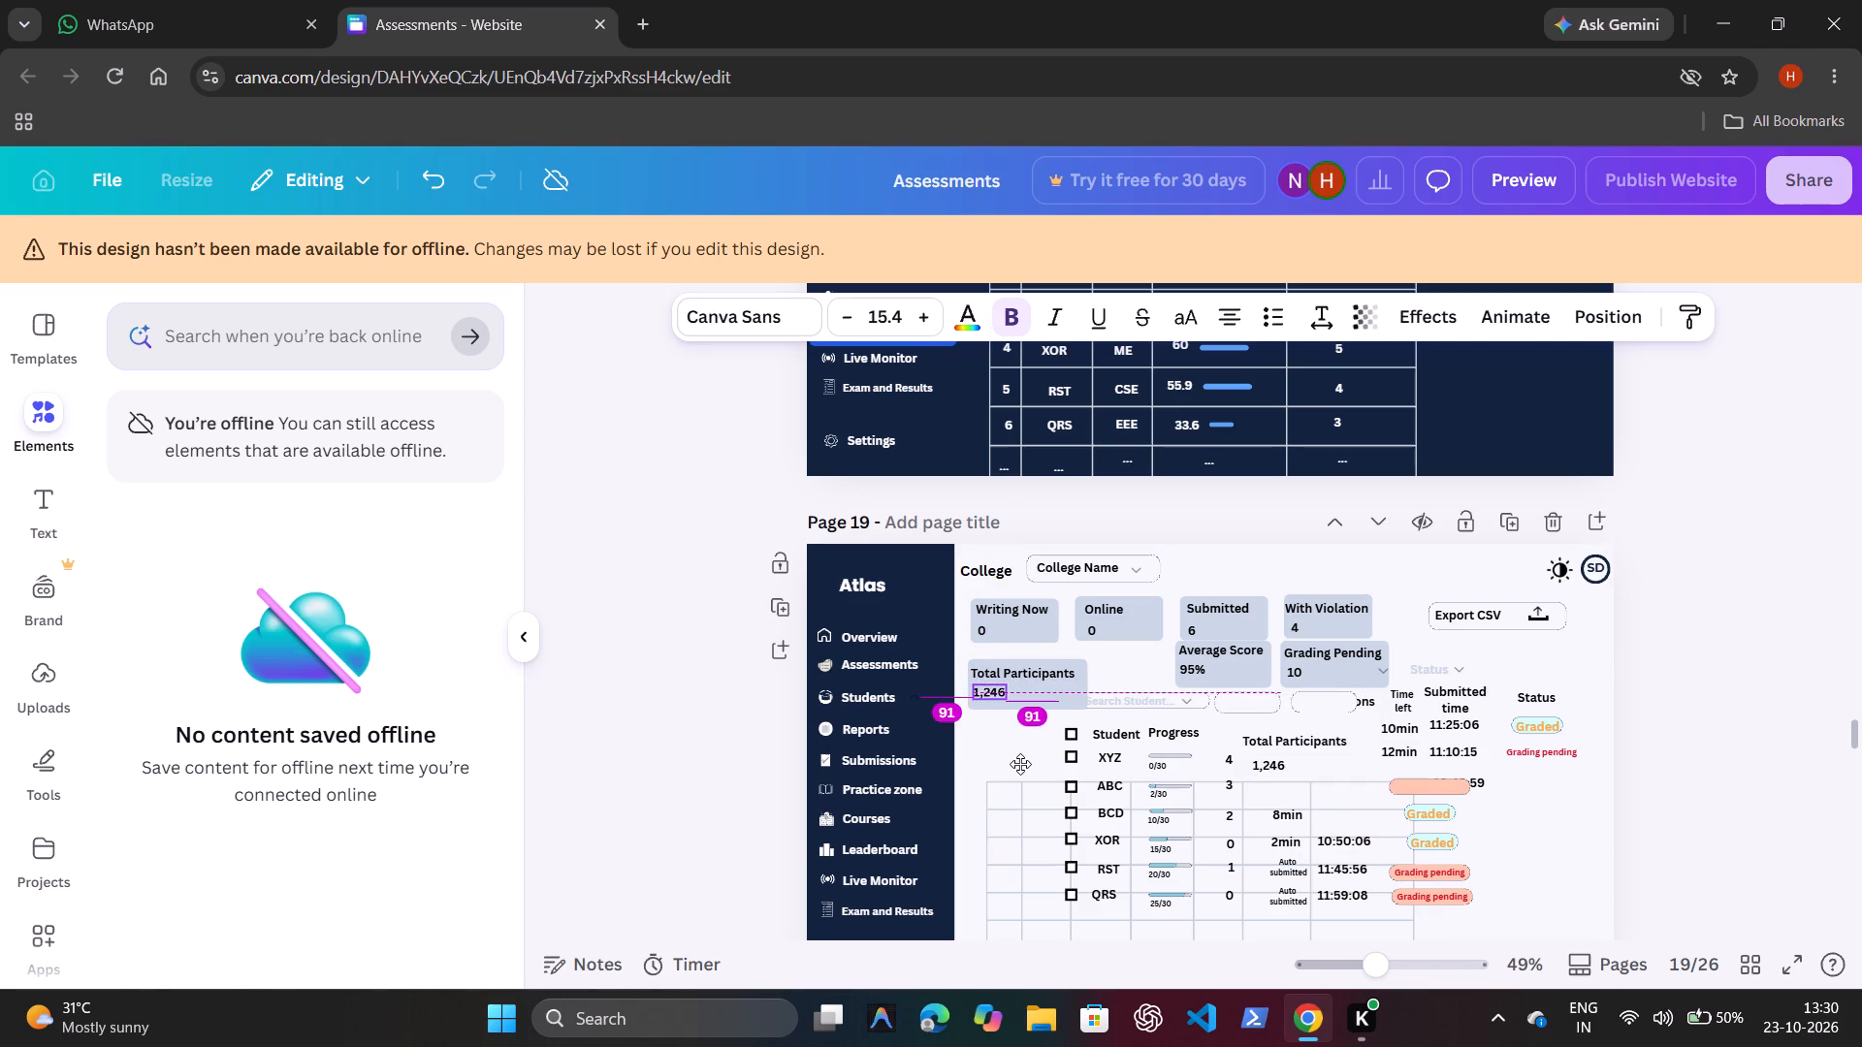
drag(1020, 764, 1021, 765)
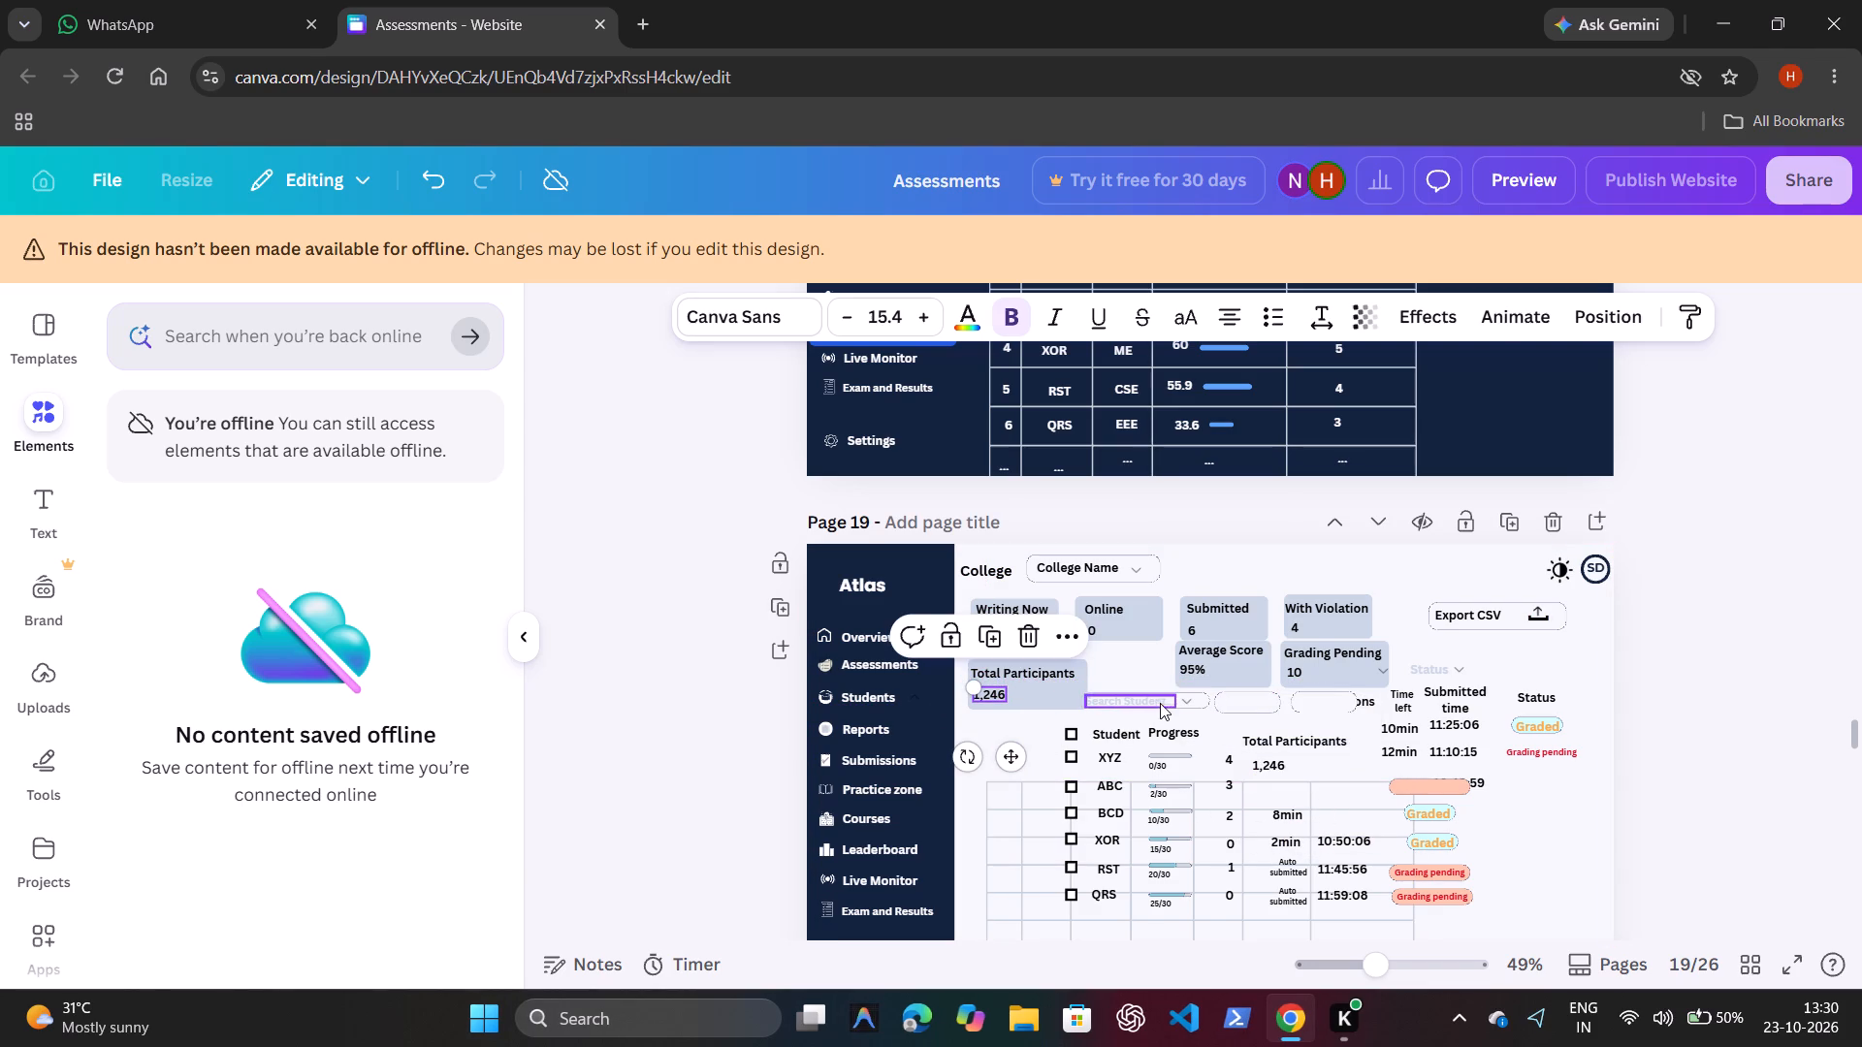
Move the search box outline and its Search Student placeholder text to just below the new Total Participants card.
click(1199, 709)
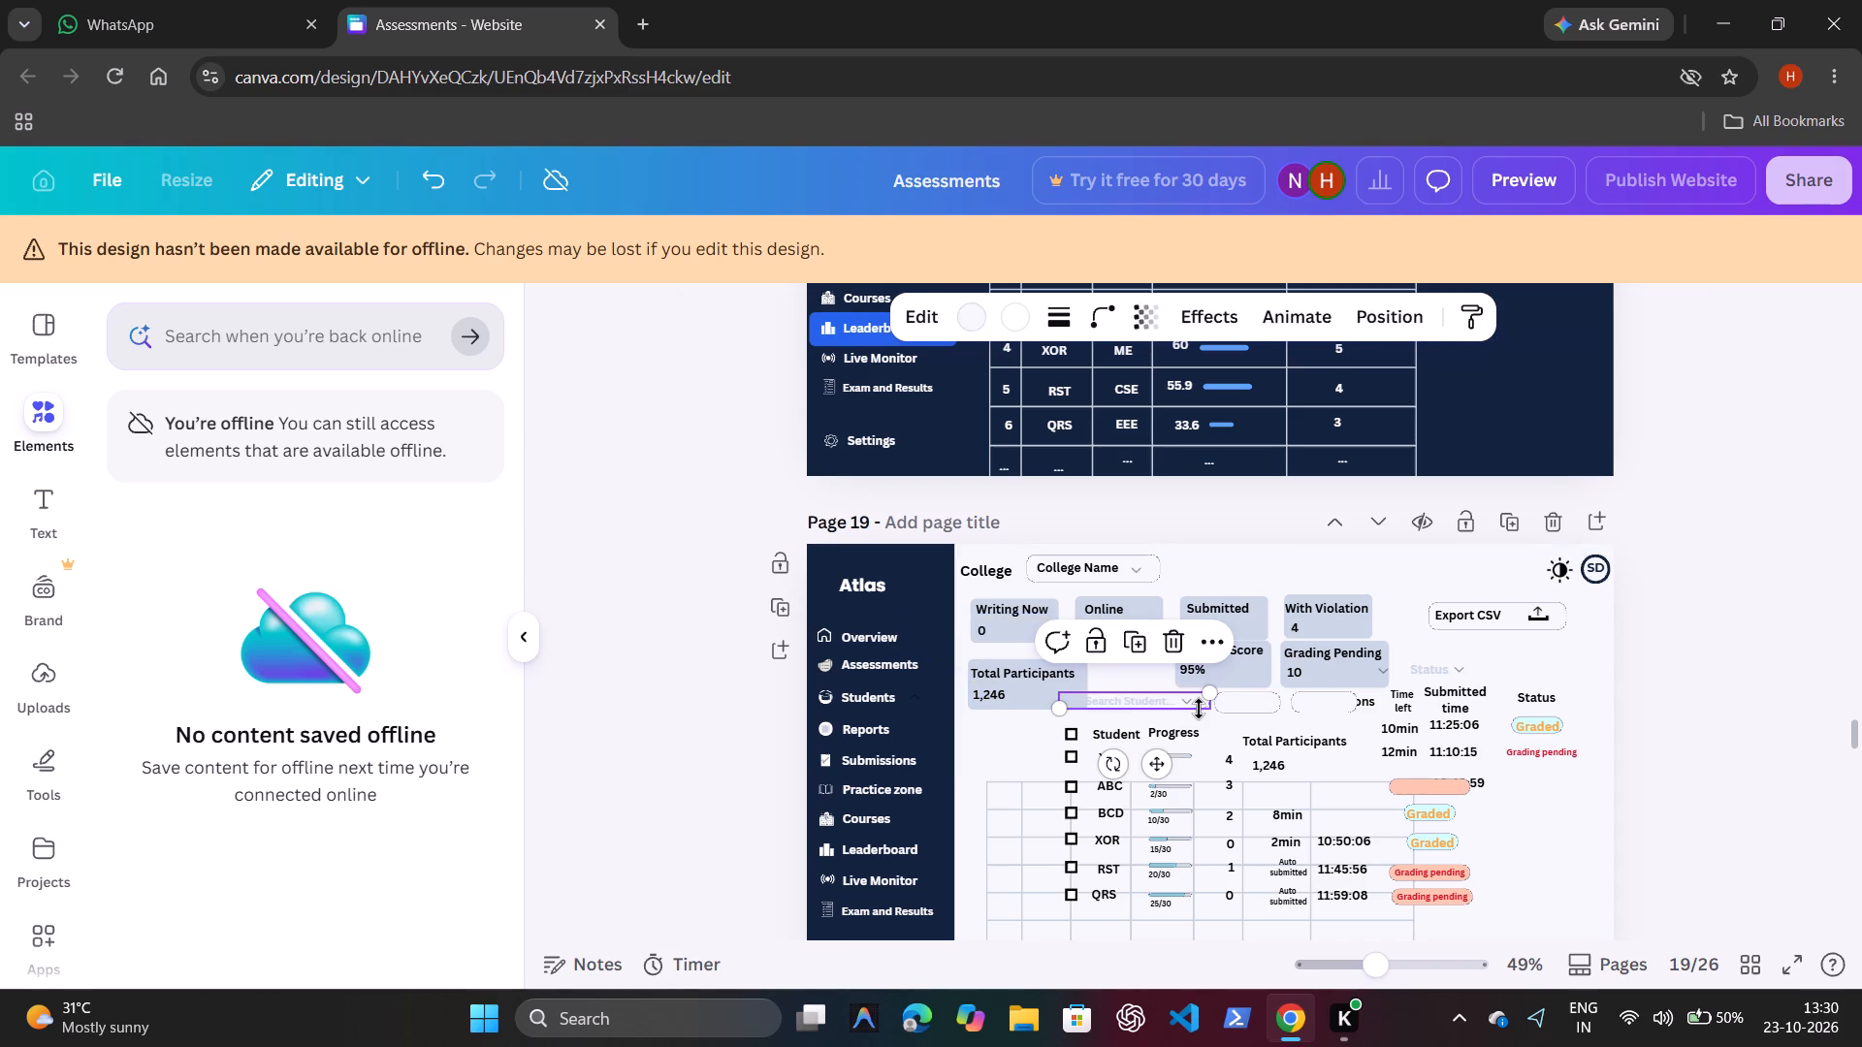
drag(1160, 770, 1086, 798)
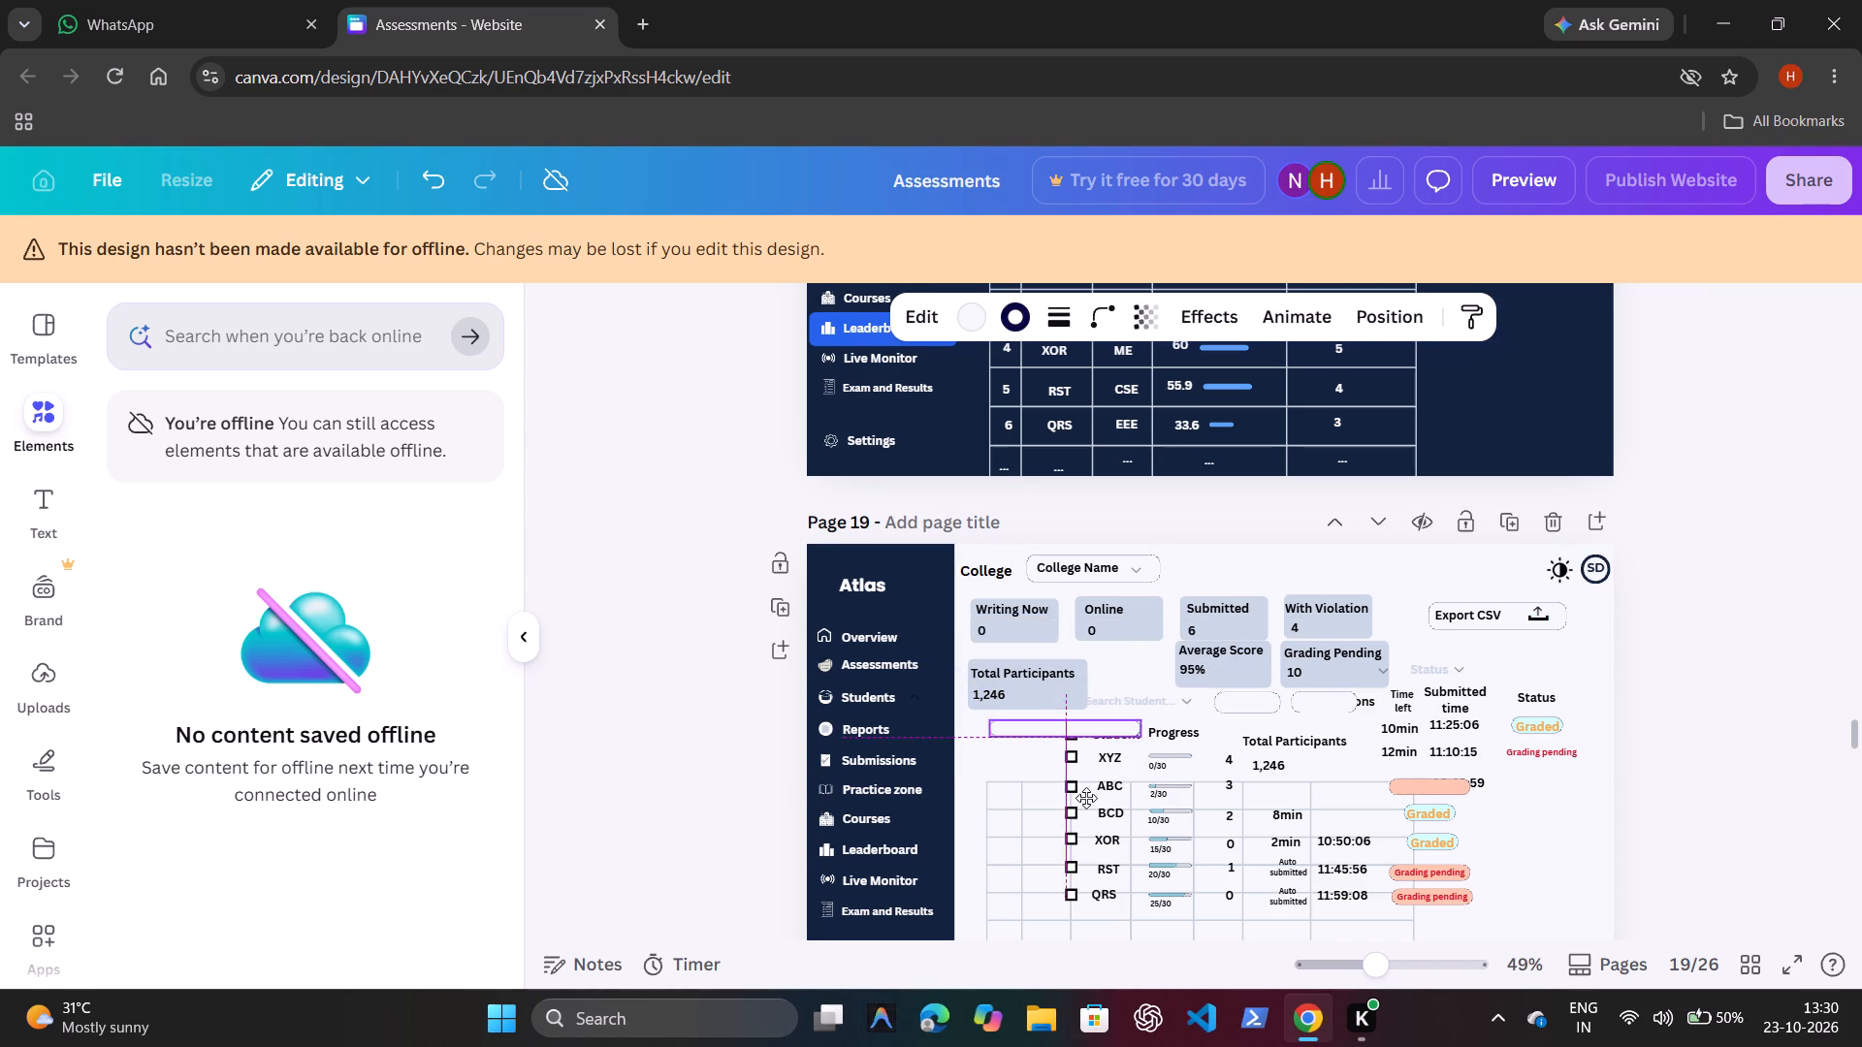
drag(1086, 798, 1070, 798)
drag(1070, 798, 1069, 798)
click(1149, 695)
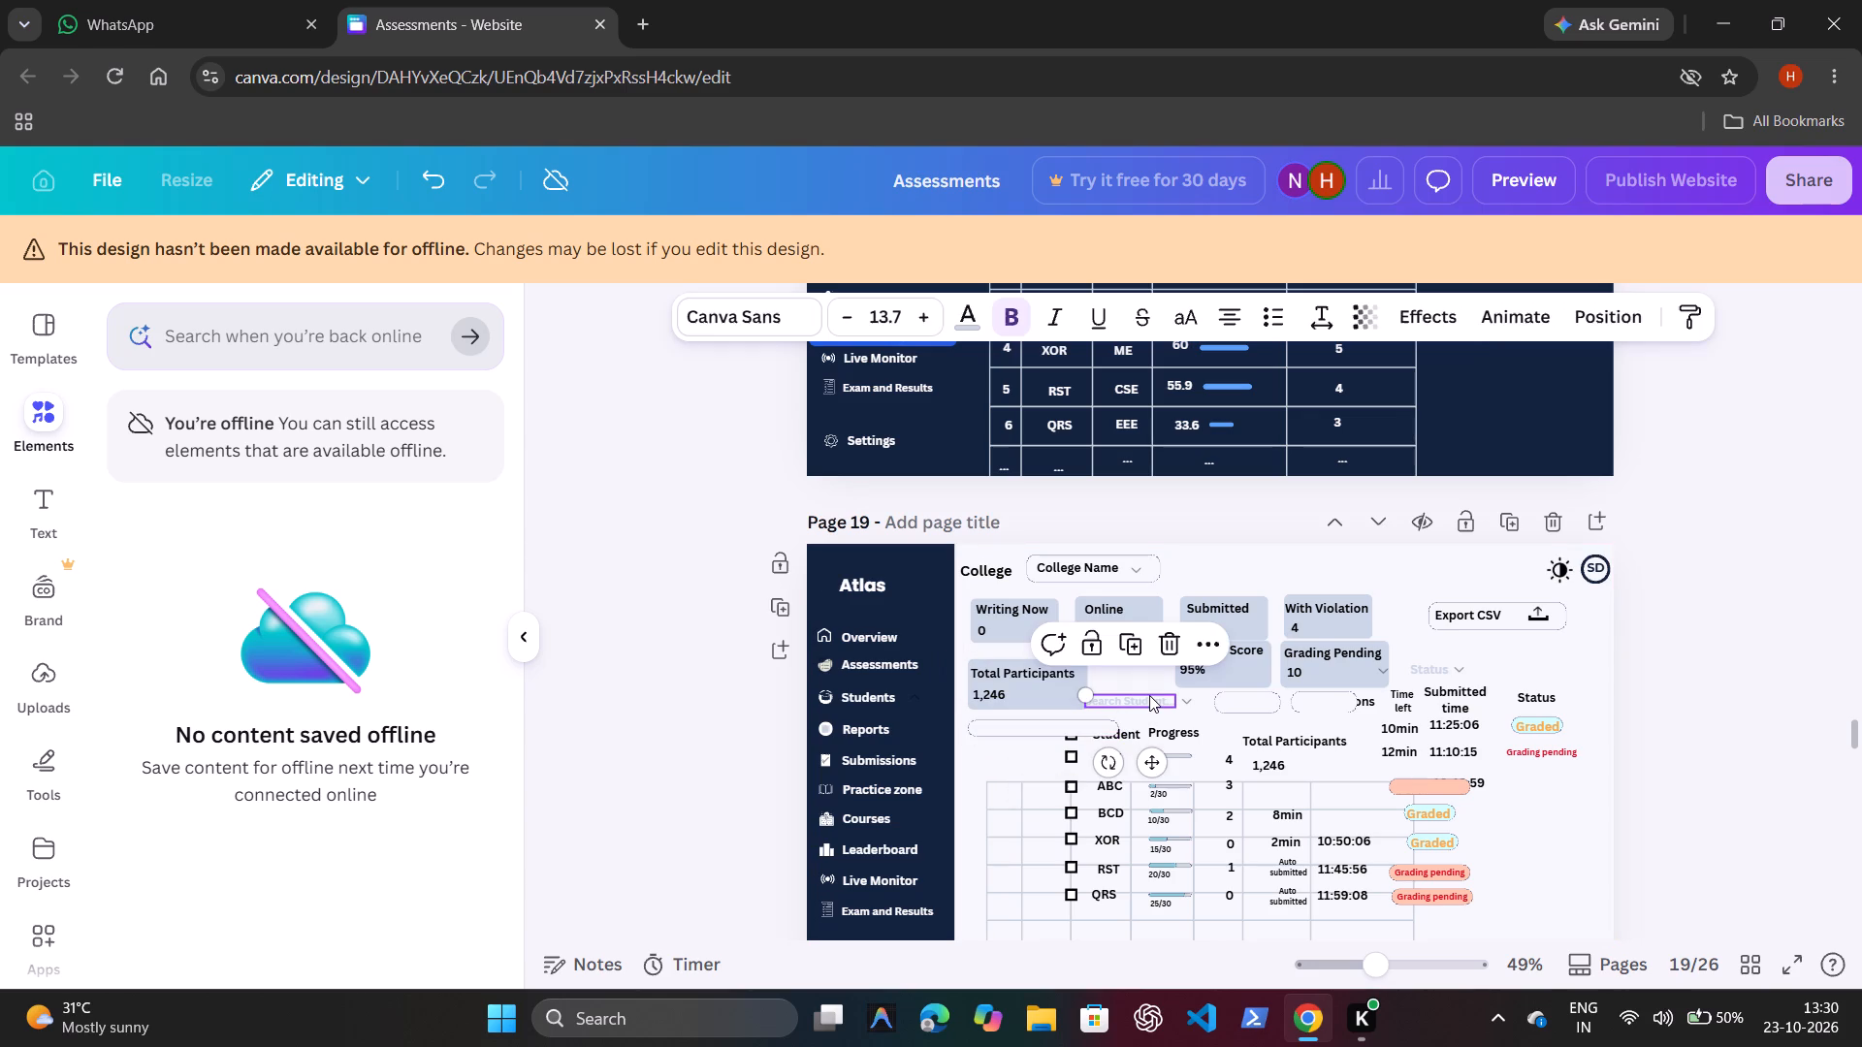
drag(1149, 755, 1082, 782)
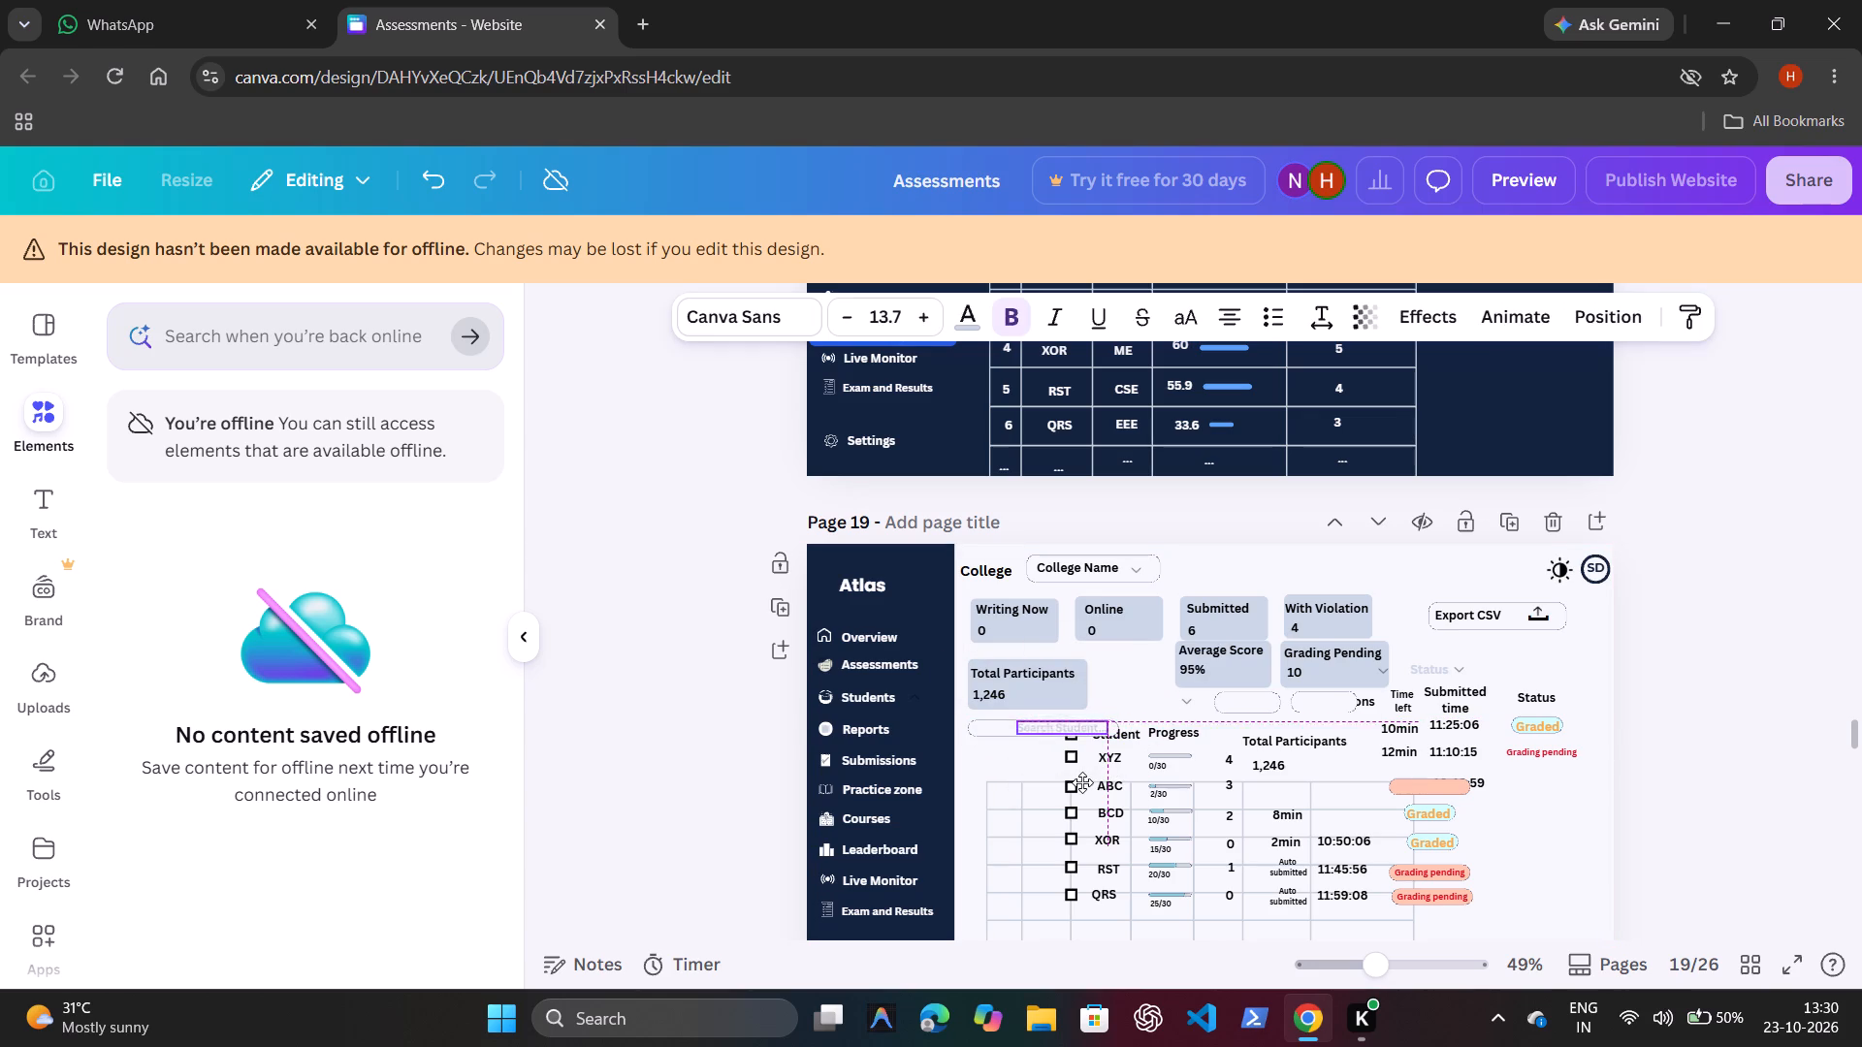
drag(1082, 782, 1058, 783)
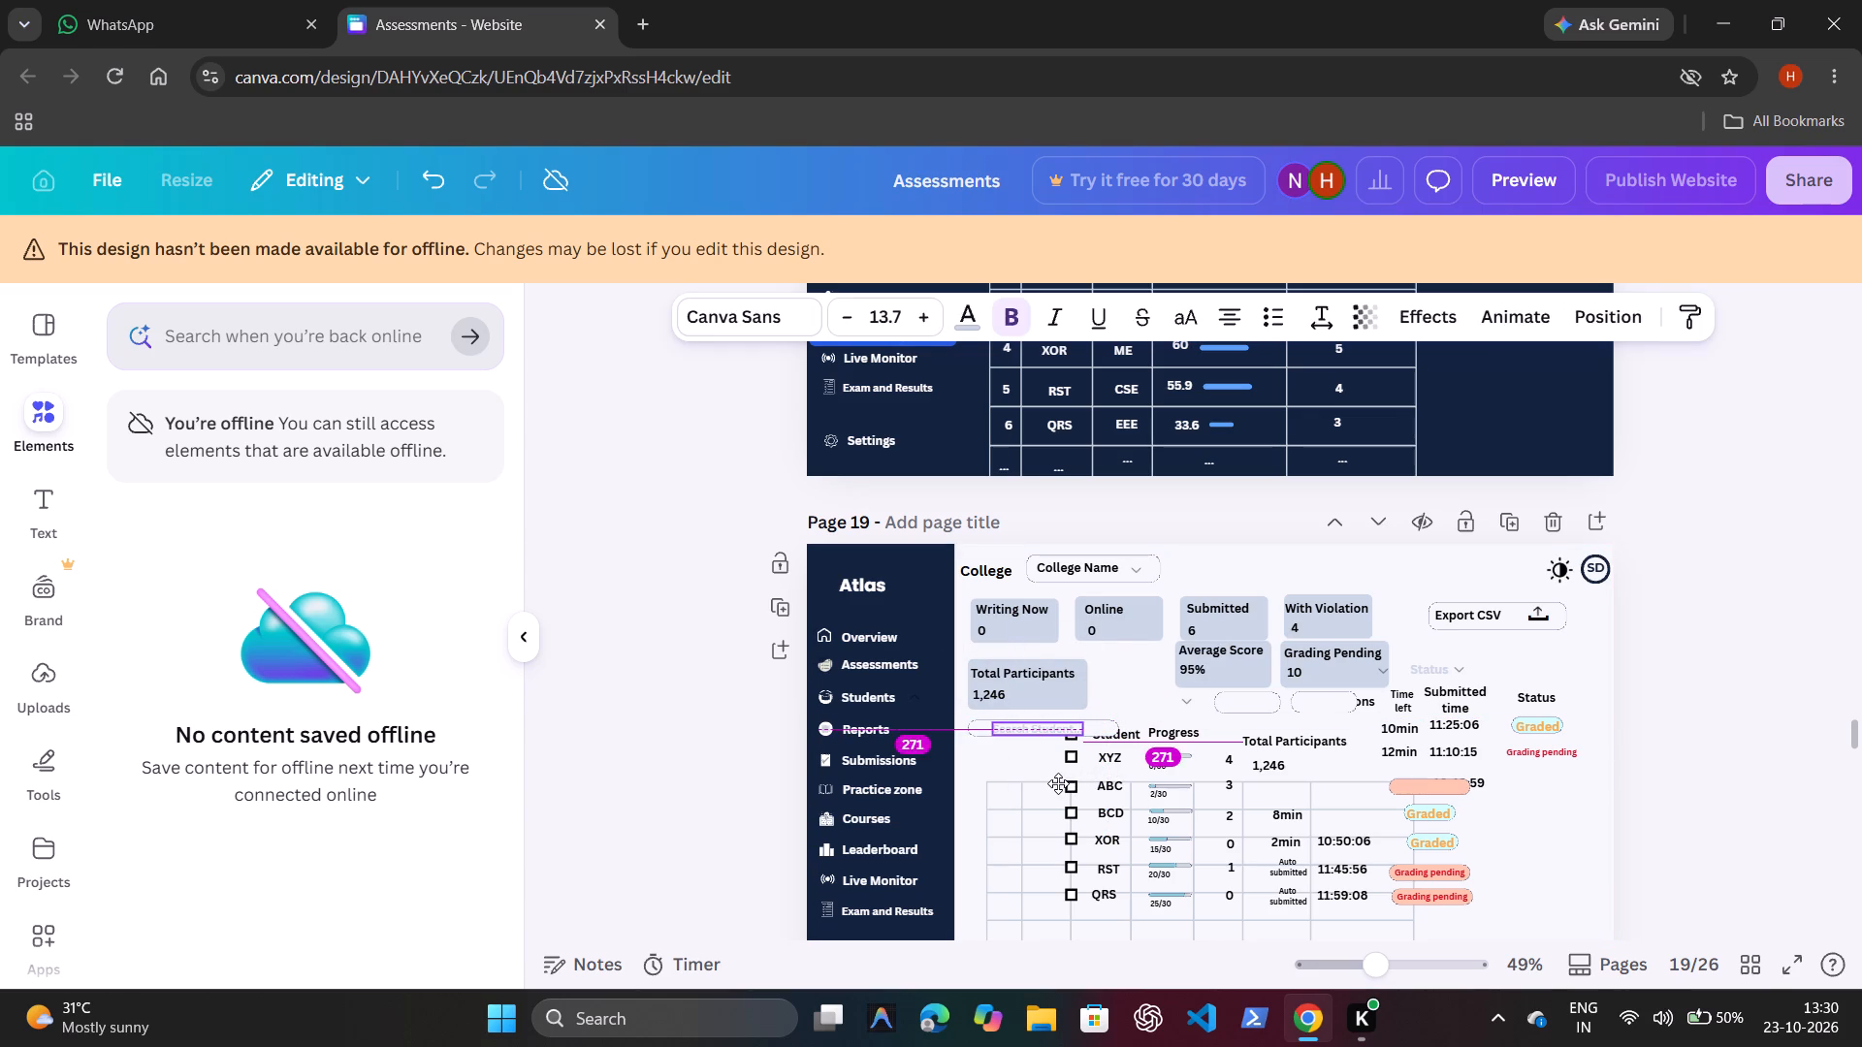
drag(1058, 783, 1075, 780)
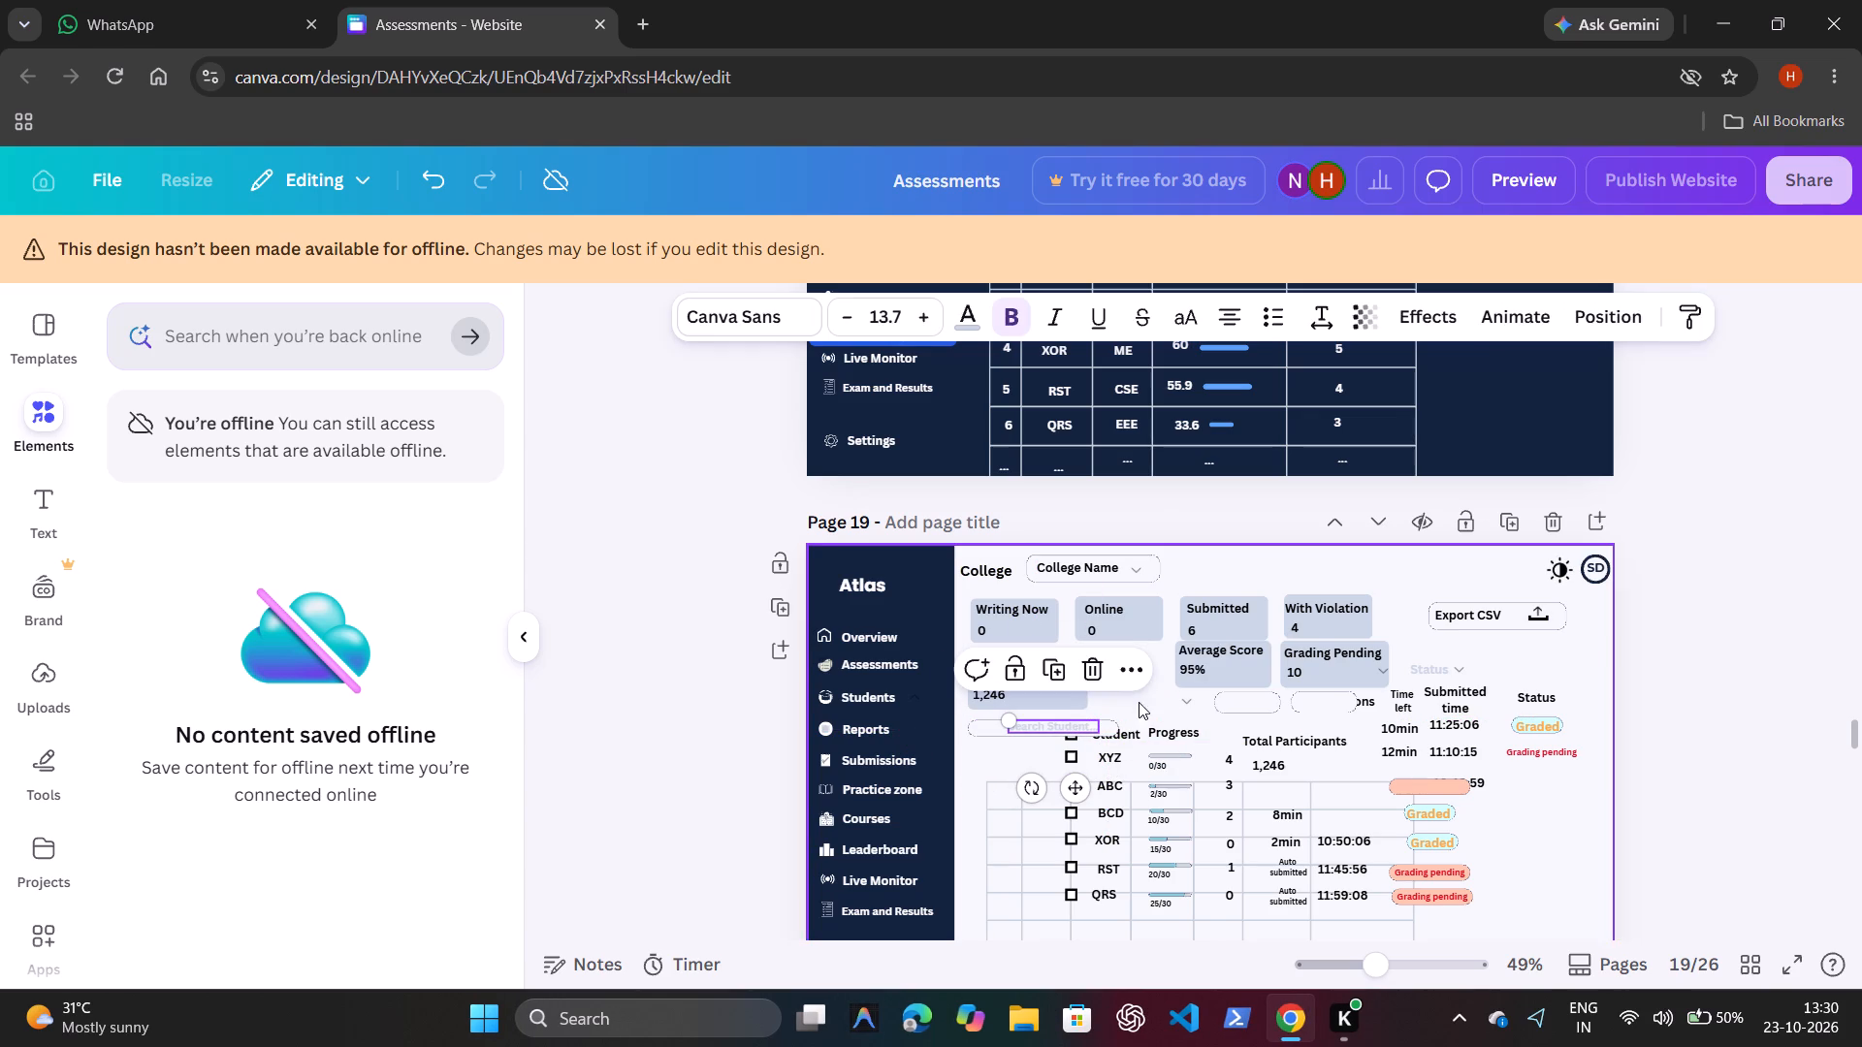
Narrow the Total Participants card's background box from its right side to just past the 1,246 value.
click(1066, 704)
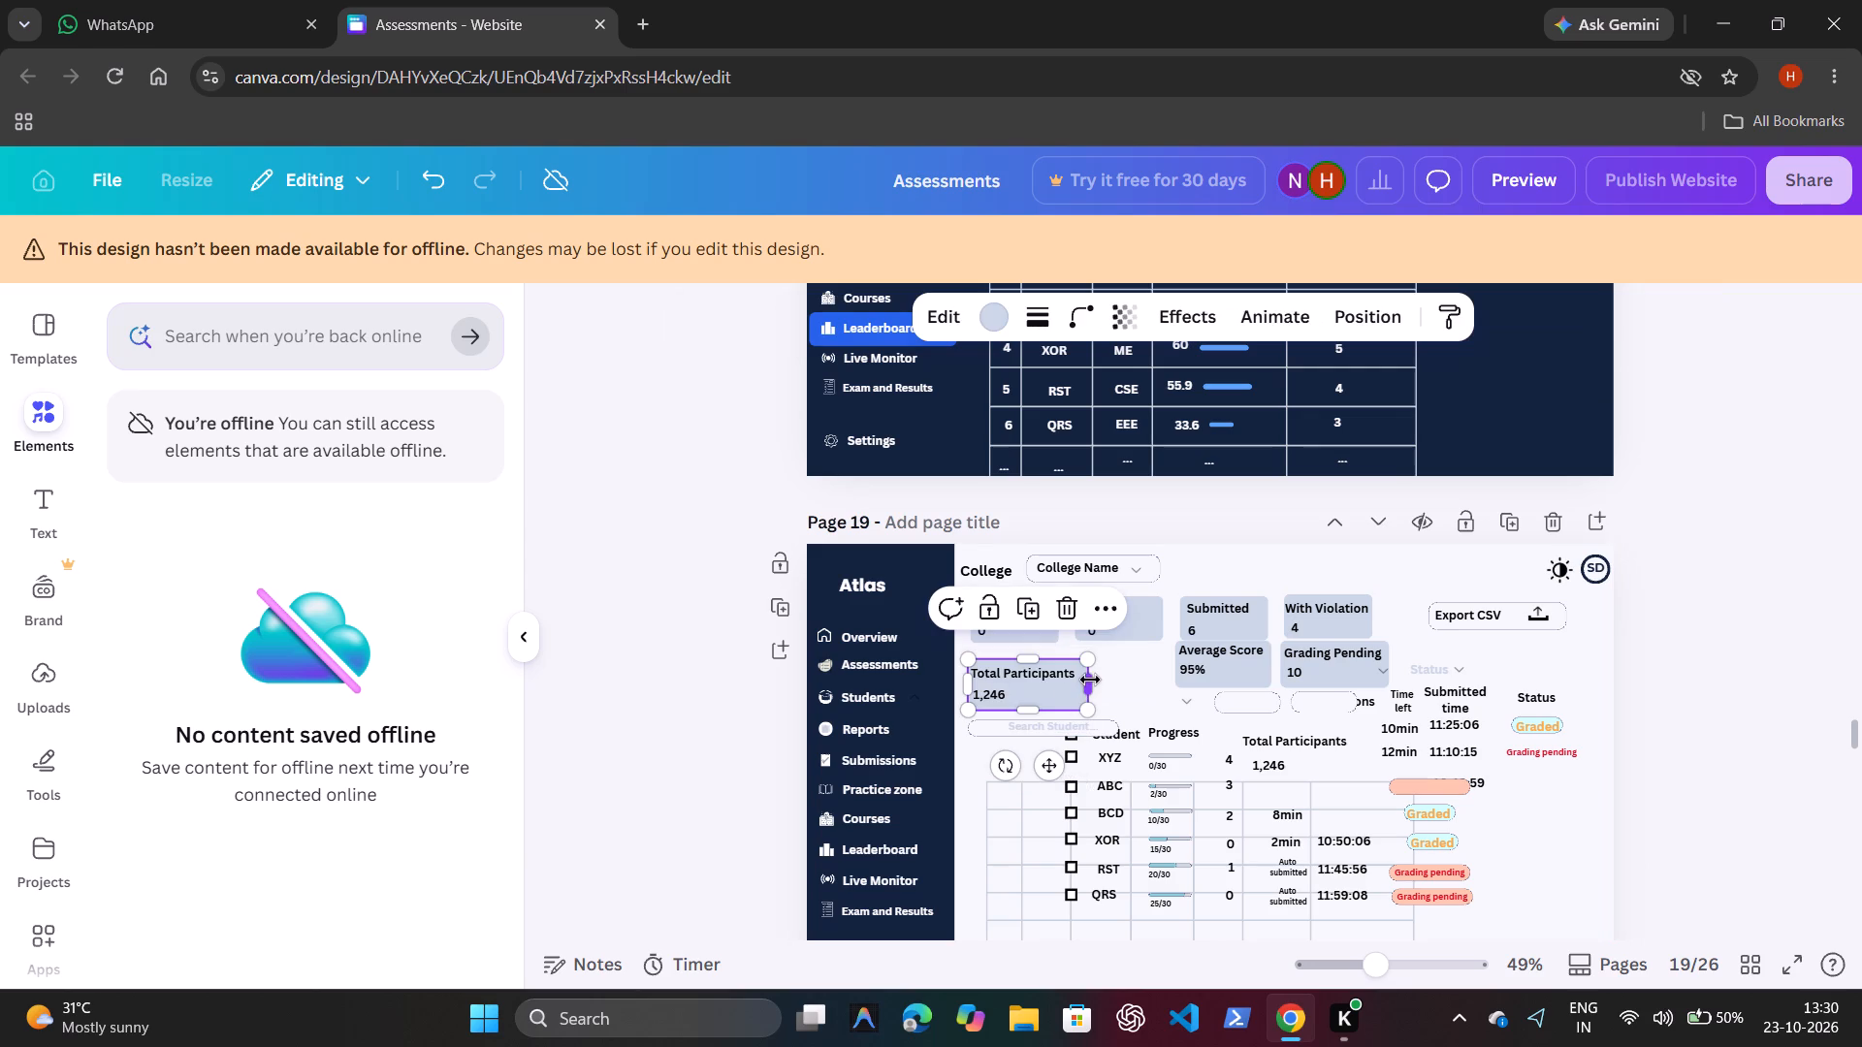
drag(1090, 680, 1033, 691)
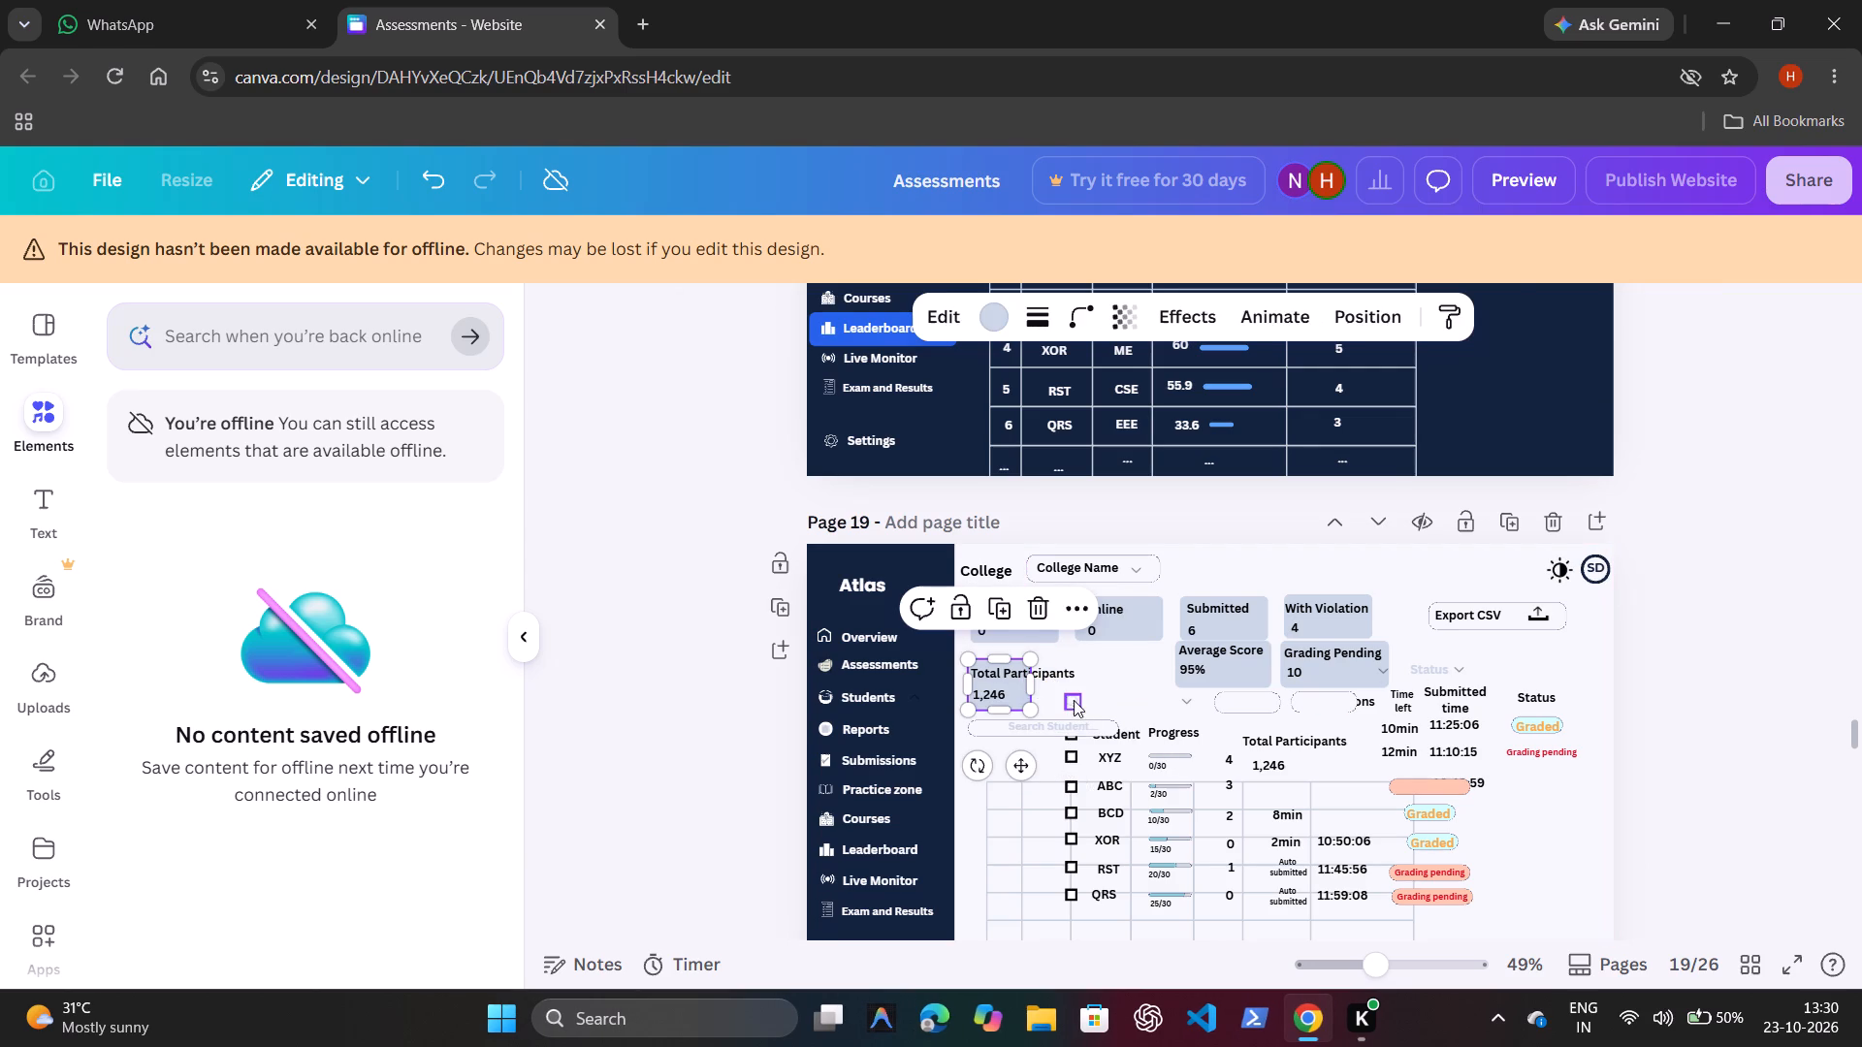
Move the magnifier icon to the left end of the relocated student search box.
click(1074, 700)
drag(1097, 773, 1021, 787)
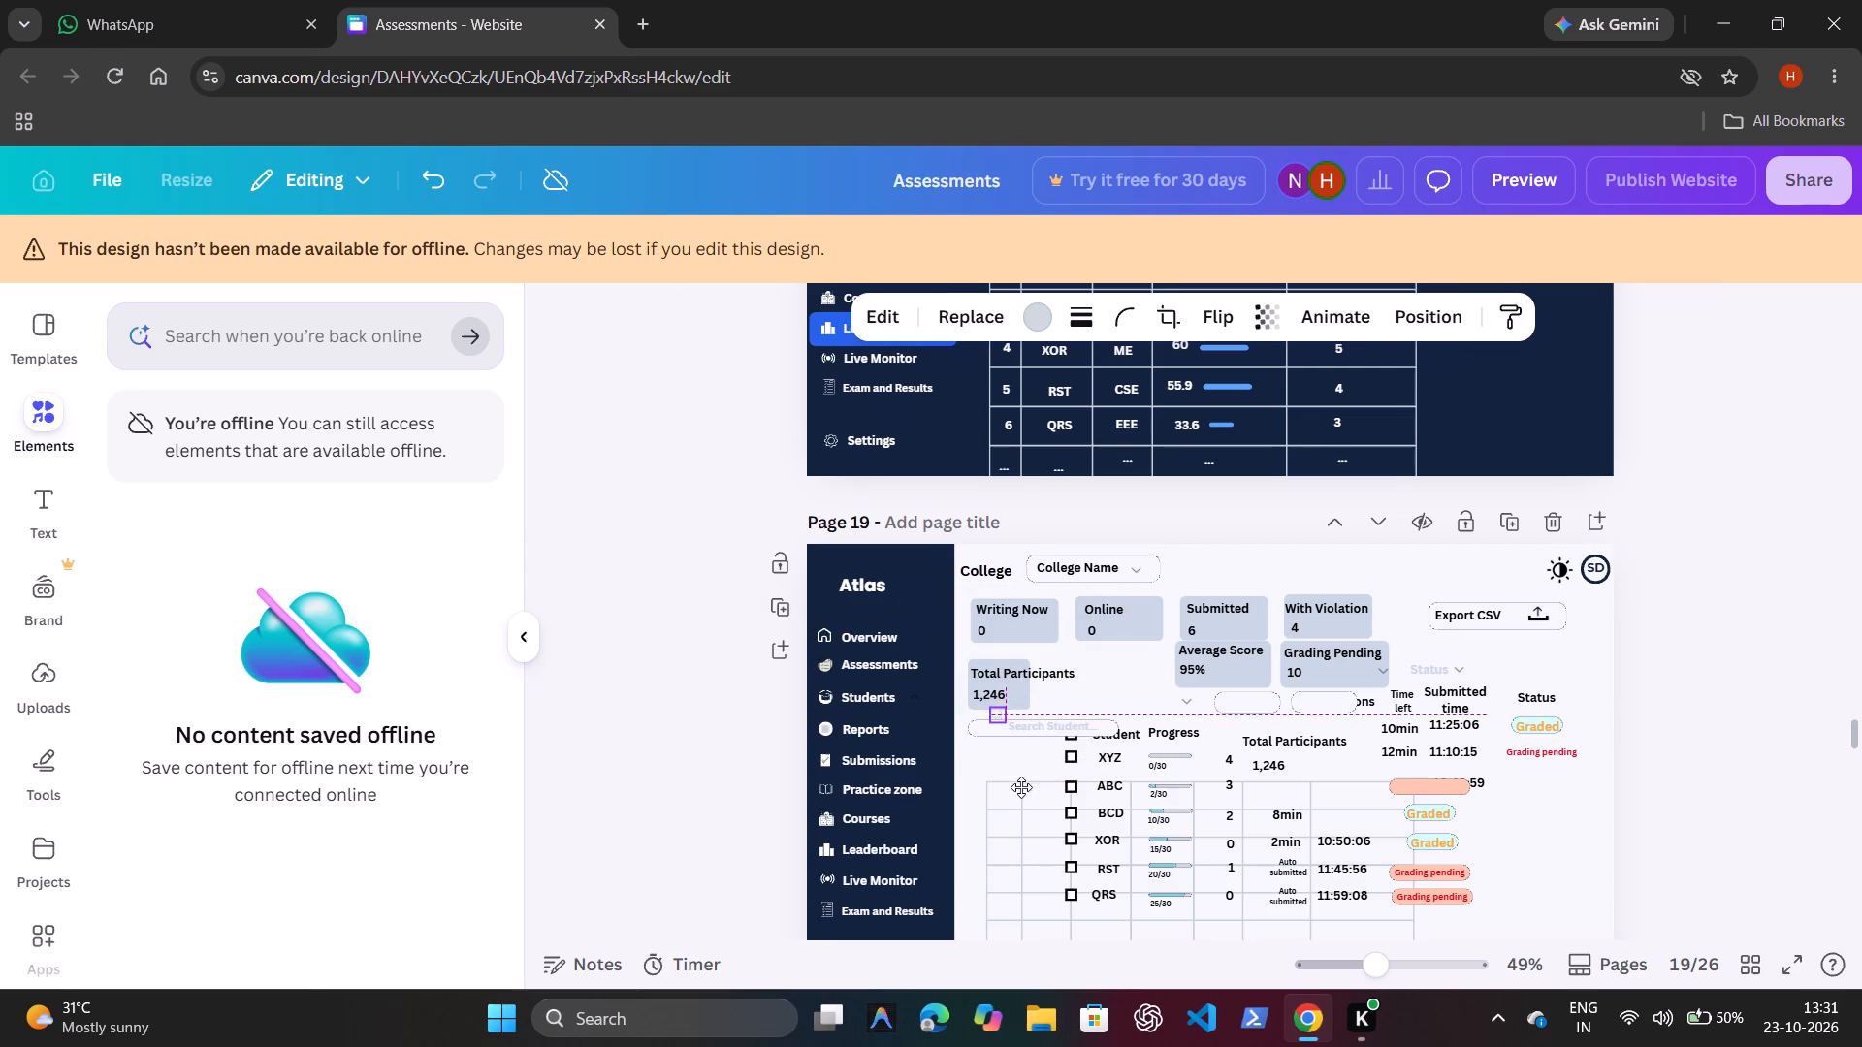
drag(1021, 787, 1011, 798)
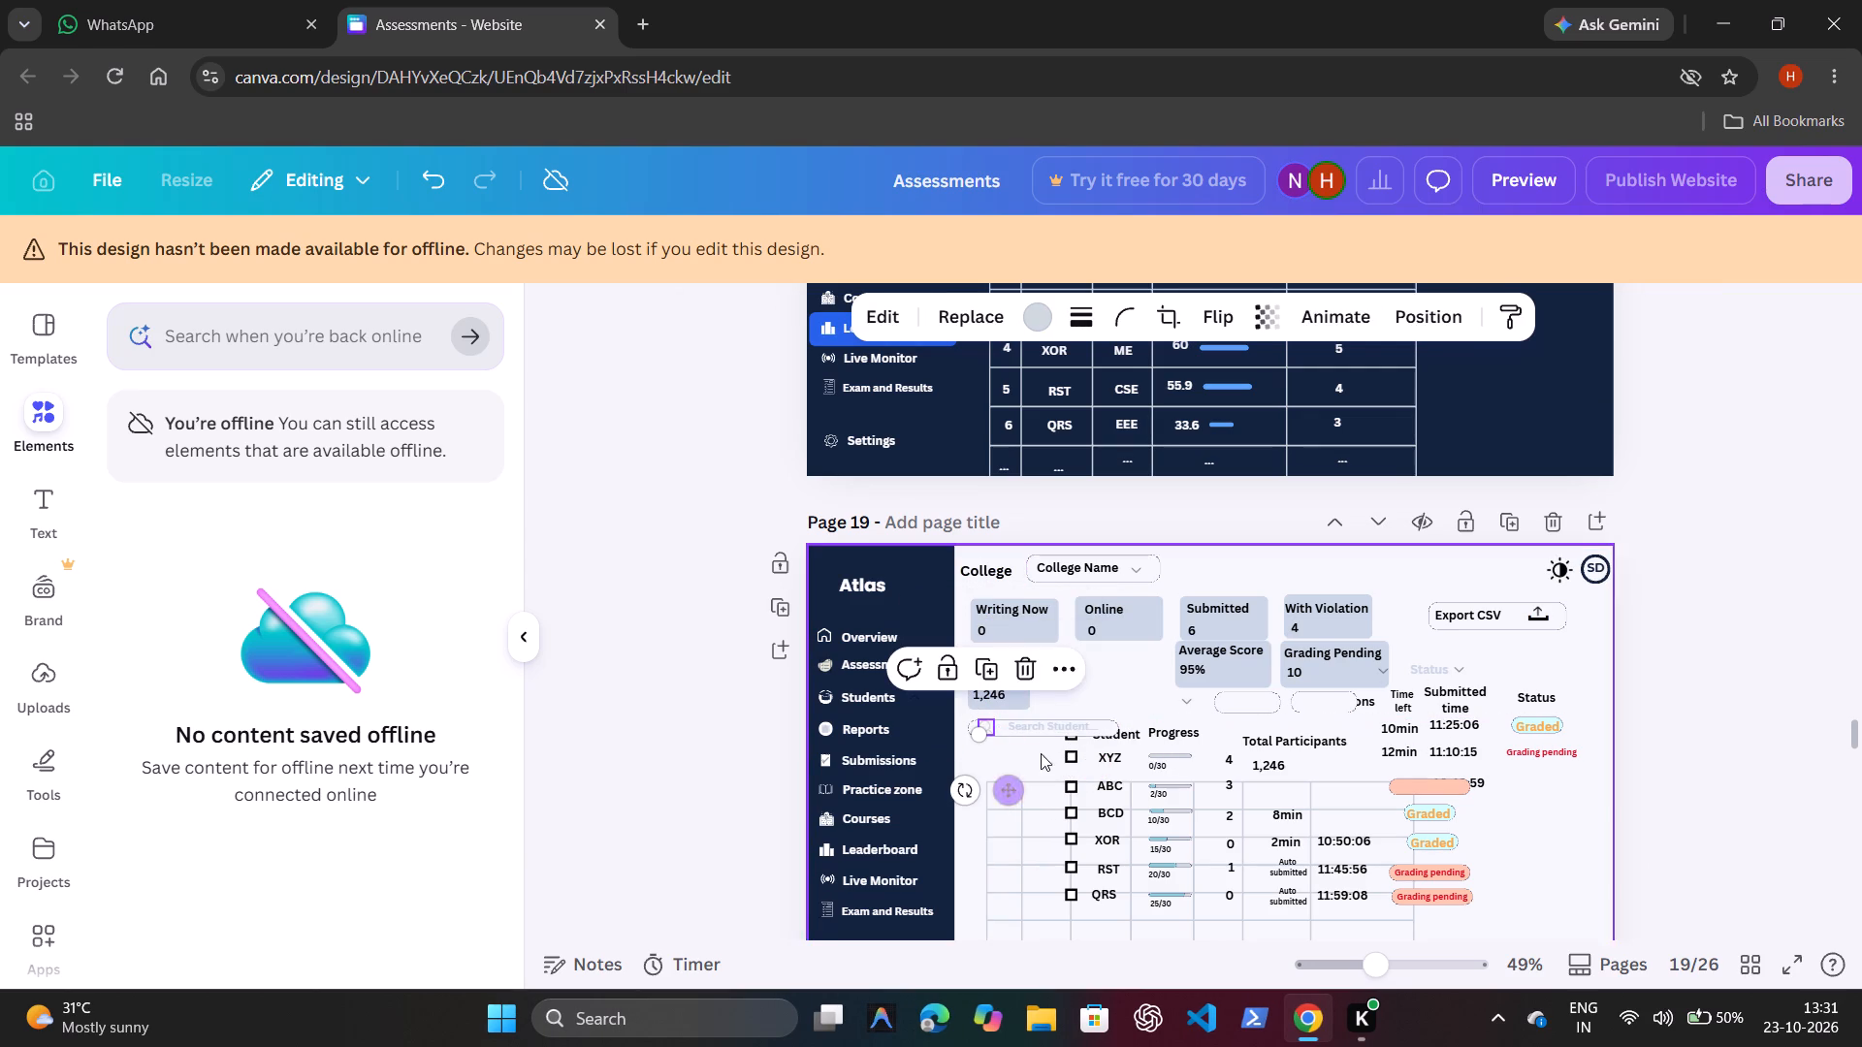
Widen the background box of the upper Total Participants card so it spans the full label.
click(1010, 700)
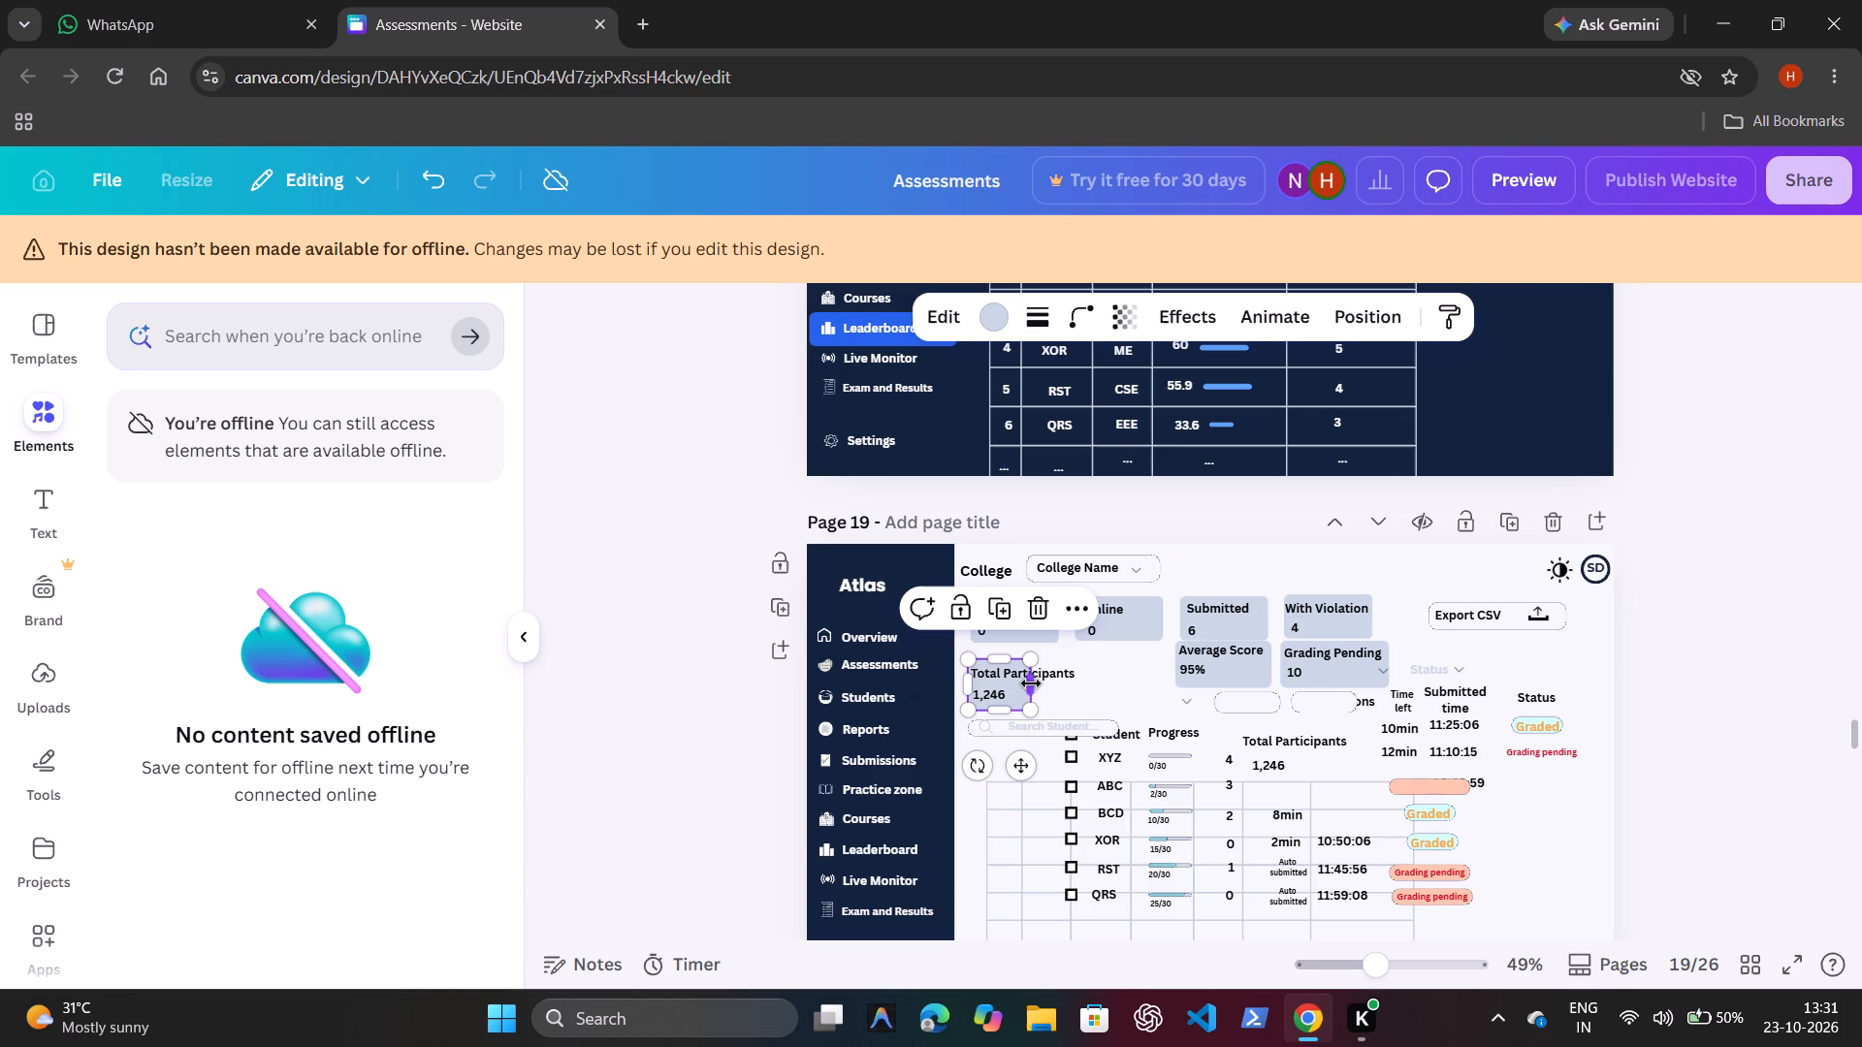
drag(1031, 683, 1078, 683)
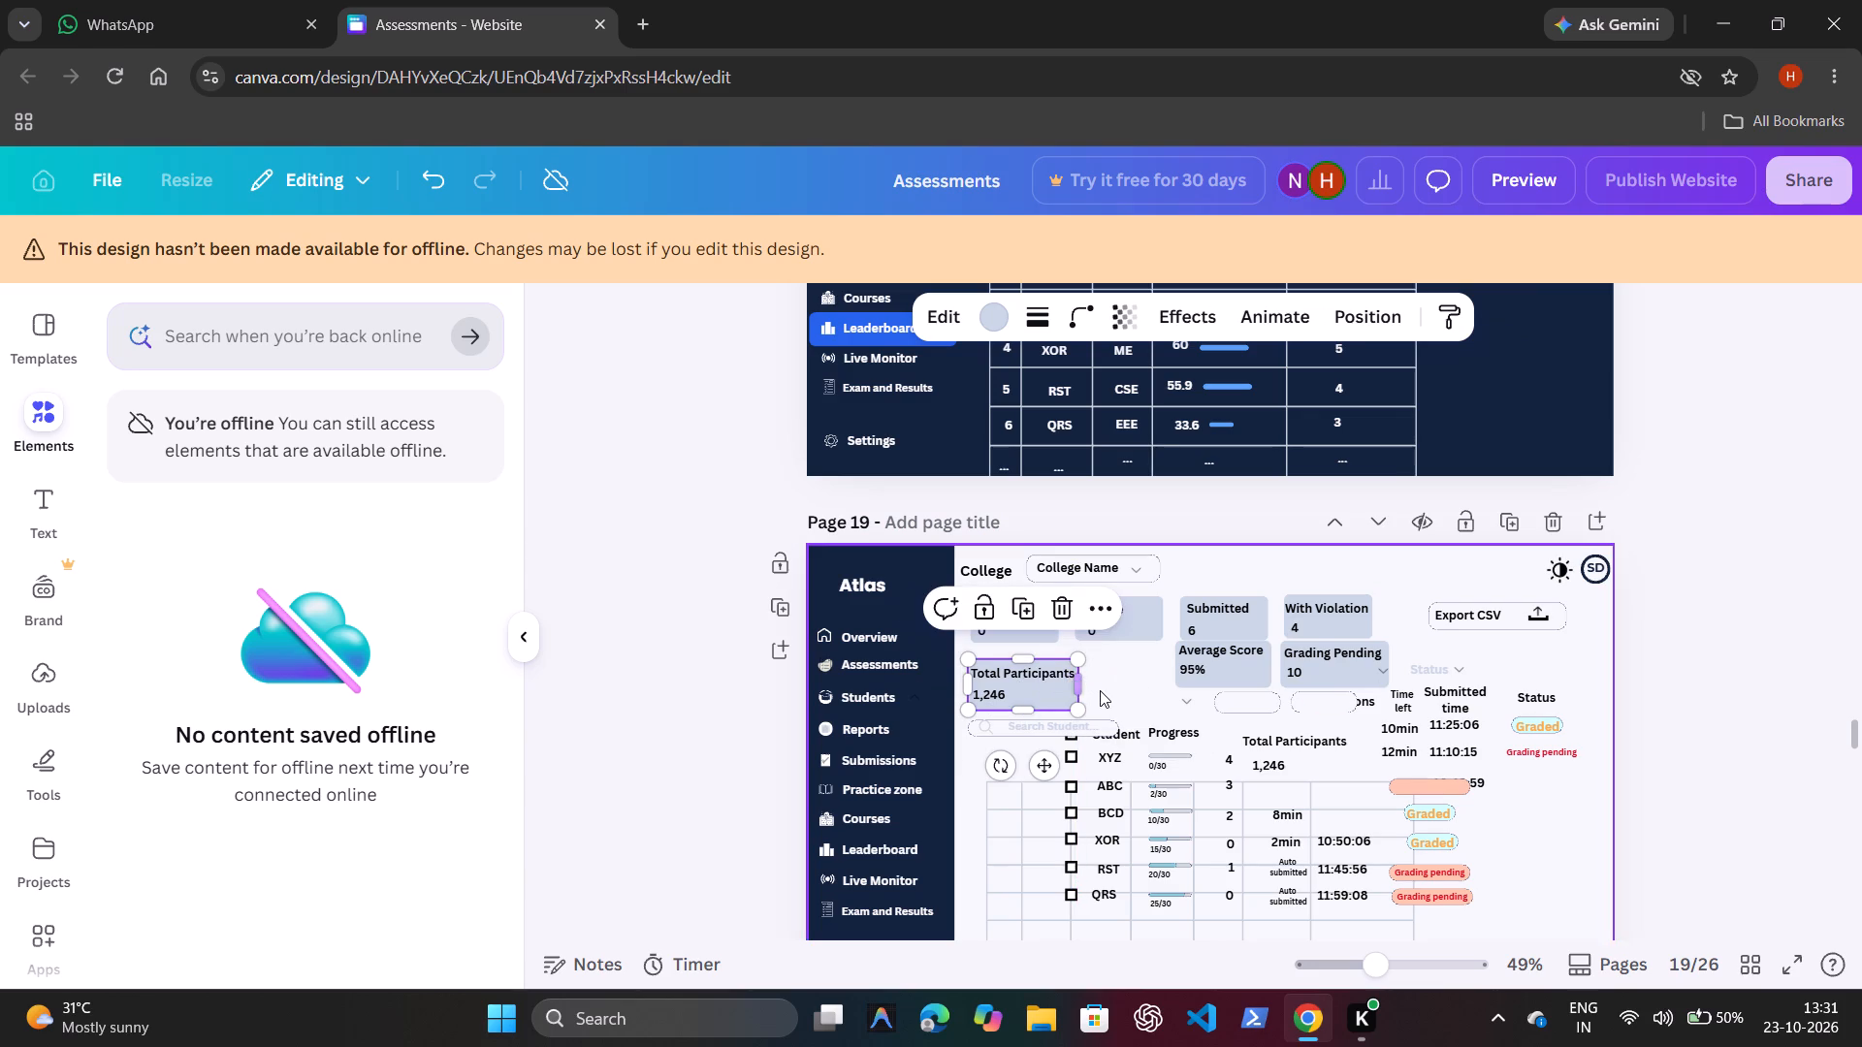
click(1113, 679)
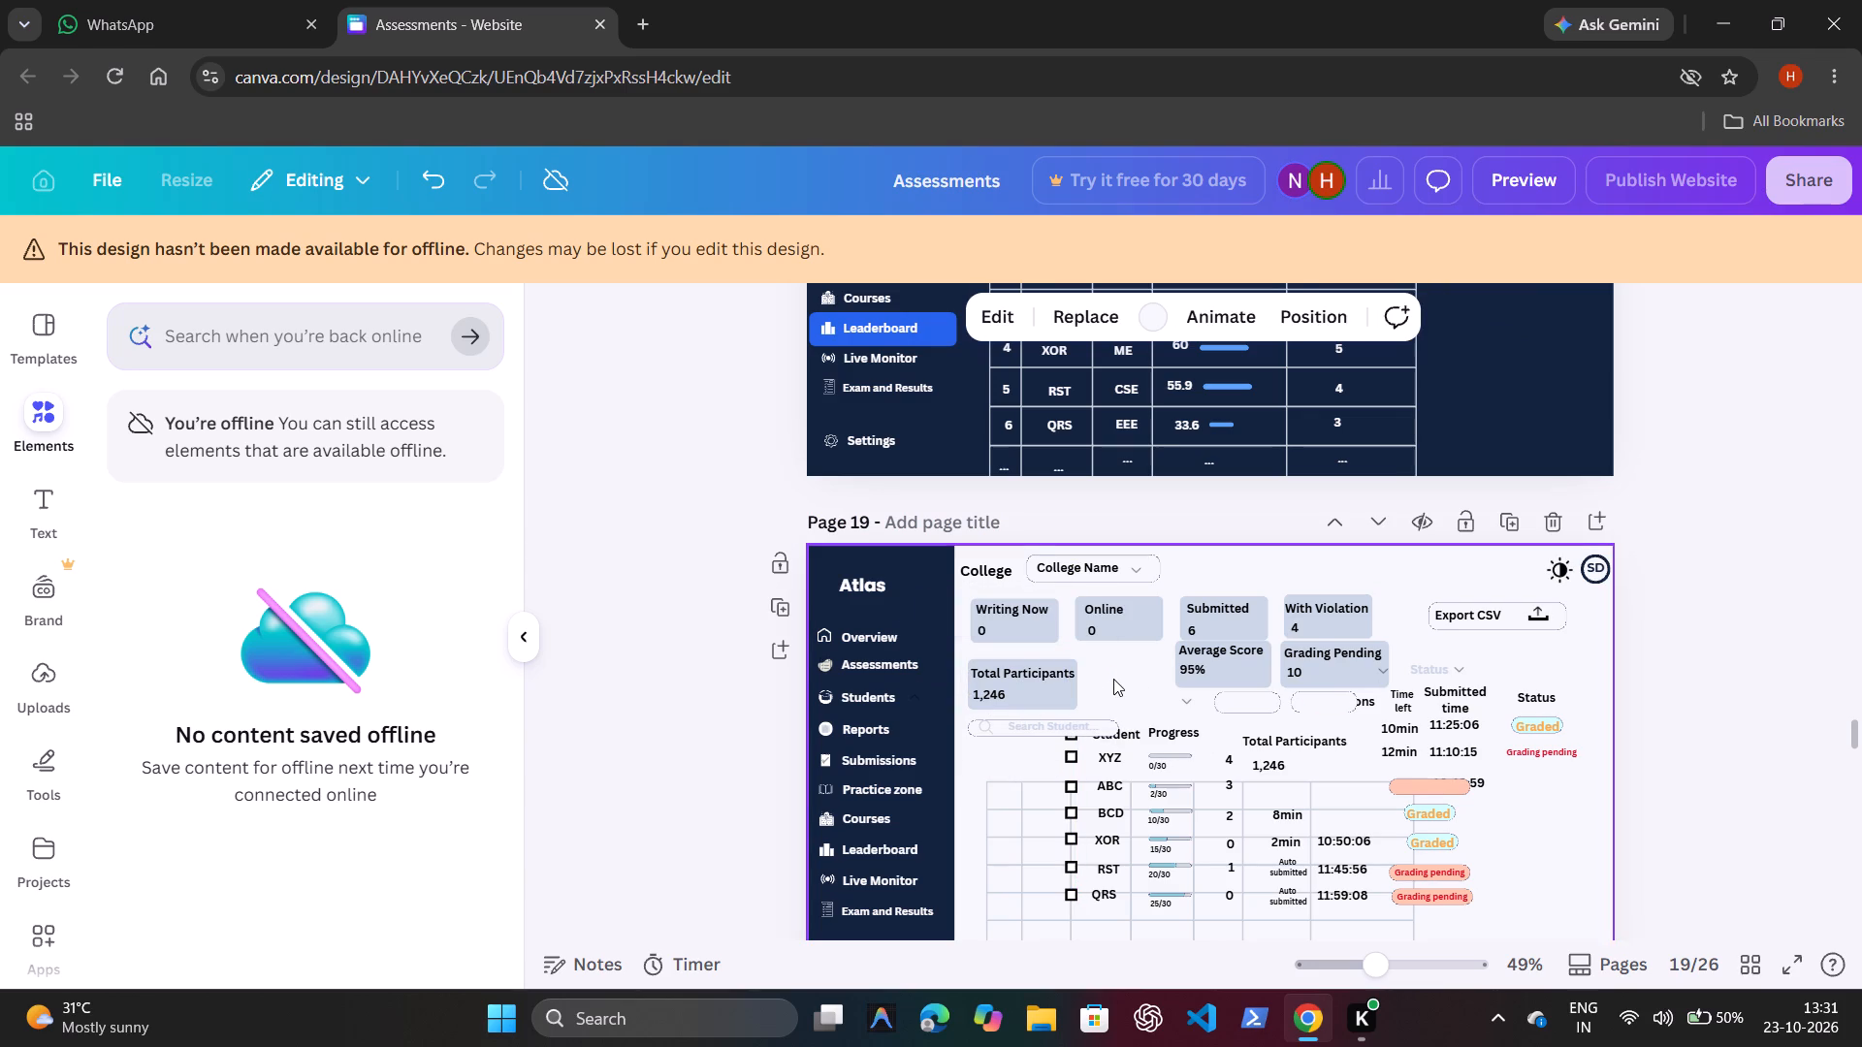
Nudge the Search Student placeholder text slightly to the left inside the search box.
click(1057, 733)
click(1076, 786)
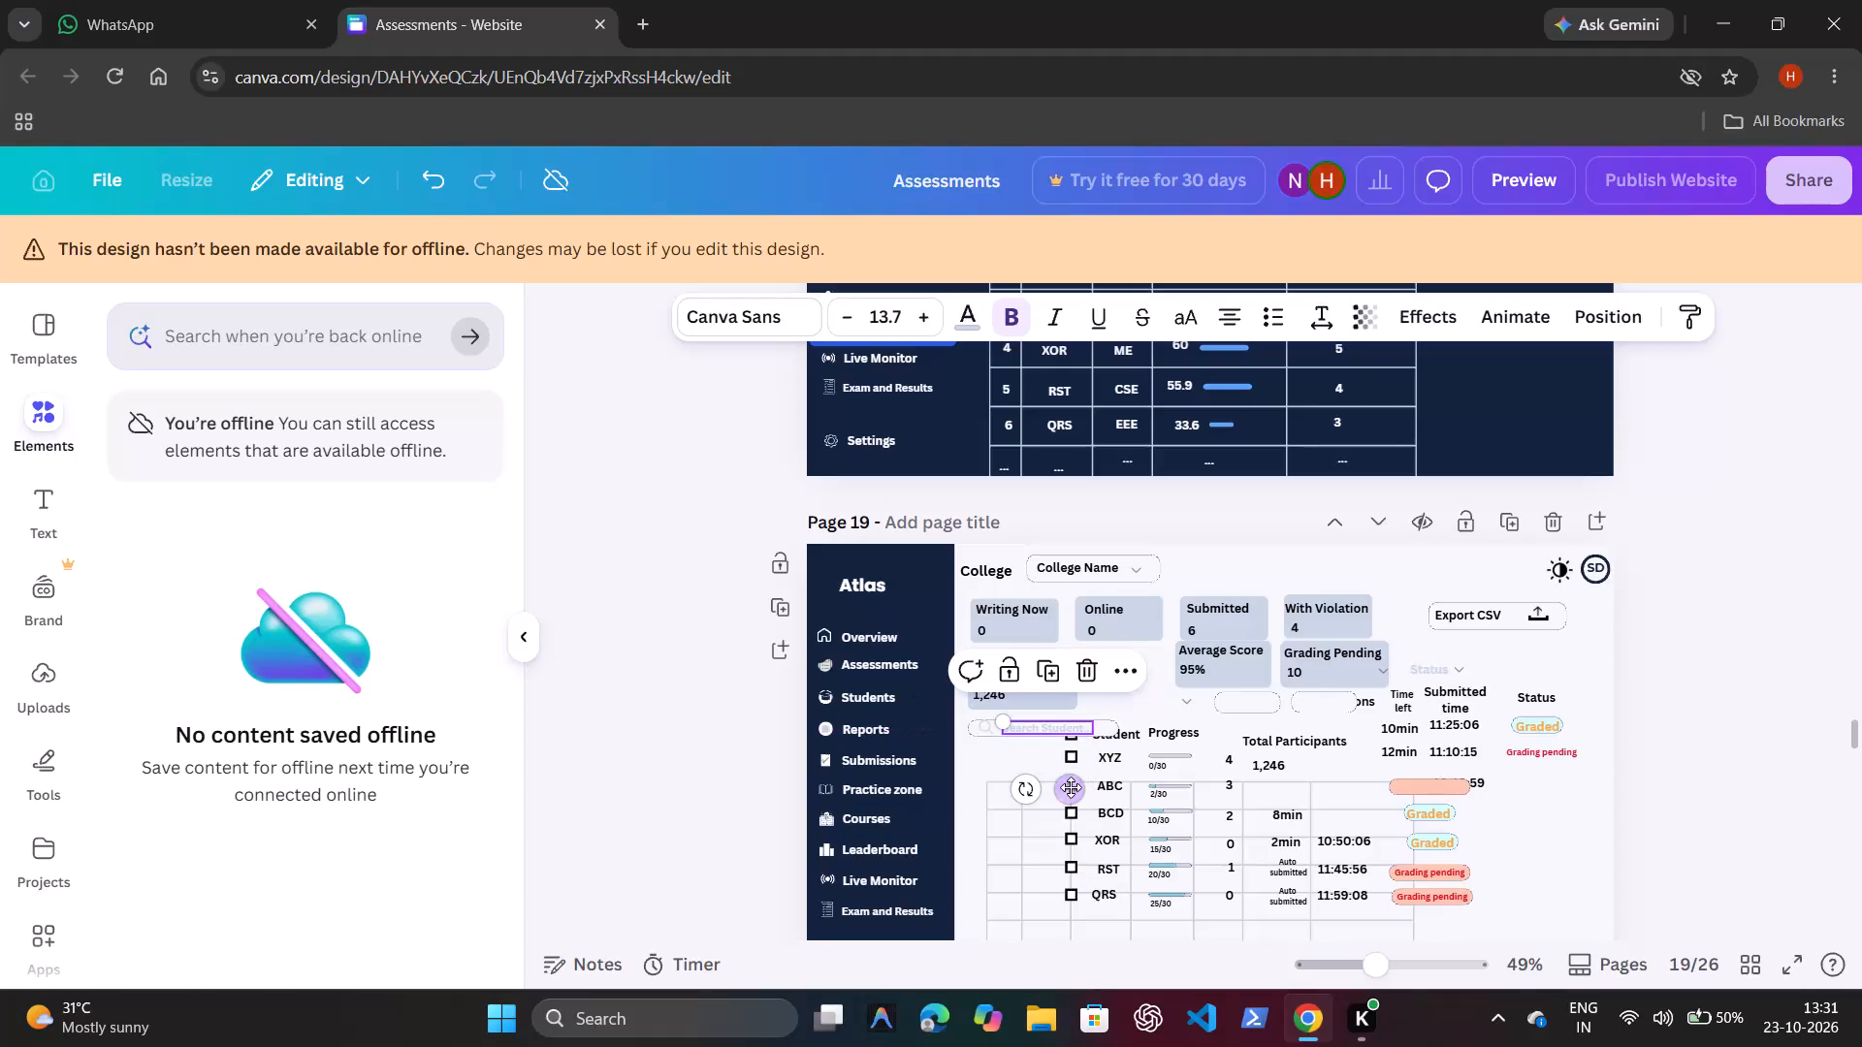
Replace the Average Score background box with a duplicate of the Total Participants box, placed just to the right of that card.
click(1230, 675)
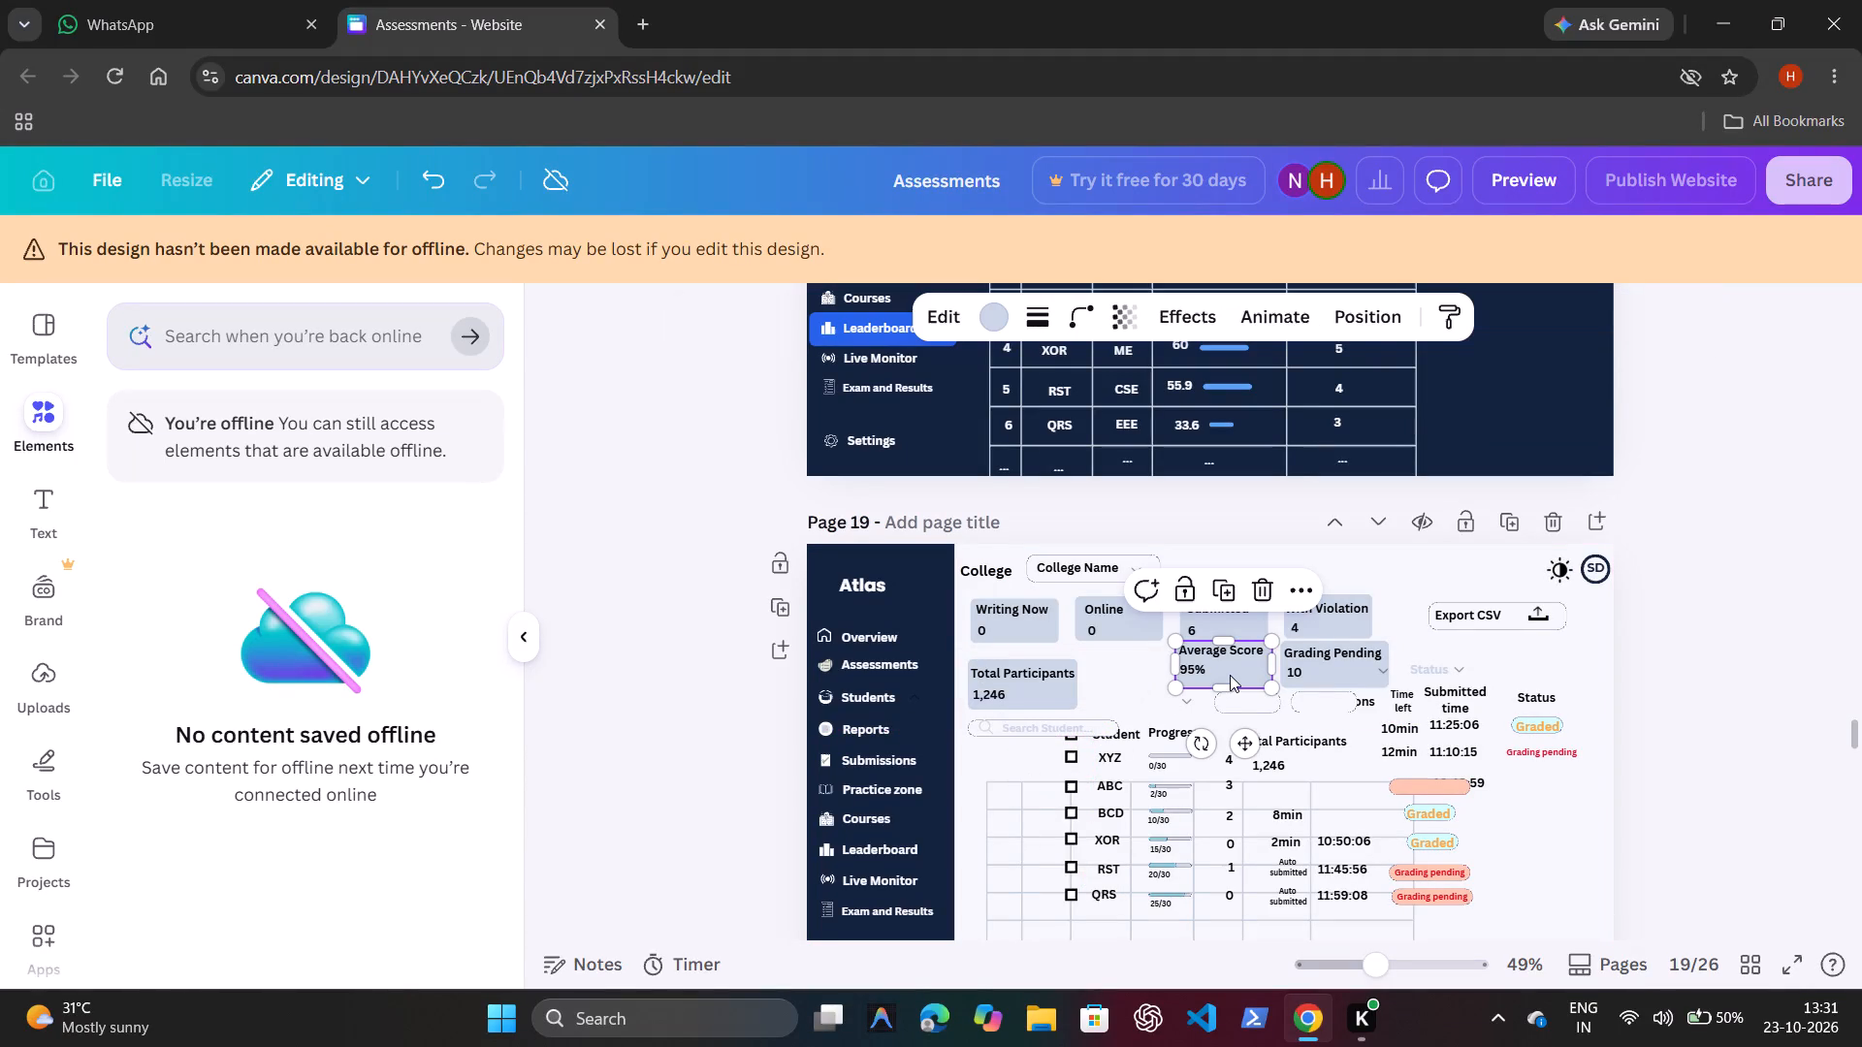
key(ctrl+x)
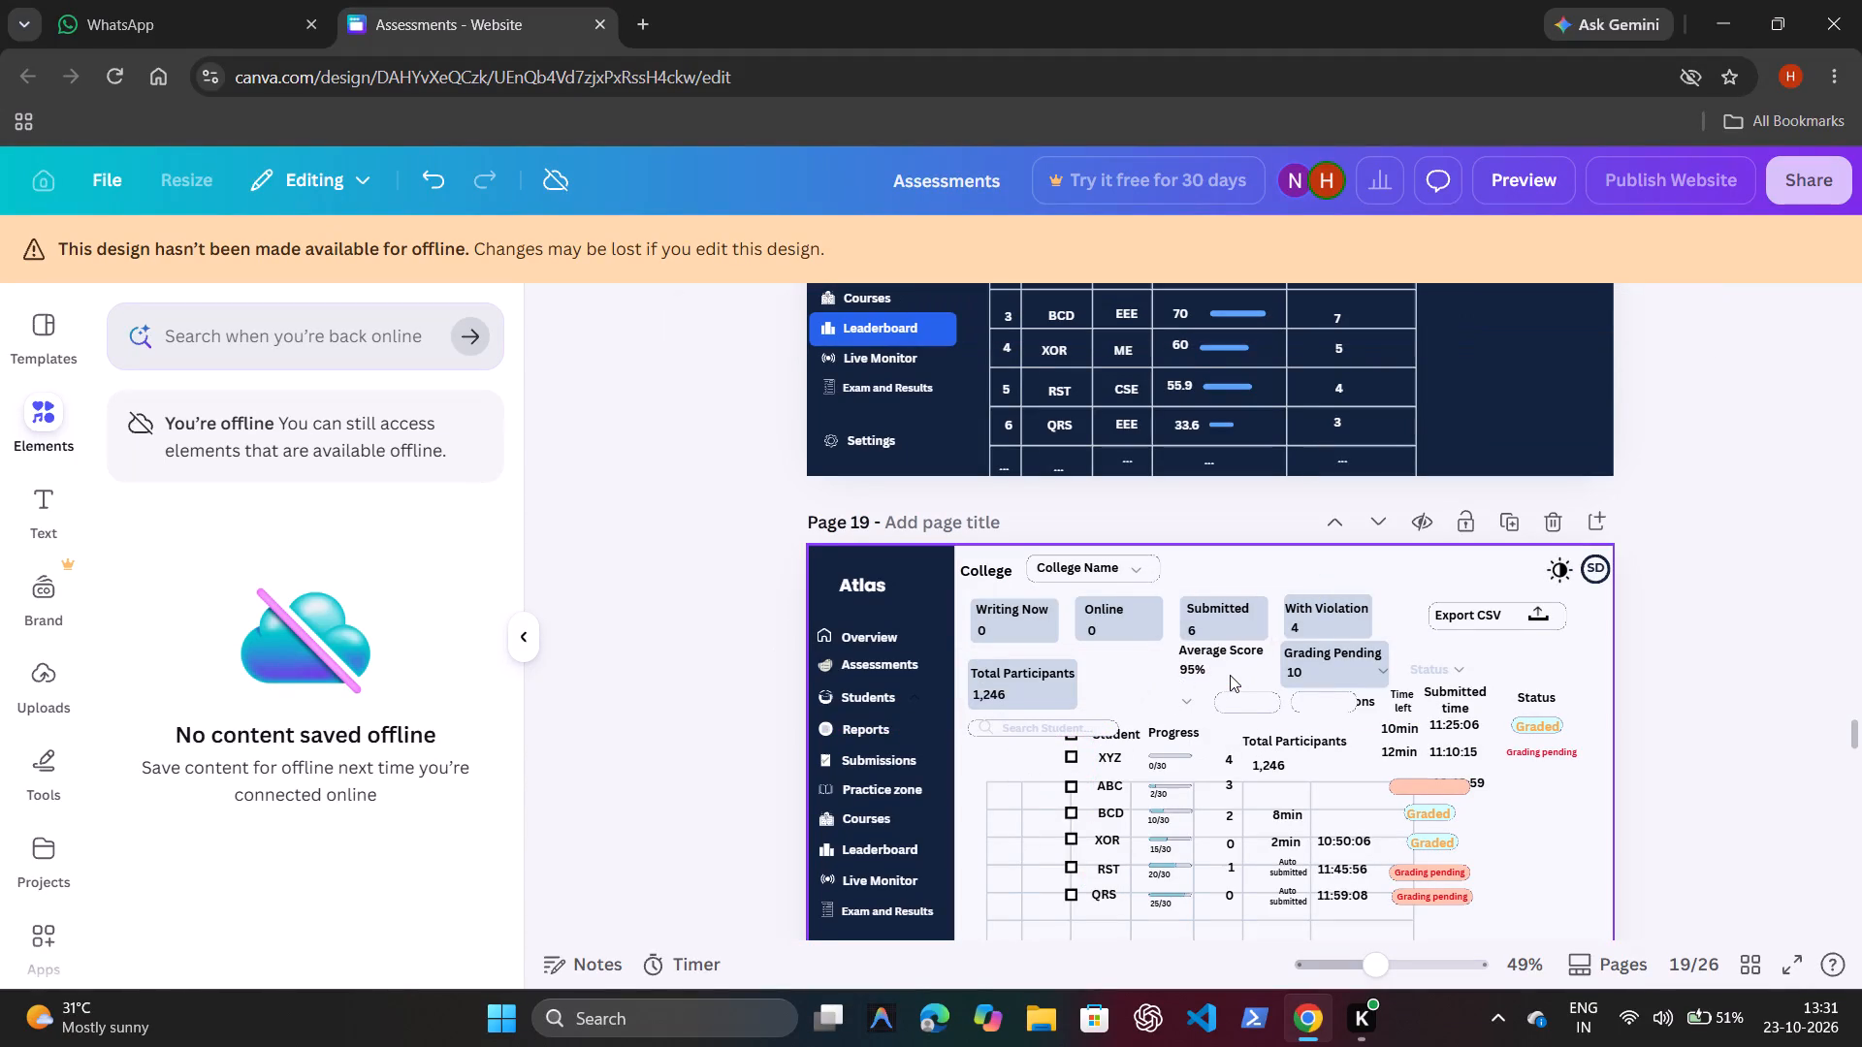
click(1040, 697)
key(ctrl+d)
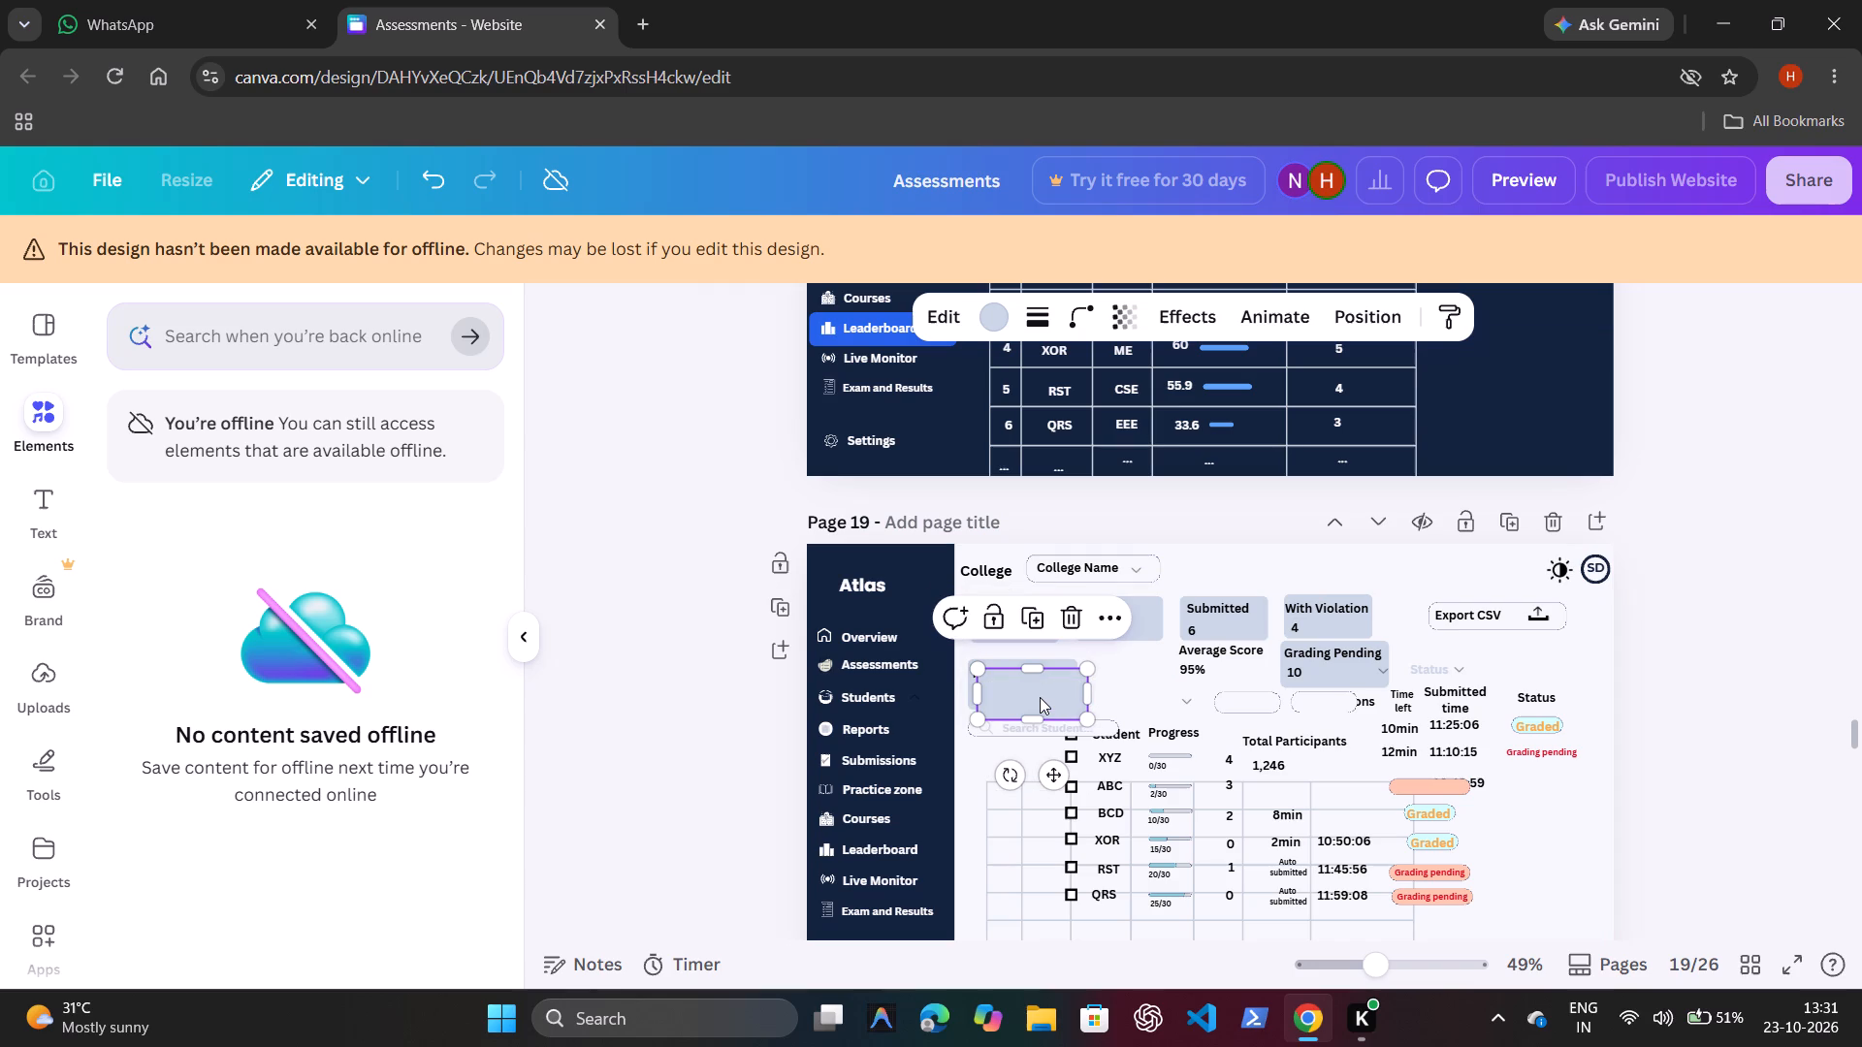
drag(1057, 772, 1167, 761)
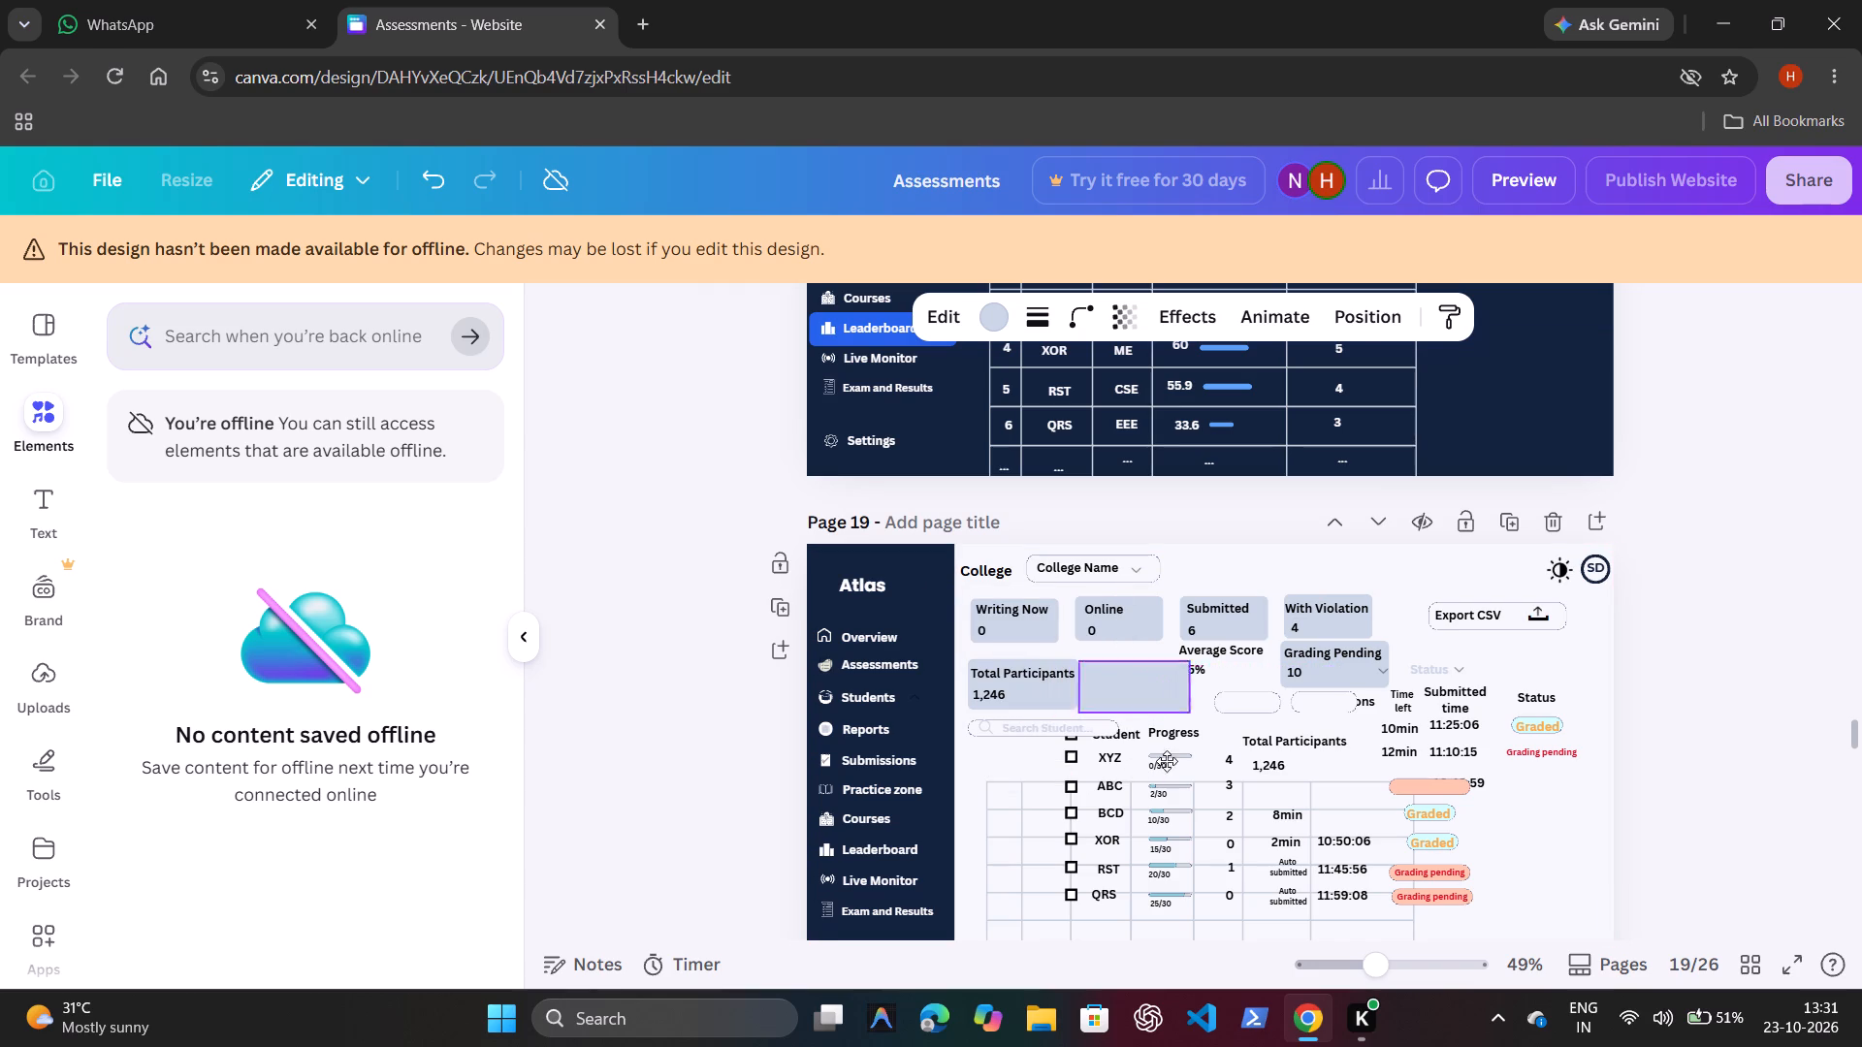
drag(1167, 761, 1171, 760)
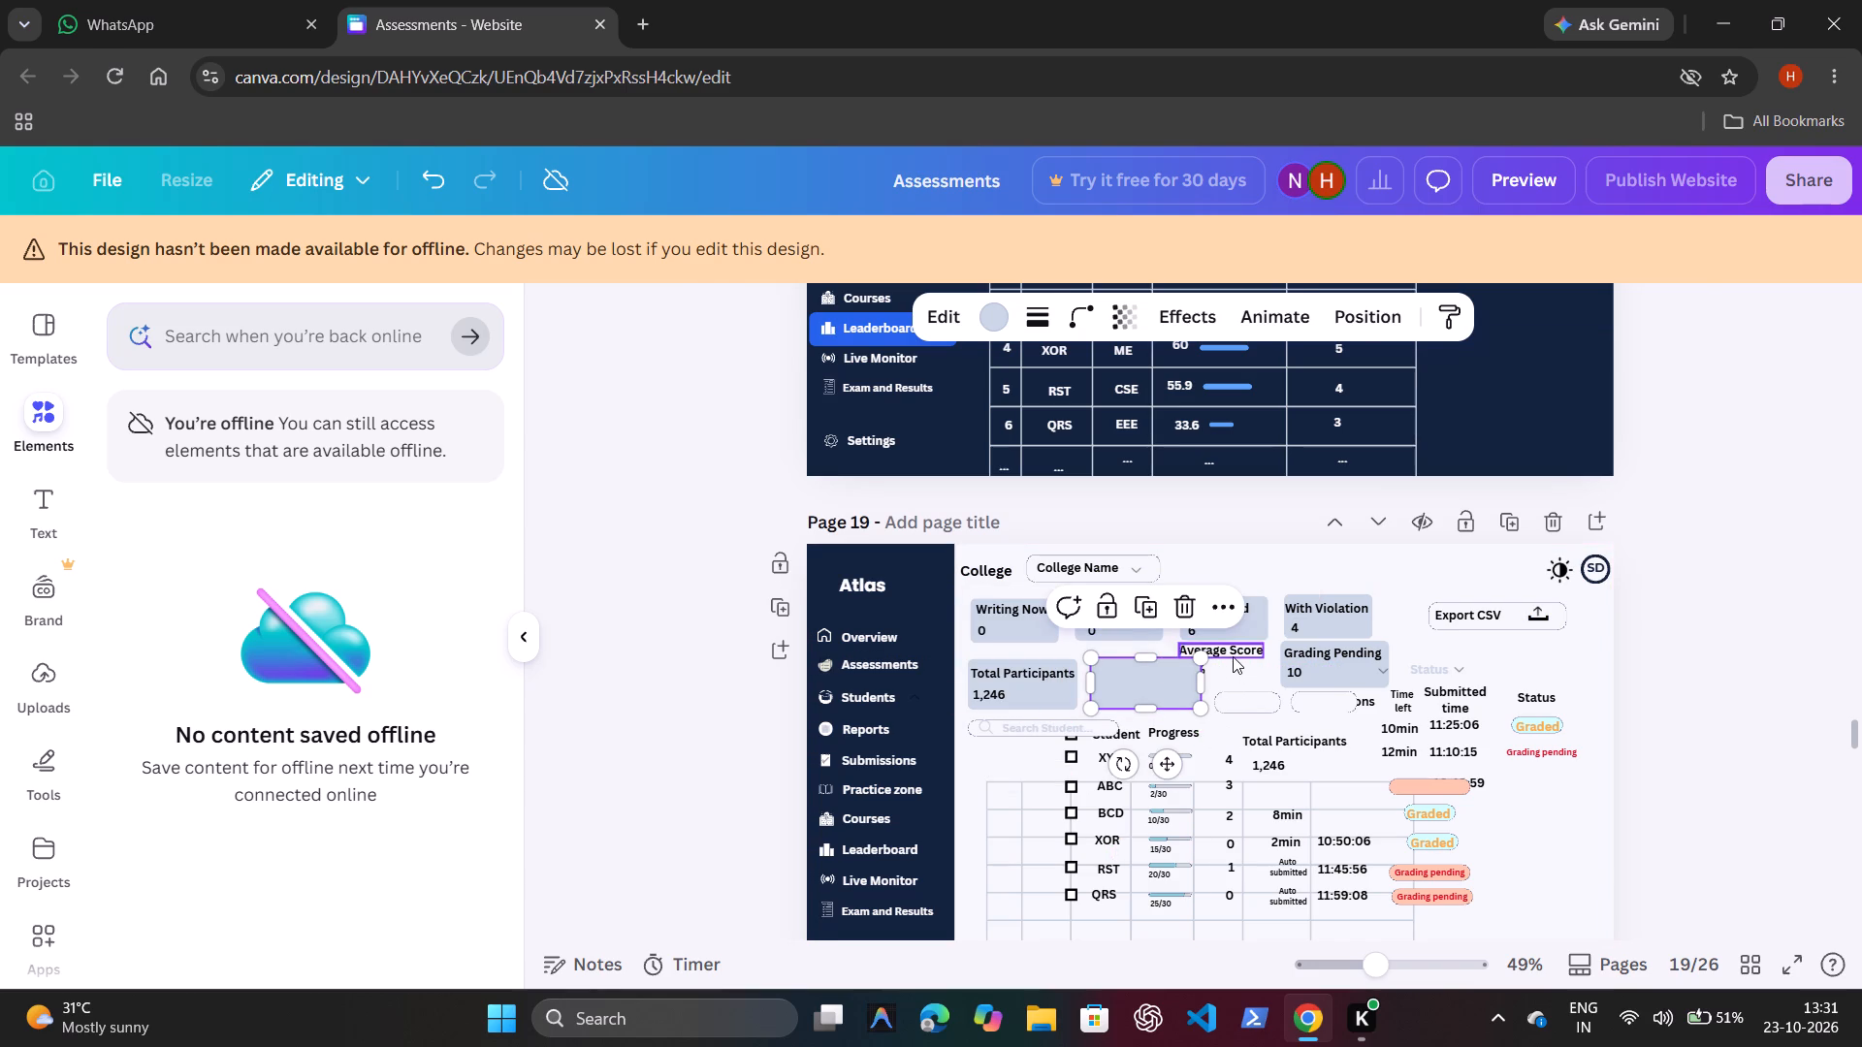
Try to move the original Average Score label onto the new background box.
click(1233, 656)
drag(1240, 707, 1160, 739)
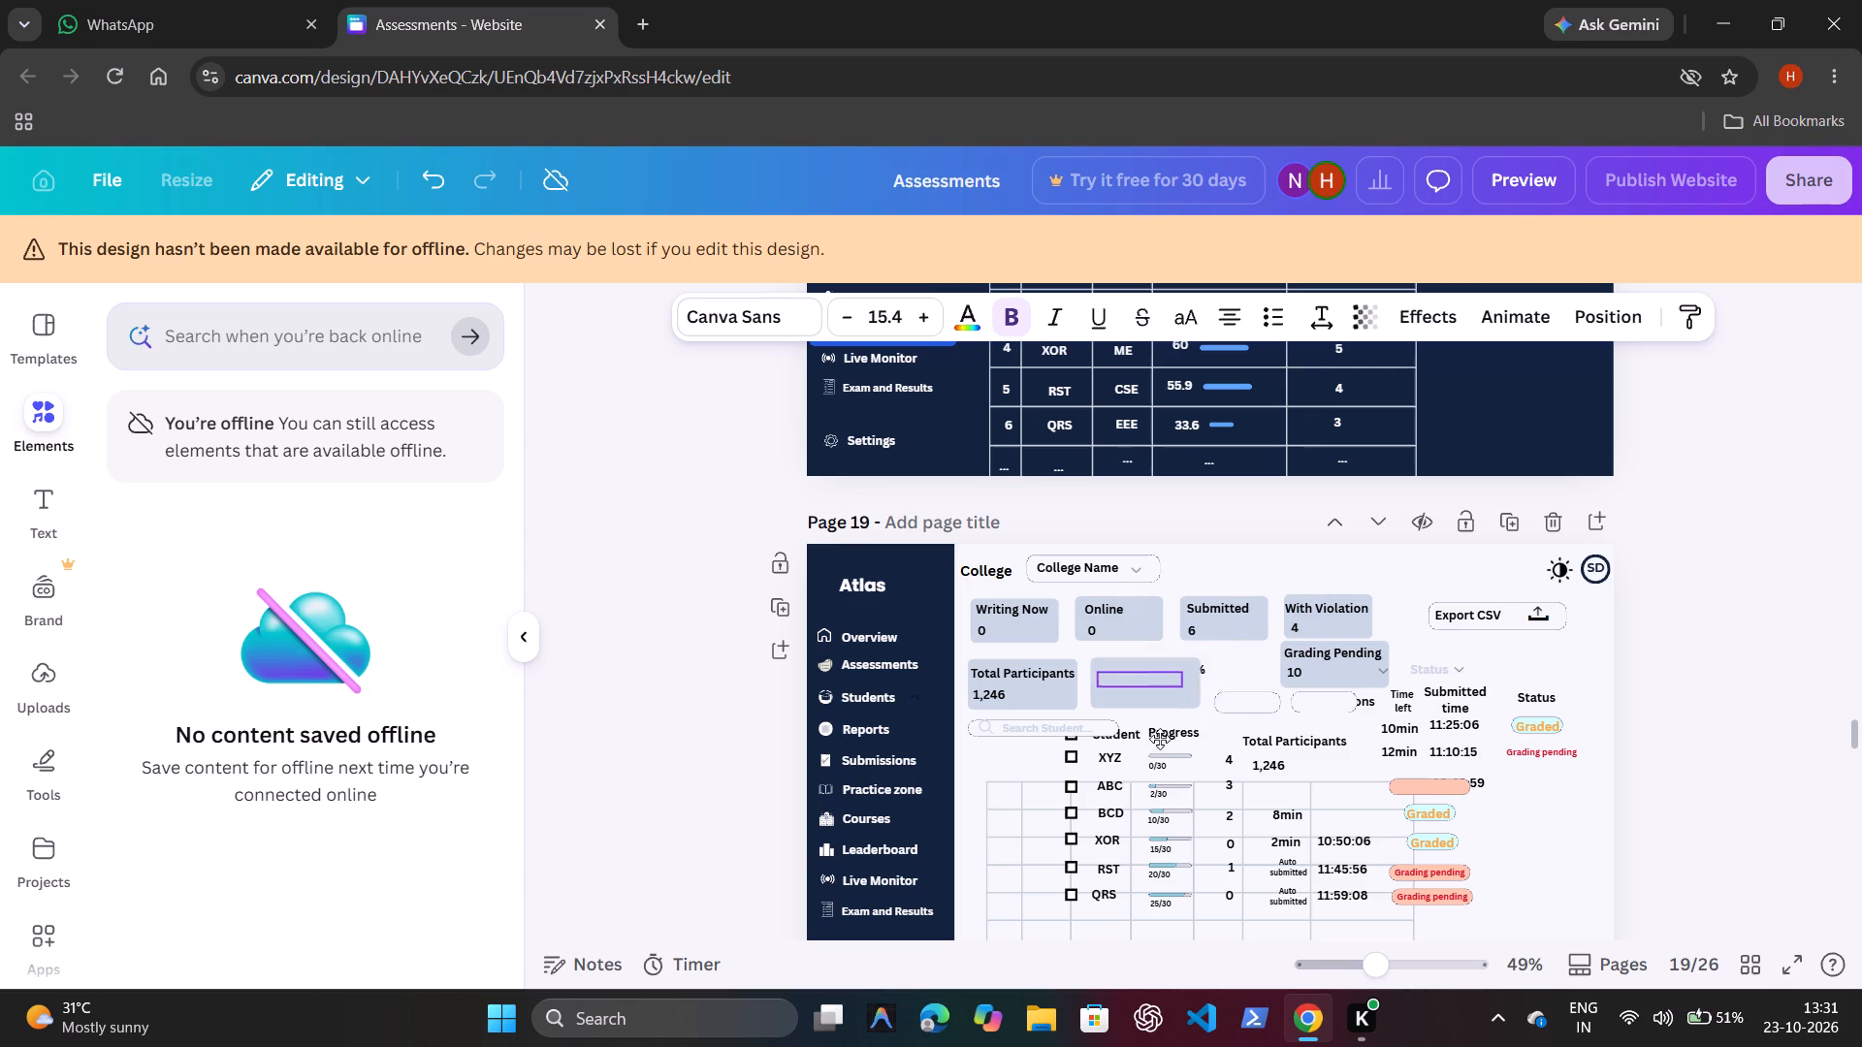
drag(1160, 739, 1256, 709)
Duplicate the Average Score label and place the copy at the top of the new card box.
key(ctrl+d)
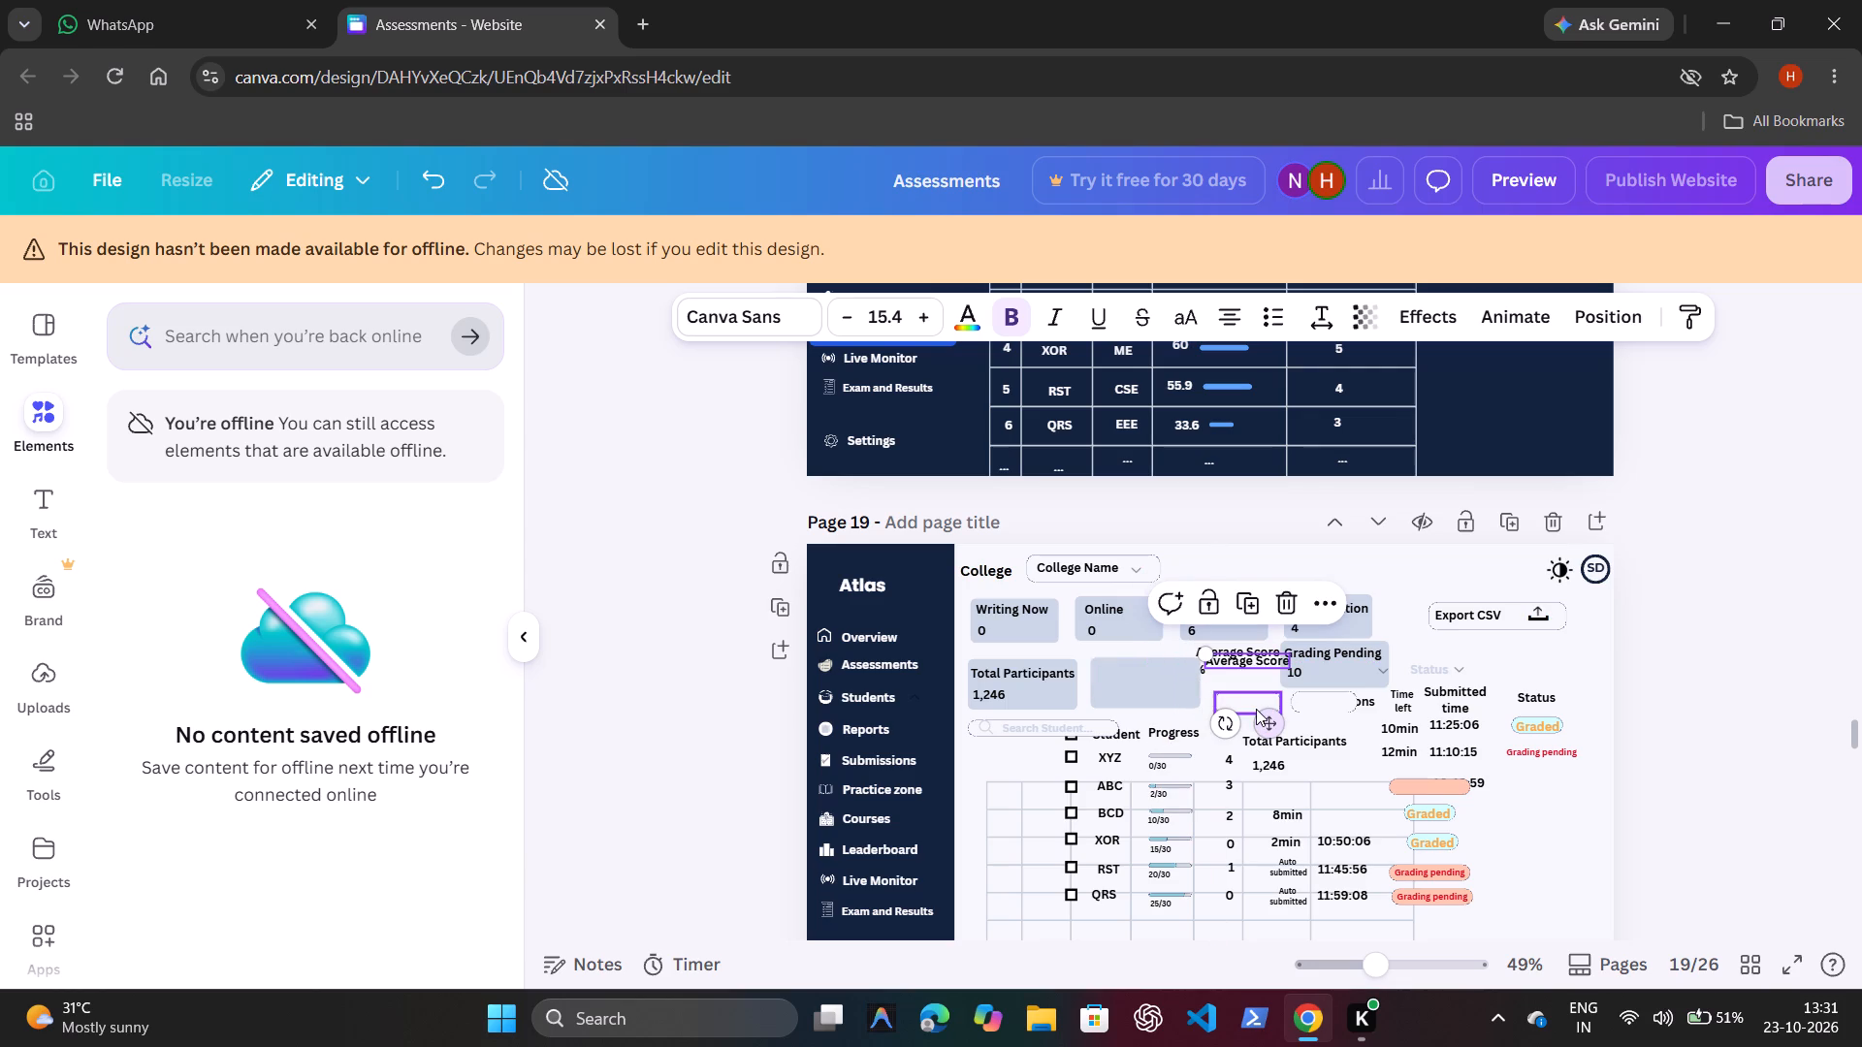
drag(1268, 717, 1160, 729)
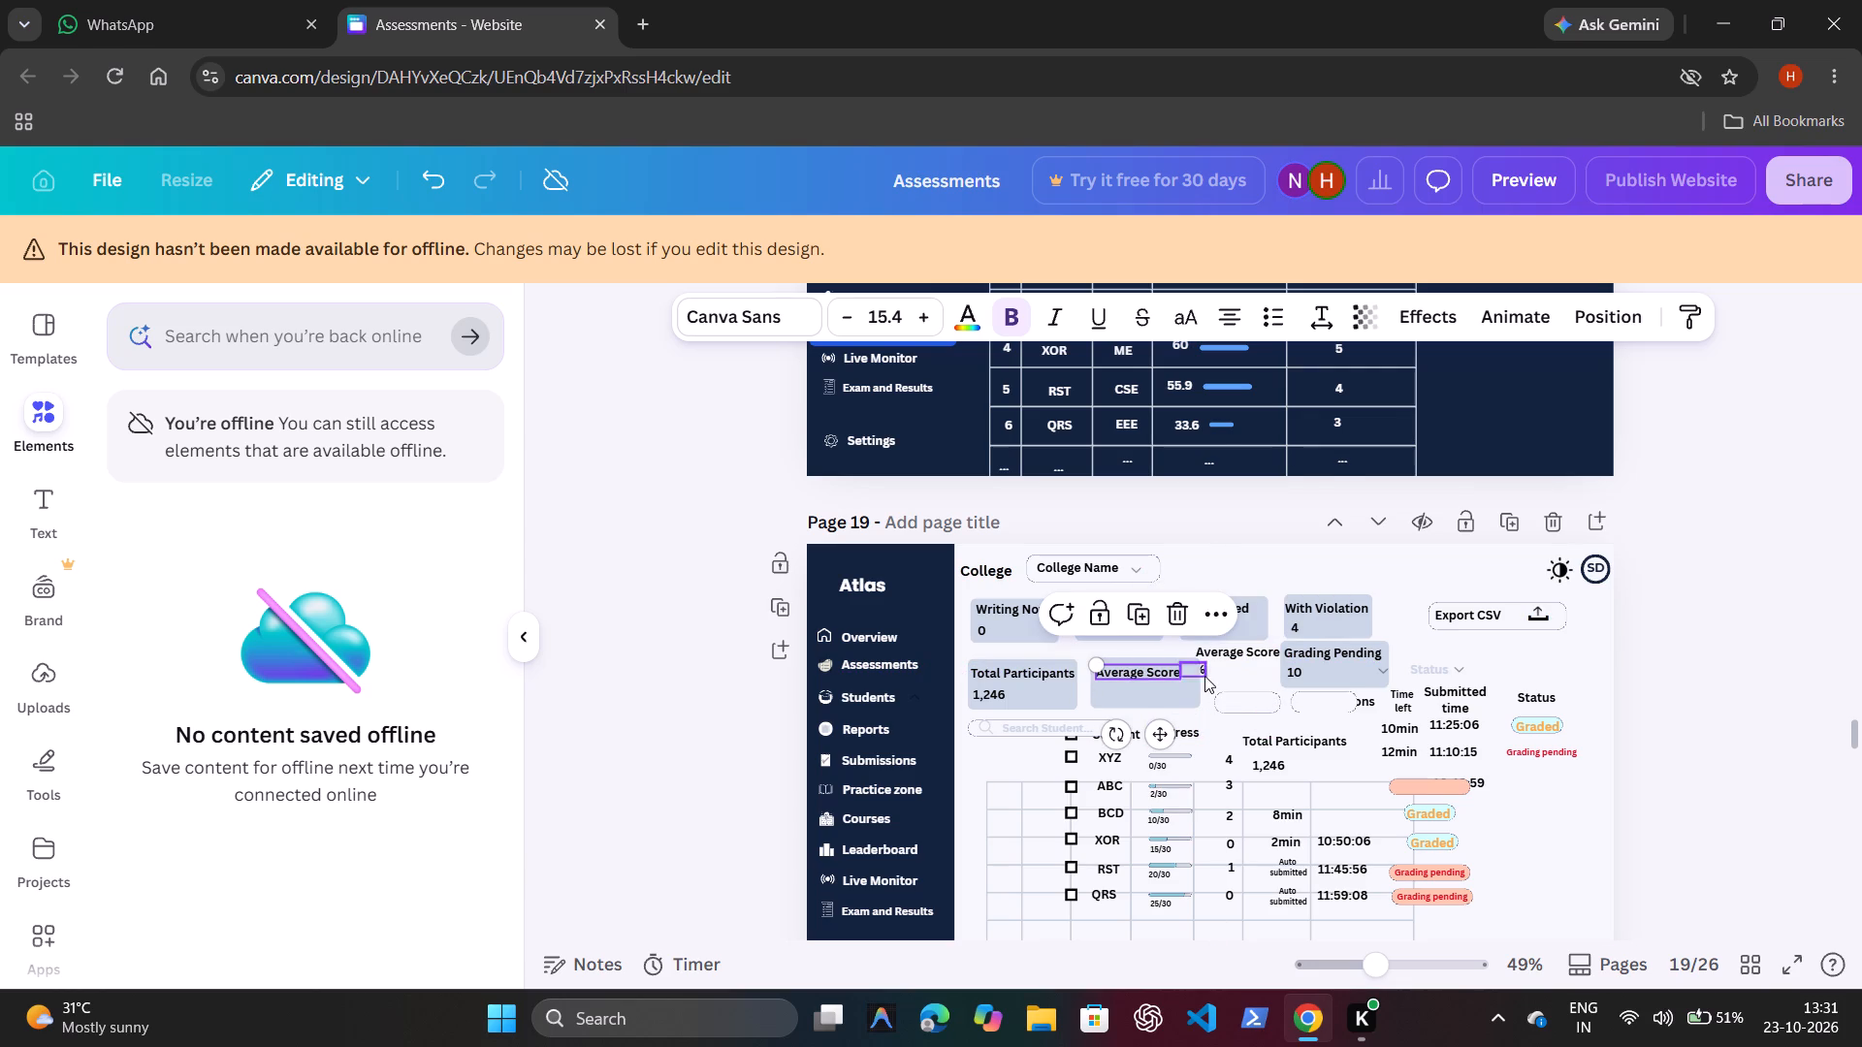
Duplicate the 95% value and place the copy under the Average Score label in the new card.
click(1207, 672)
click(1204, 672)
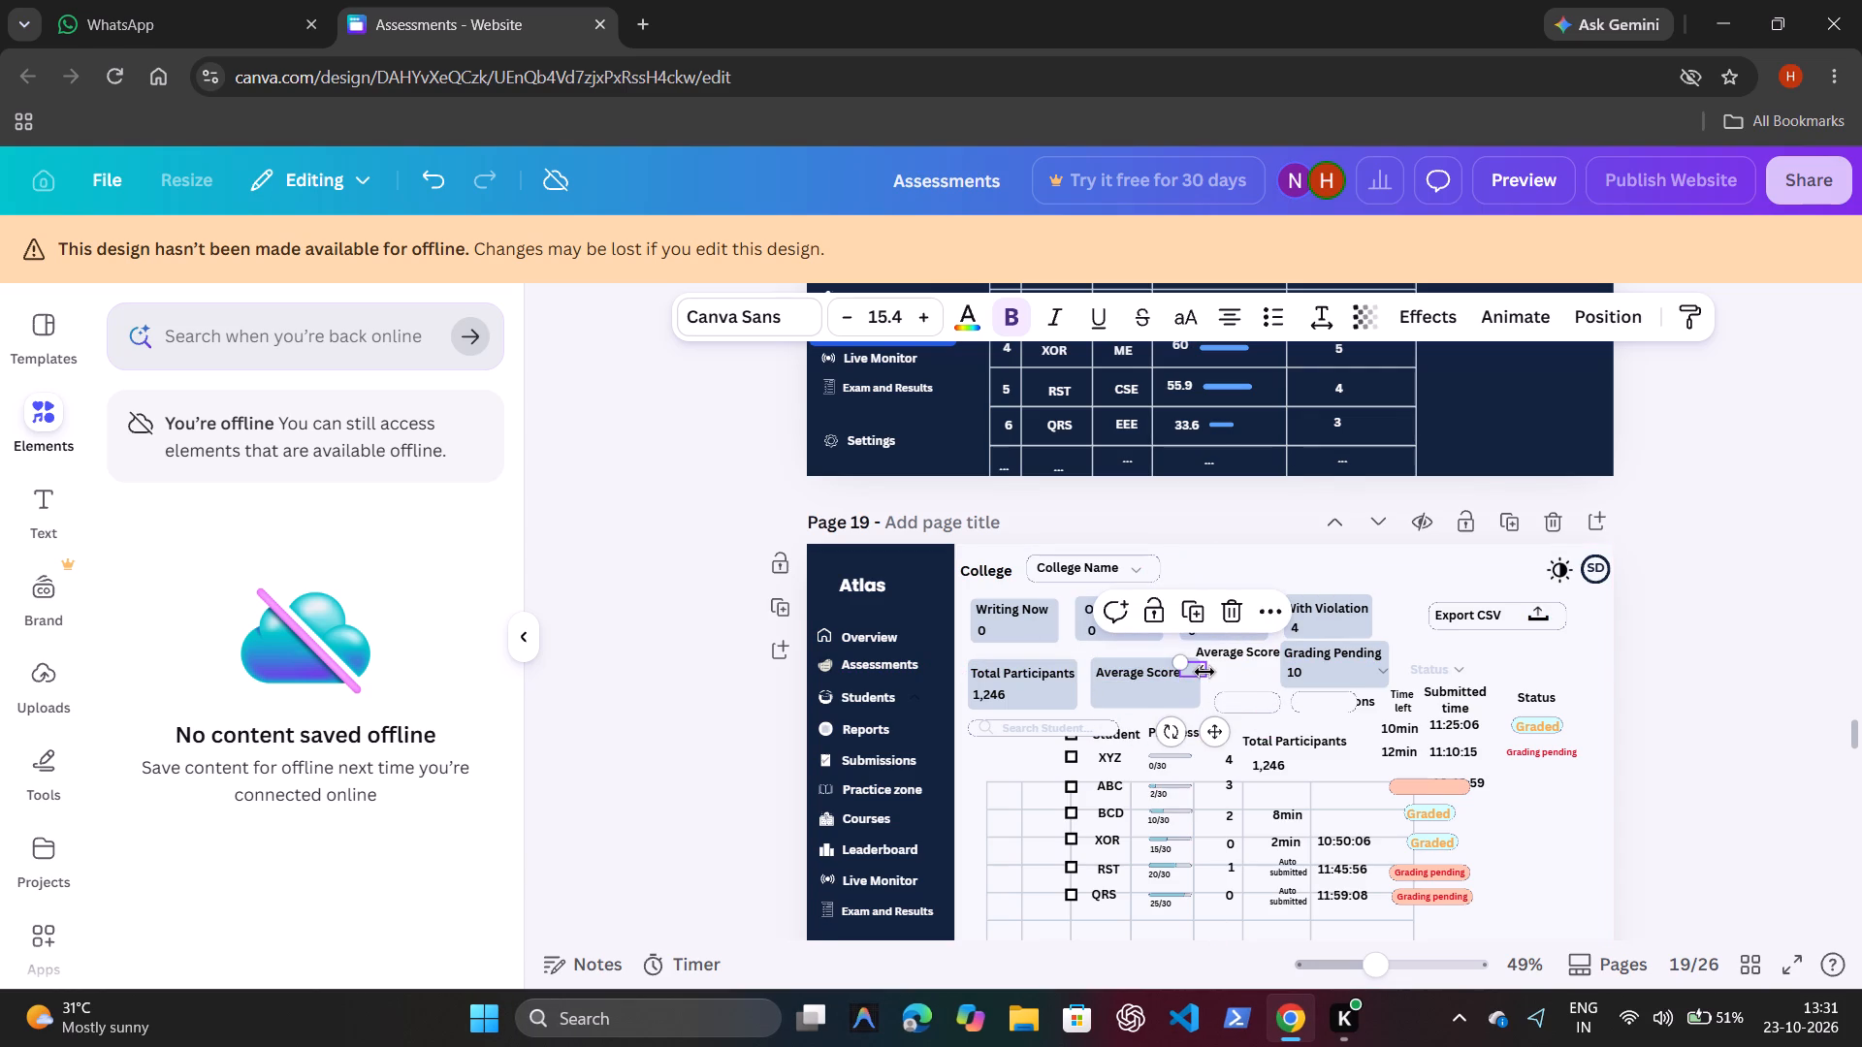
key(d)
key(ctrl+d)
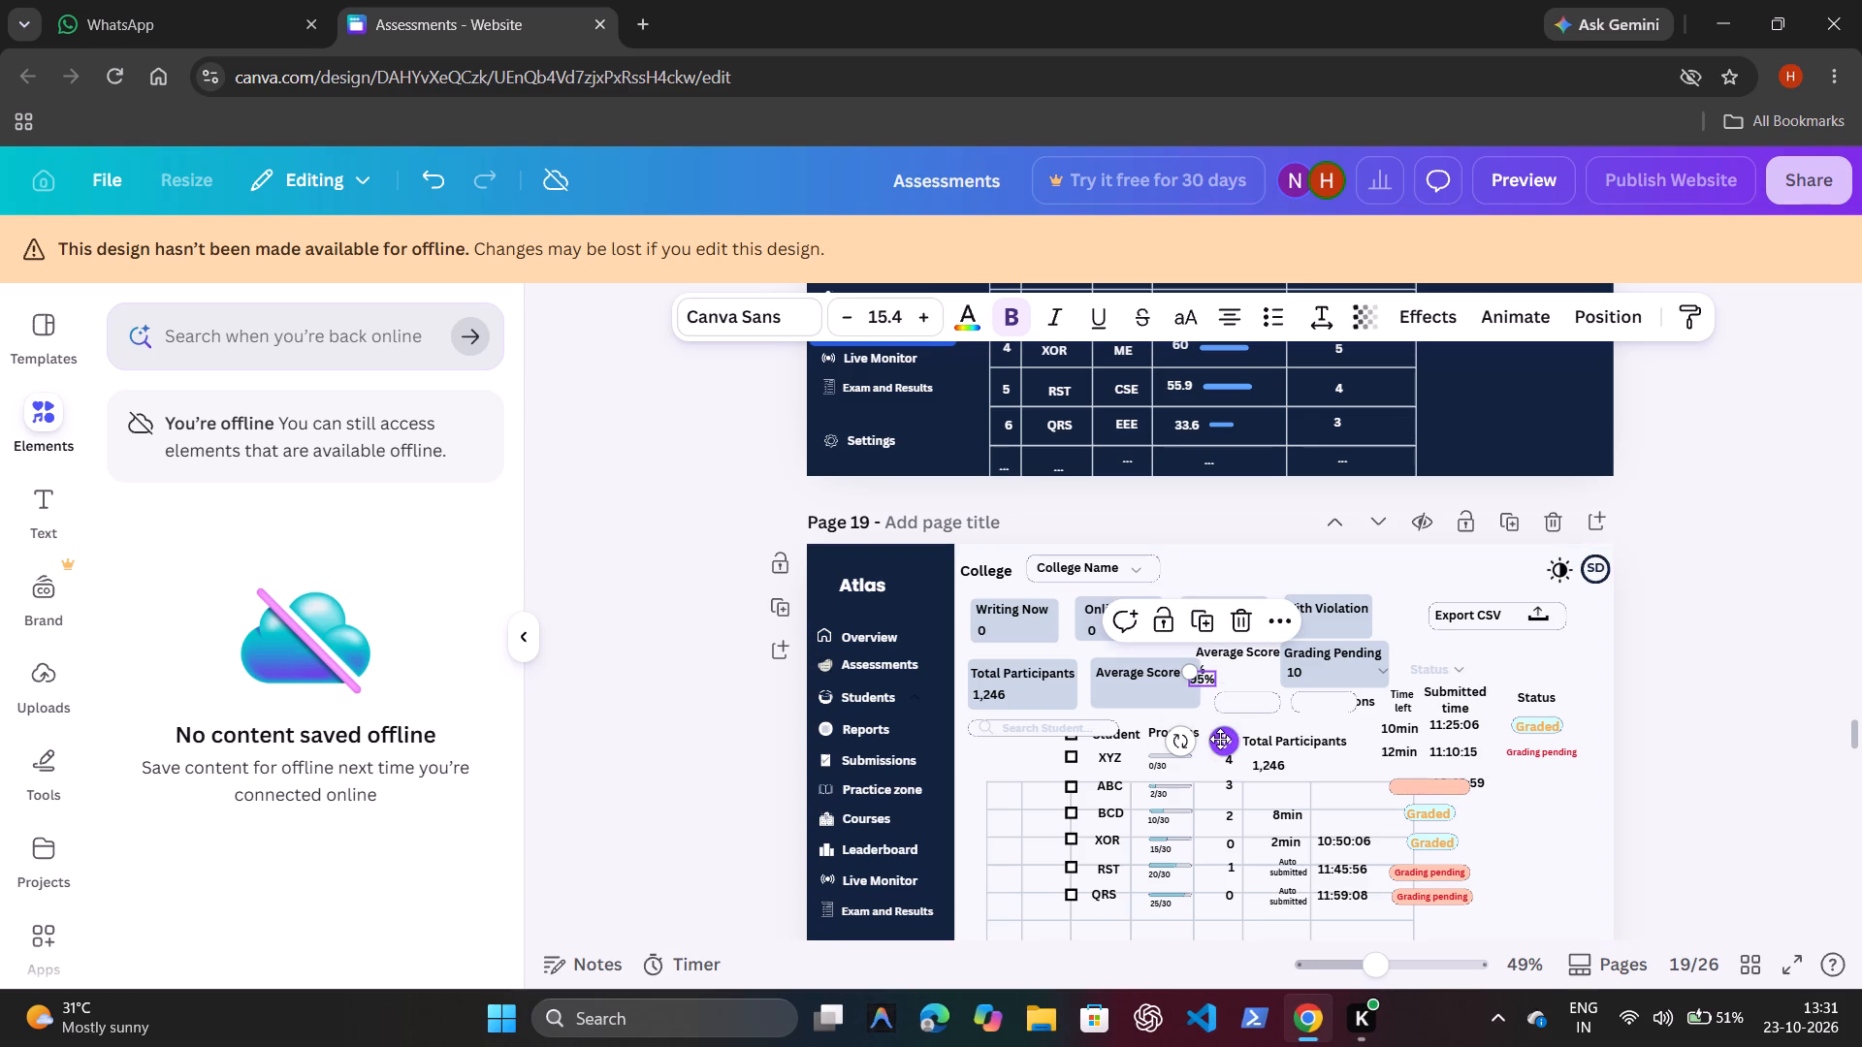
drag(1220, 739, 1127, 753)
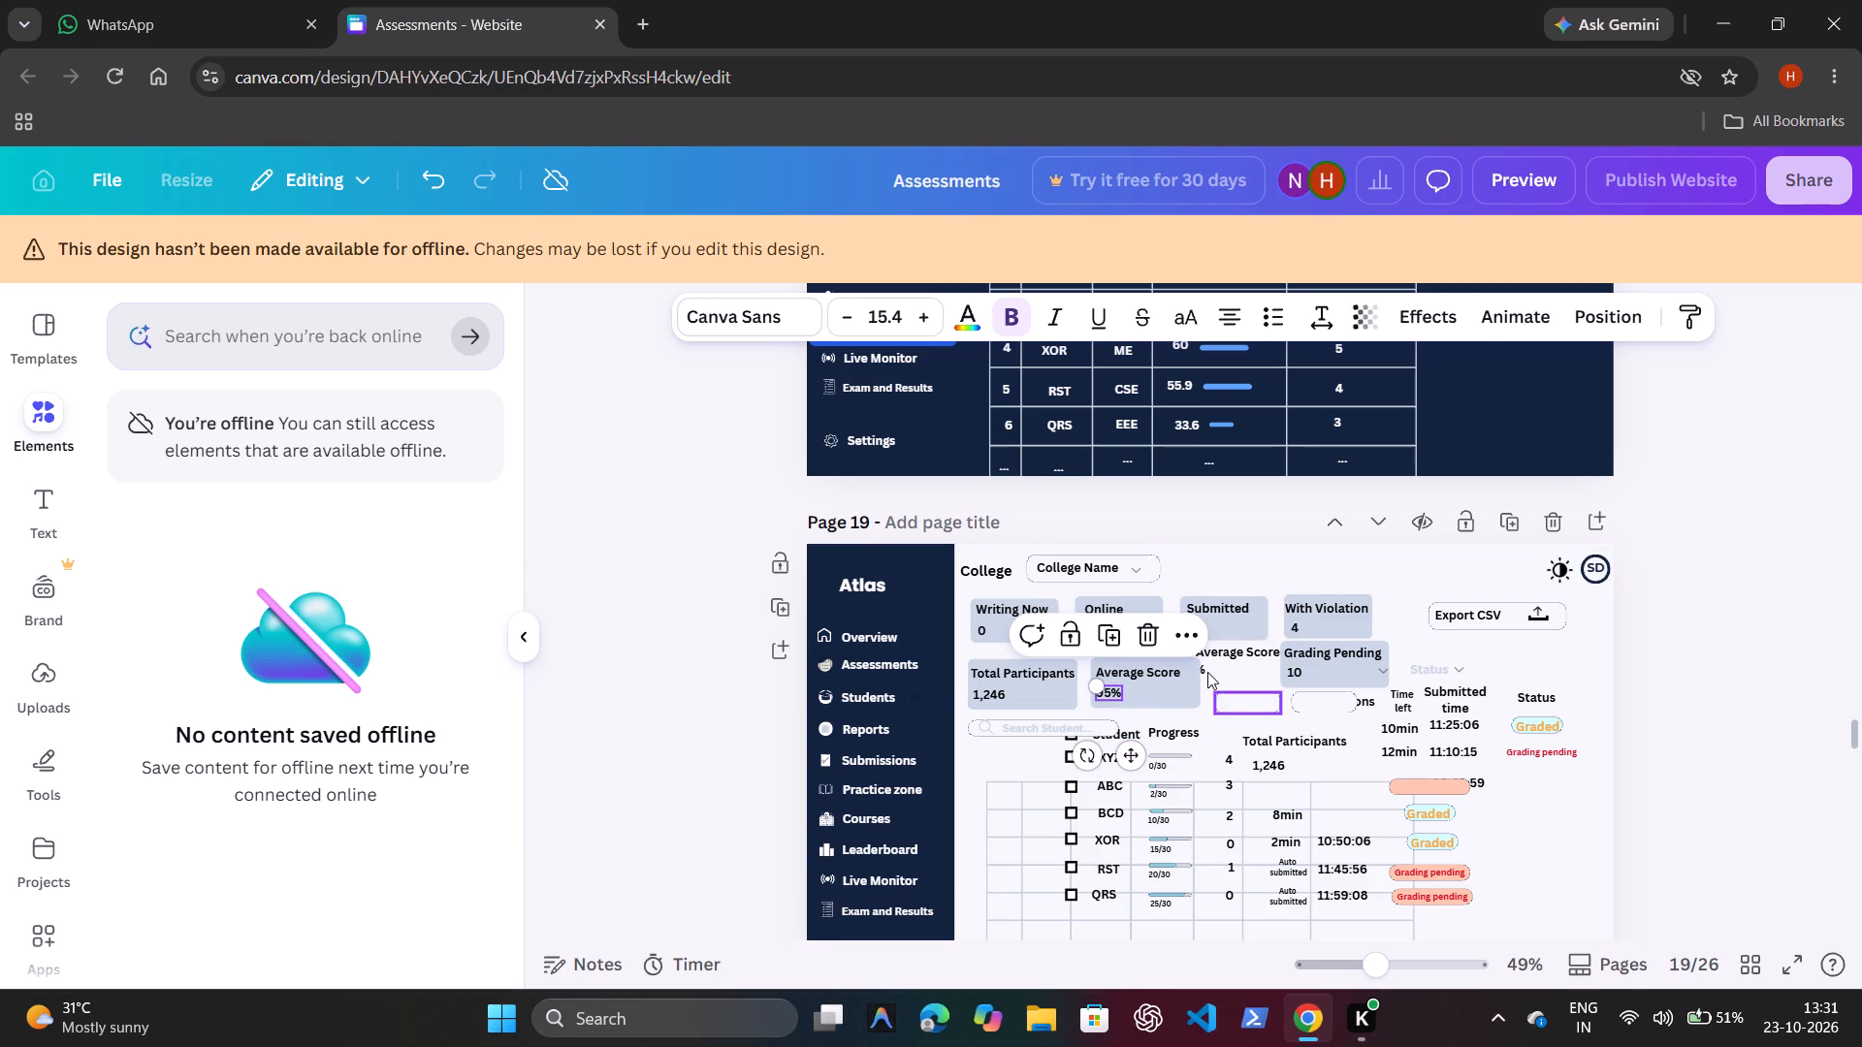
Remove the leftover original Average Score label and its 95% value beside the new card.
click(1205, 651)
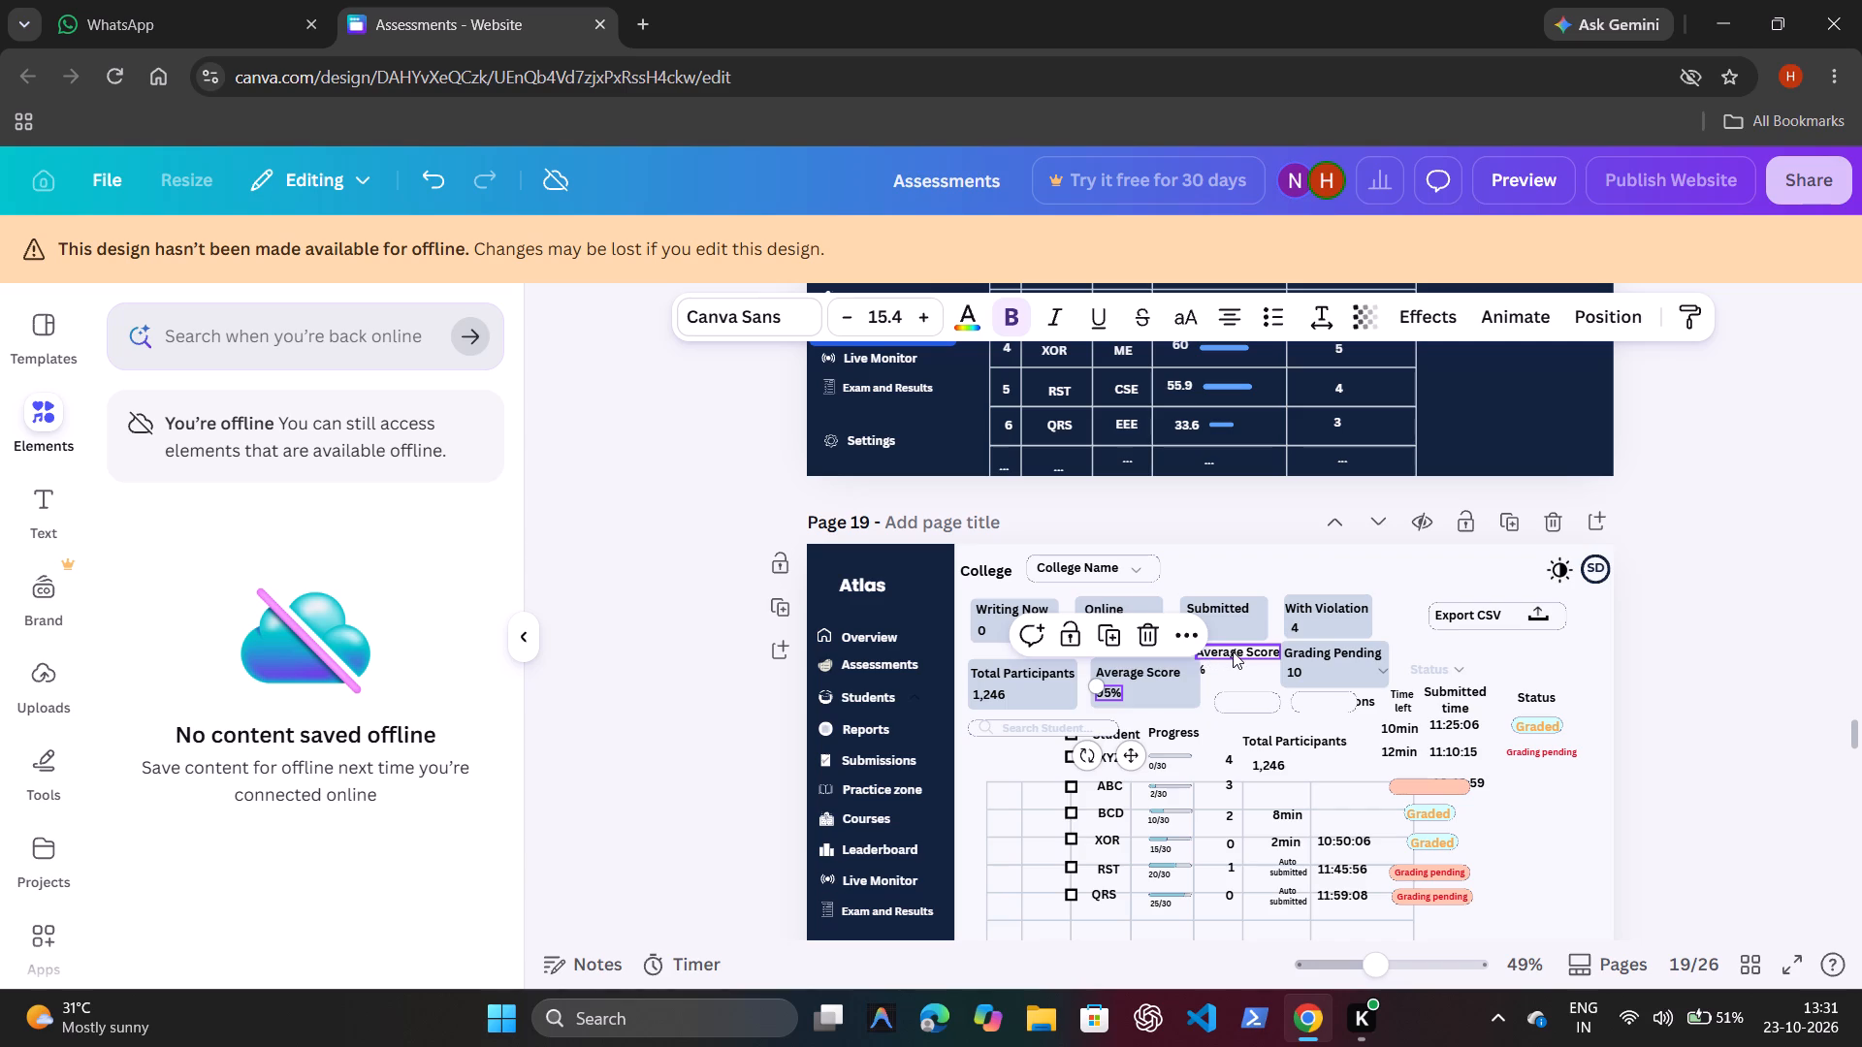
click(1233, 651)
key(ctrl+x)
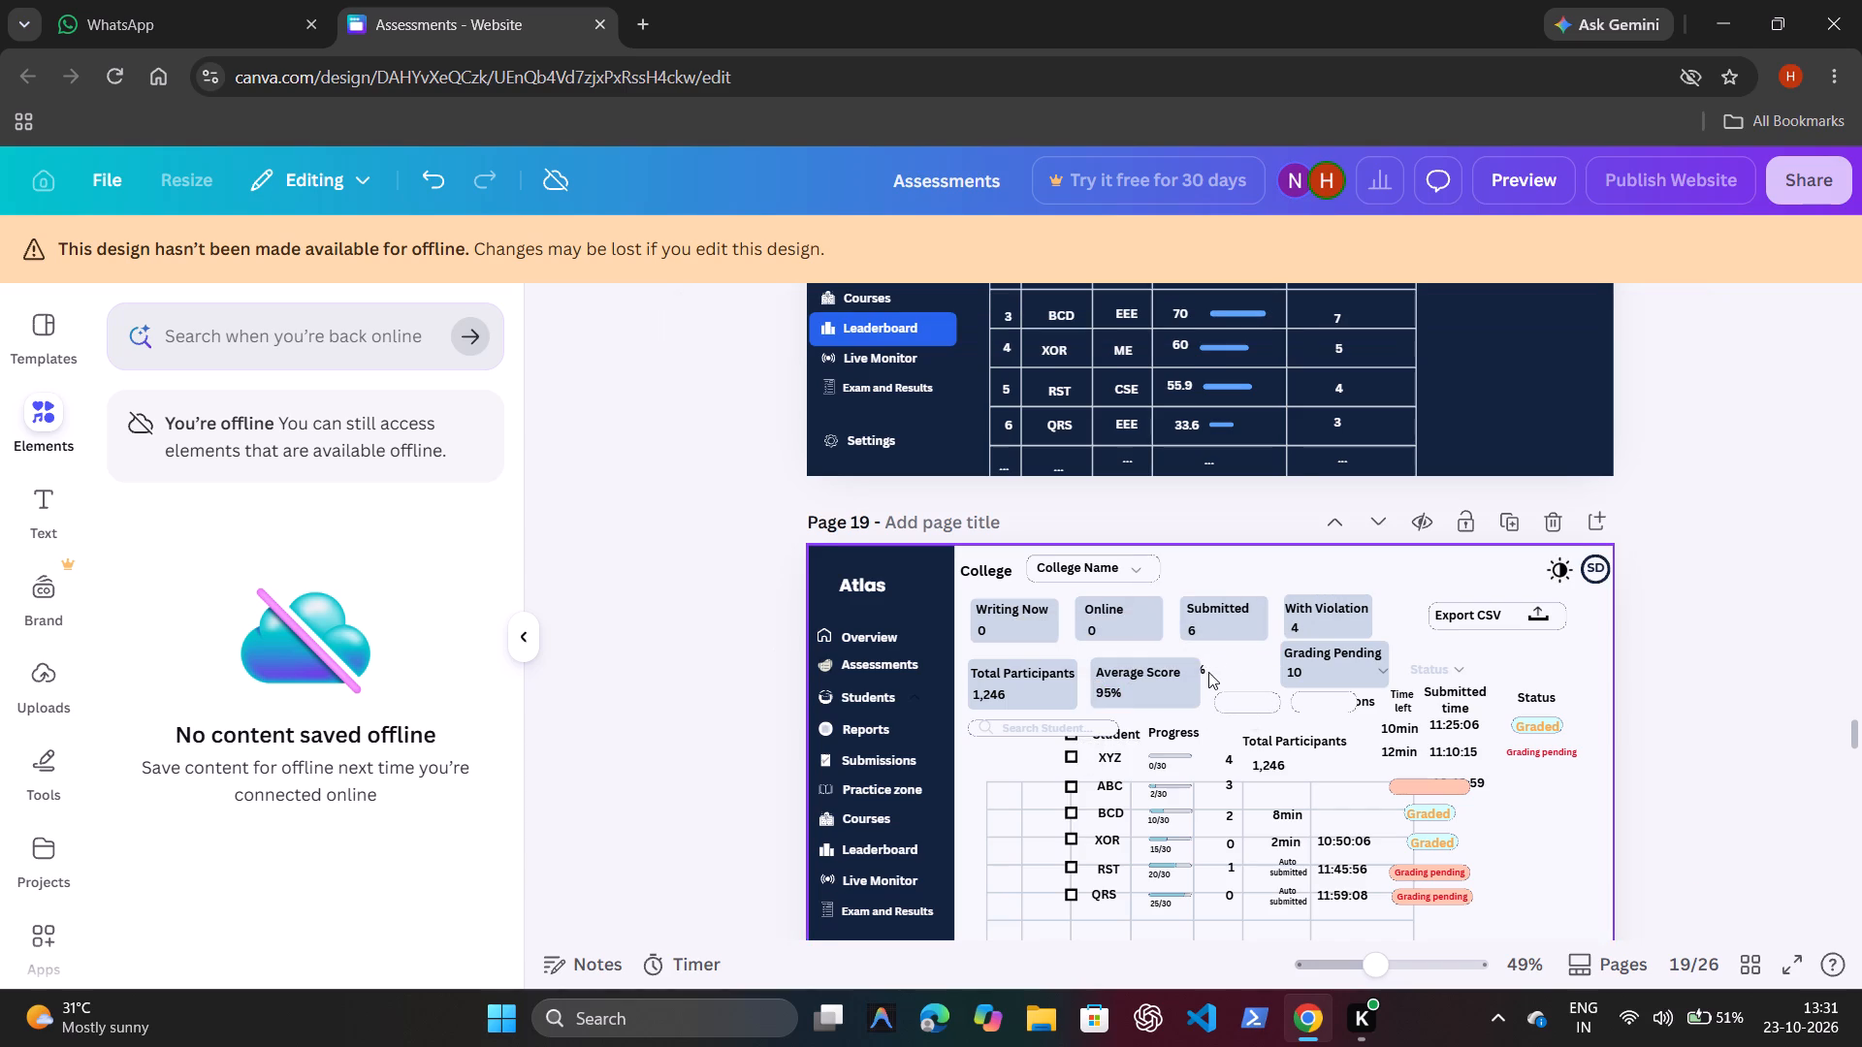
click(1203, 672)
key(ctrl+x)
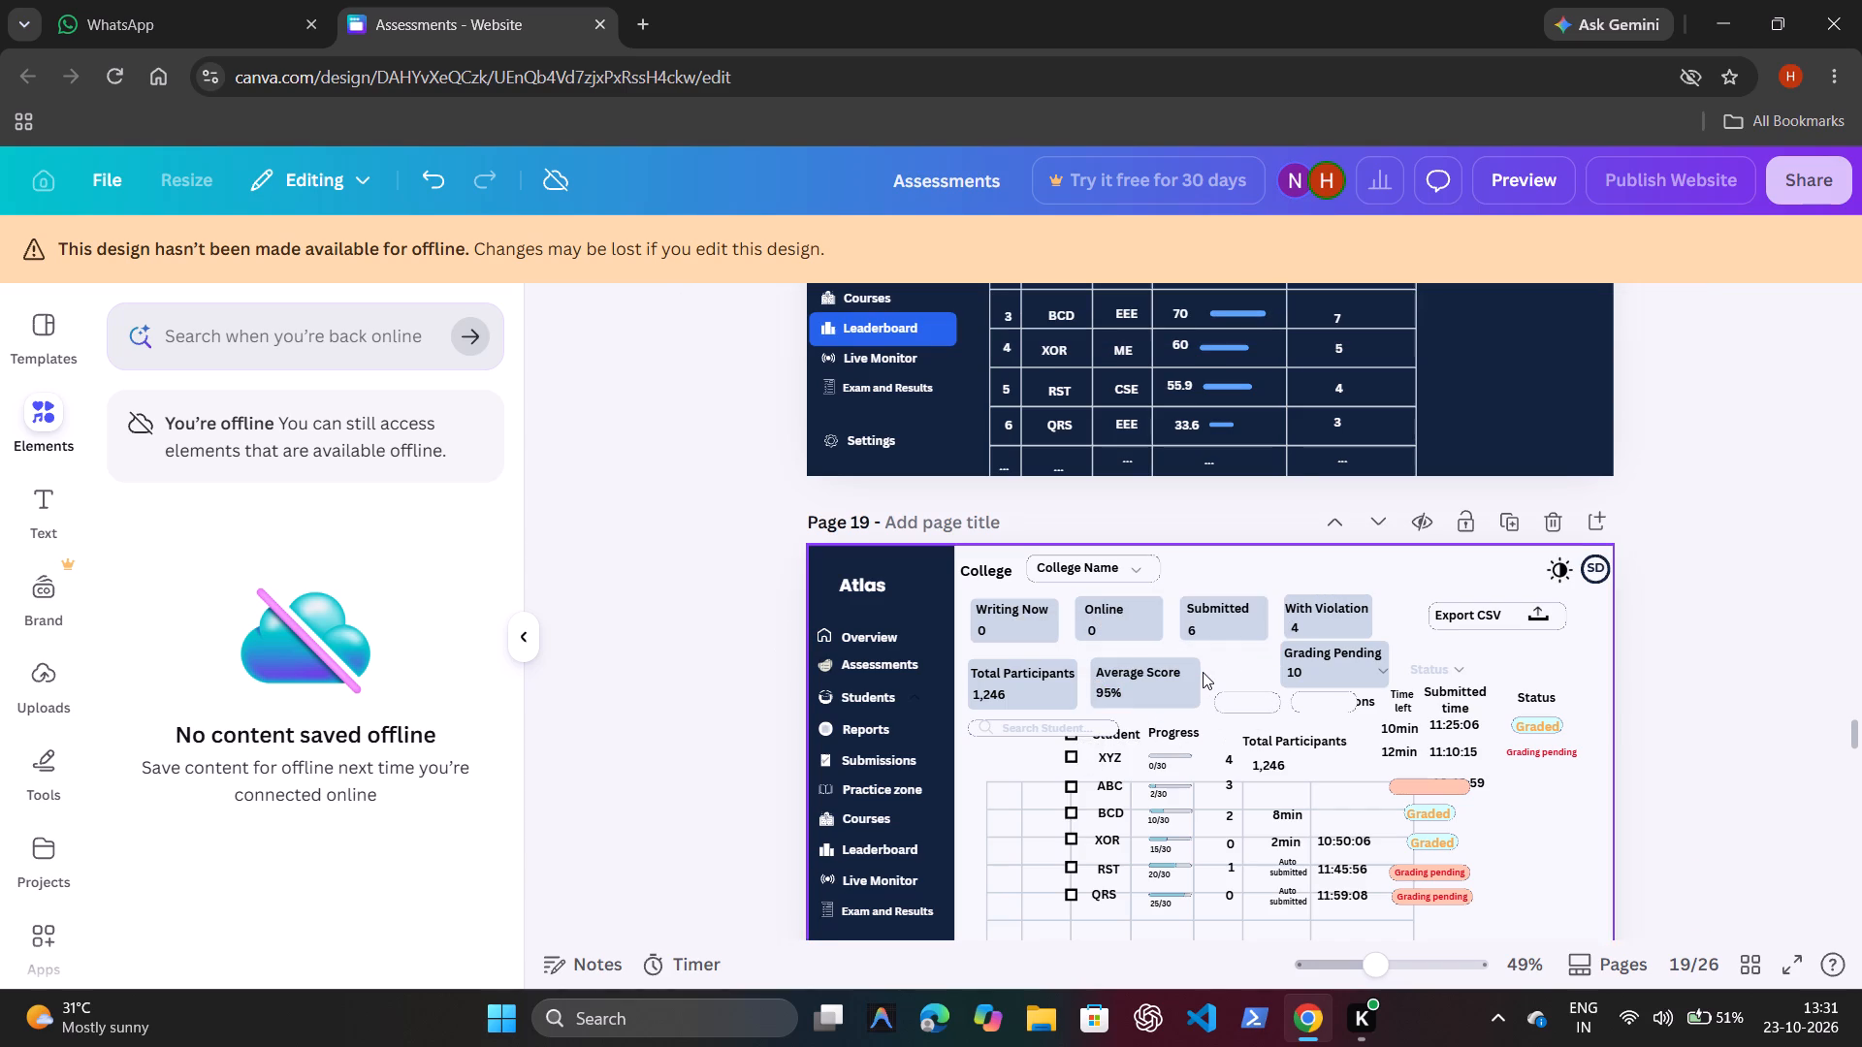
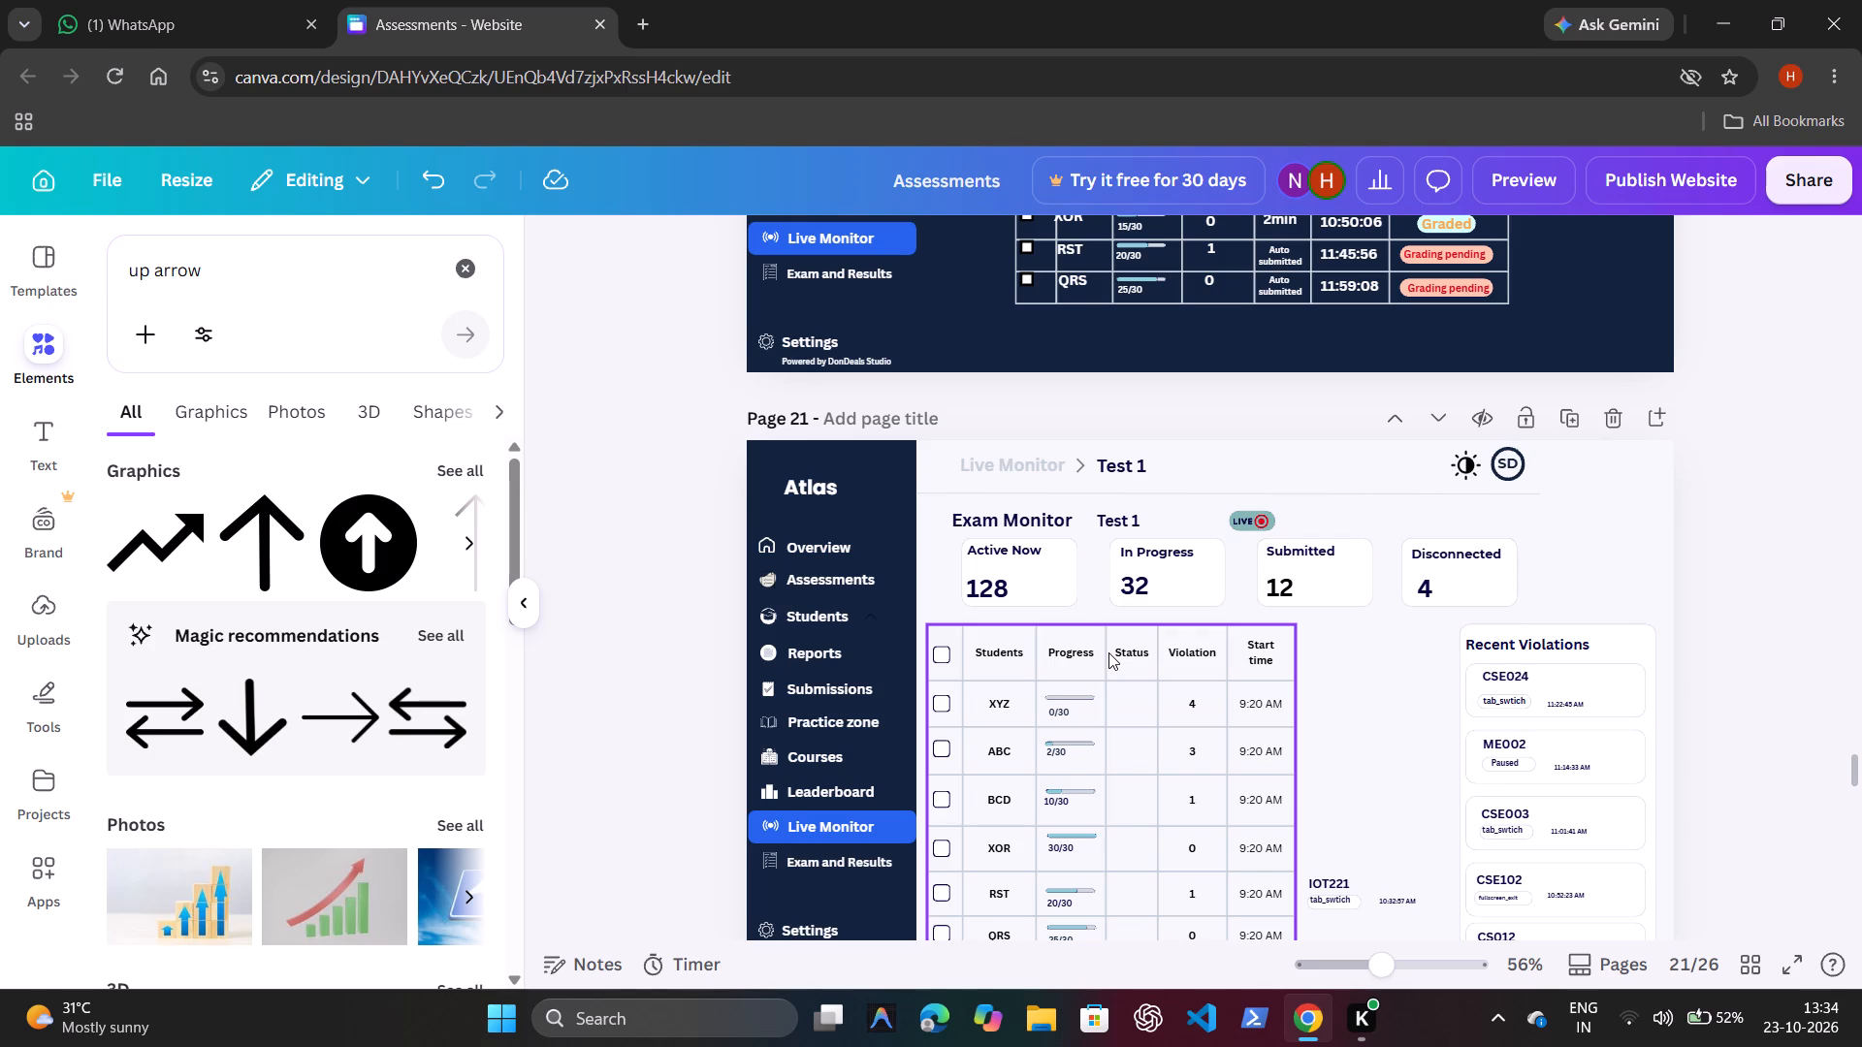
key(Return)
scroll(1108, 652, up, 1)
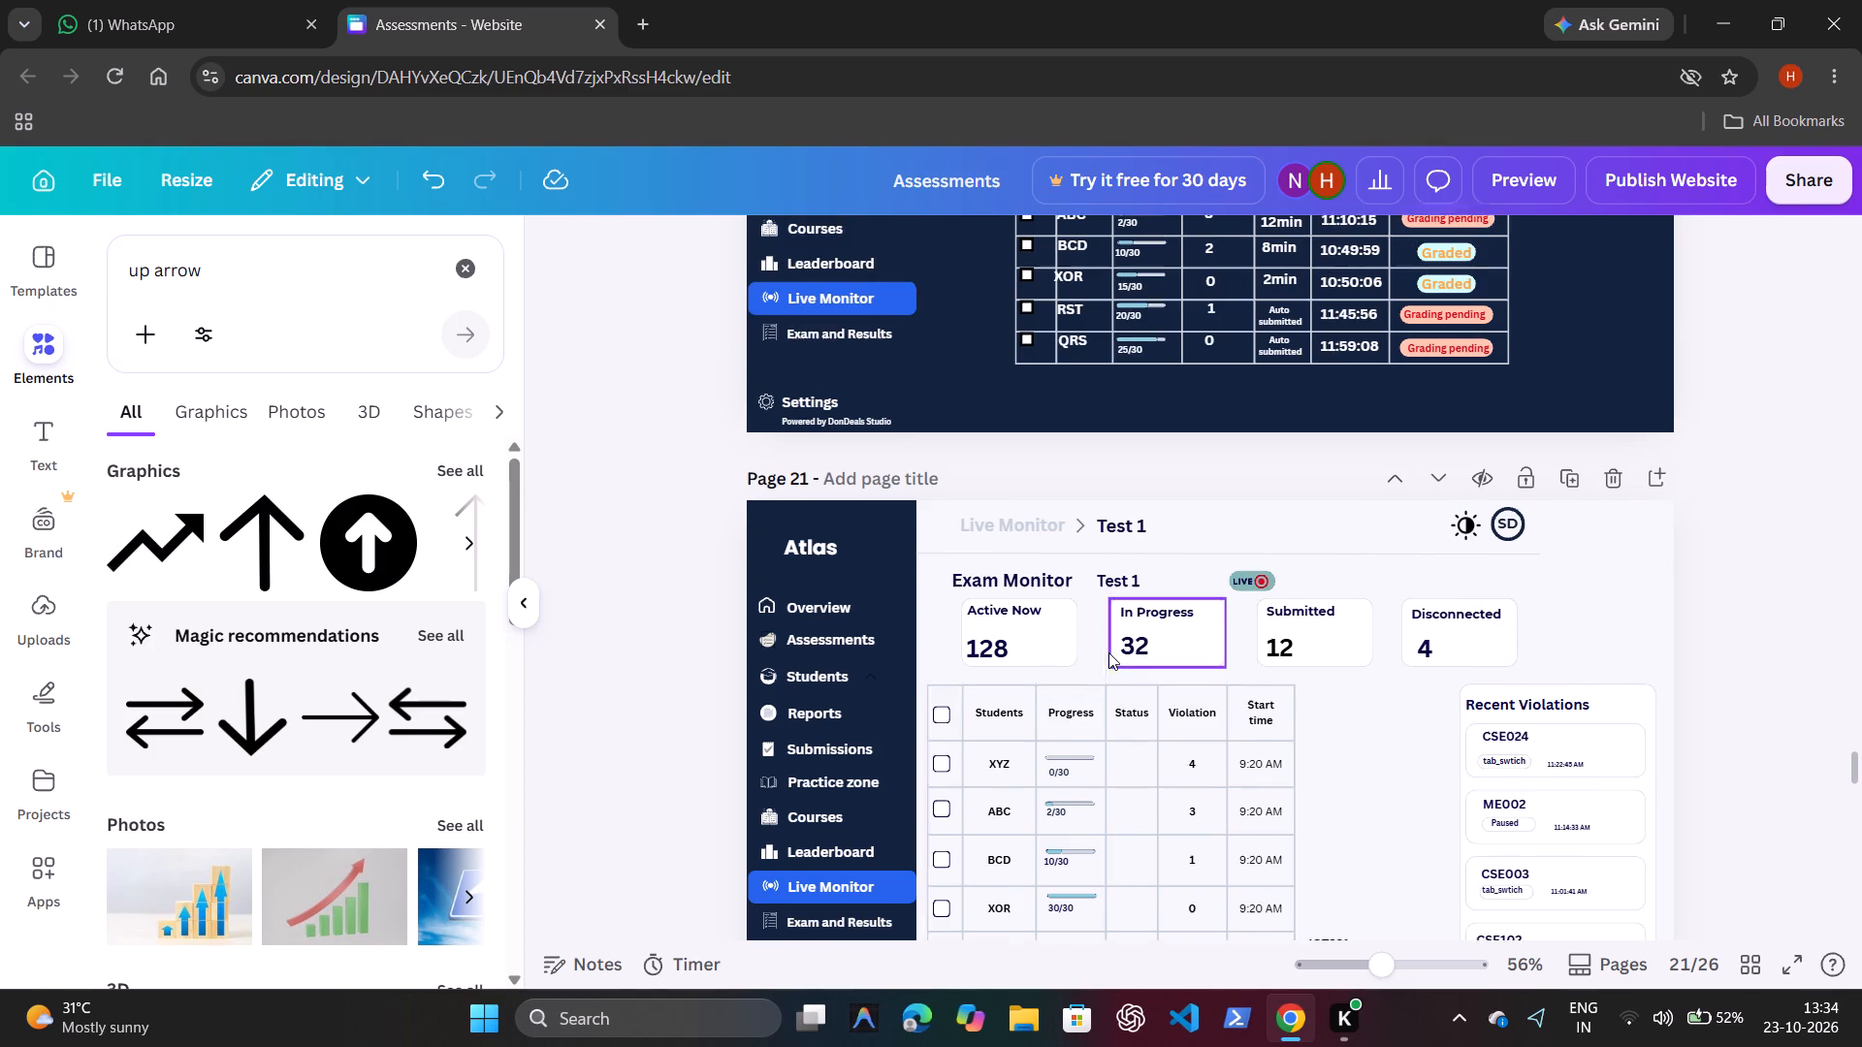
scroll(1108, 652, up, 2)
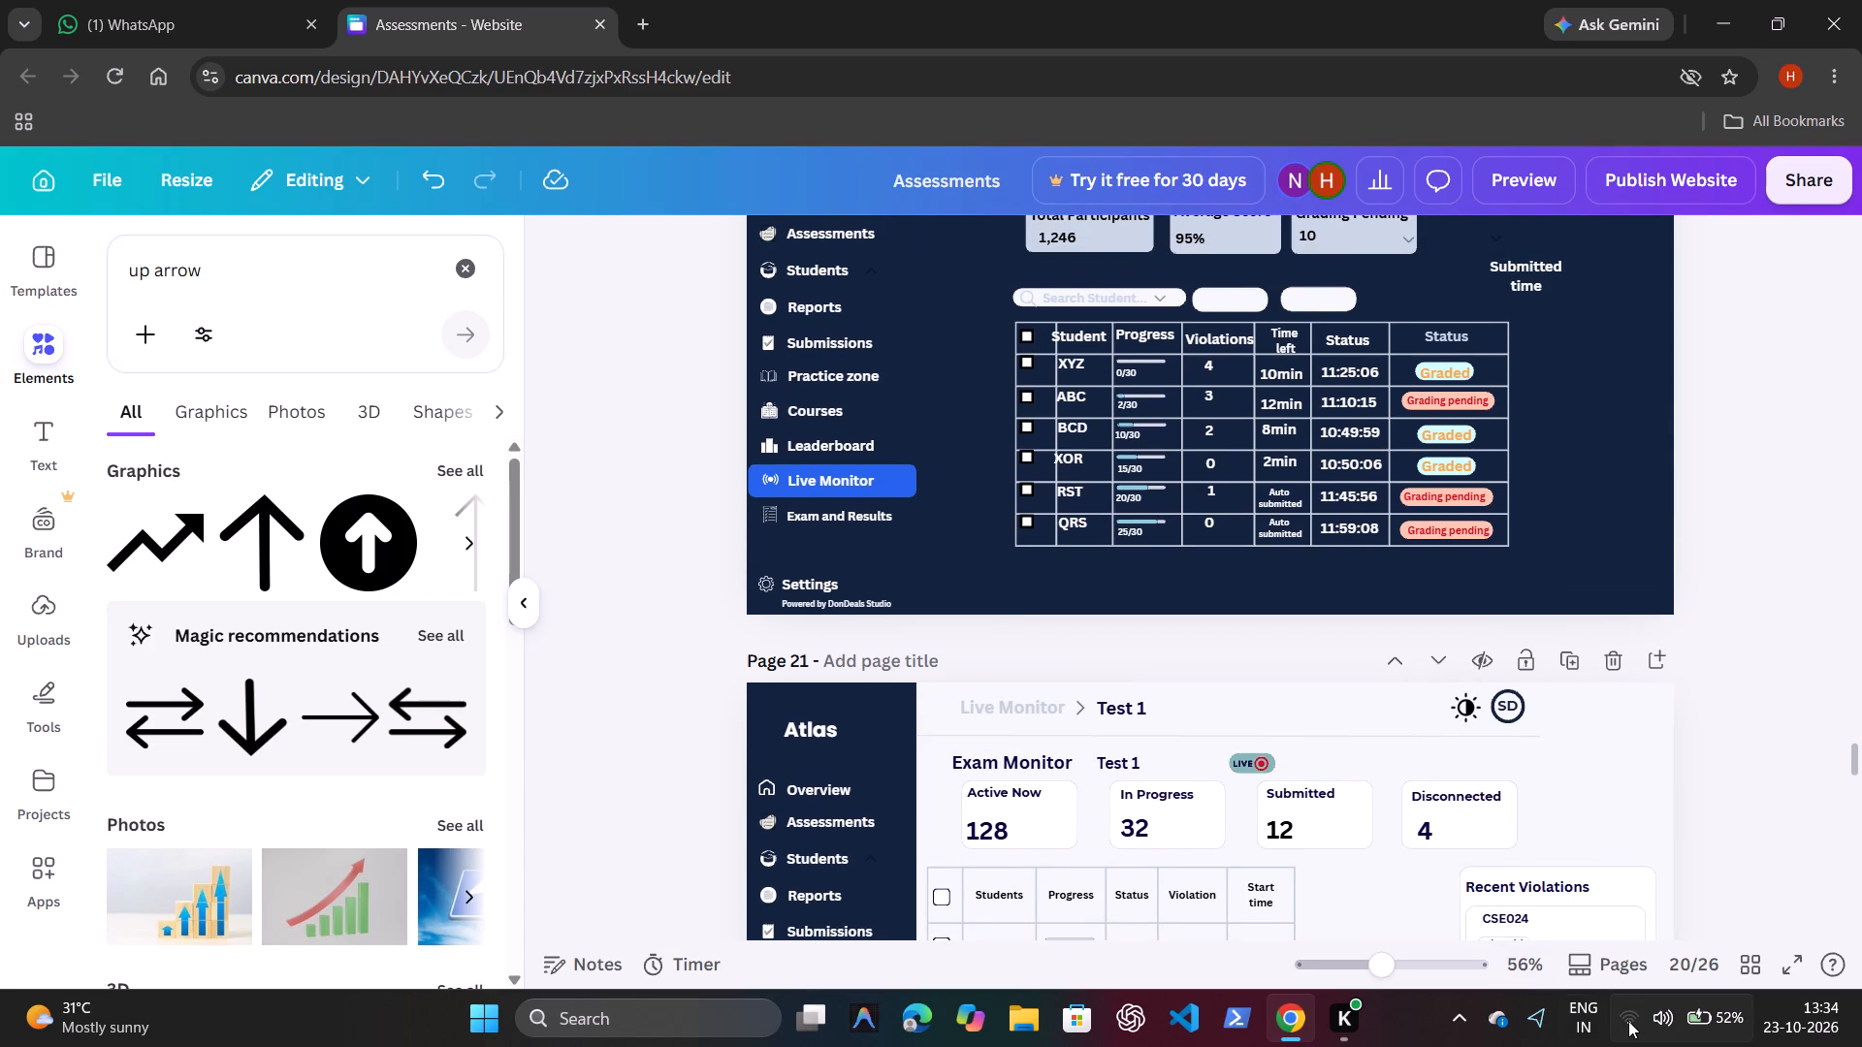
Check the Wi-Fi connection and the list of available networks, then return to the design.
click(1628, 1021)
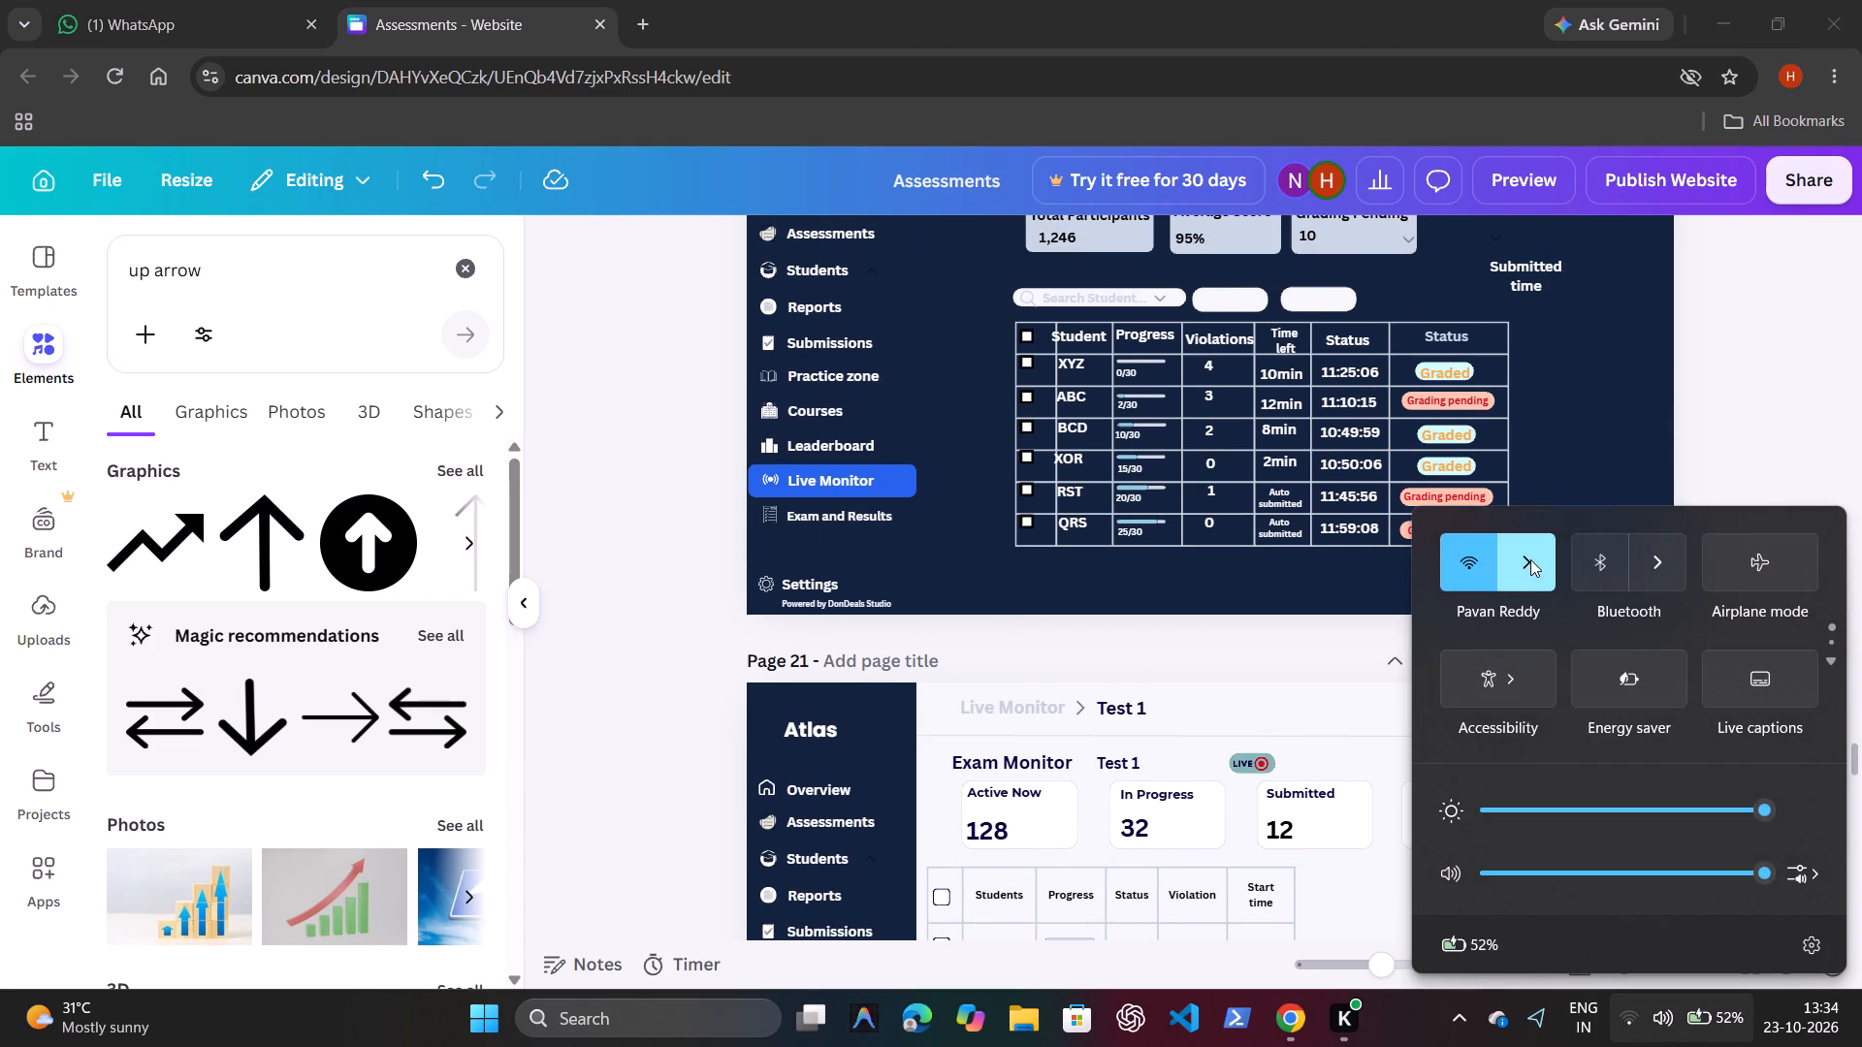
click(1530, 559)
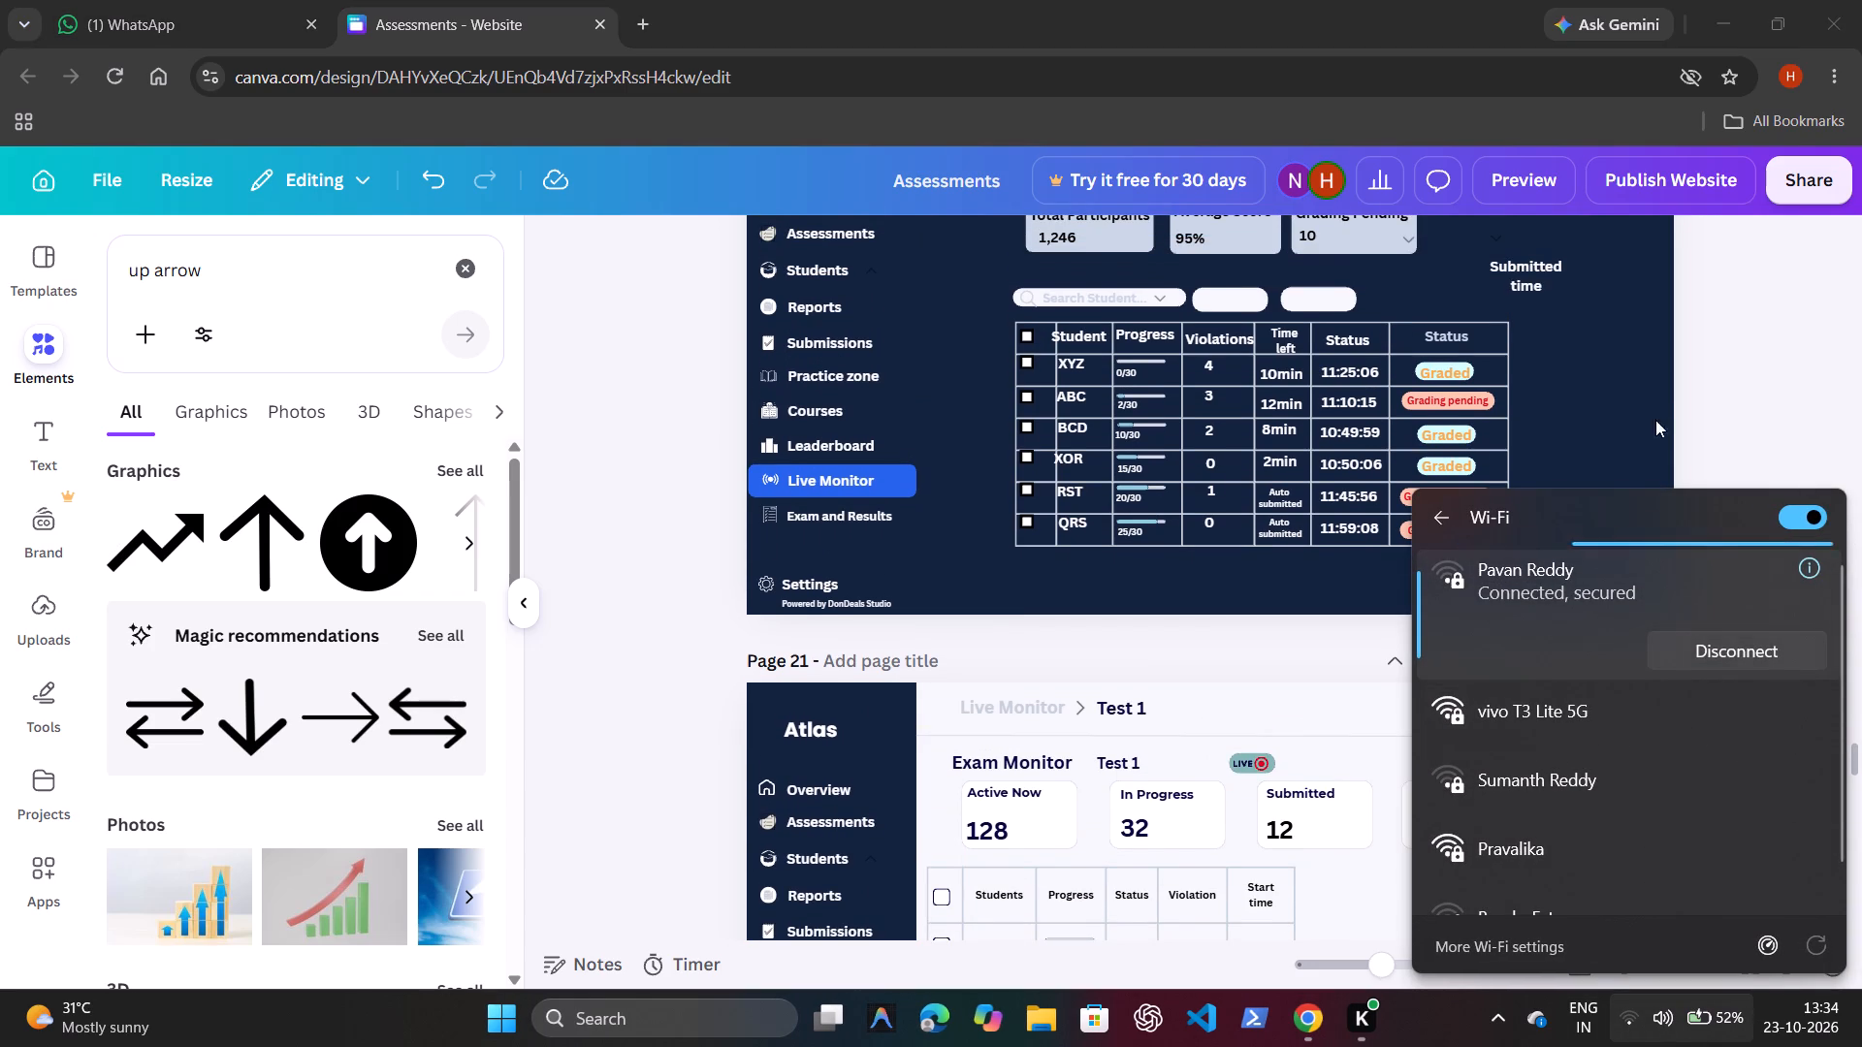
click(1723, 343)
Examine the dark Live Monitor layout on page 20 against the light version on page 19, including the stat cards and student table.
scroll(1401, 447, up, 1)
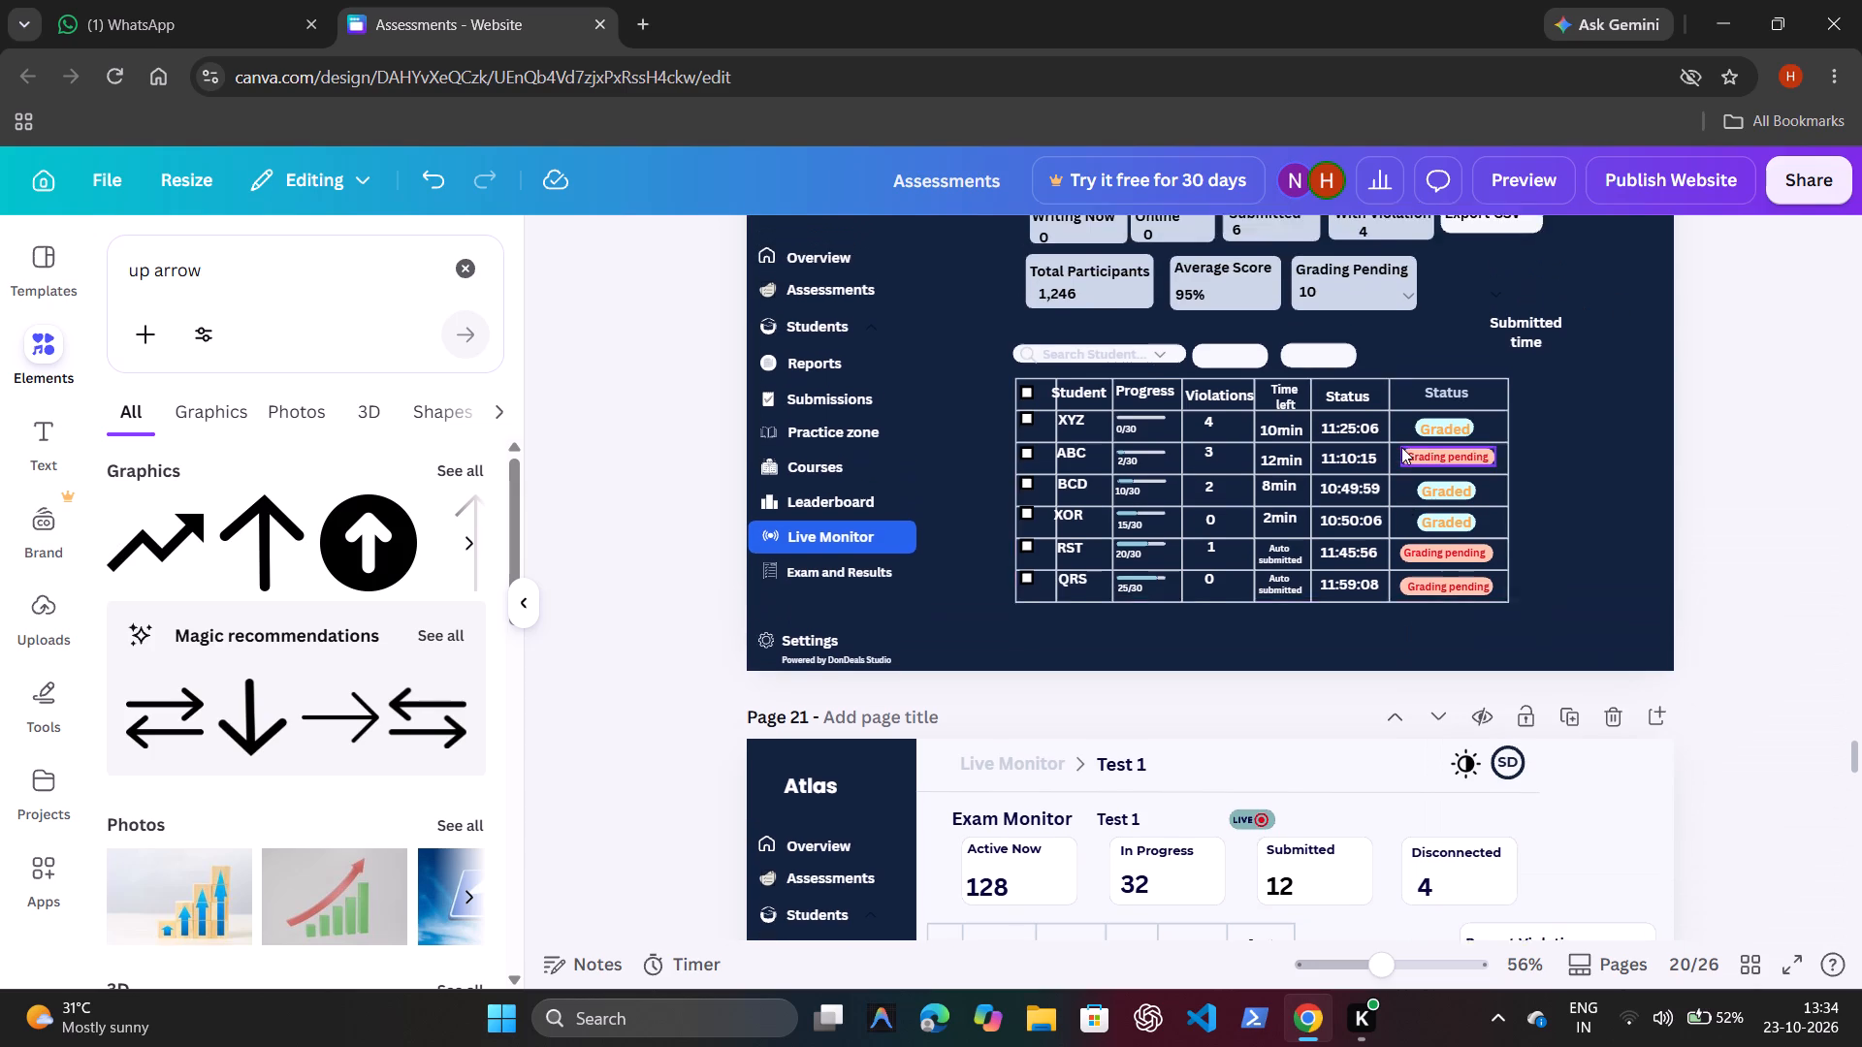
scroll(1401, 447, up, 2)
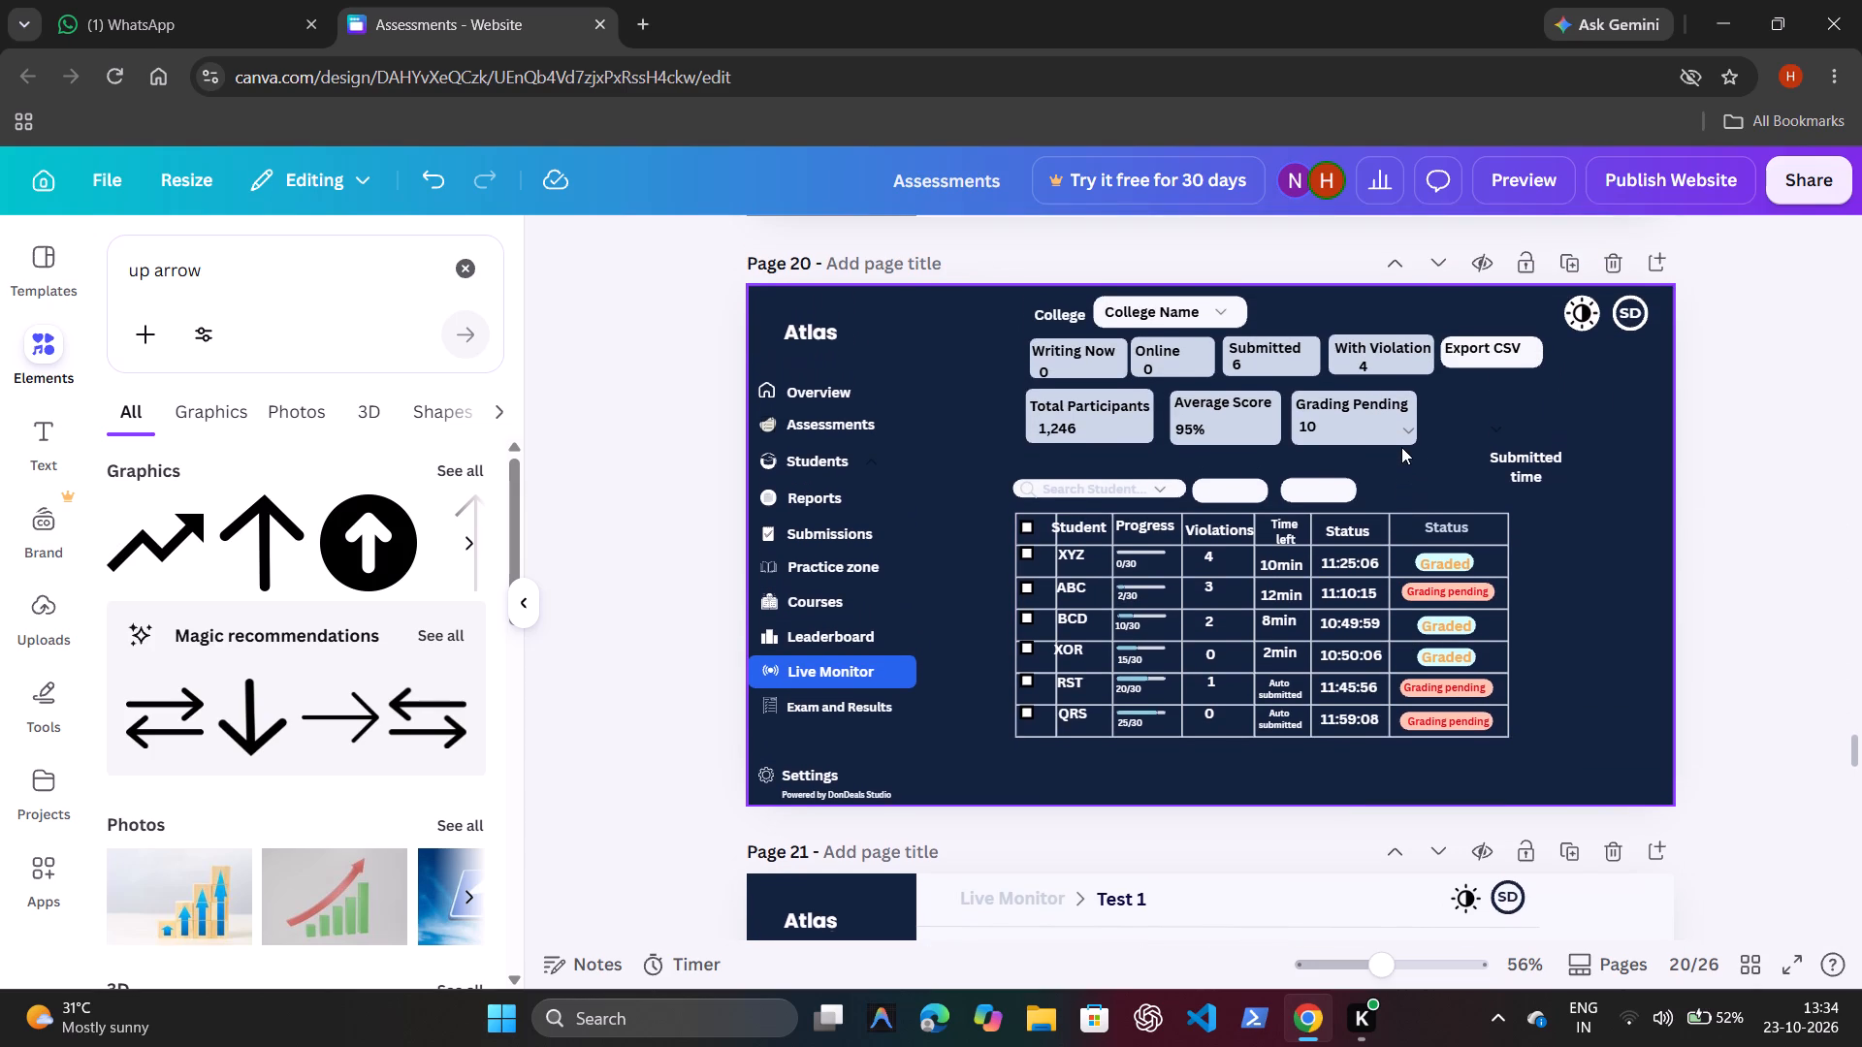
scroll(1401, 447, up, 1)
scroll(1401, 447, right, 1)
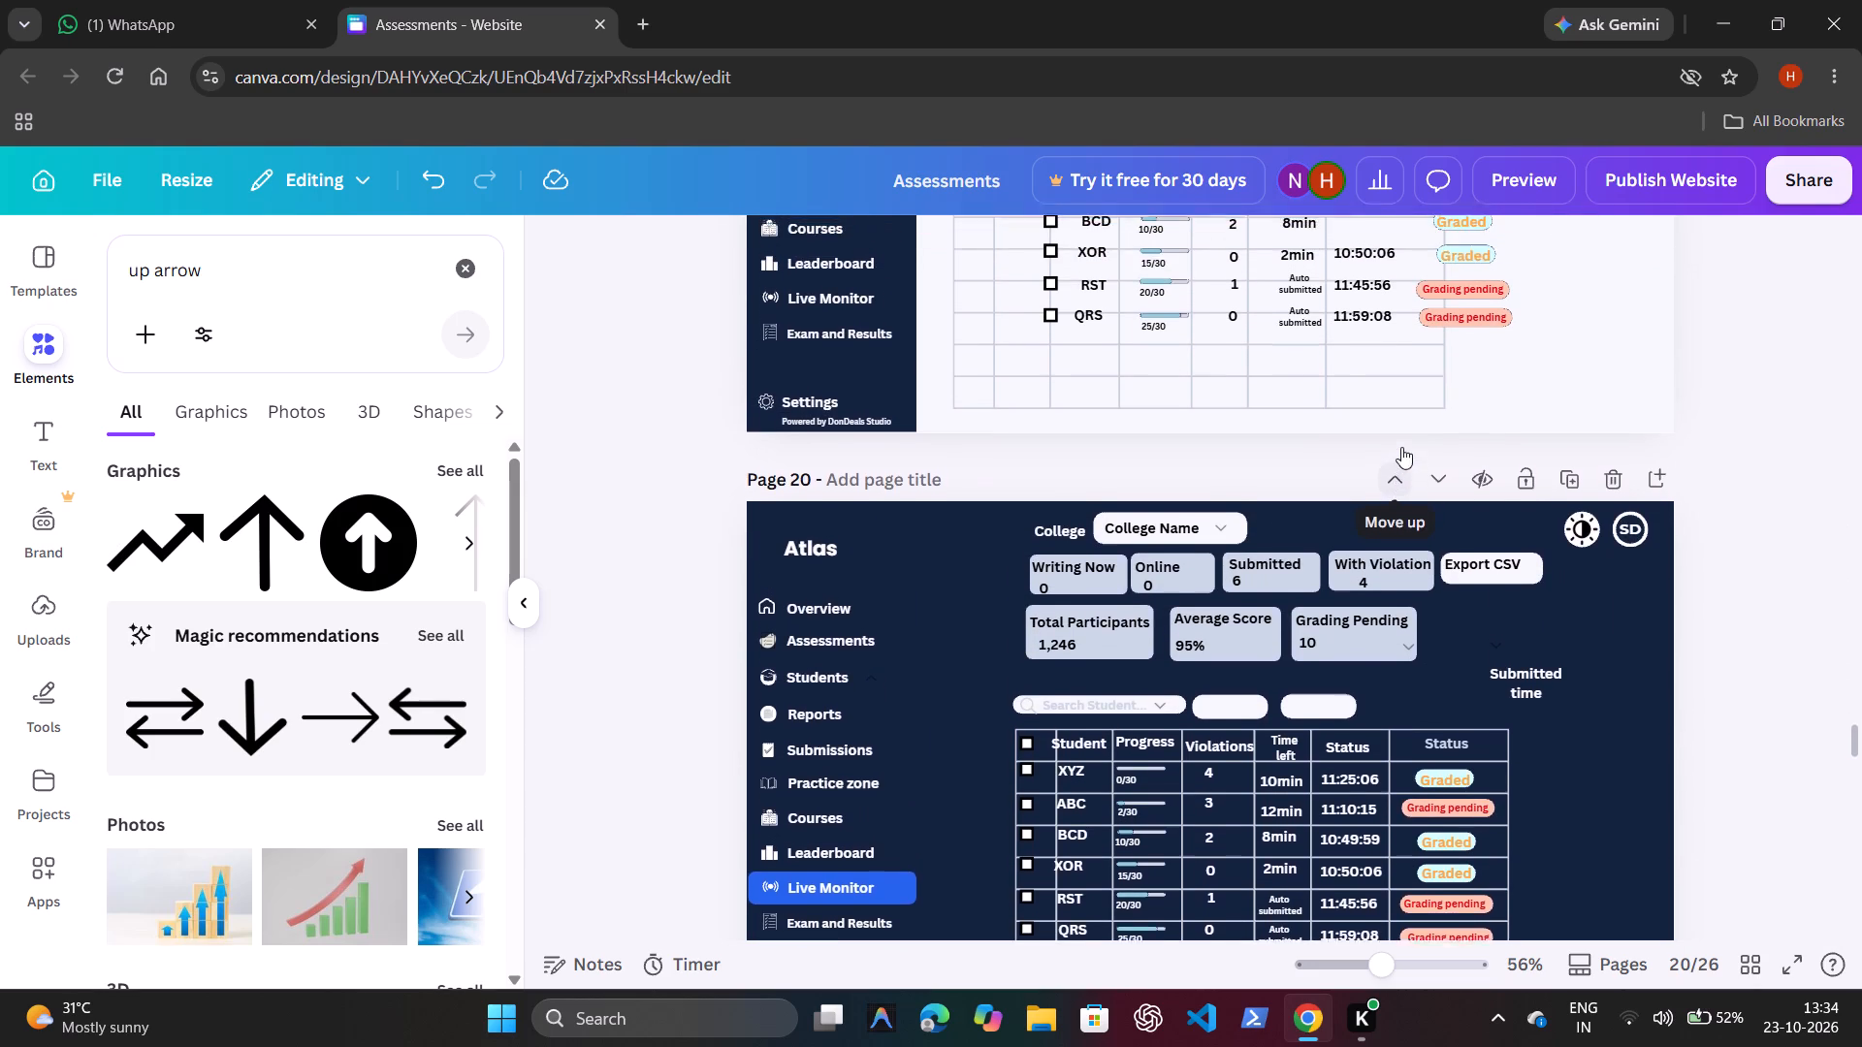
scroll(1401, 447, right, 3)
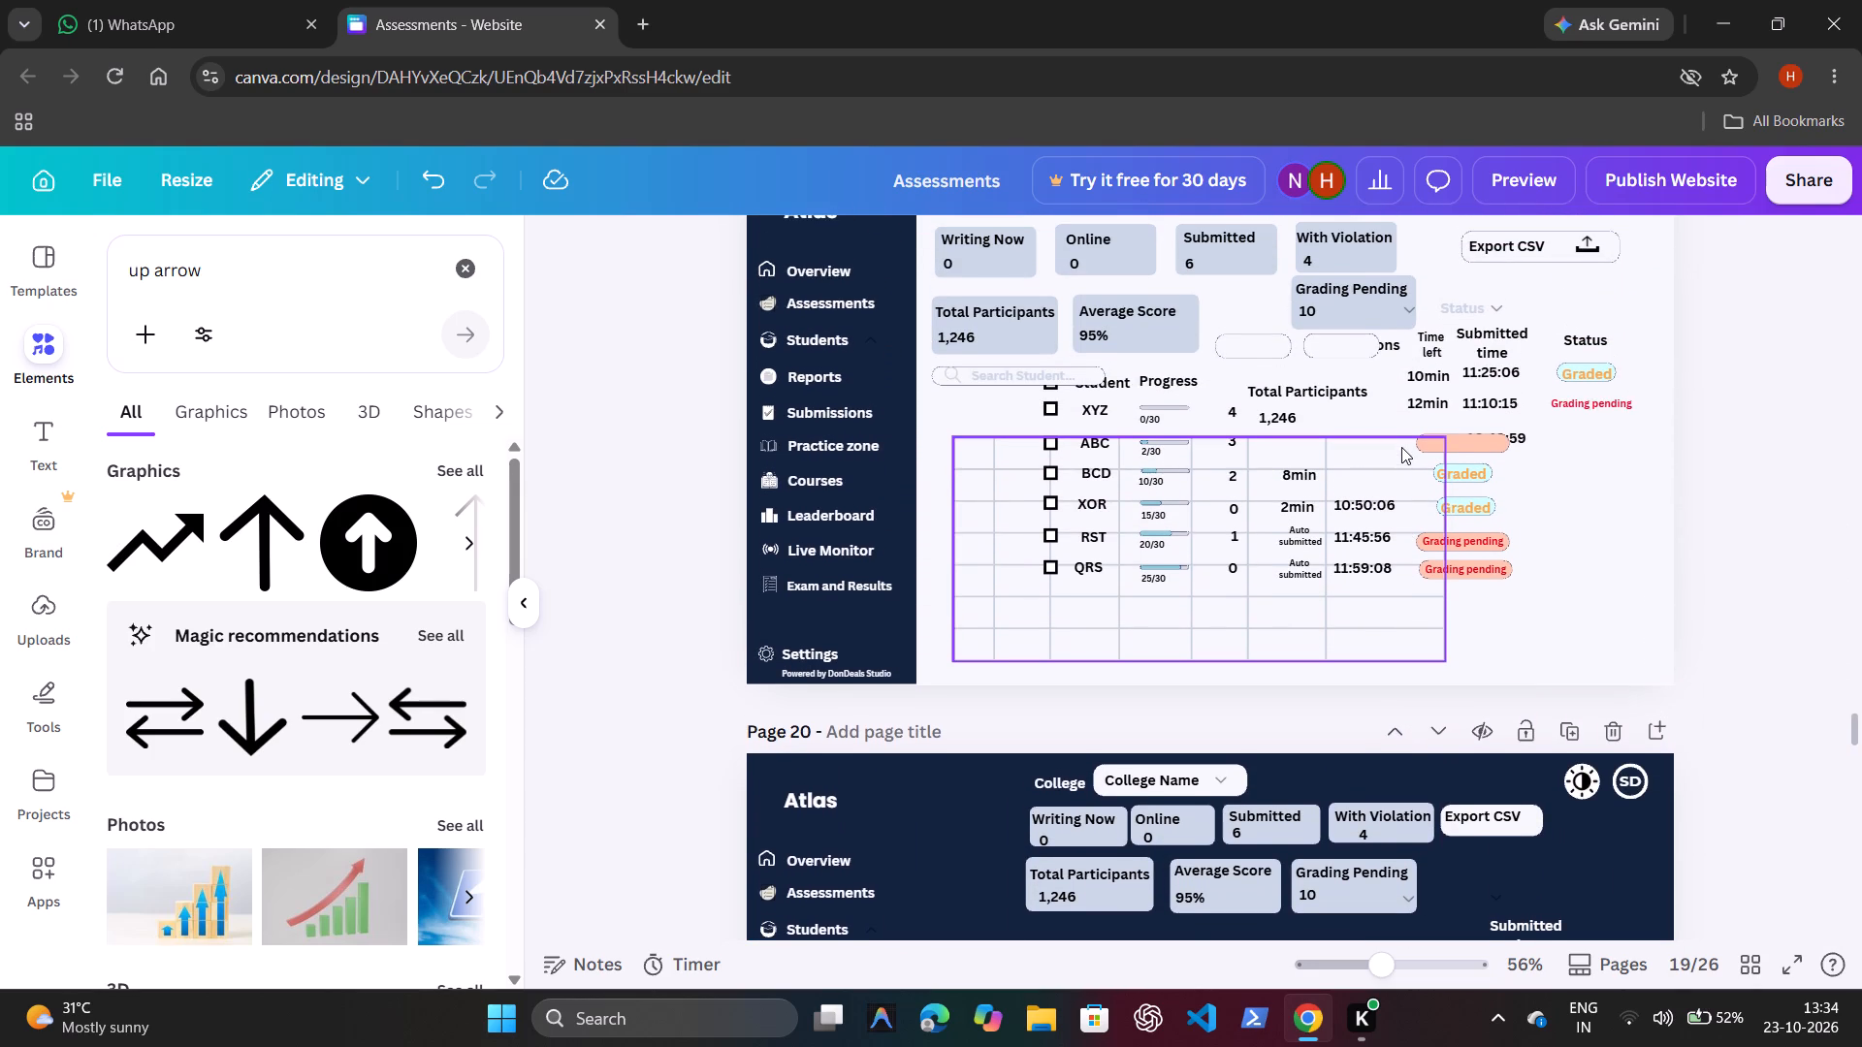
scroll(1401, 447, right, 2)
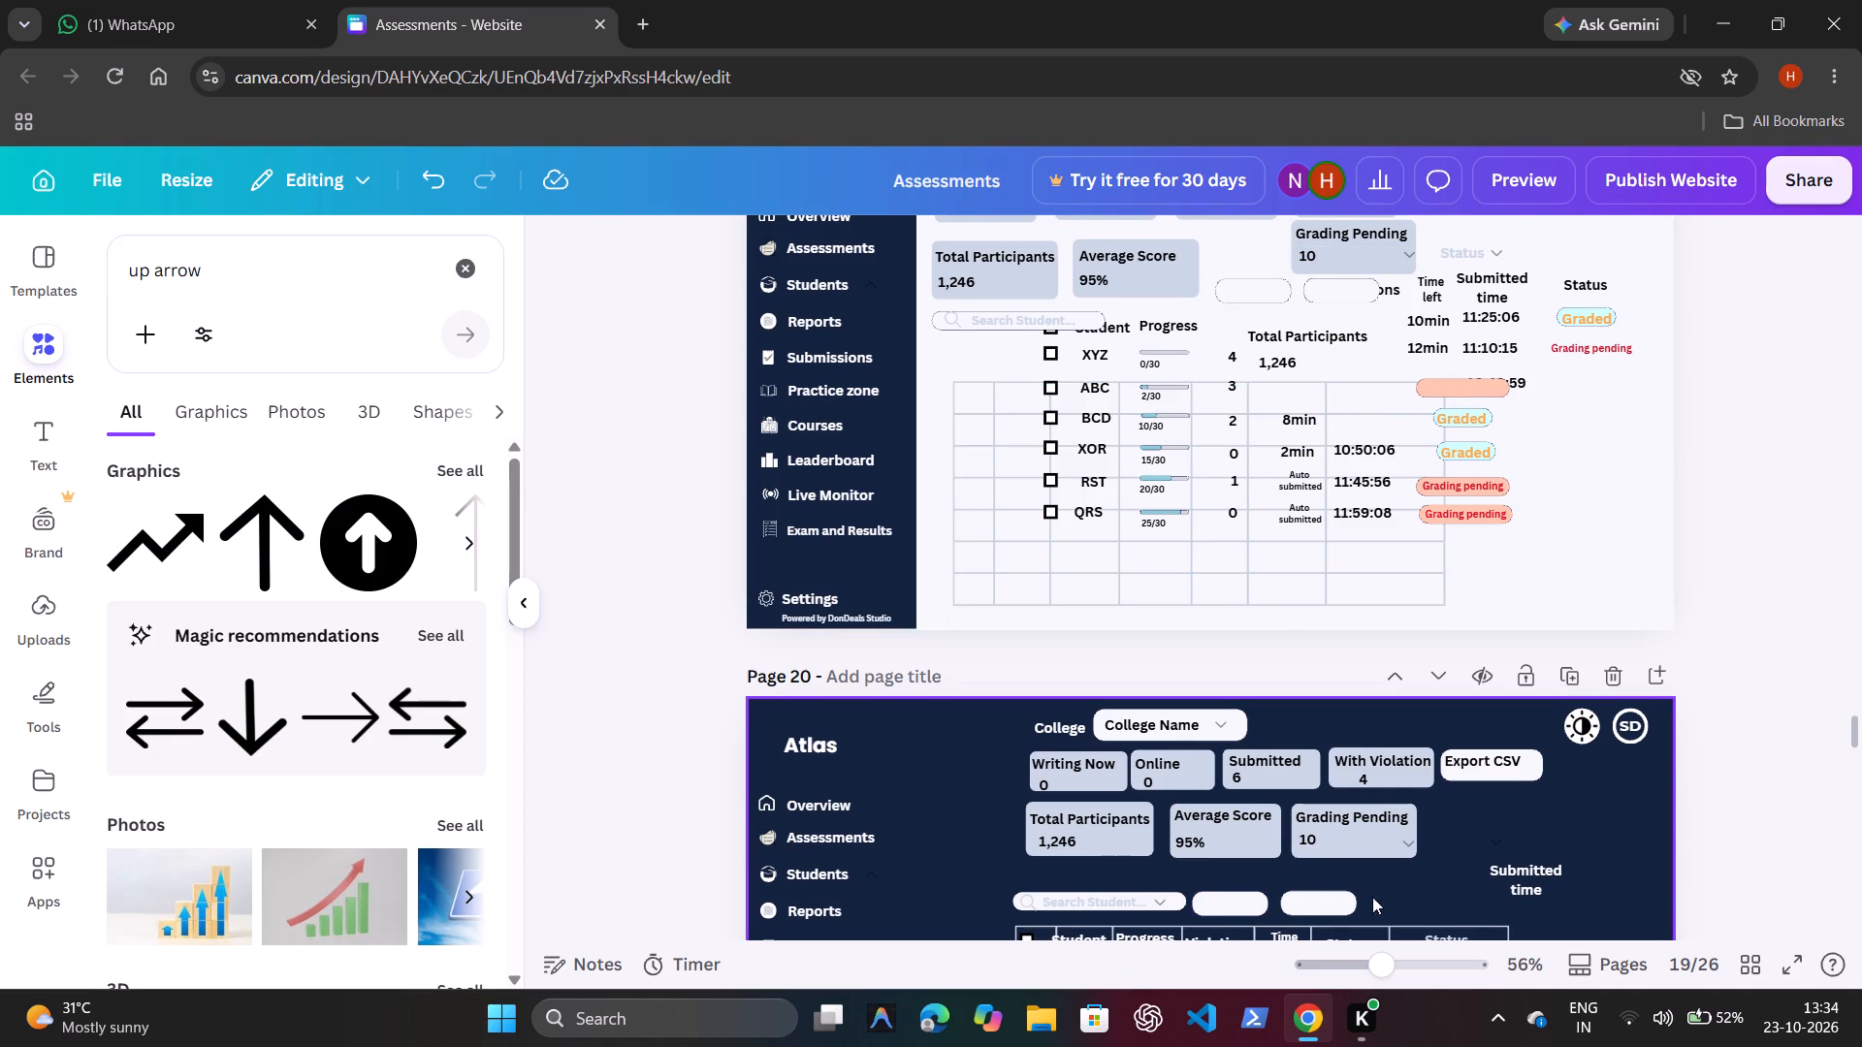
Delete the two empty rounded filter boxes beside the Search Student field on page 19.
click(1246, 292)
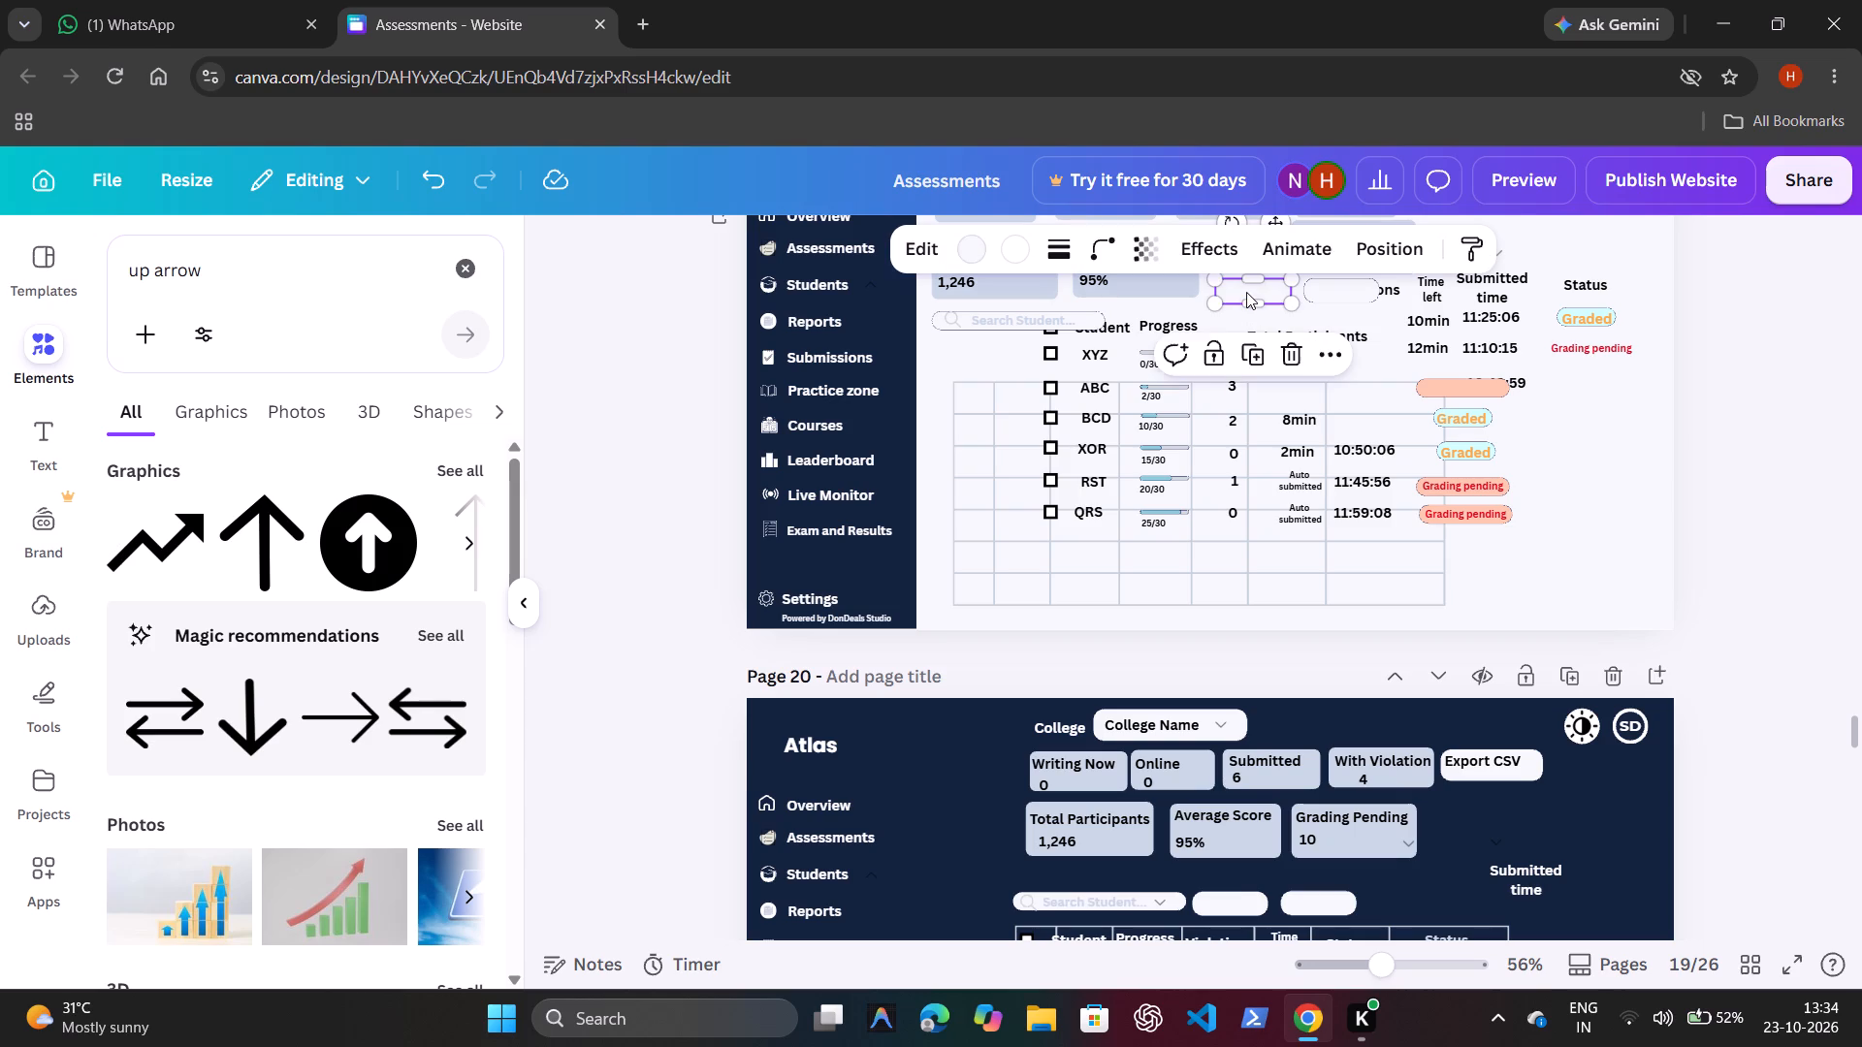
click(1296, 359)
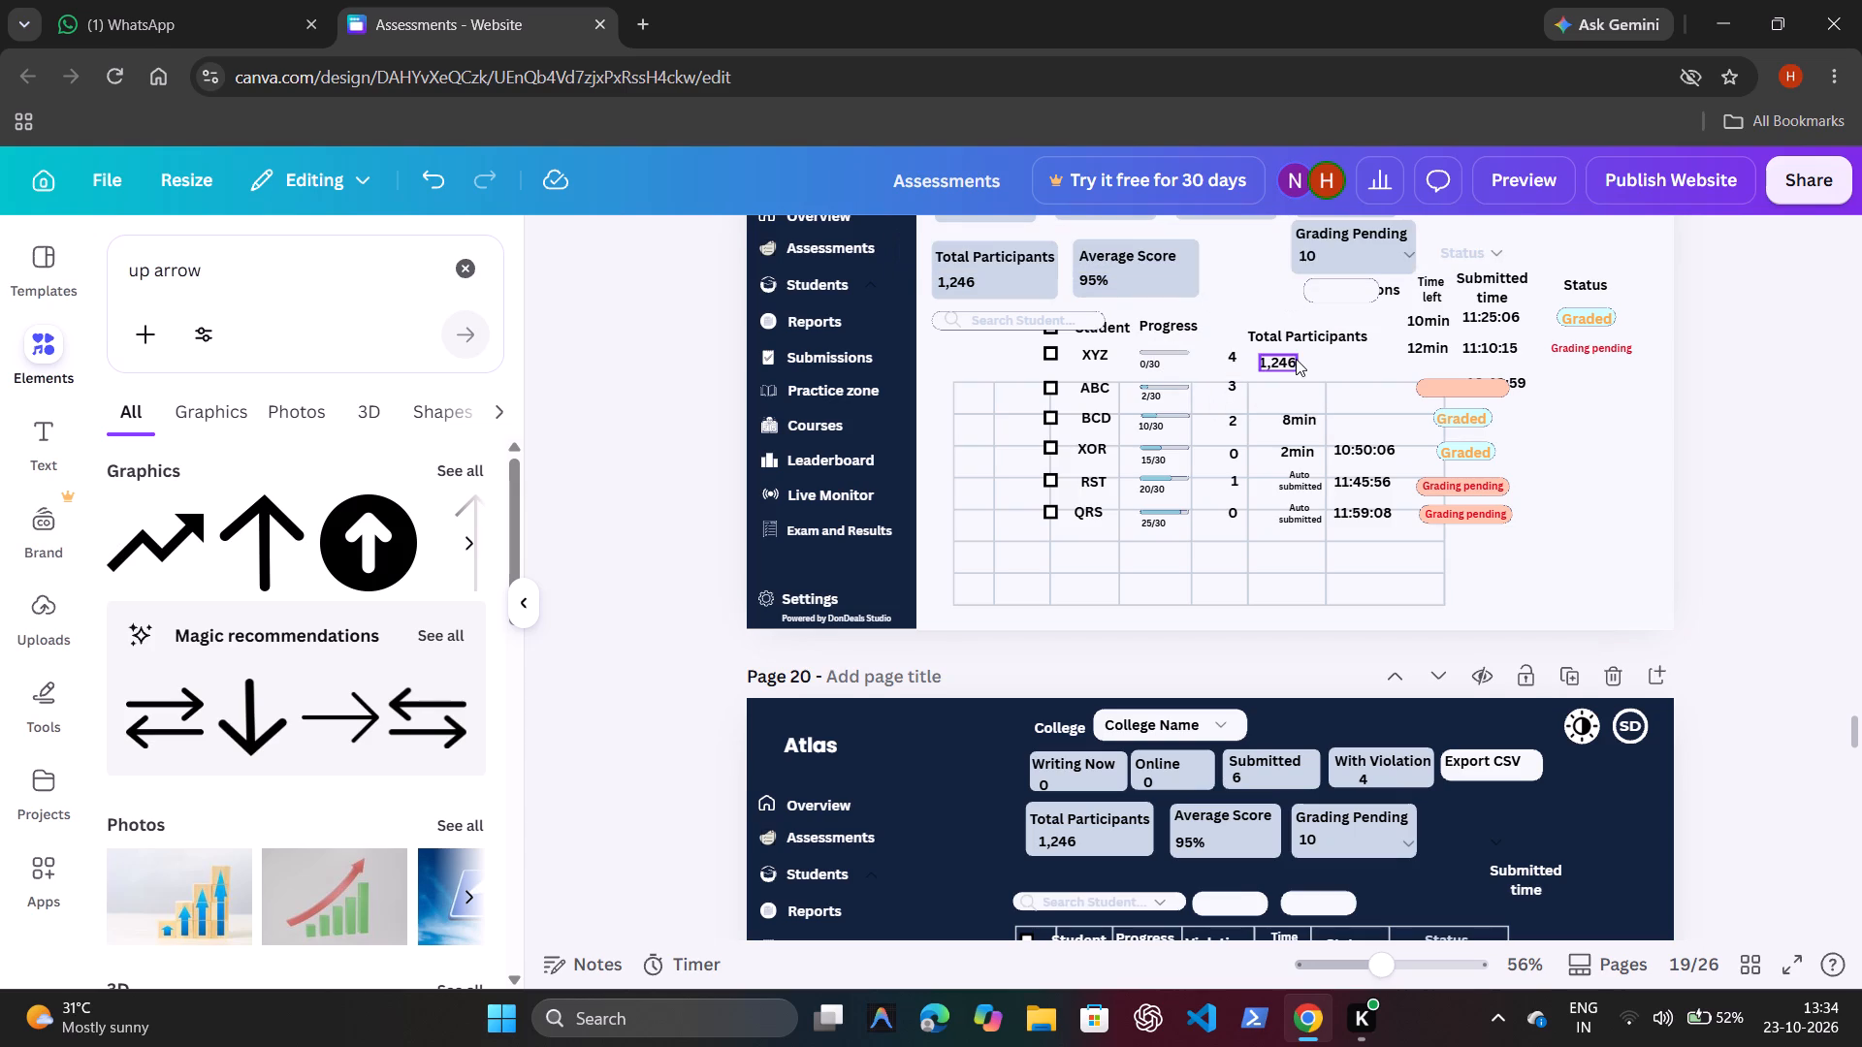
click(1318, 291)
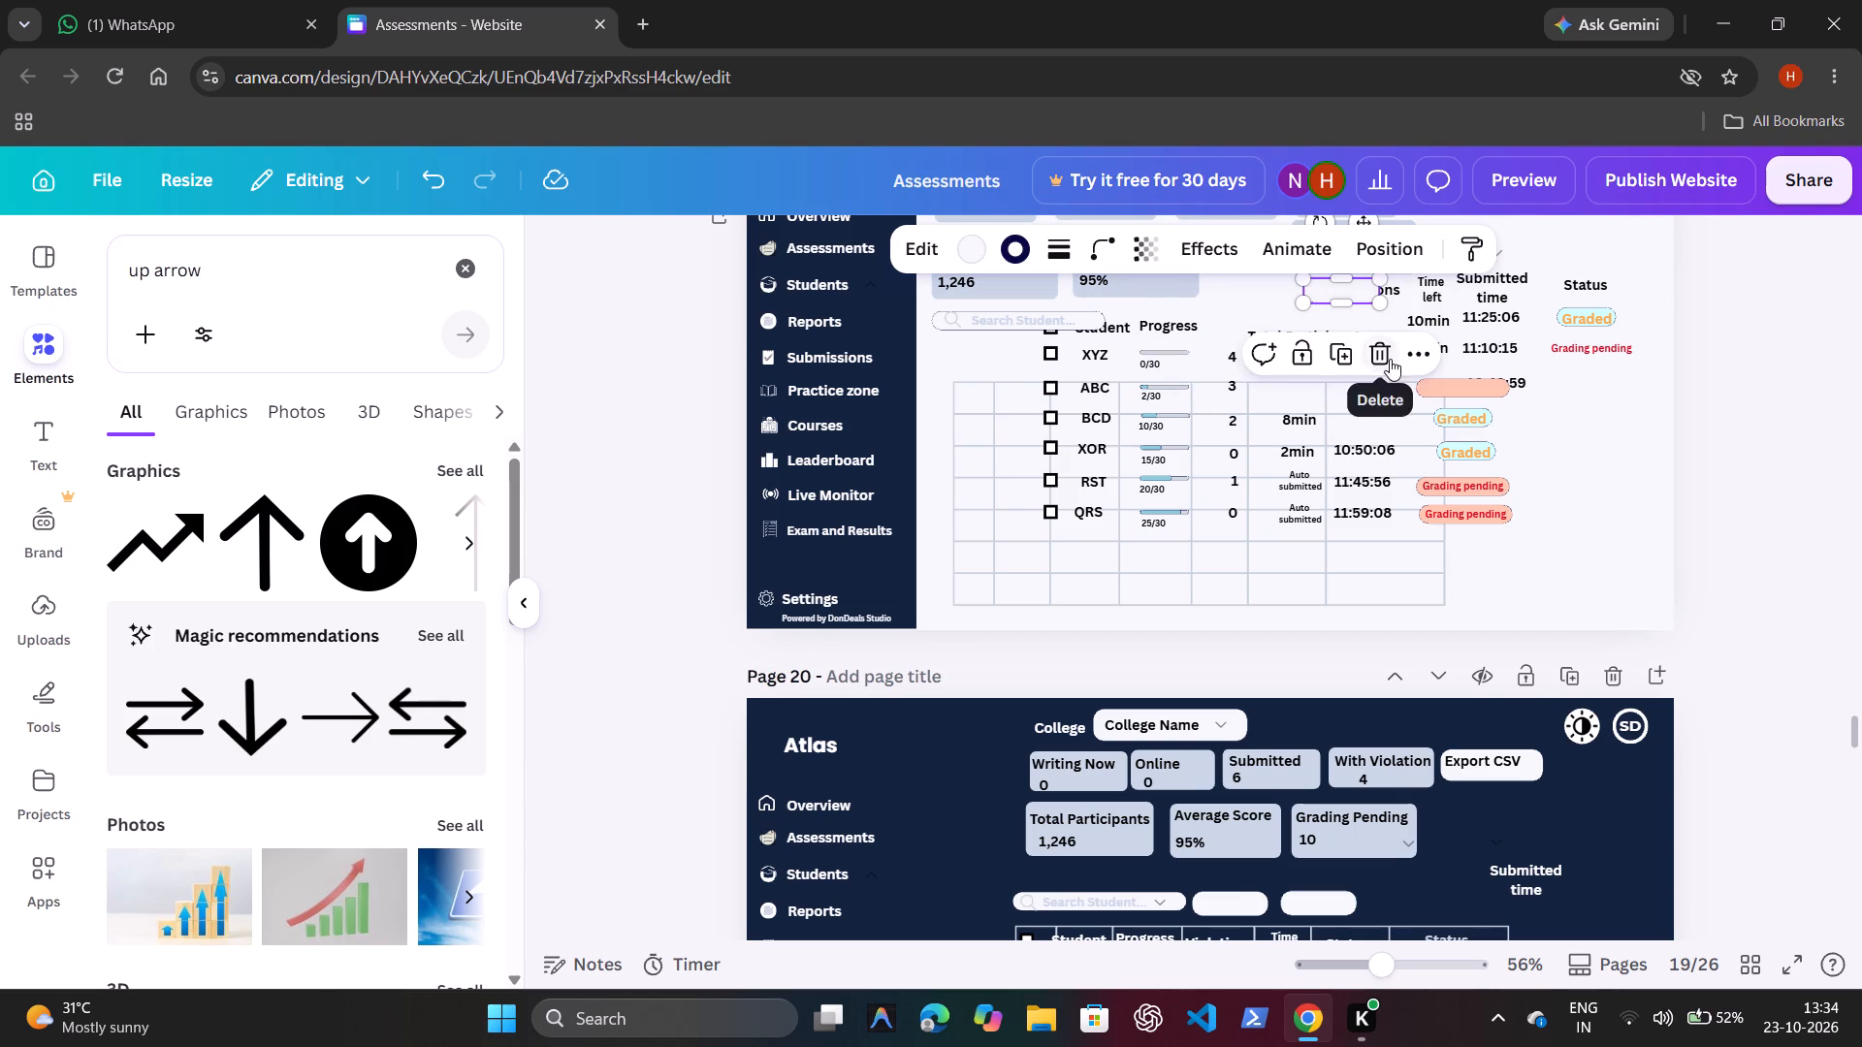
click(1390, 359)
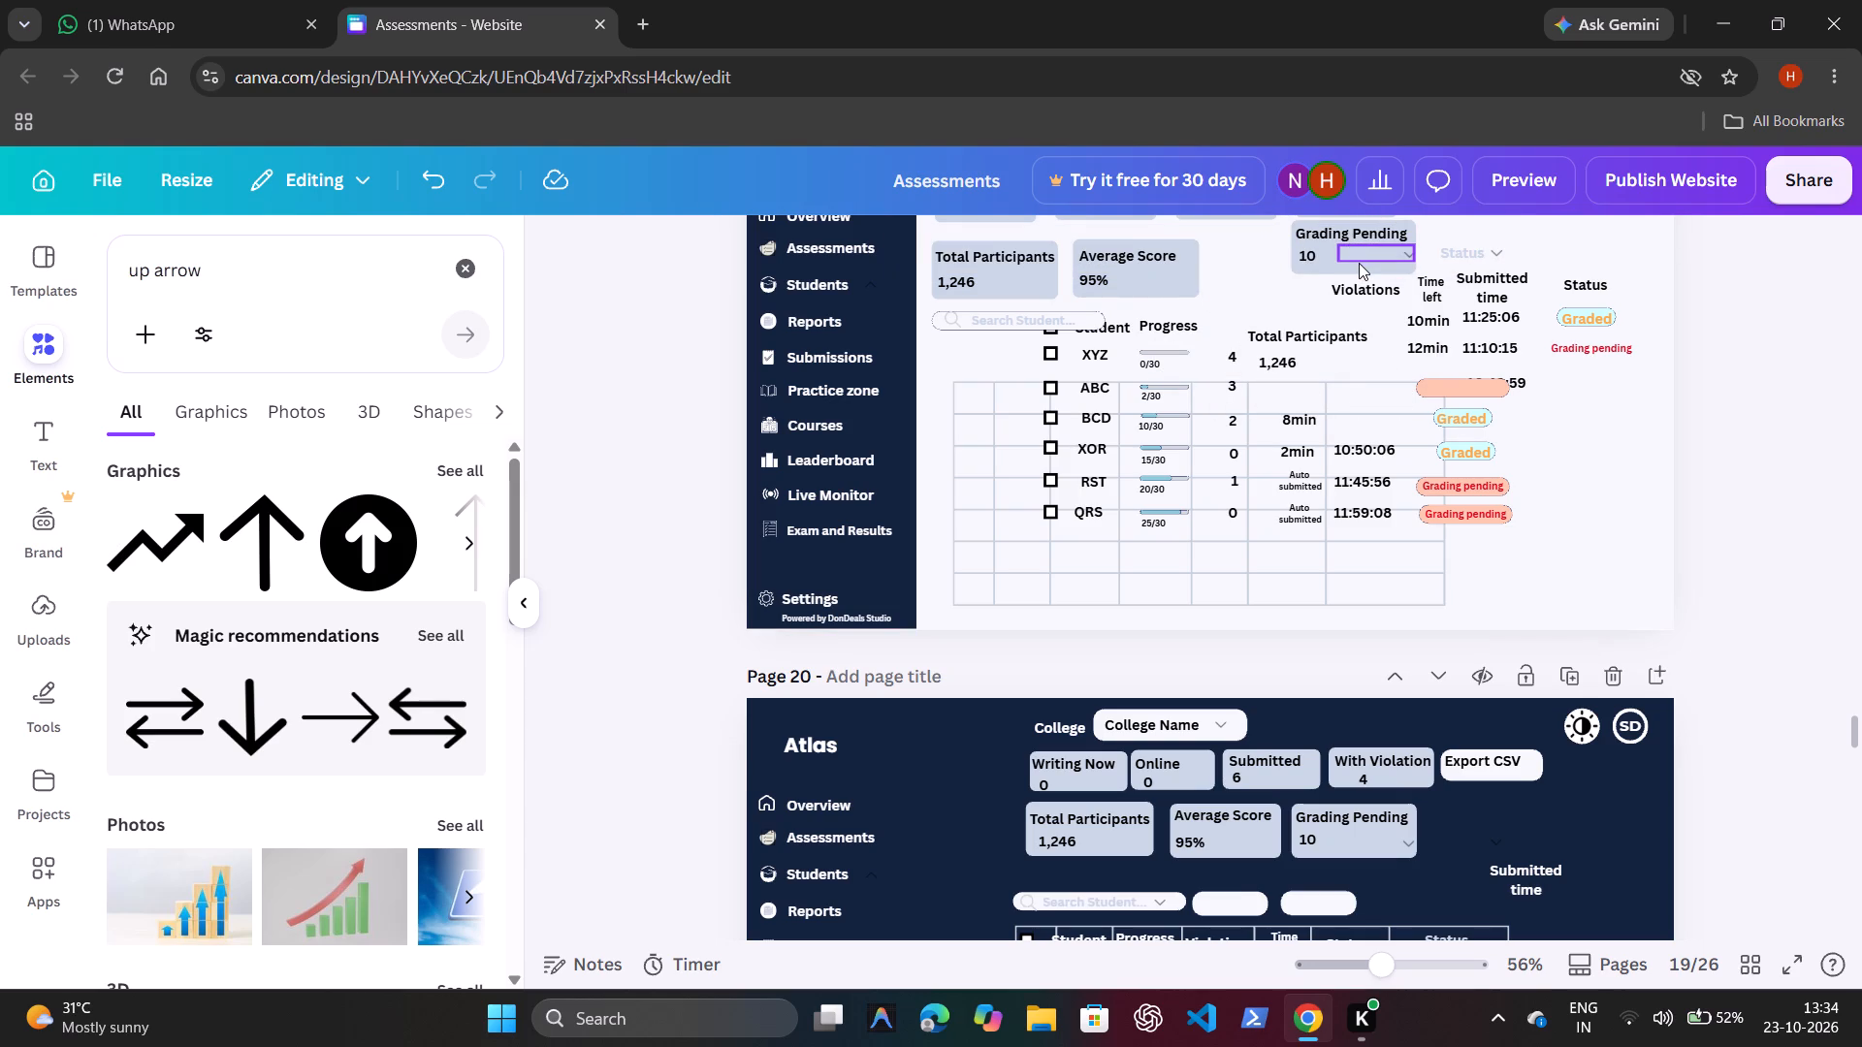
Remove the background box behind the Grading Pending label and its value of 10.
click(1359, 263)
click(1226, 293)
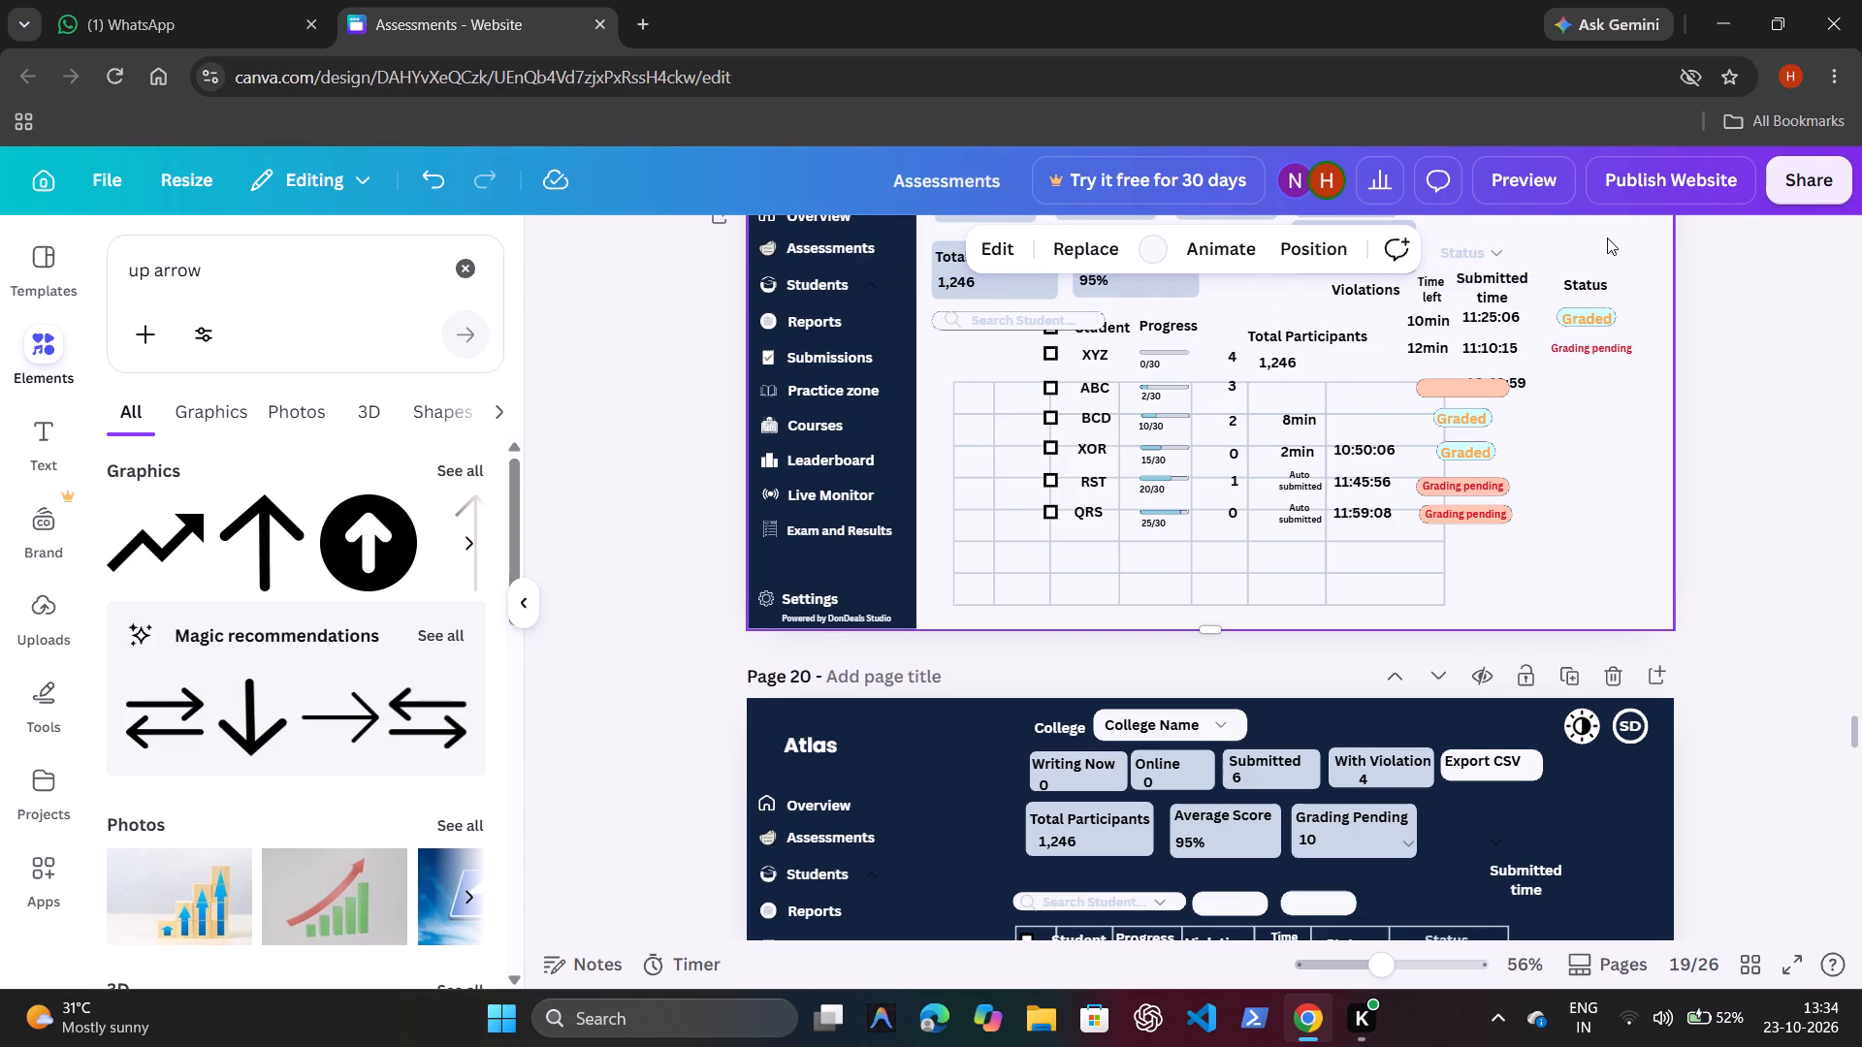
click(1607, 238)
click(1607, 238)
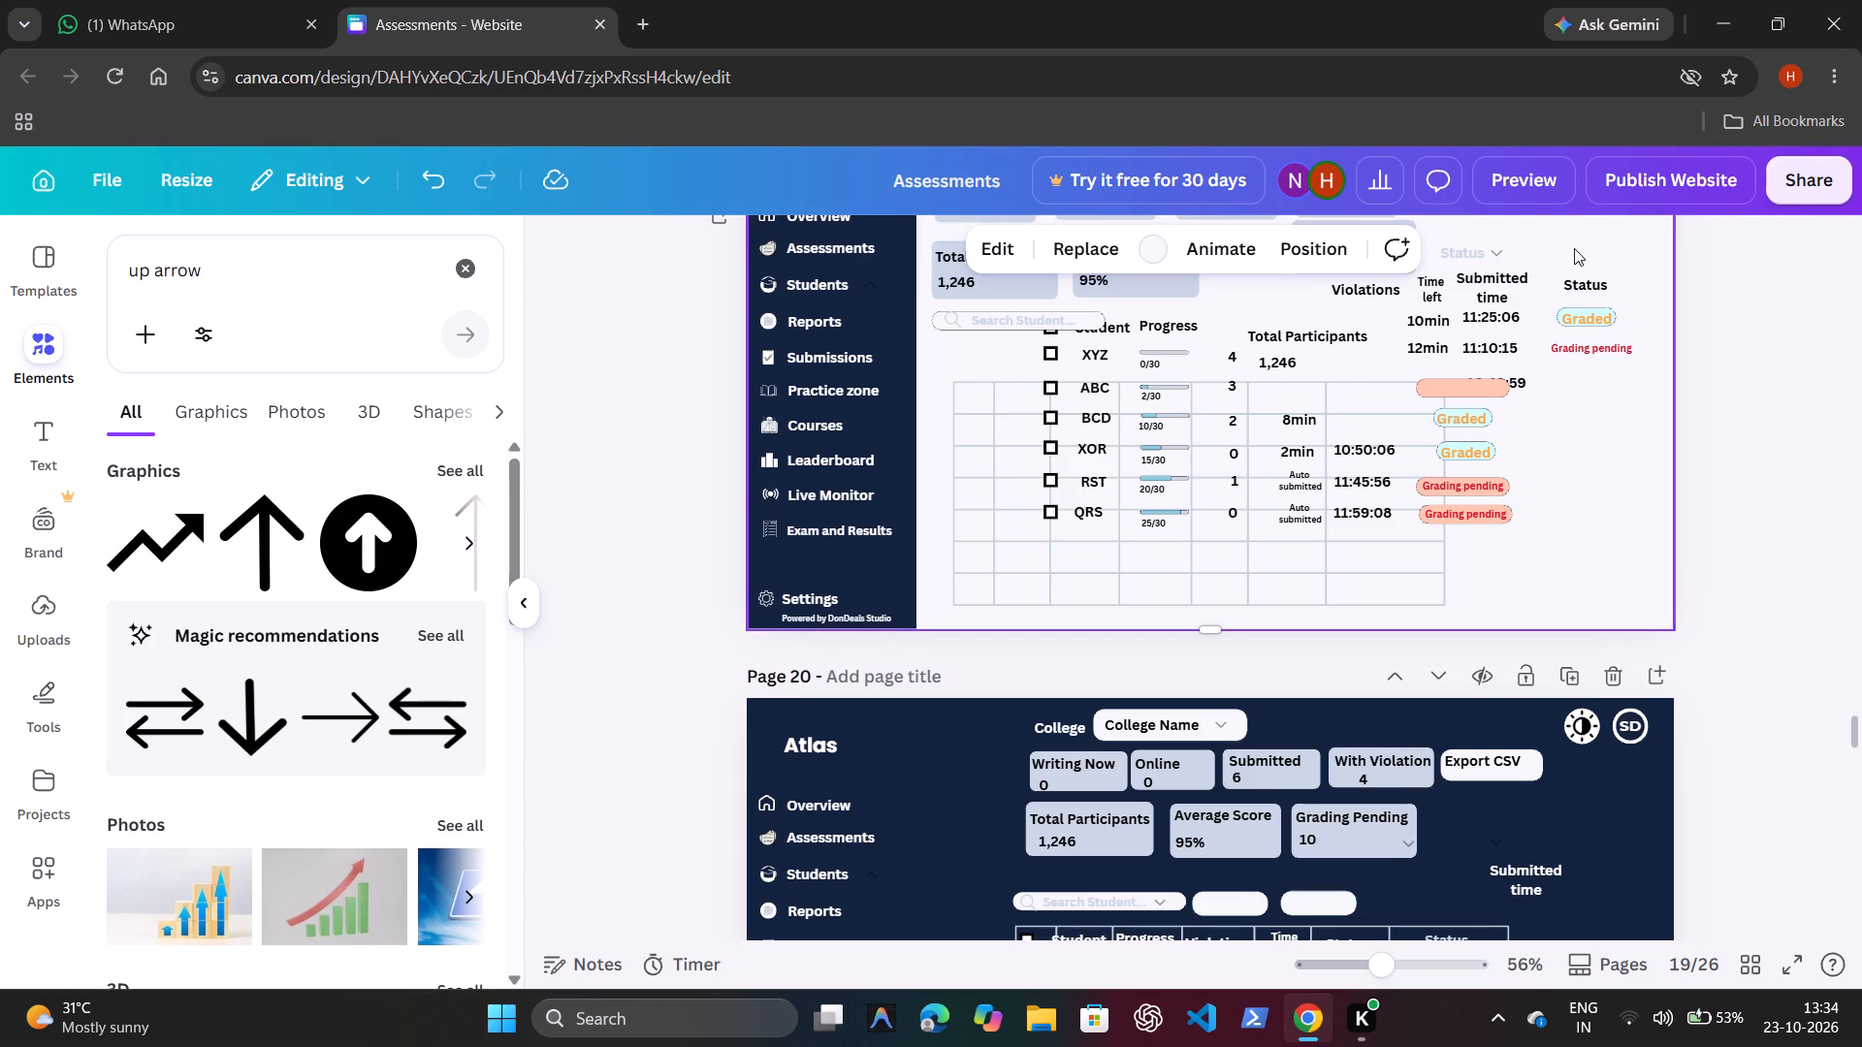
click(1574, 248)
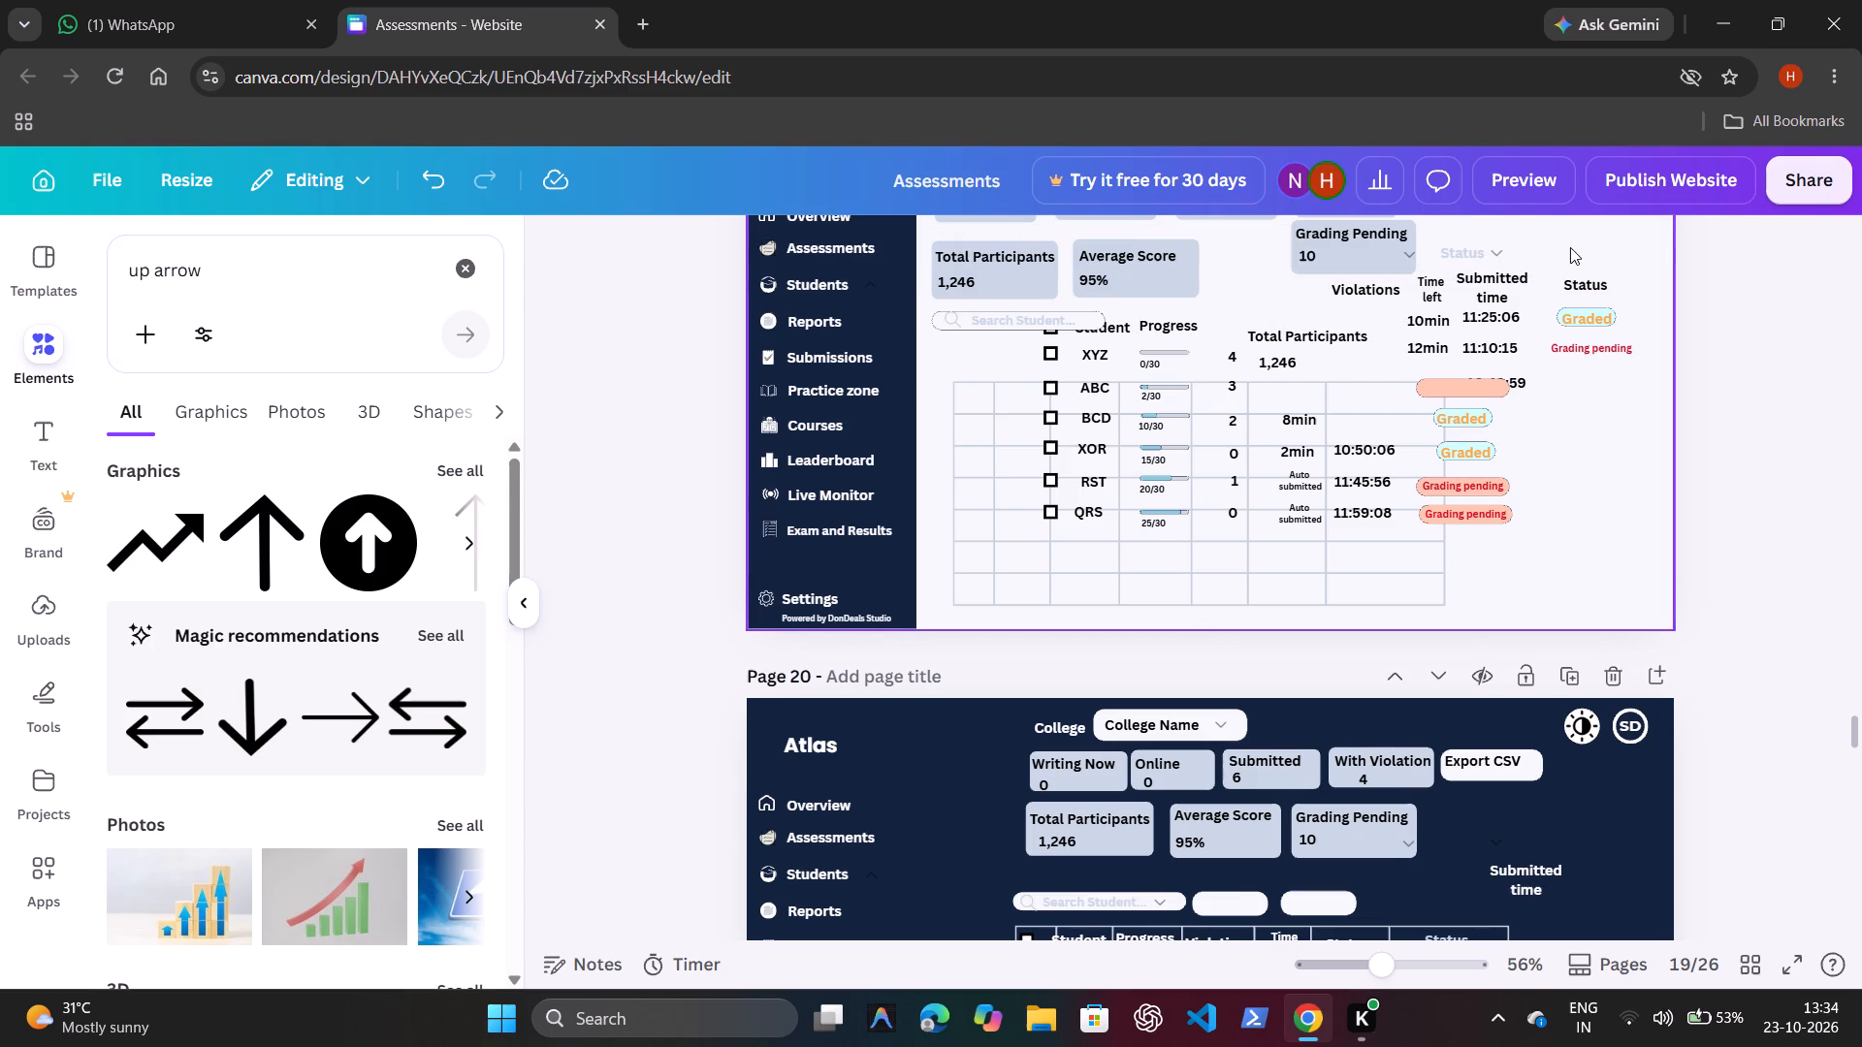
click(1374, 271)
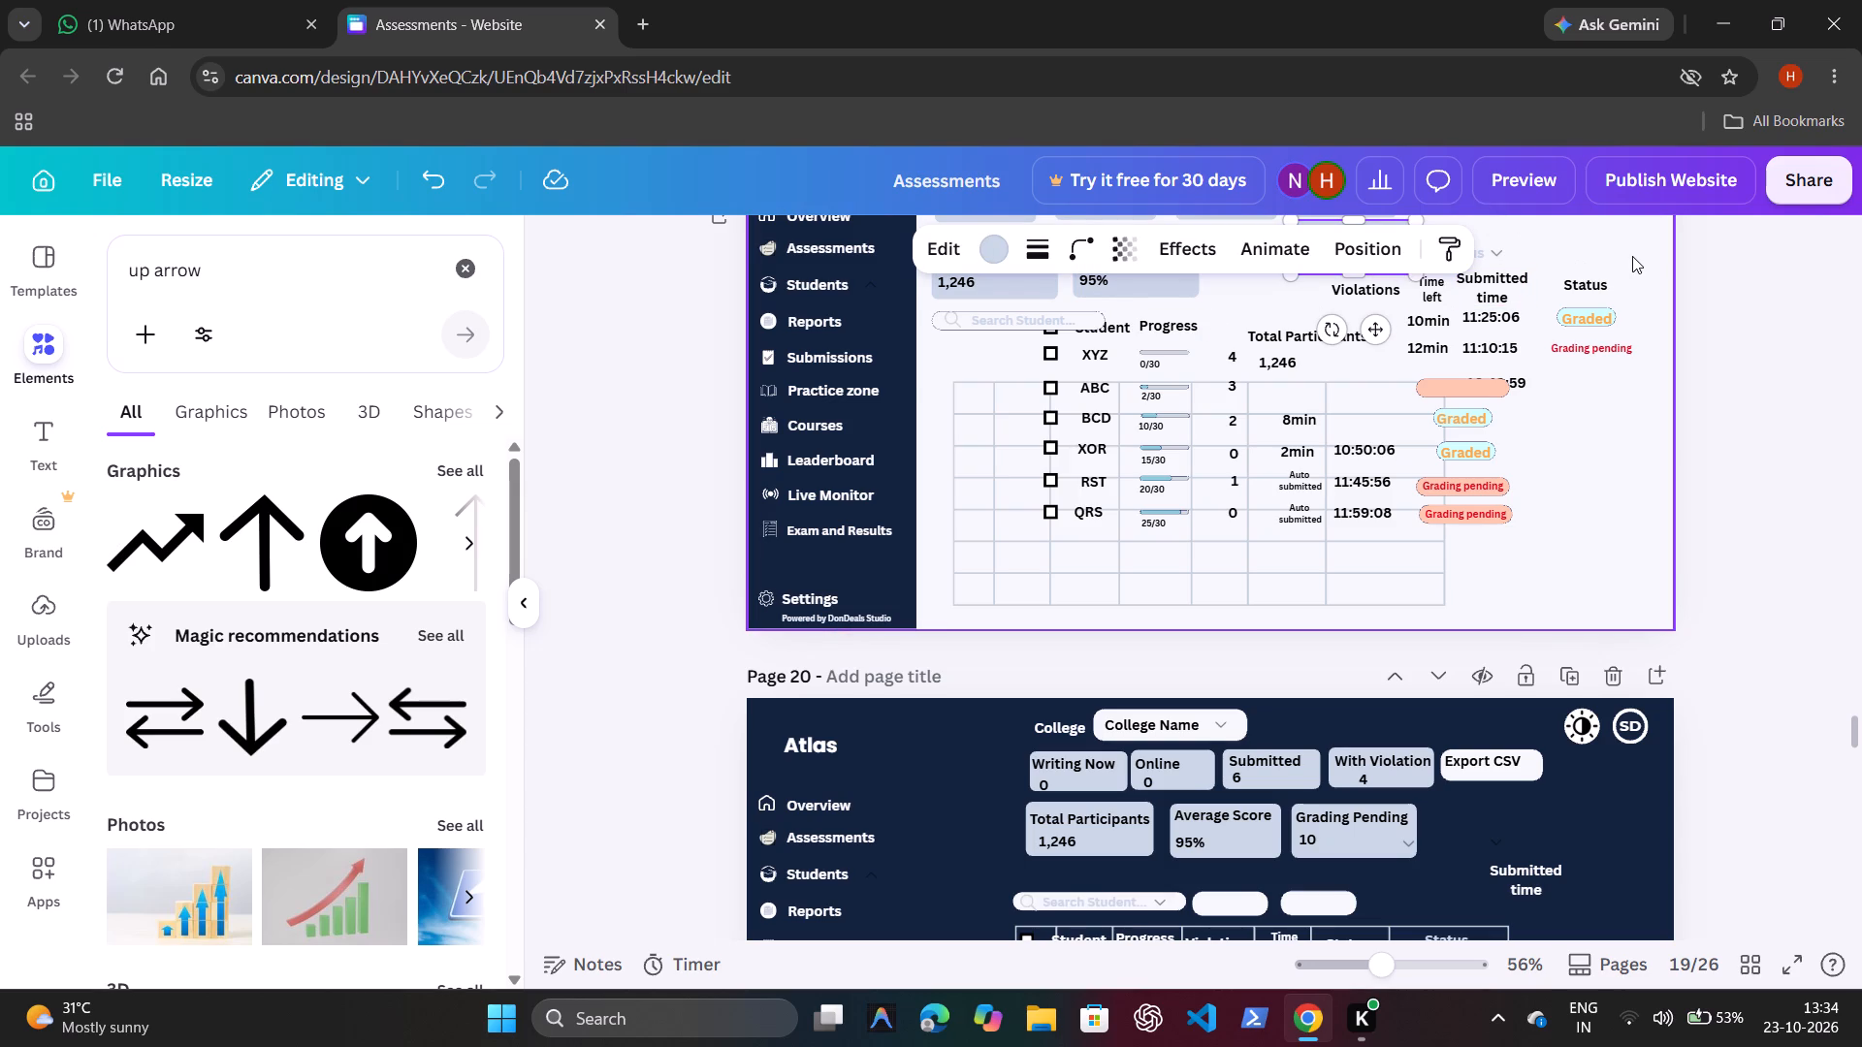
key(ctrl+x)
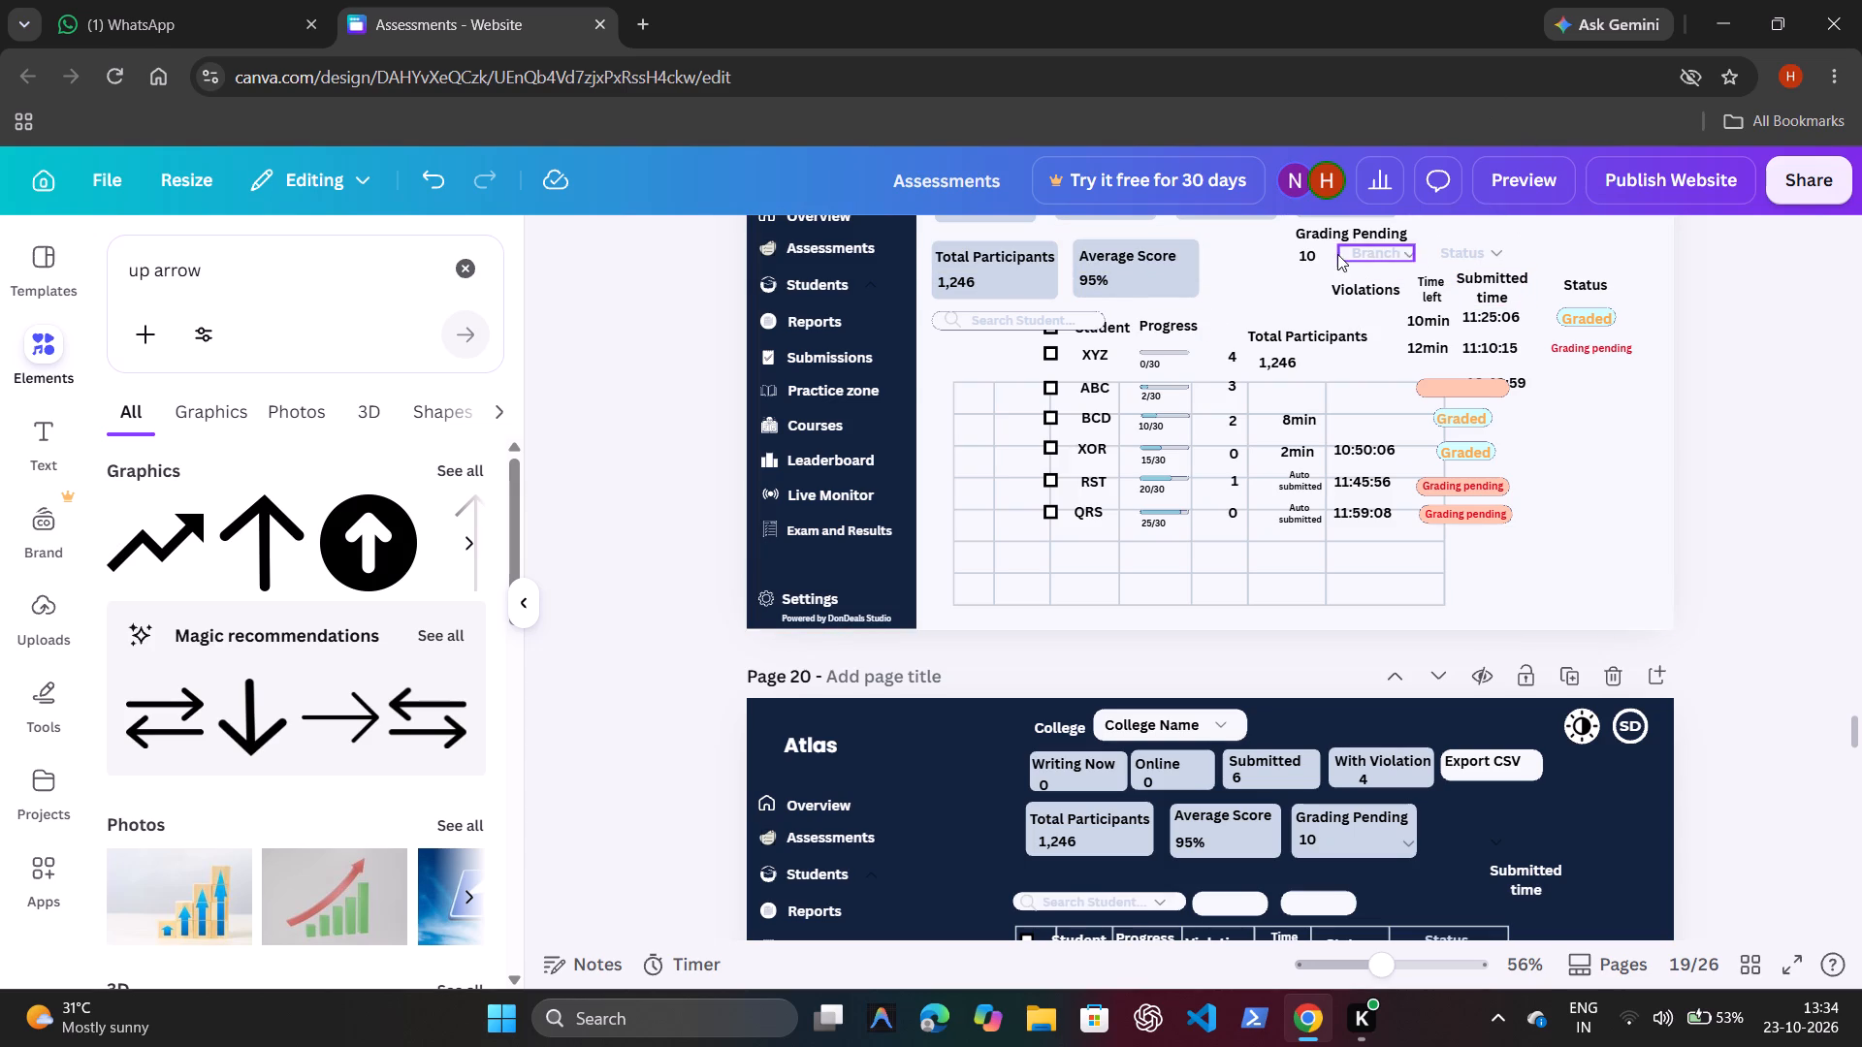
Duplicate the Grading Pending label and place the copy just above the Status column header.
click(1332, 233)
key(ctrl+d)
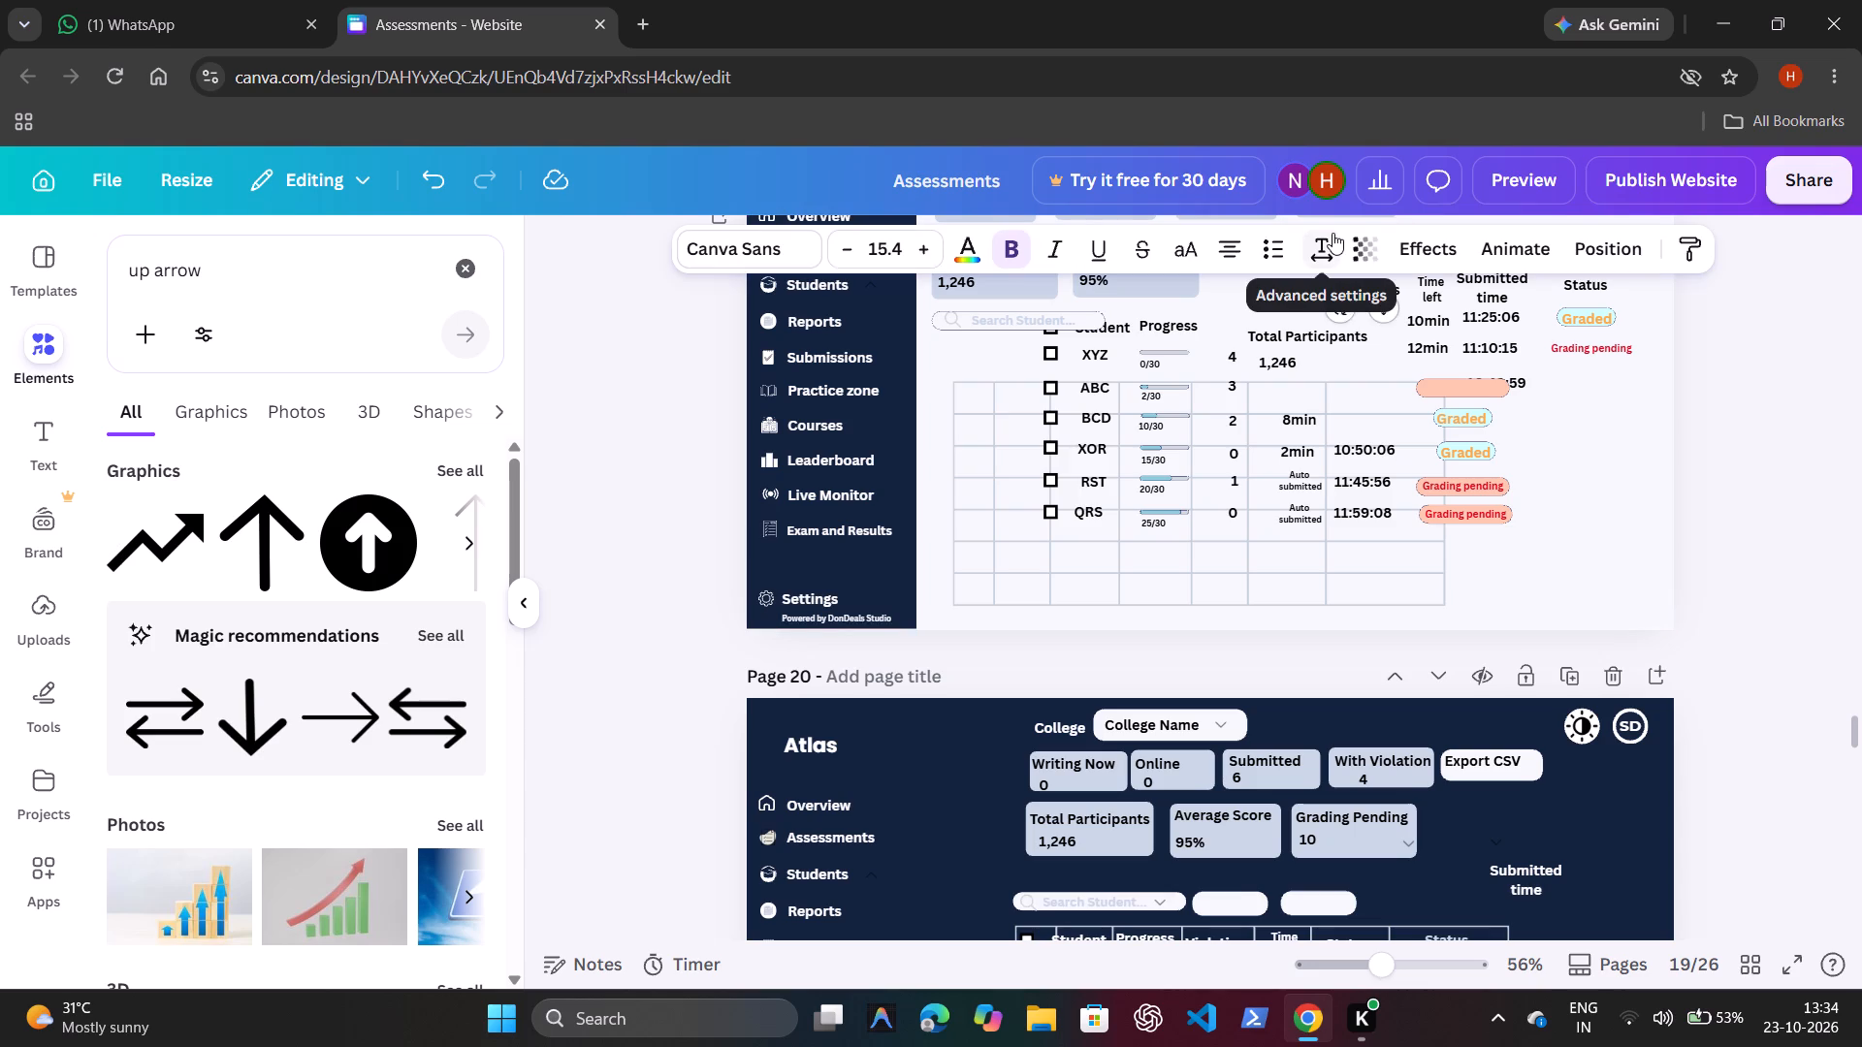
drag(1387, 314, 1609, 328)
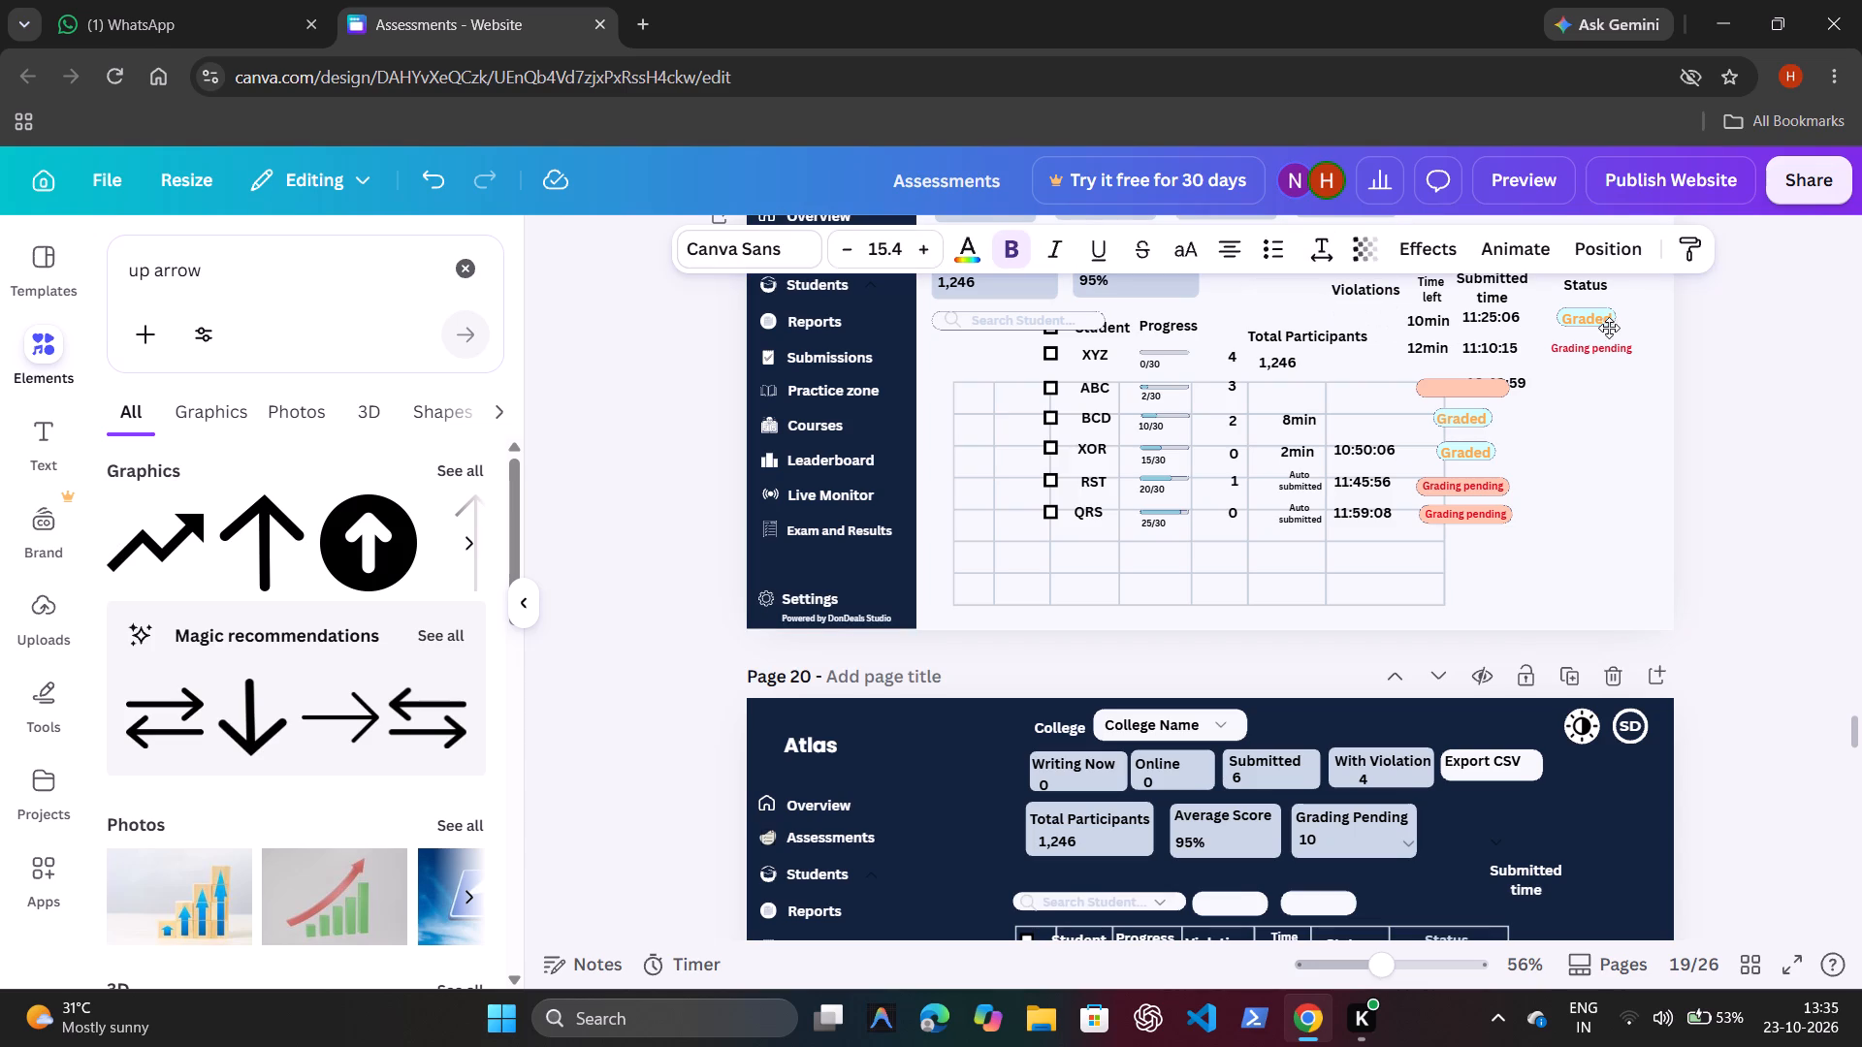
drag(1609, 328, 1622, 336)
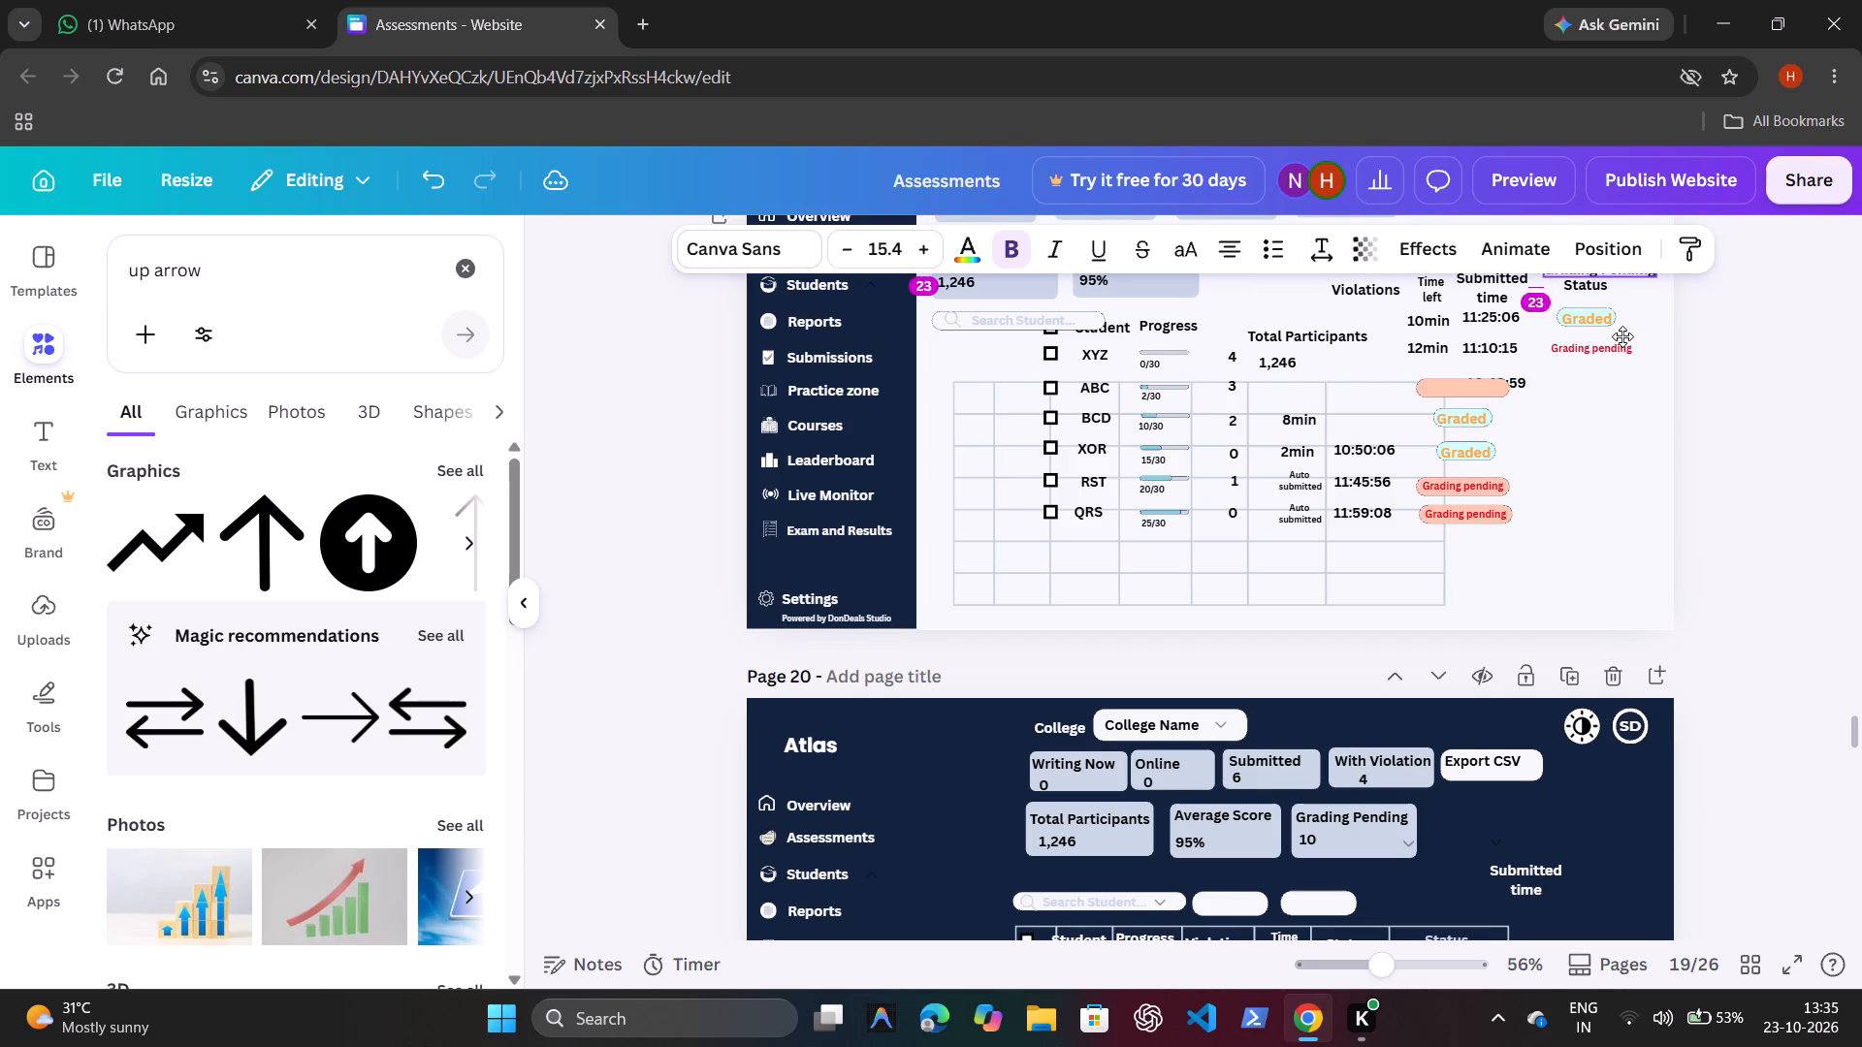
drag(1622, 336, 1622, 334)
click(1613, 421)
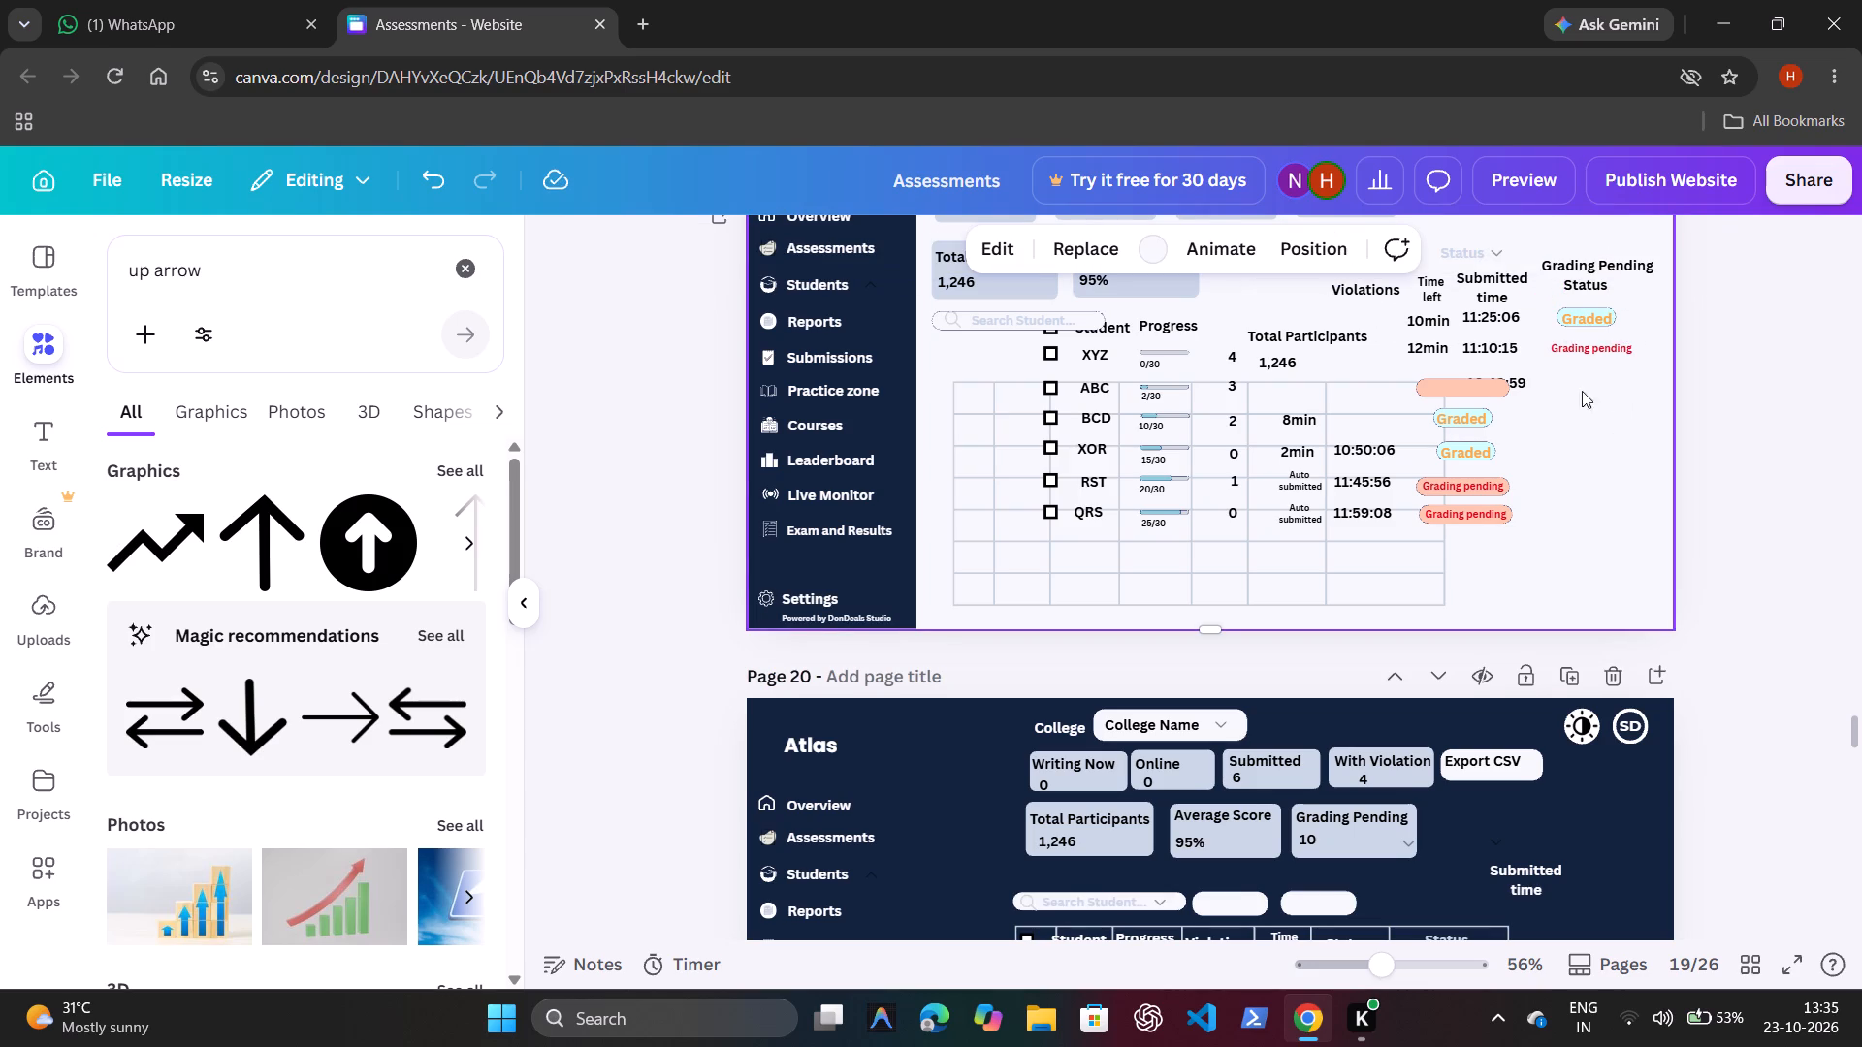
click(1260, 291)
Duplicate the Grading Pending value 10 and place the copy below the Export CSV button.
scroll(1260, 291, up, 1)
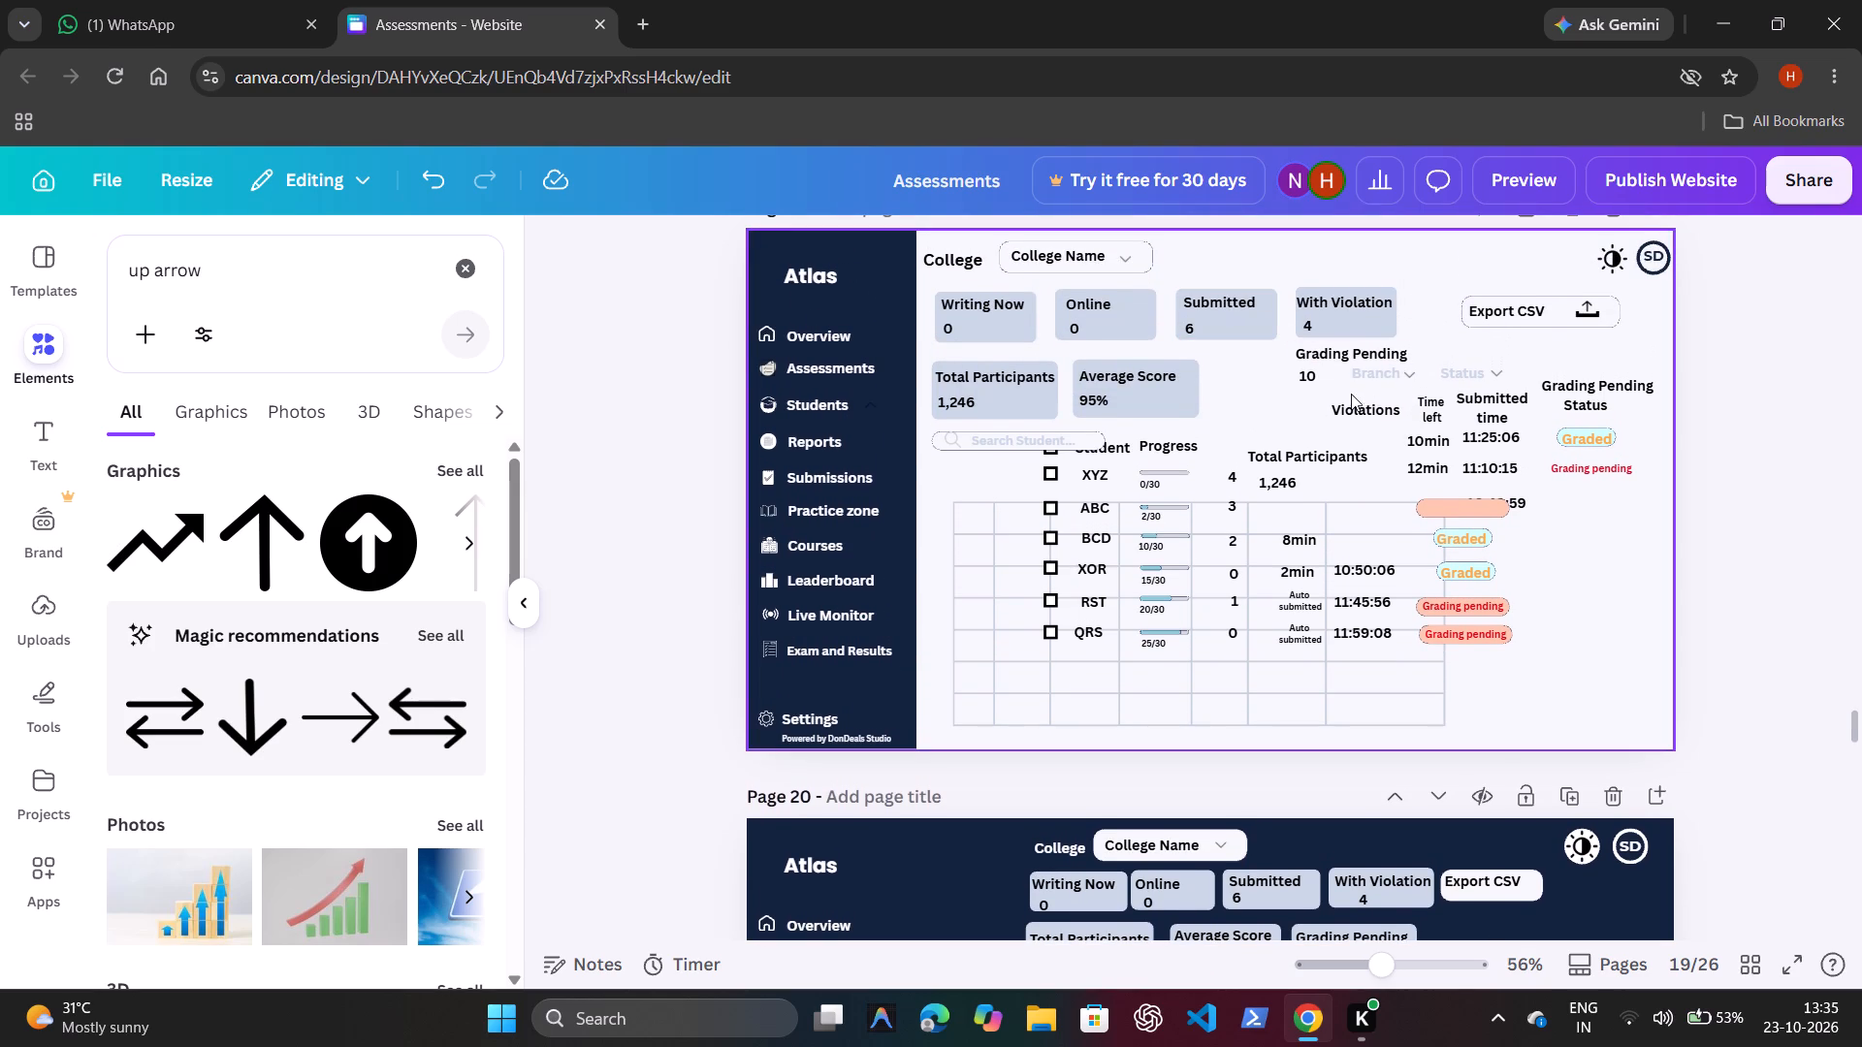
click(1314, 378)
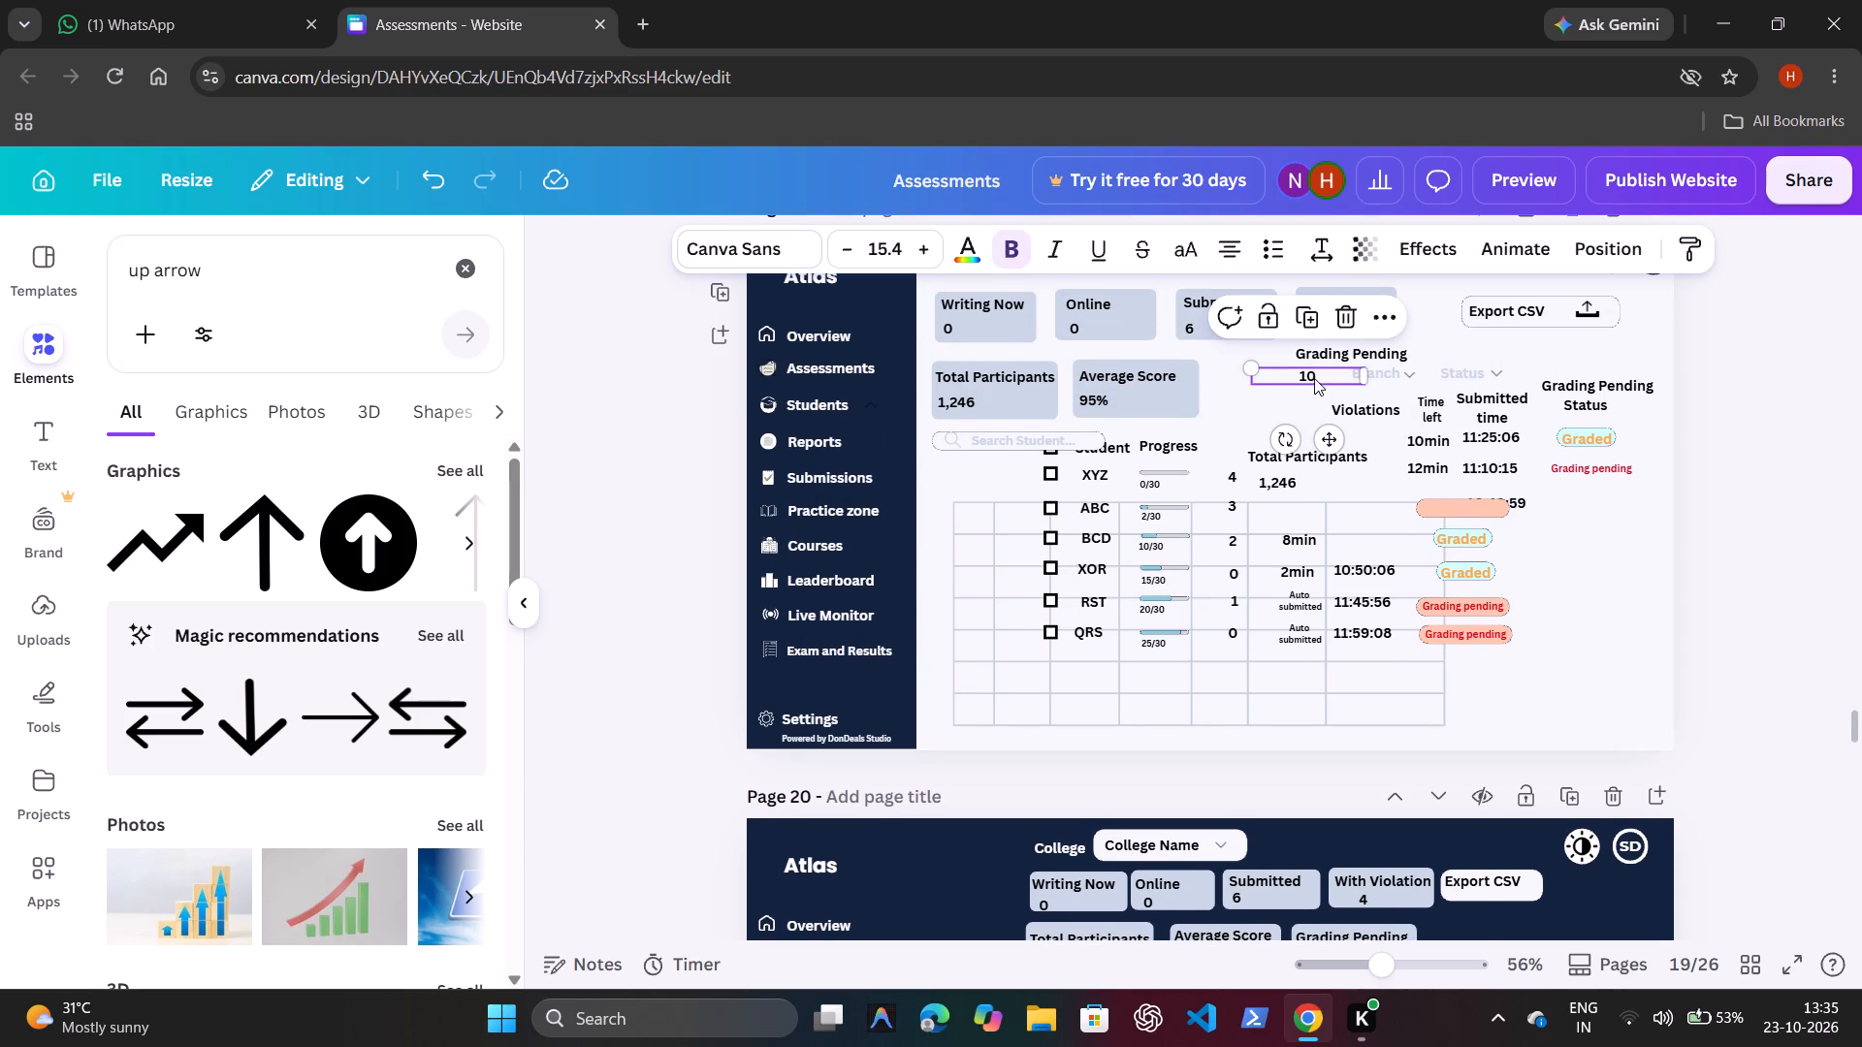
key(d)
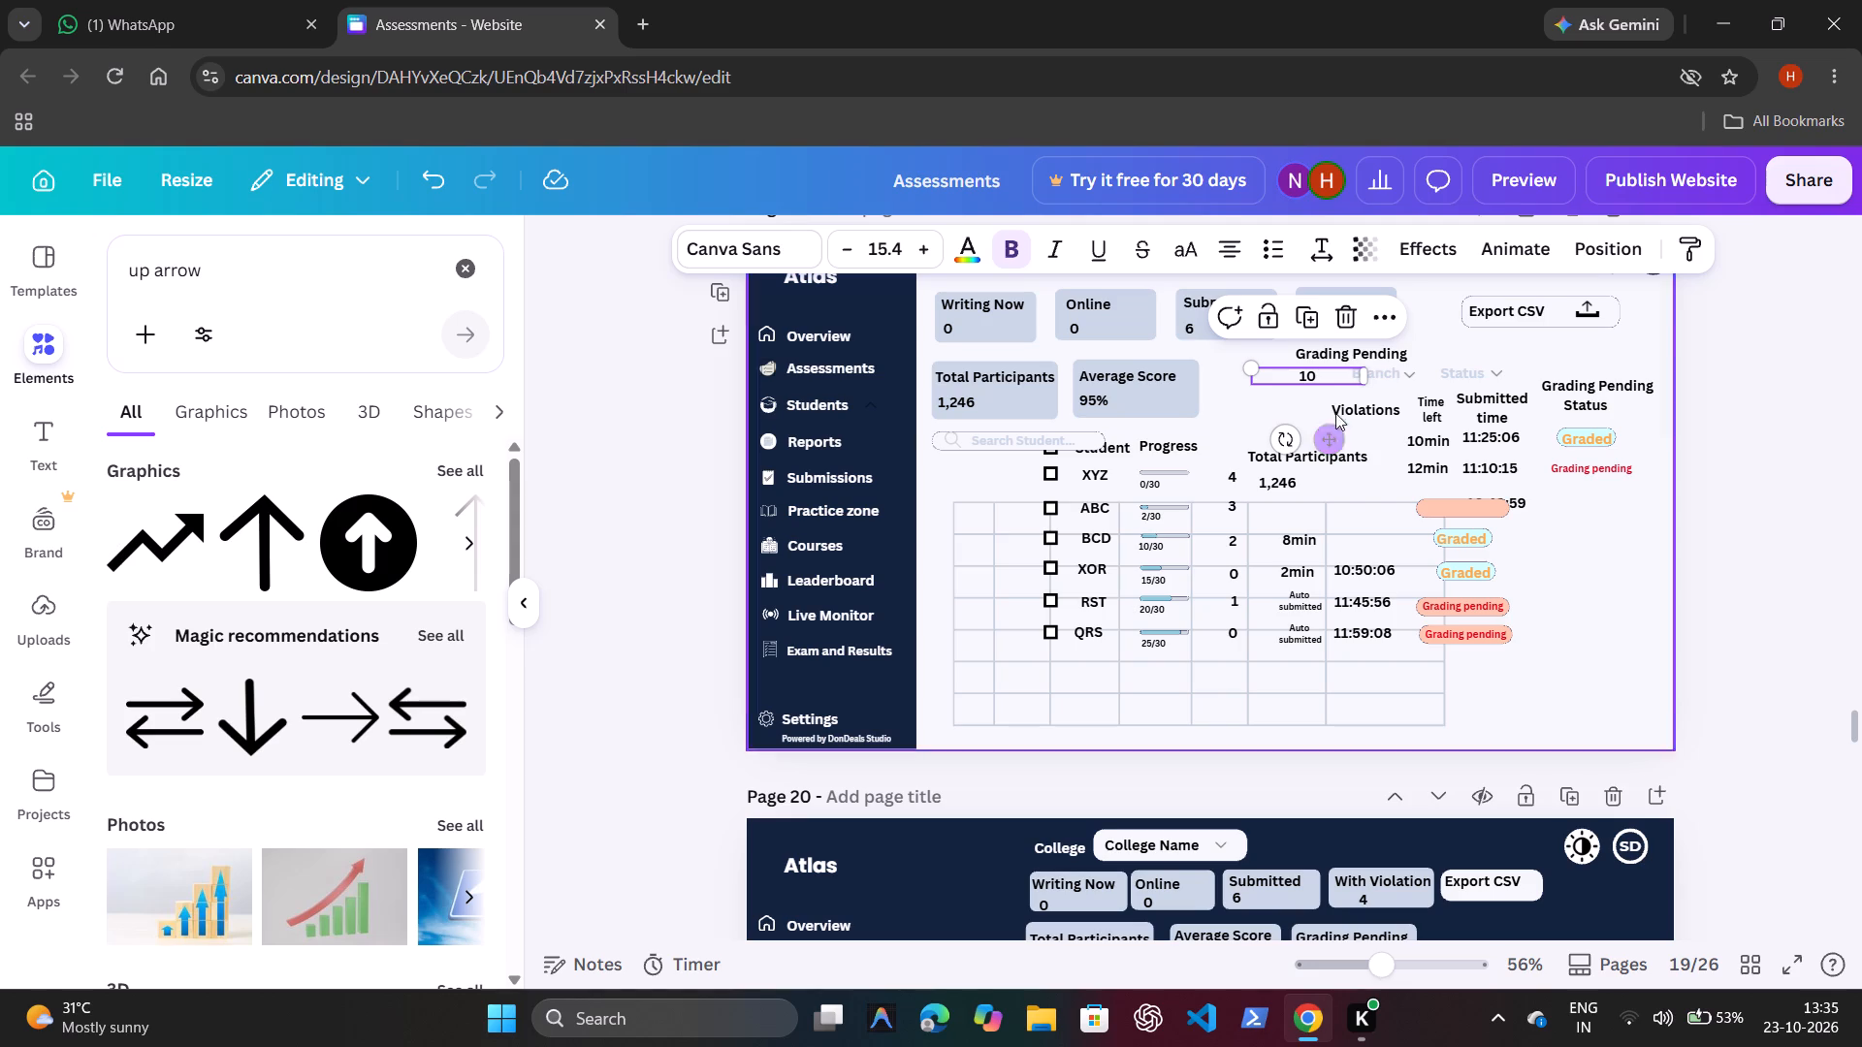
click(1332, 375)
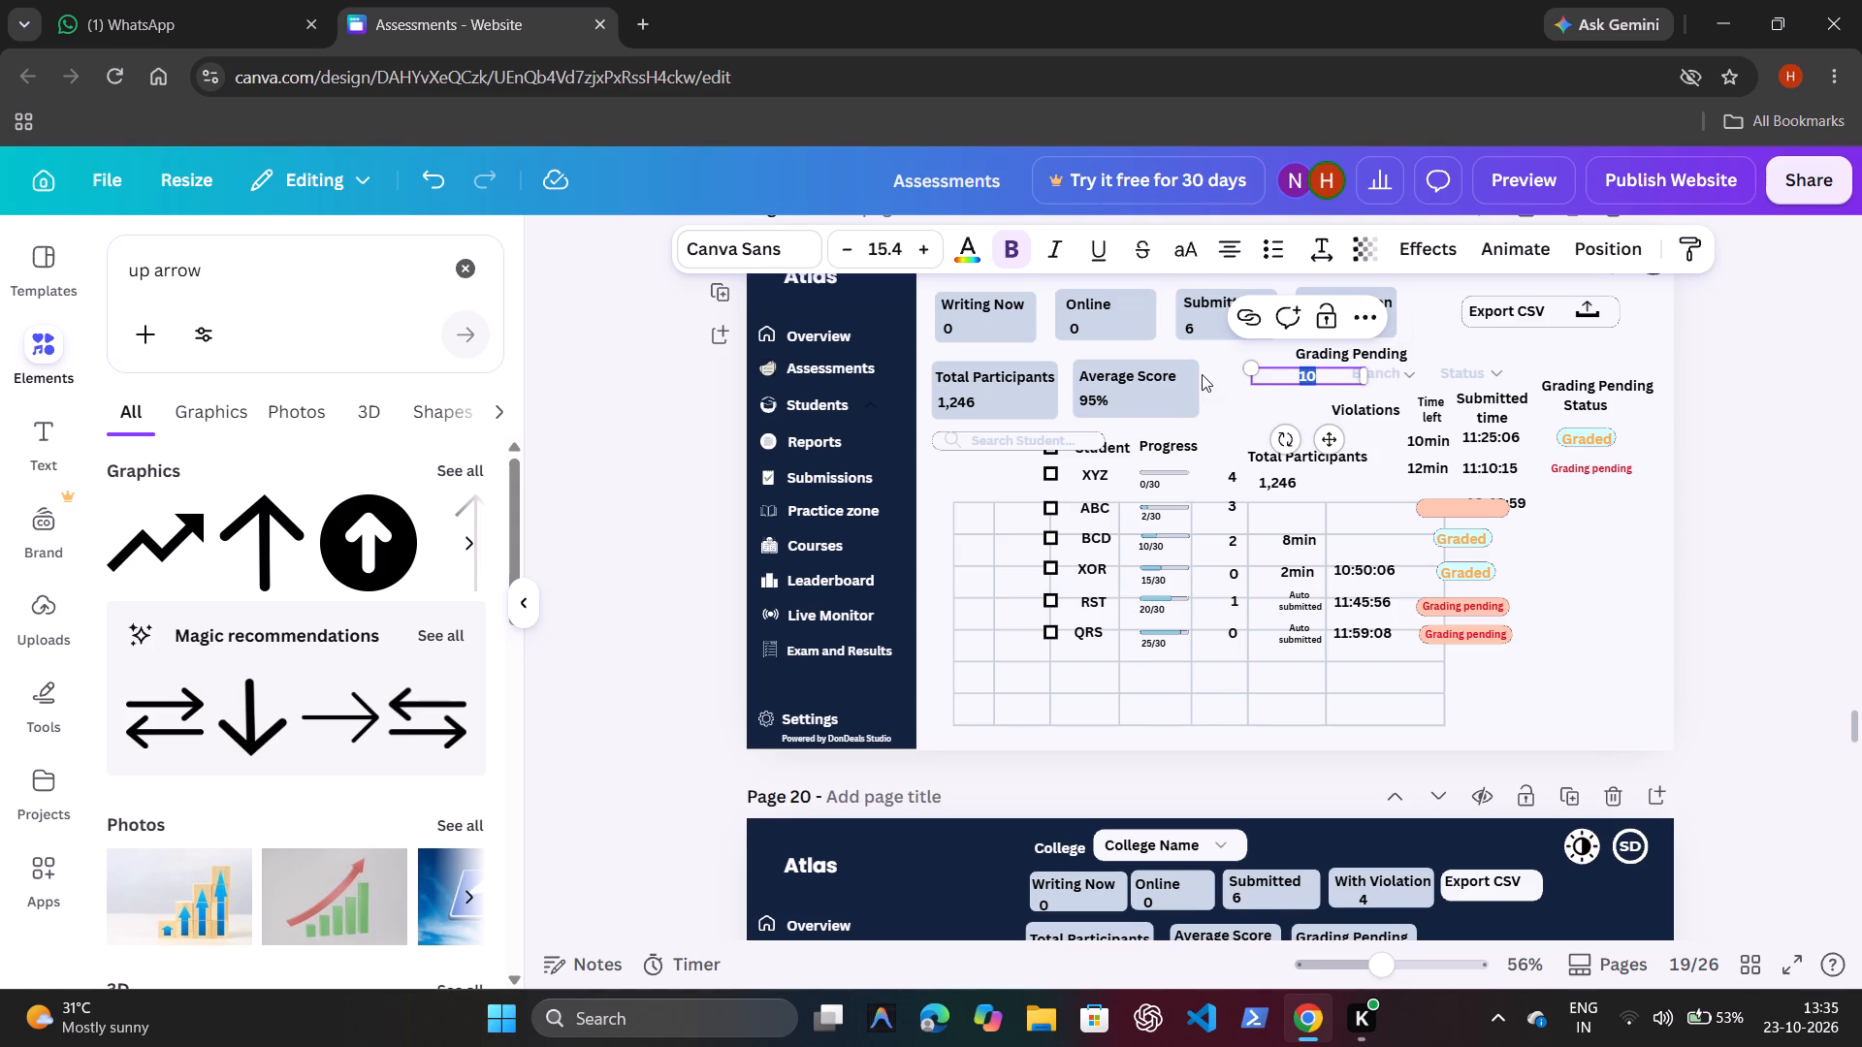
click(1202, 374)
click(1309, 372)
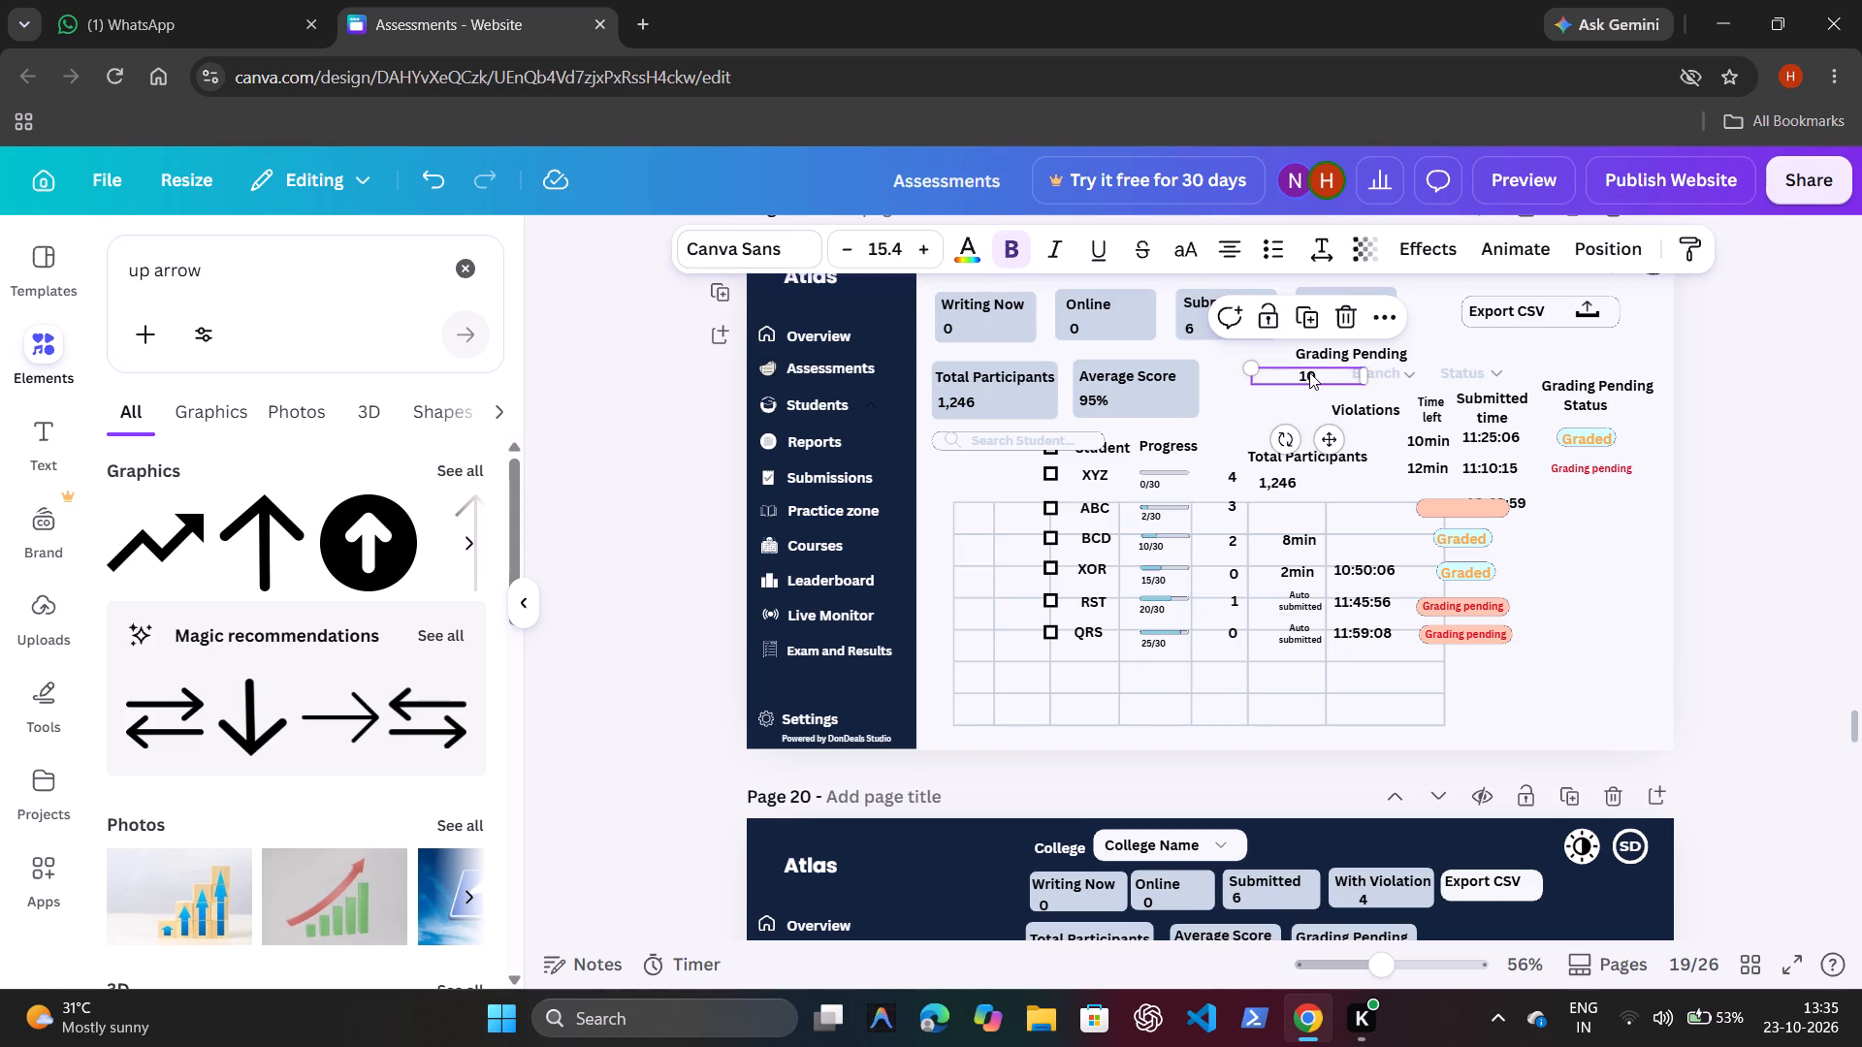
key(ctrl+d)
drag(1353, 451, 1404, 445)
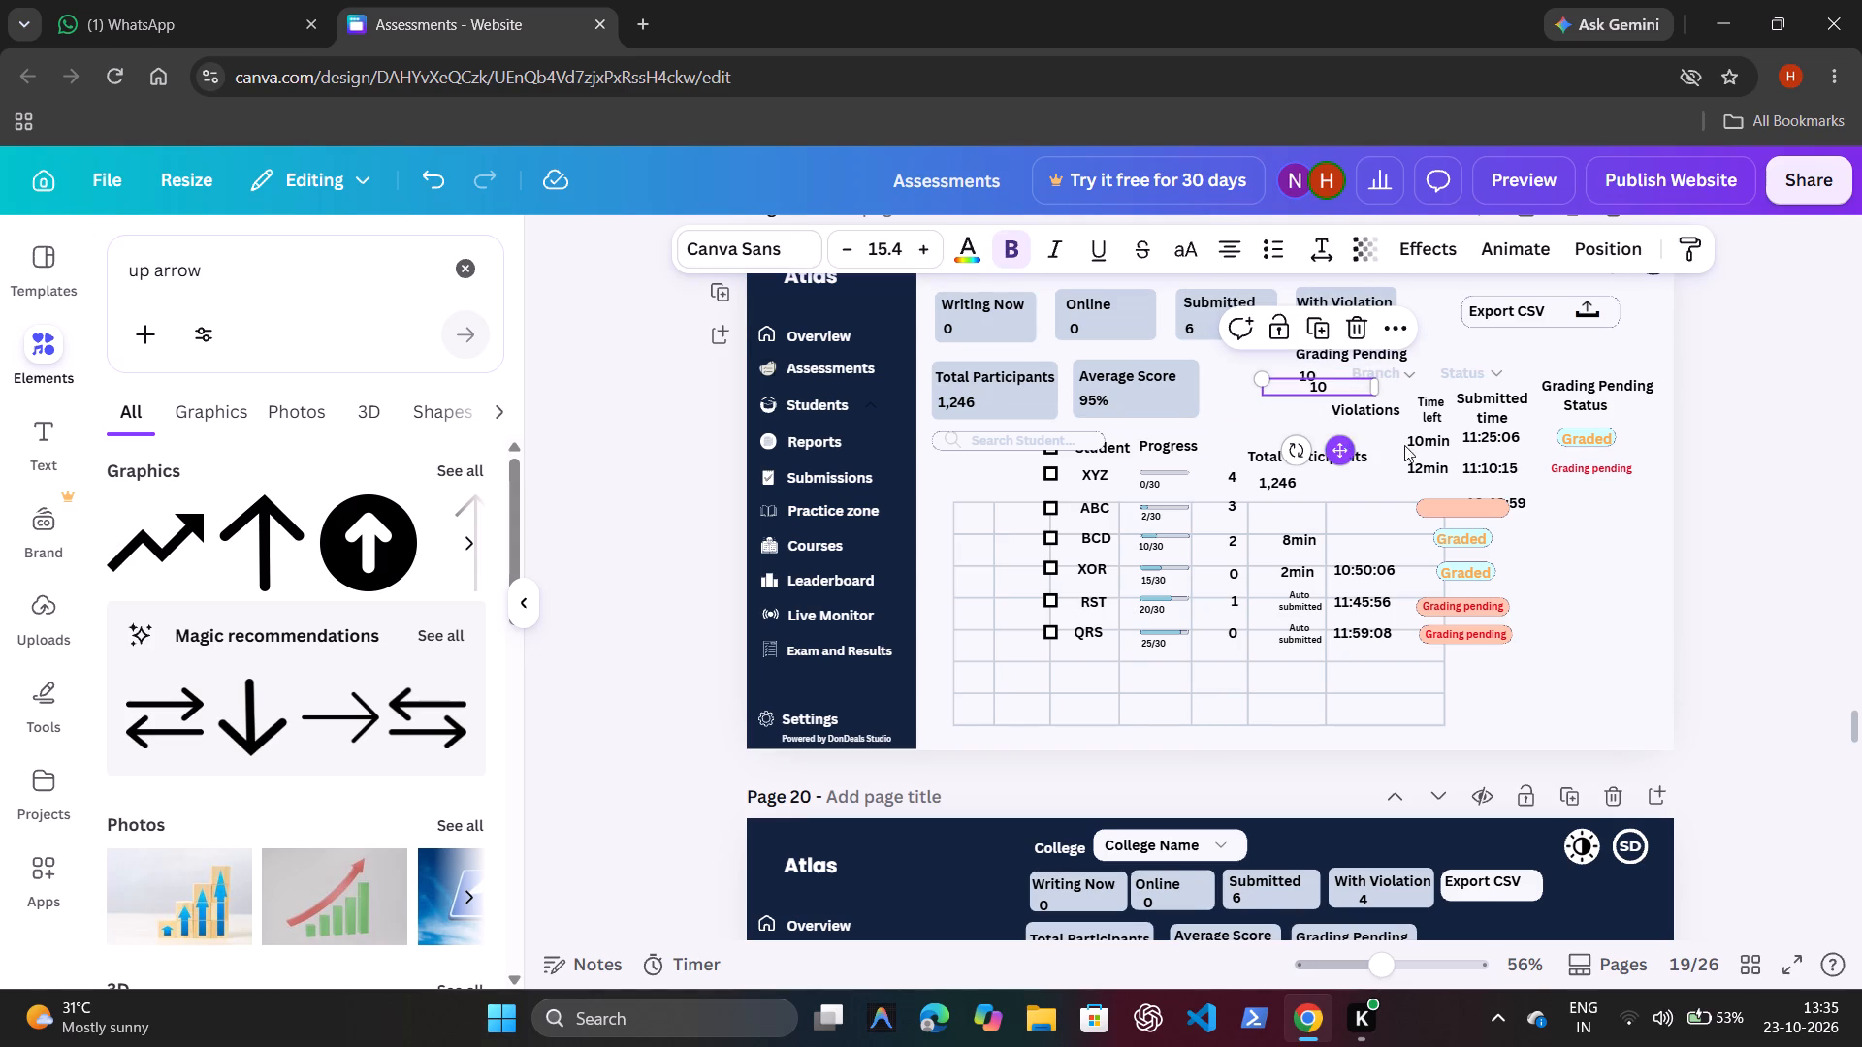
drag(1404, 445, 1577, 418)
Remove the original Grading Pending label and its original value 10 below the With Violation card.
click(1335, 350)
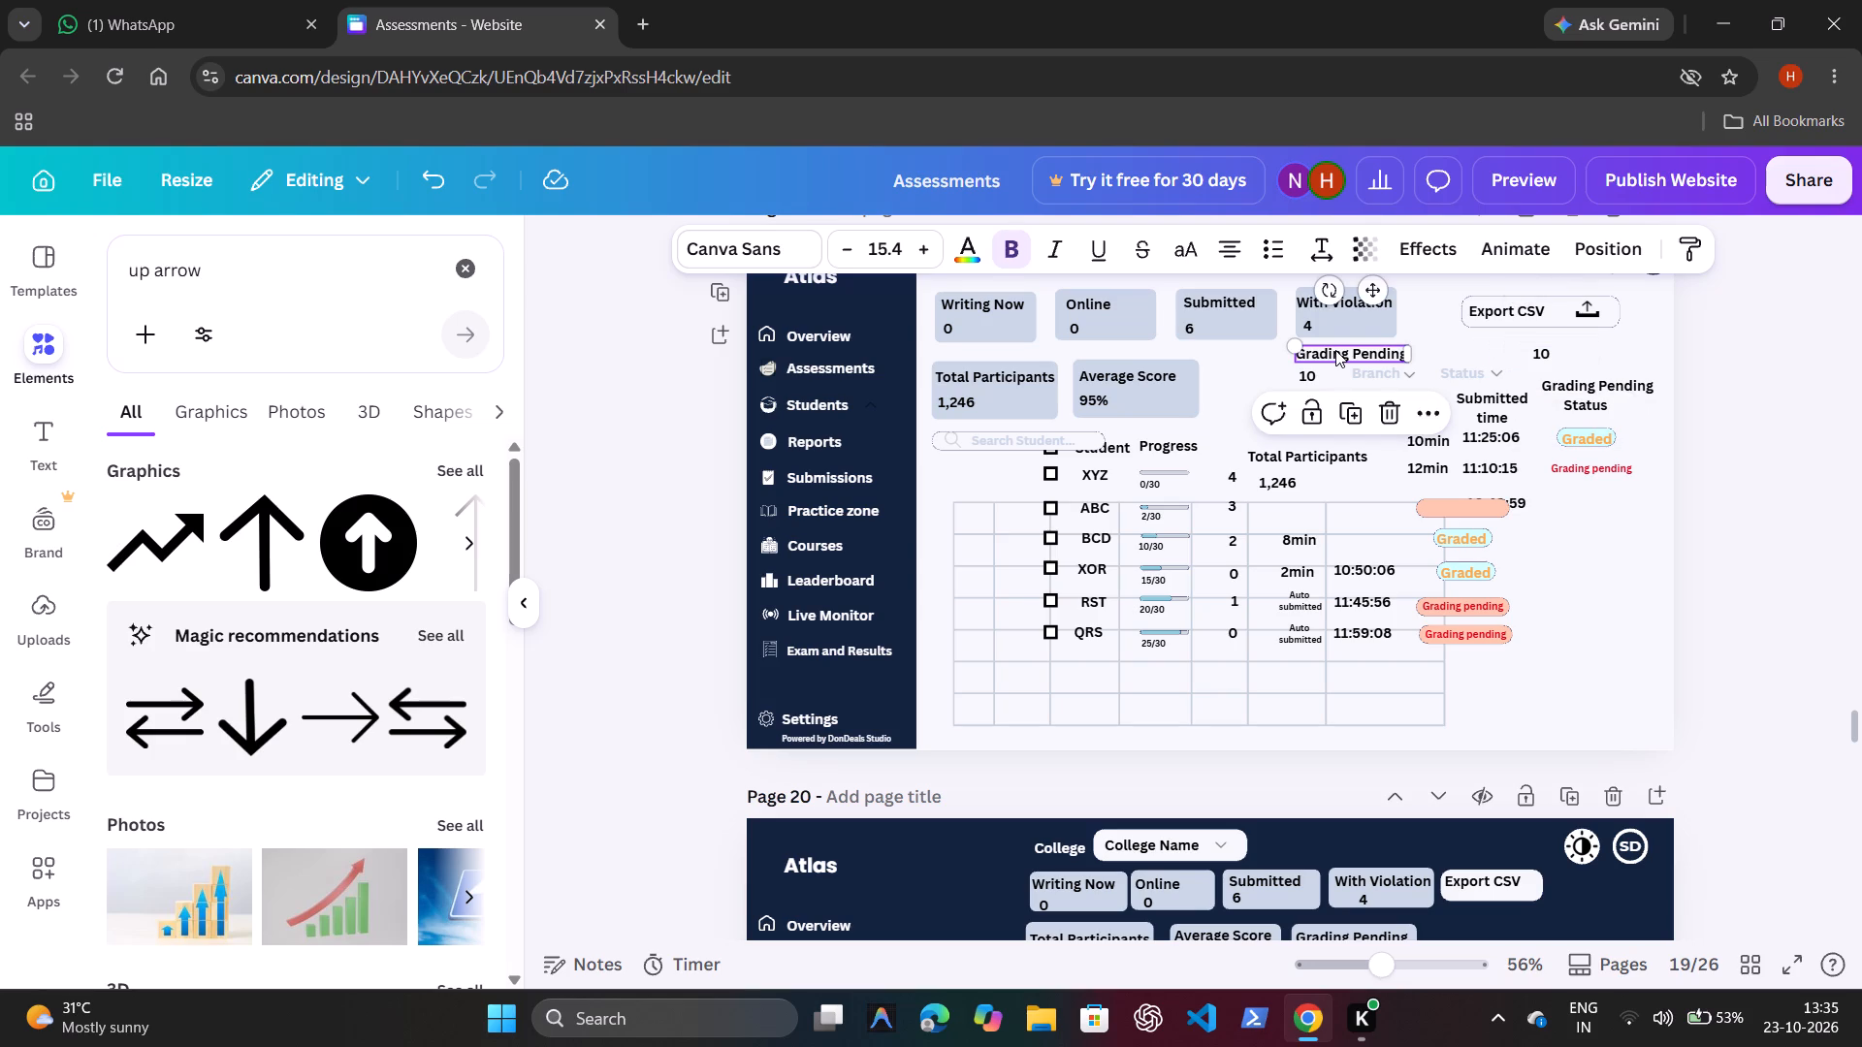
key(ctrl+x)
click(1309, 383)
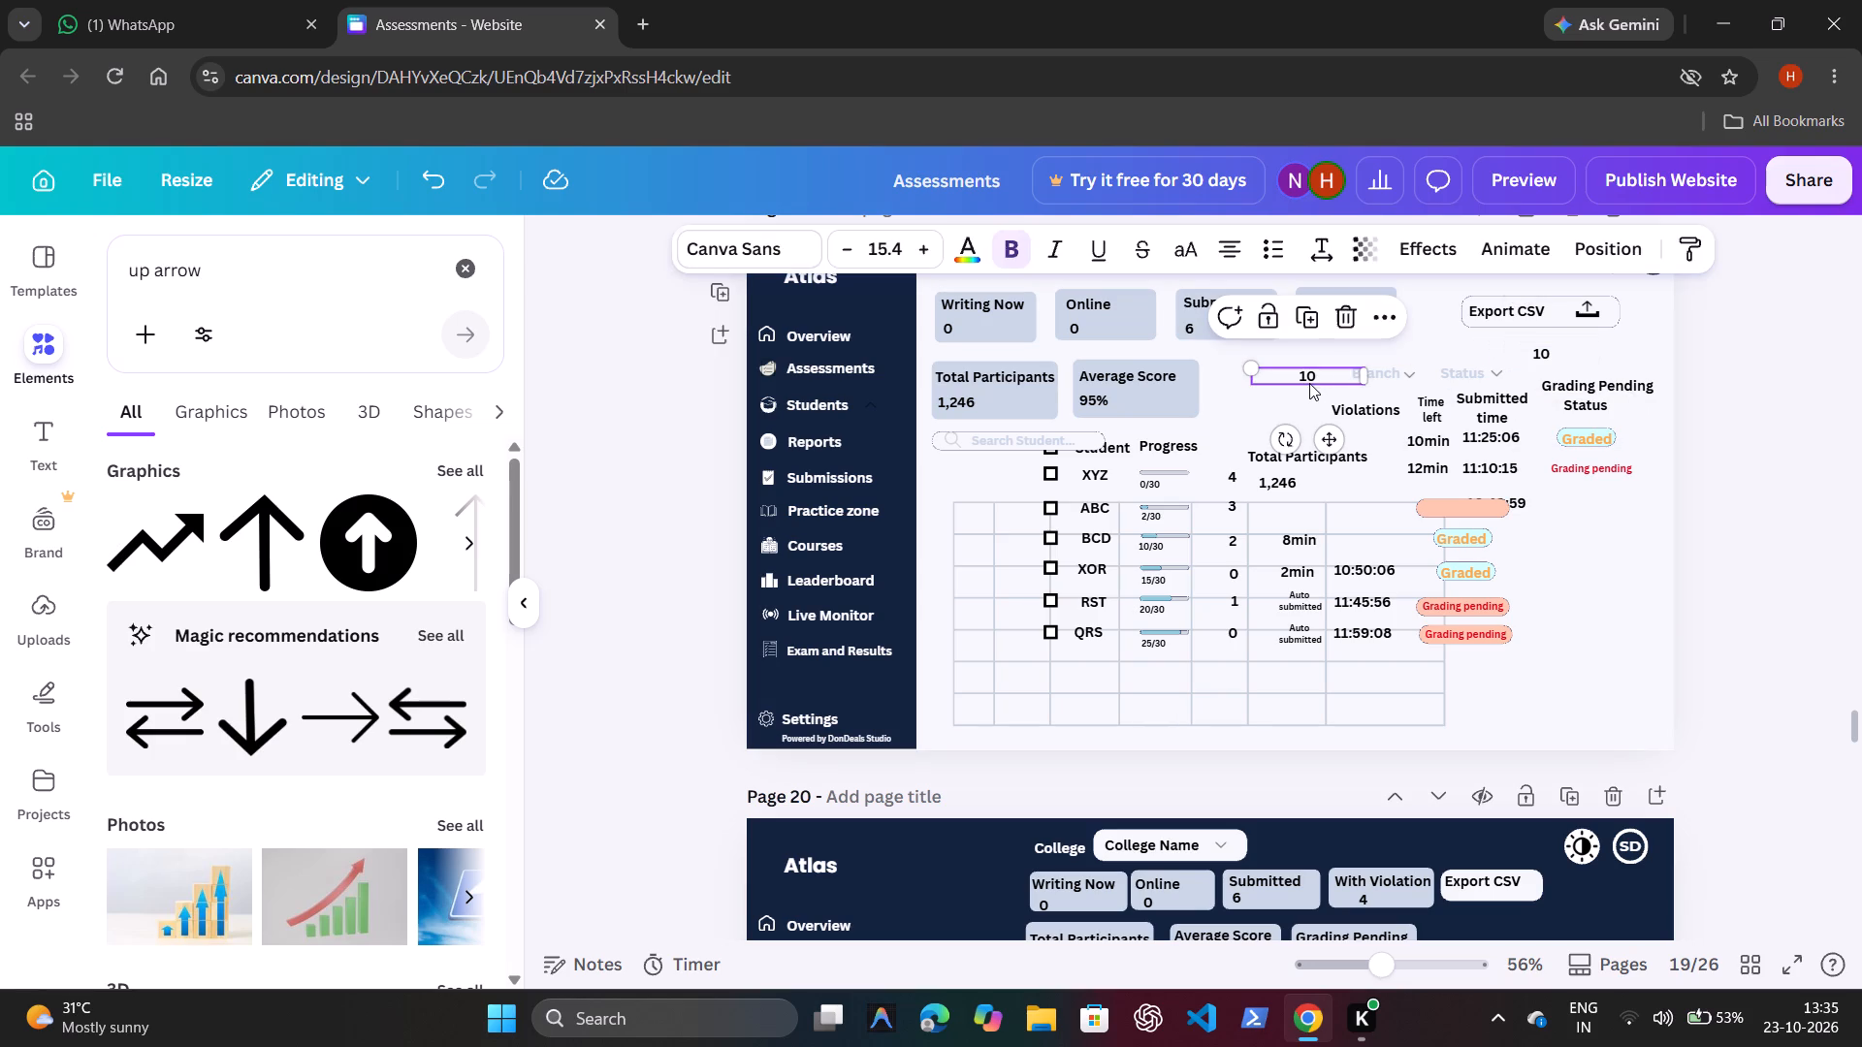
key(ctrl+x)
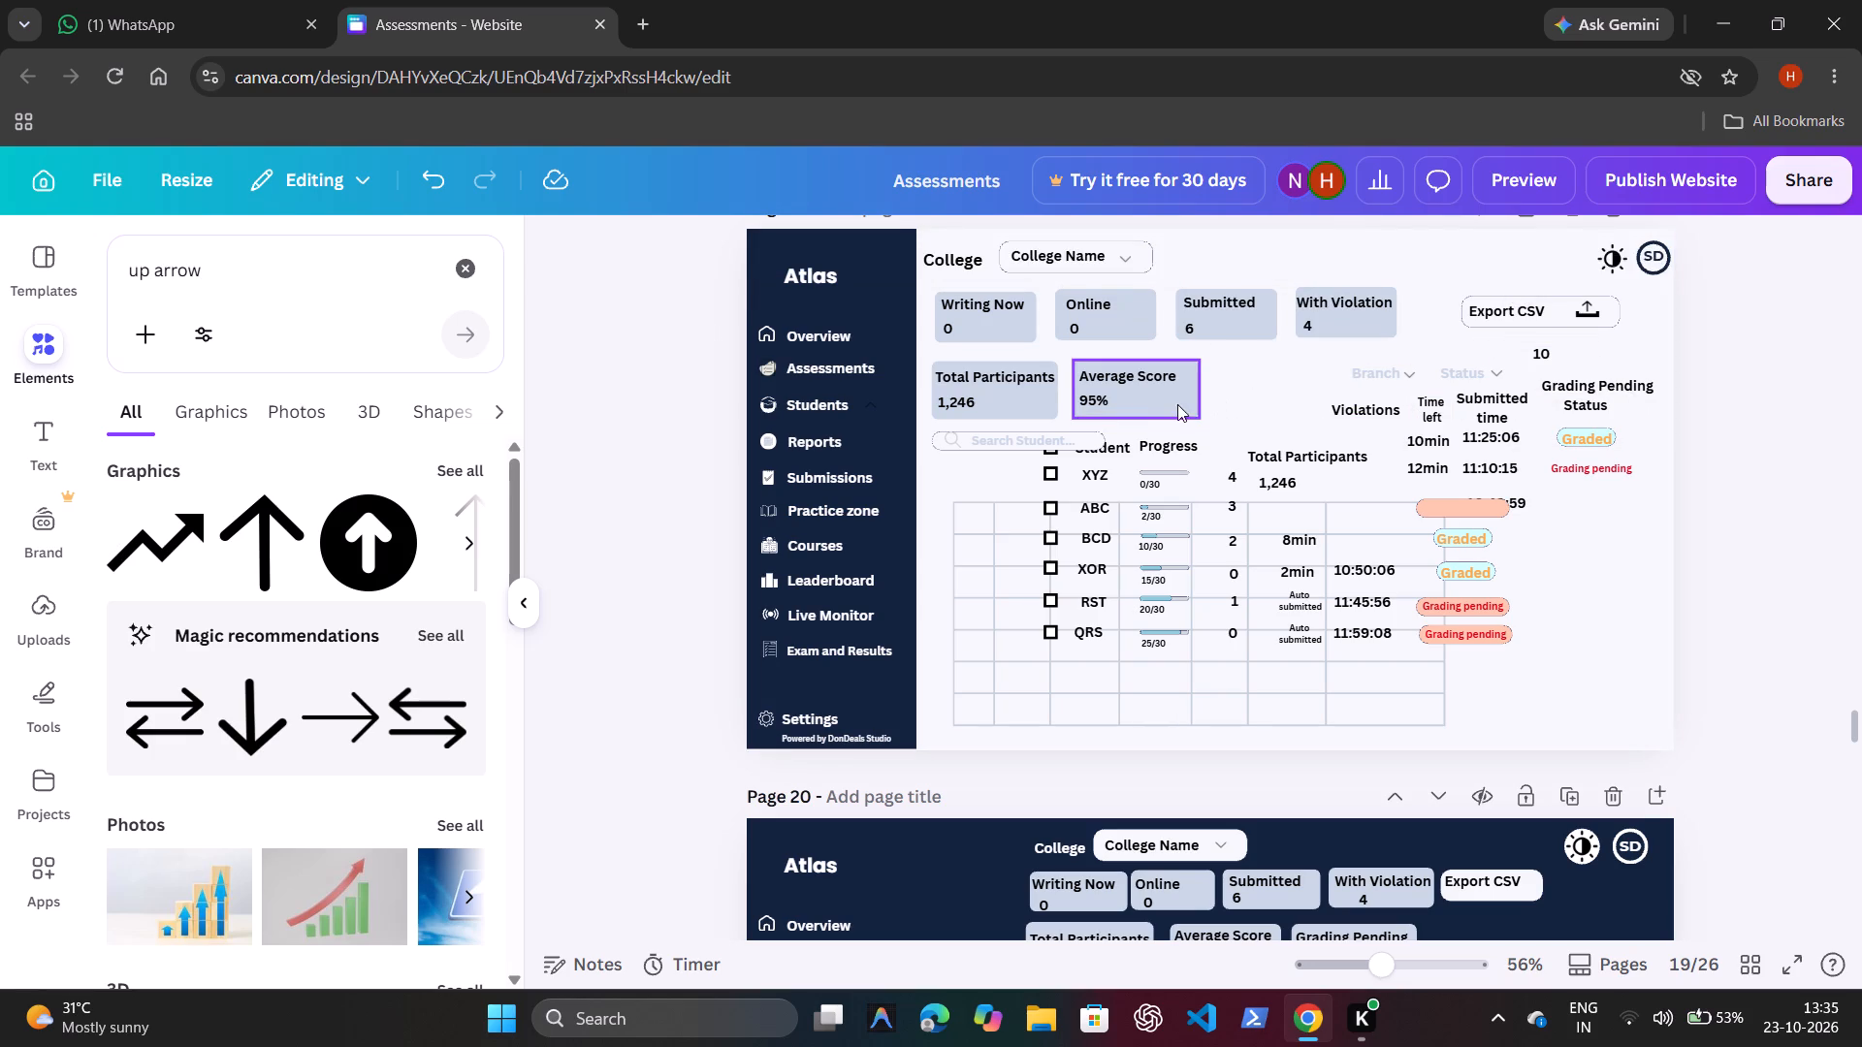
Duplicate the Average Score card's background box and place the copy beside it, level with the same card row.
click(1172, 400)
key(ctrl+d)
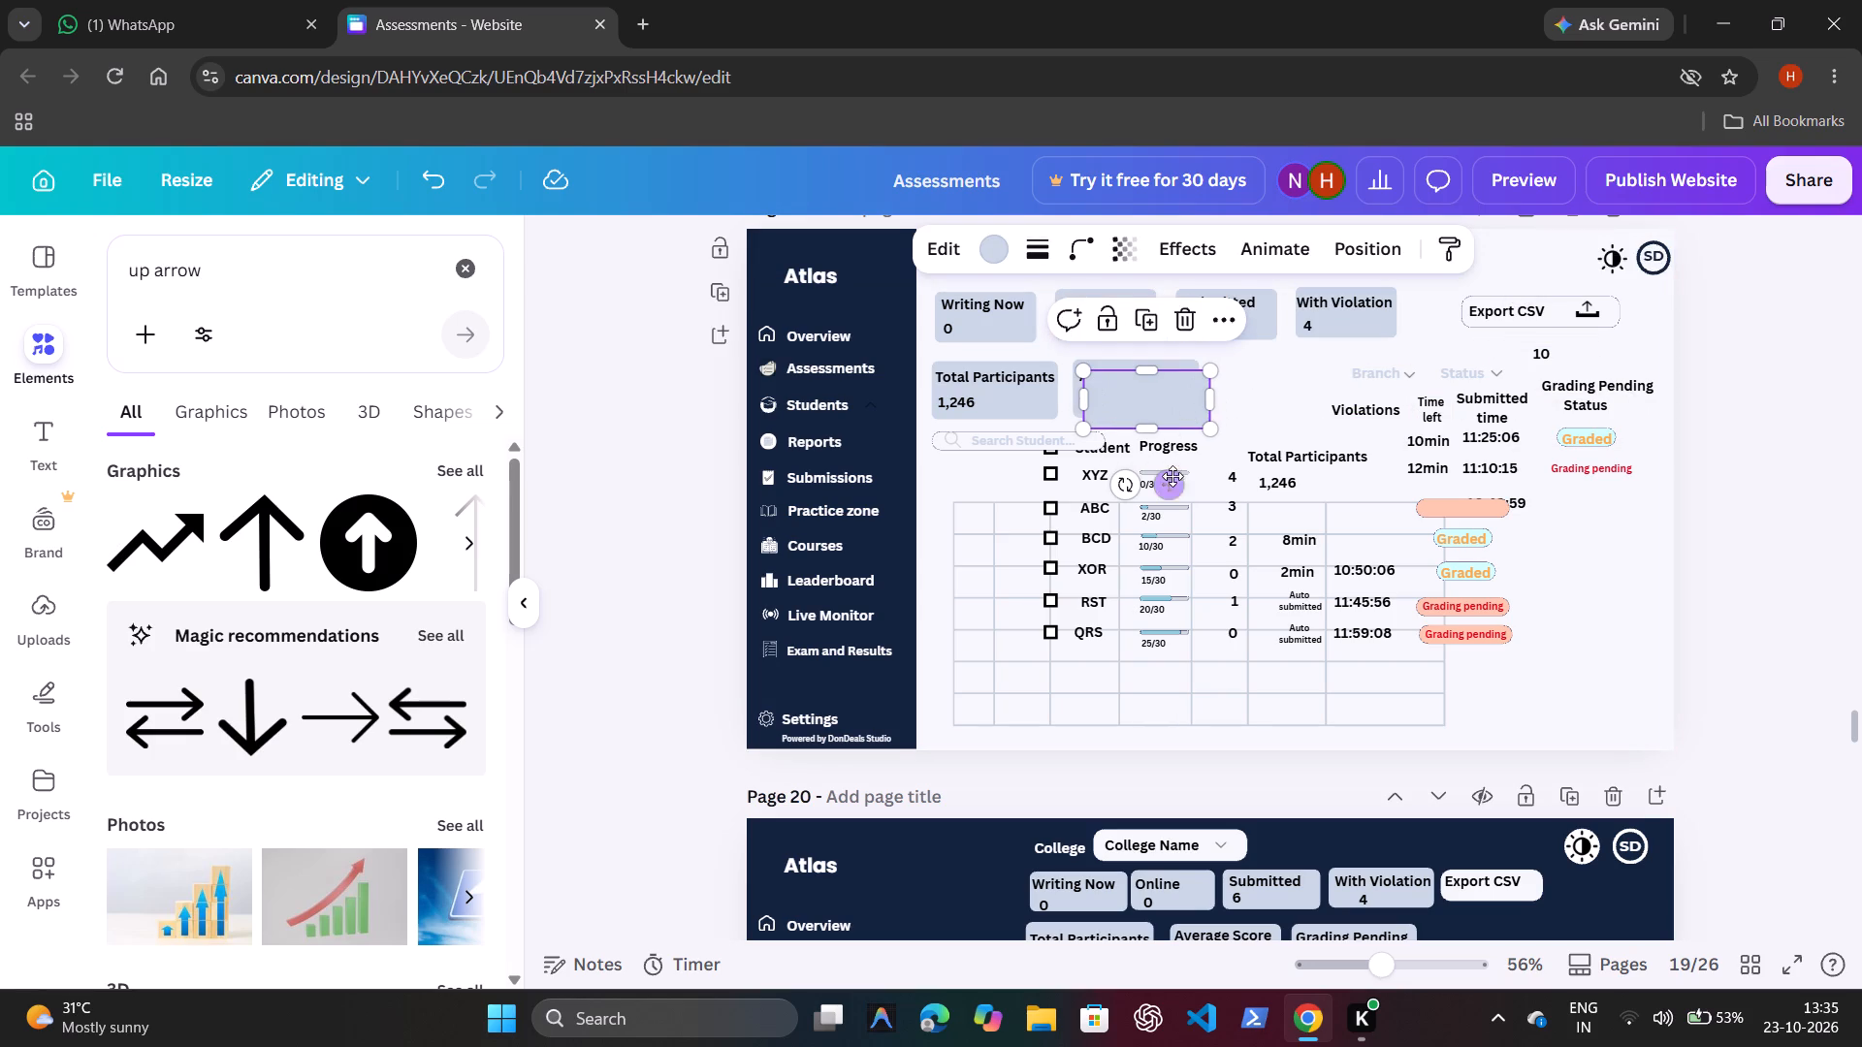
drag(1171, 482, 1297, 474)
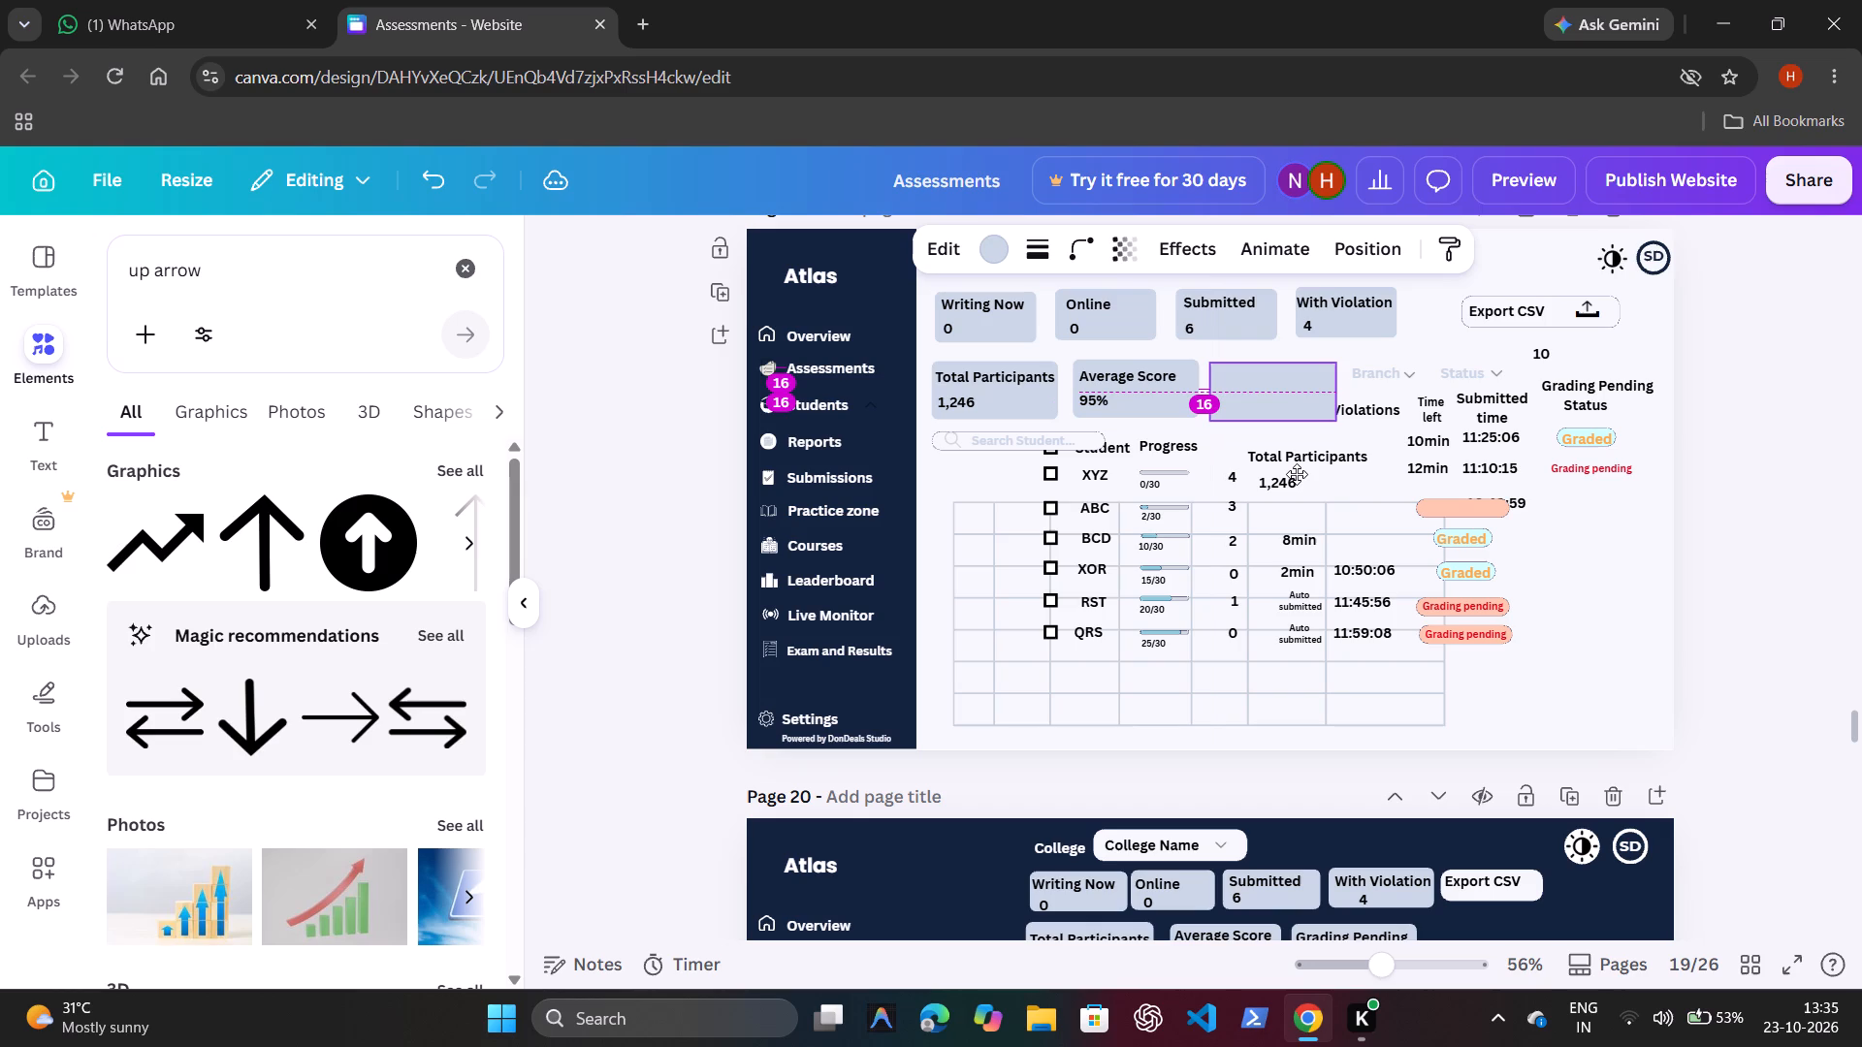
drag(1297, 474, 1298, 473)
click(1418, 338)
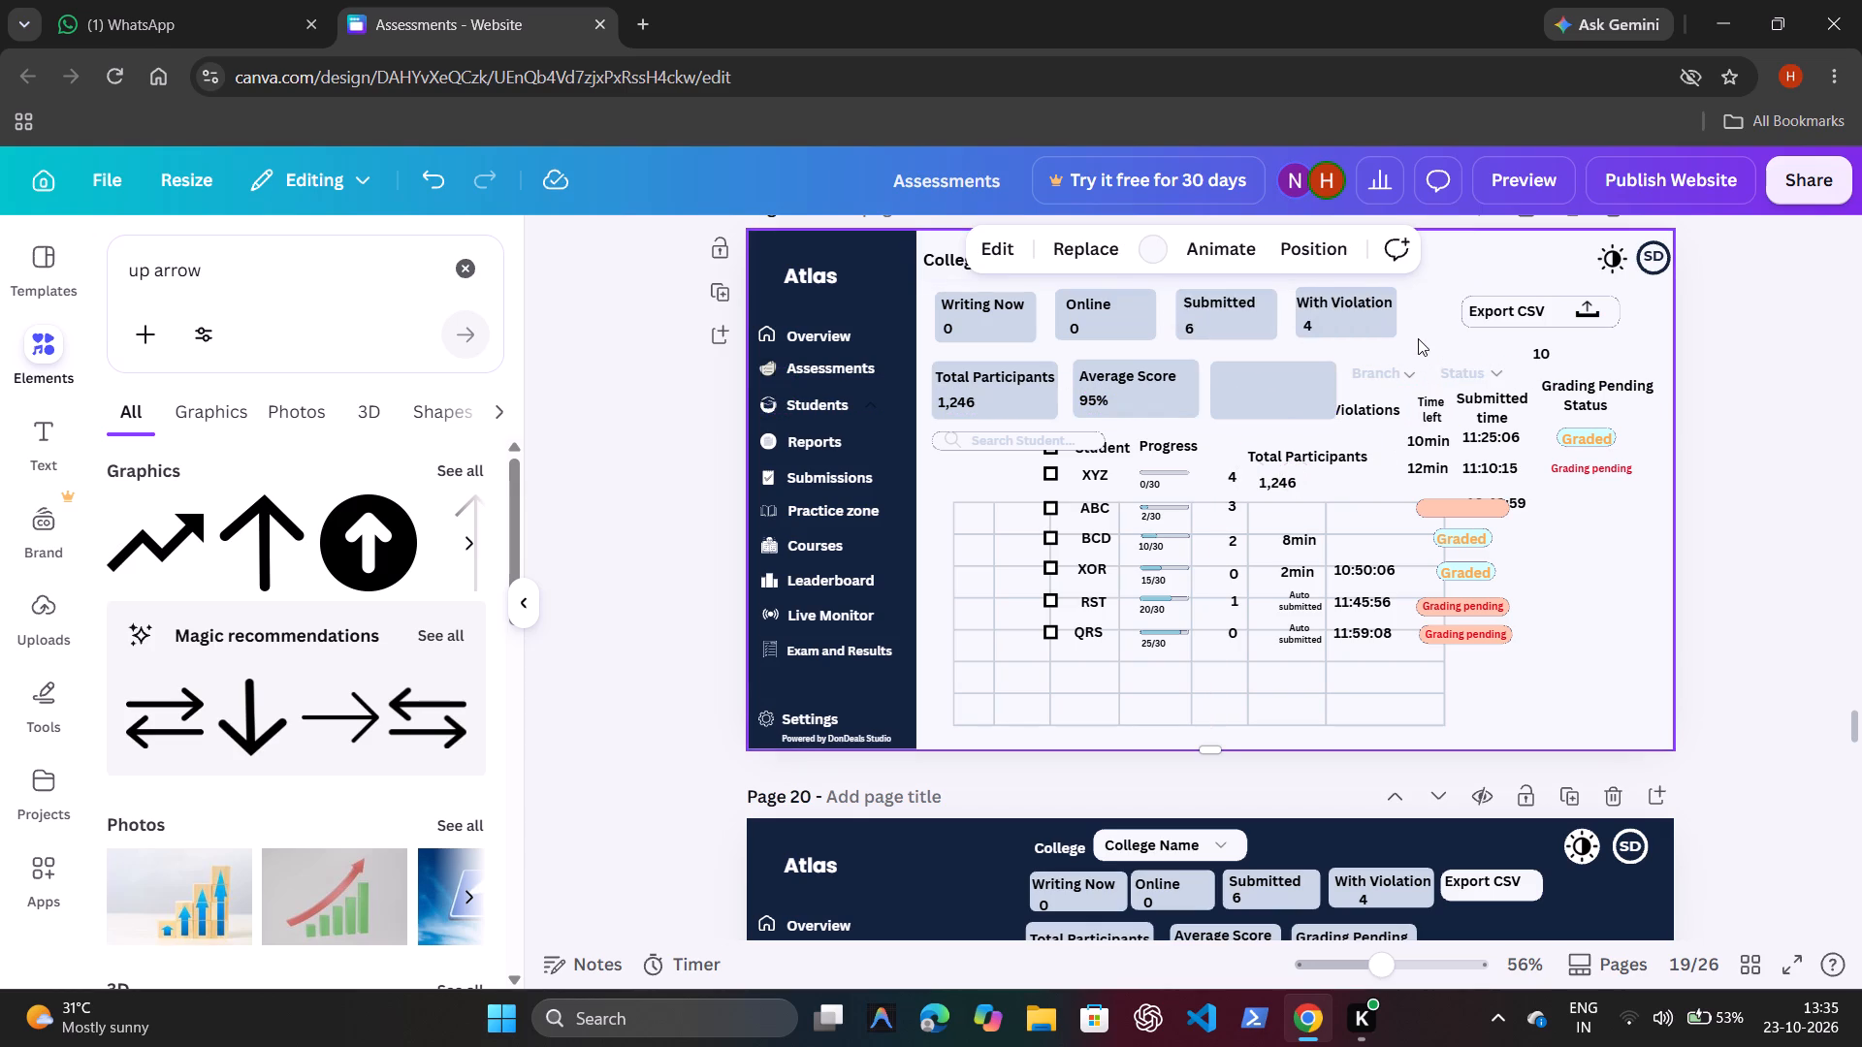
Move the Grading Pending label below Export CSV, duplicate it, and place the copy at the top of the new card box.
click(1600, 384)
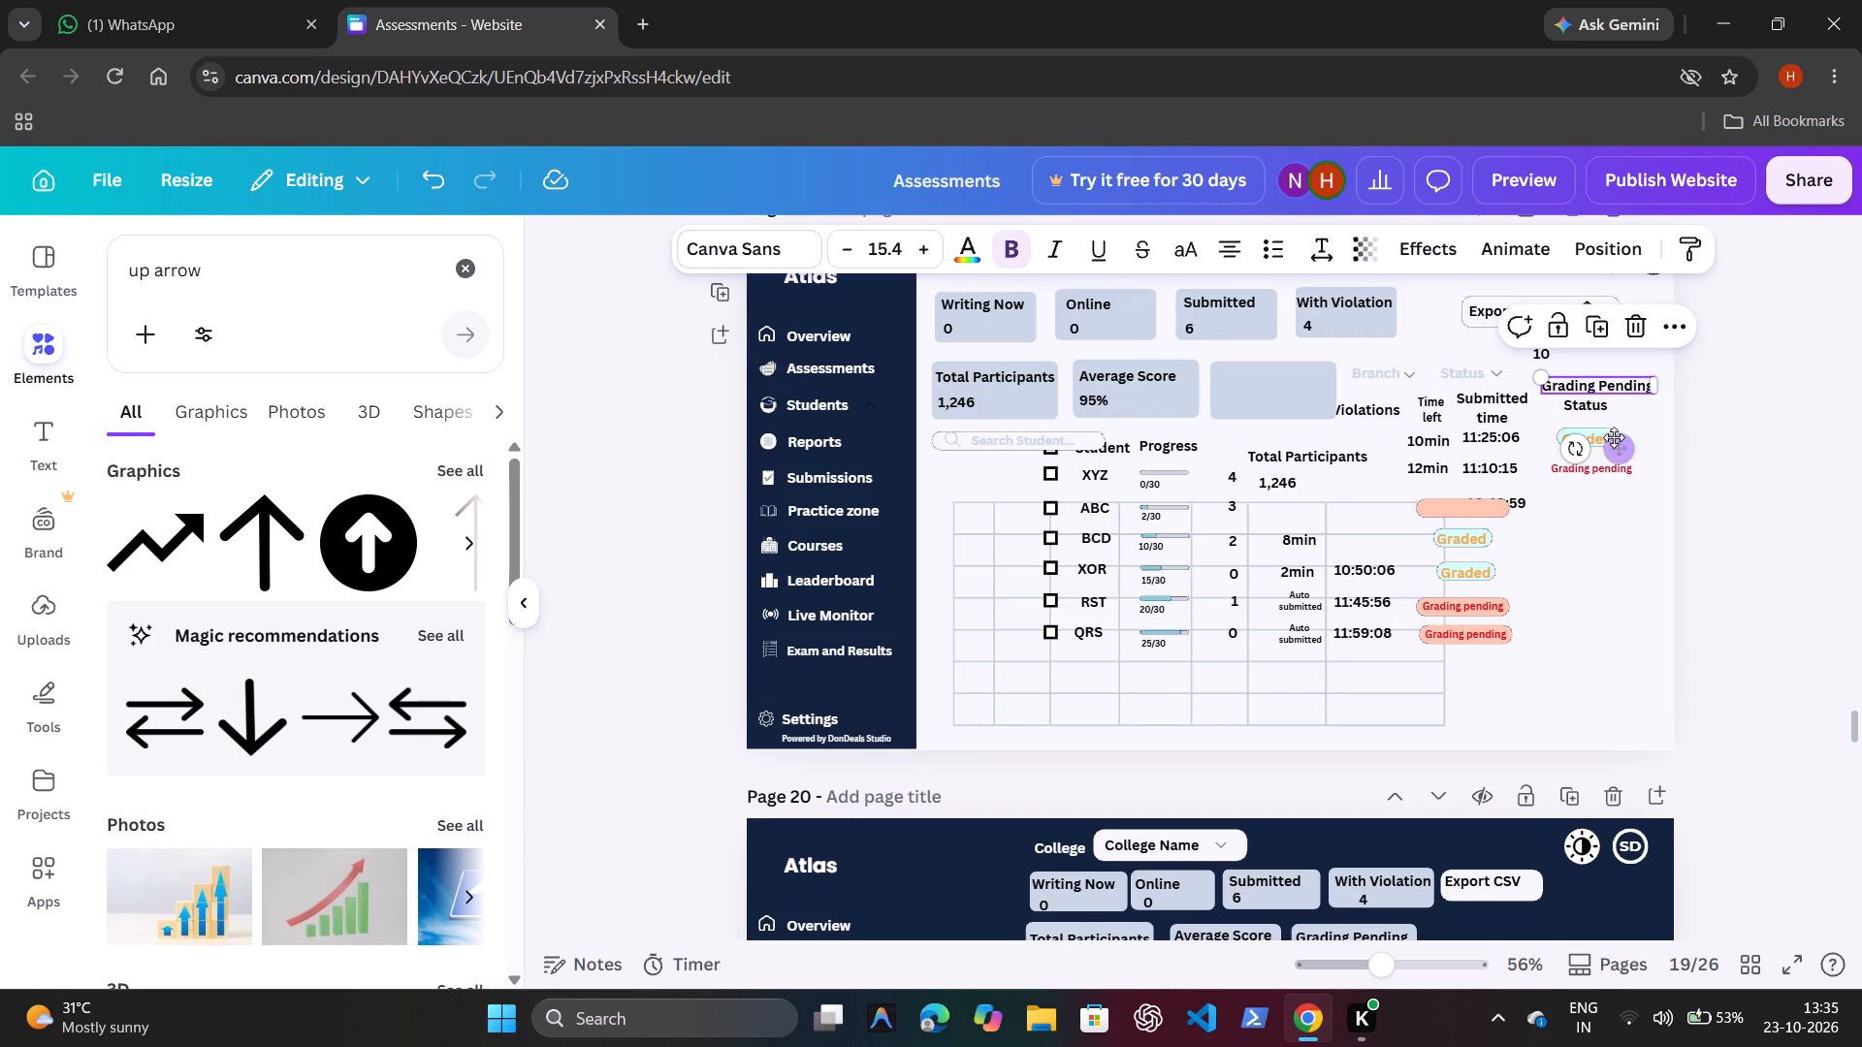
drag(1614, 438, 1506, 394)
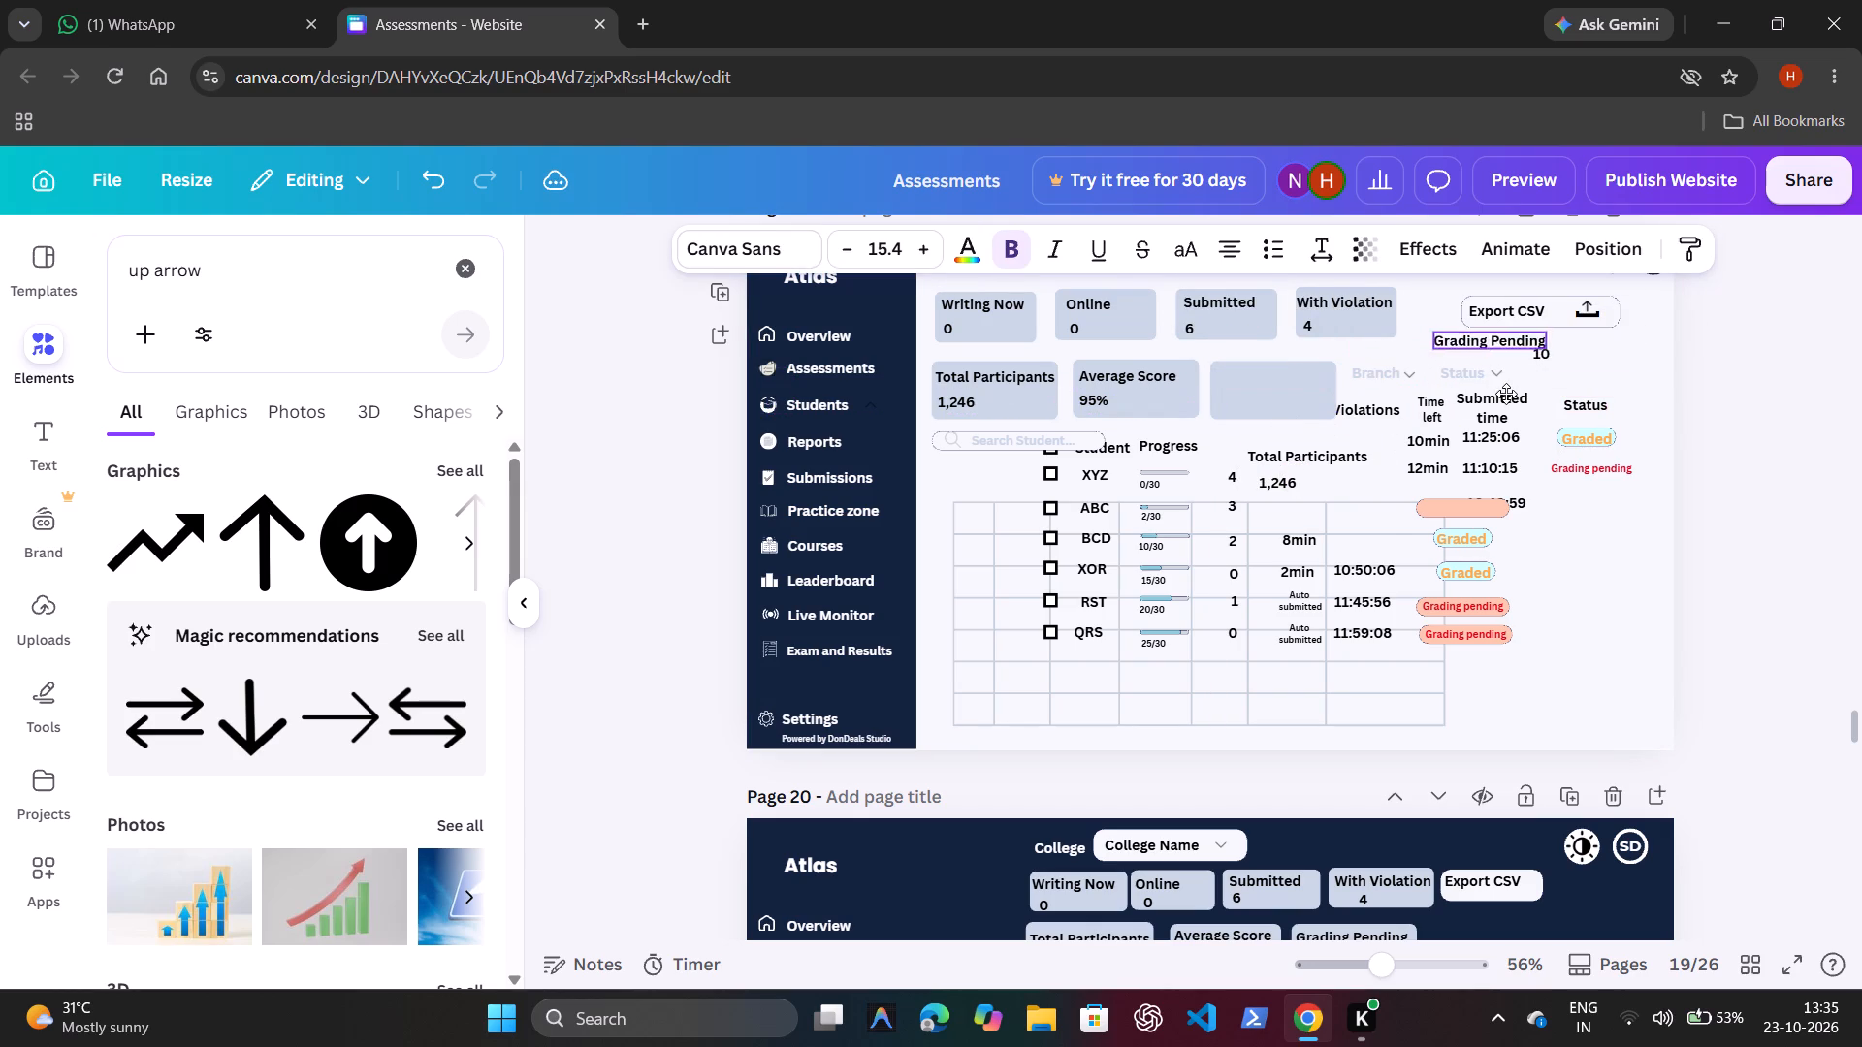
drag(1506, 394, 1467, 401)
key(ctrl+d)
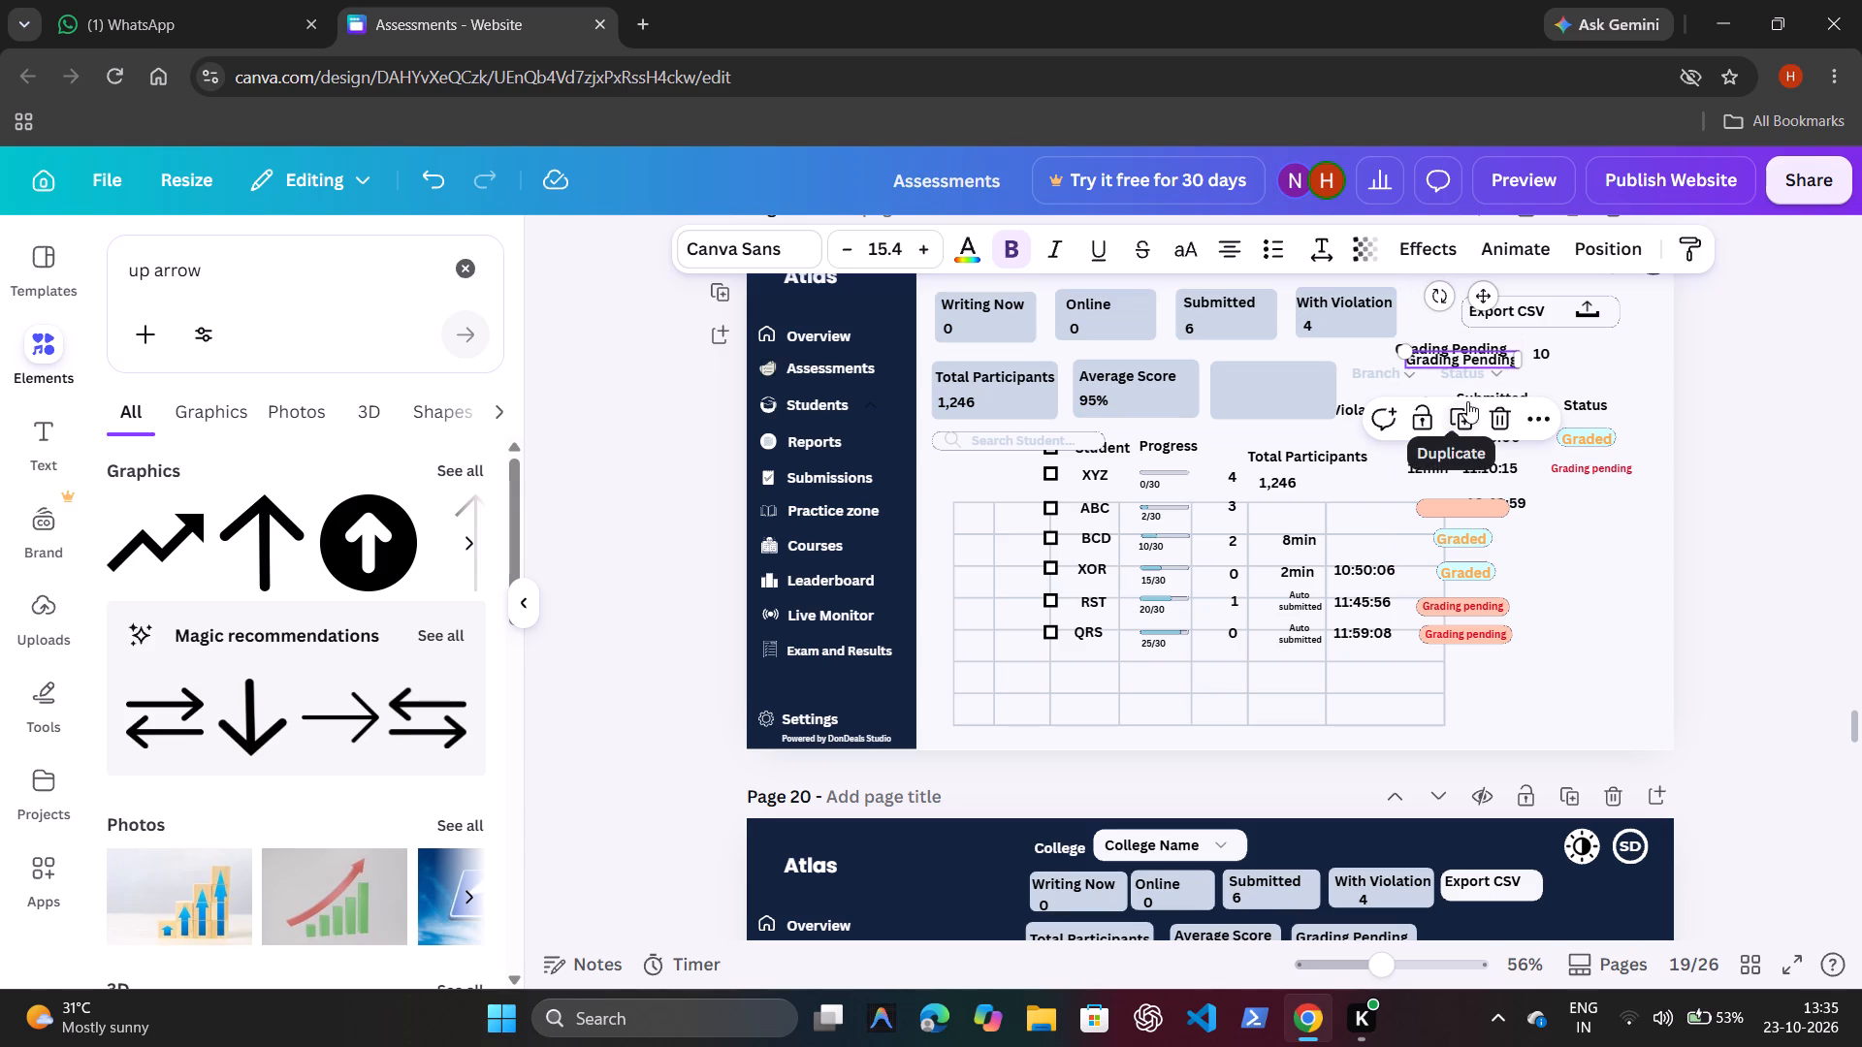
drag(1495, 298, 1390, 326)
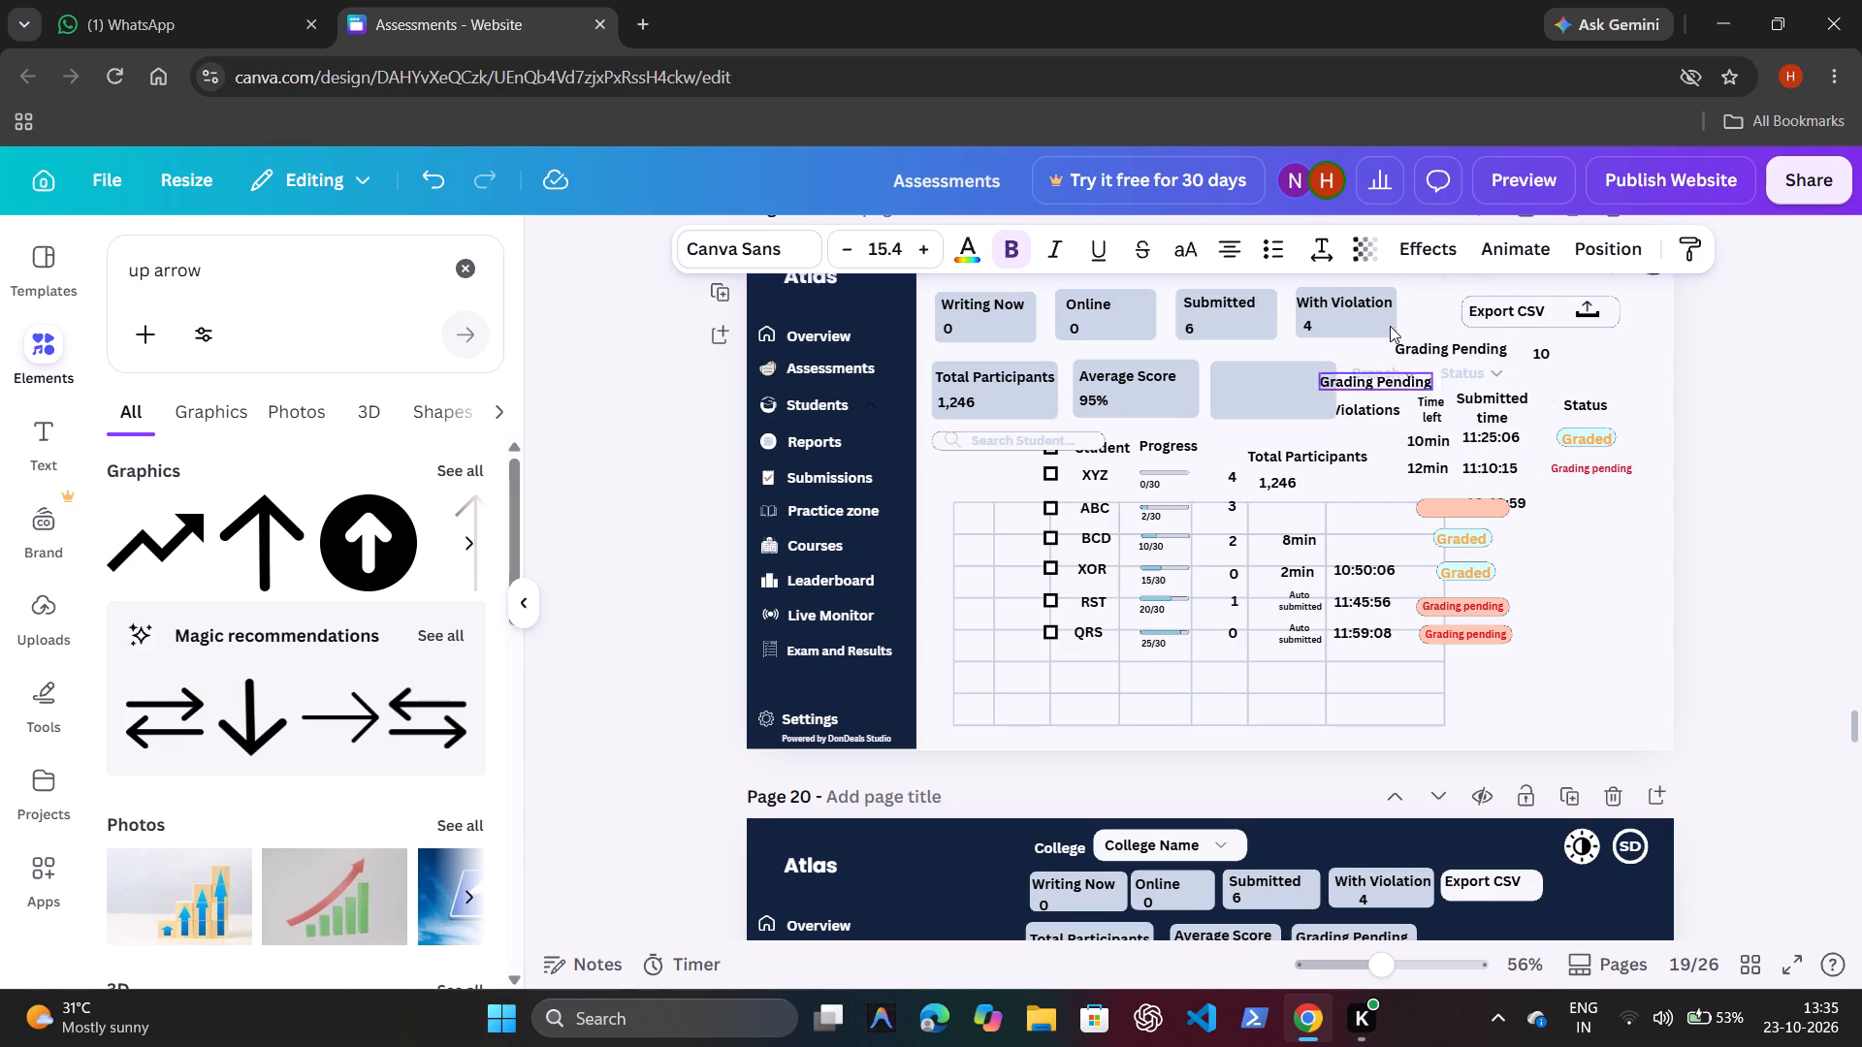
drag(1390, 326, 1307, 312)
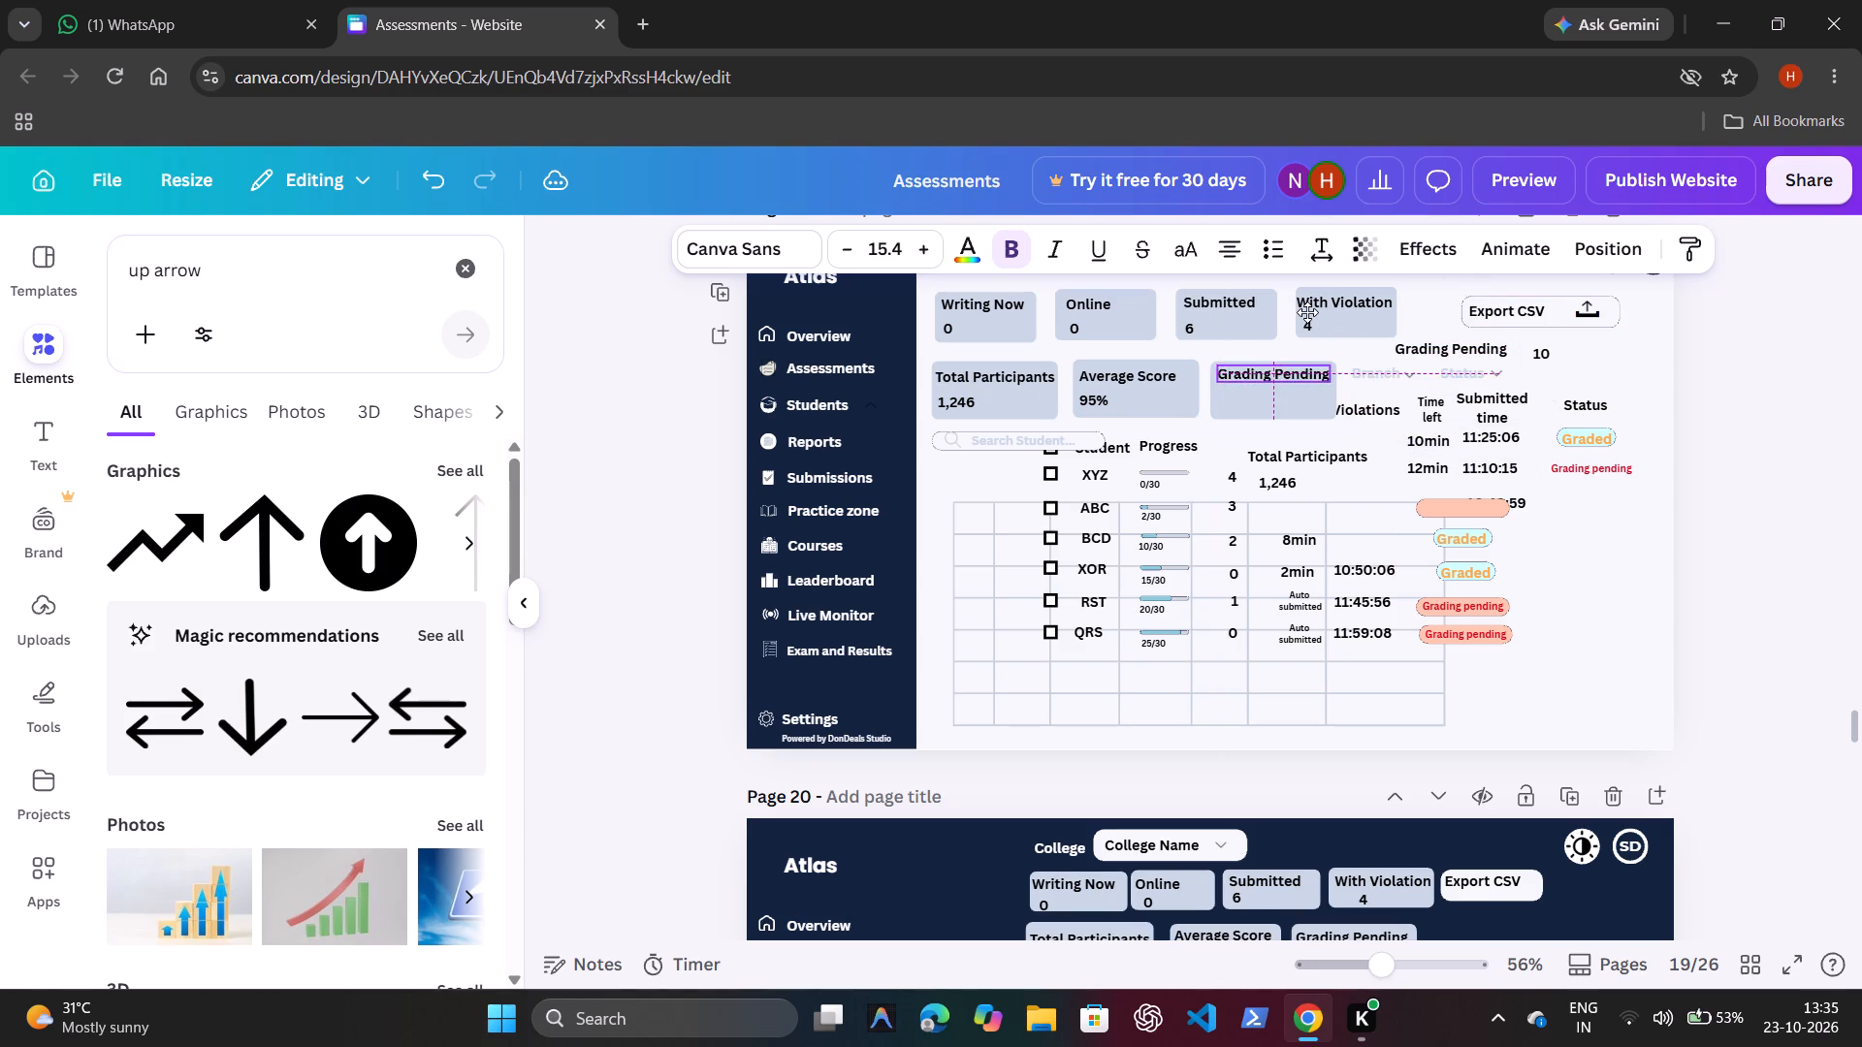
drag(1307, 312, 1306, 313)
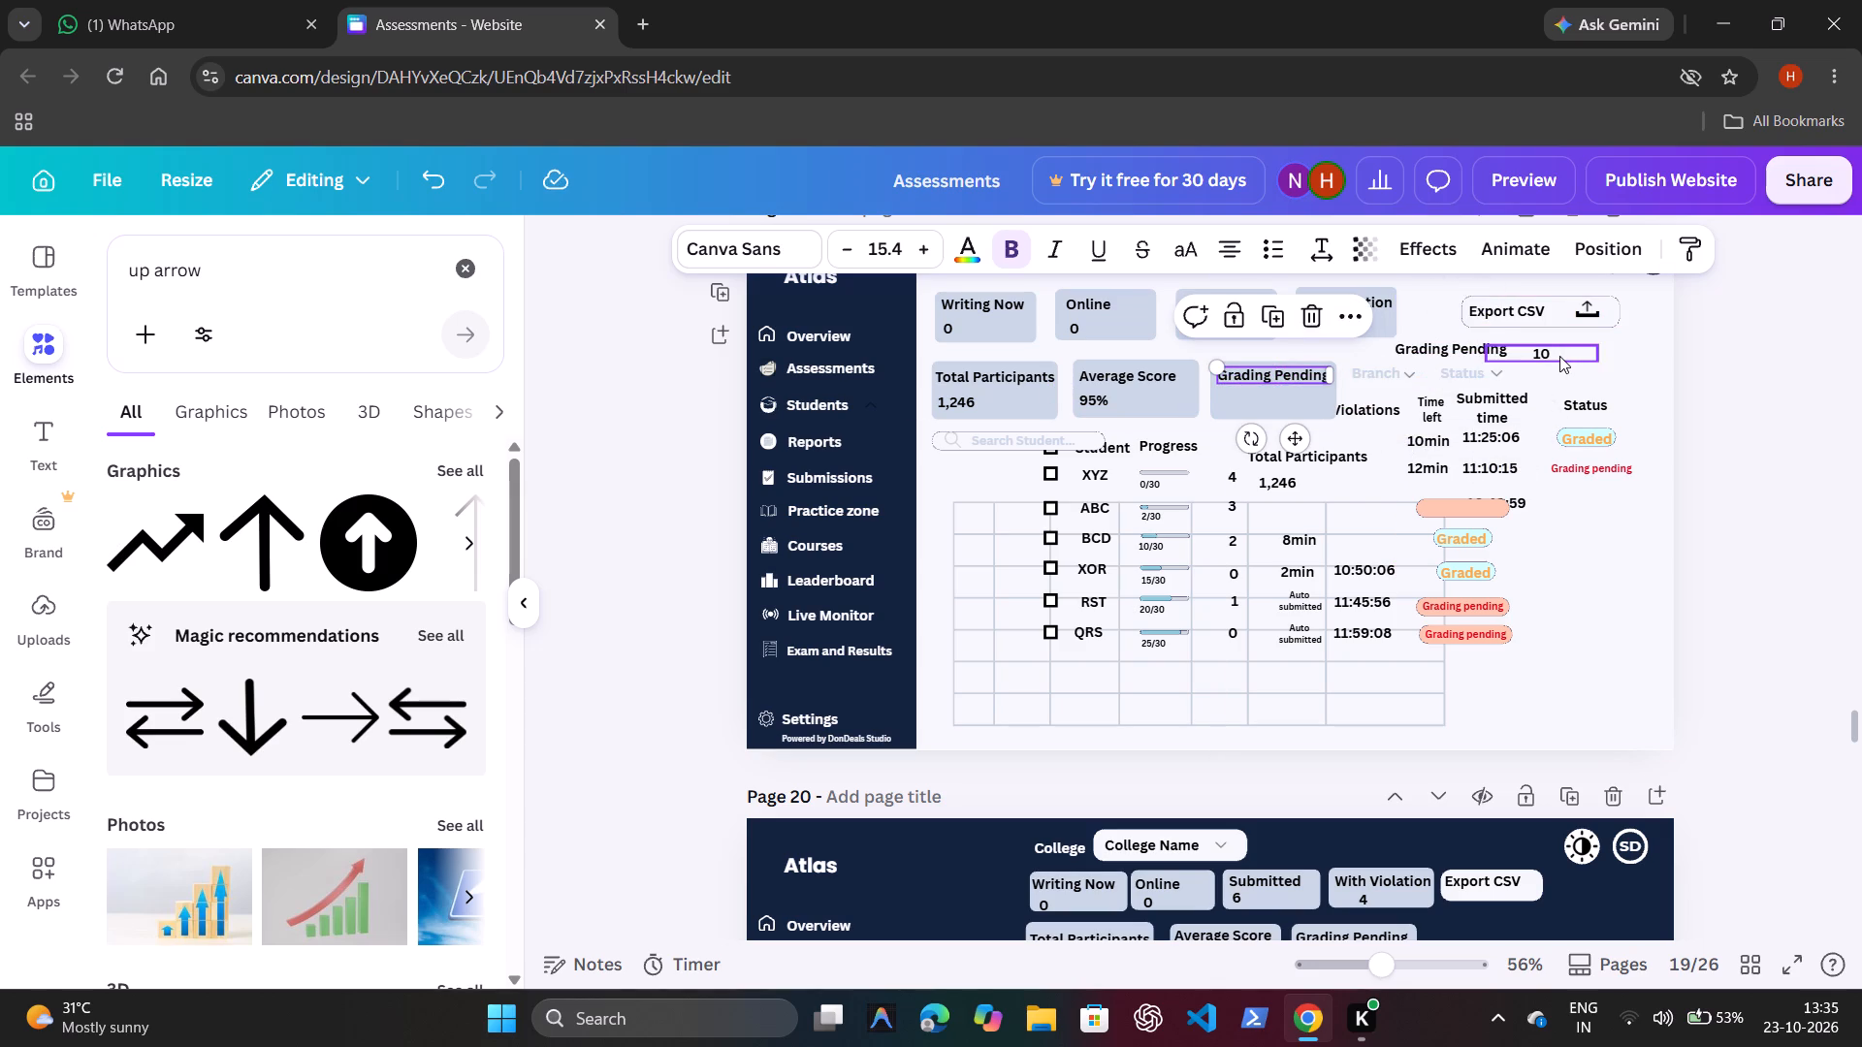
Duplicate the value 10 below Export CSV and place the copy under the Grading Pending label in the new card.
click(1559, 356)
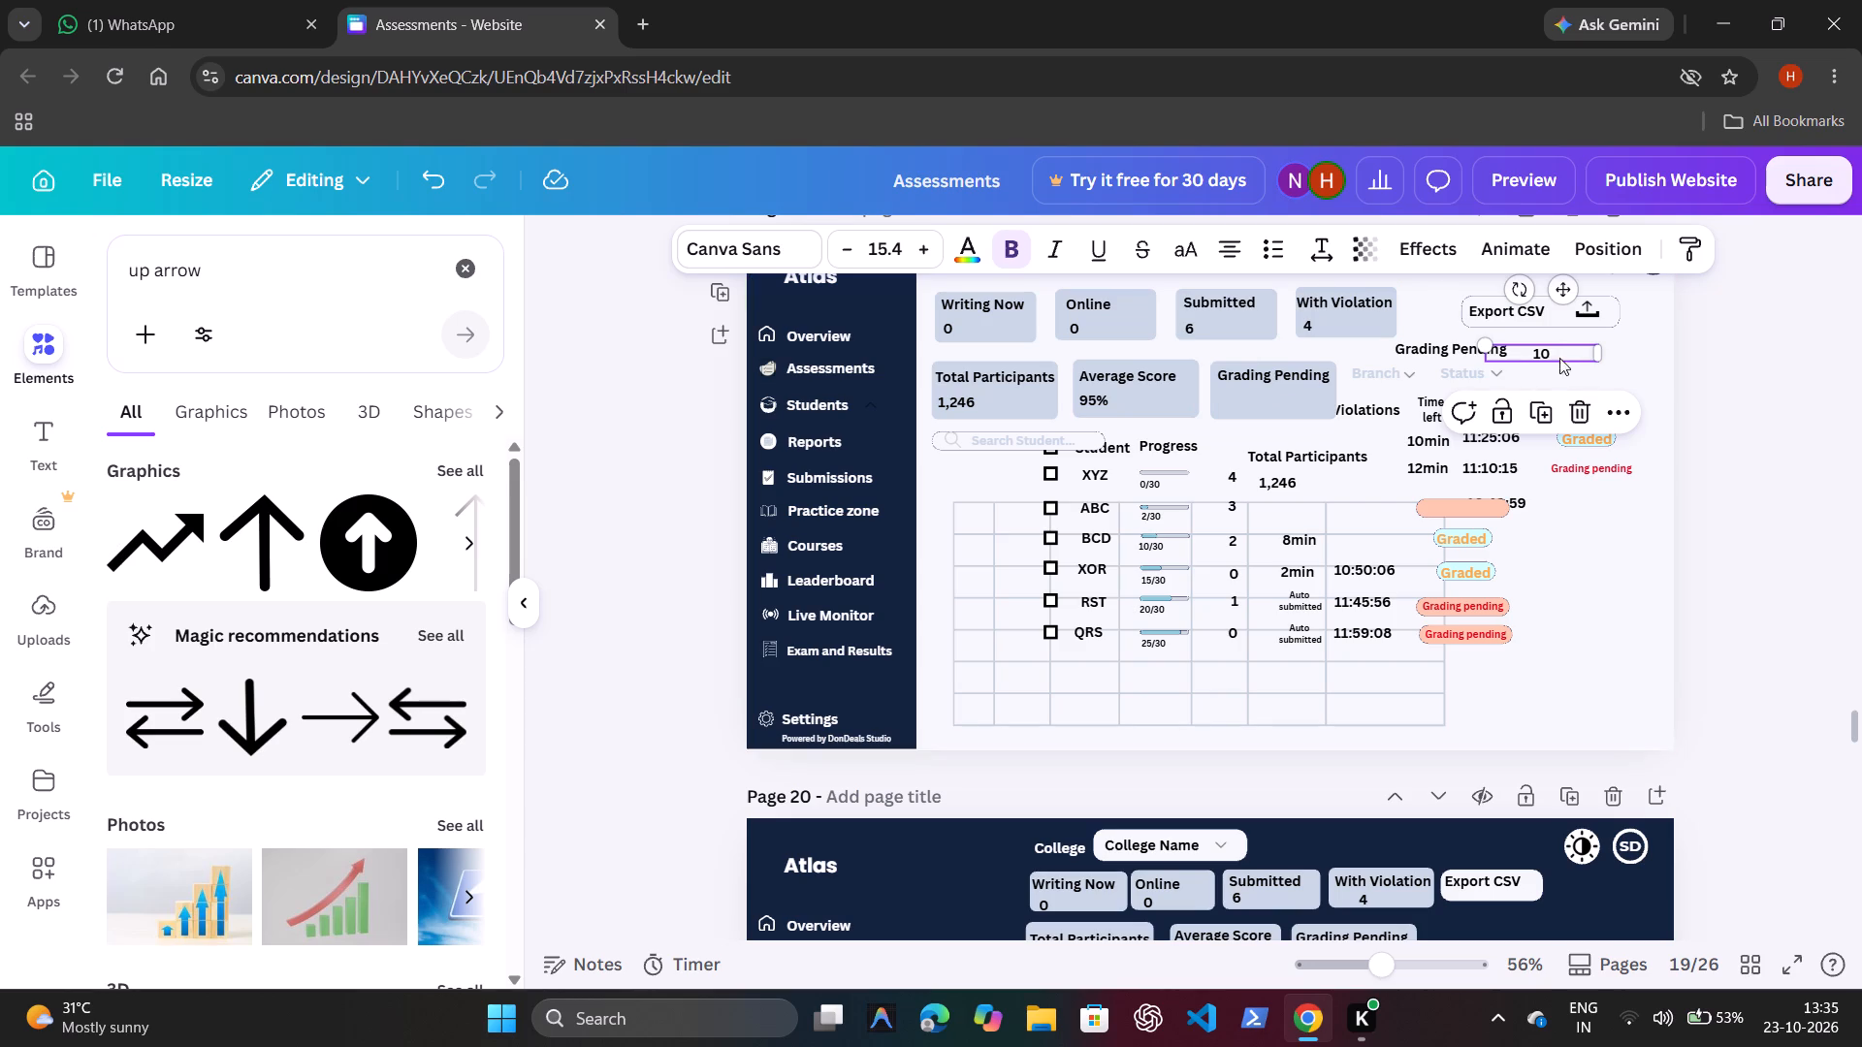
key(ctrl+d)
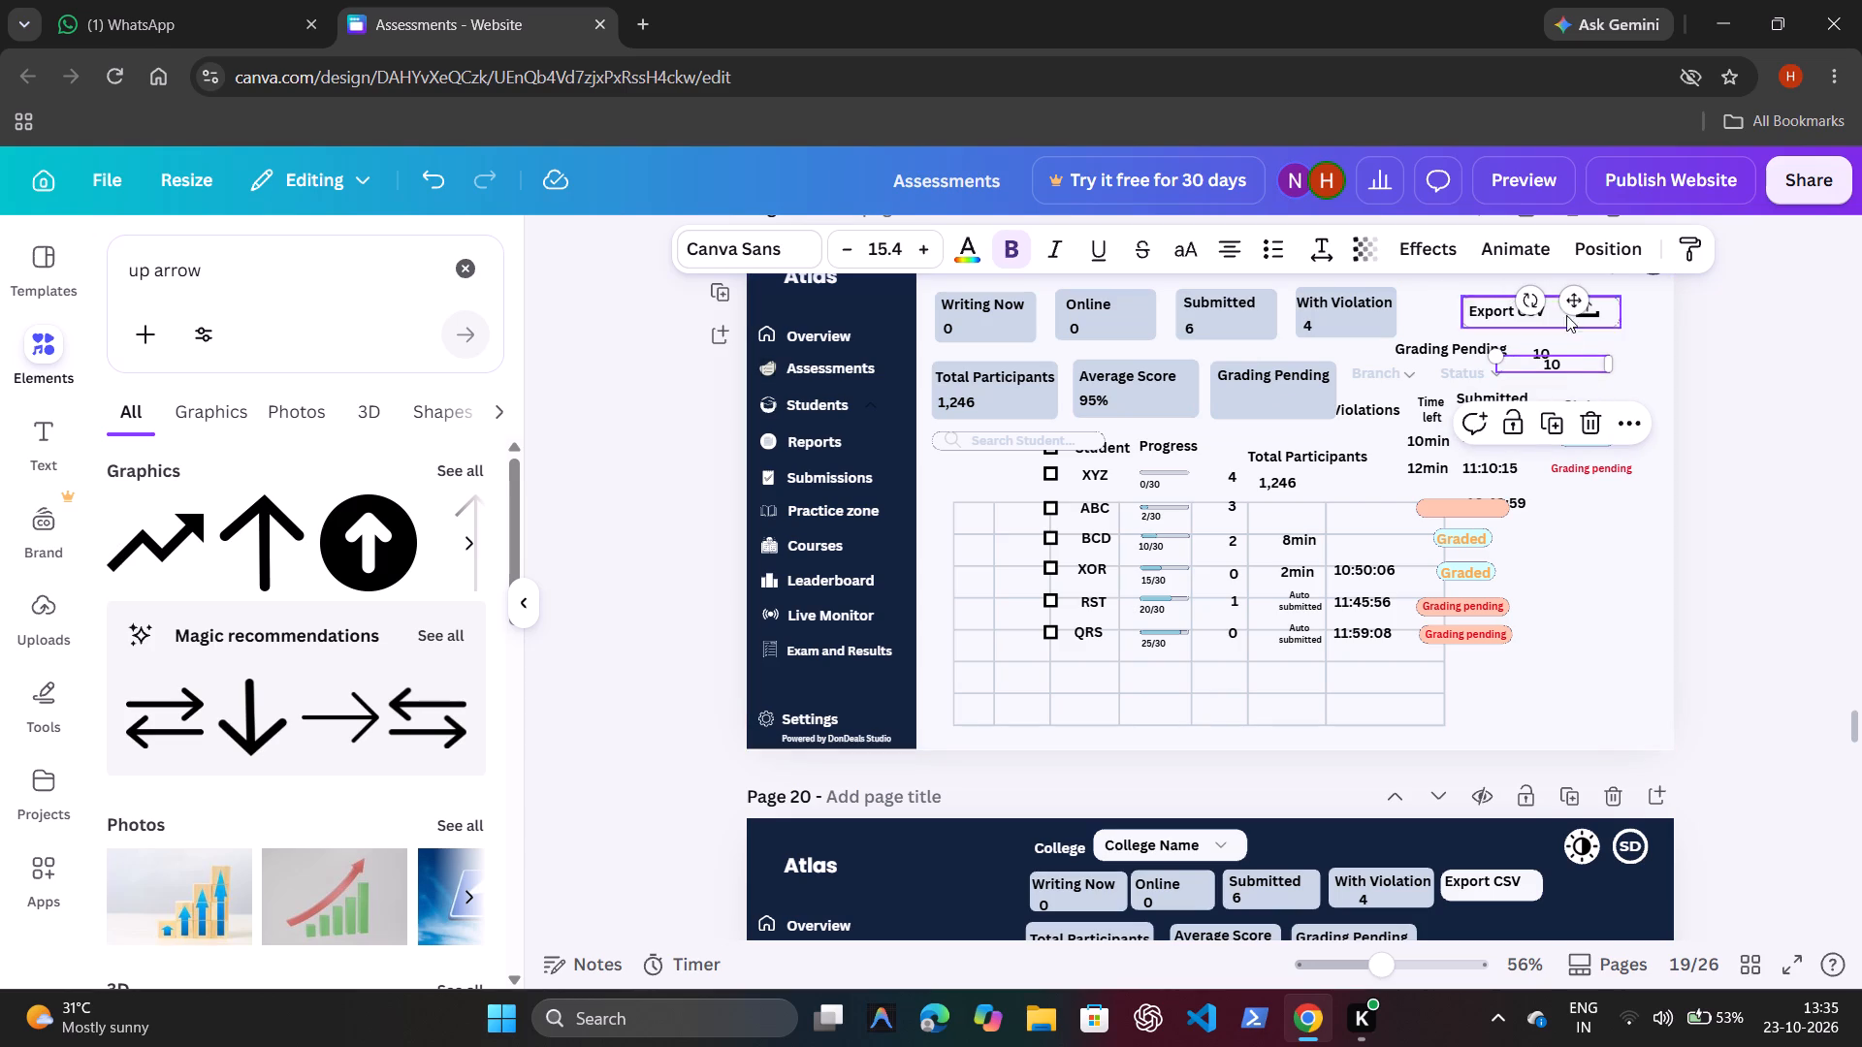
drag(1577, 301, 1267, 337)
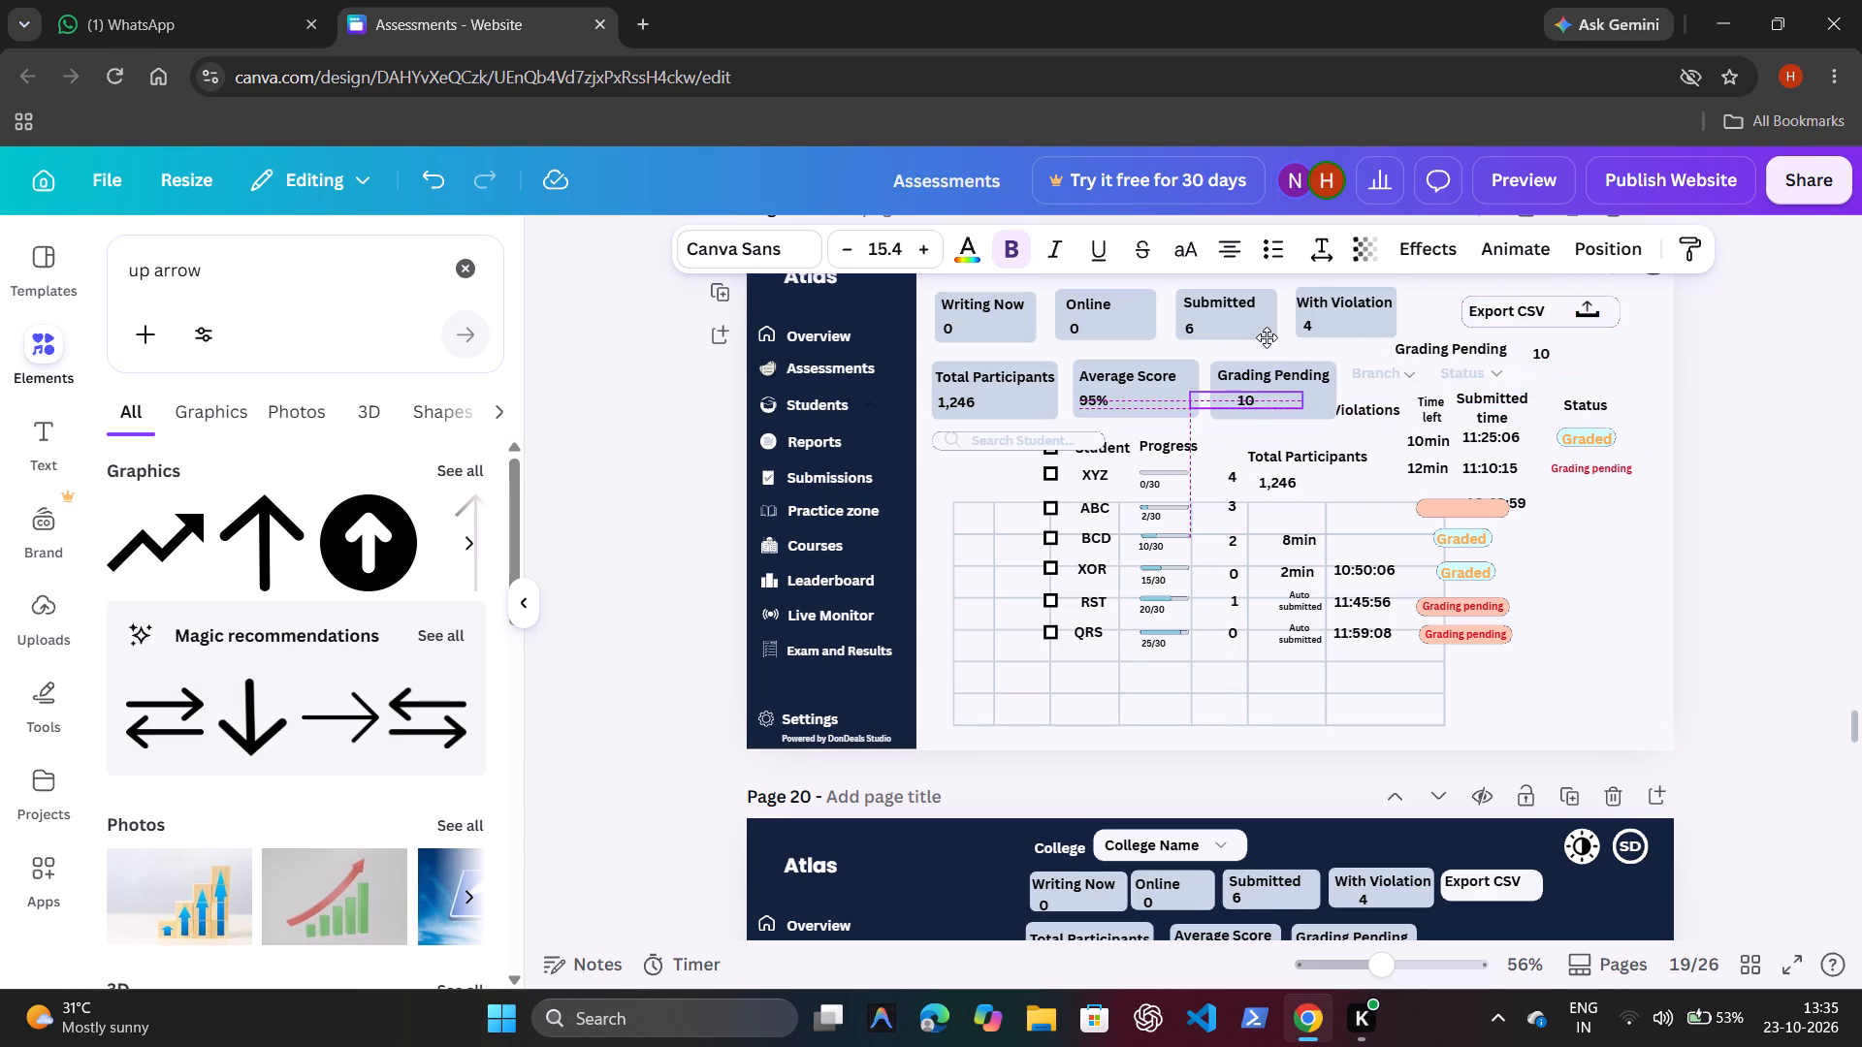
drag(1267, 337, 1255, 337)
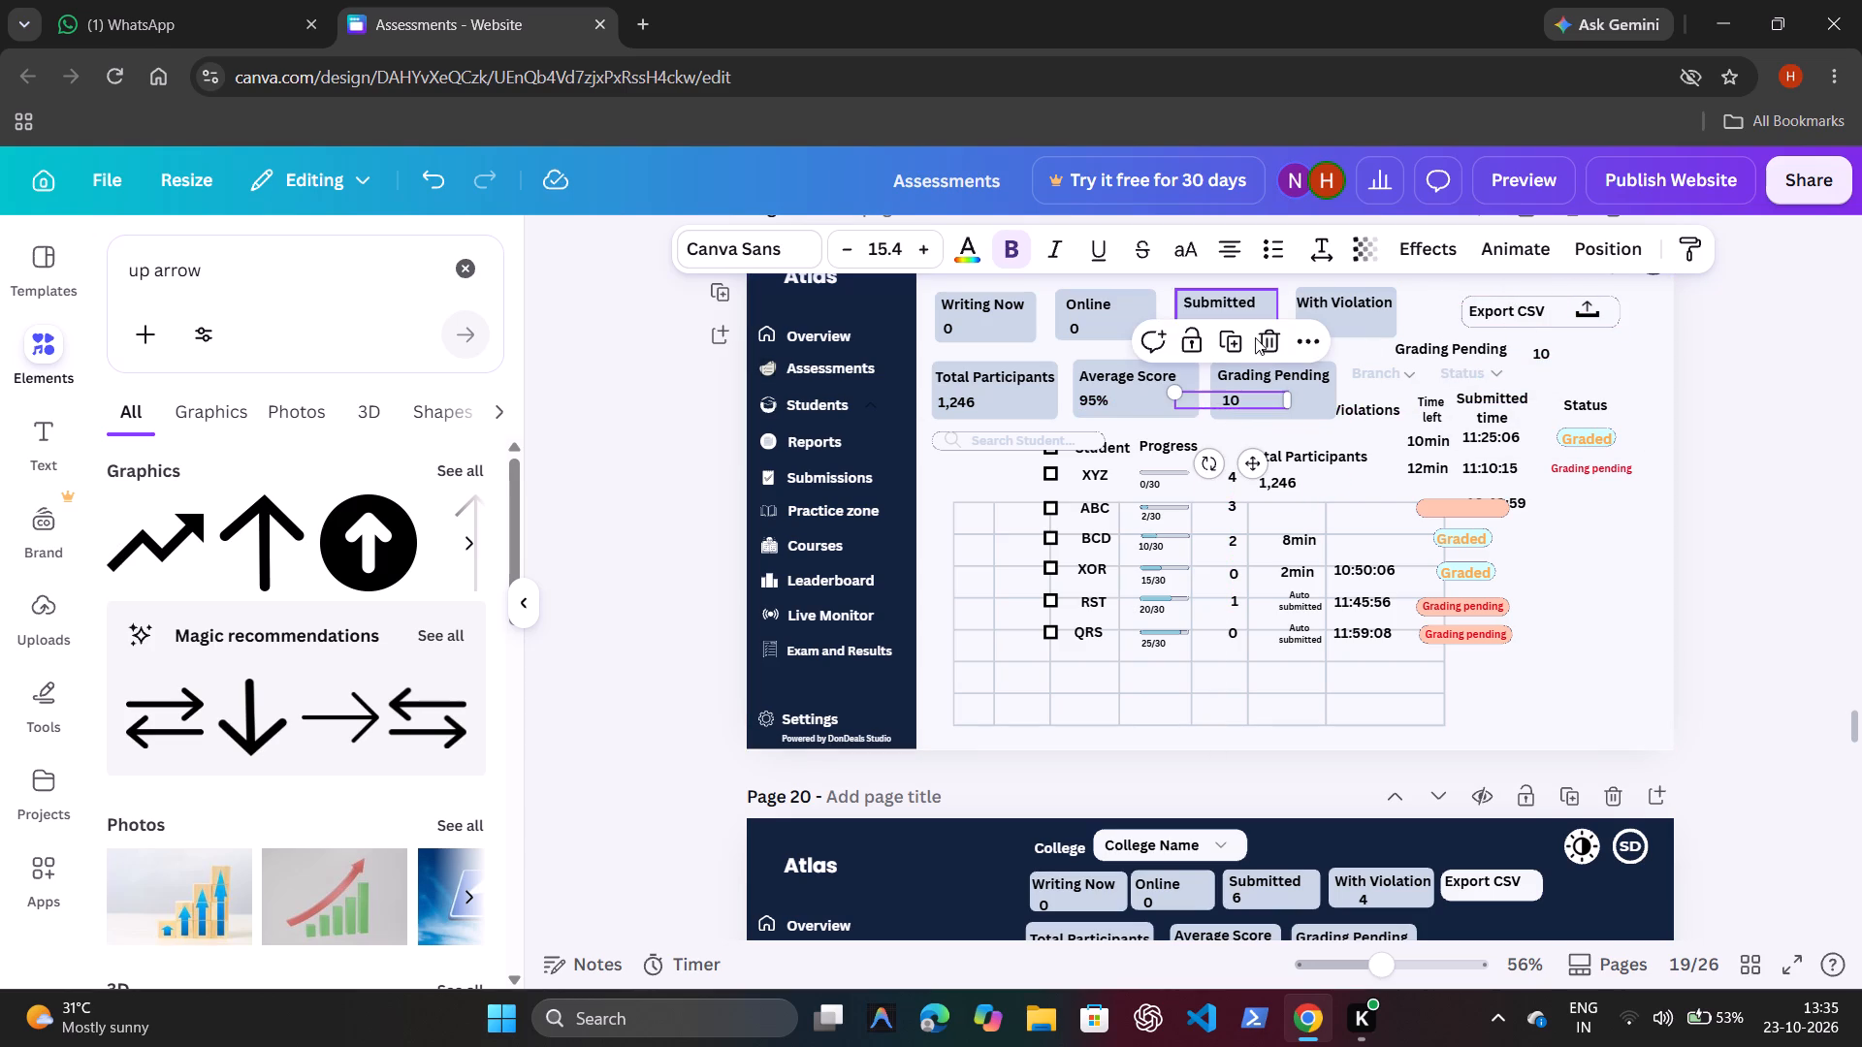
Remove the leftover Grading Pending label and its value 10 below the Export CSV button.
click(1472, 357)
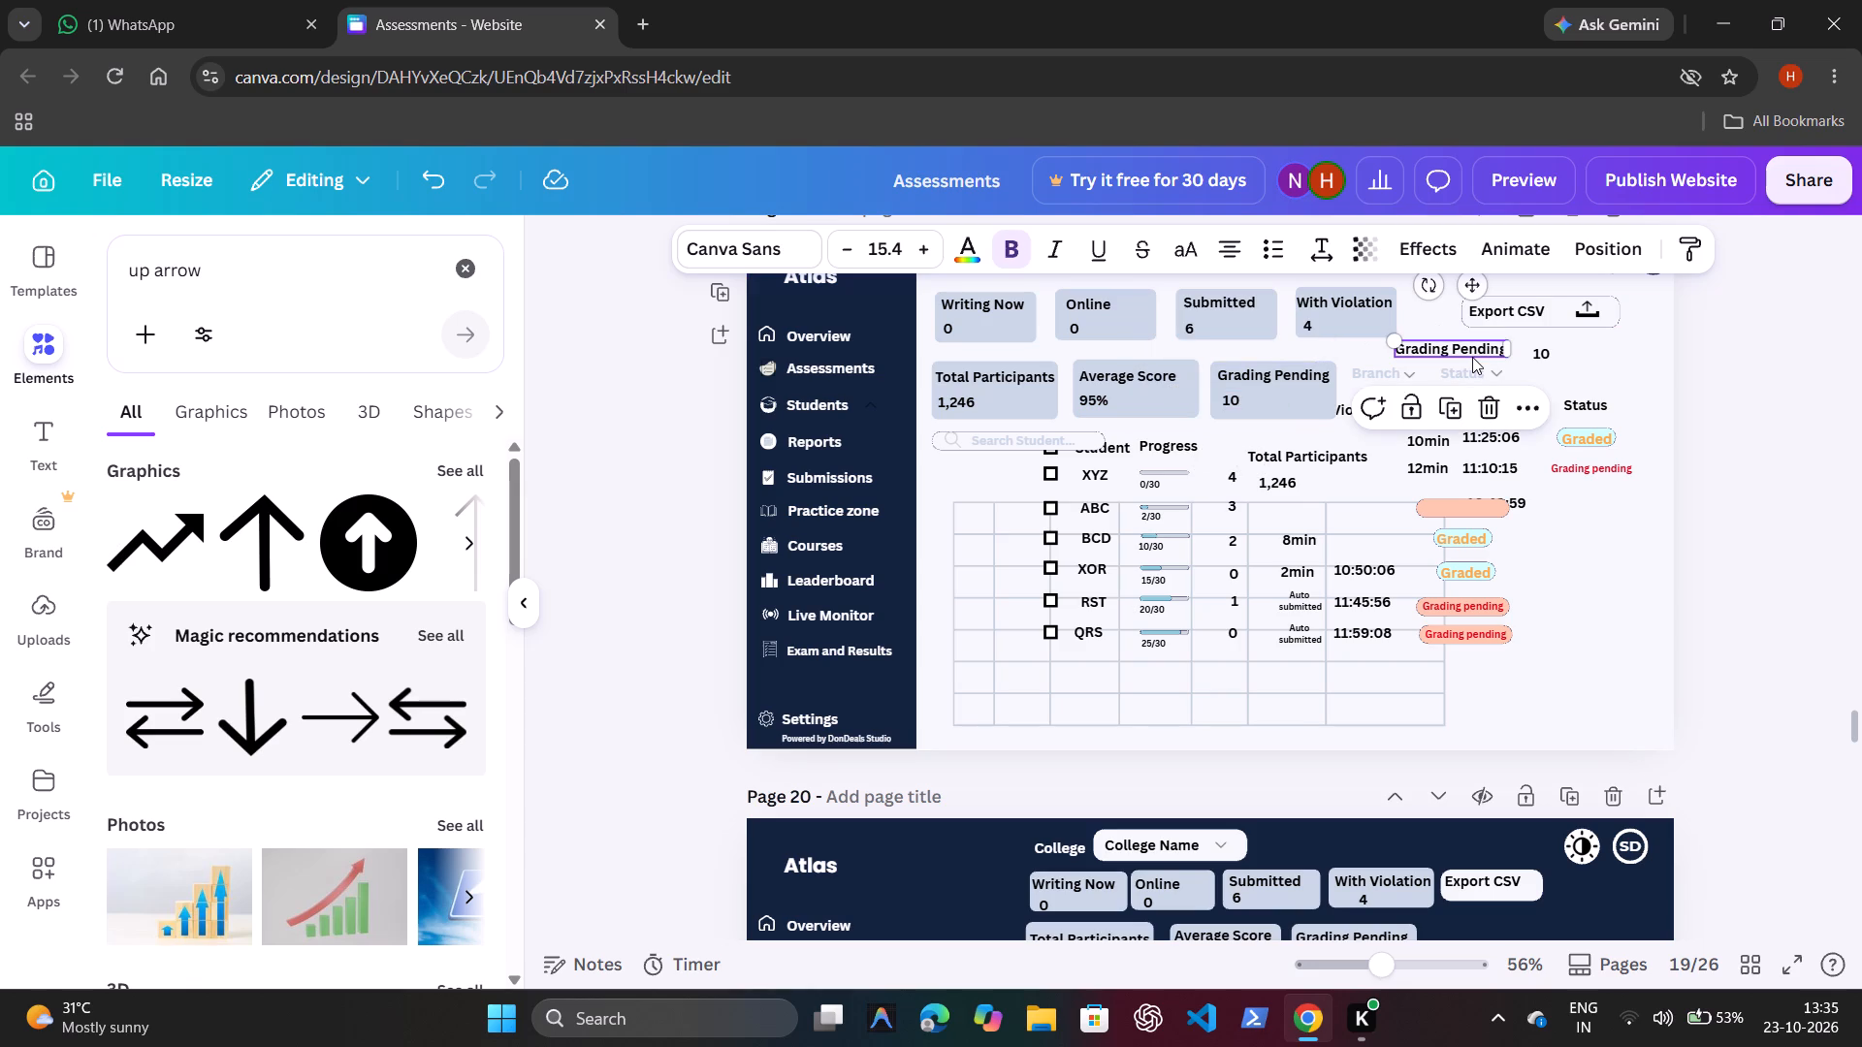
key(ctrl+x)
click(1557, 363)
key(ctrl+x)
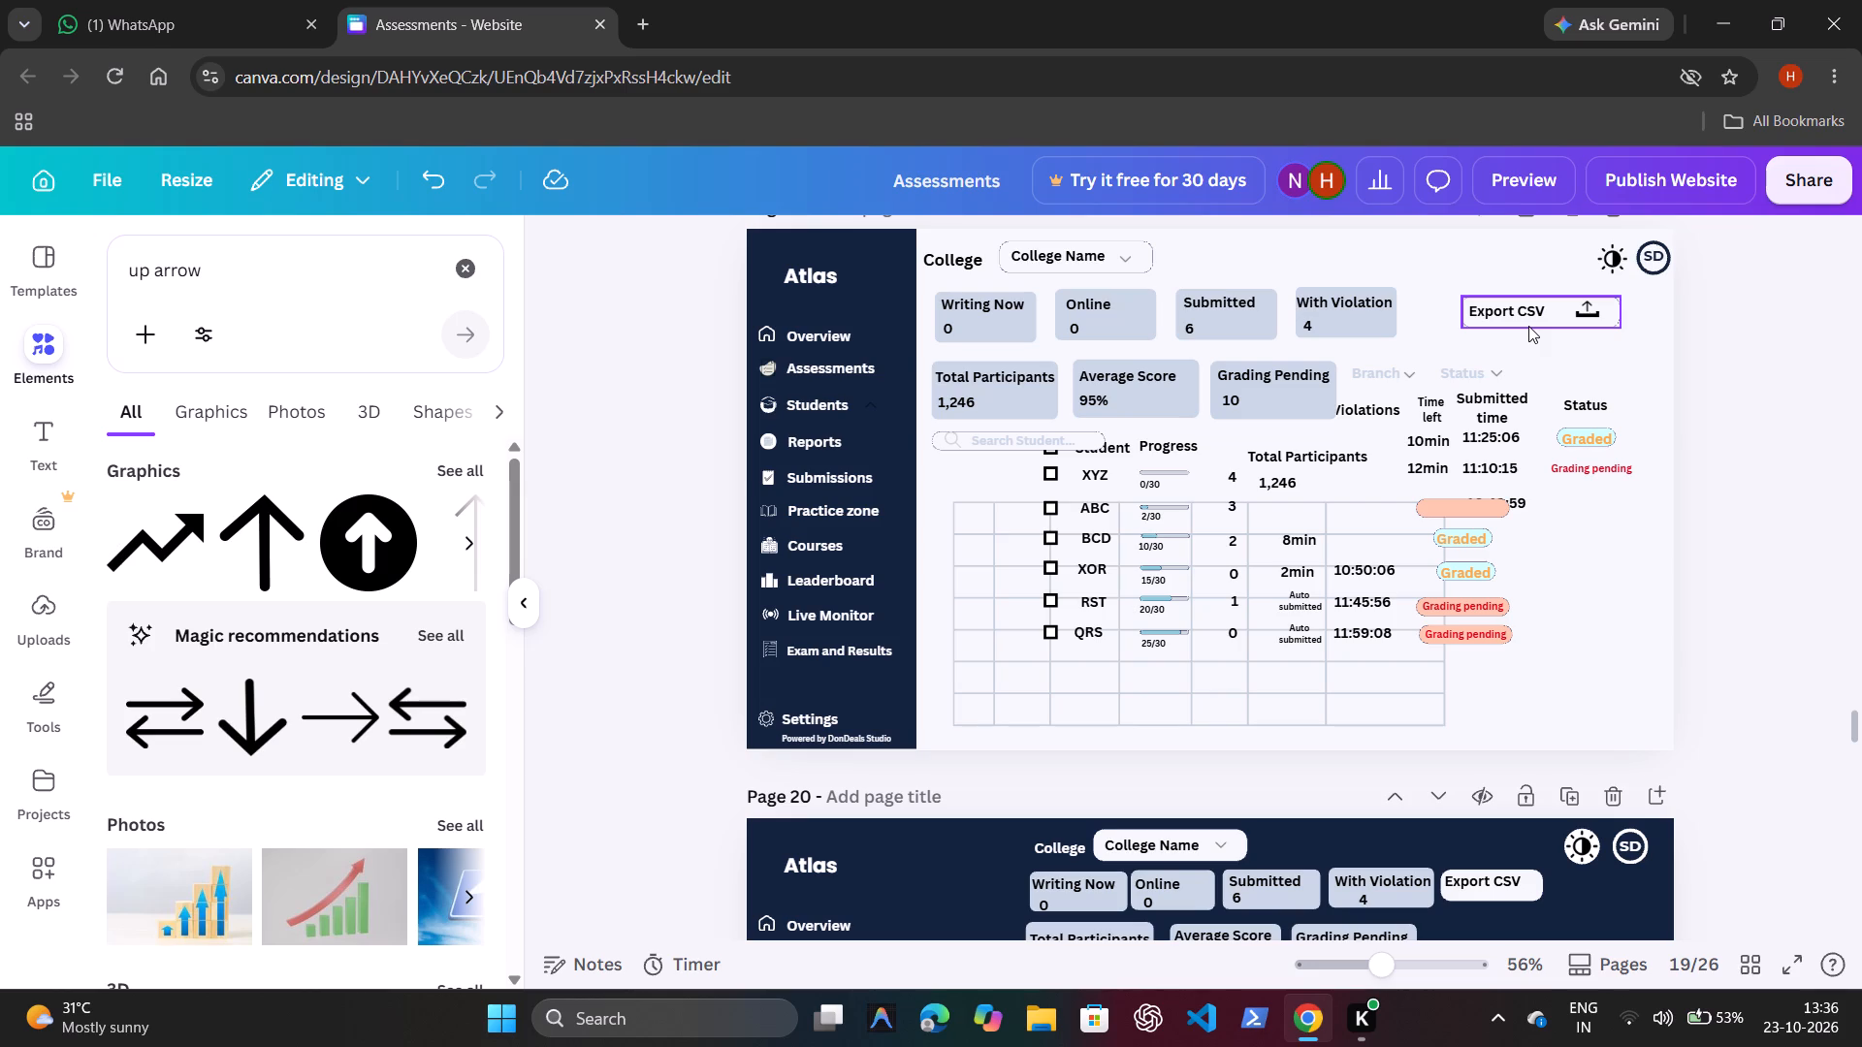
Move the Export CSV button's outline up to the header row beside the theme icon, and place its label inside it.
click(1553, 323)
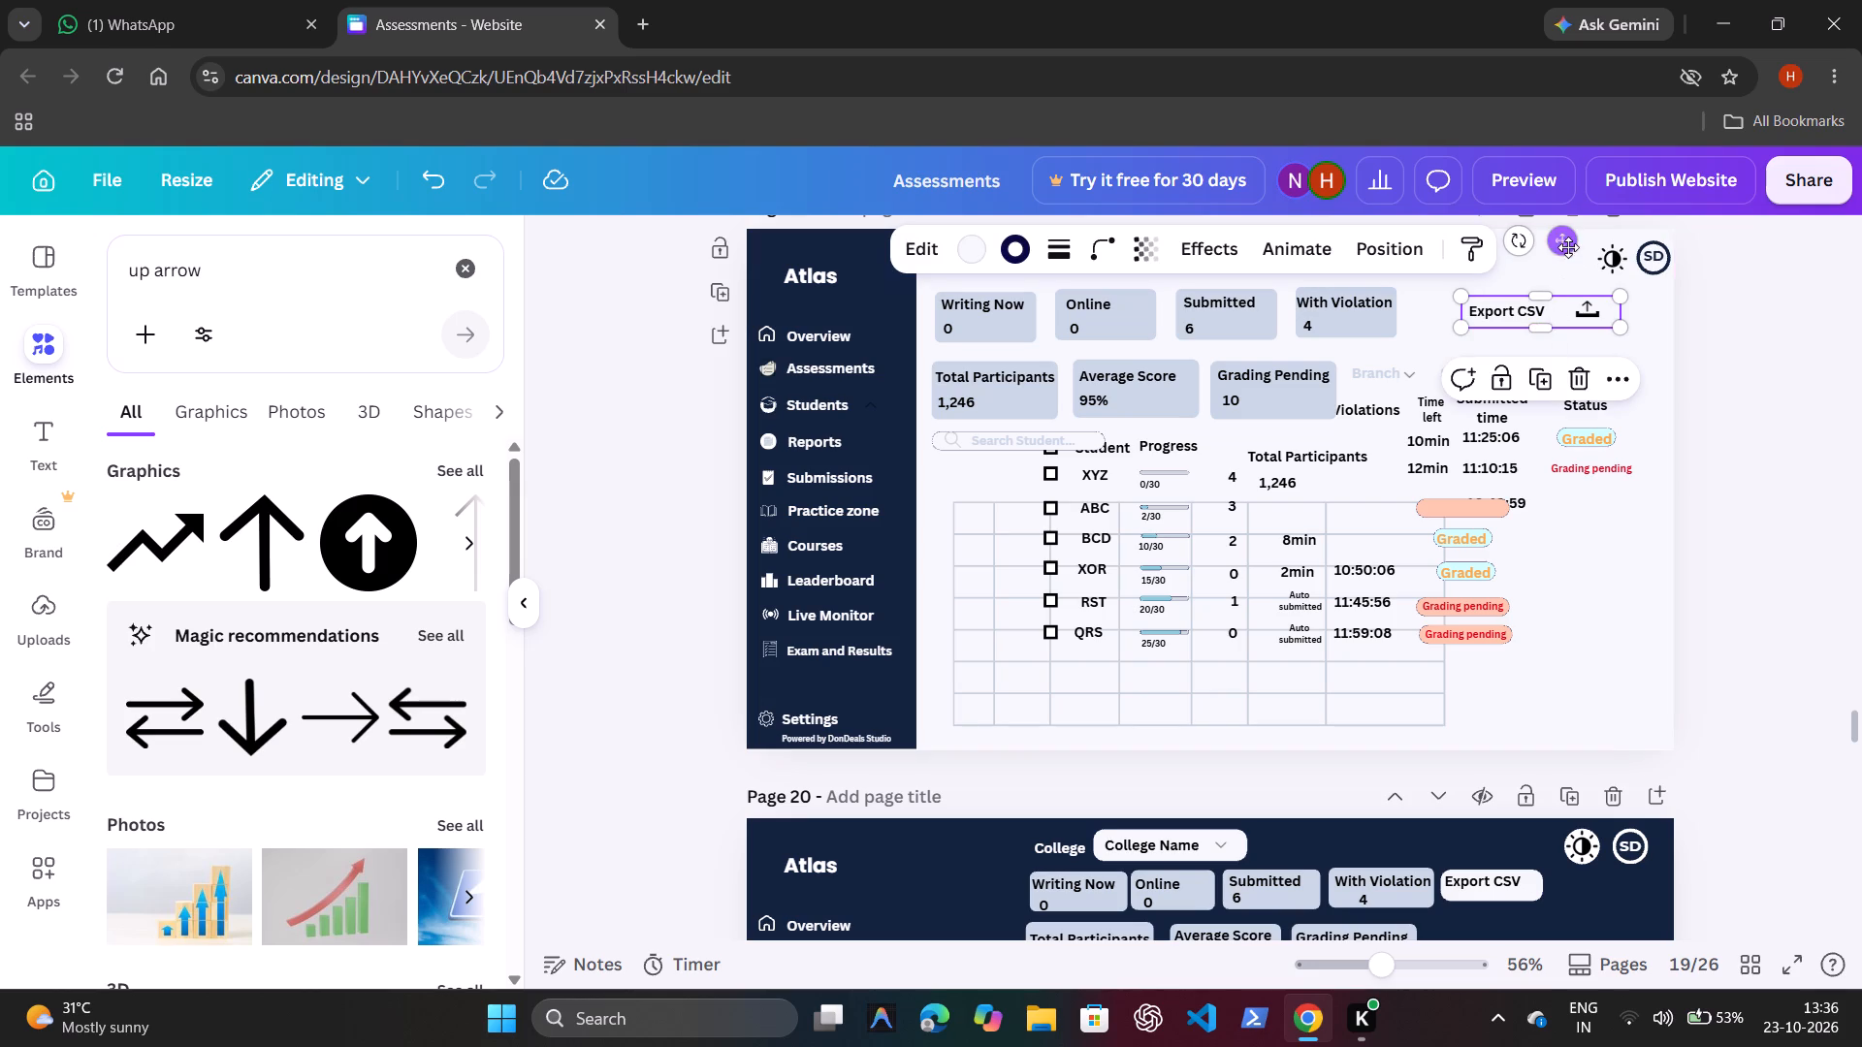
drag(1564, 242, 1531, 186)
click(1510, 308)
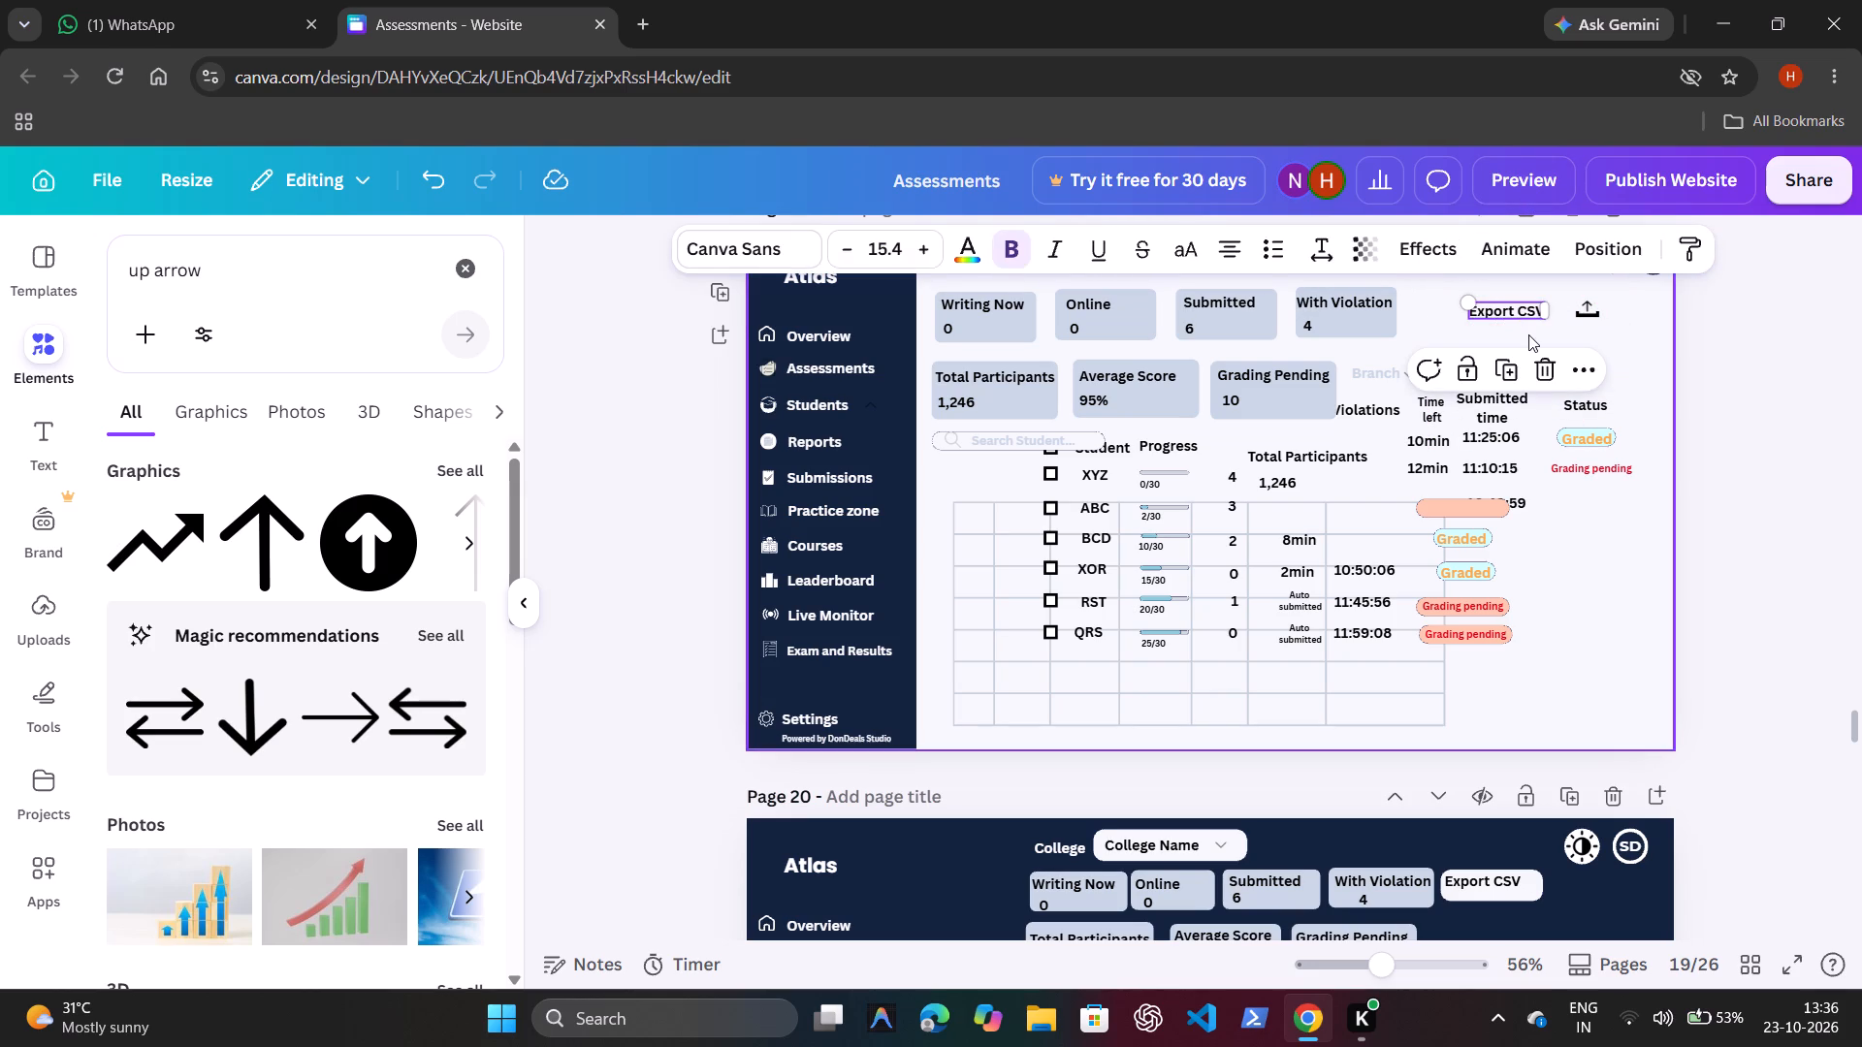
click(1567, 293)
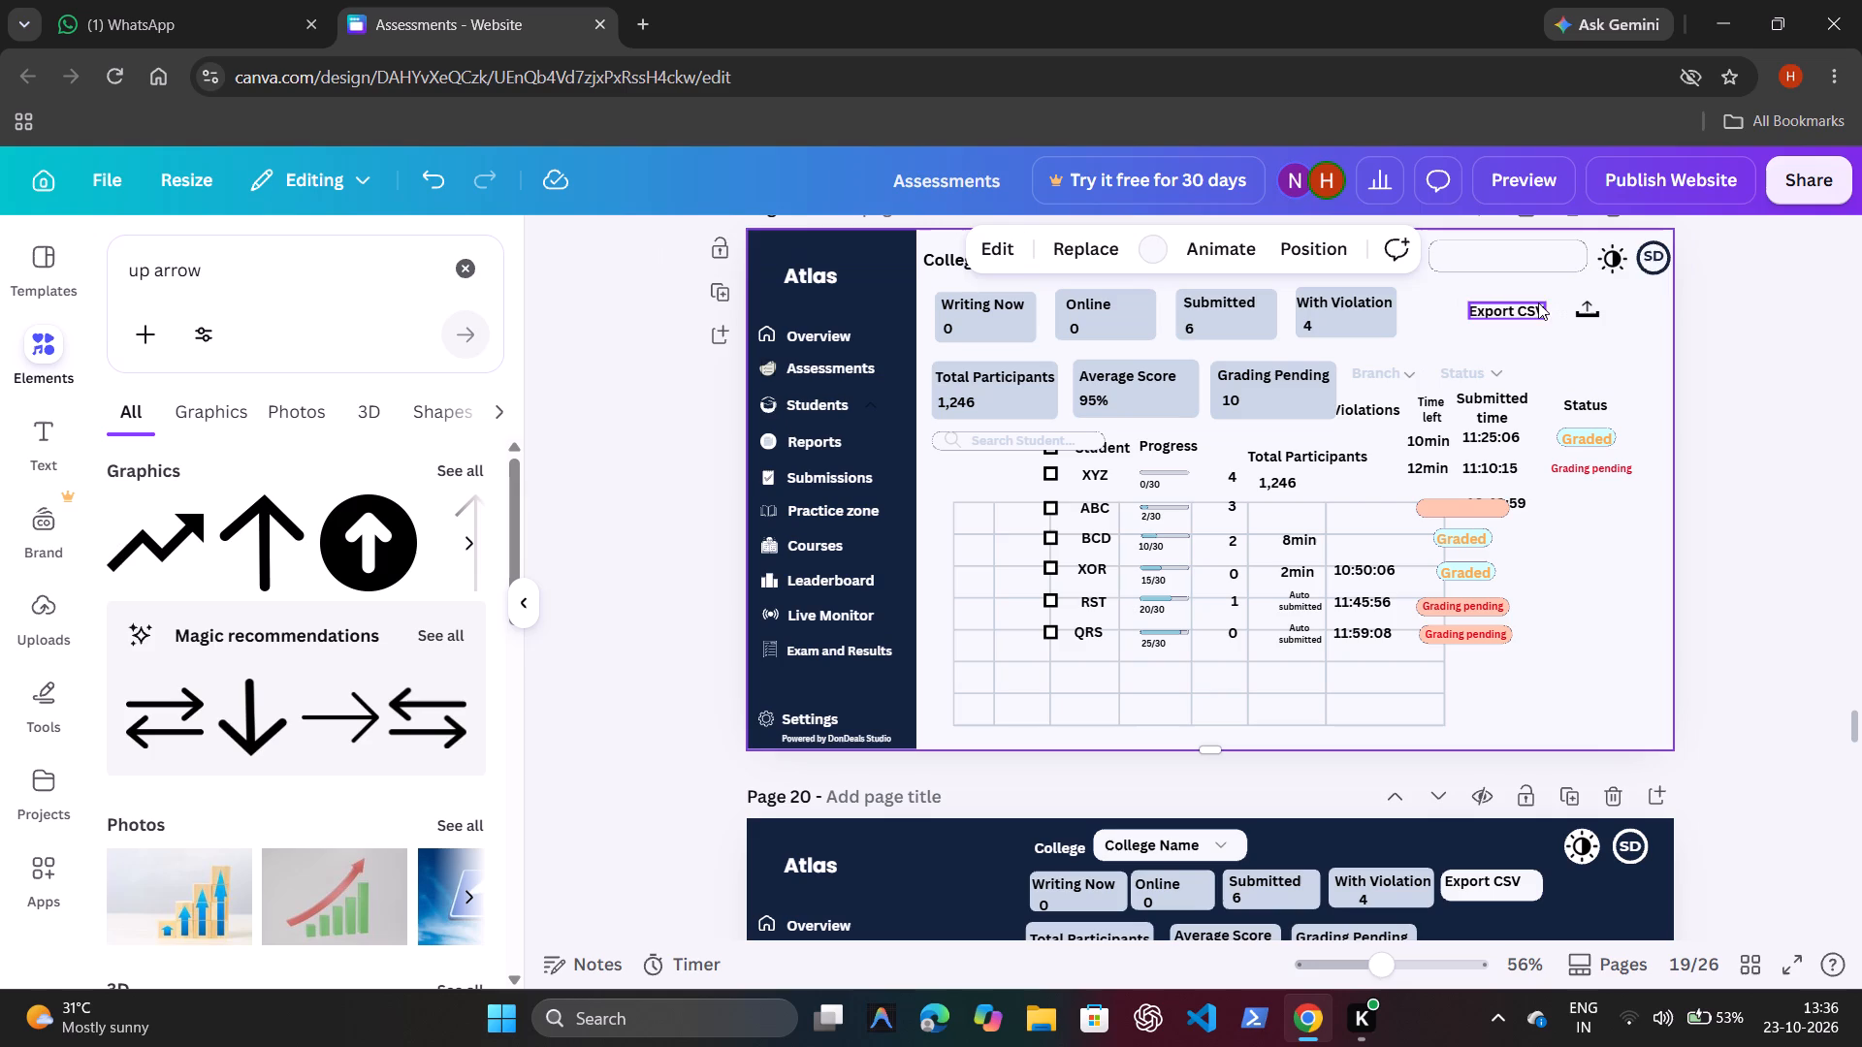
click(1525, 302)
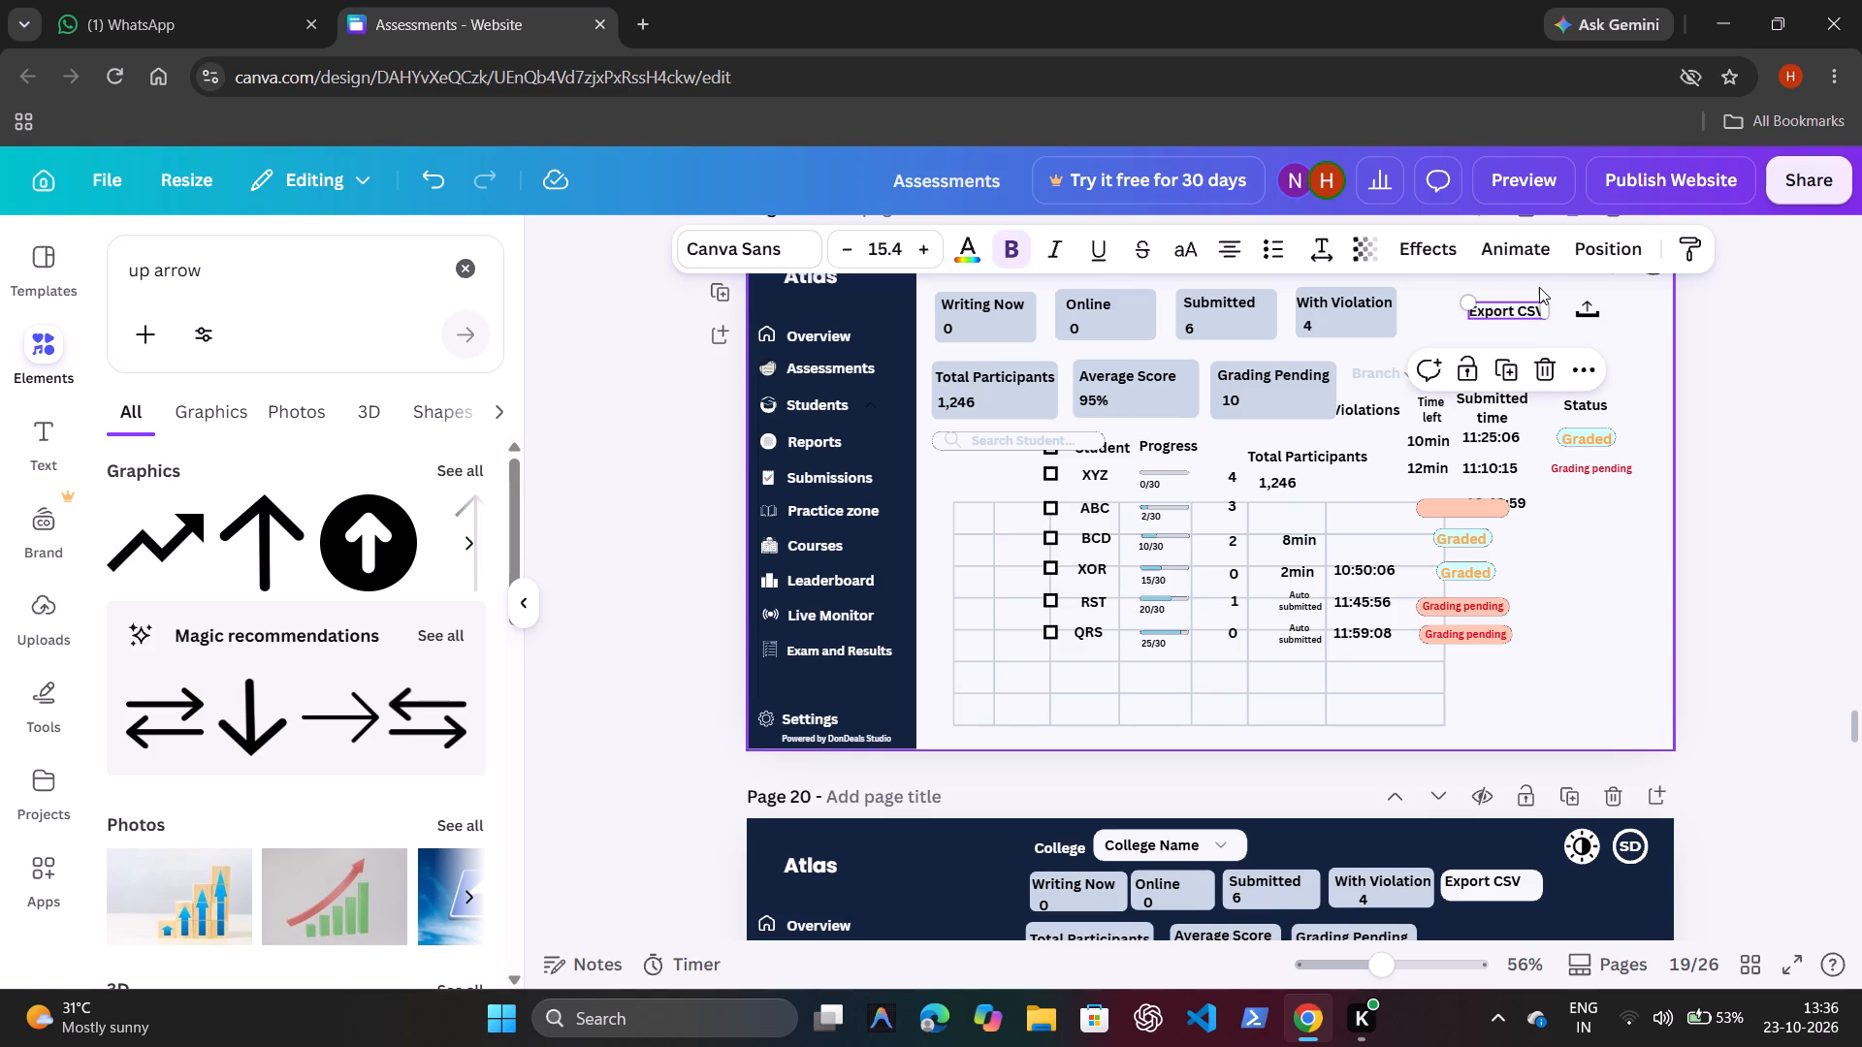
scroll(1539, 287, up, 1)
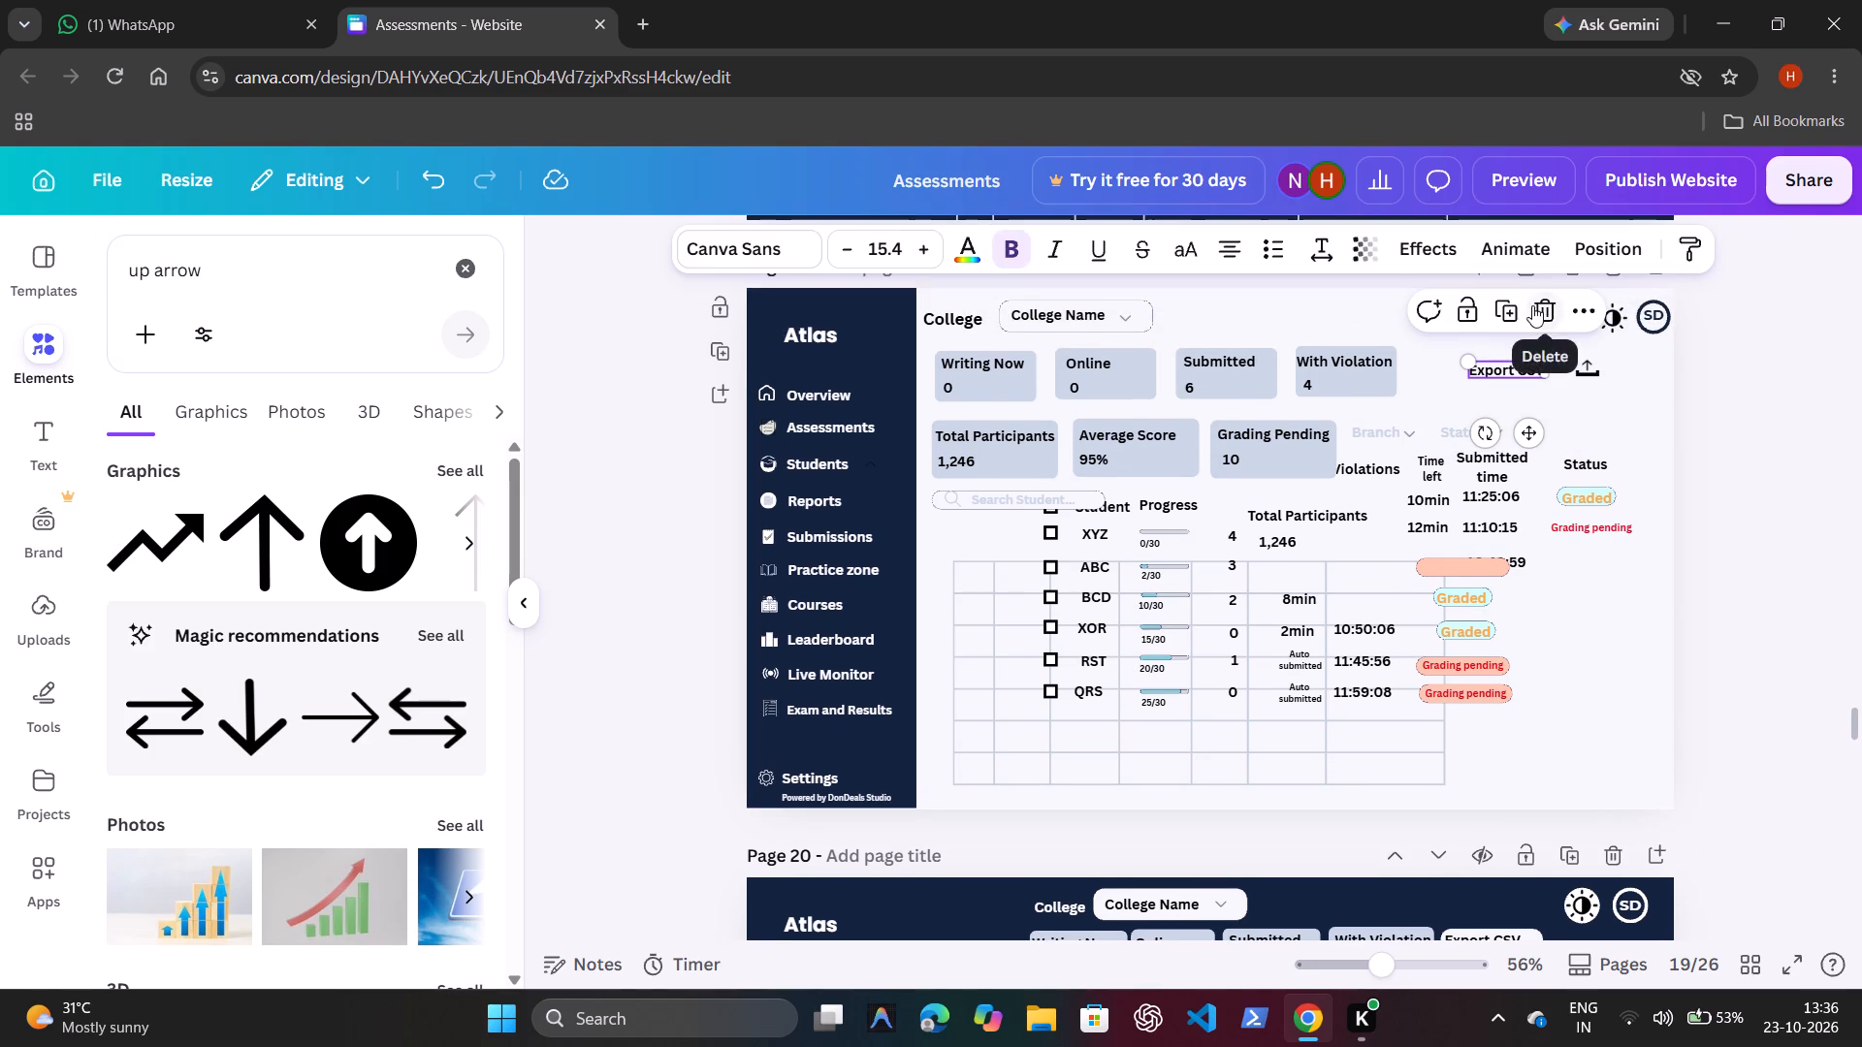
click(1401, 361)
click(1513, 372)
drag(1531, 434, 1503, 378)
Move the upload icon's tray bracket into the Export CSV outline, just after the label.
click(1597, 379)
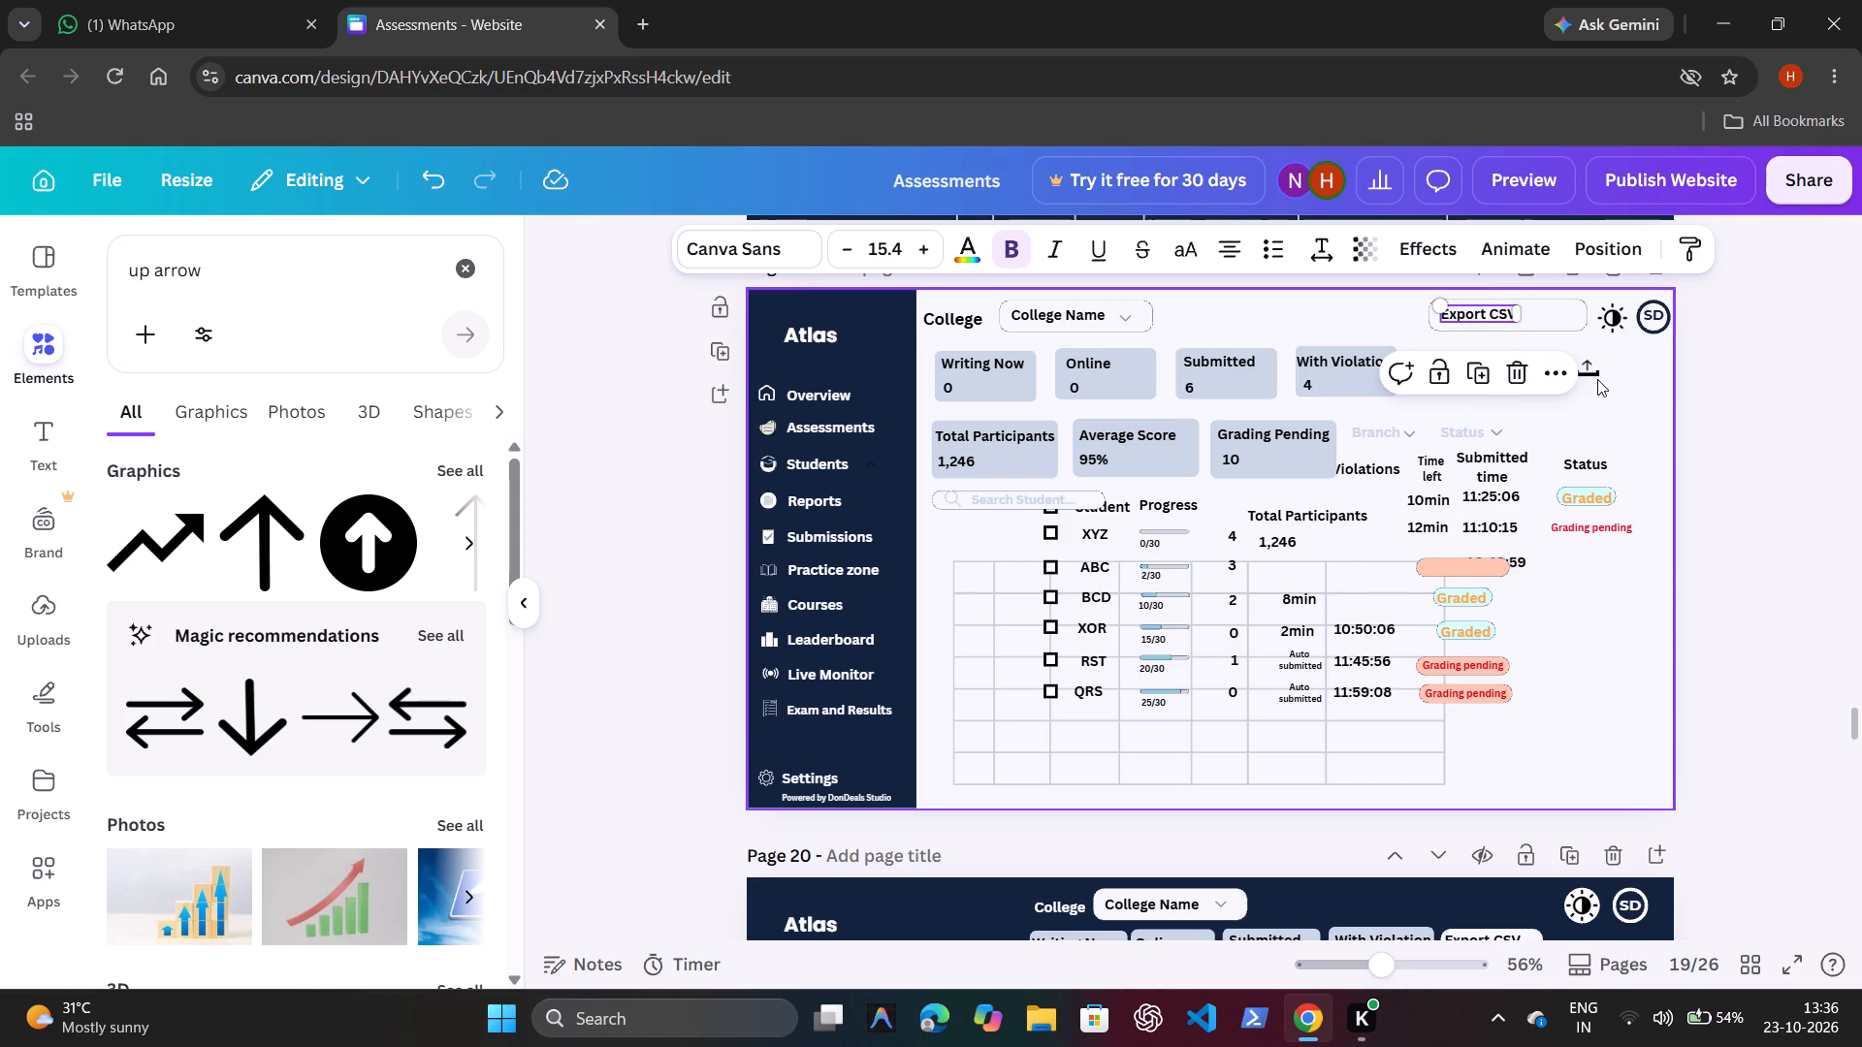
click(1596, 375)
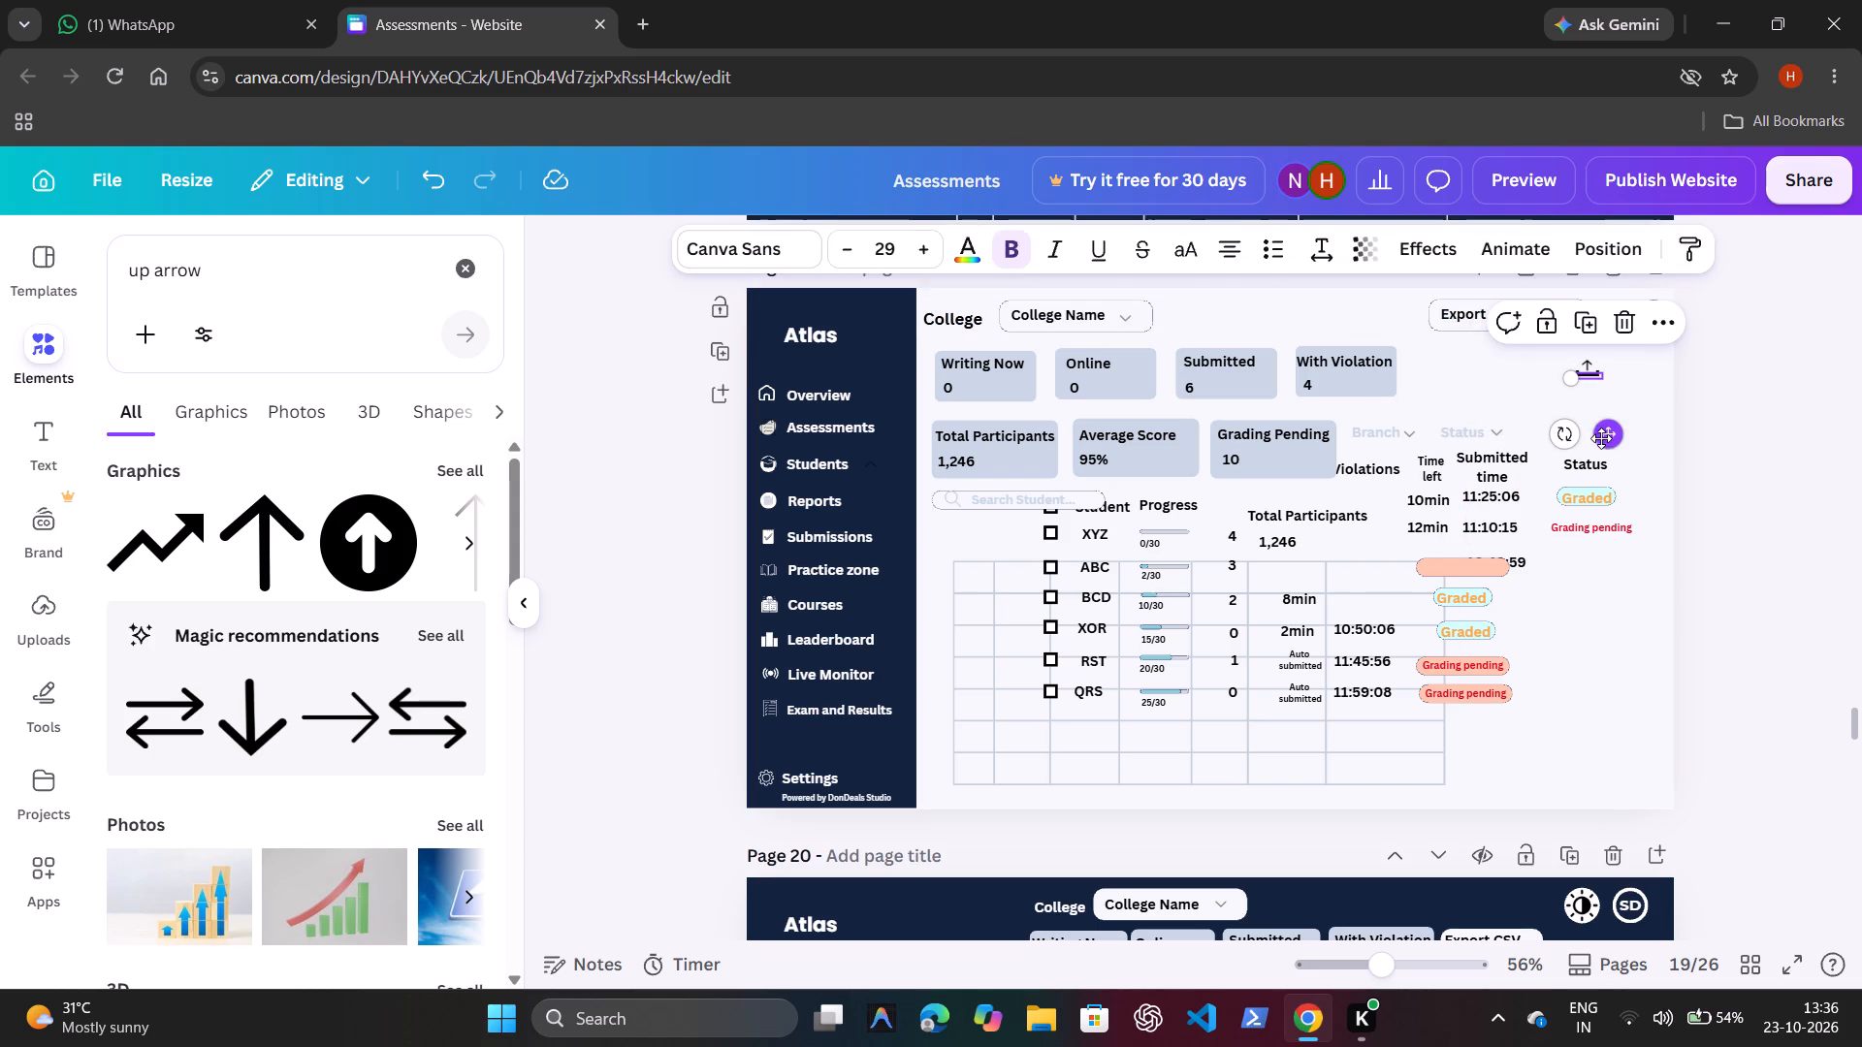
drag(1601, 440, 1562, 387)
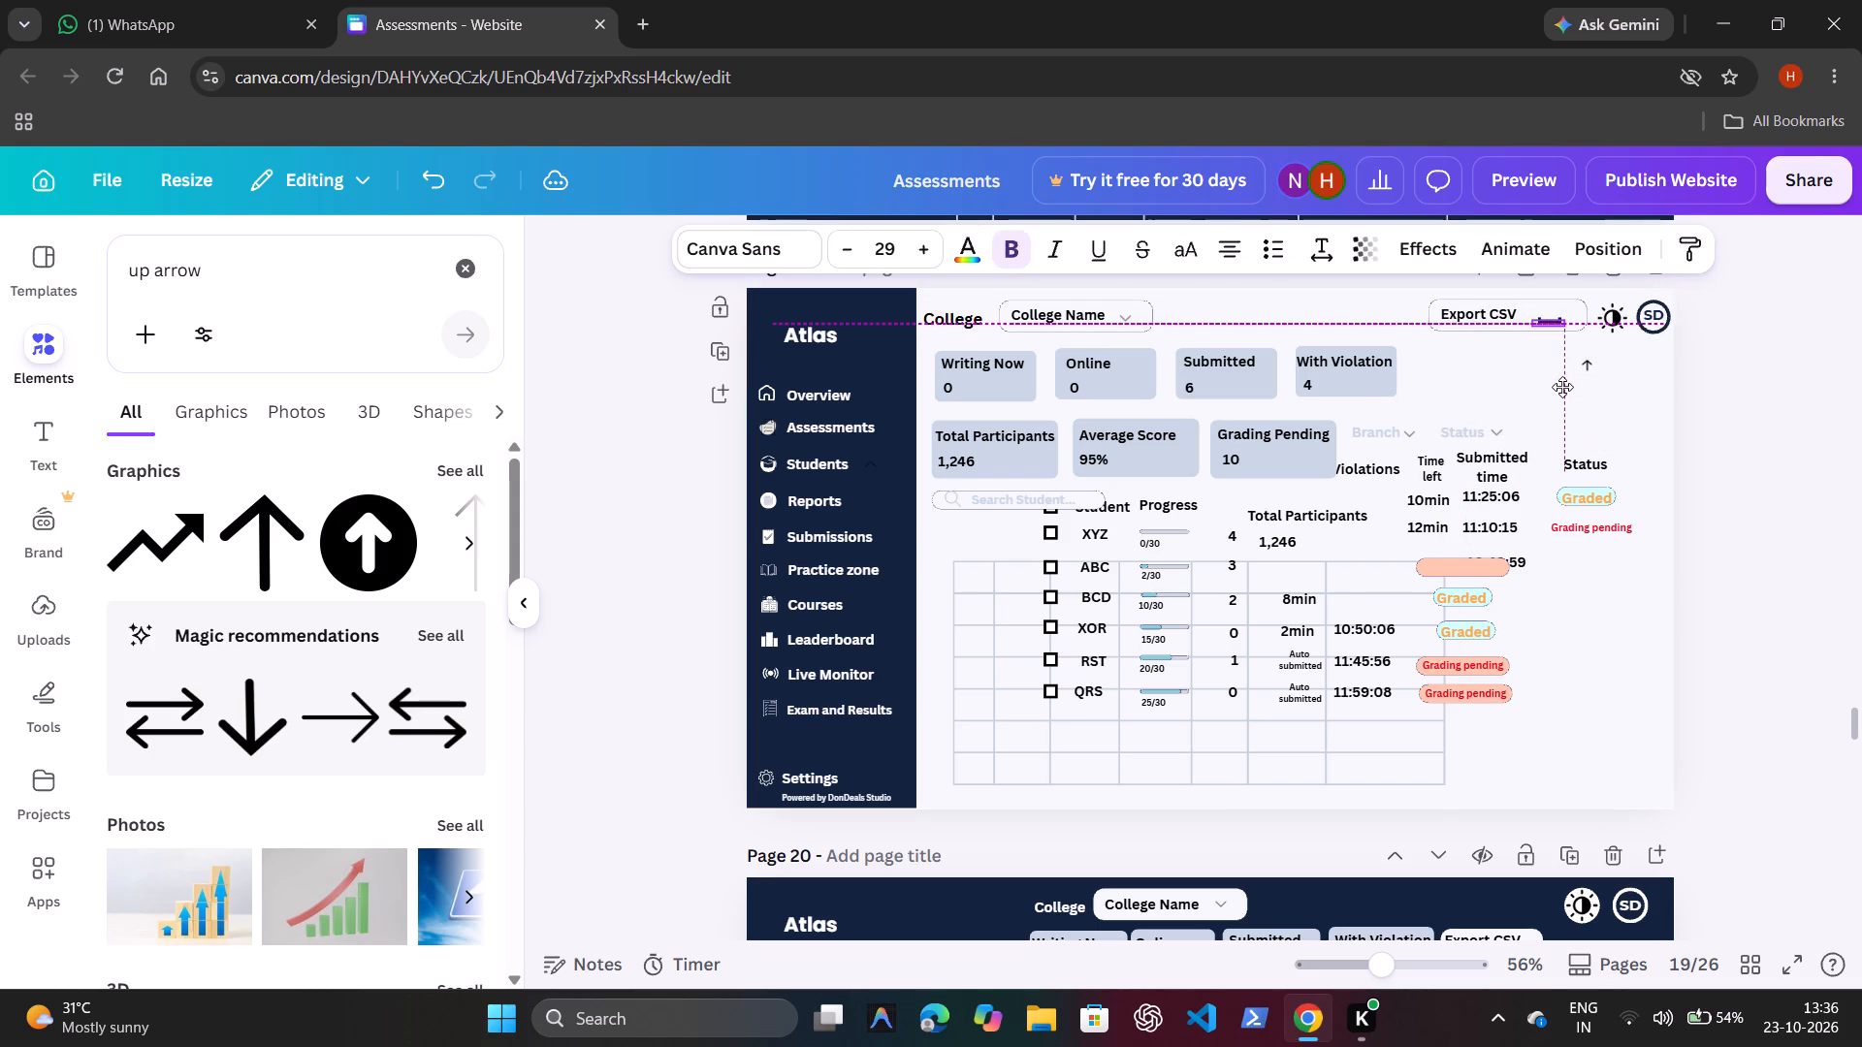
drag(1562, 387, 1564, 384)
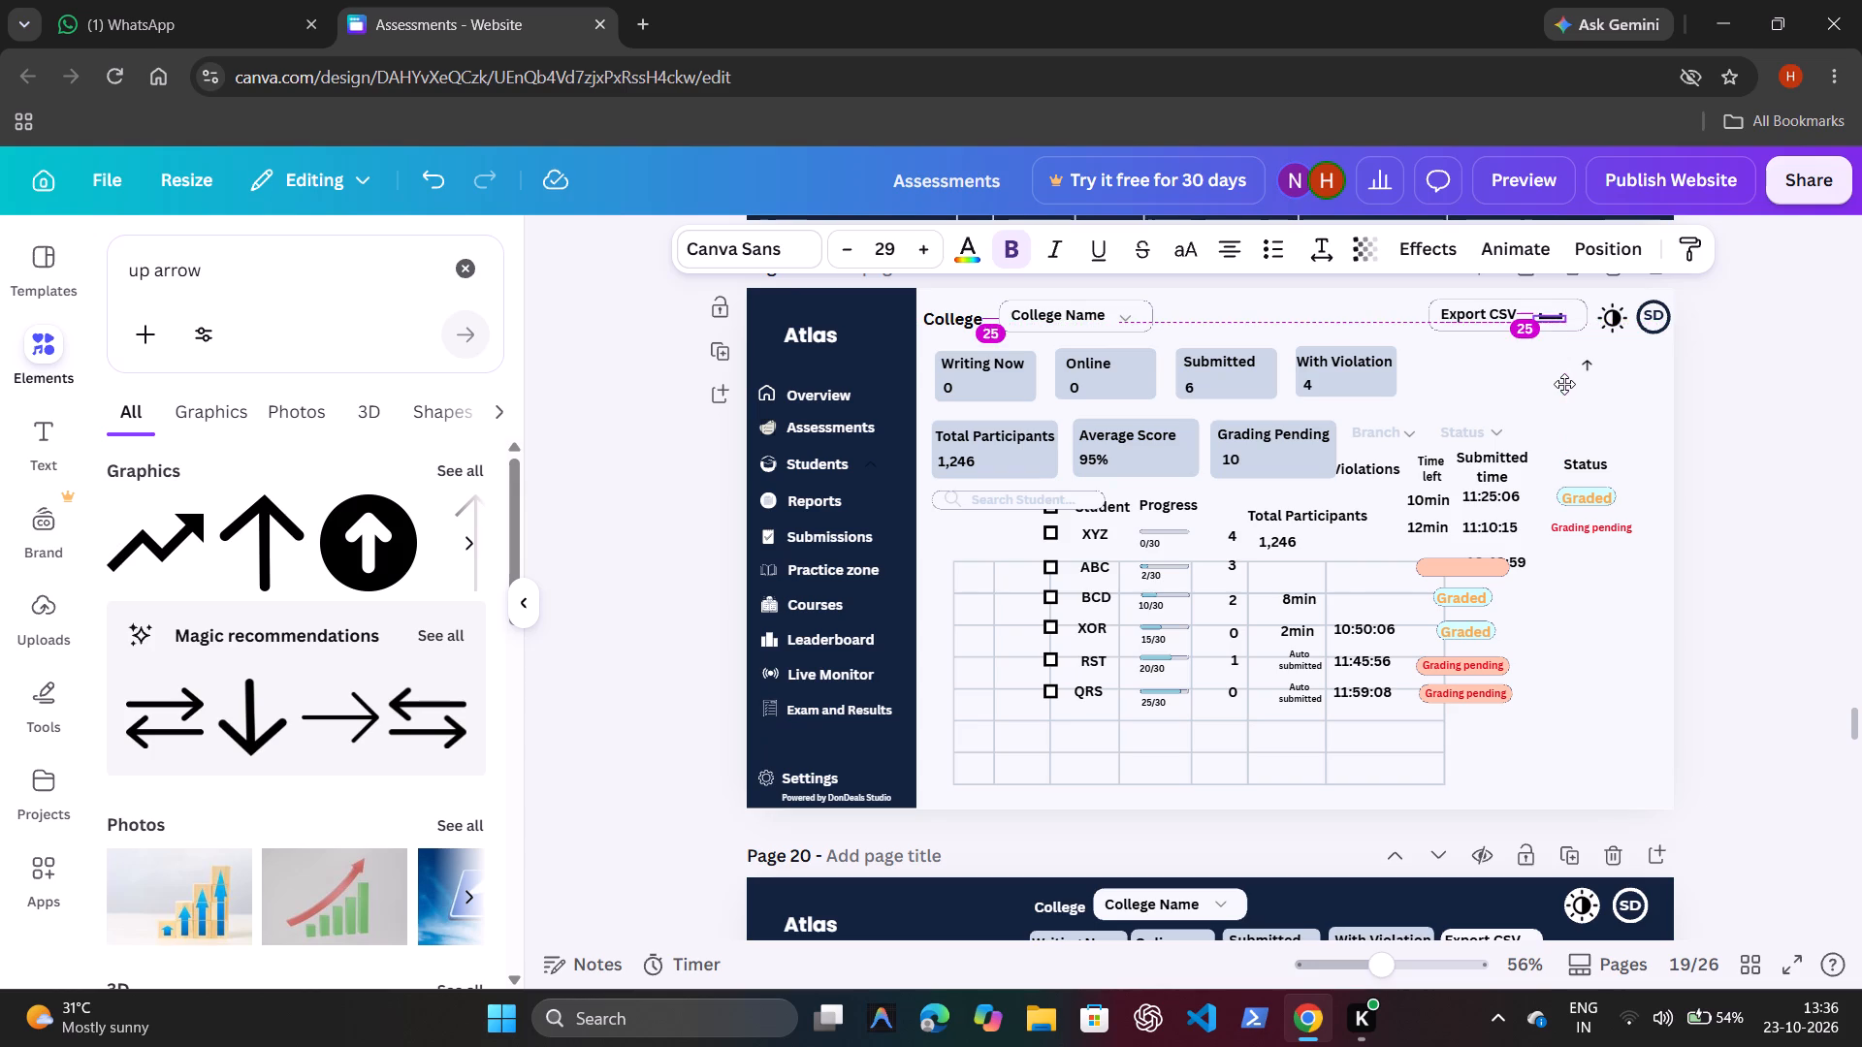
drag(1564, 384, 1569, 384)
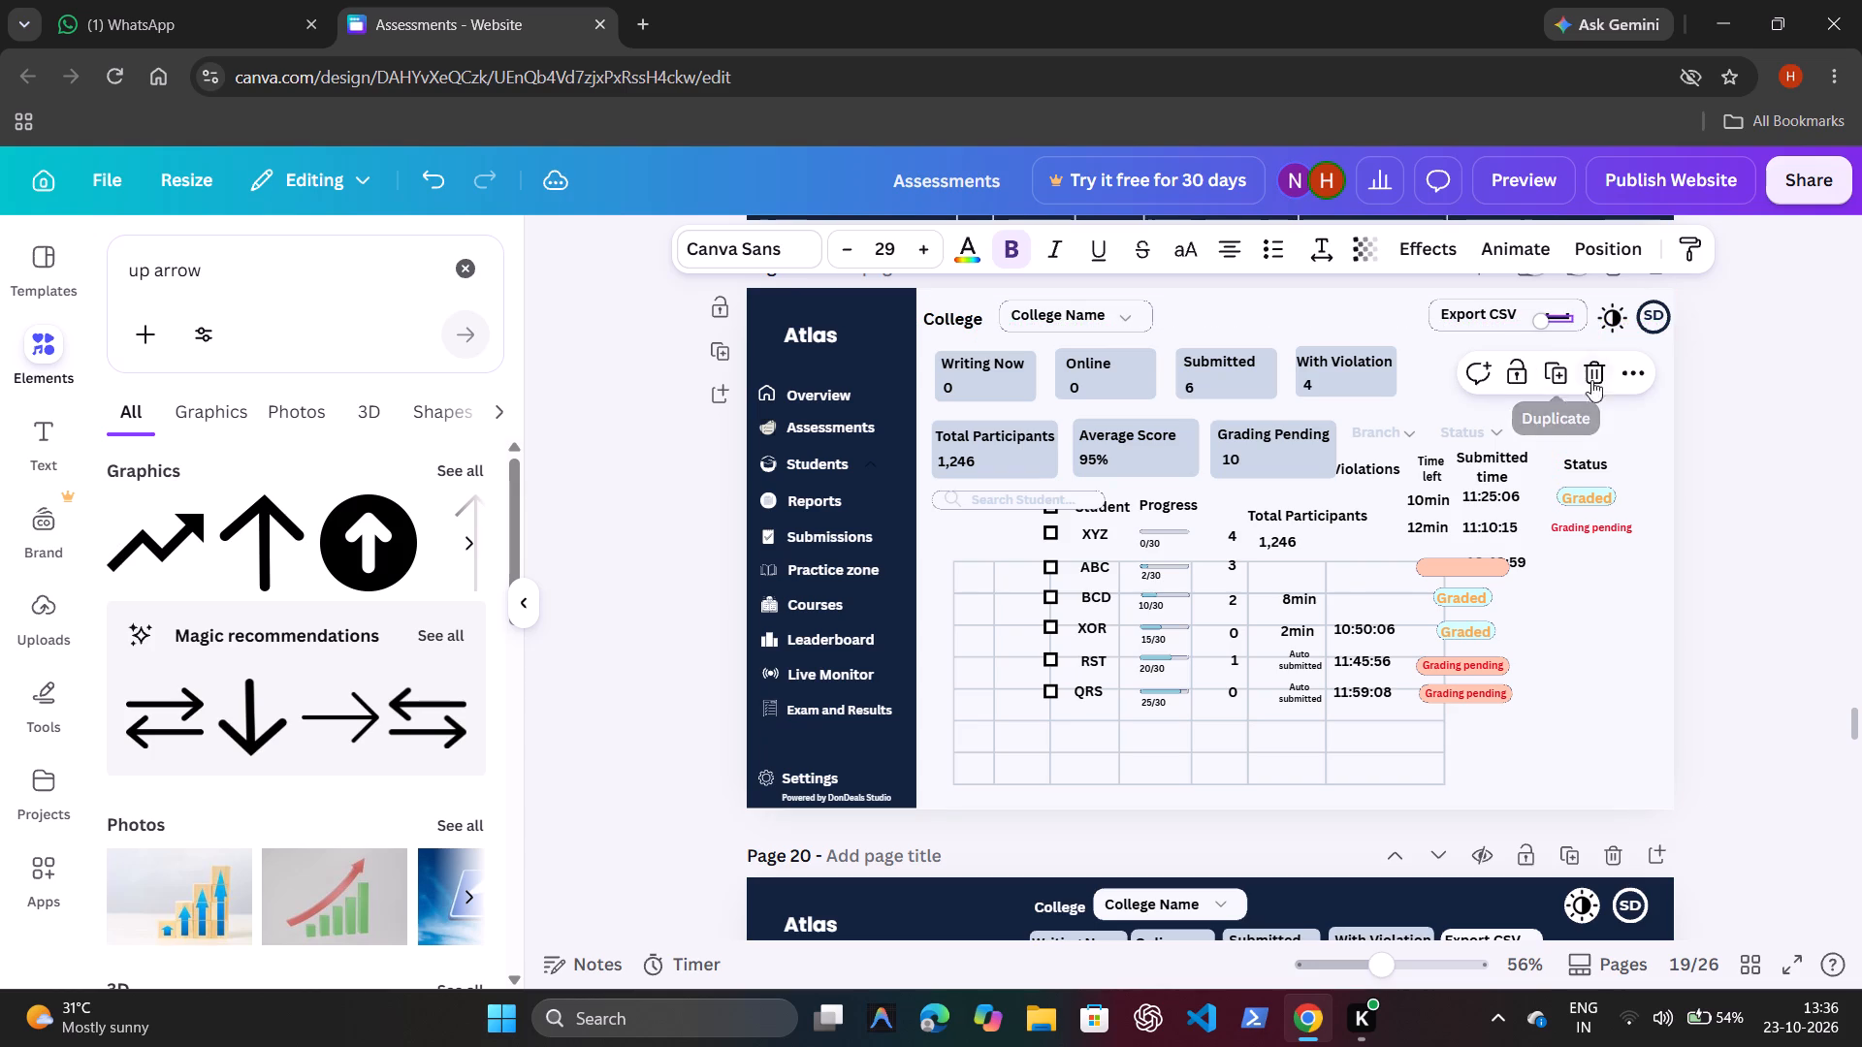
click(1622, 416)
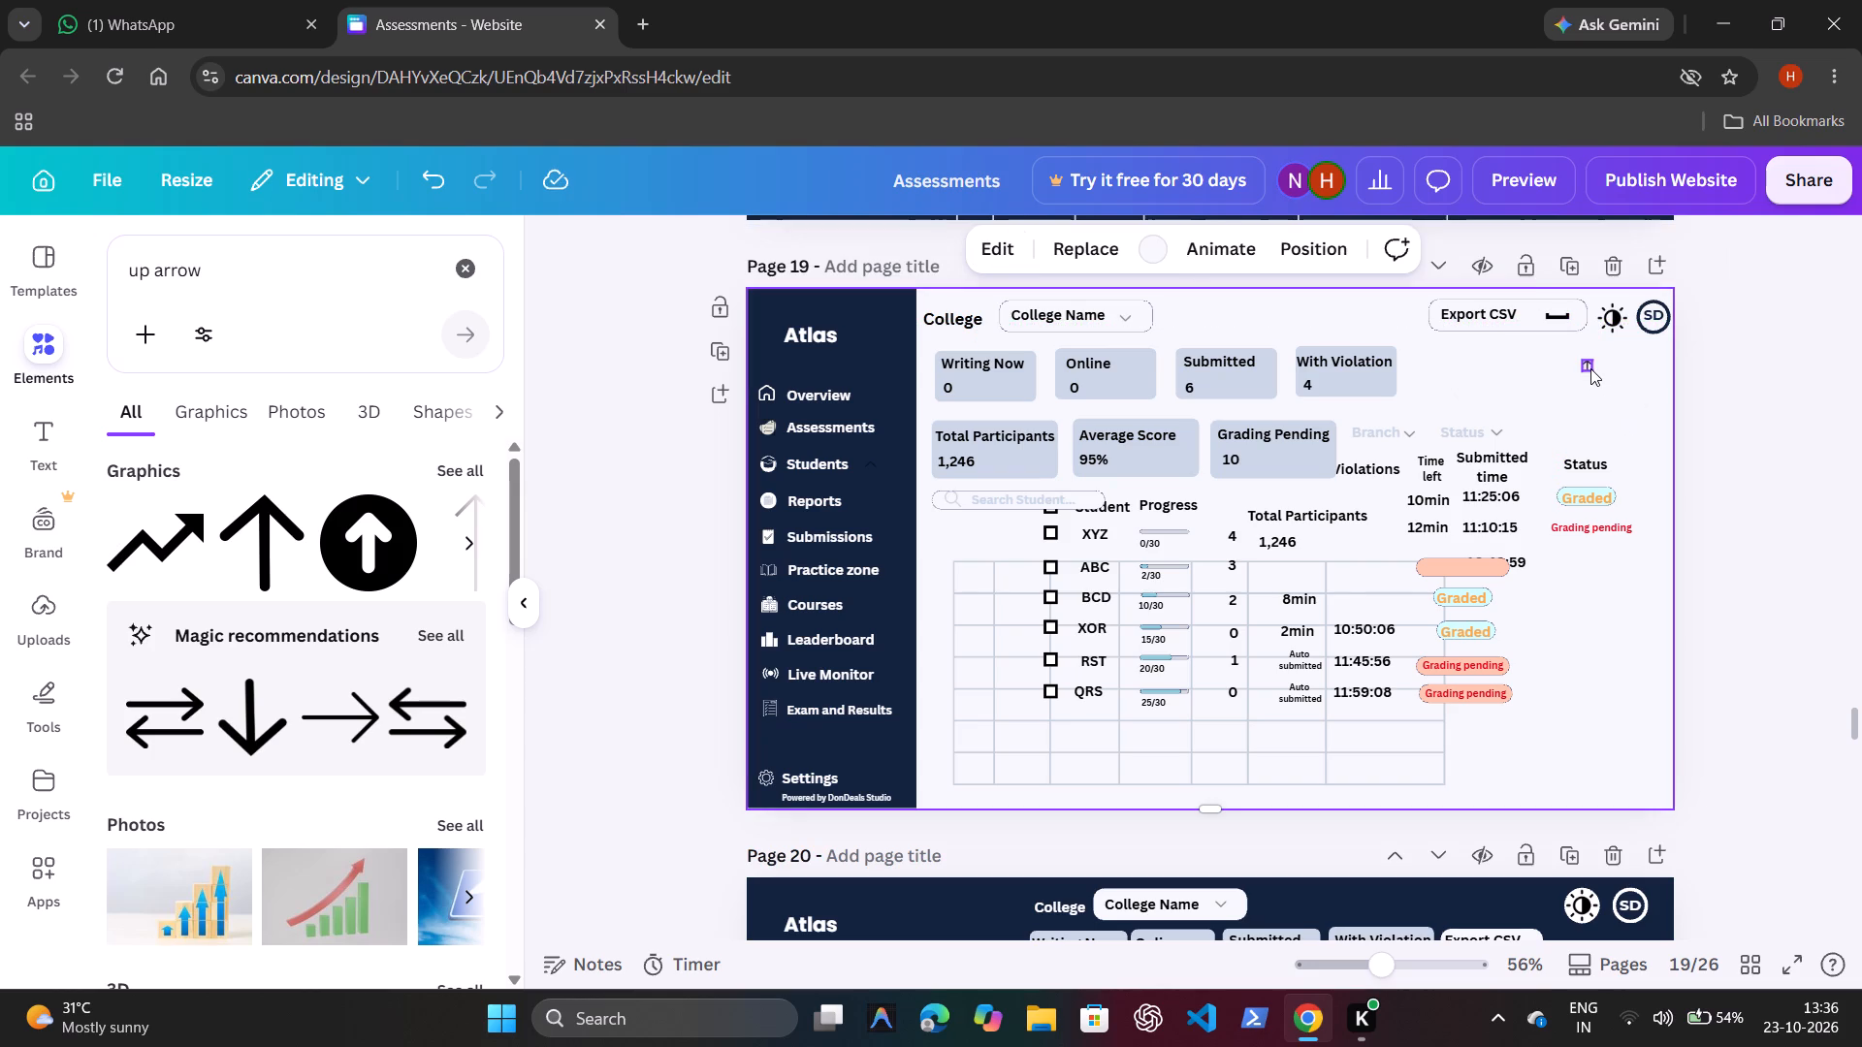
Move the upload icon's small up arrow into the Export CSV outline, centred over the tray bracket.
click(1590, 368)
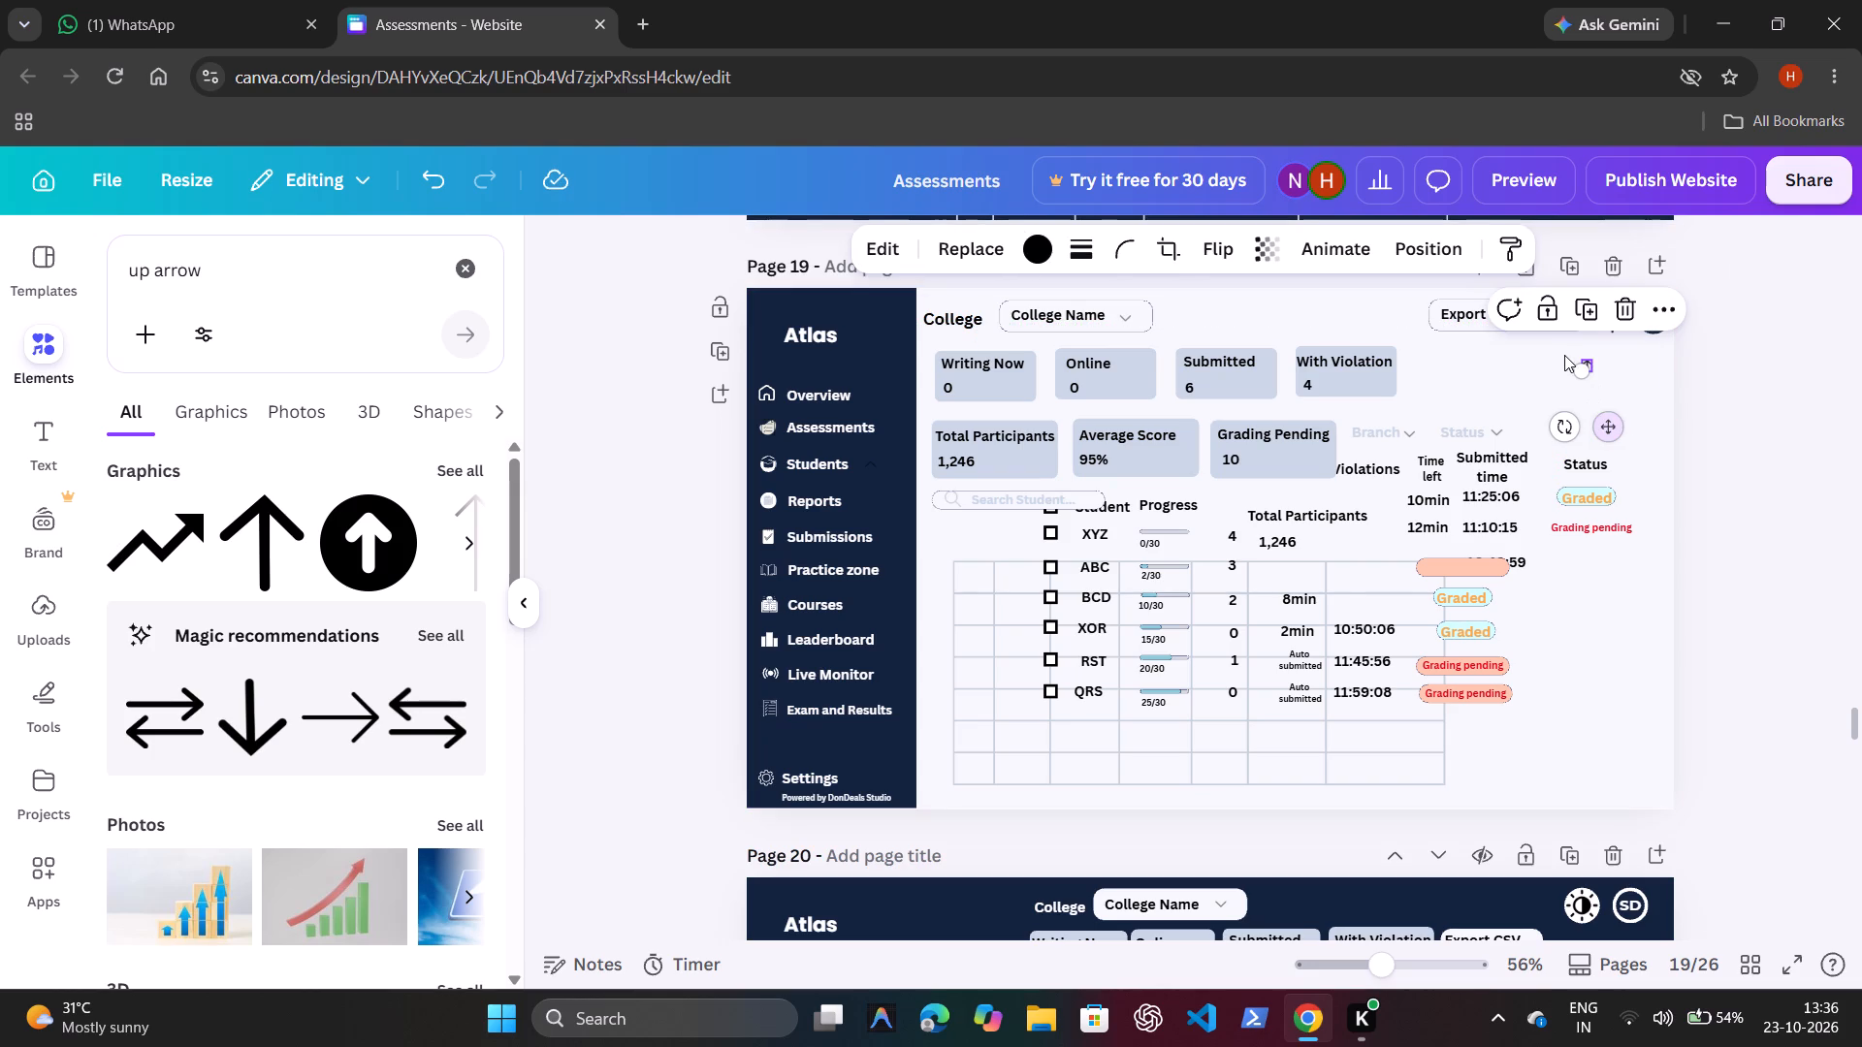
click(1613, 432)
drag(1613, 432, 1577, 380)
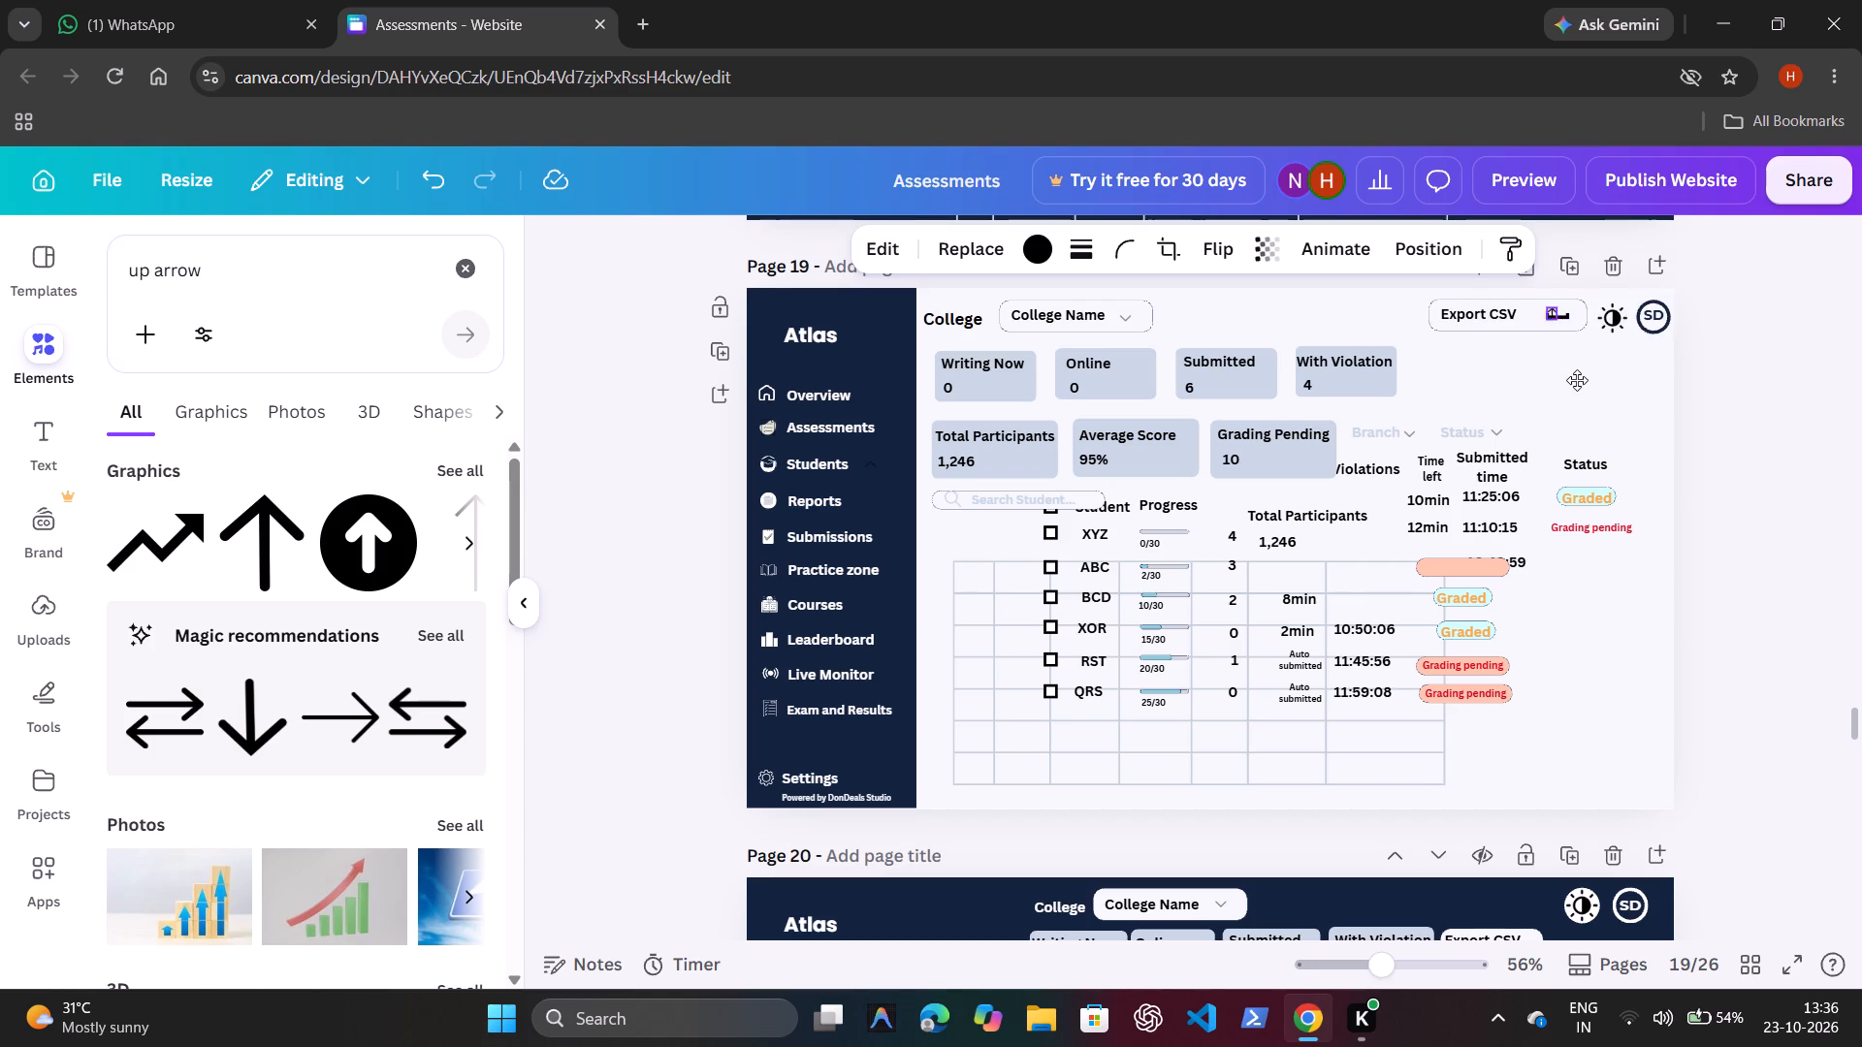
drag(1577, 380, 1586, 370)
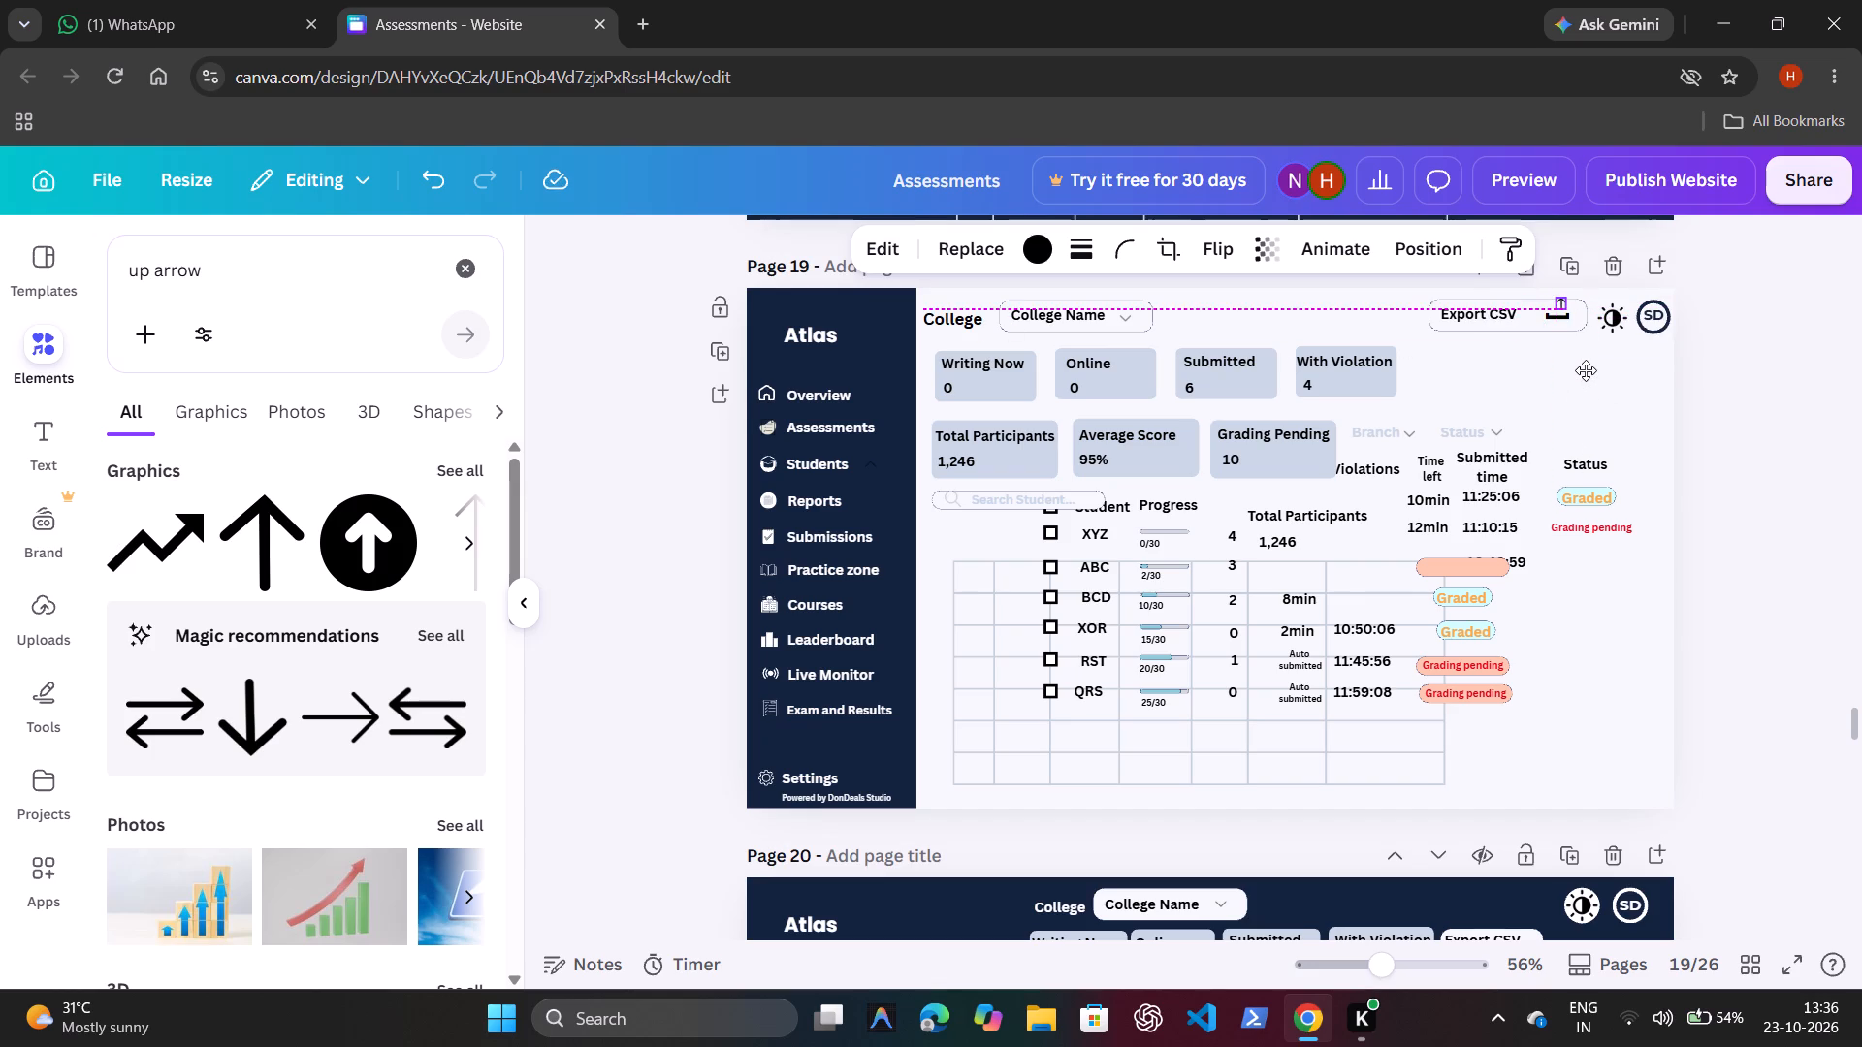
drag(1586, 370, 1586, 371)
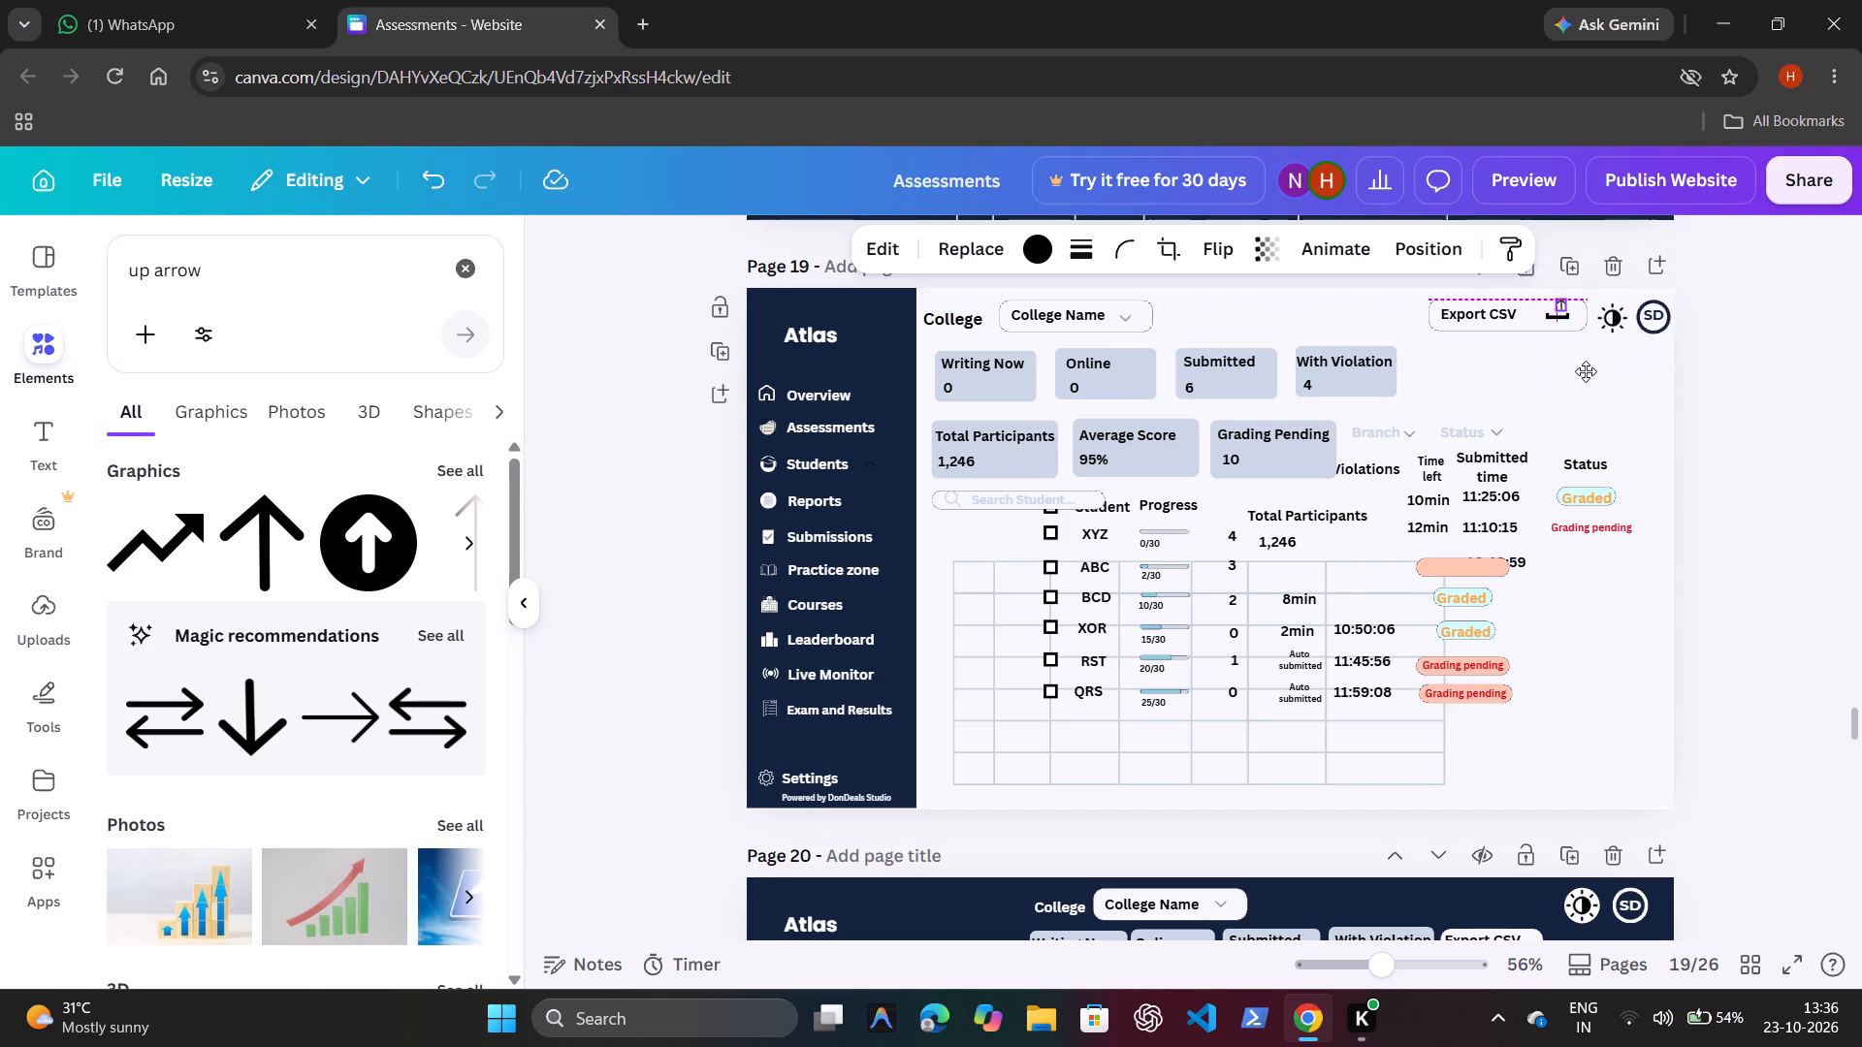
drag(1586, 371, 1579, 377)
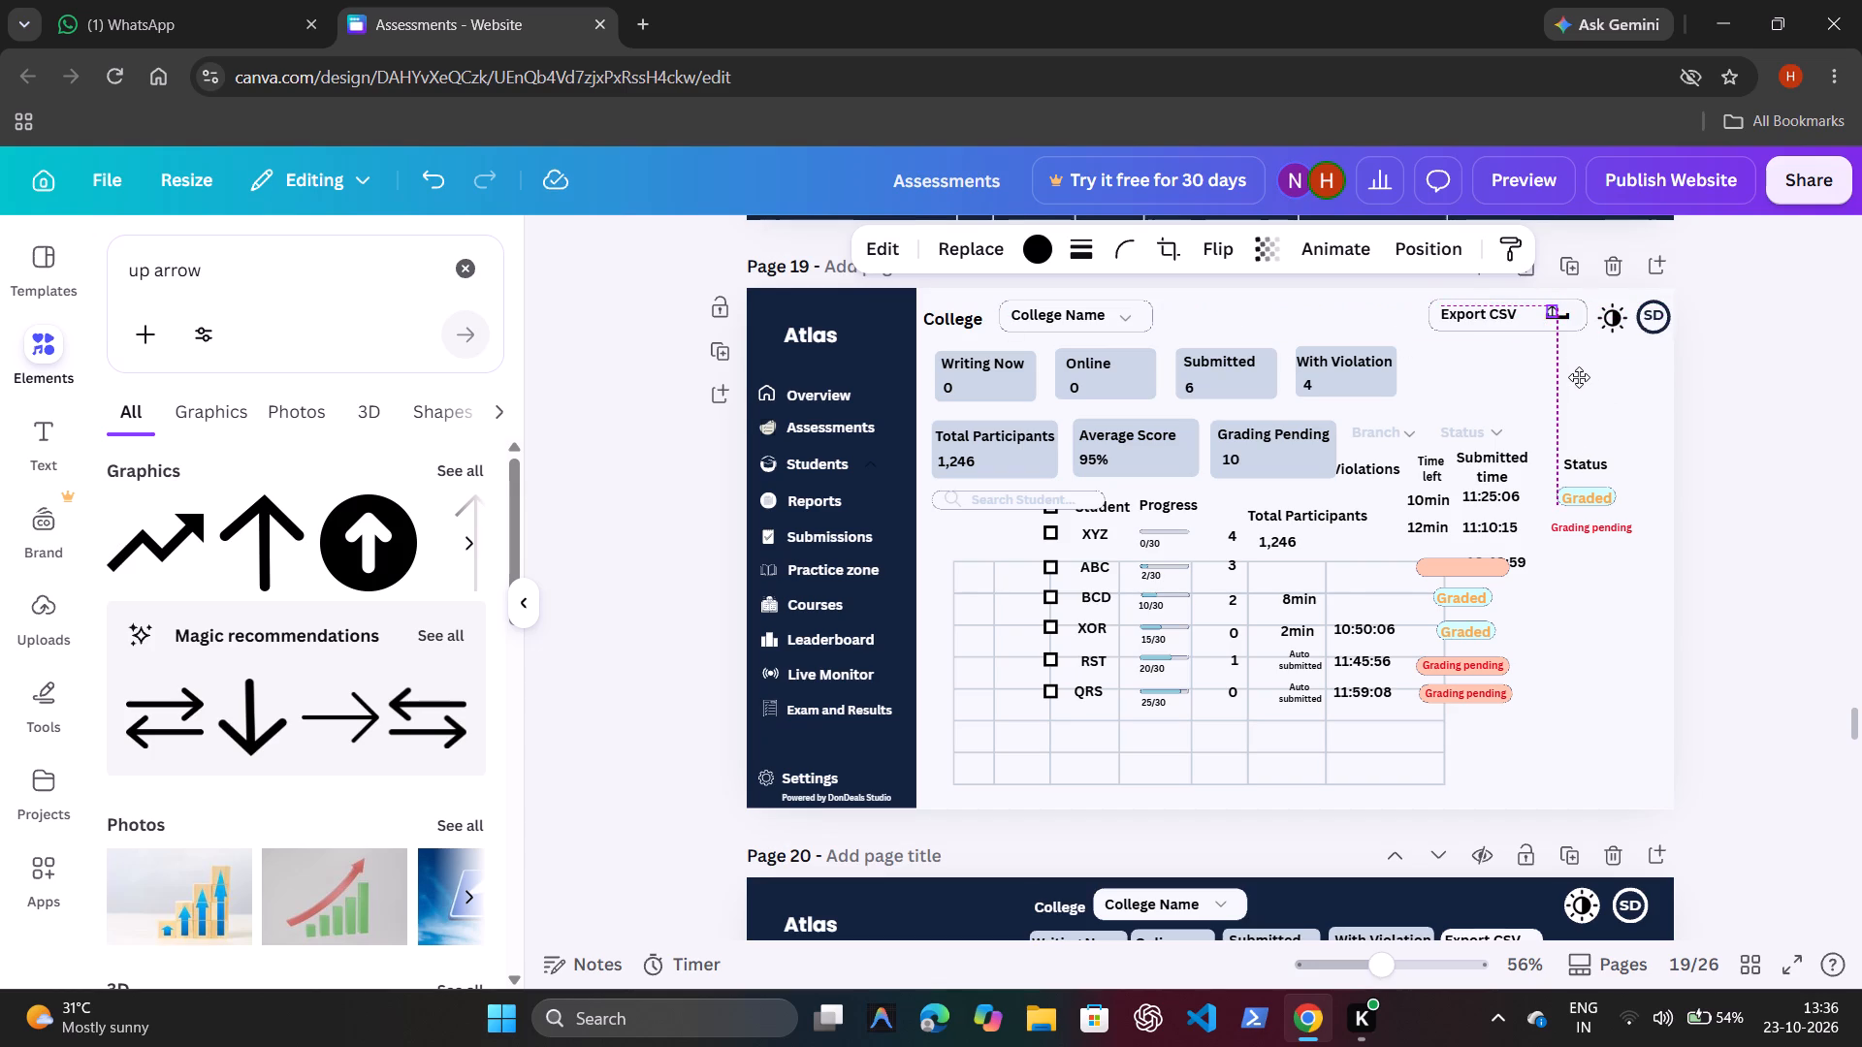
drag(1579, 377, 1586, 368)
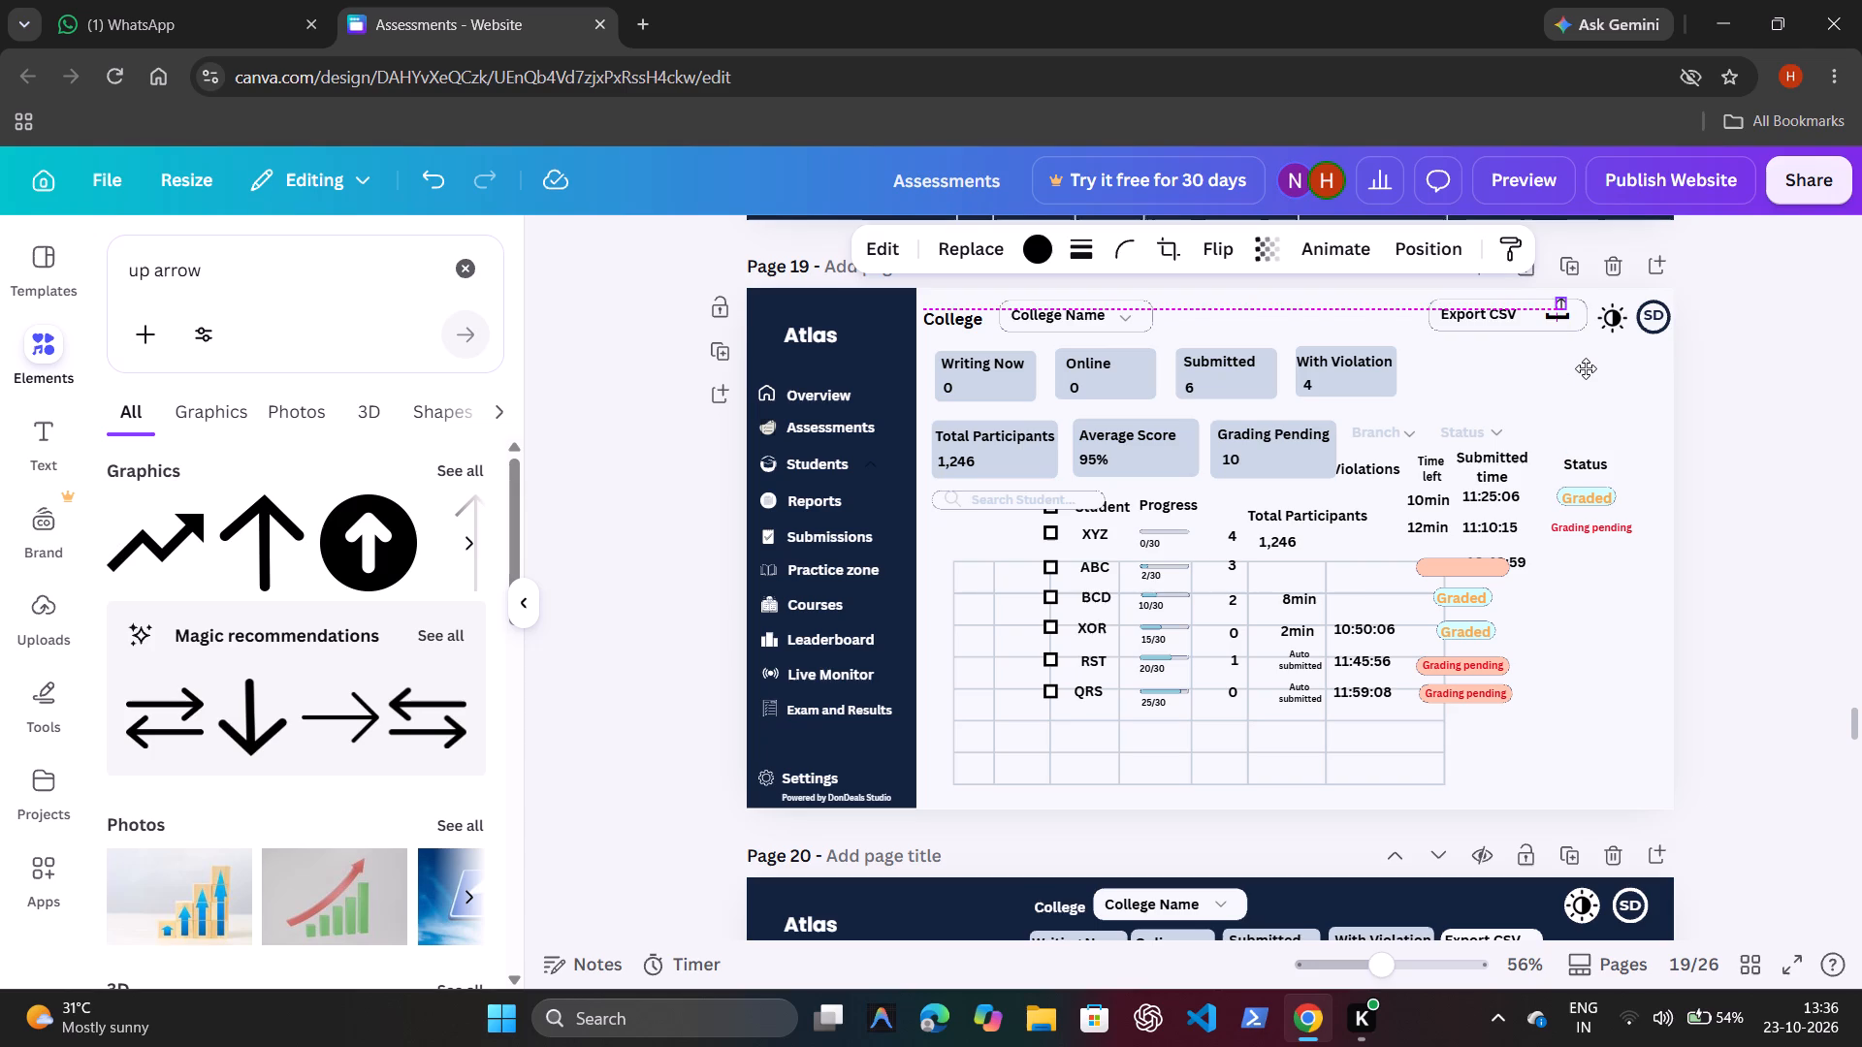
drag(1586, 368, 1584, 369)
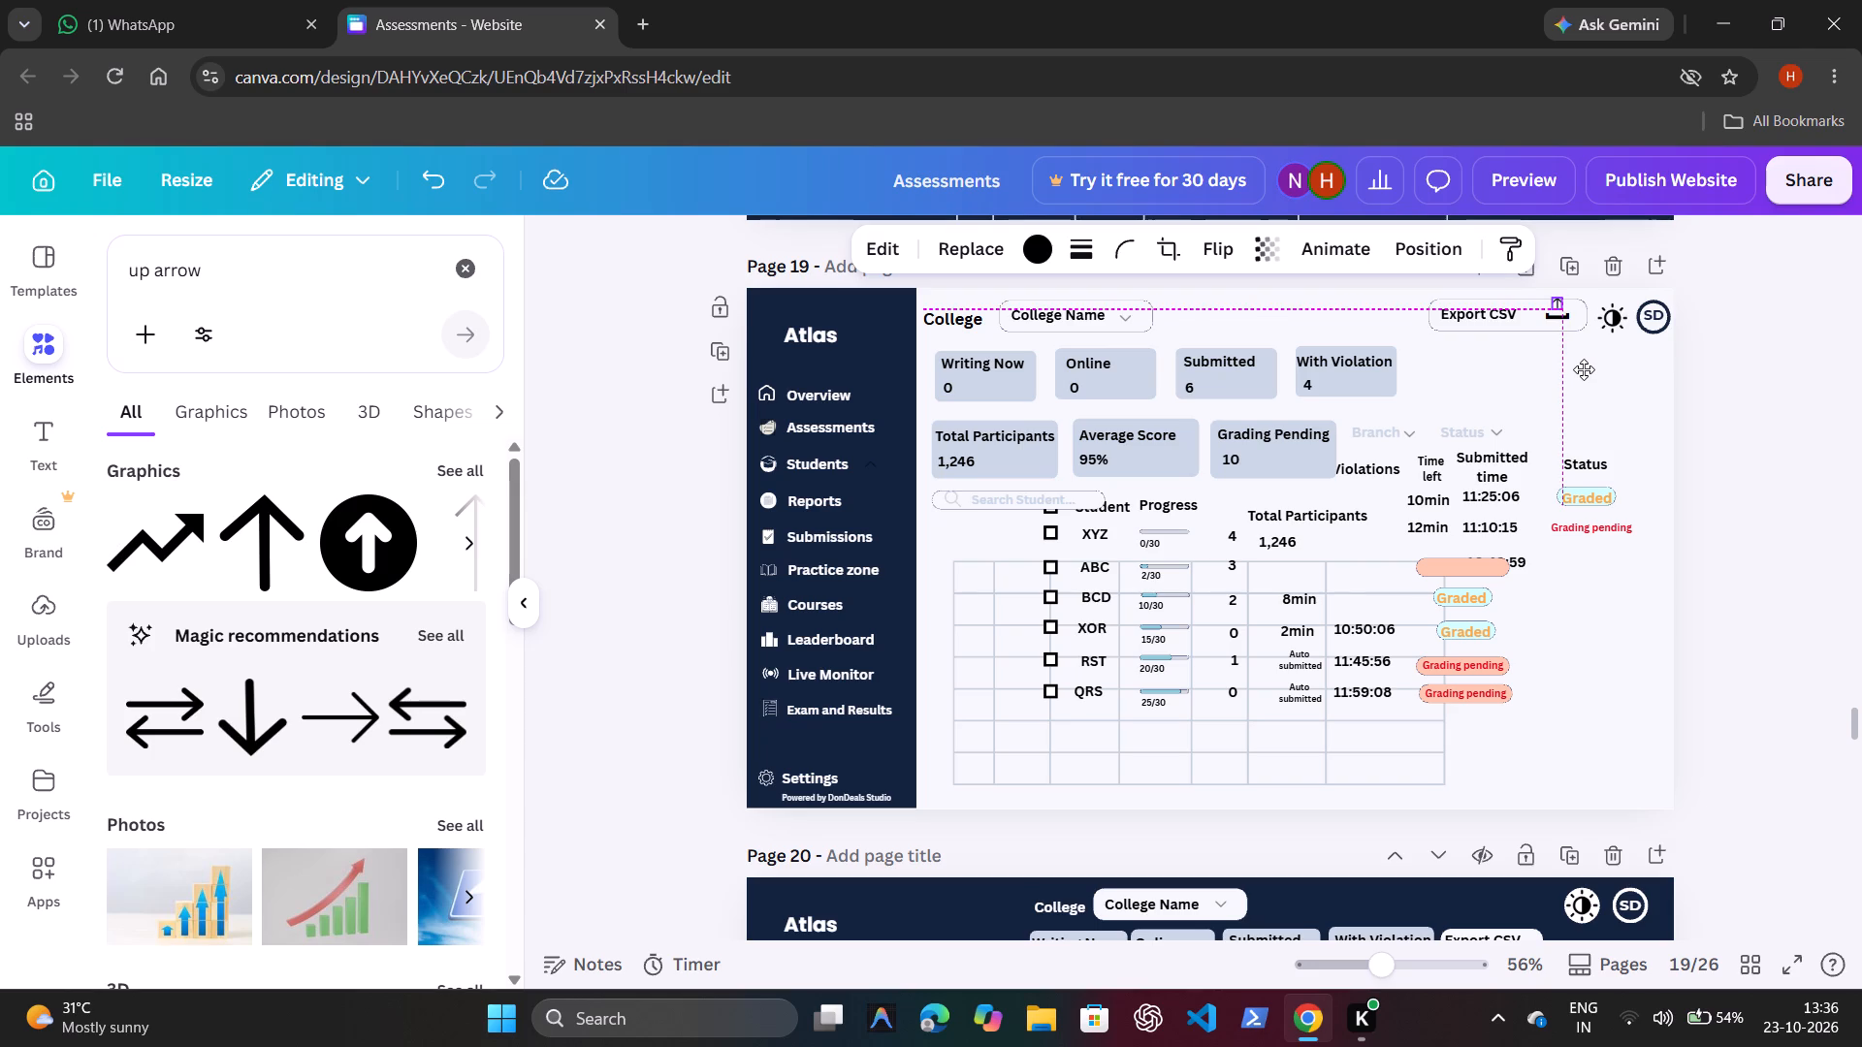
drag(1584, 369, 1584, 371)
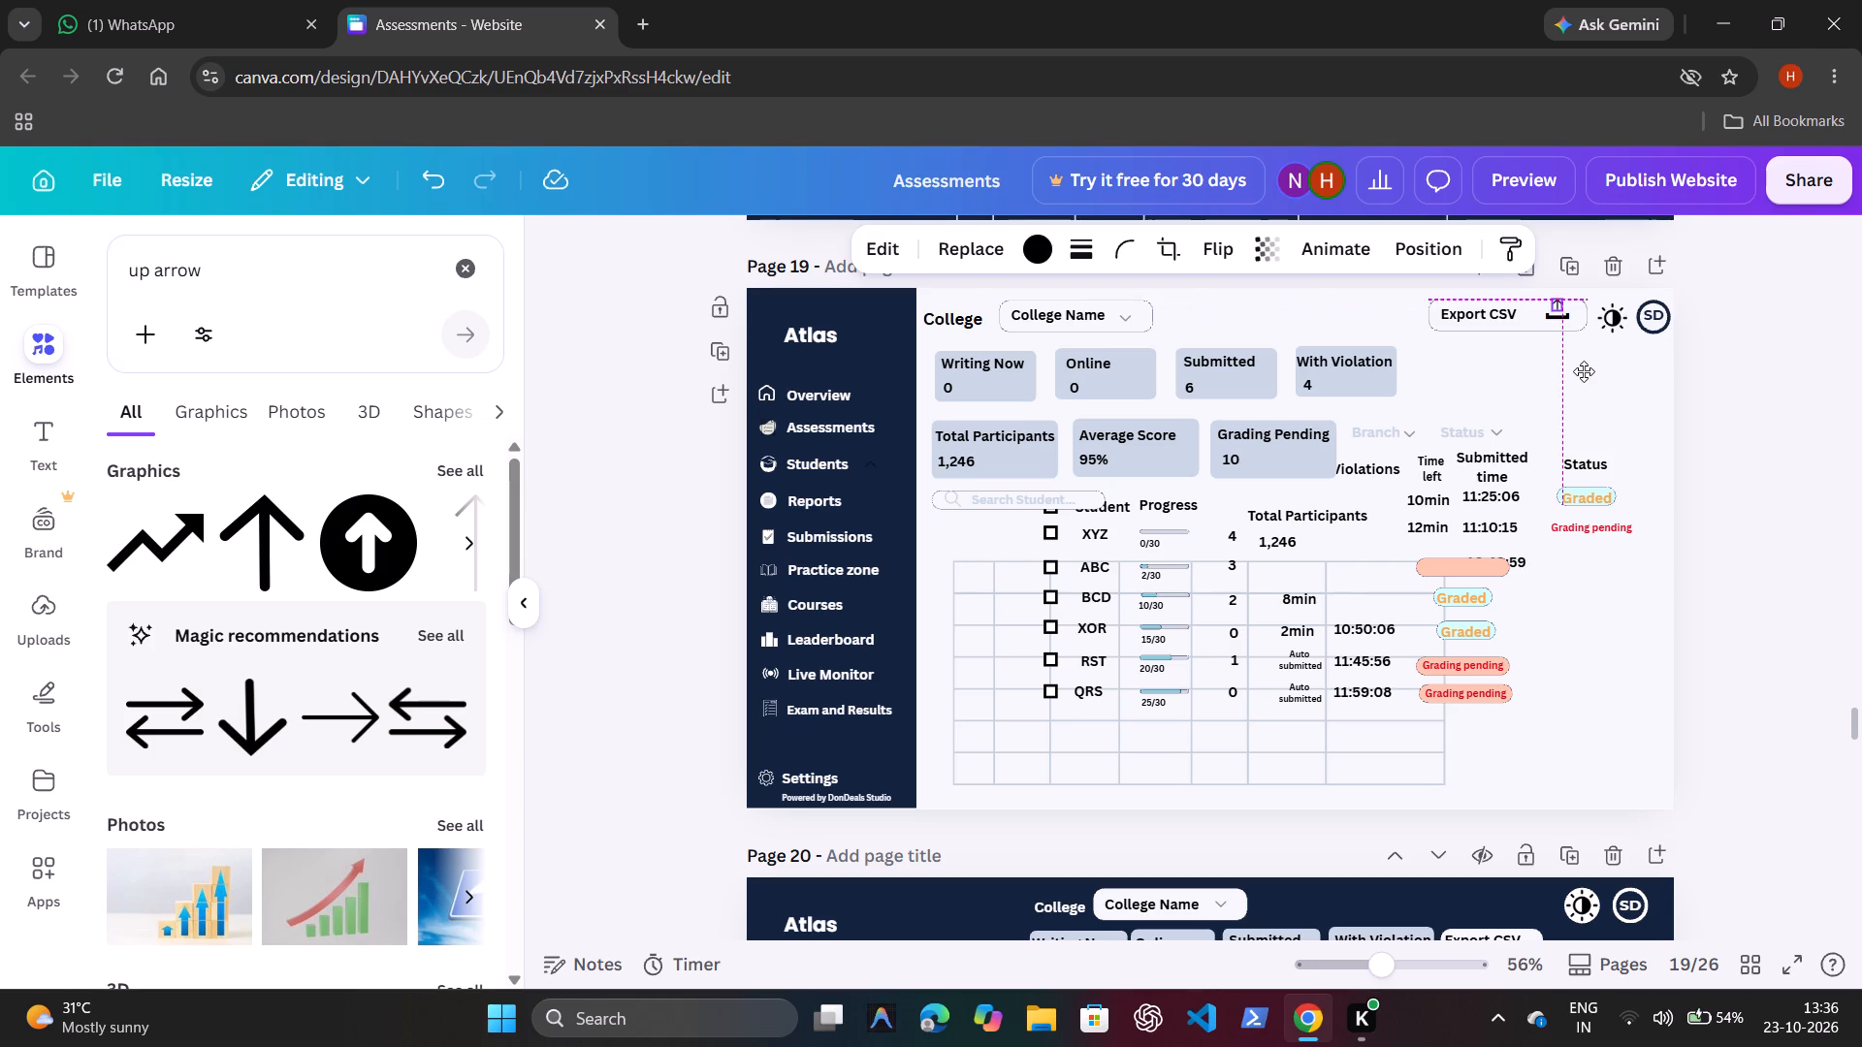
drag(1584, 371, 1584, 377)
drag(1584, 377, 1582, 371)
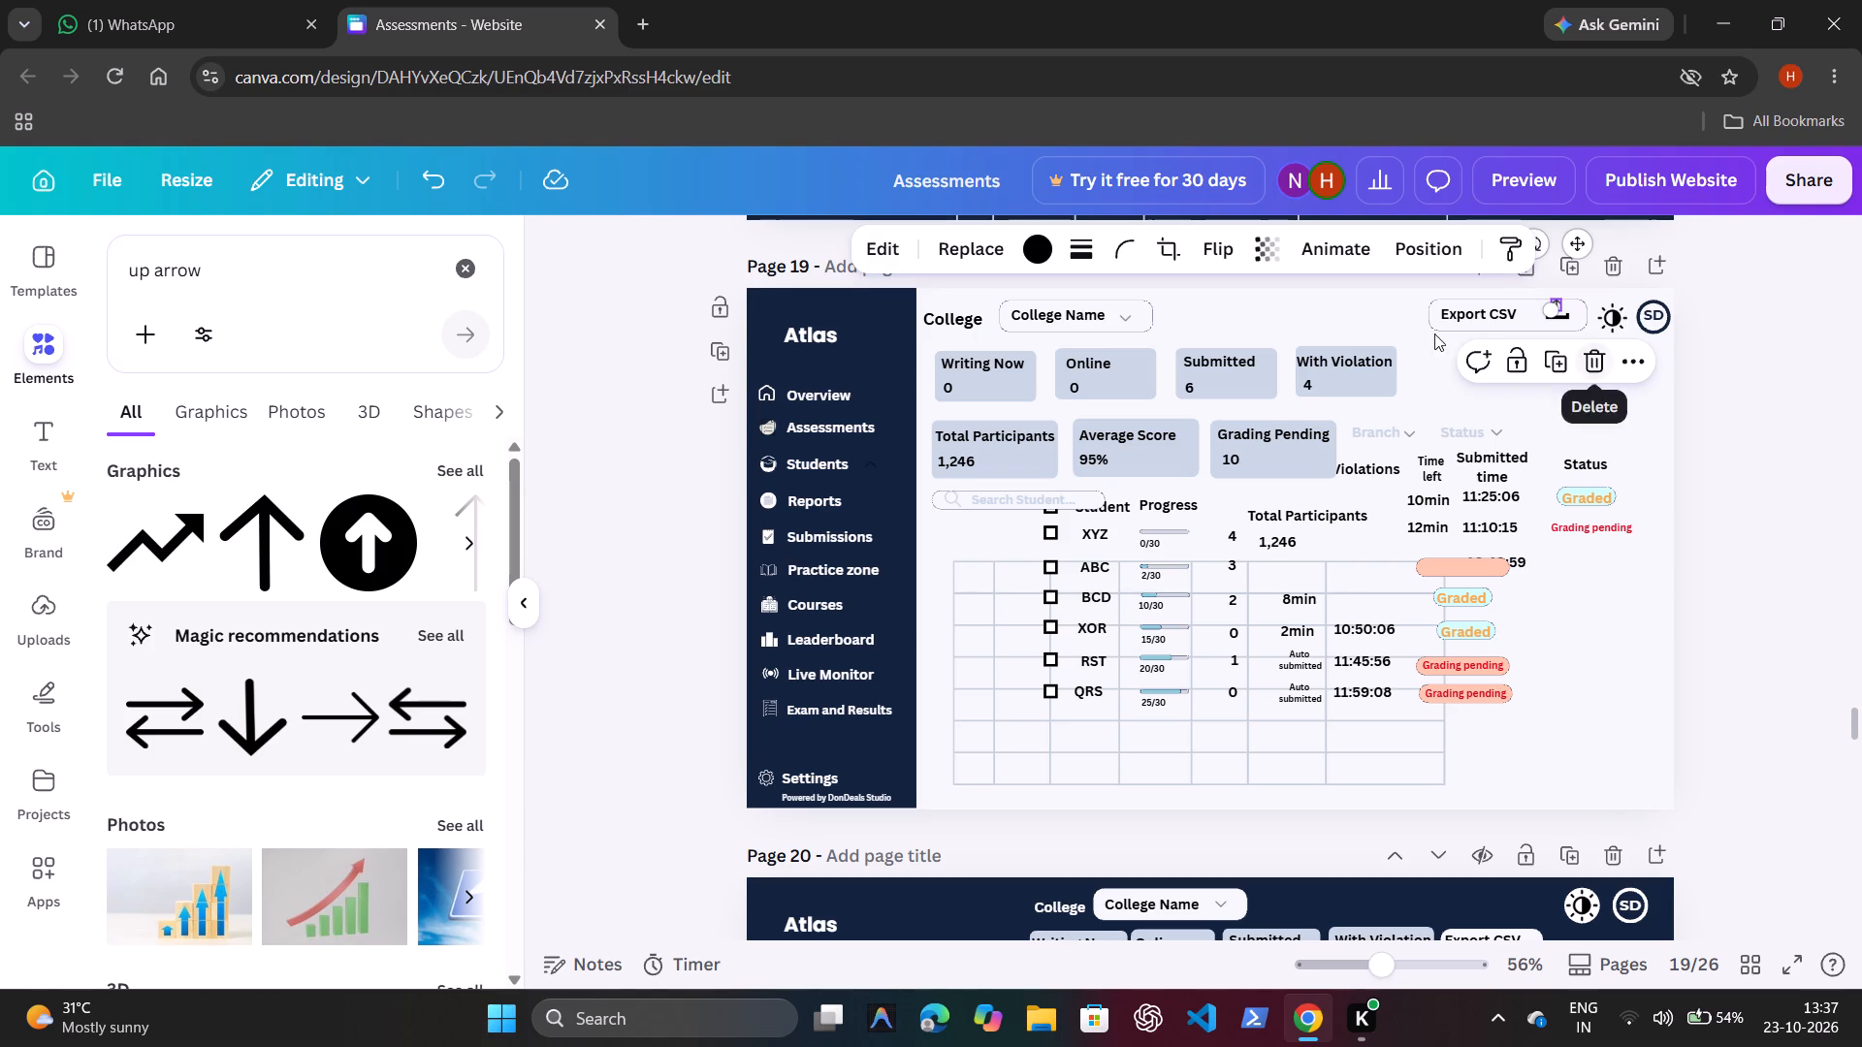
click(1324, 313)
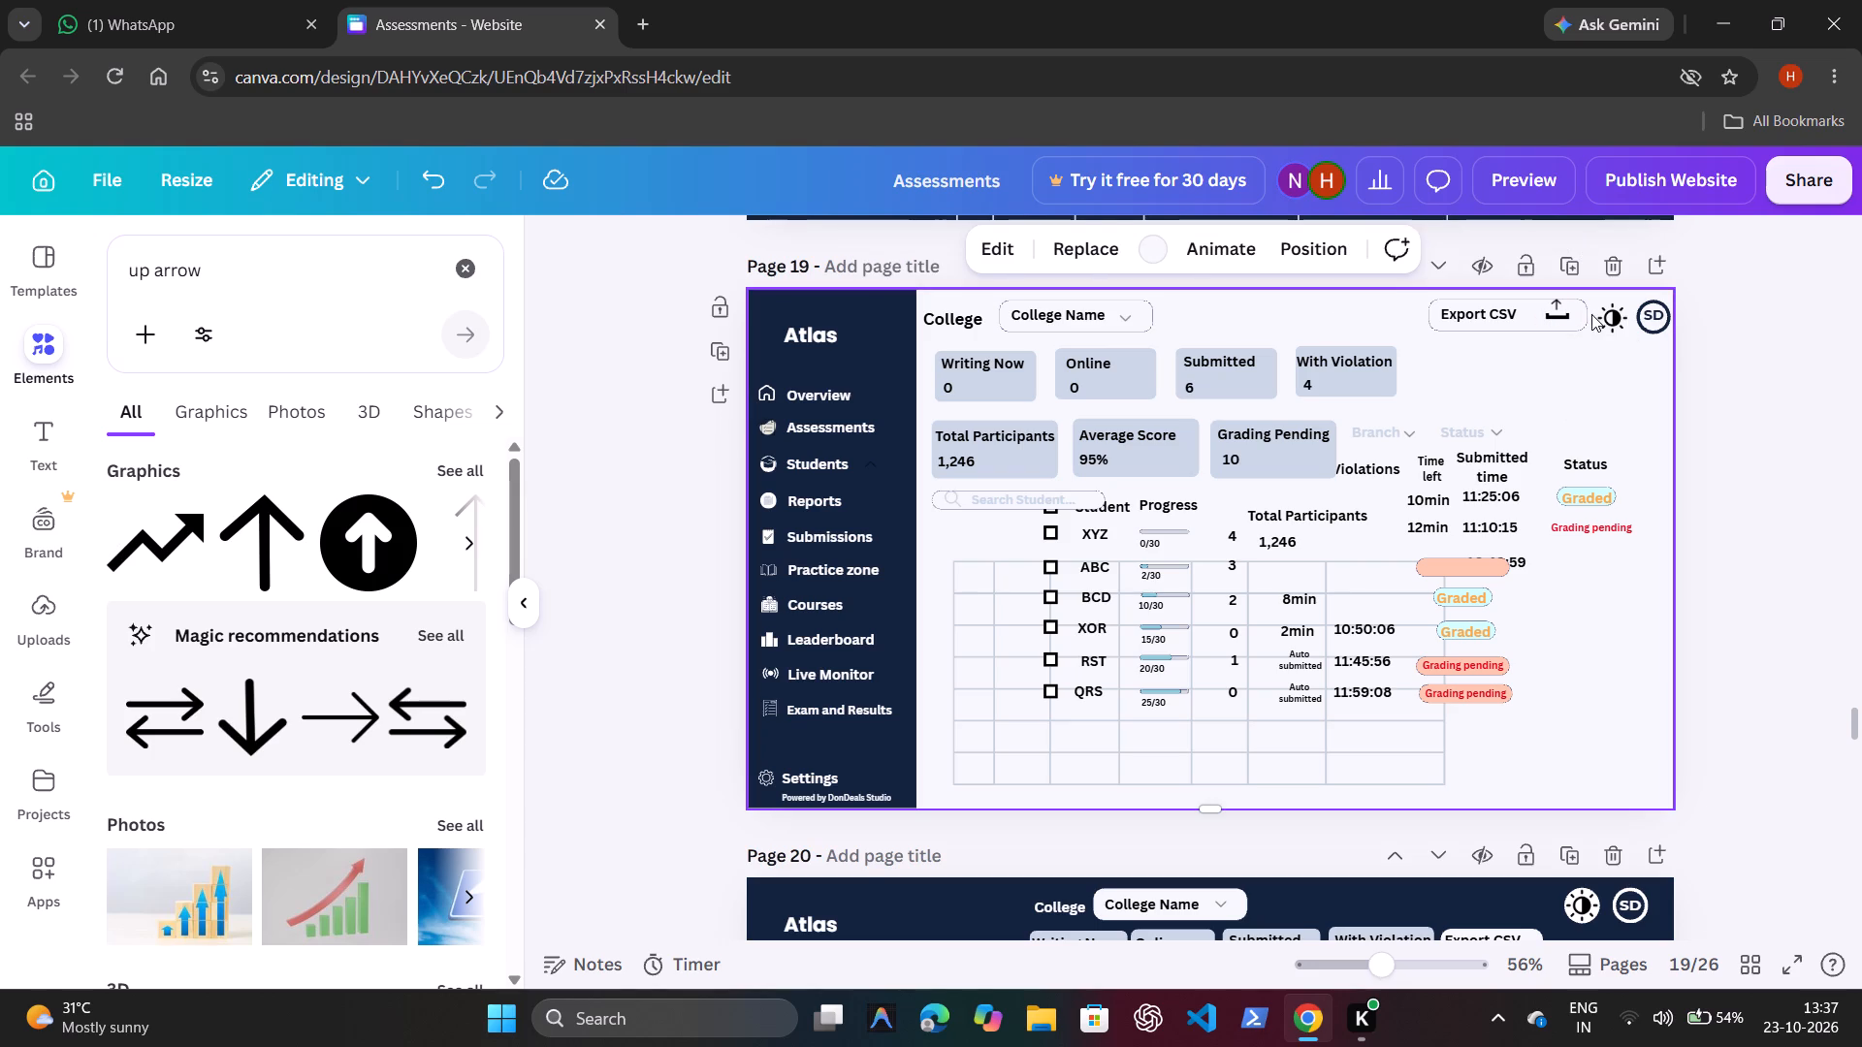
Nudge the small up arrow down onto the tray bracket inside the Export CSV outline to form the upload icon.
click(1558, 317)
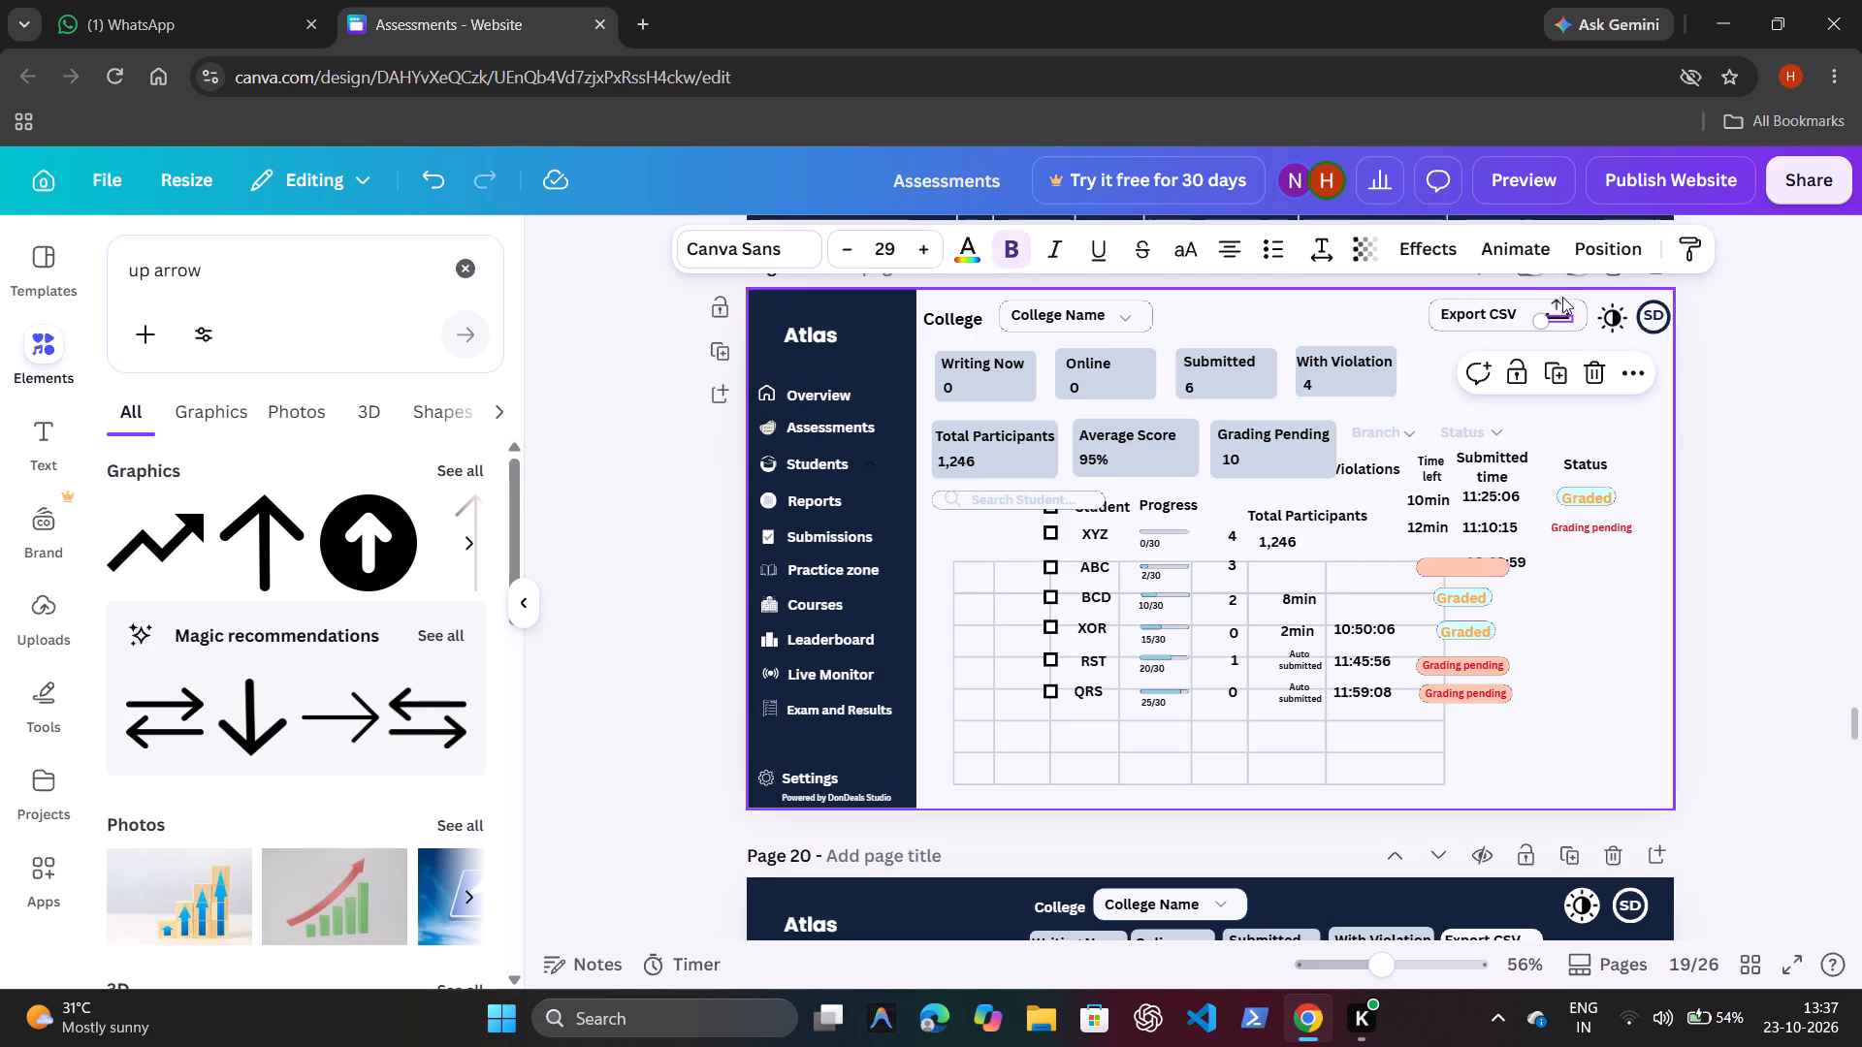
scroll(1558, 335, up, 1)
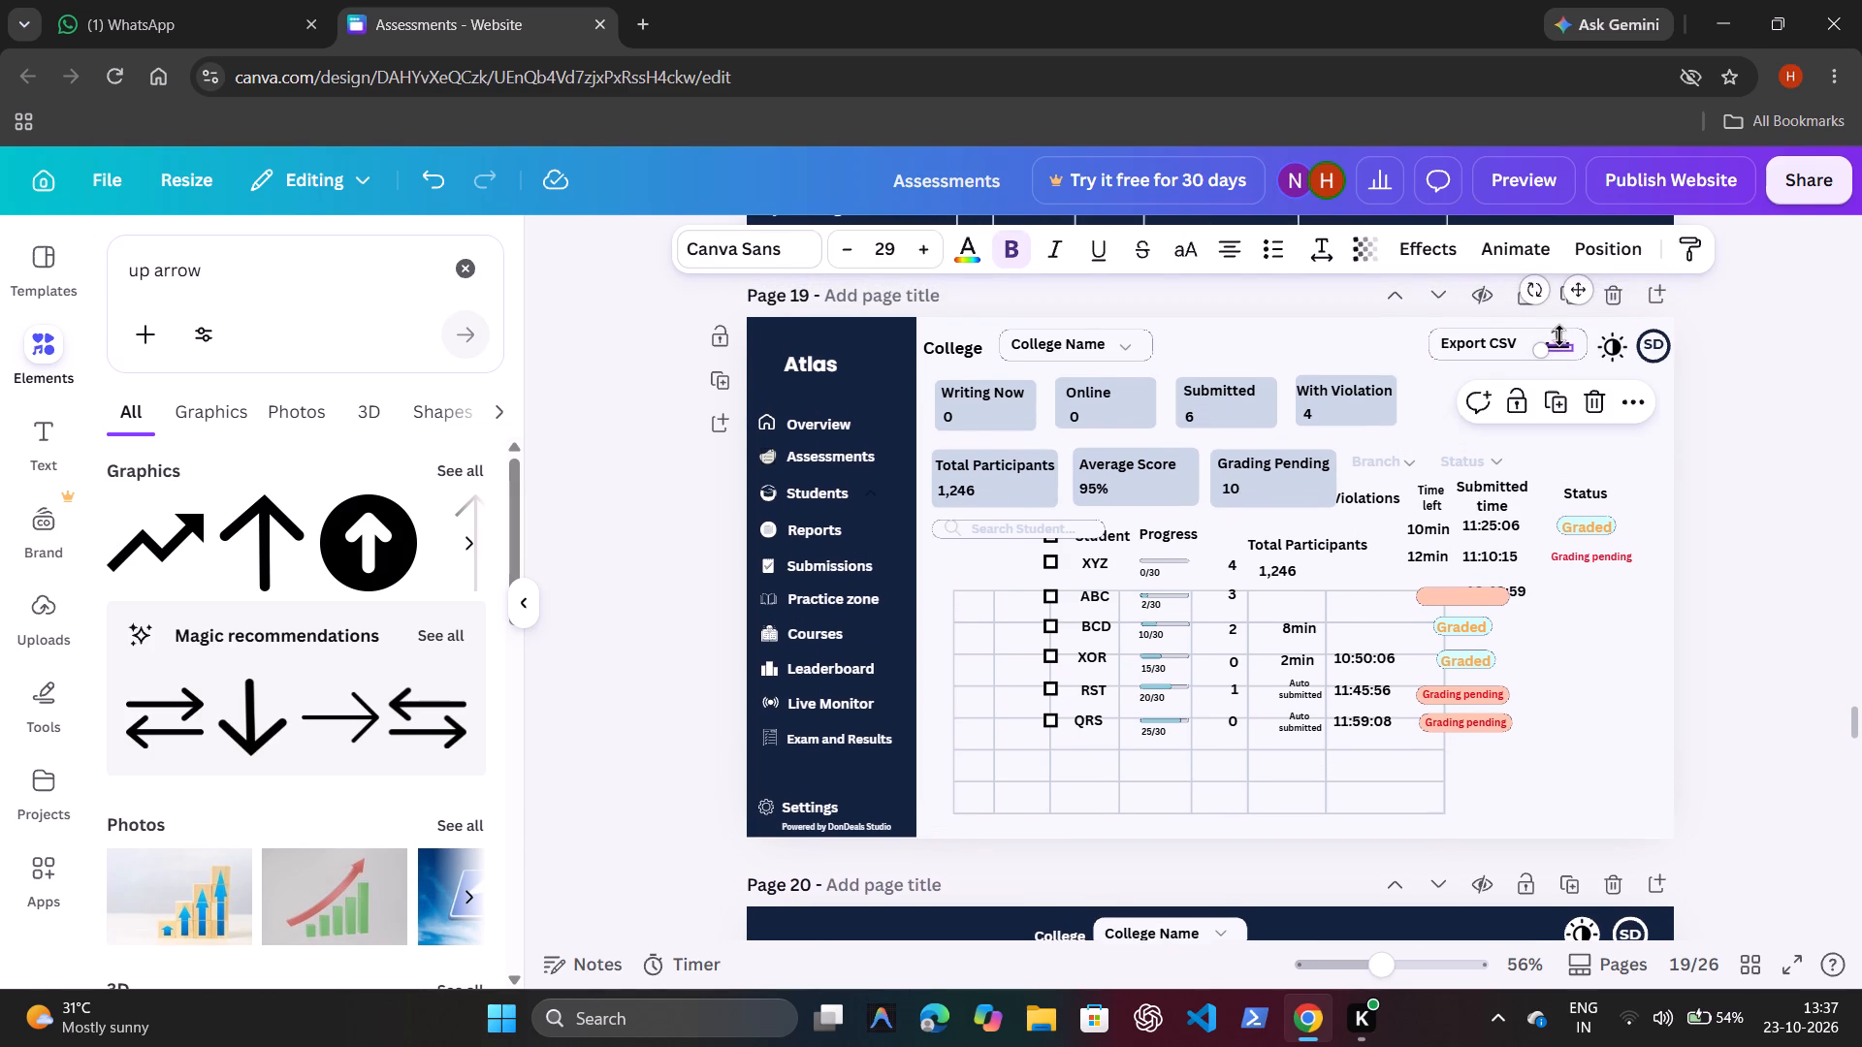
click(1584, 293)
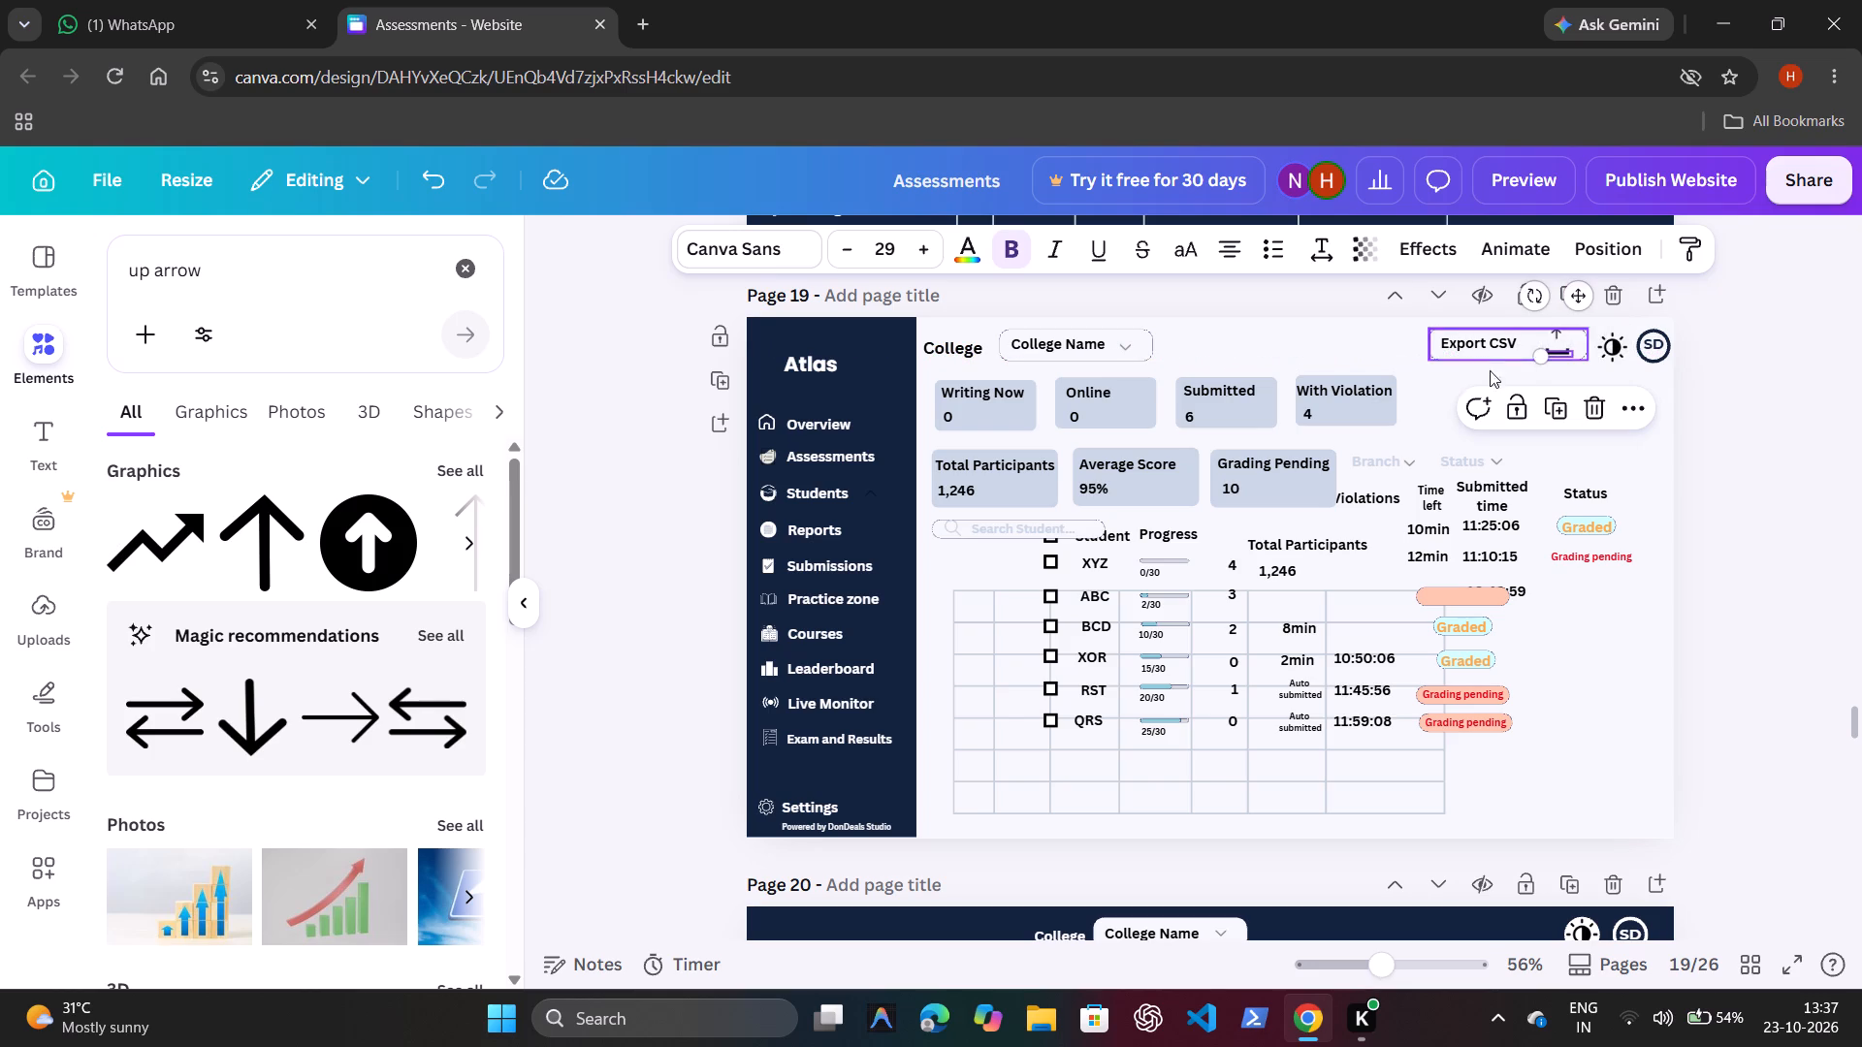
click(1451, 373)
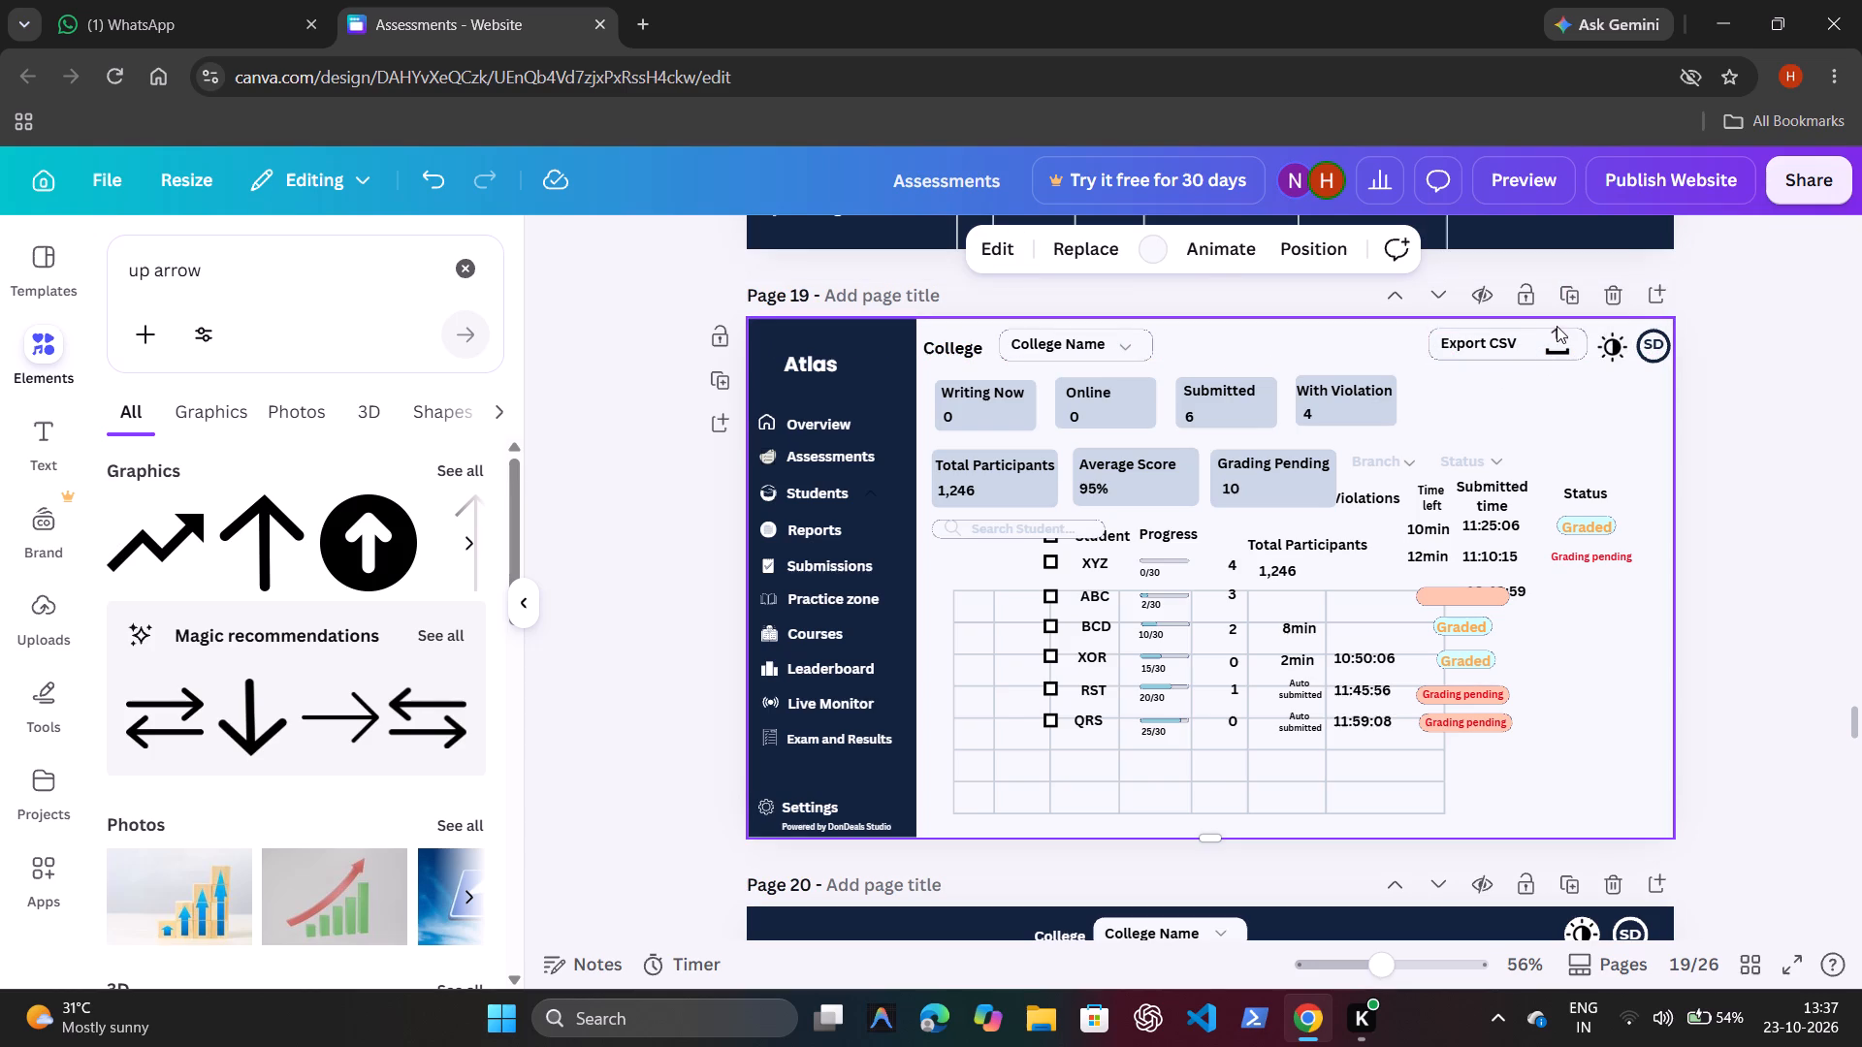
click(1557, 334)
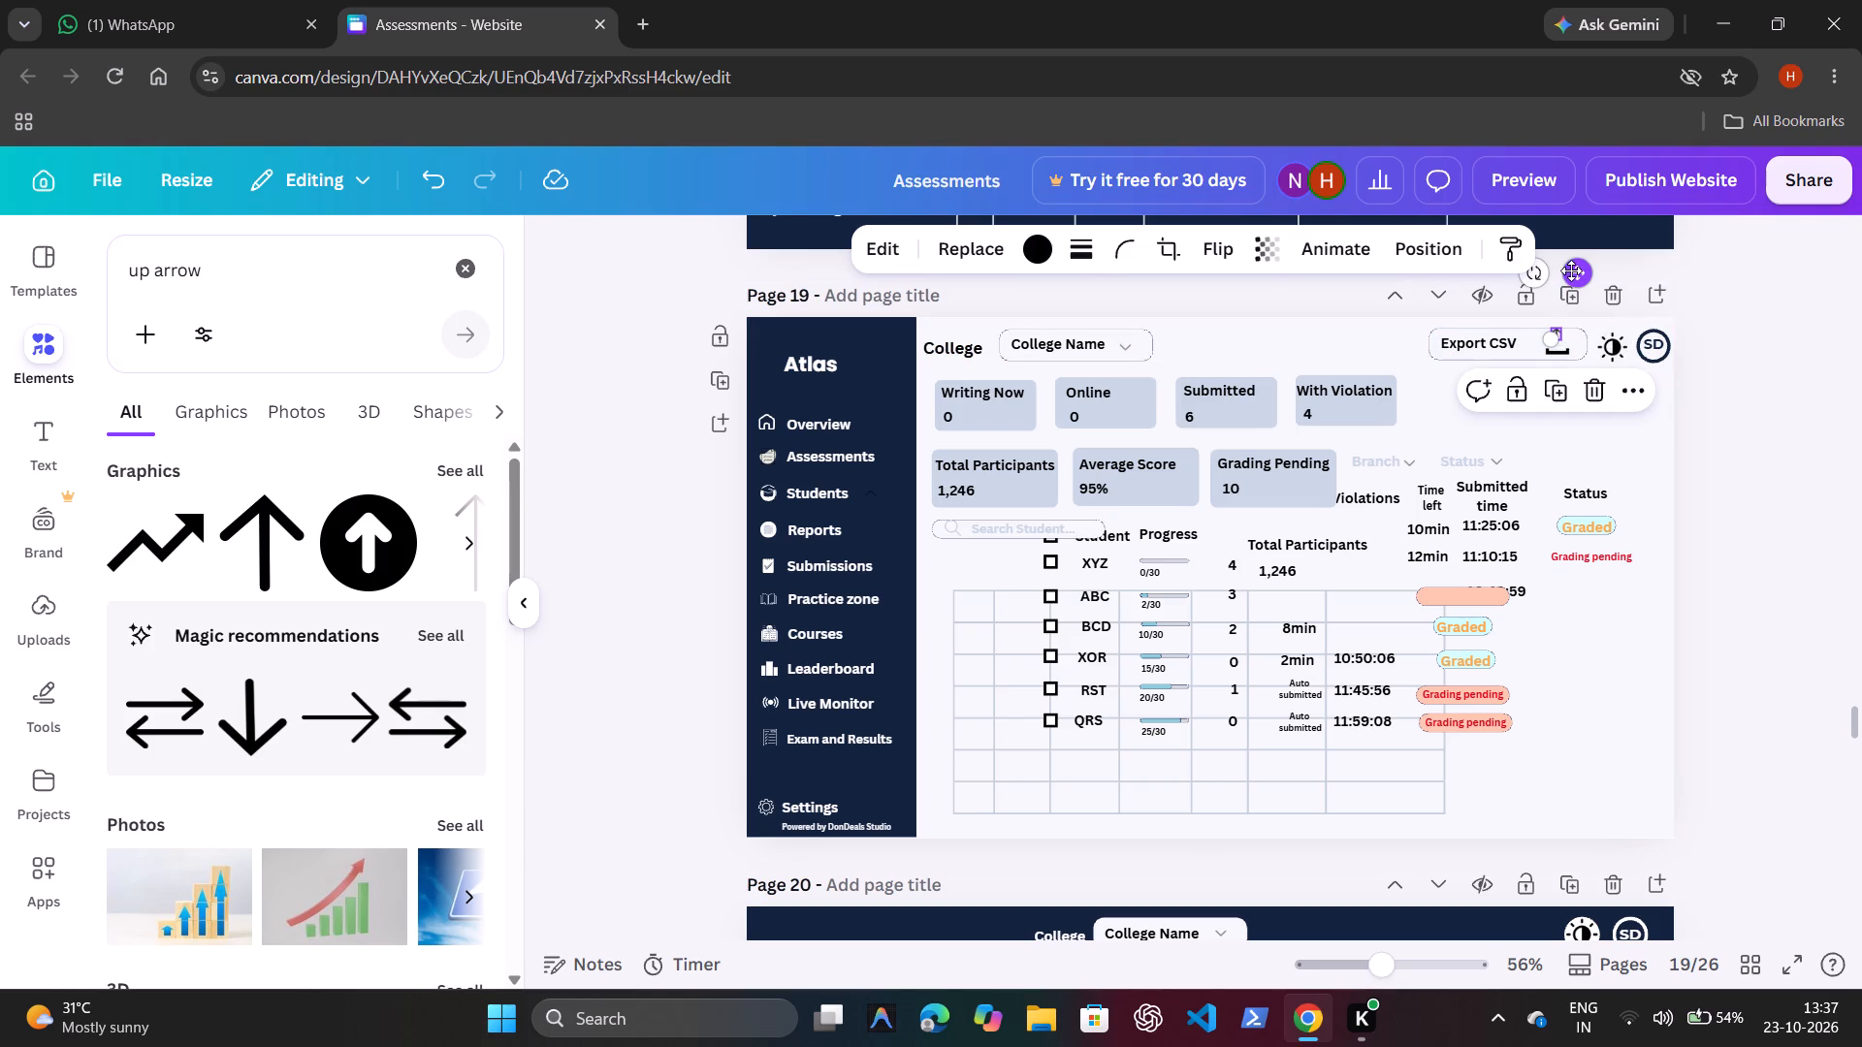
click(1571, 270)
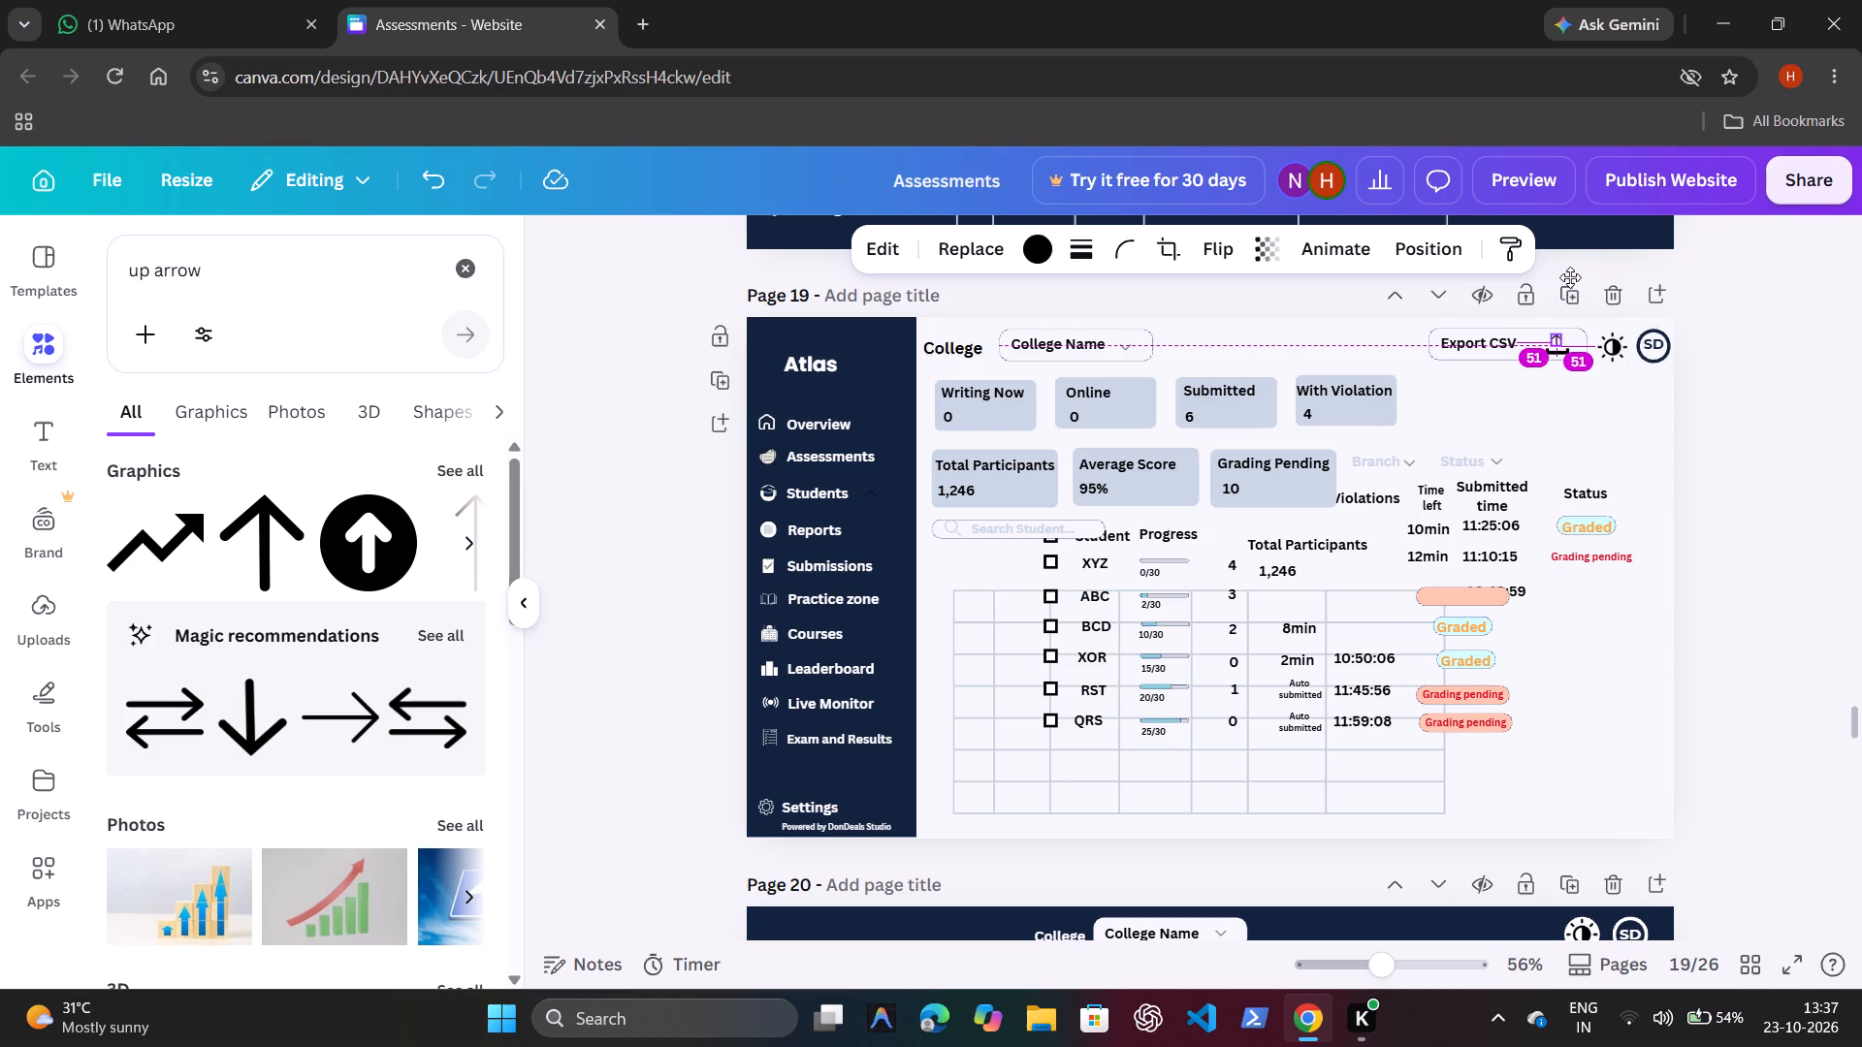
click(1360, 322)
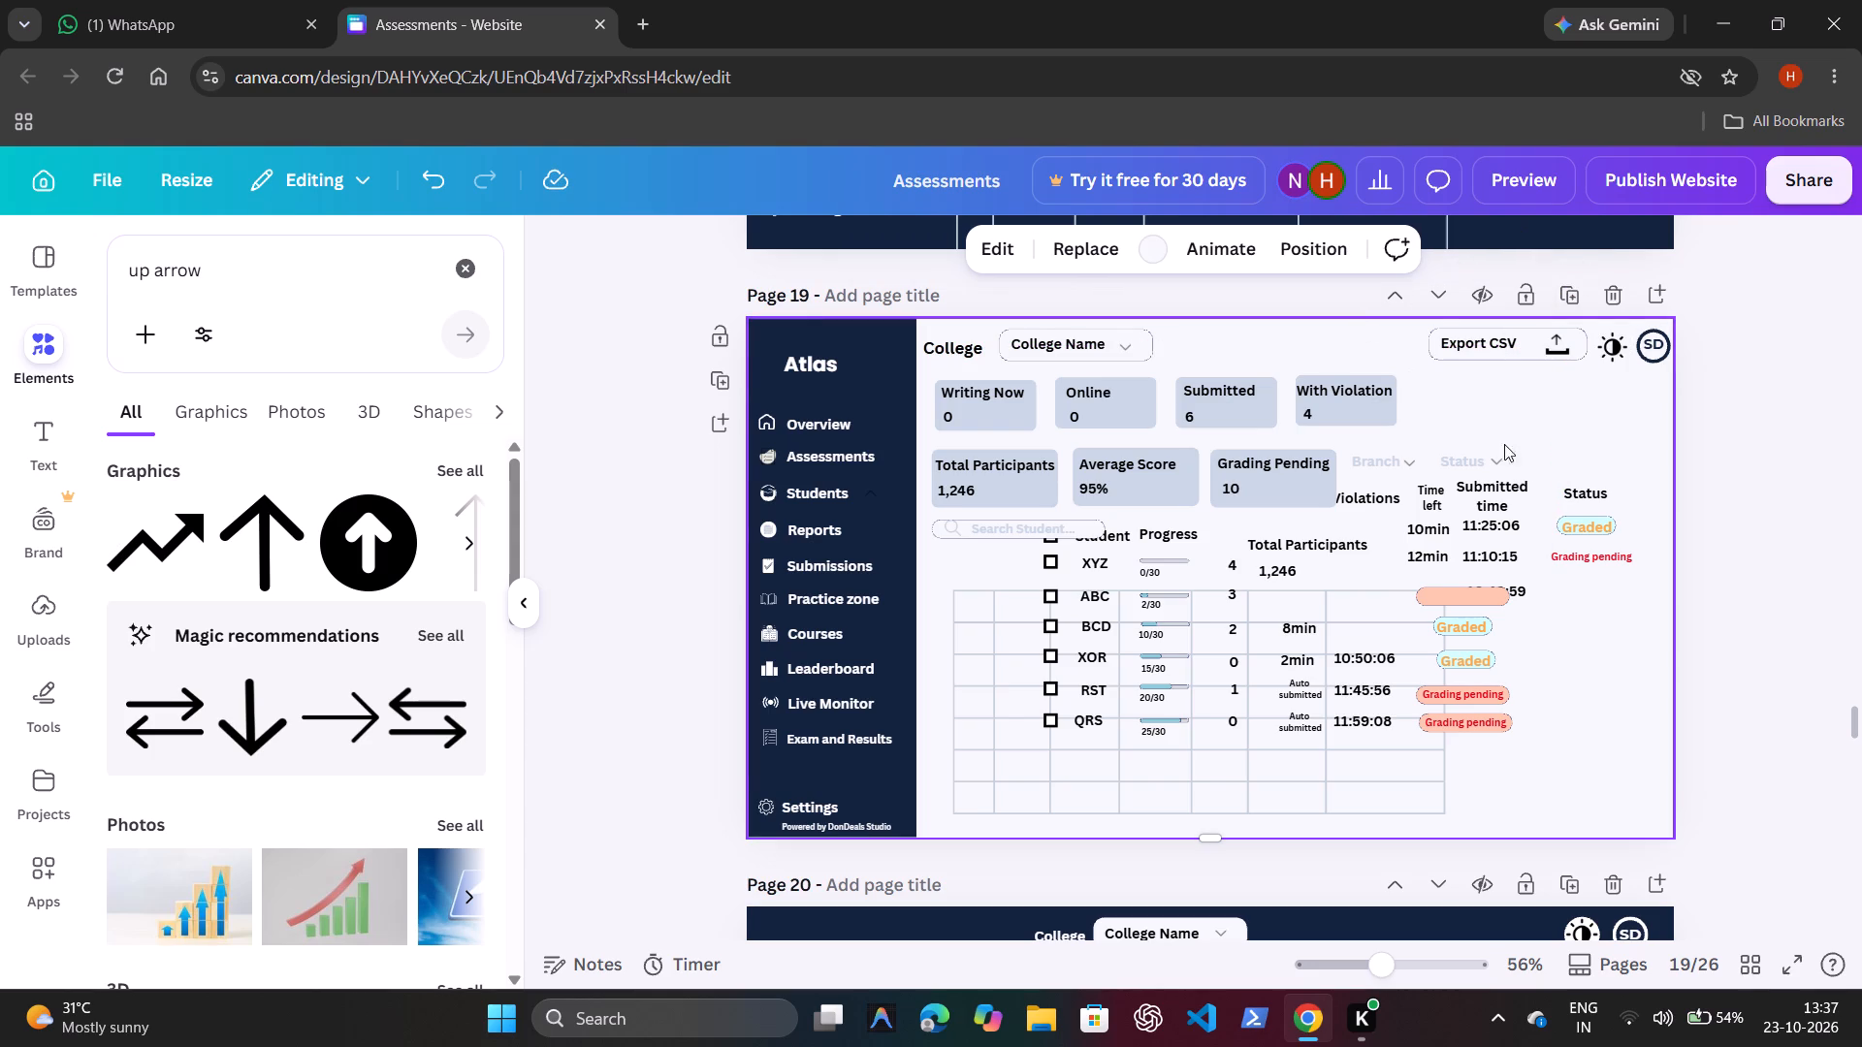
Move the Total Participants card's blue background up into the first stat row, just after the With Violation card.
click(1019, 506)
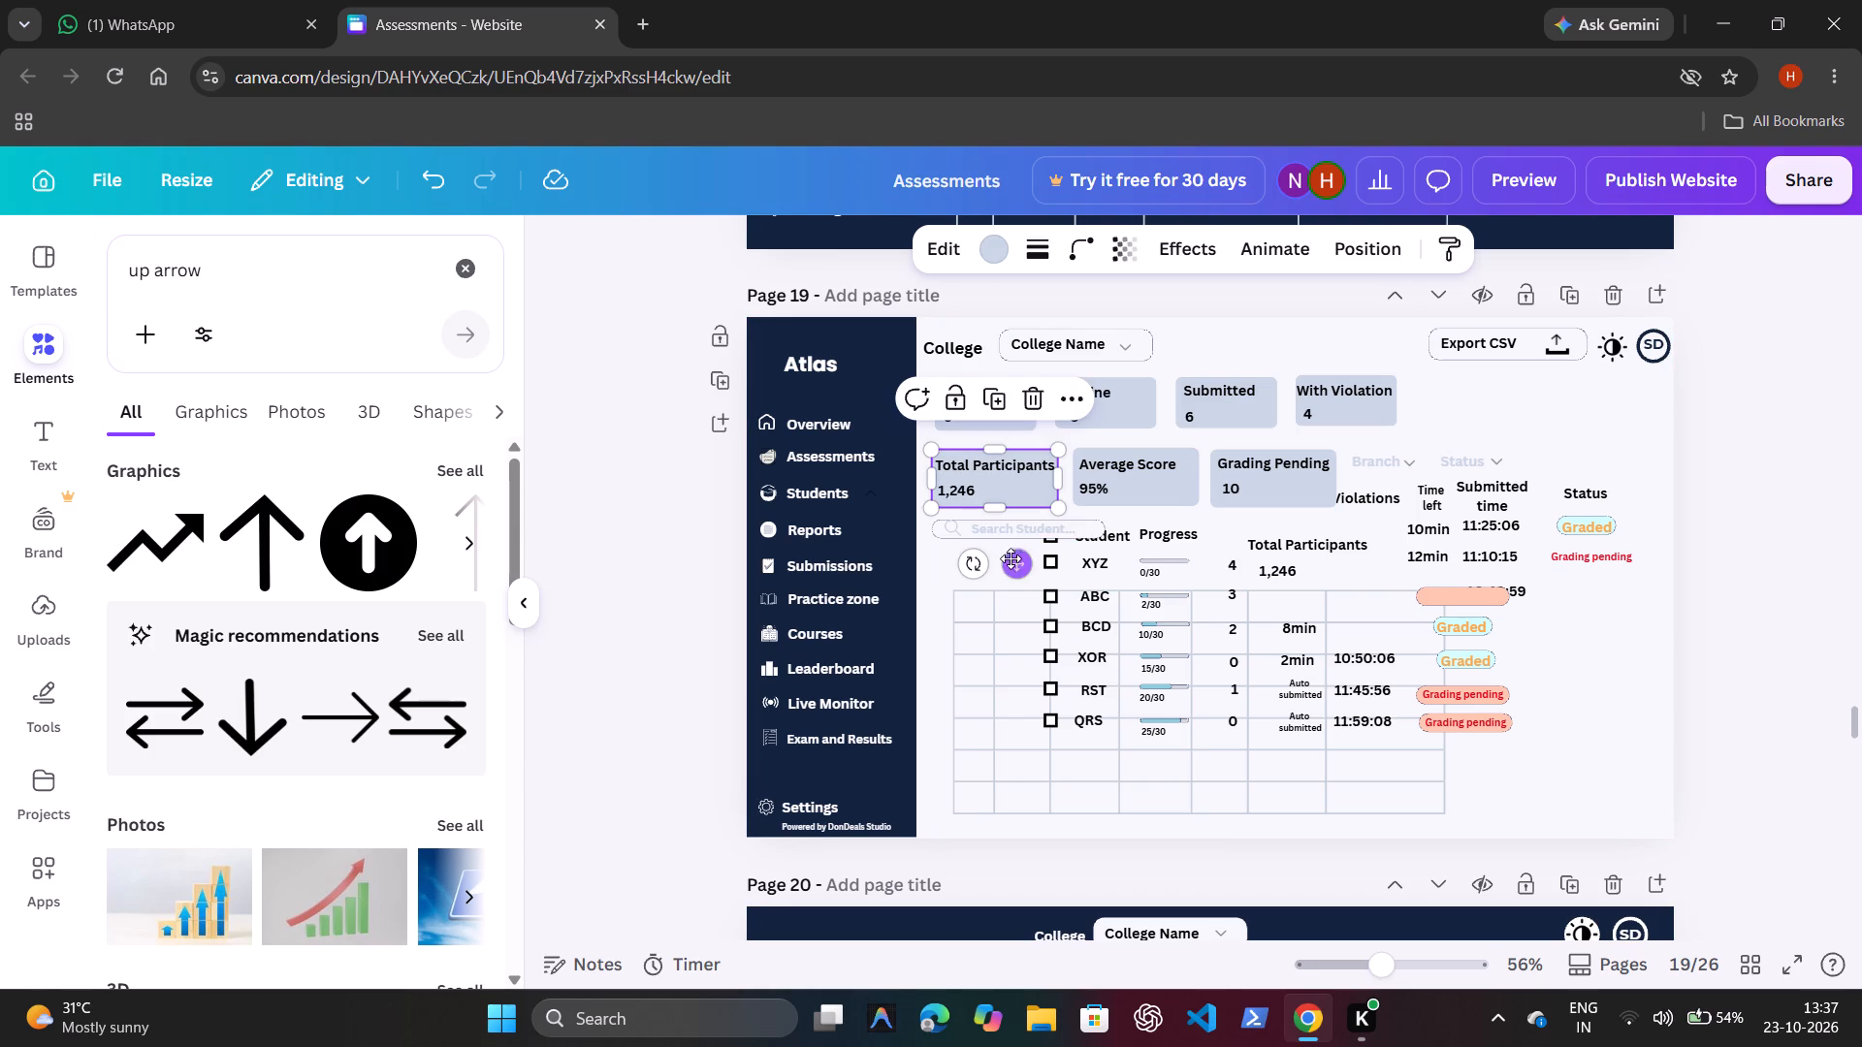
drag(1017, 572, 1586, 492)
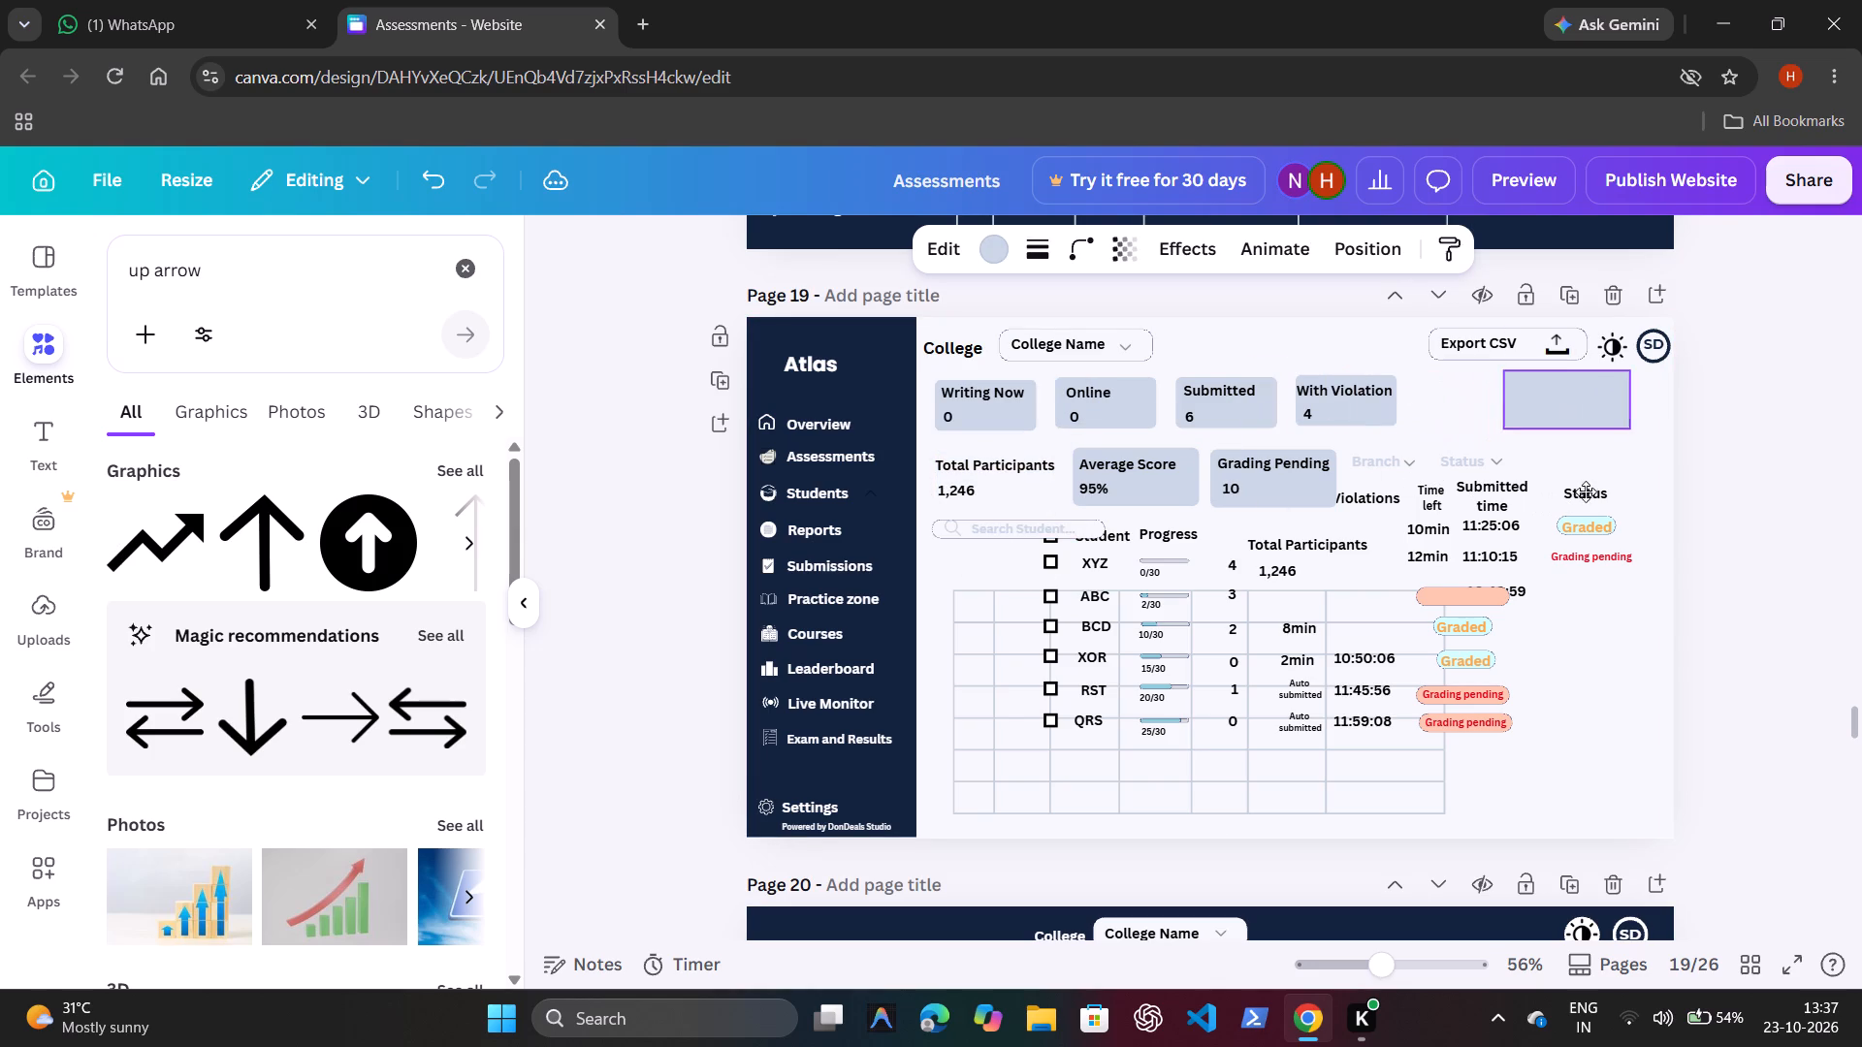
drag(1586, 492, 1505, 495)
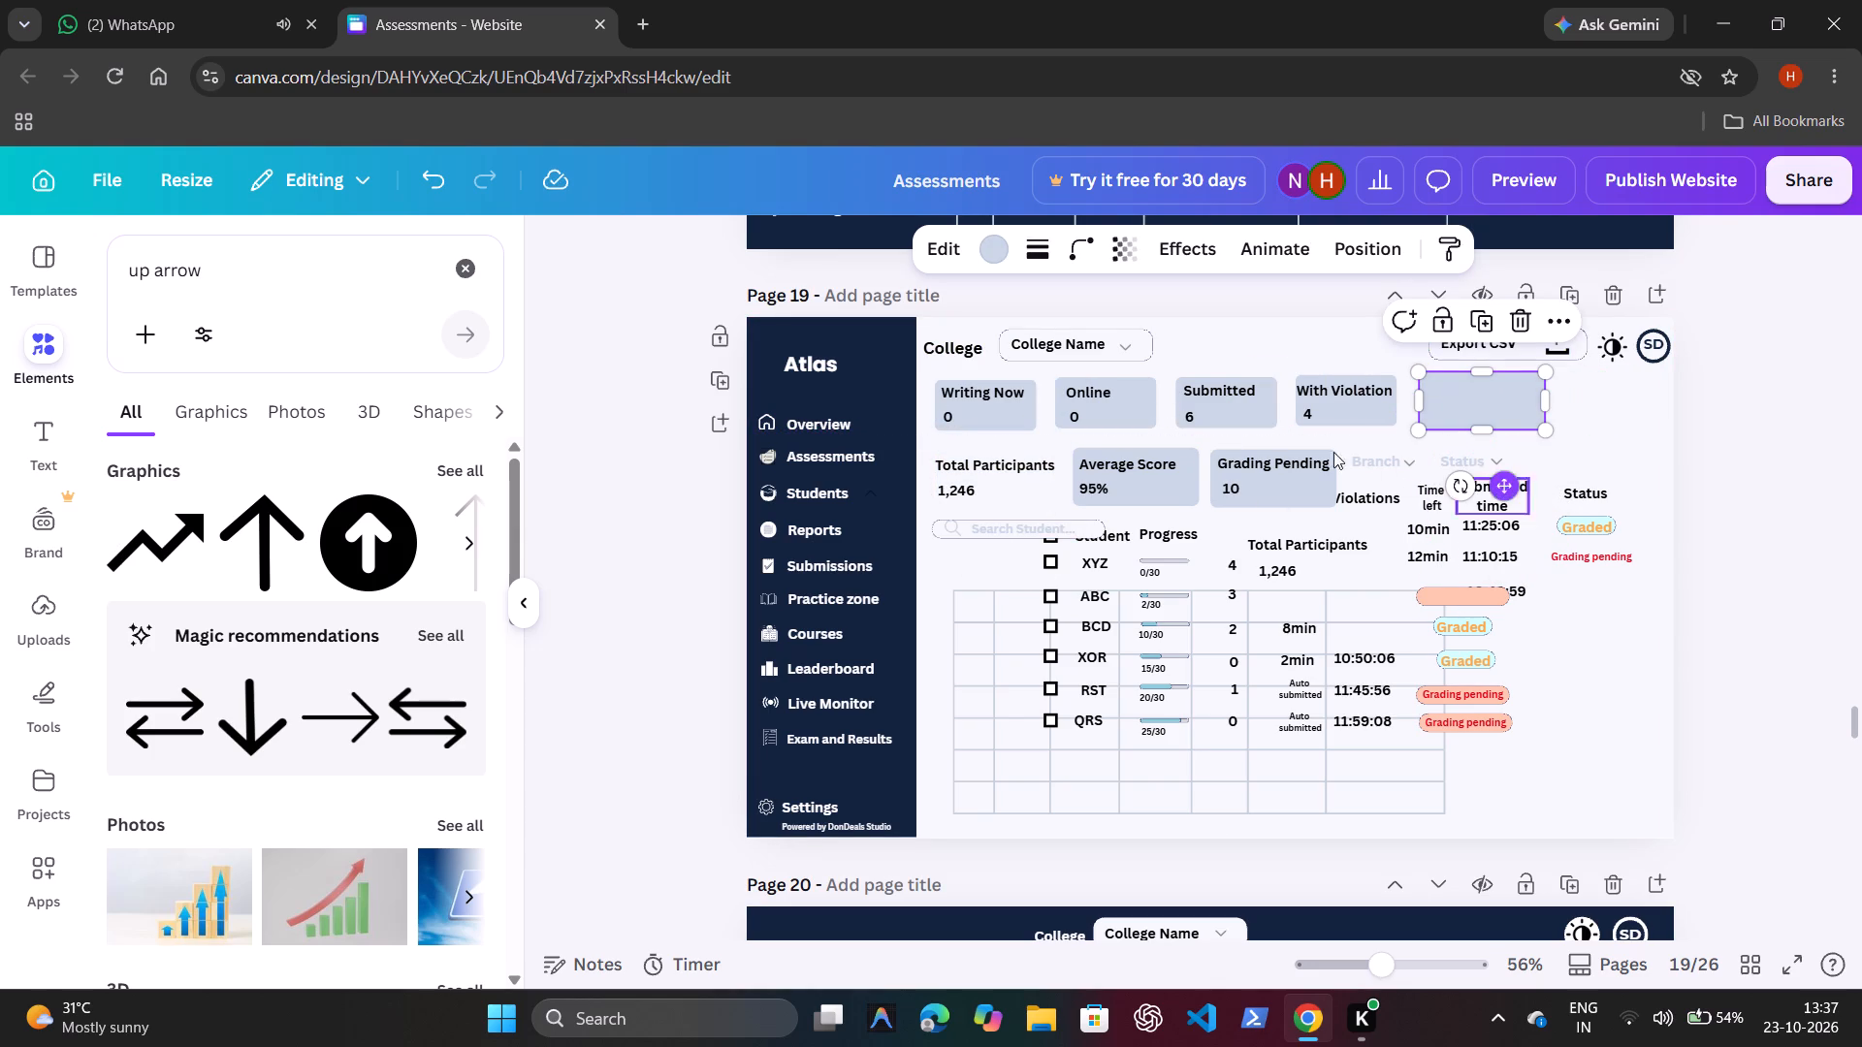
click(1014, 474)
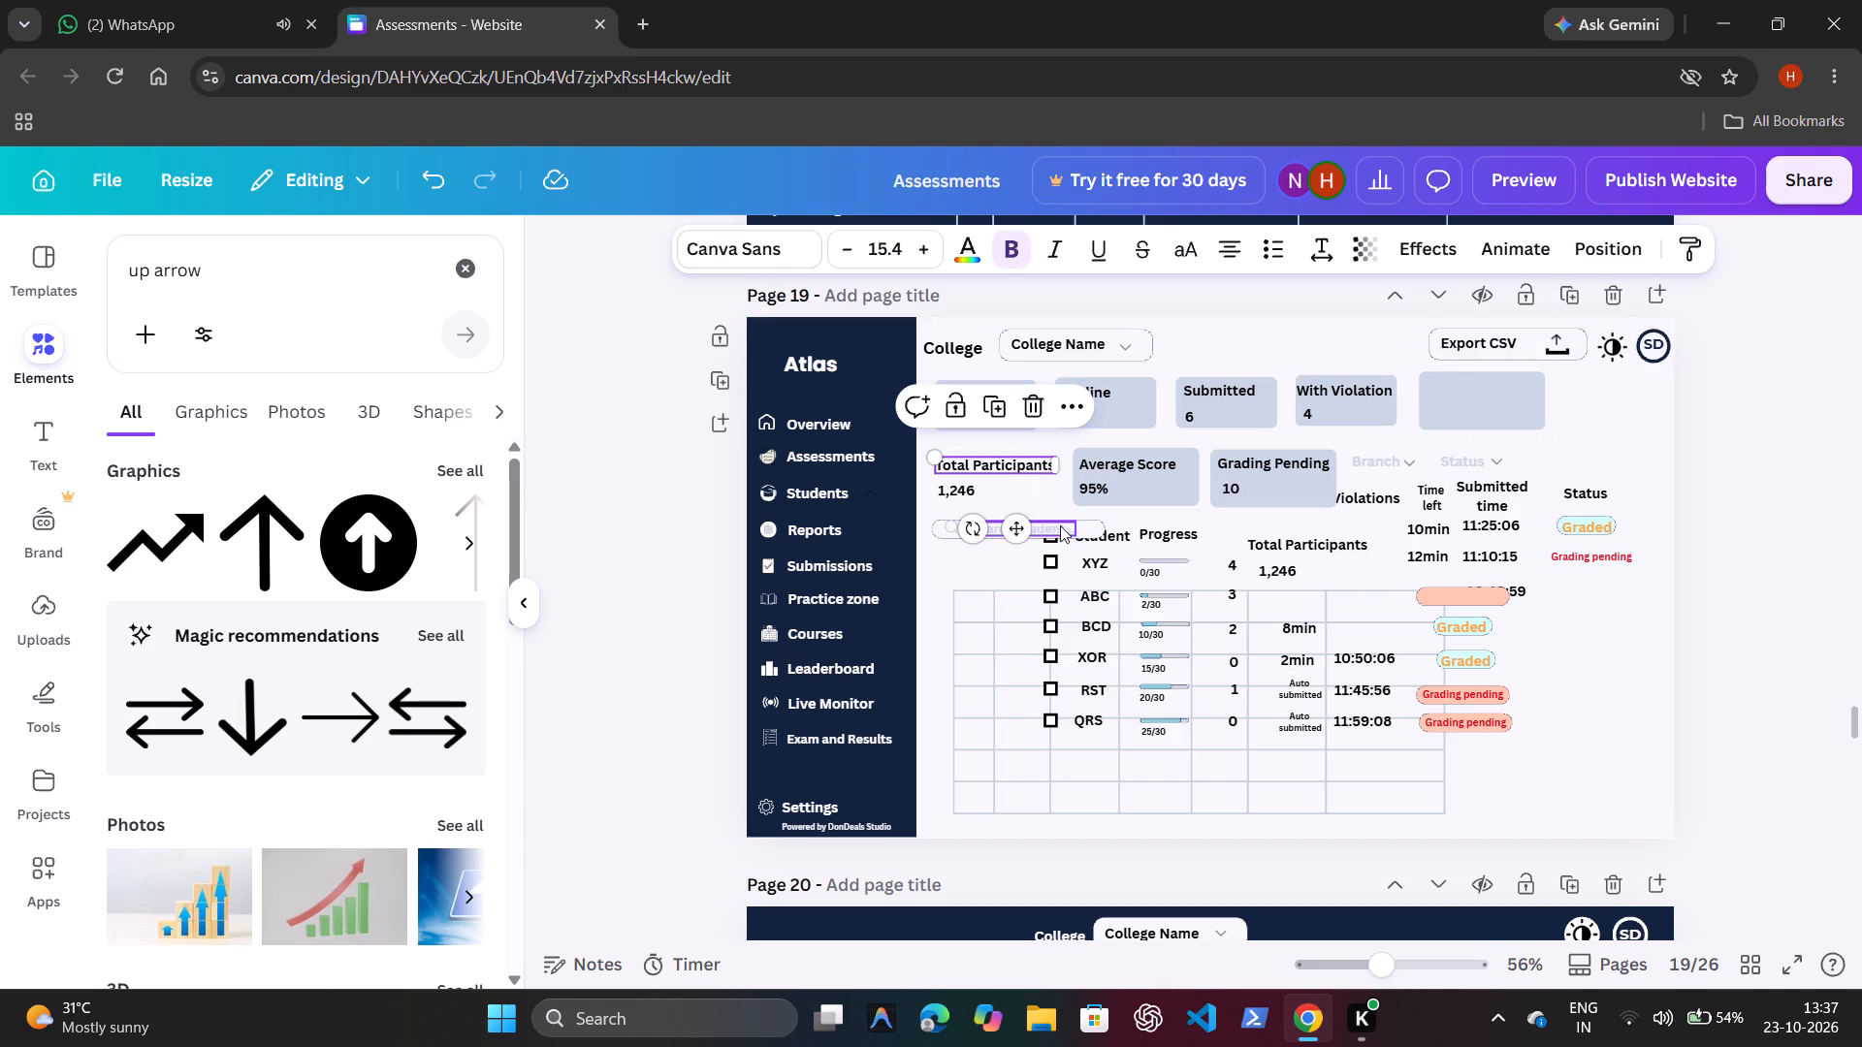
click(1472, 416)
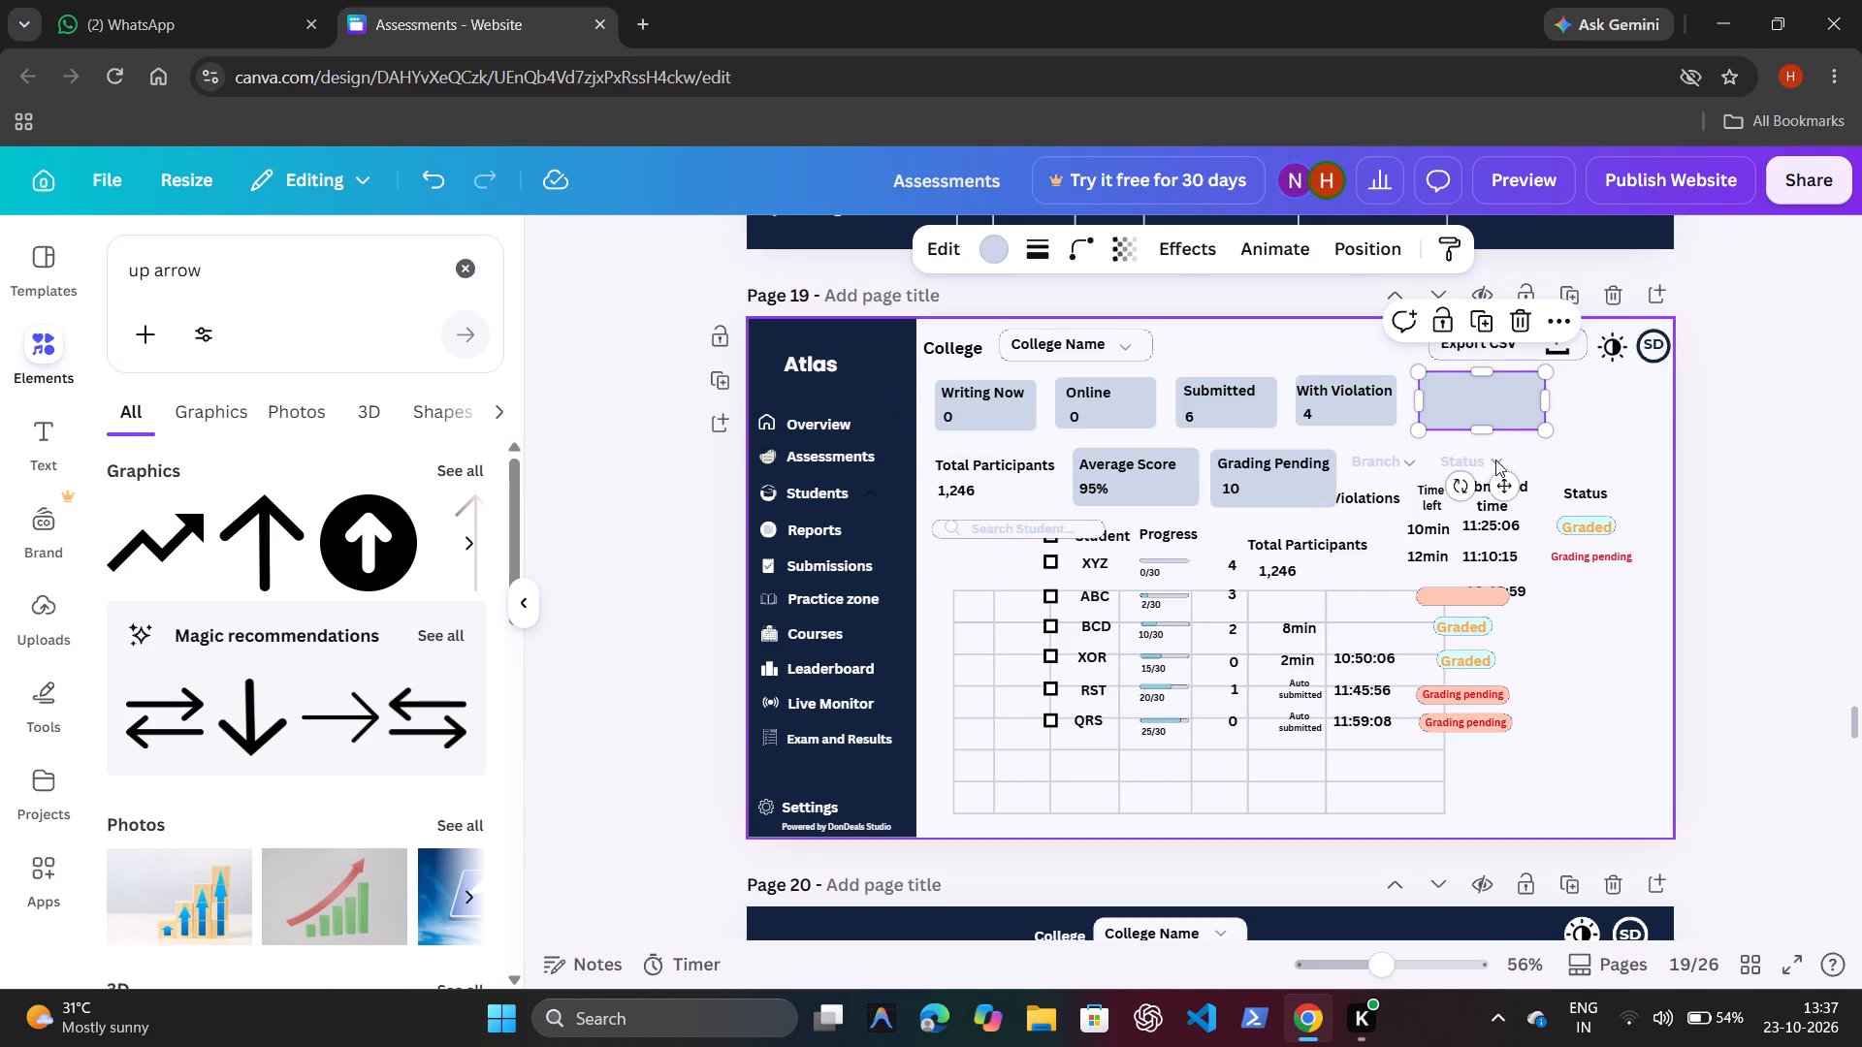
drag(1503, 483, 1489, 483)
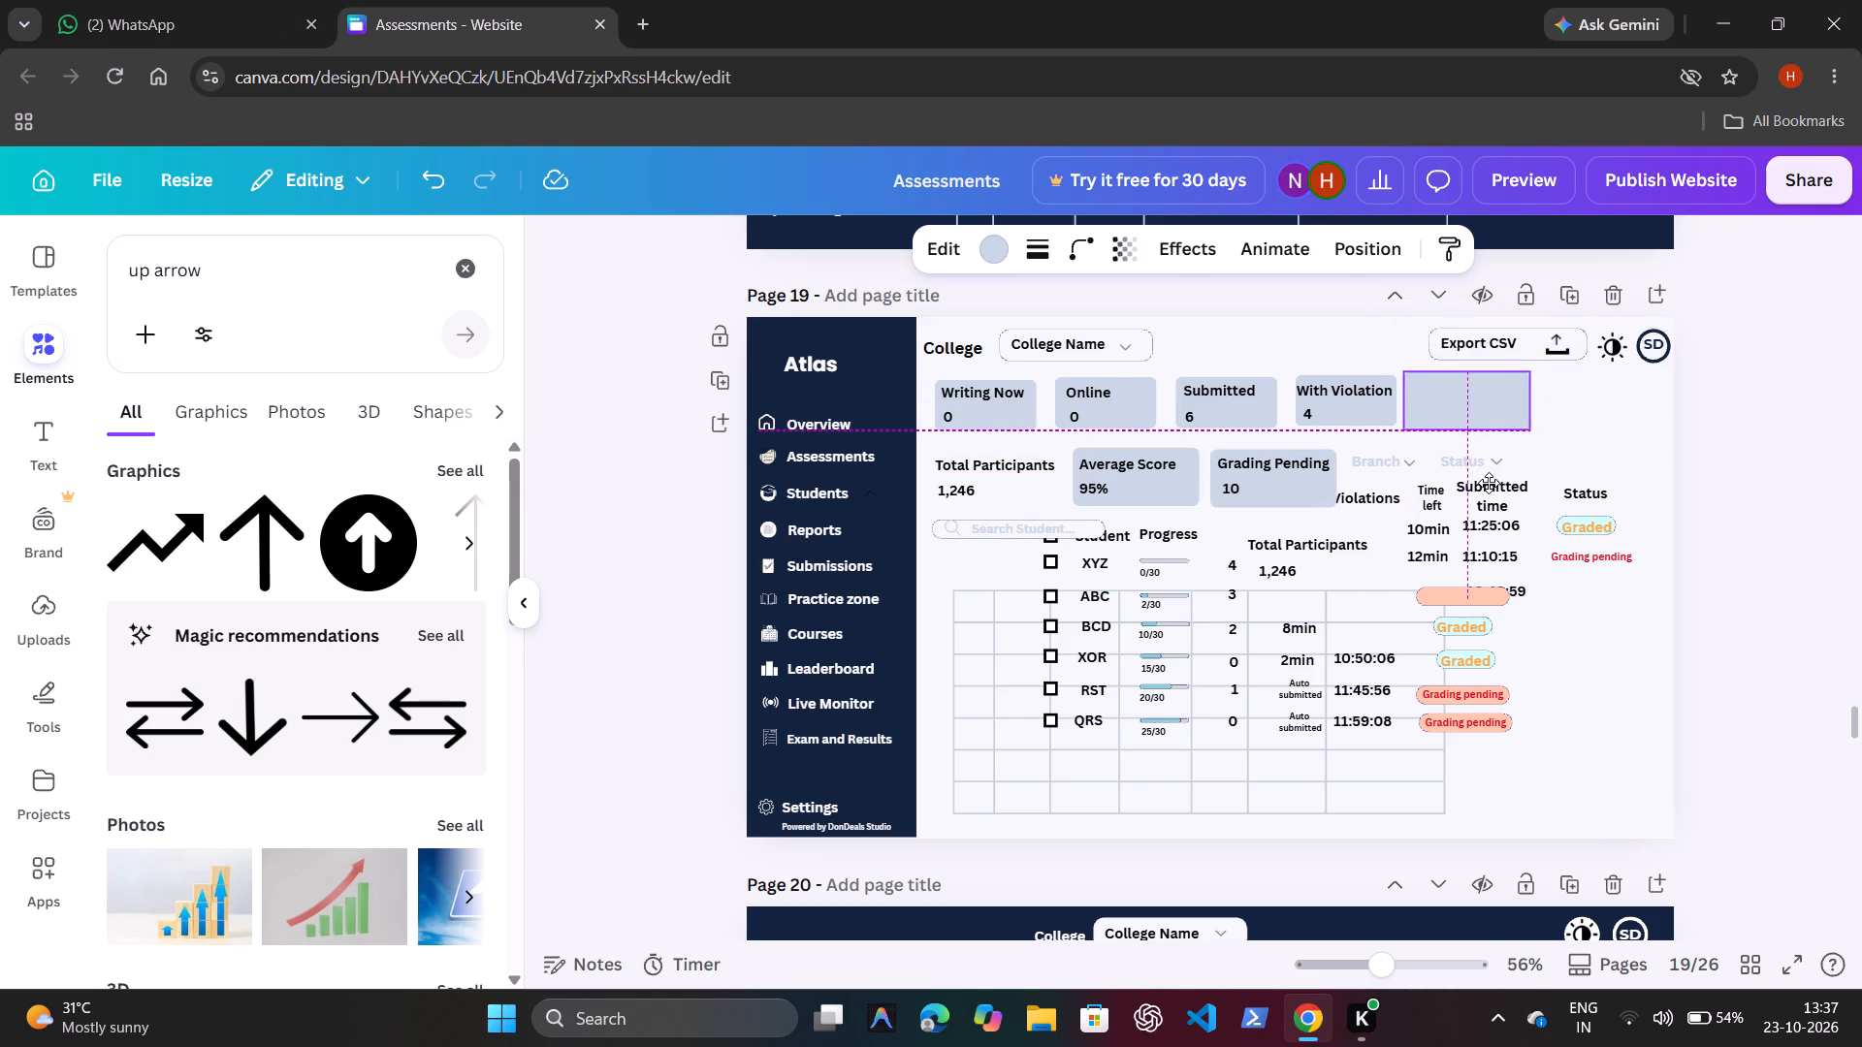
drag(1489, 483, 1494, 483)
Move the Total Participants label onto its relocated card background, and place its value 1,246 just below the label.
click(977, 463)
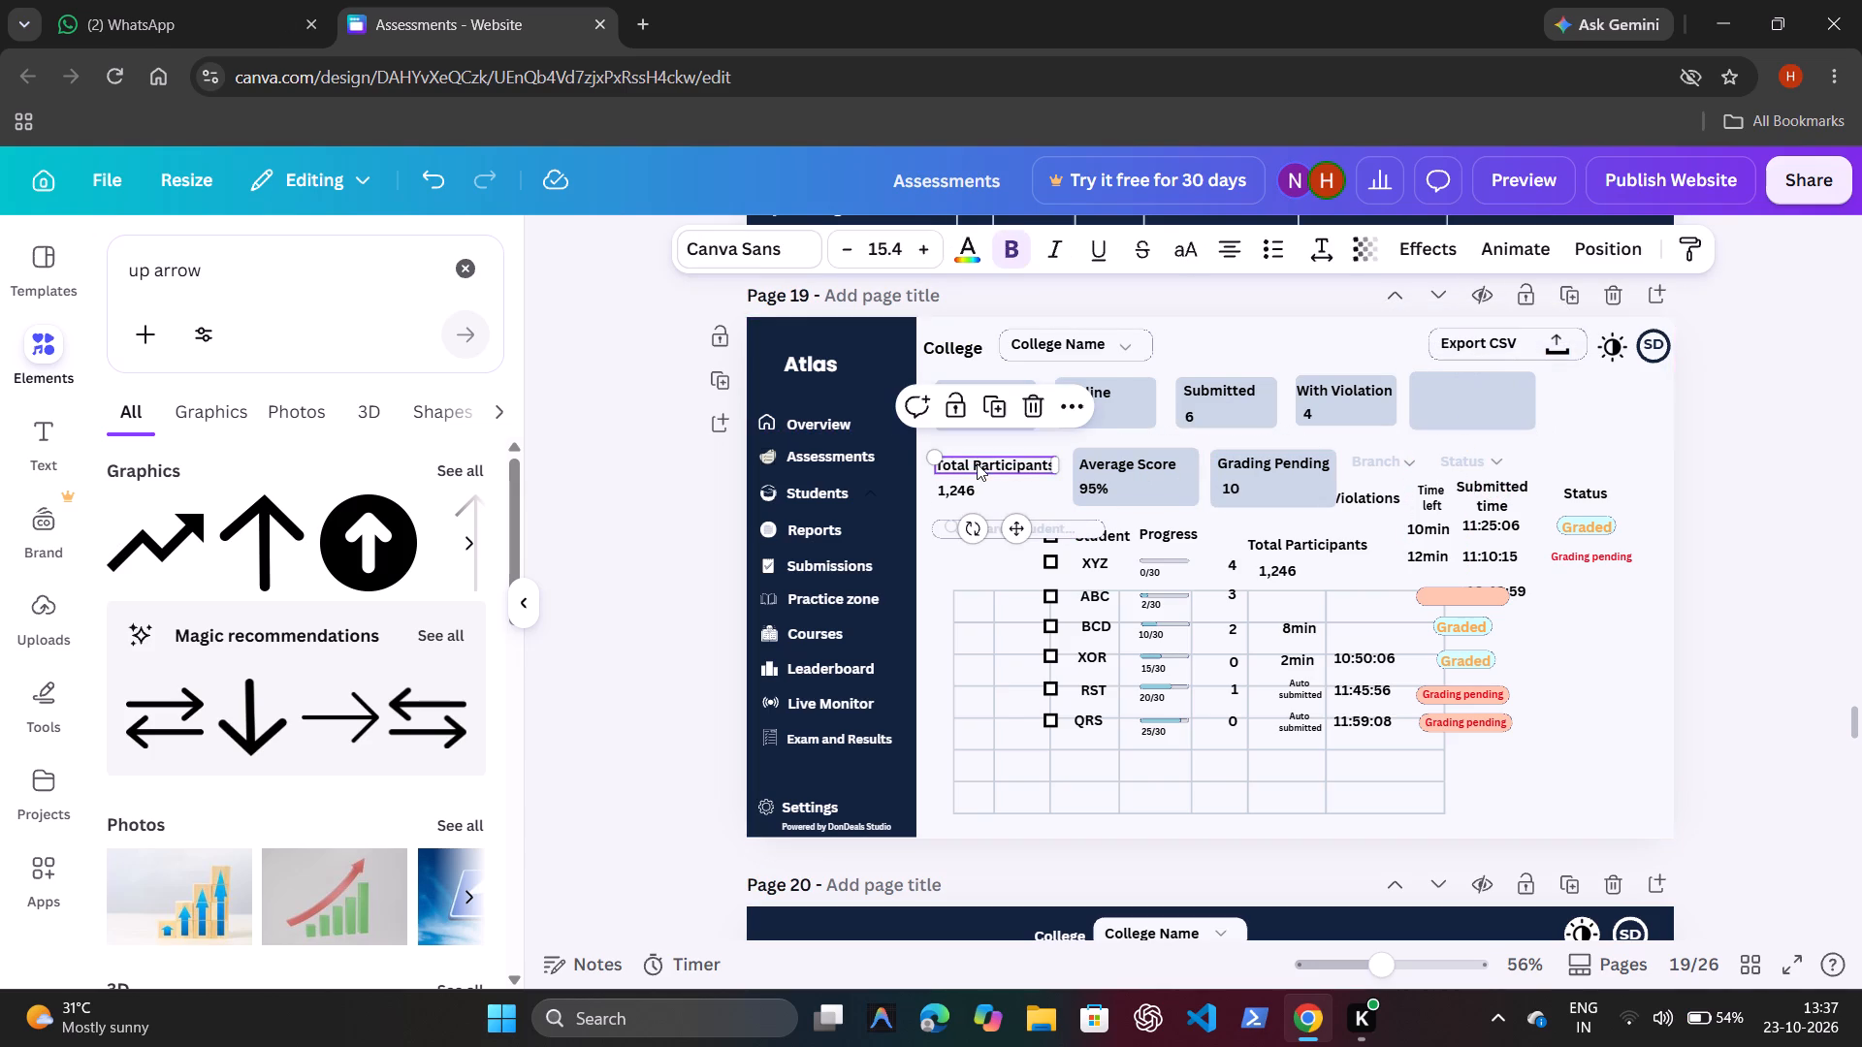
drag(1013, 530, 1561, 445)
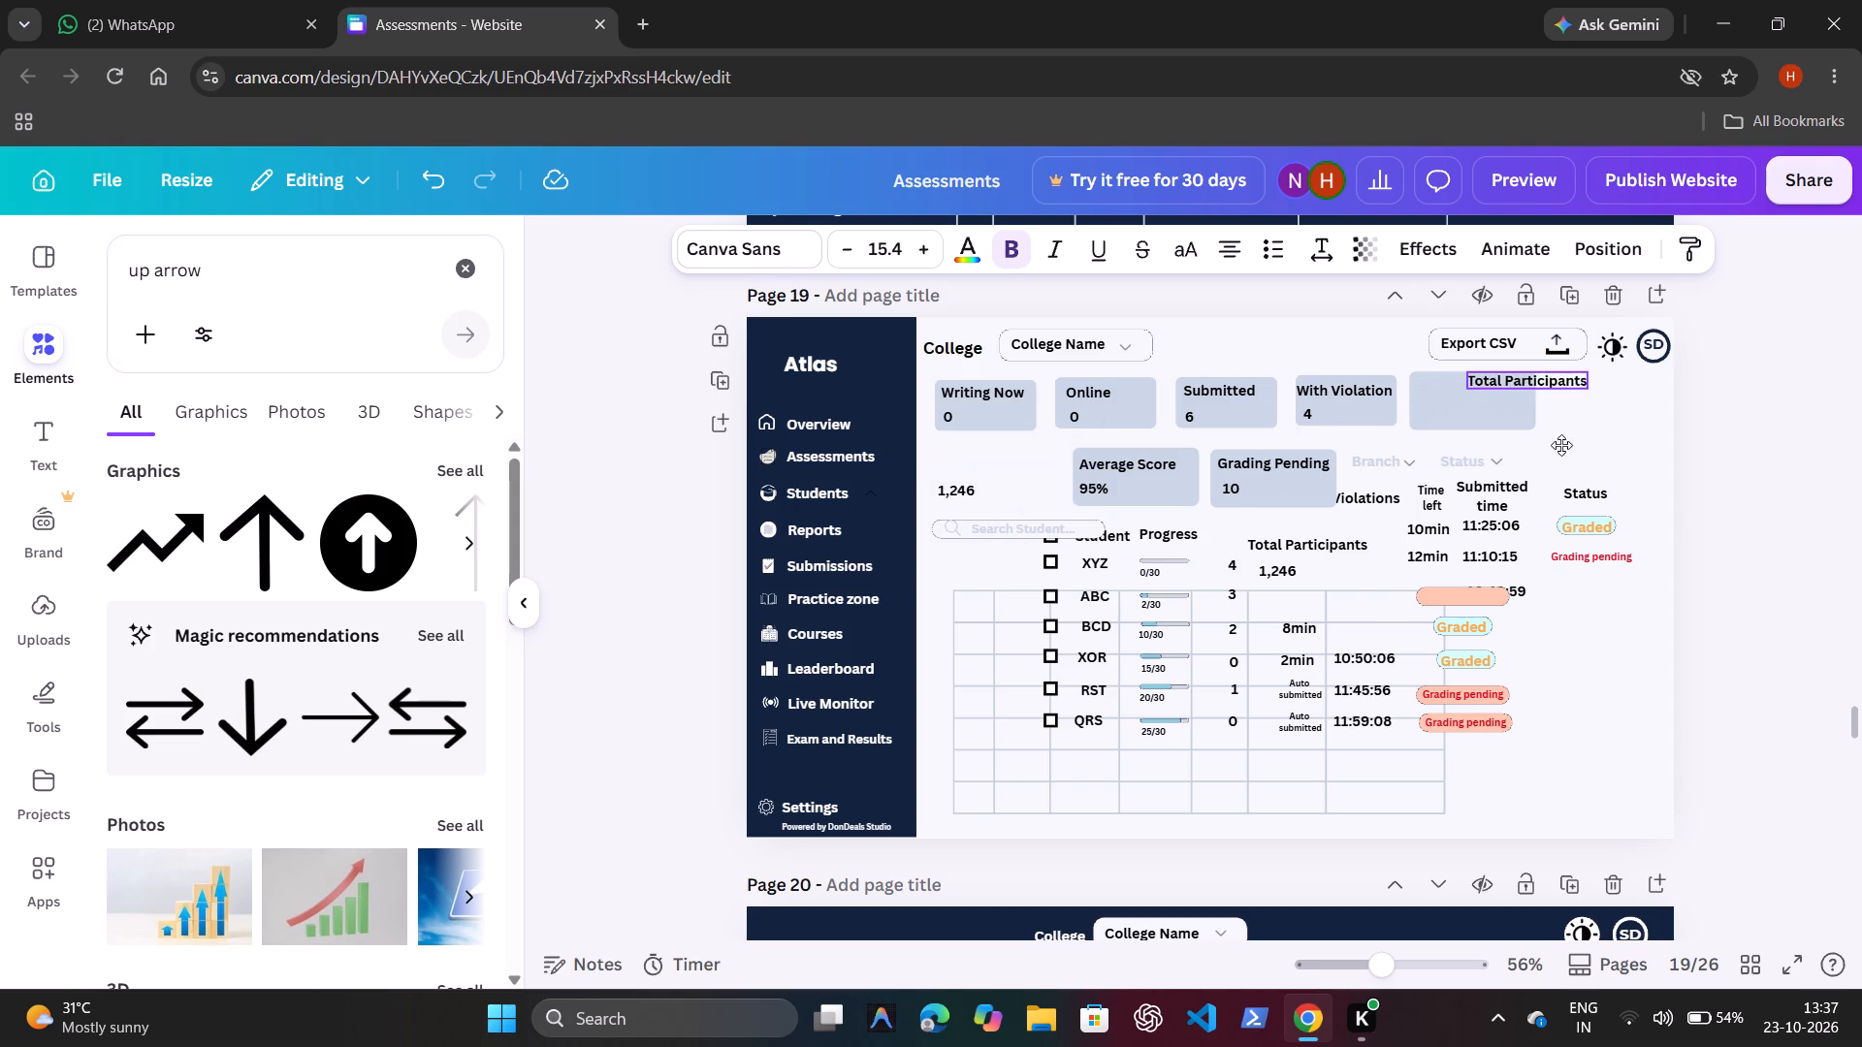
drag(1561, 445, 1492, 454)
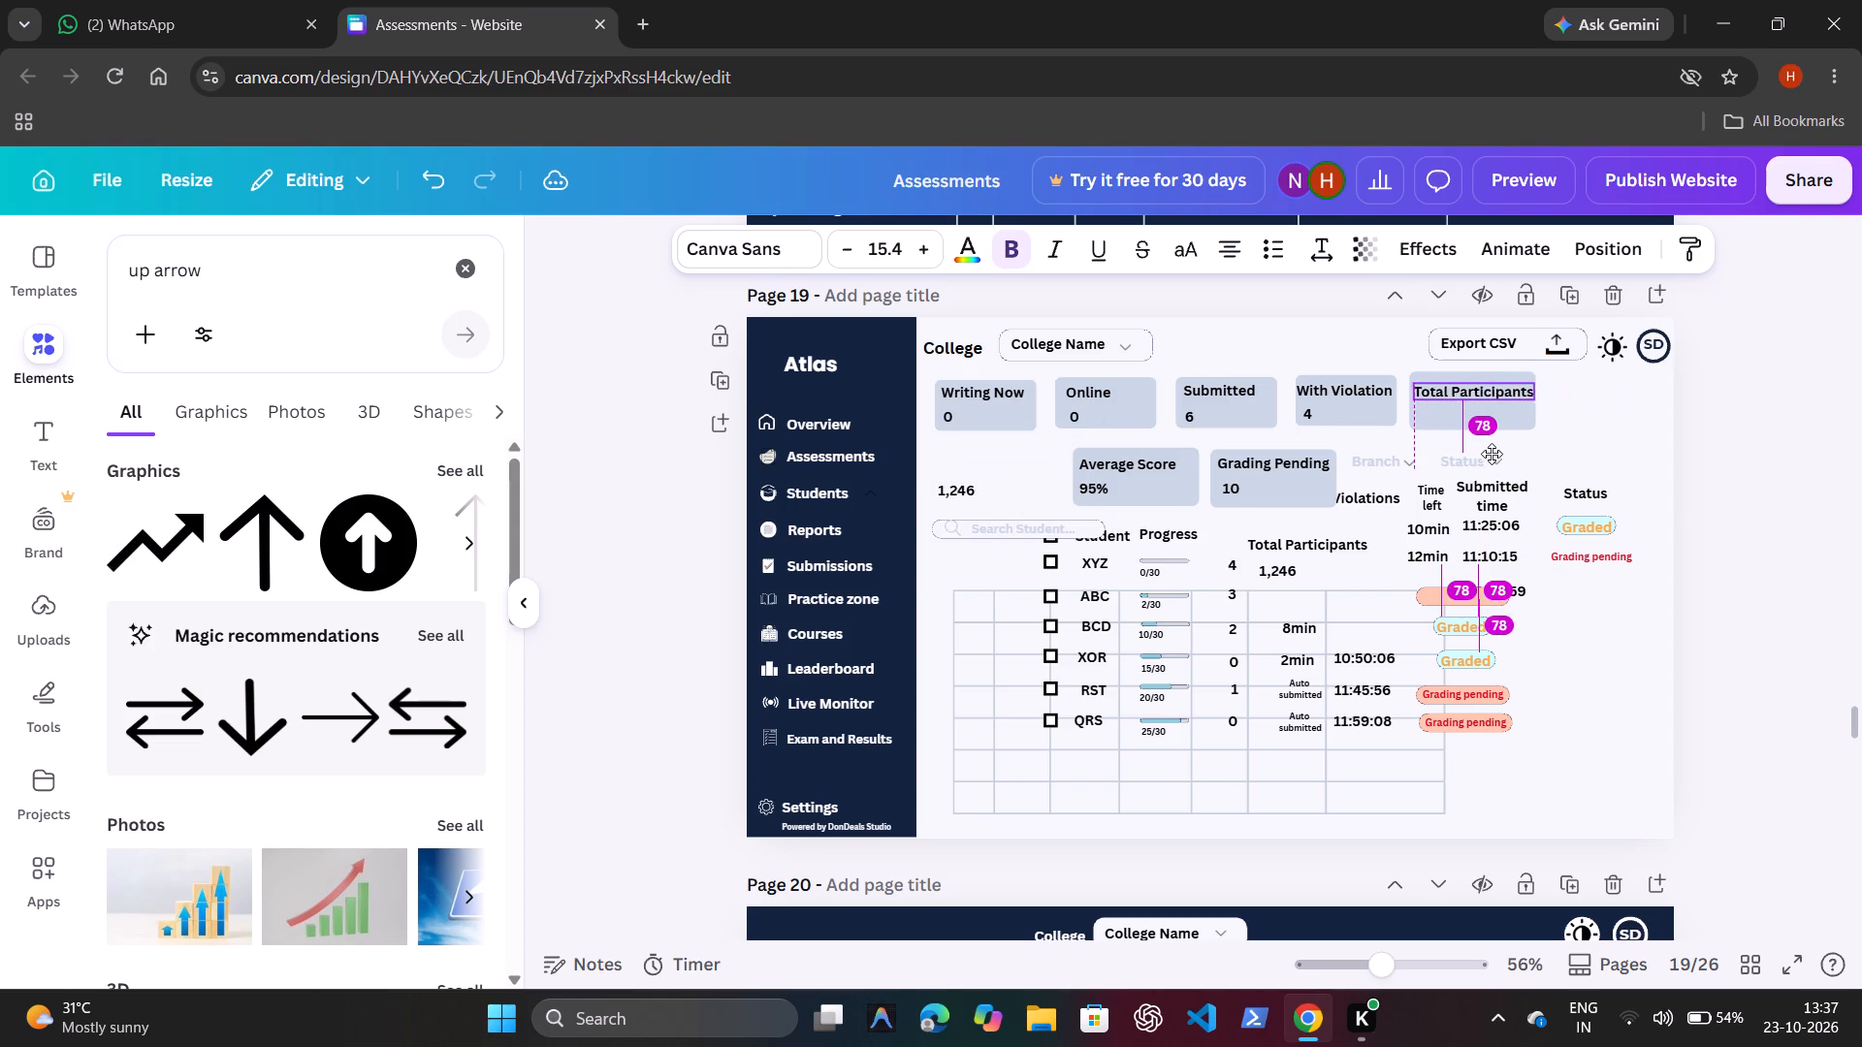
drag(1492, 454, 1492, 452)
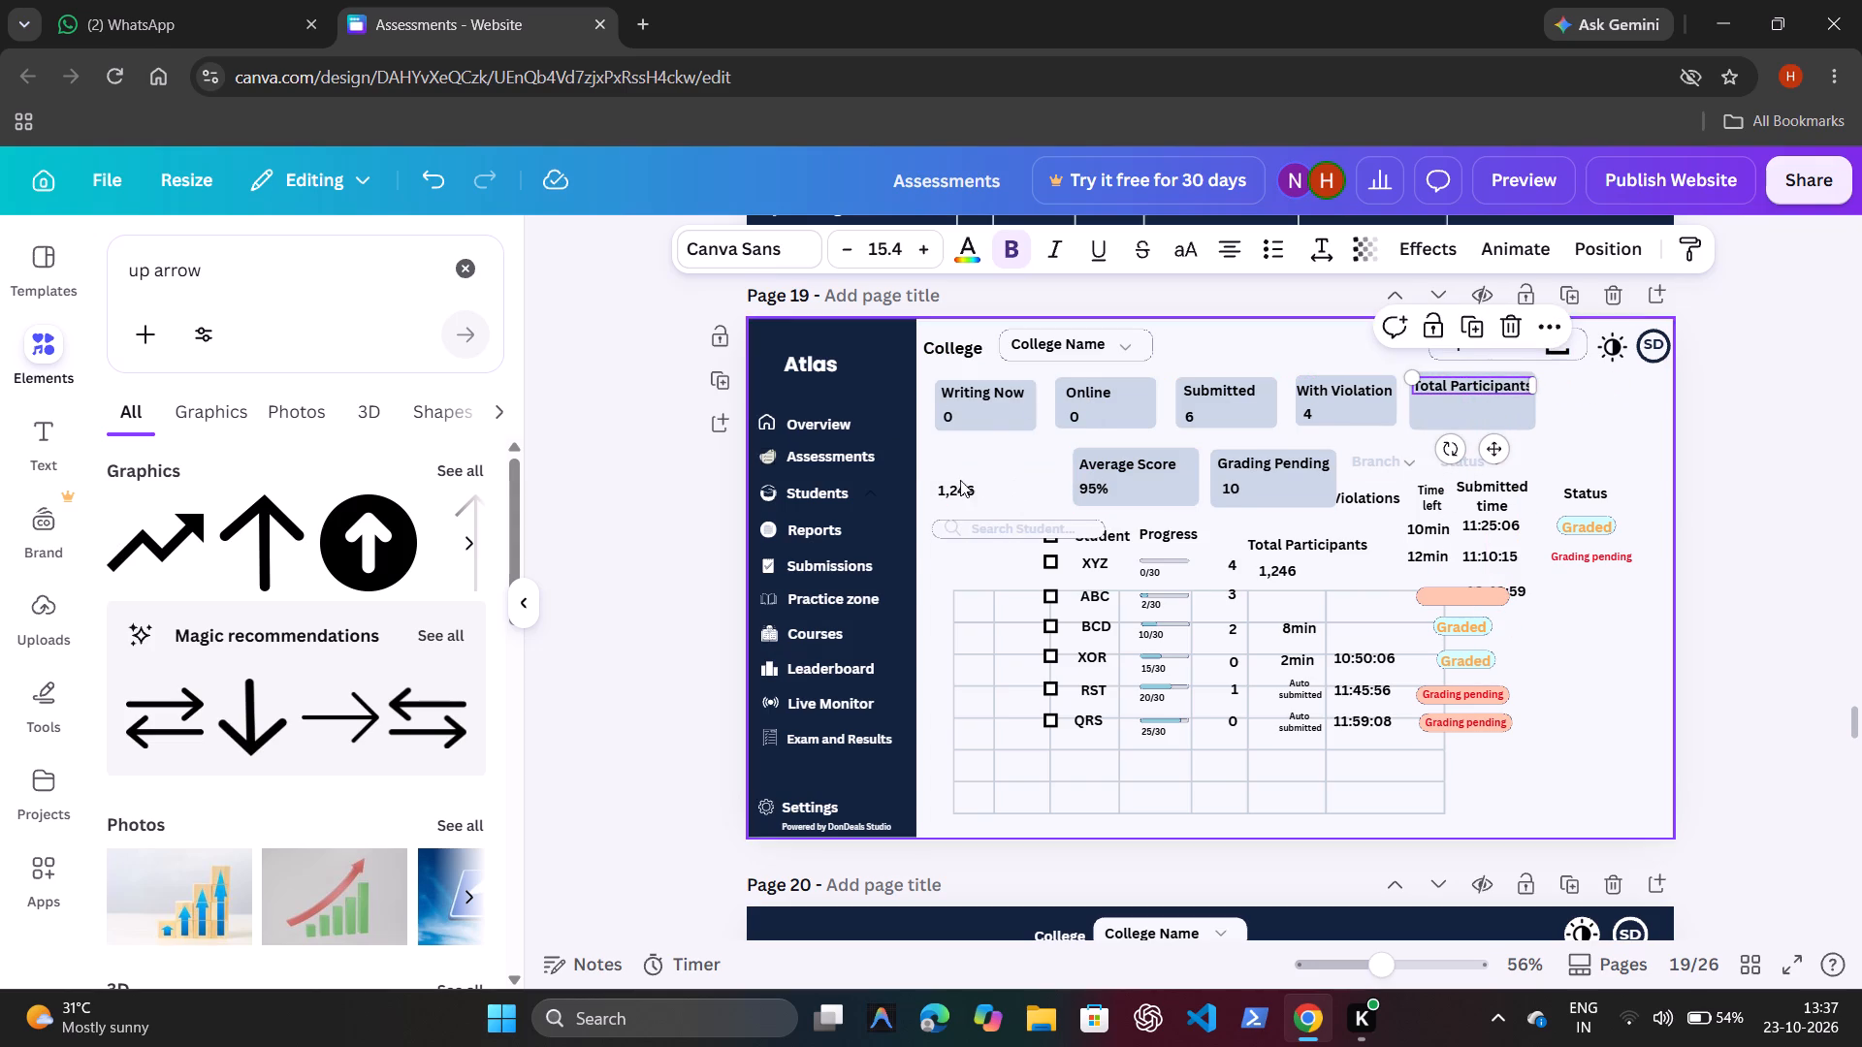
click(952, 482)
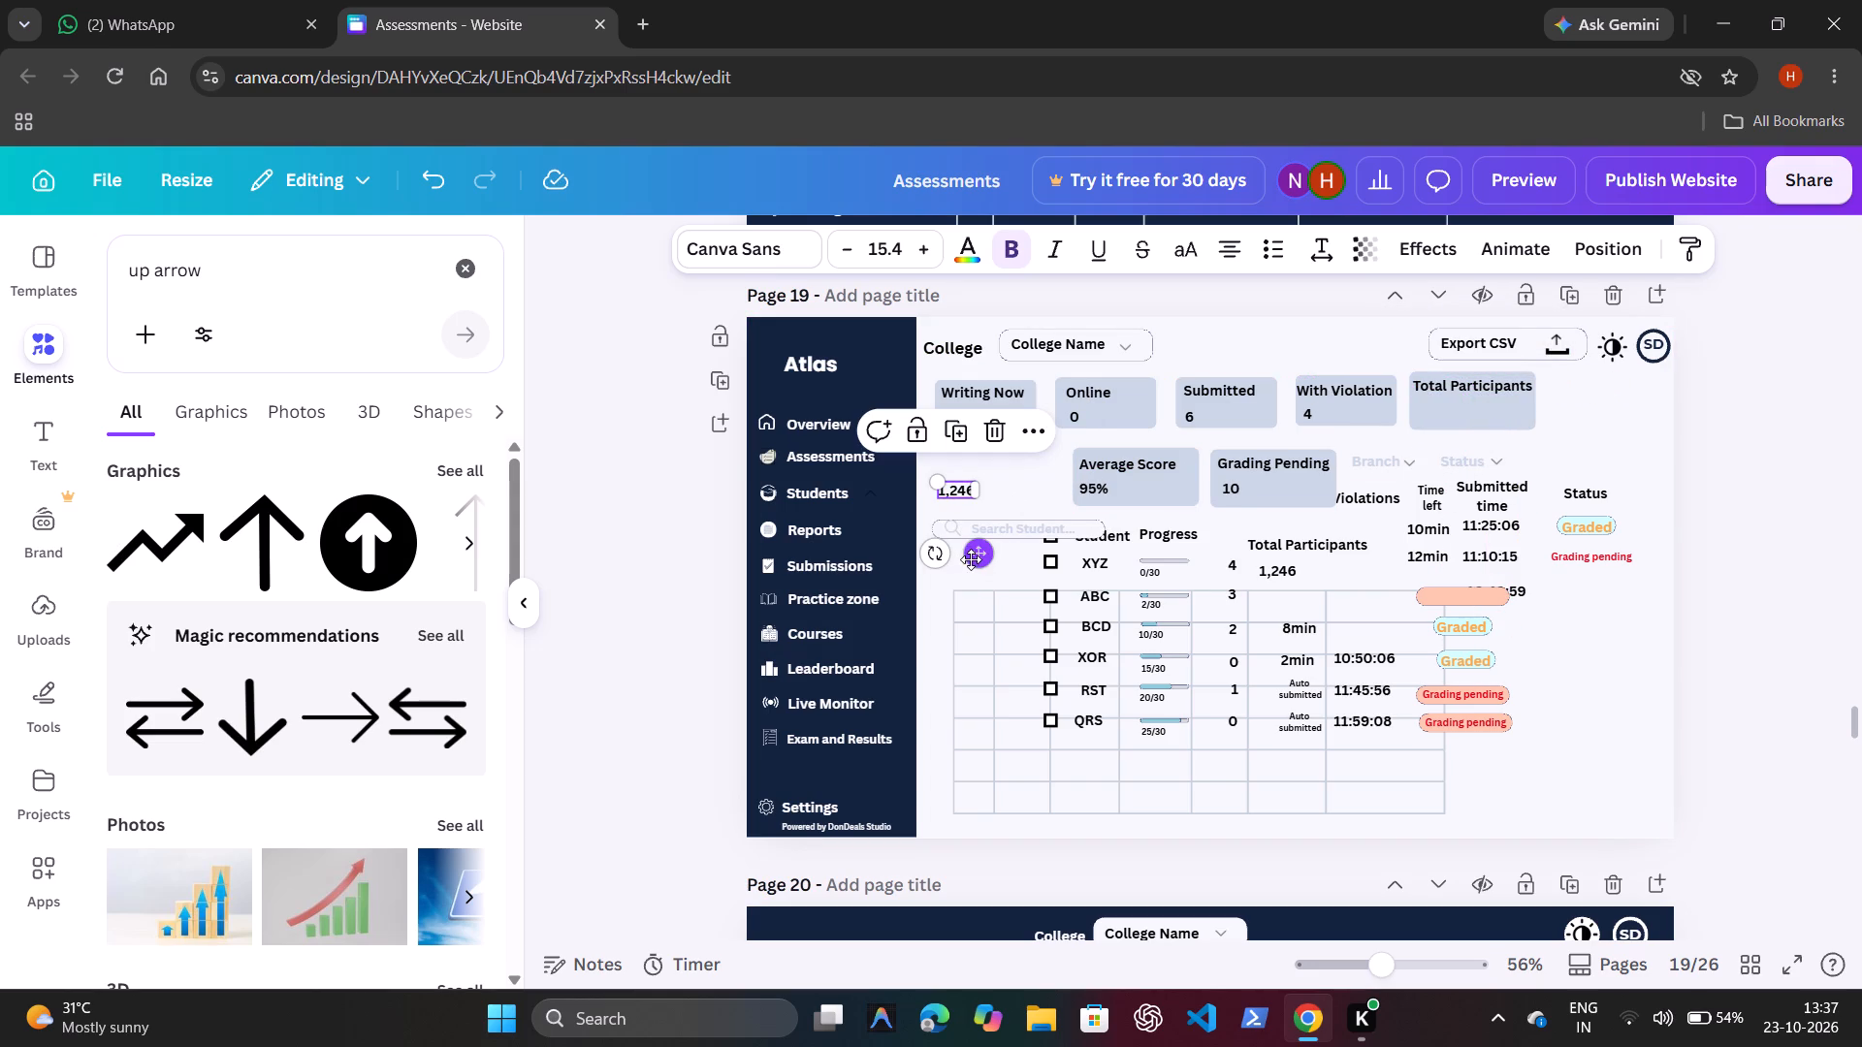
drag(971, 559, 1513, 489)
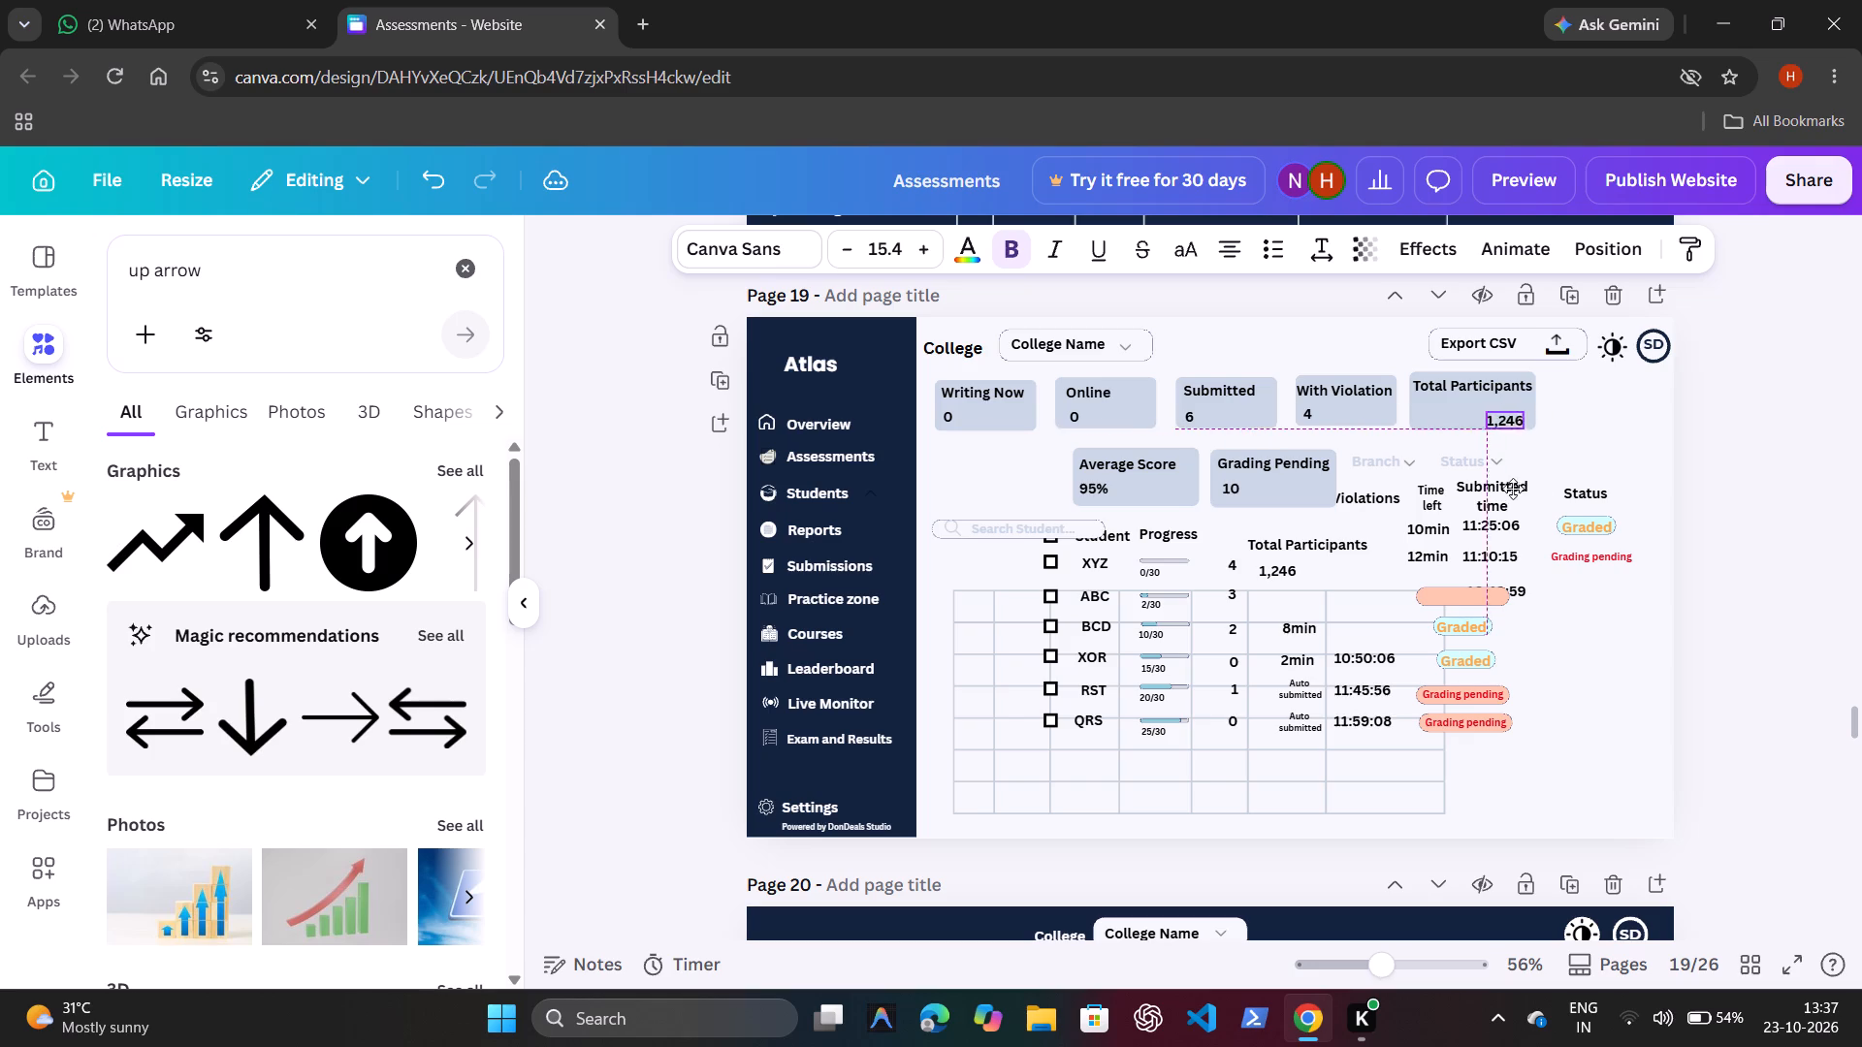
drag(1513, 489, 1458, 482)
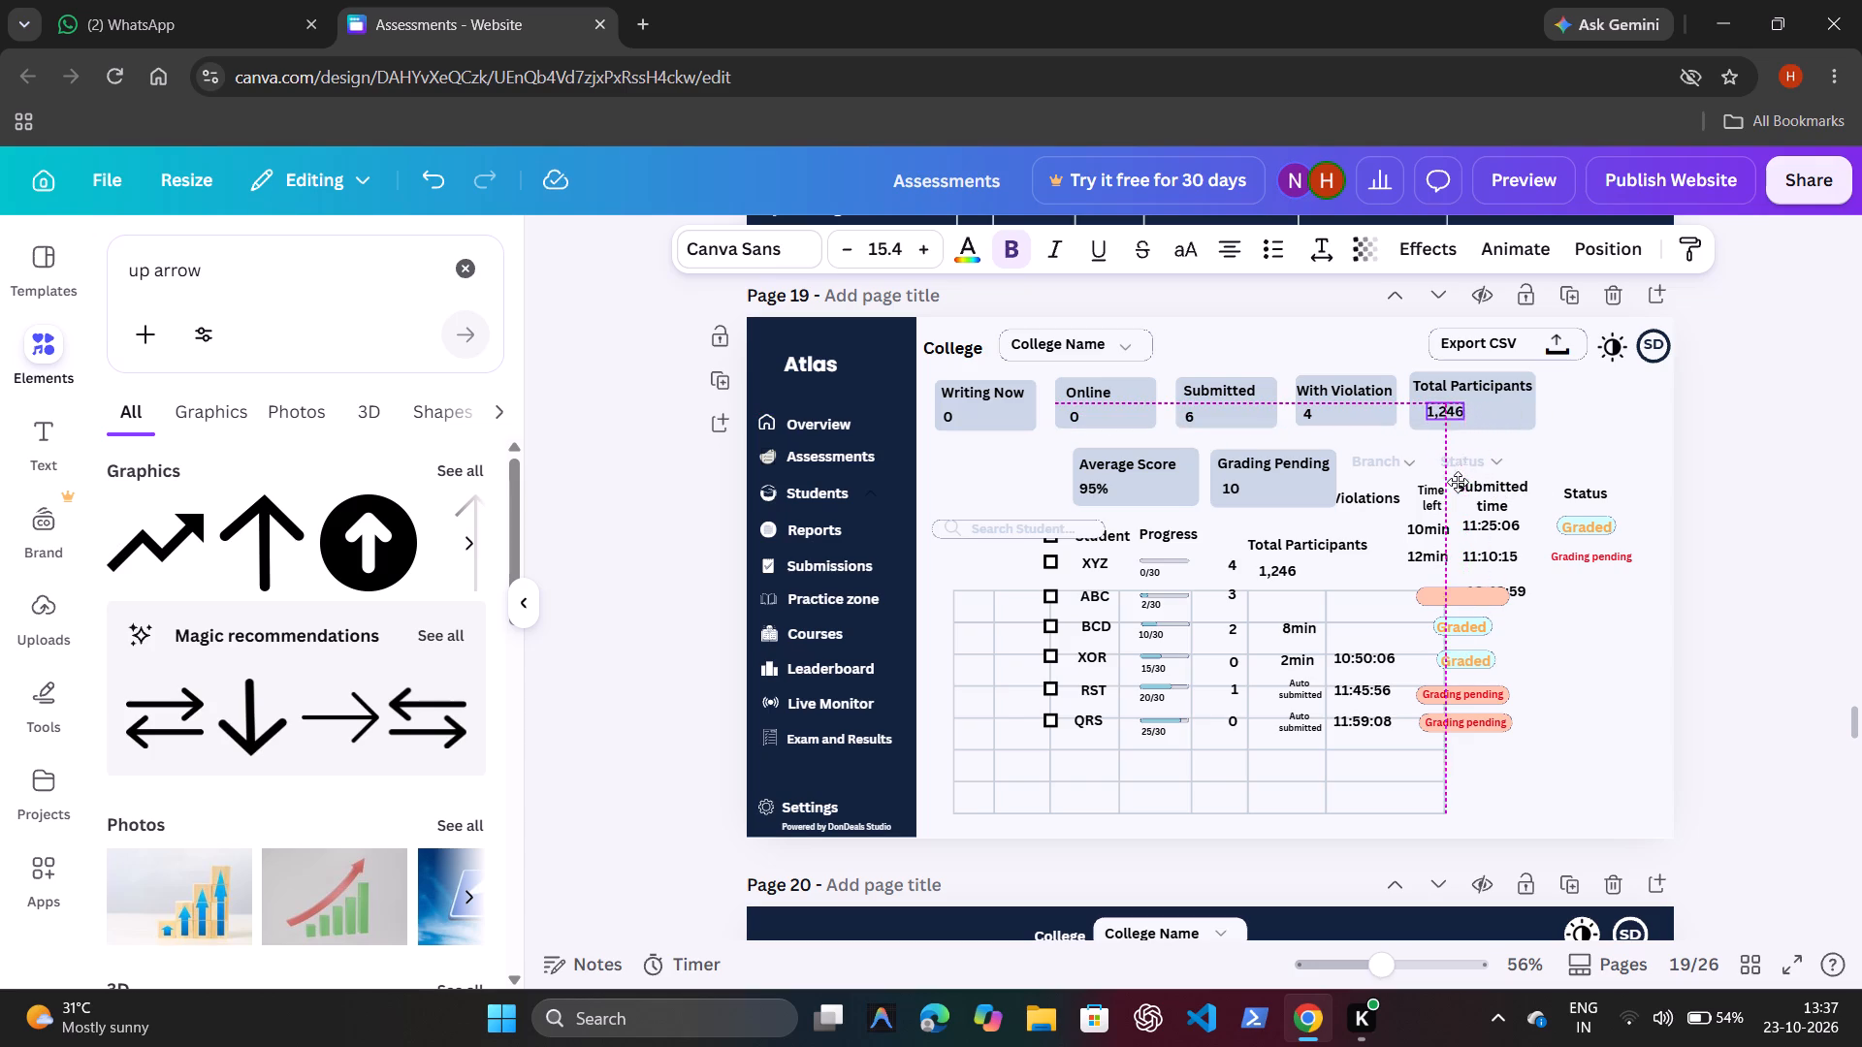
drag(1458, 482, 1452, 482)
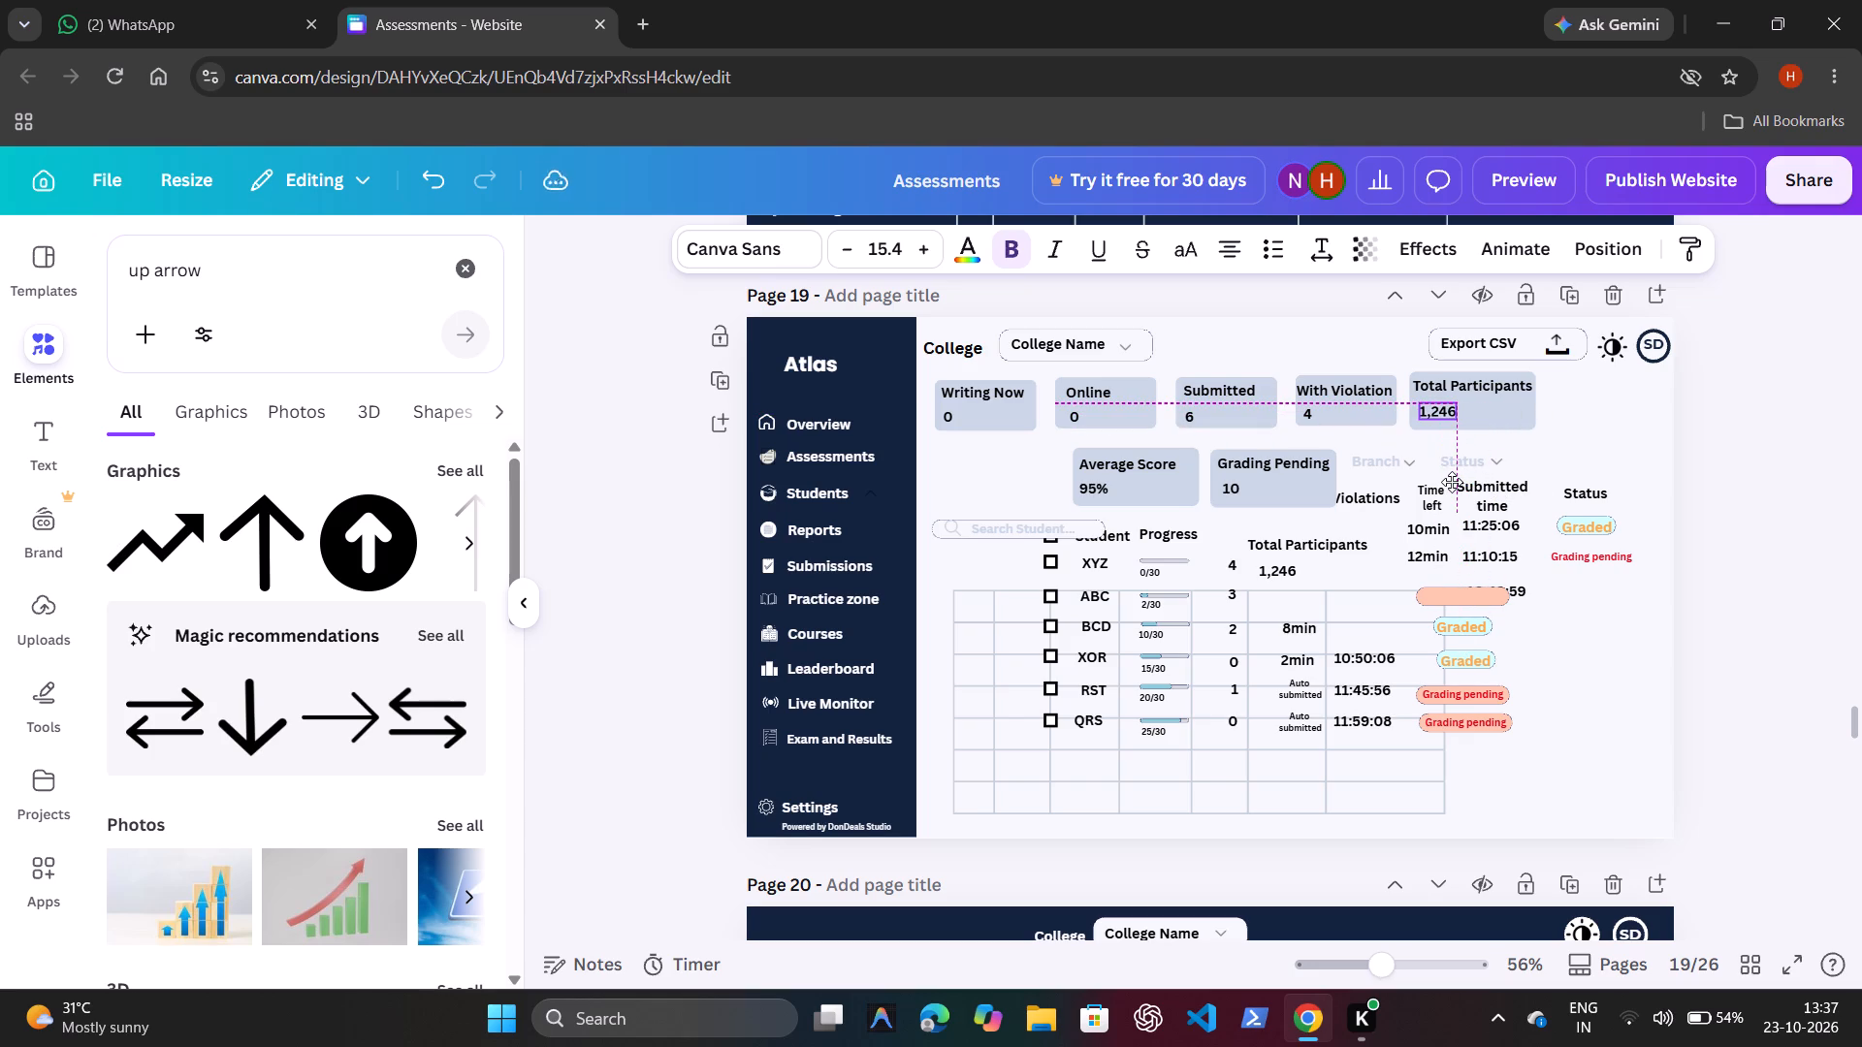
drag(1452, 482, 1450, 482)
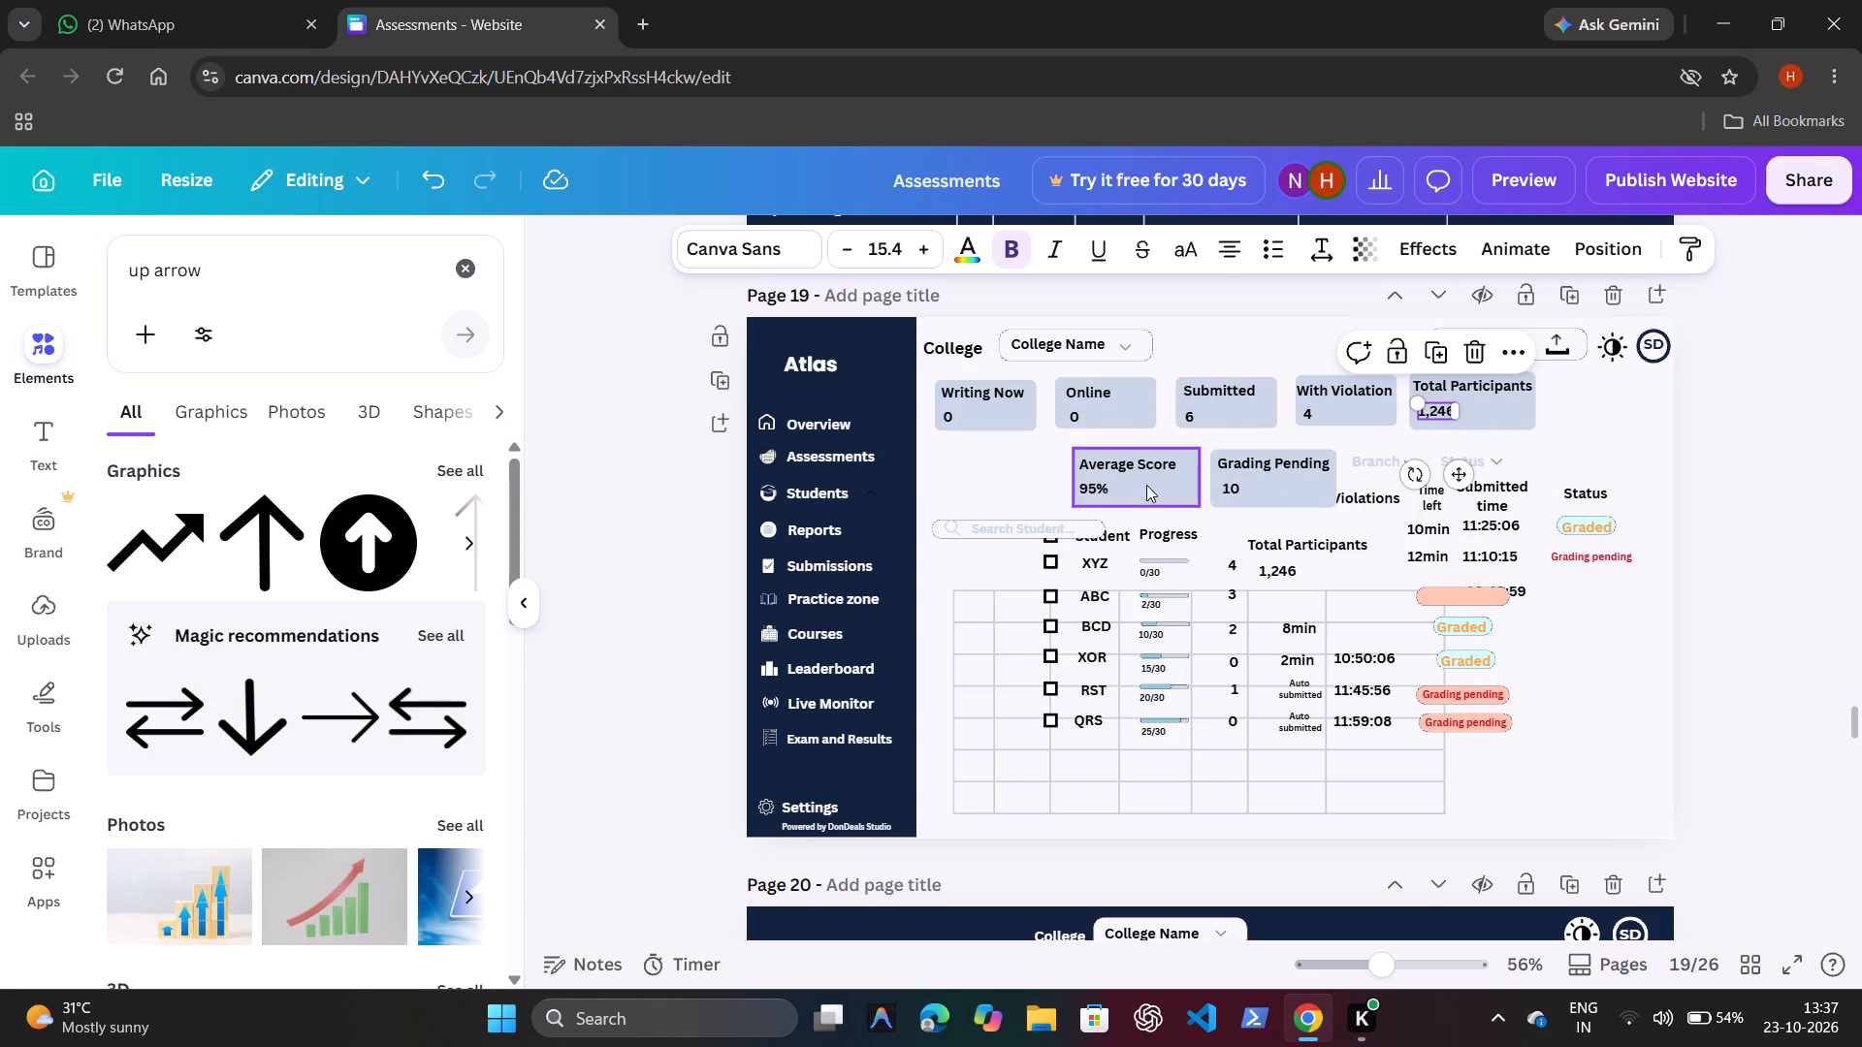
Move the Average Score card's blue background to the end of the first stat row, beside the Total Participants card.
click(1146, 485)
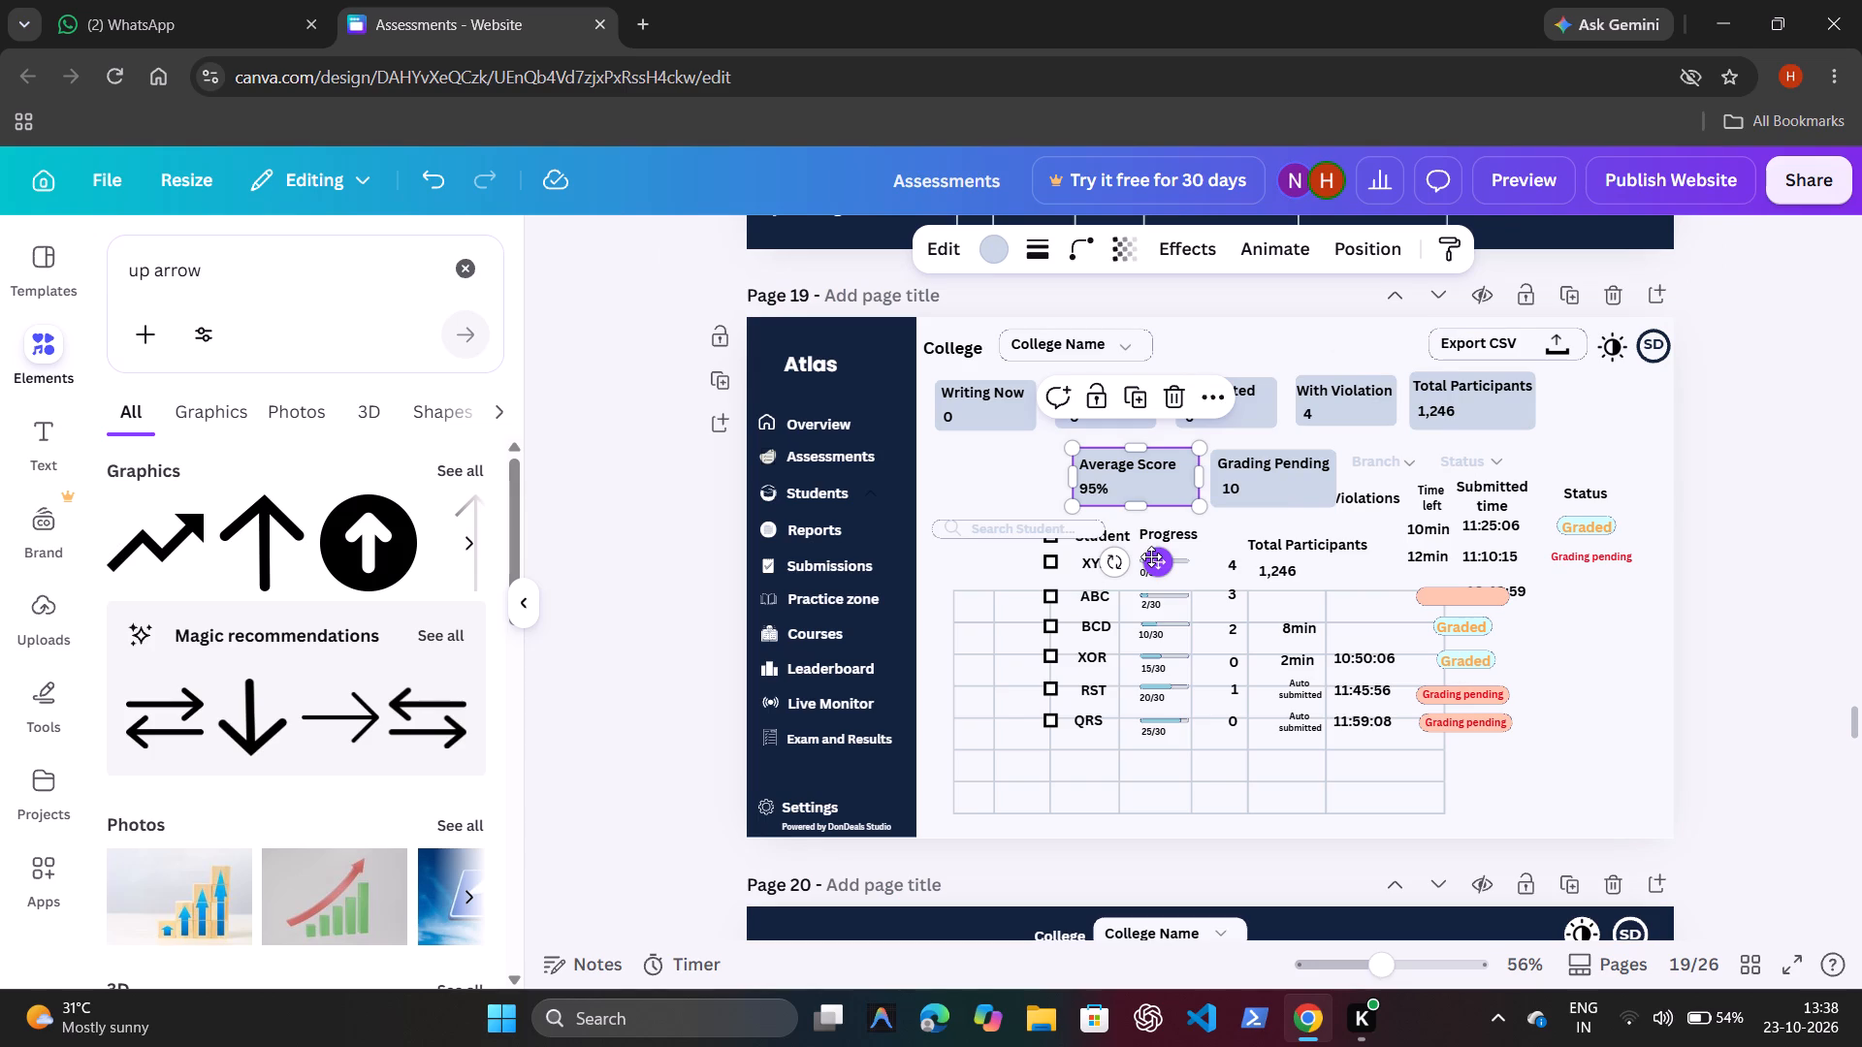
drag(1157, 561, 1495, 553)
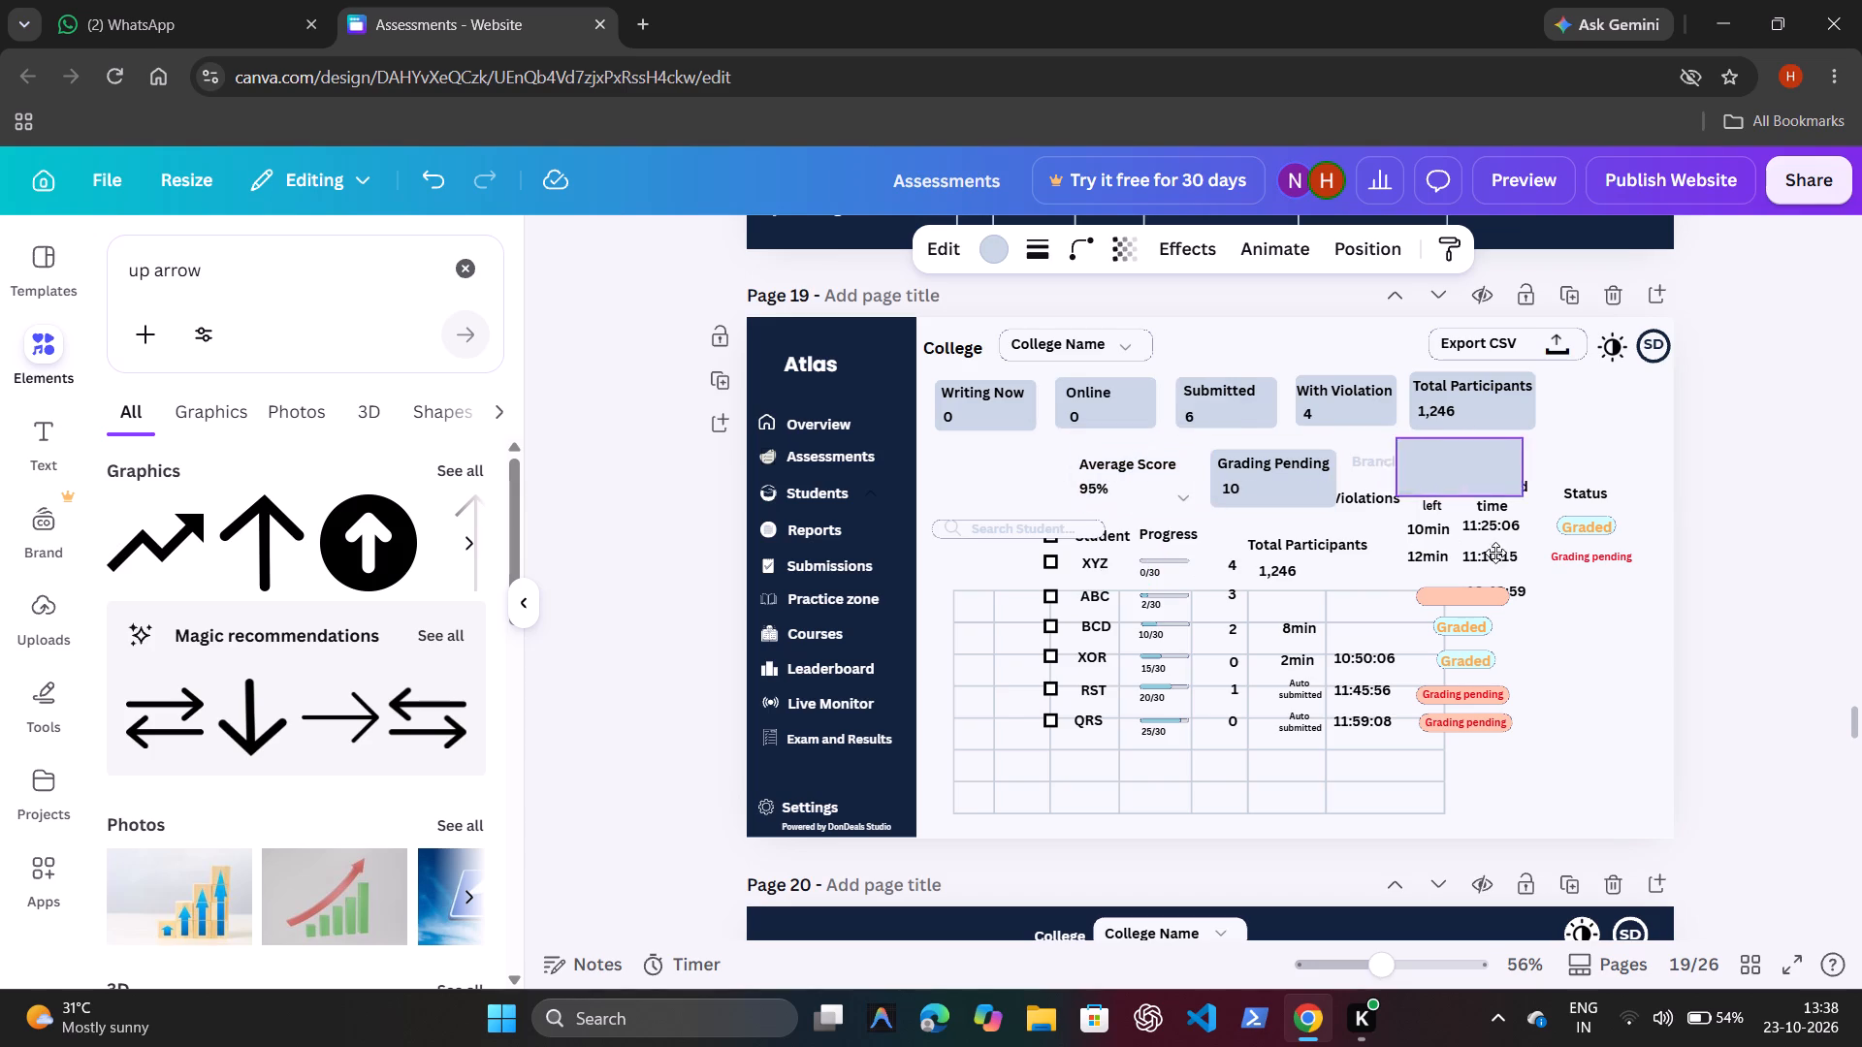
drag(1495, 553, 1645, 535)
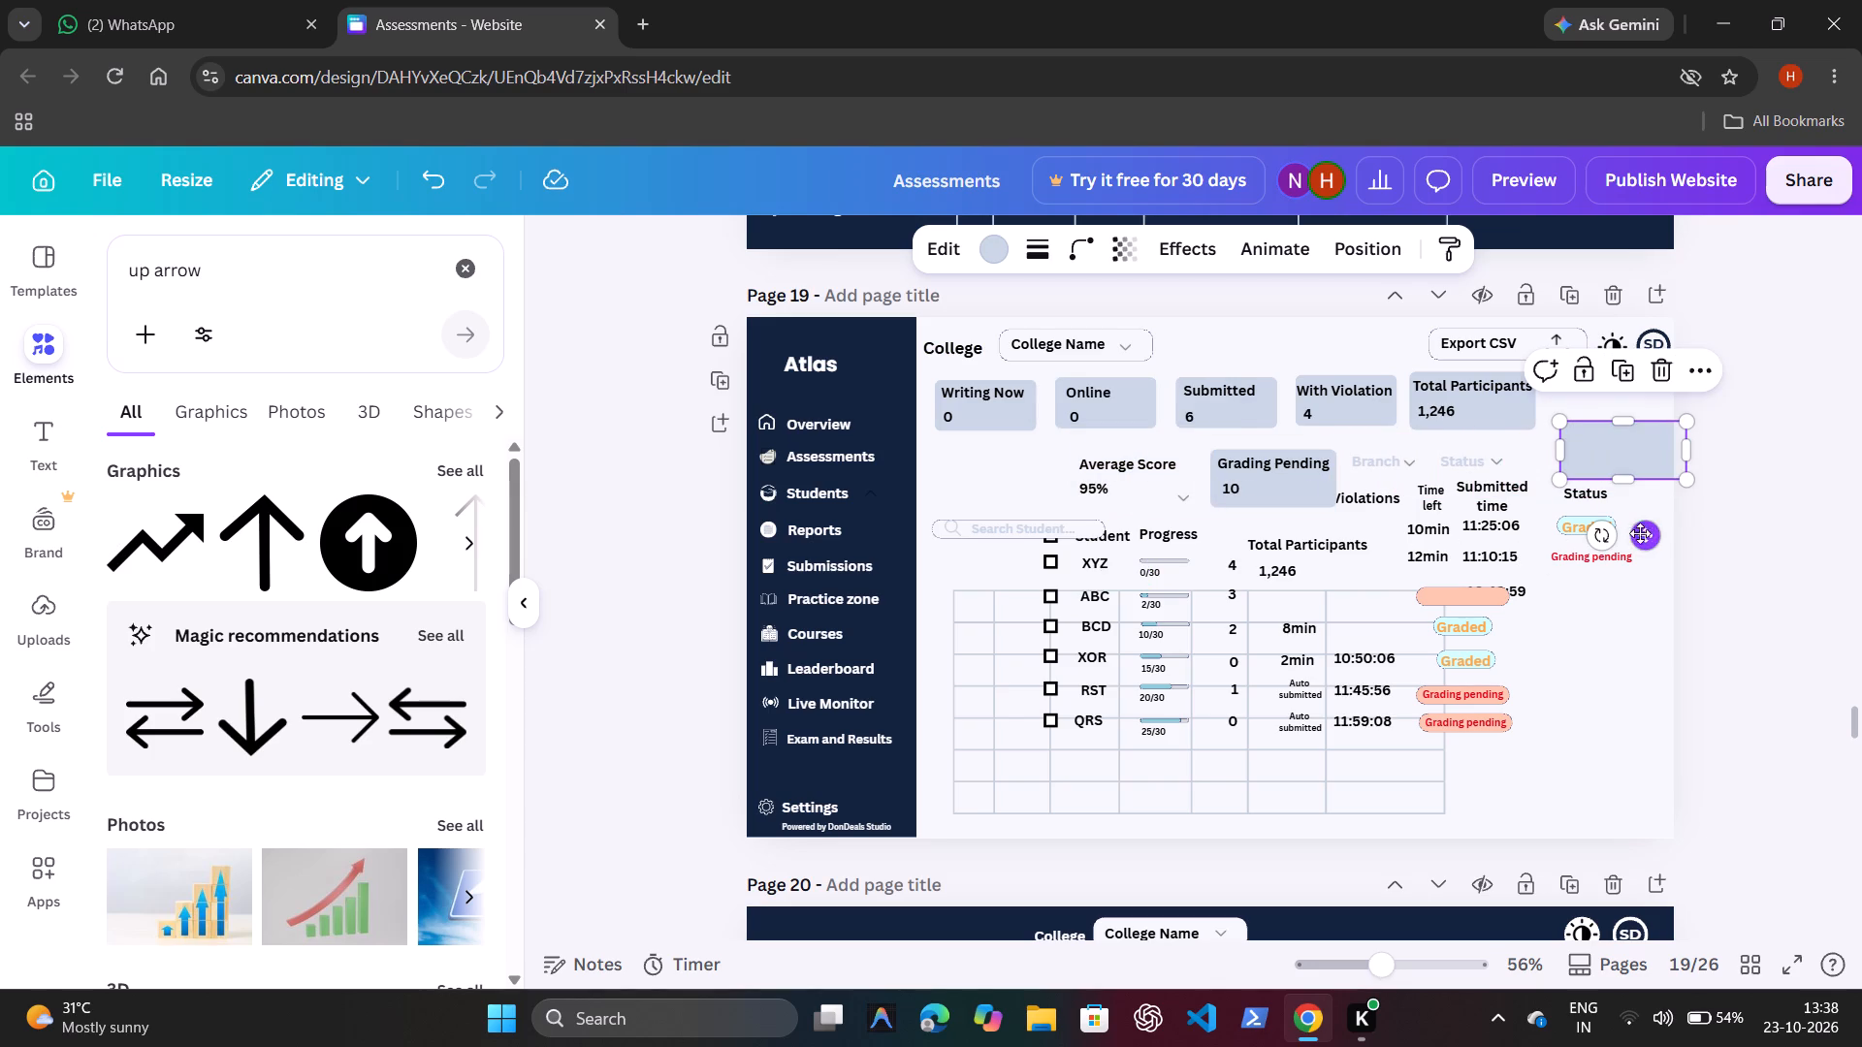
drag(1645, 534, 1695, 484)
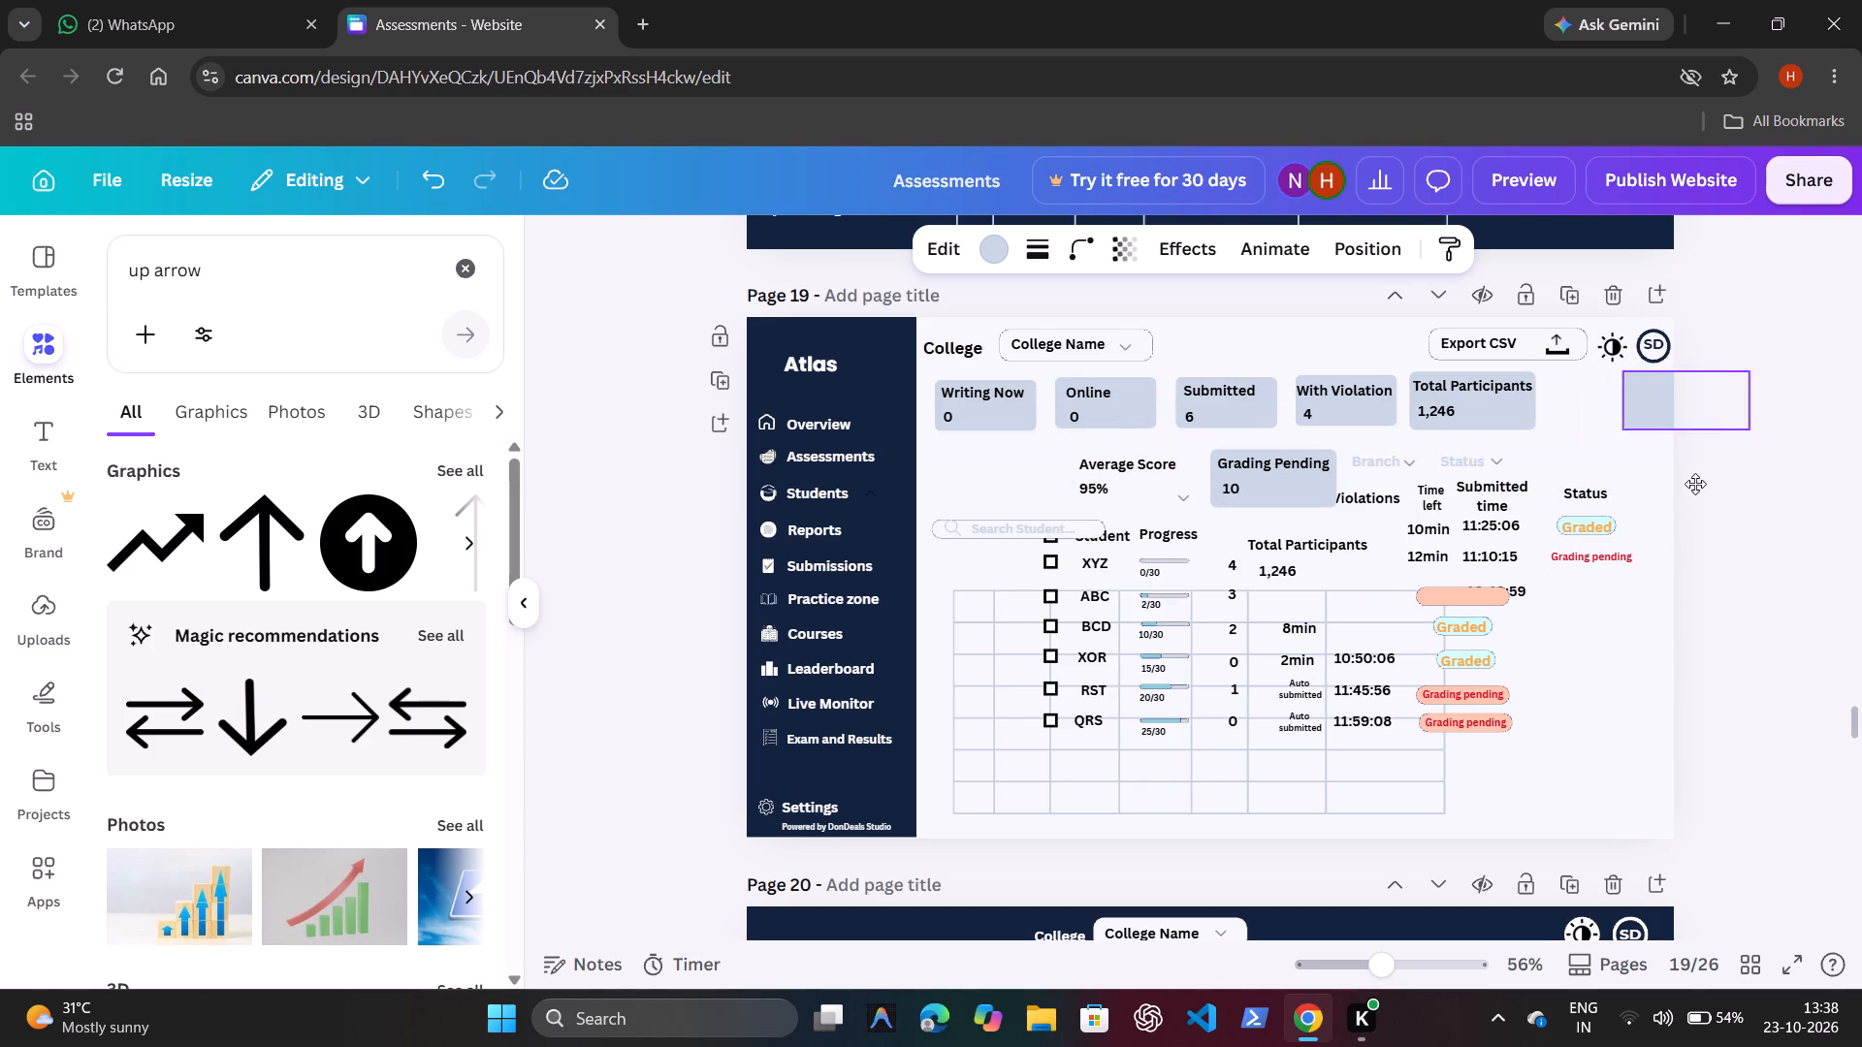
drag(1695, 484, 1632, 483)
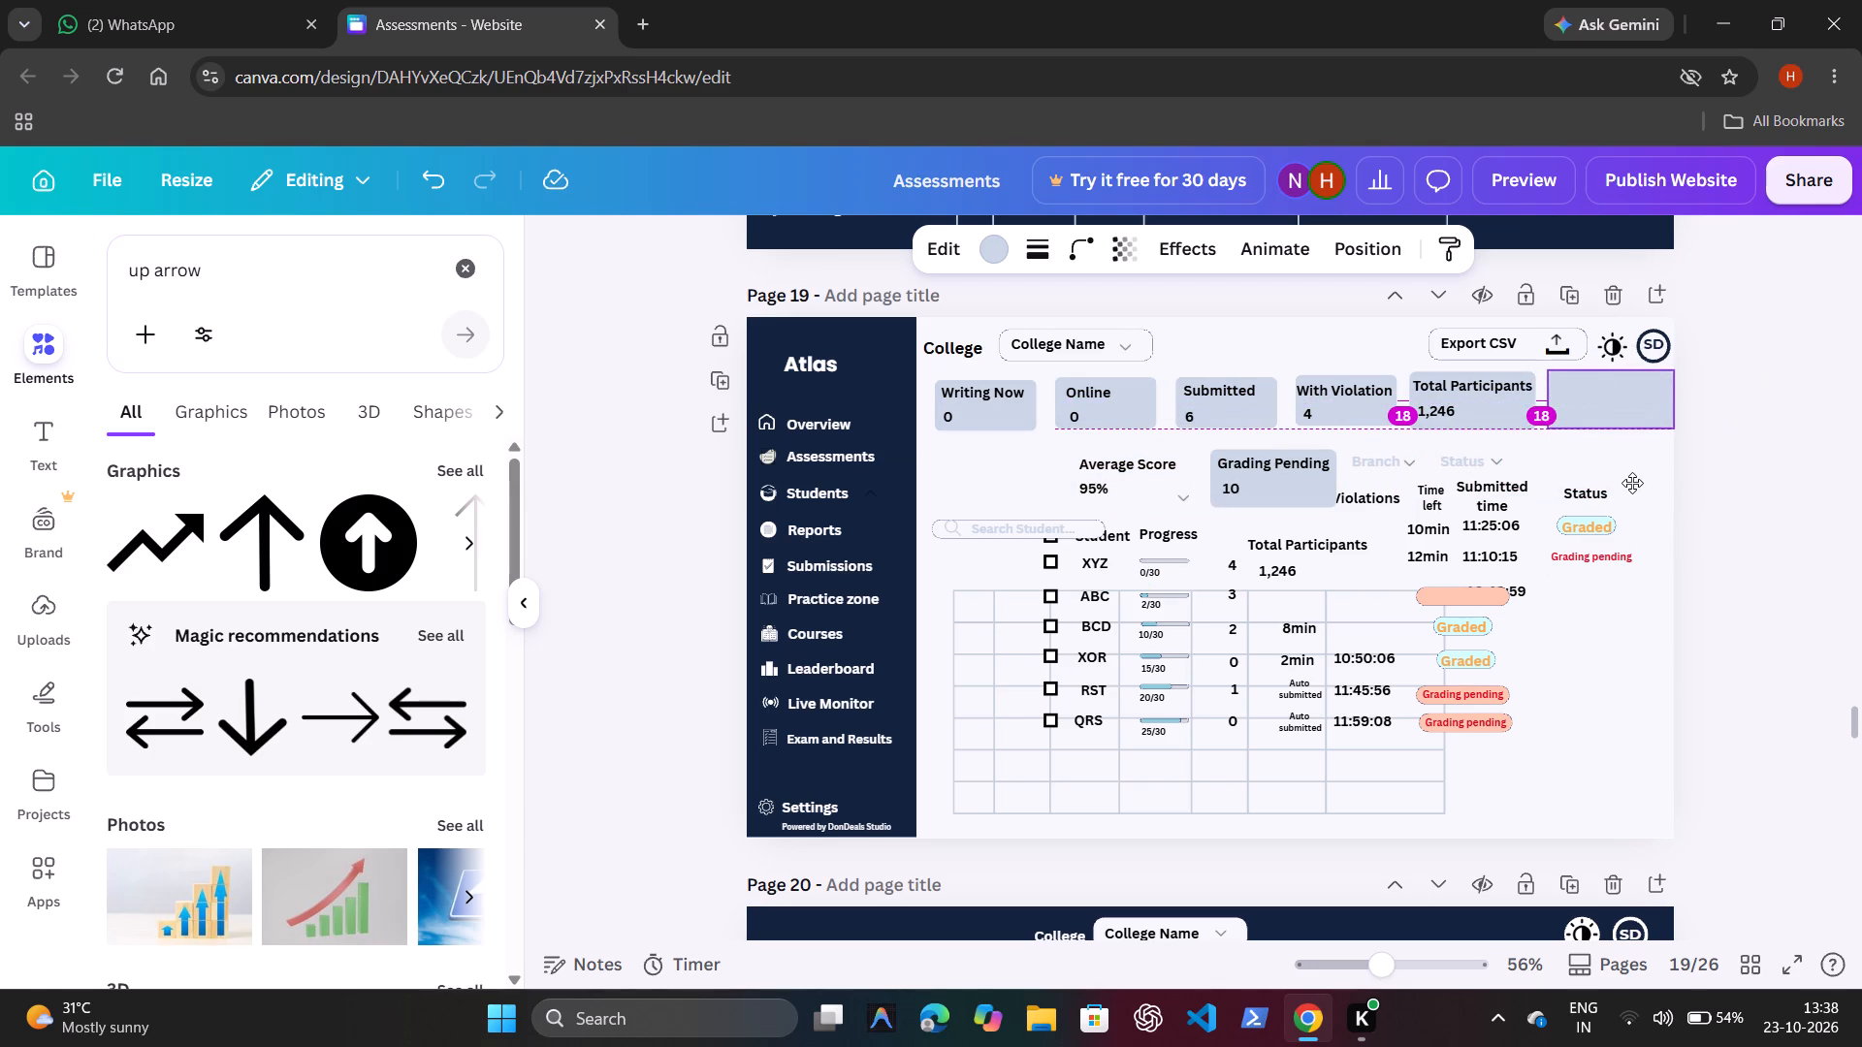
drag(1632, 483, 1629, 480)
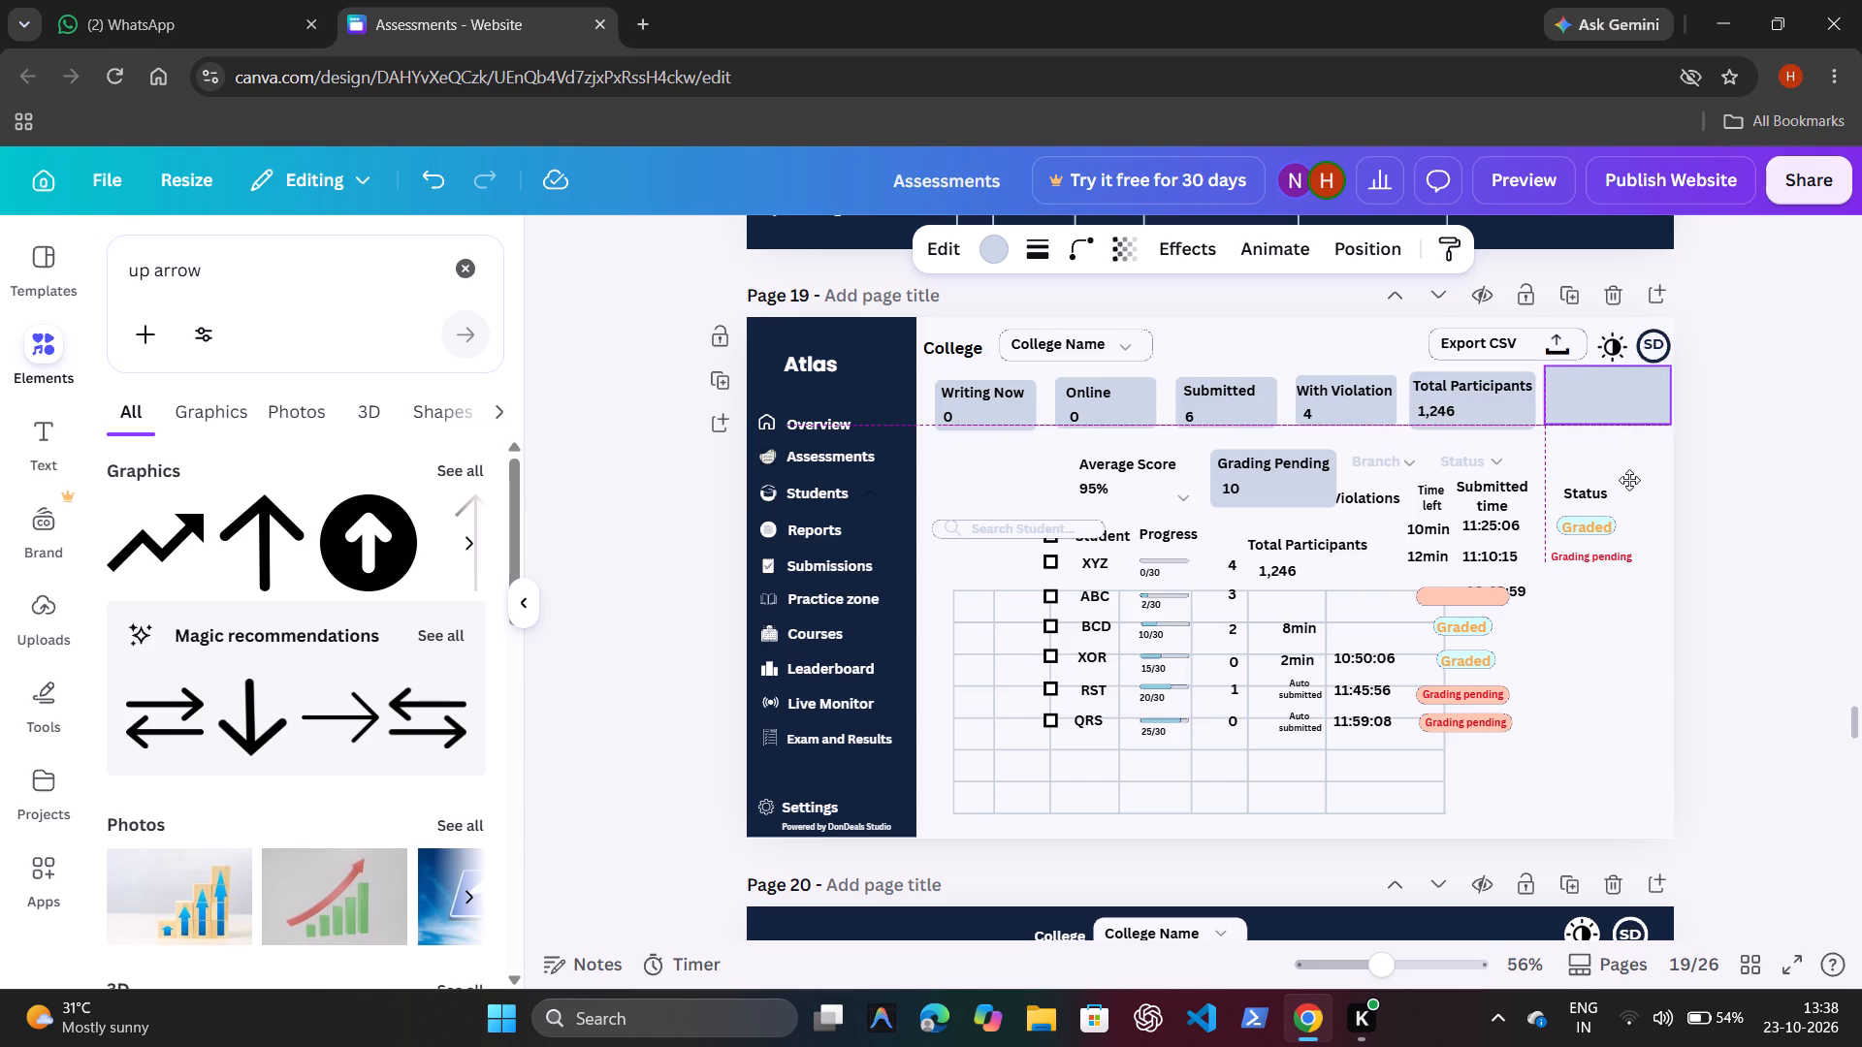
drag(1629, 480, 1627, 485)
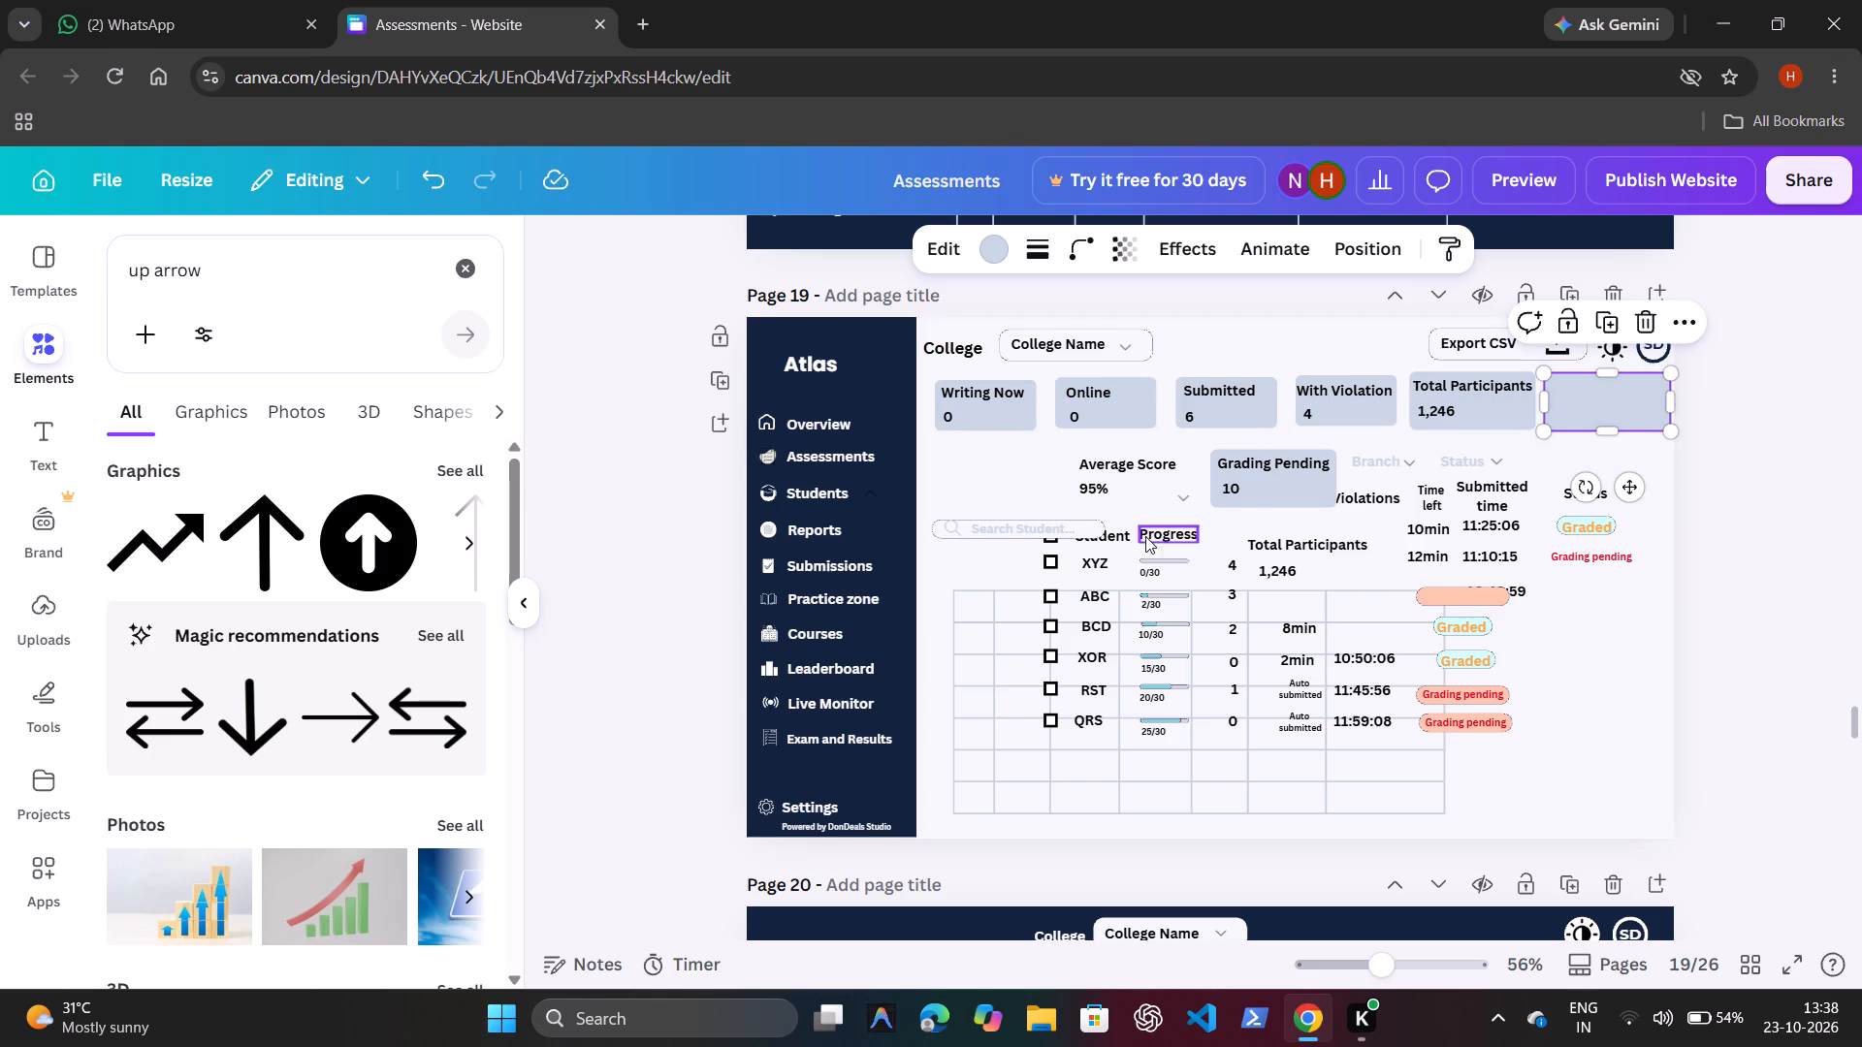
Move the Average Score label onto its relocated card background, and place its value 95% just below the label.
click(1124, 466)
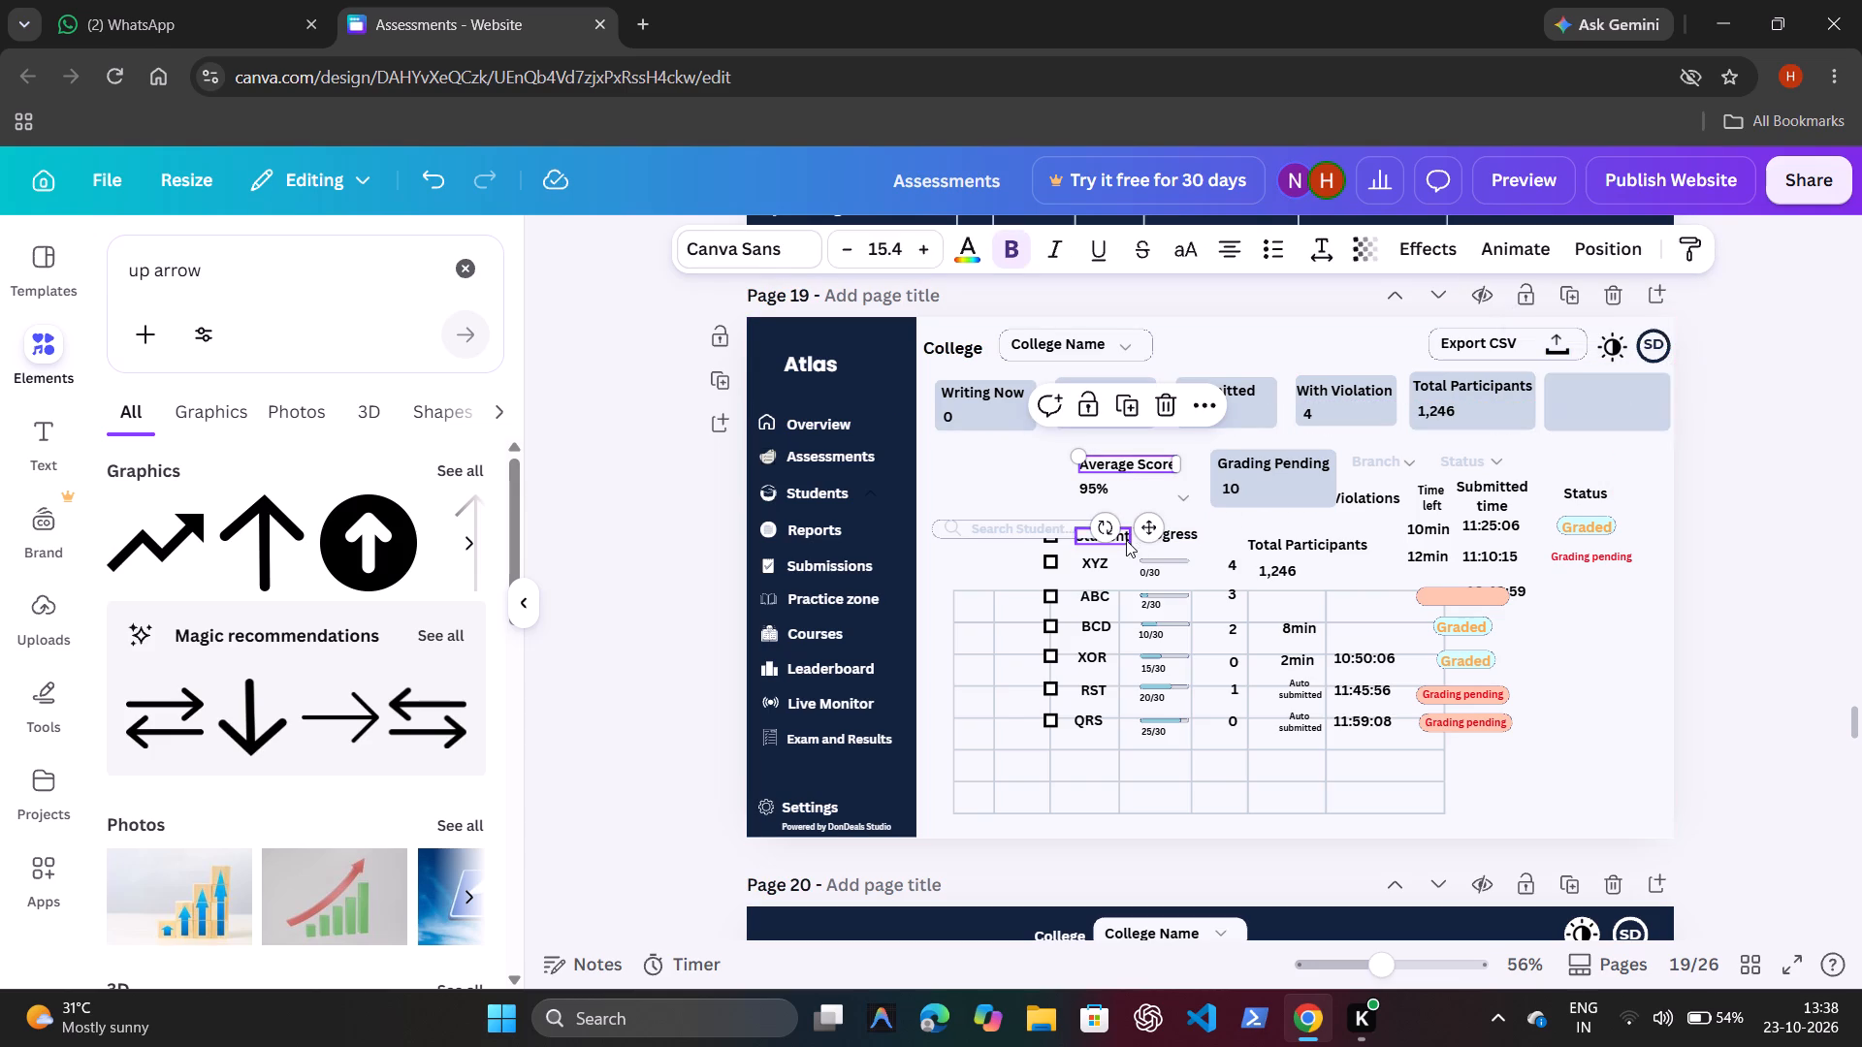
drag(1148, 520, 1591, 454)
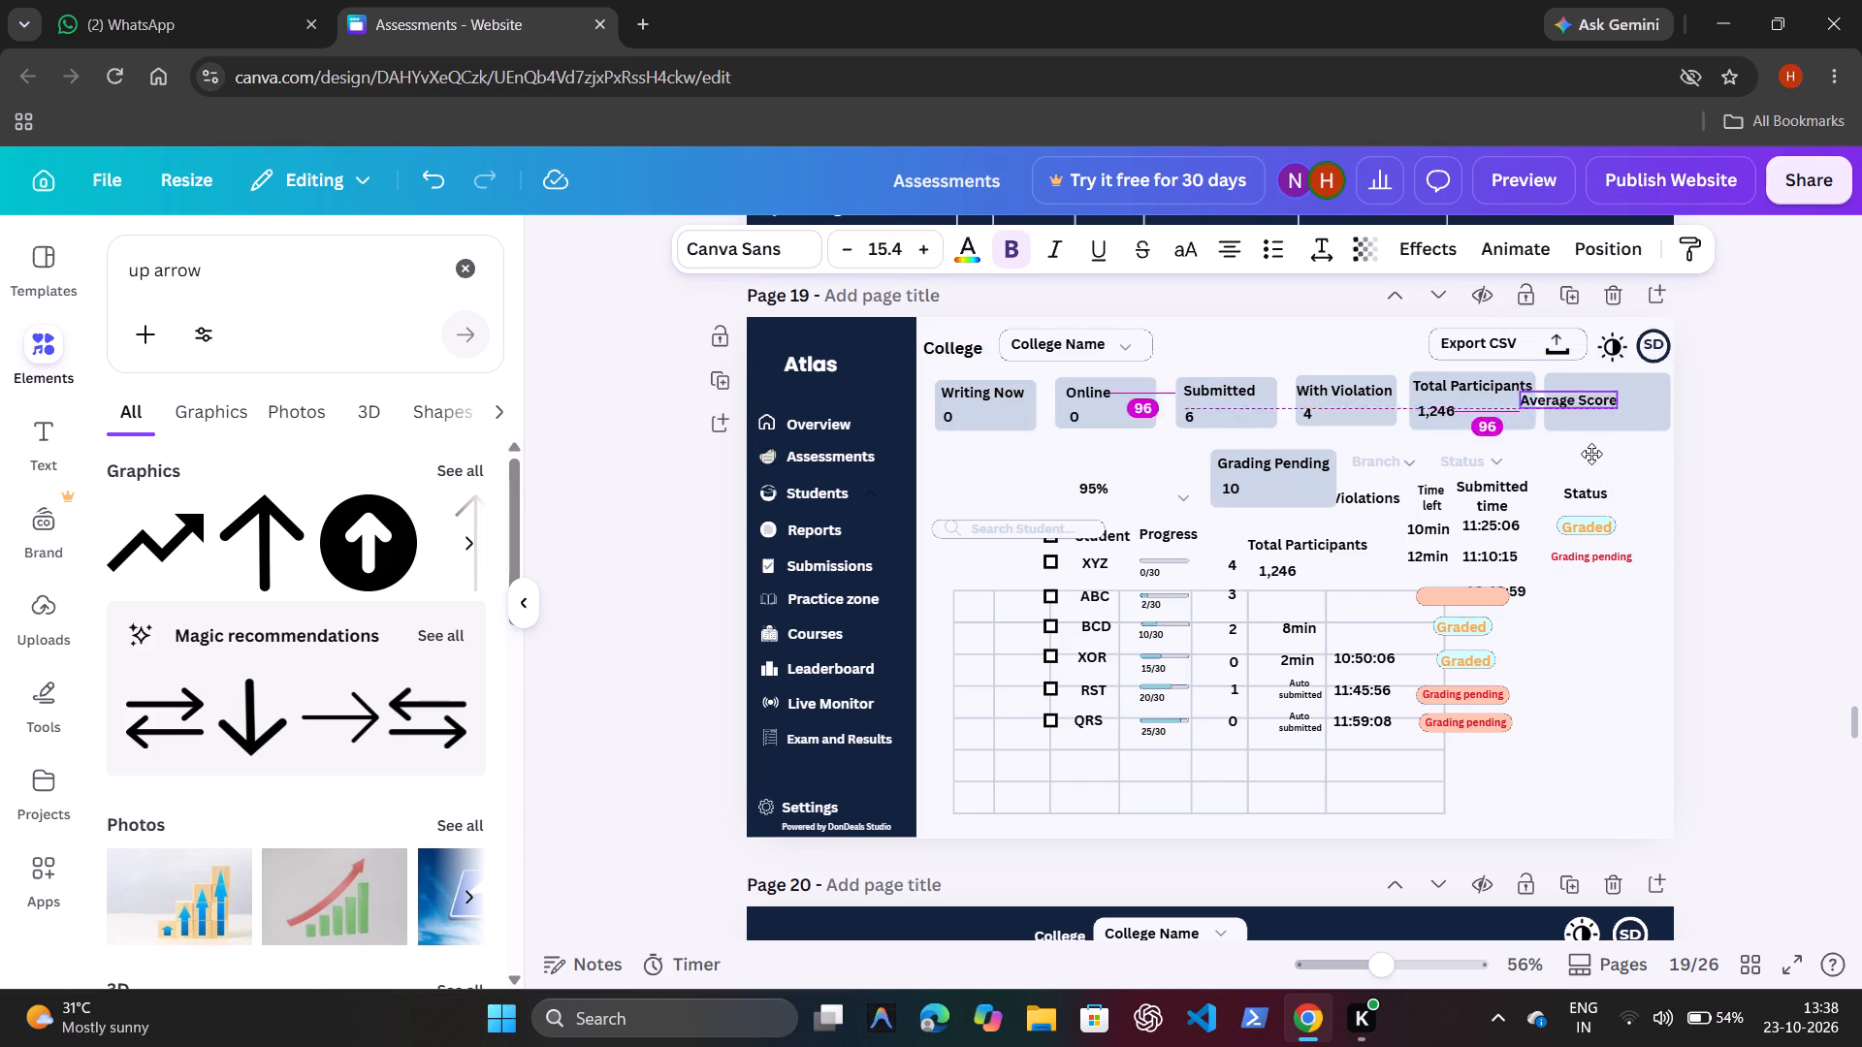
drag(1591, 454, 1625, 444)
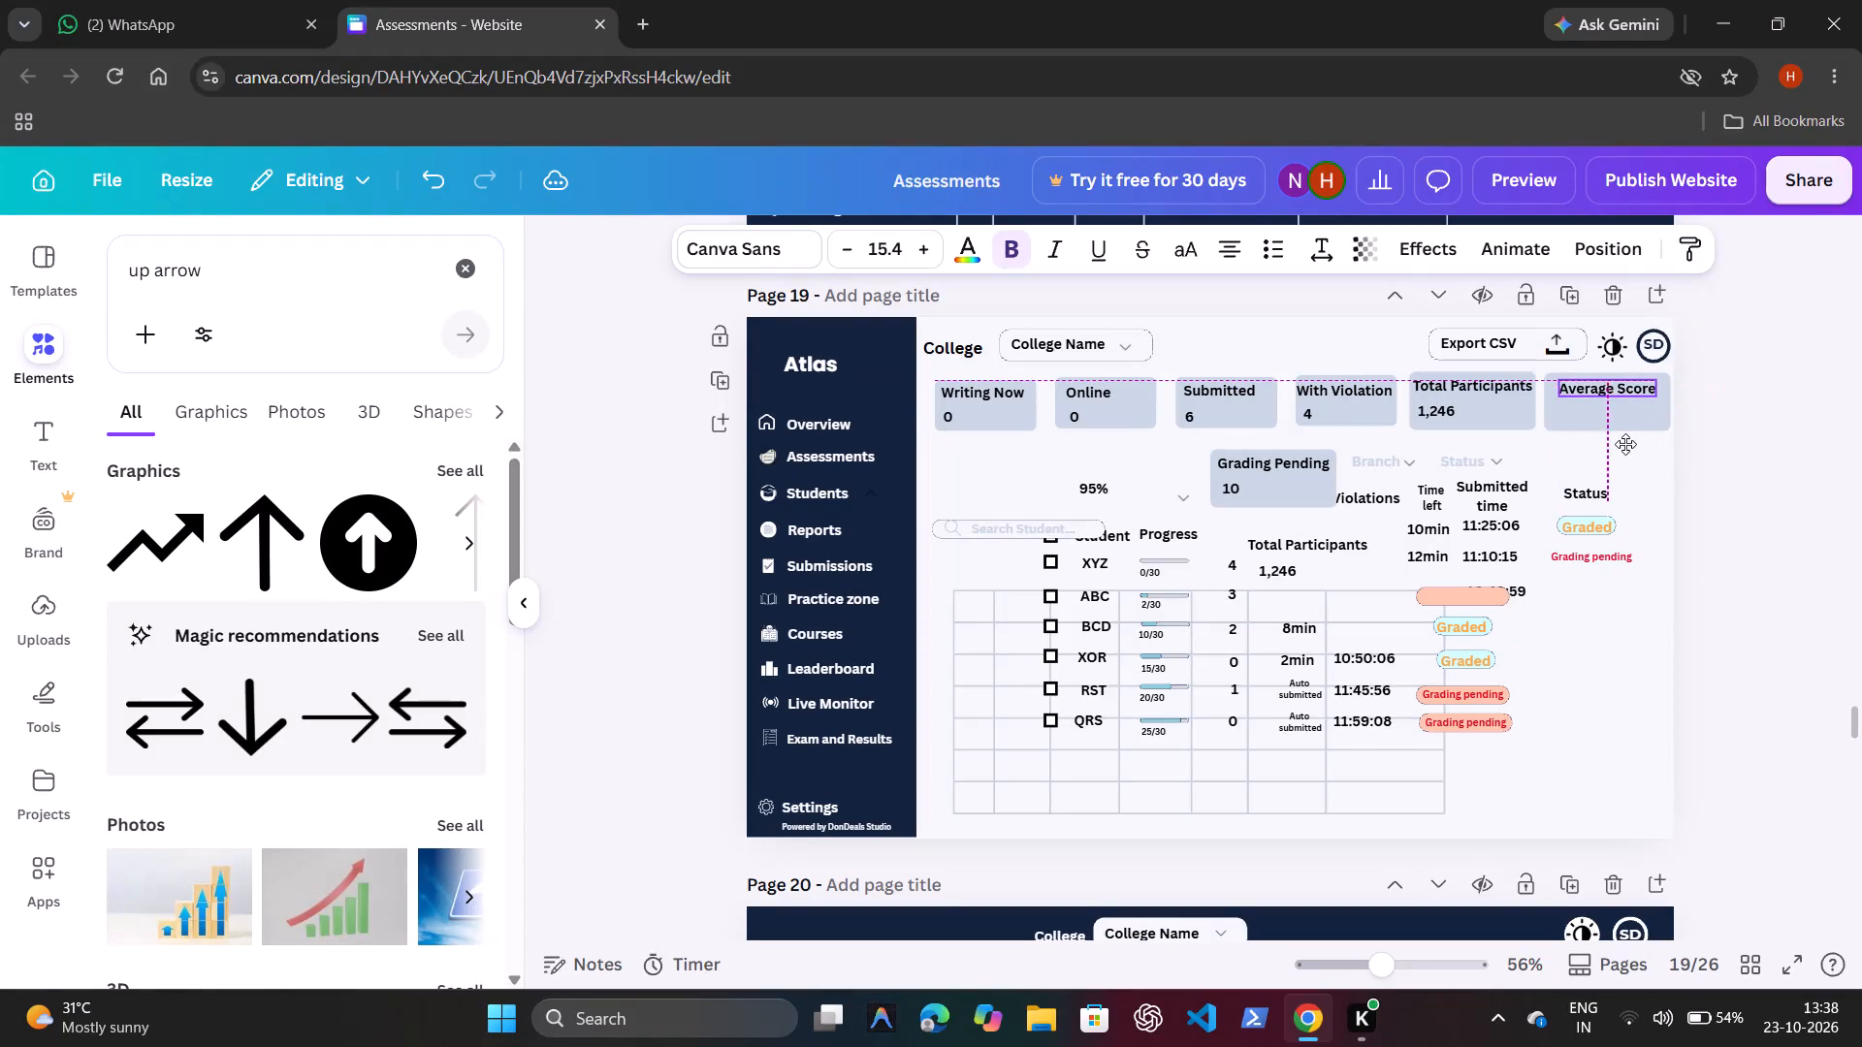
drag(1625, 444, 1617, 444)
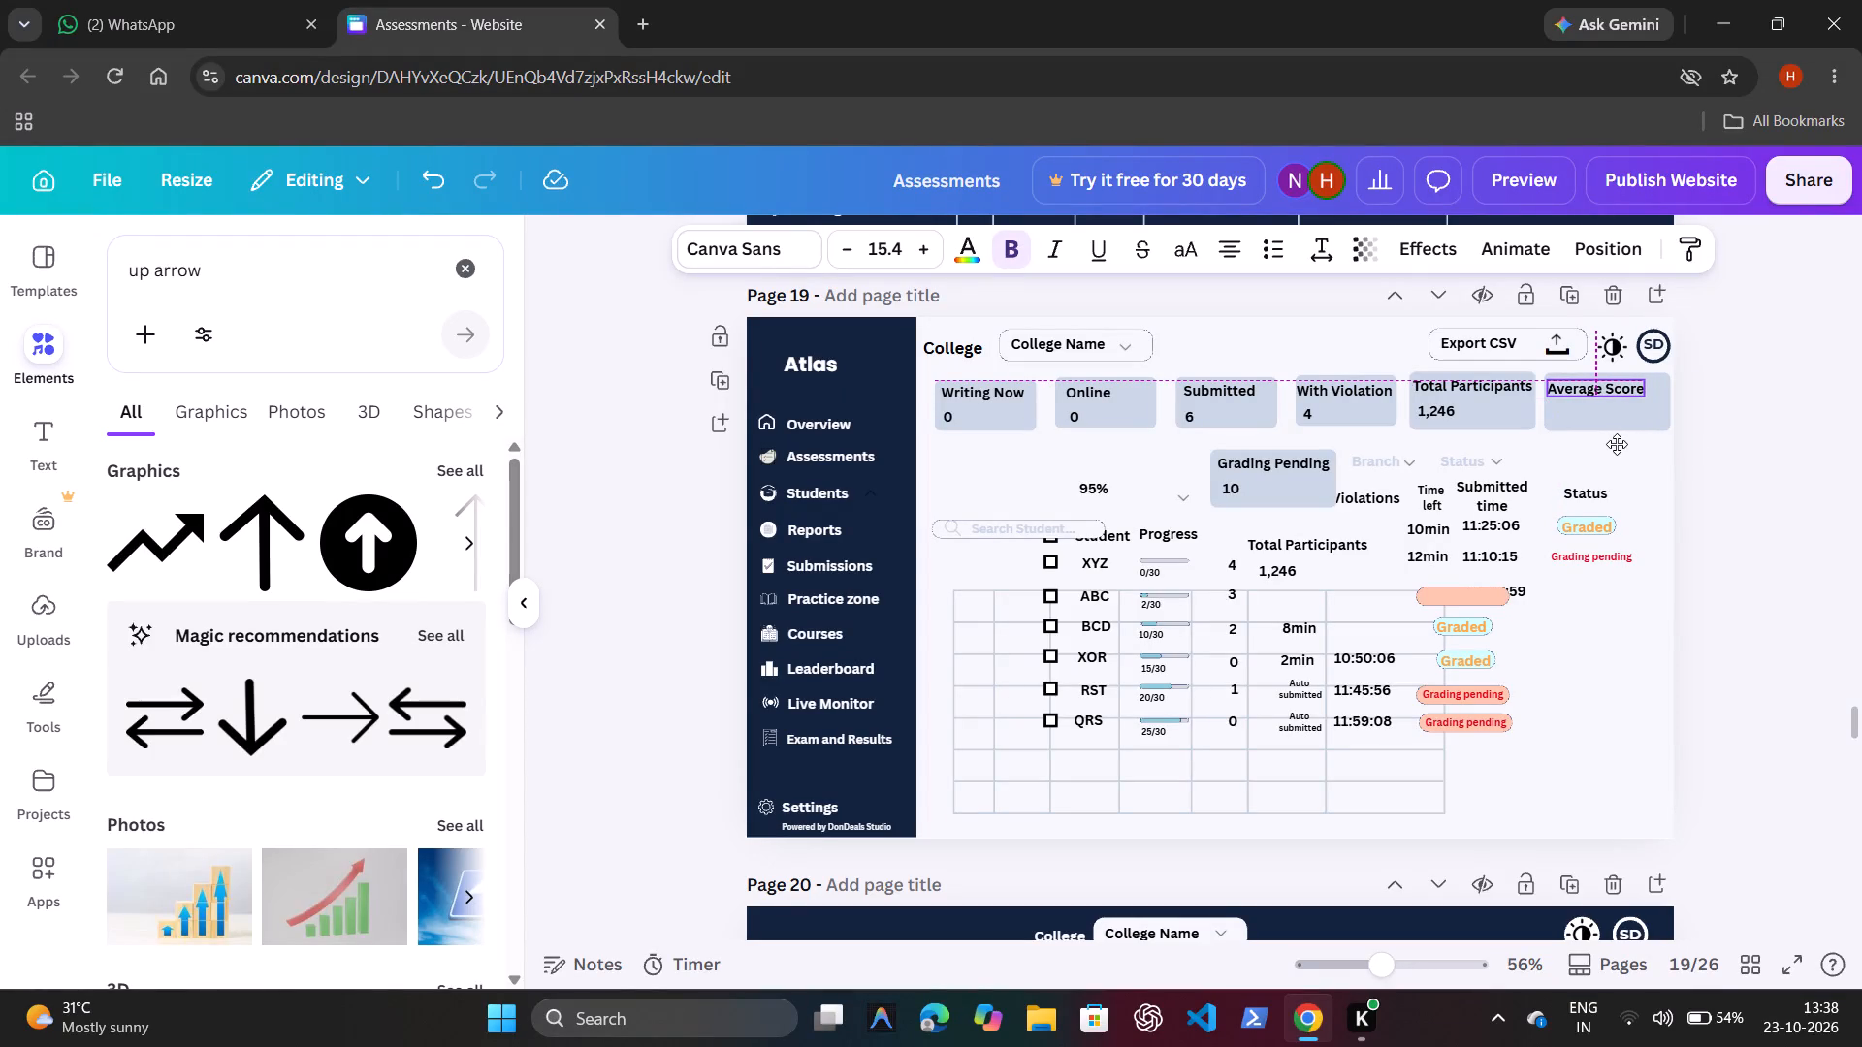
drag(1617, 444, 1619, 442)
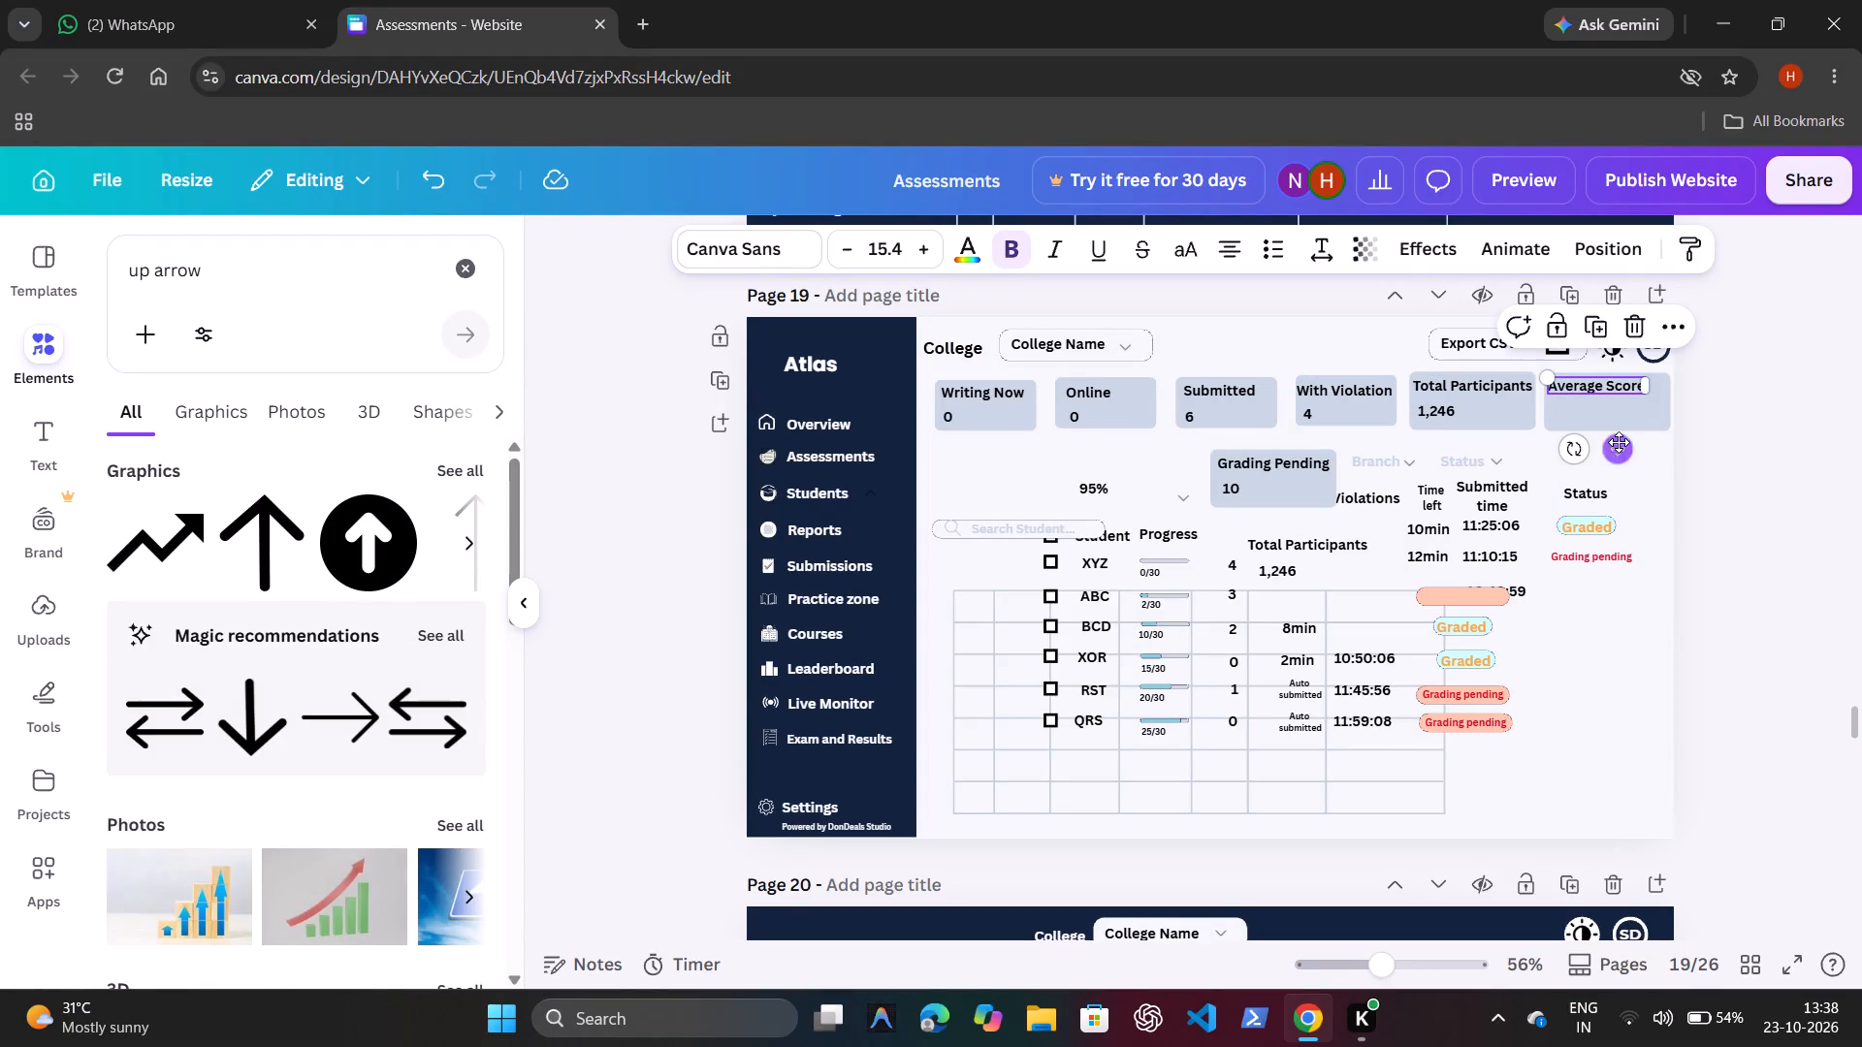
click(1087, 490)
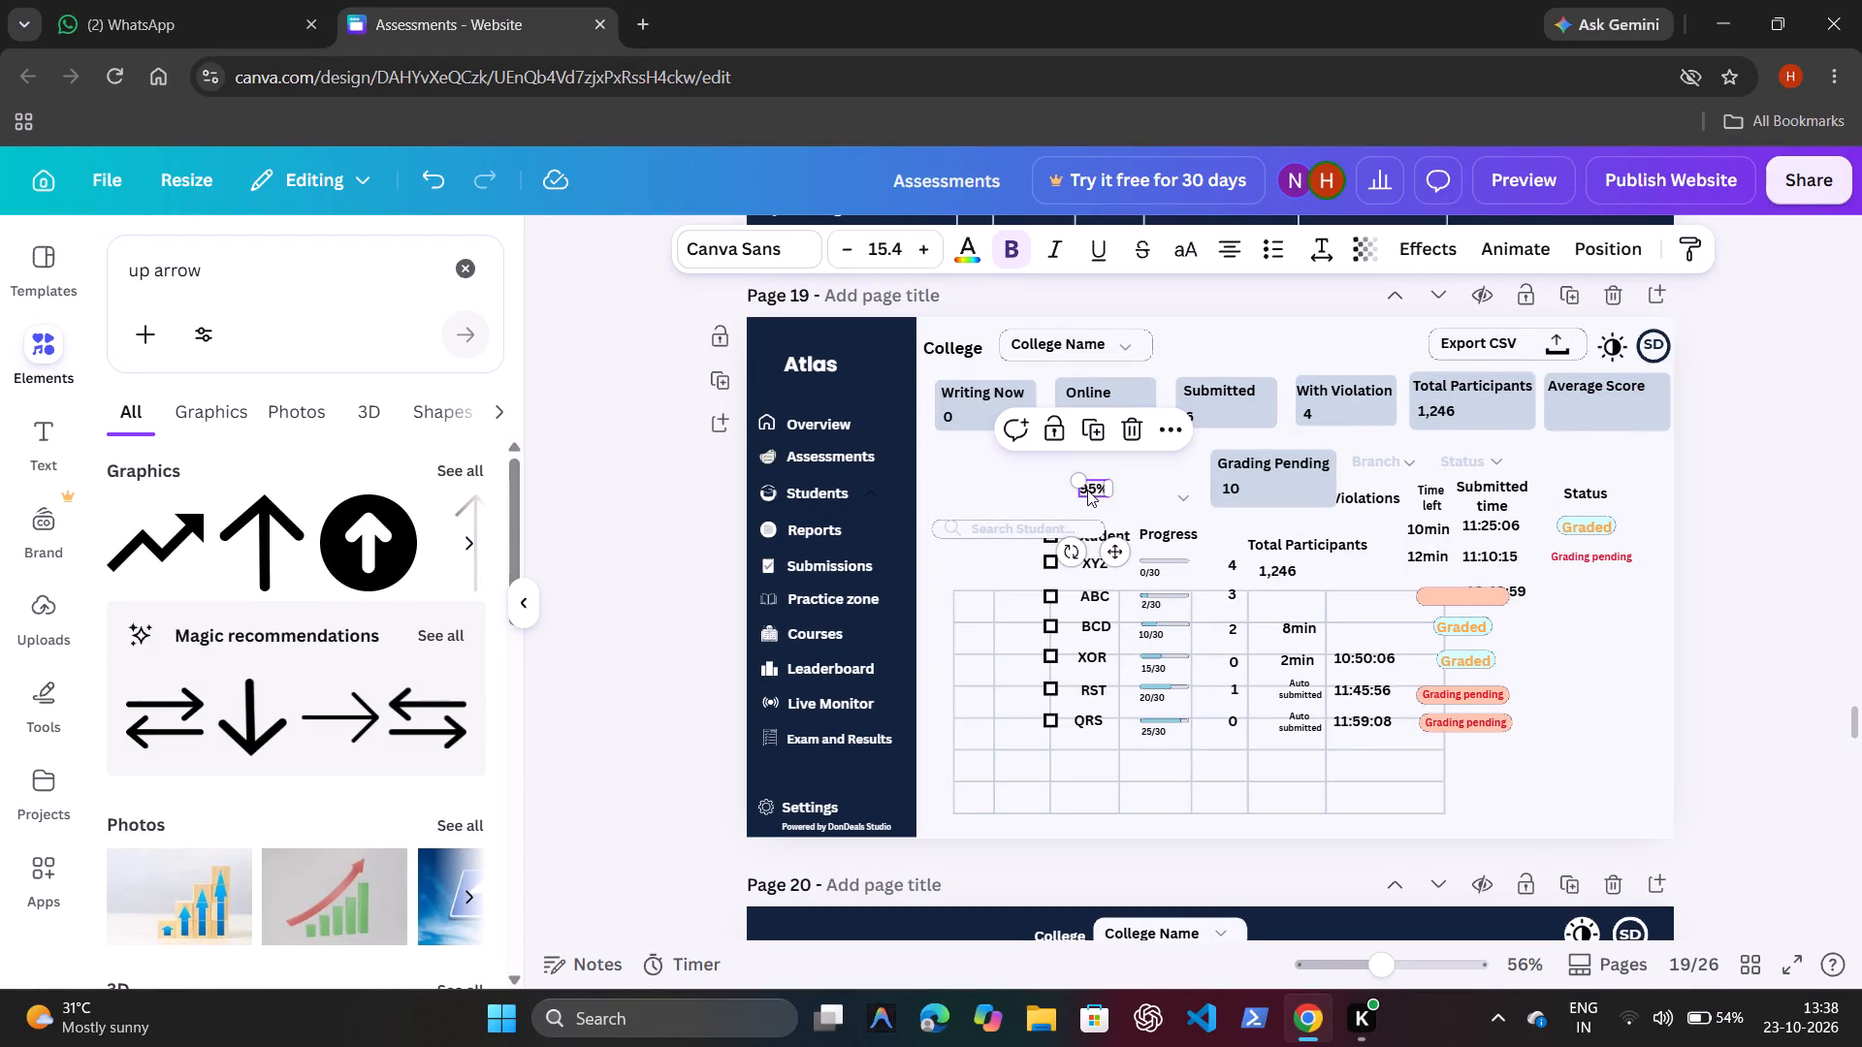
drag(1106, 556, 1531, 519)
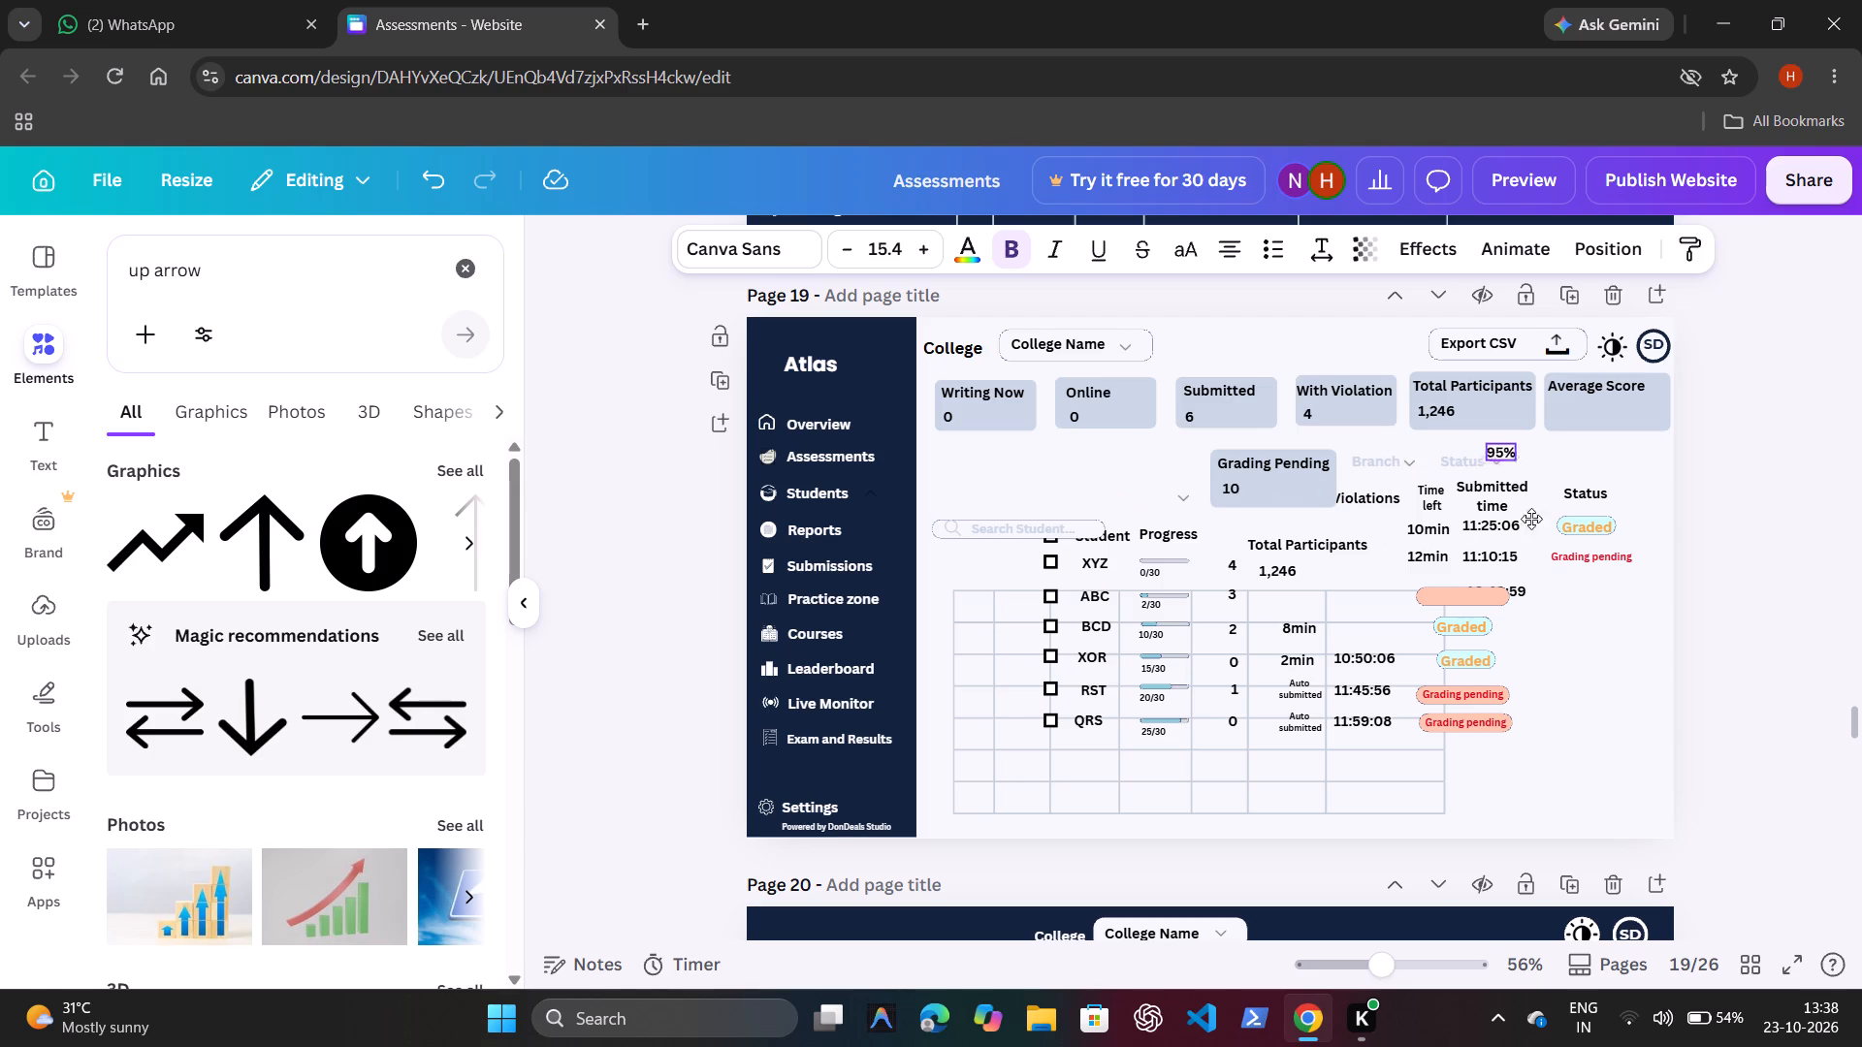
drag(1531, 519, 1584, 479)
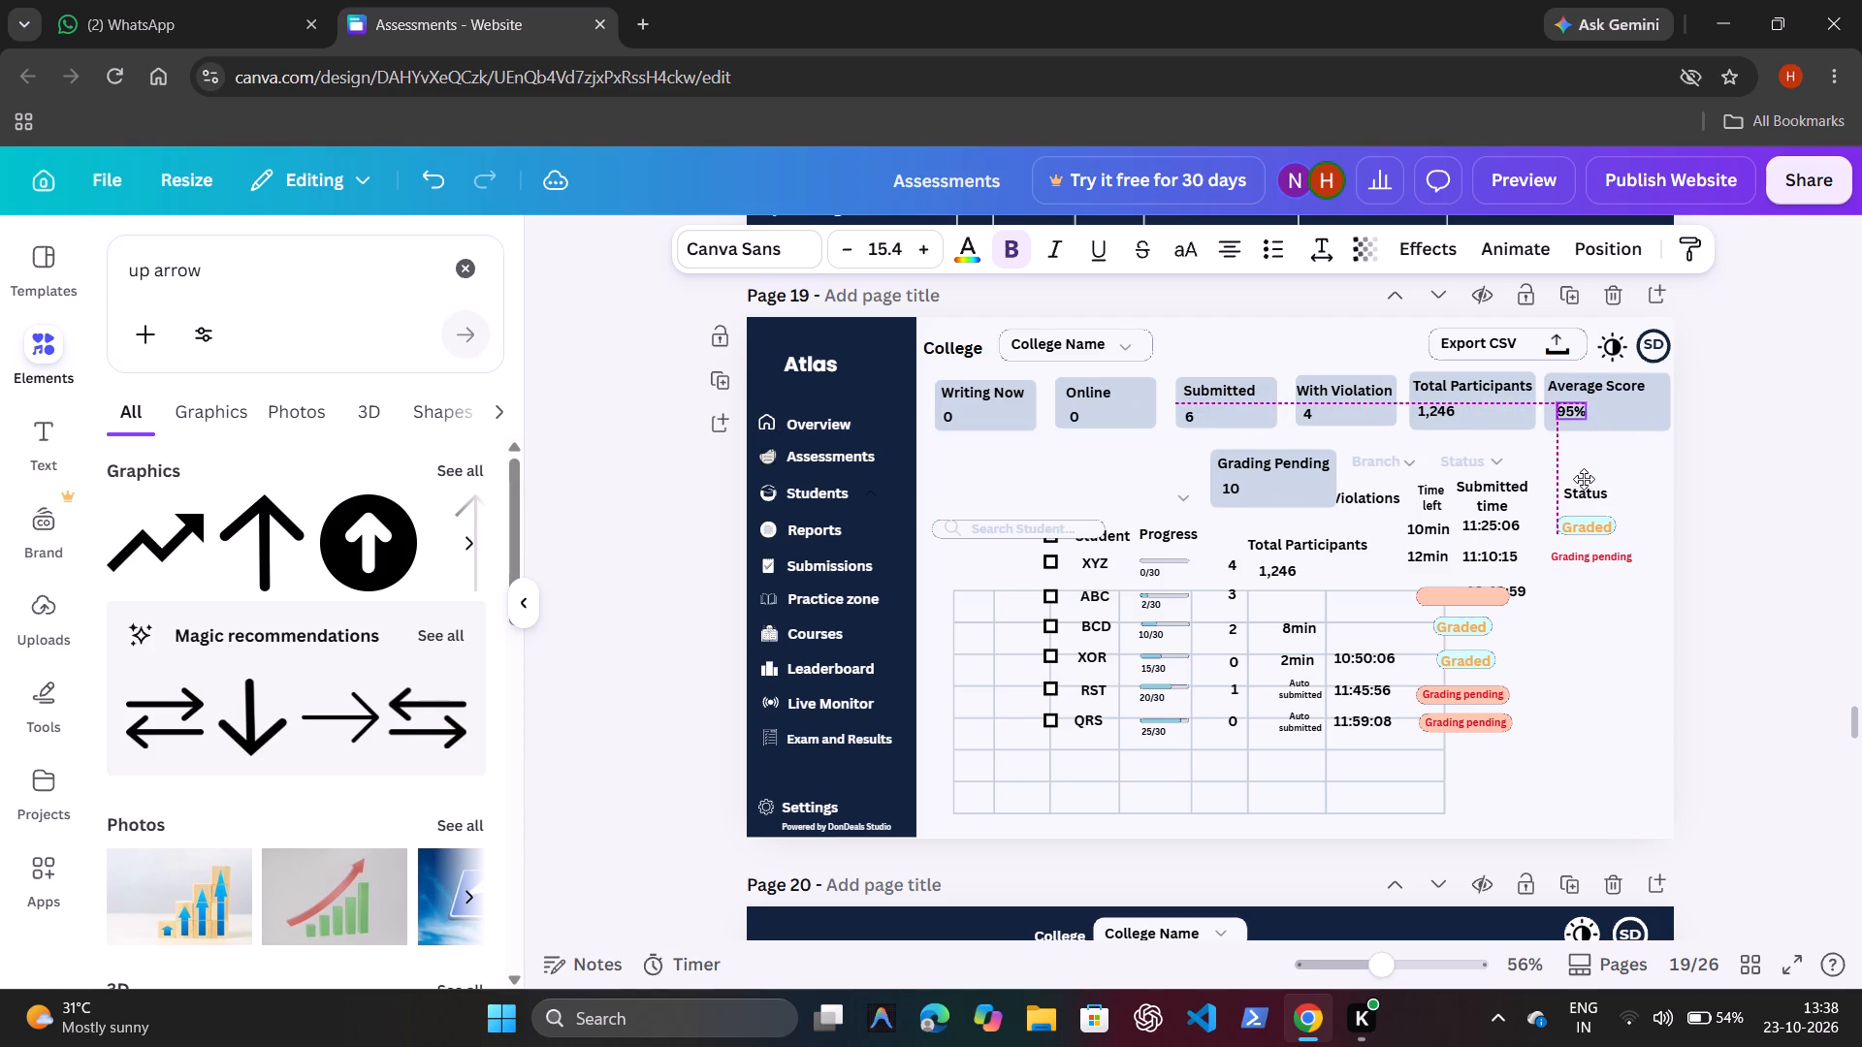
drag(1584, 479, 1576, 481)
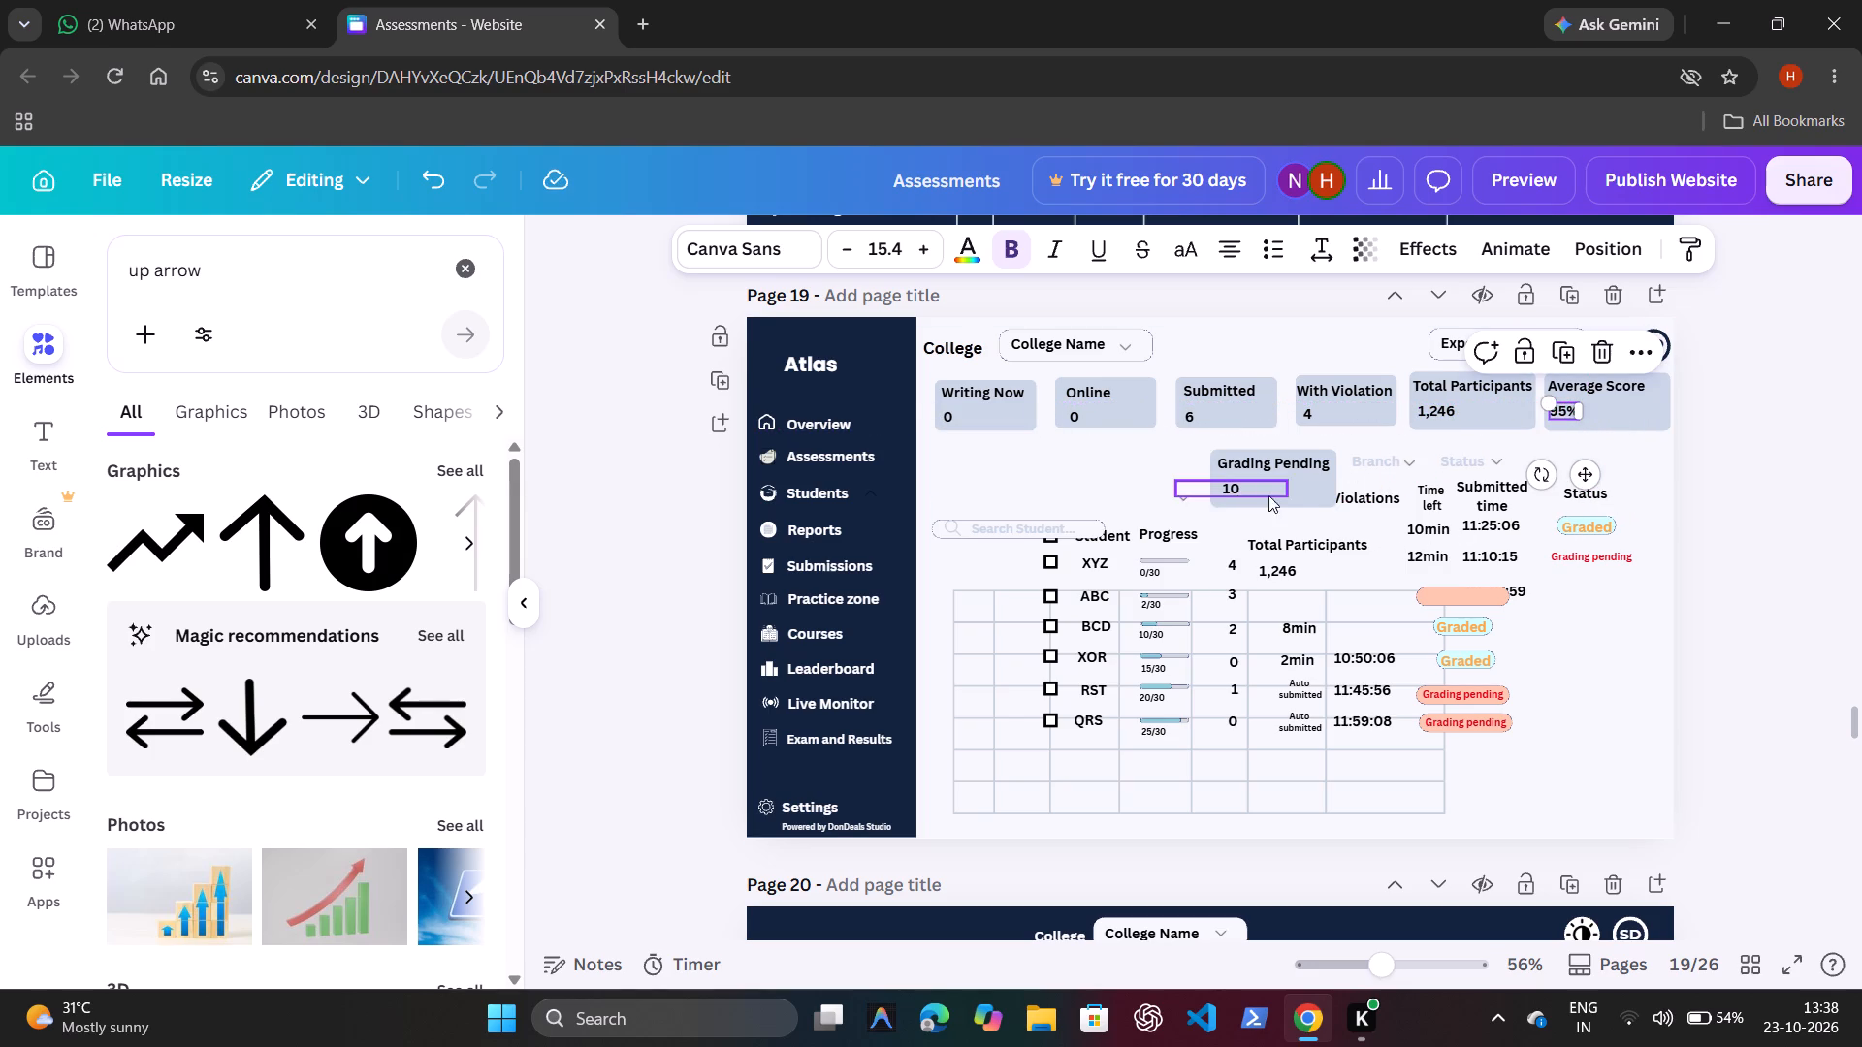
Select the blue background of the Grading Pending card.
click(1301, 488)
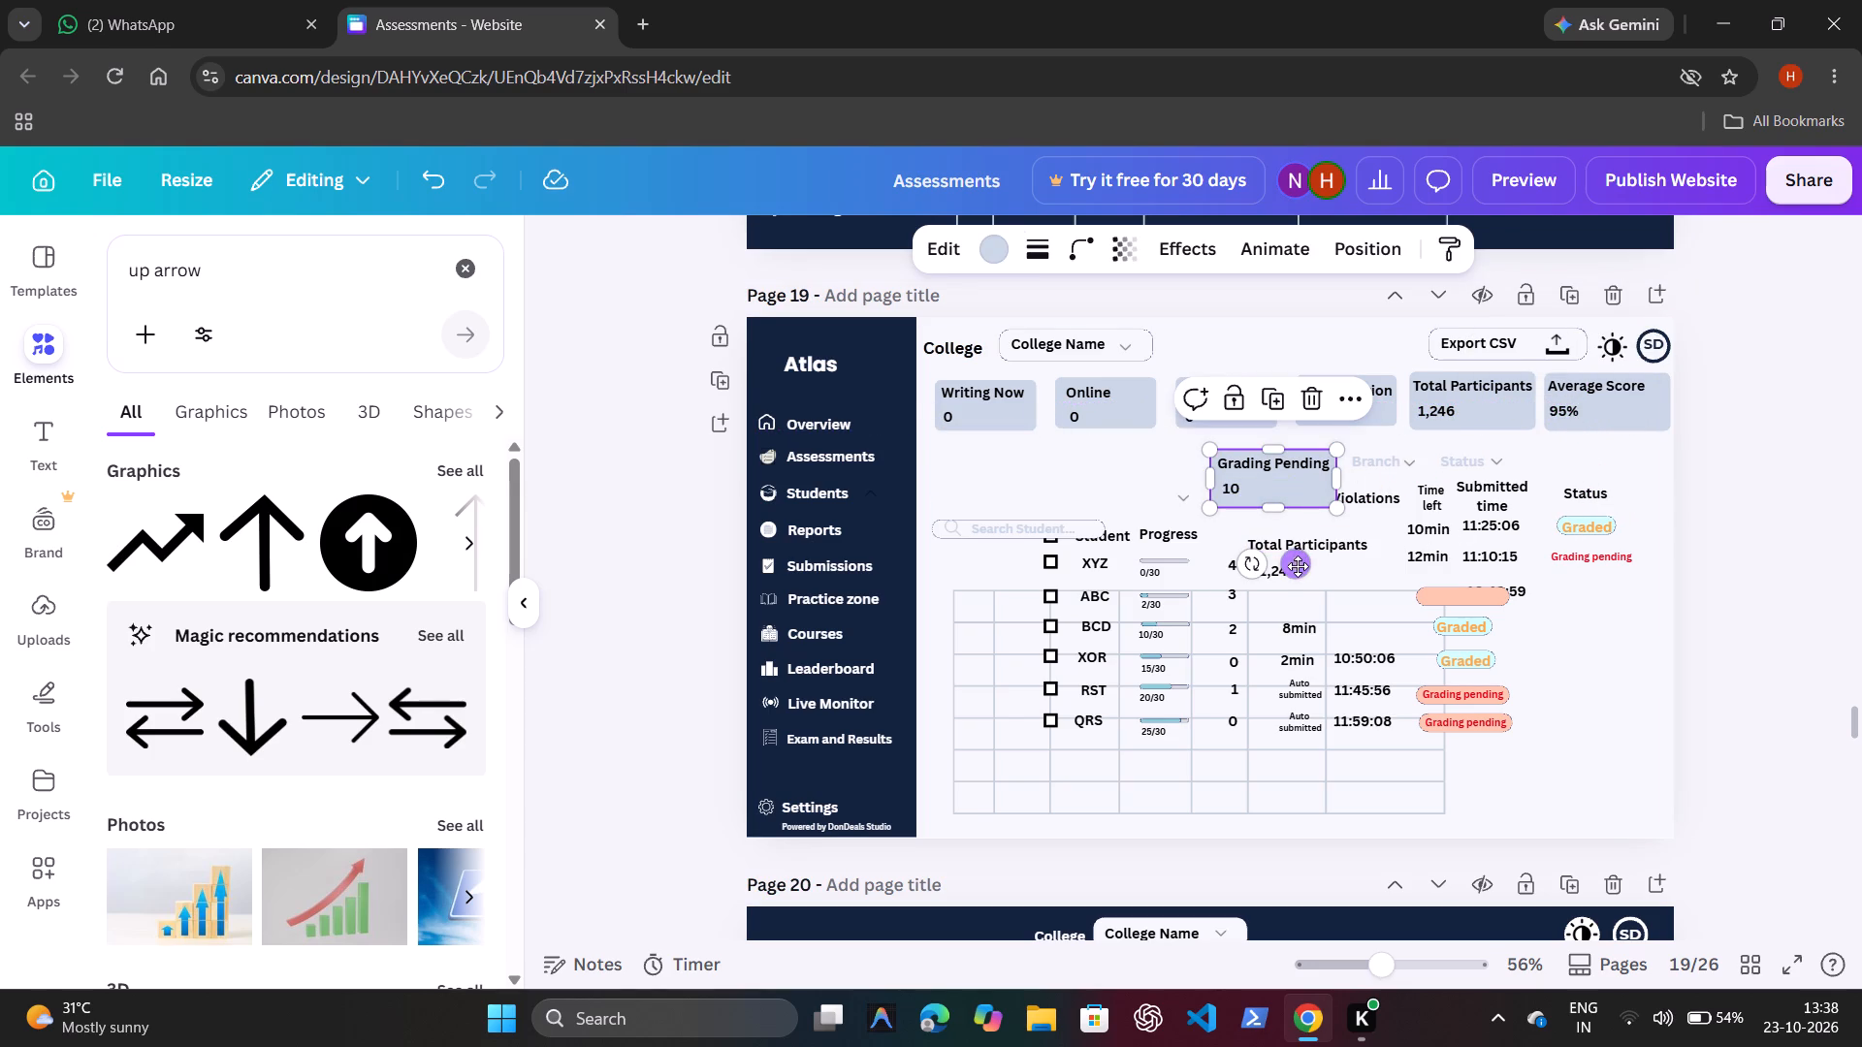
Move the Grading Pending card's blue background off its label, down over the spare Total Participants text at the student table's top edge.
drag(1298, 566, 1032, 560)
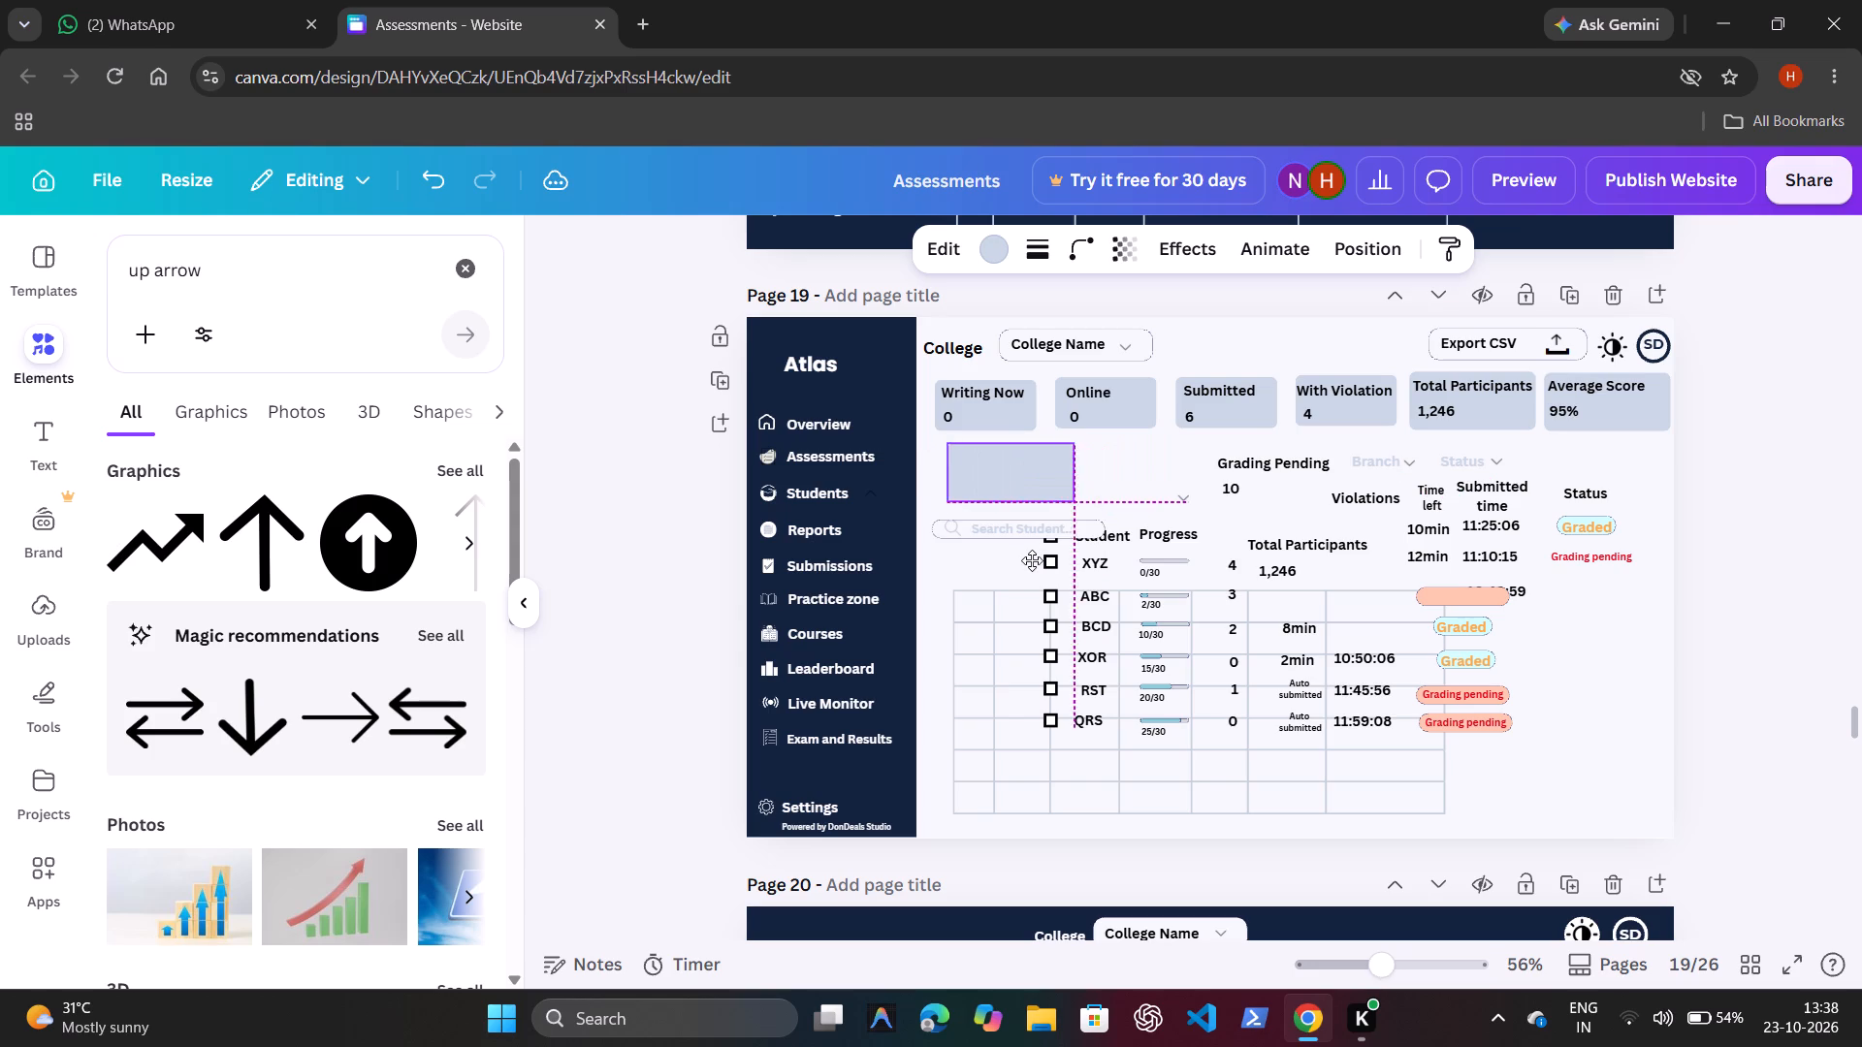
drag(1032, 560, 1270, 651)
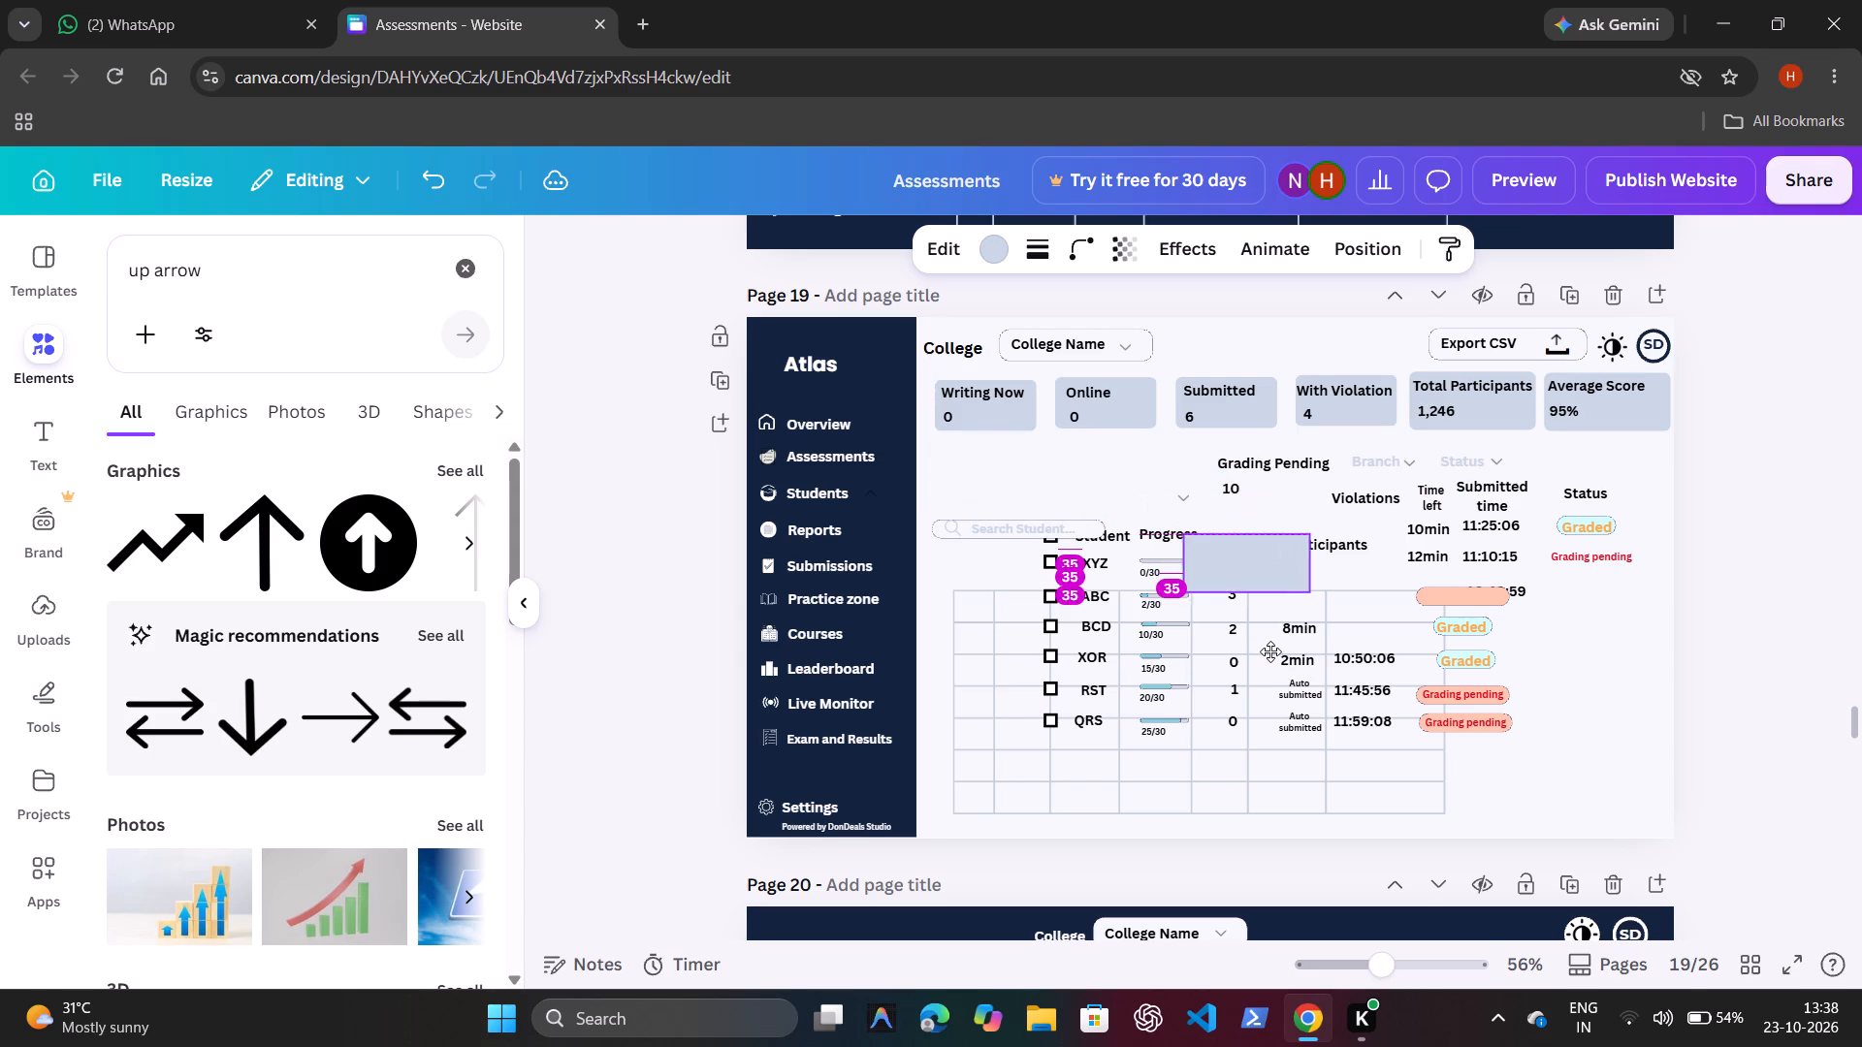
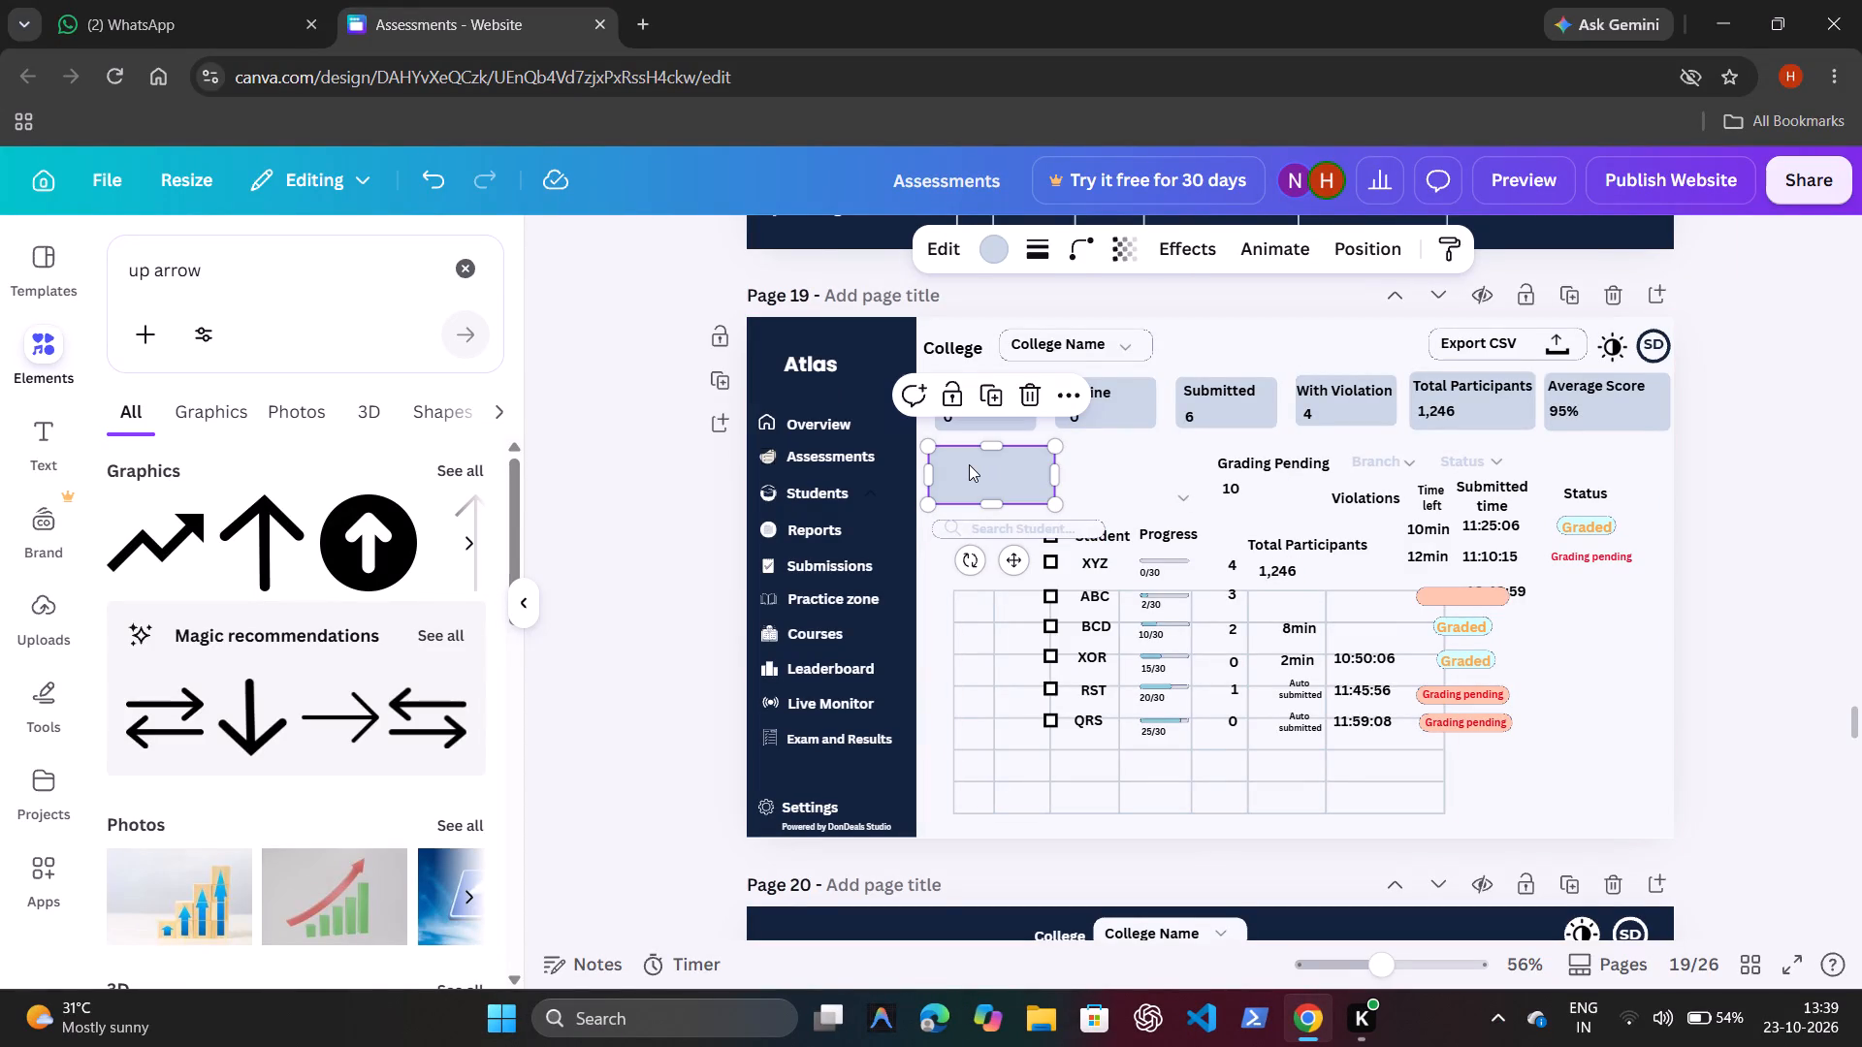
Cut the selected Grading Pending card's blue background from below the Writing Now card on page 19.
key(ctrl+x)
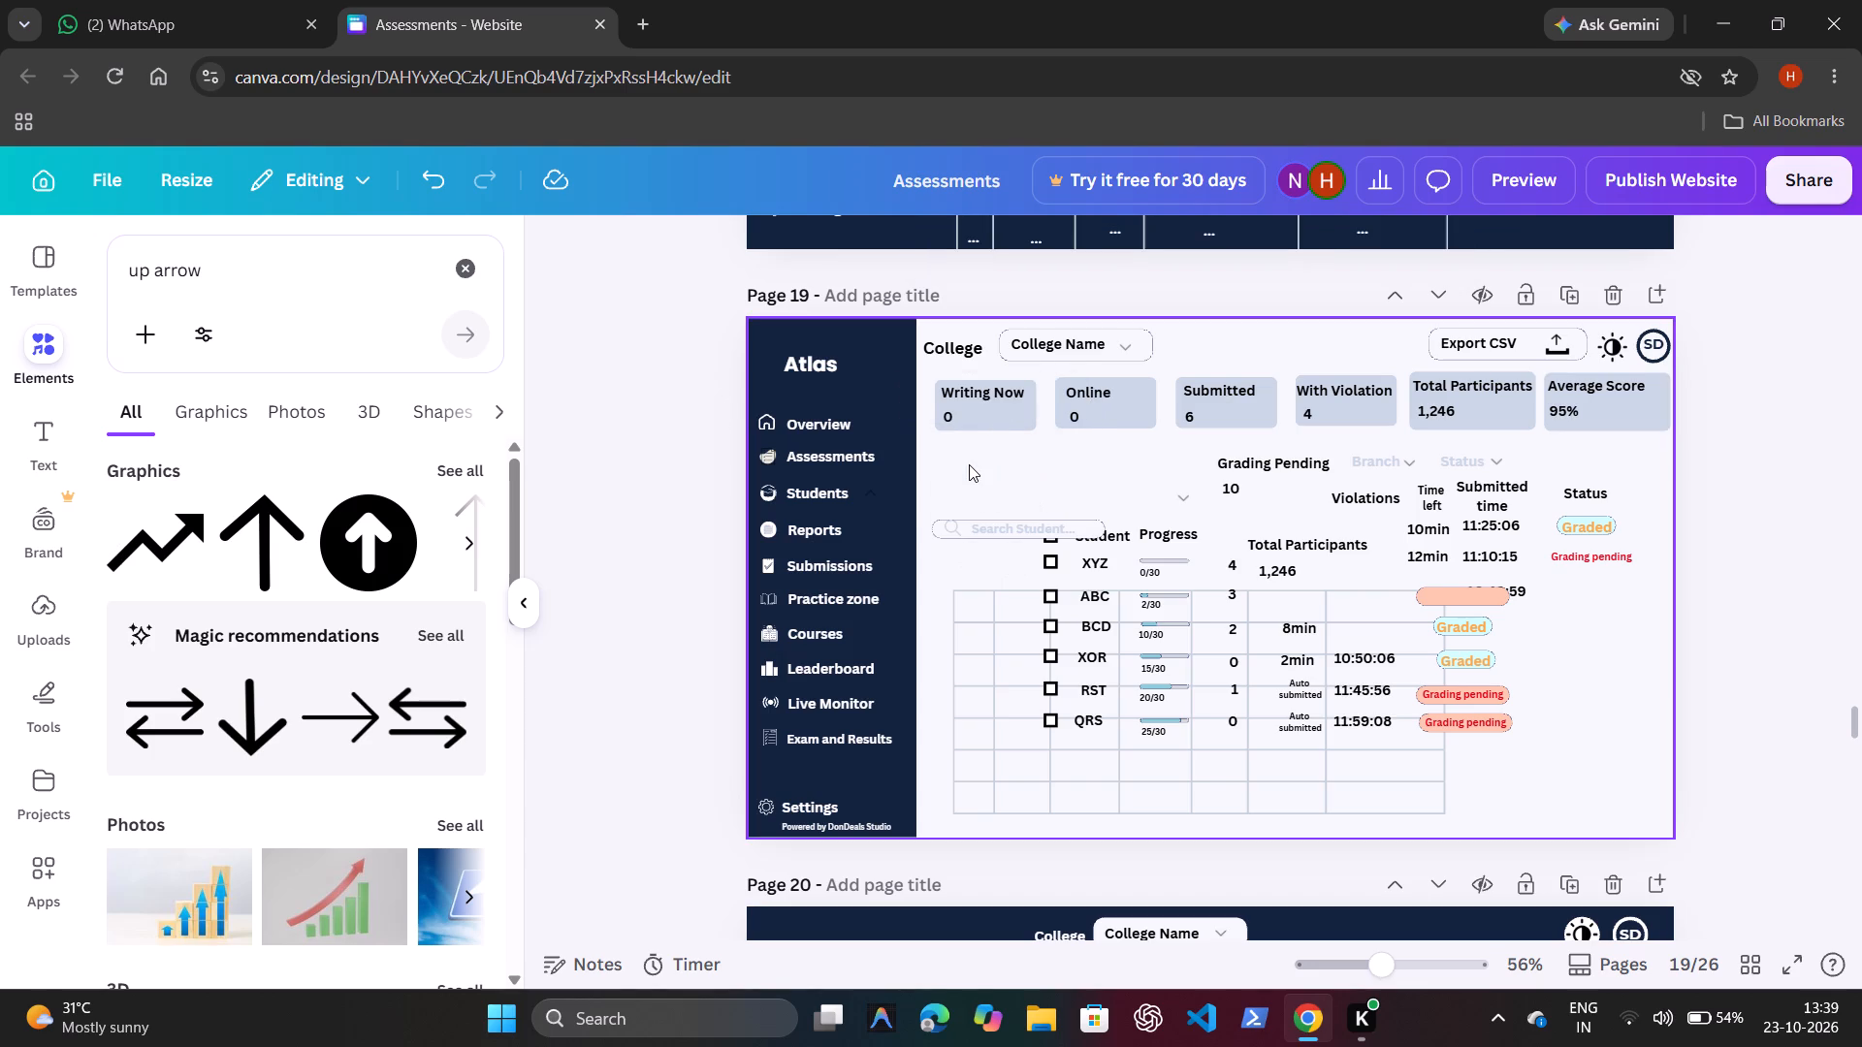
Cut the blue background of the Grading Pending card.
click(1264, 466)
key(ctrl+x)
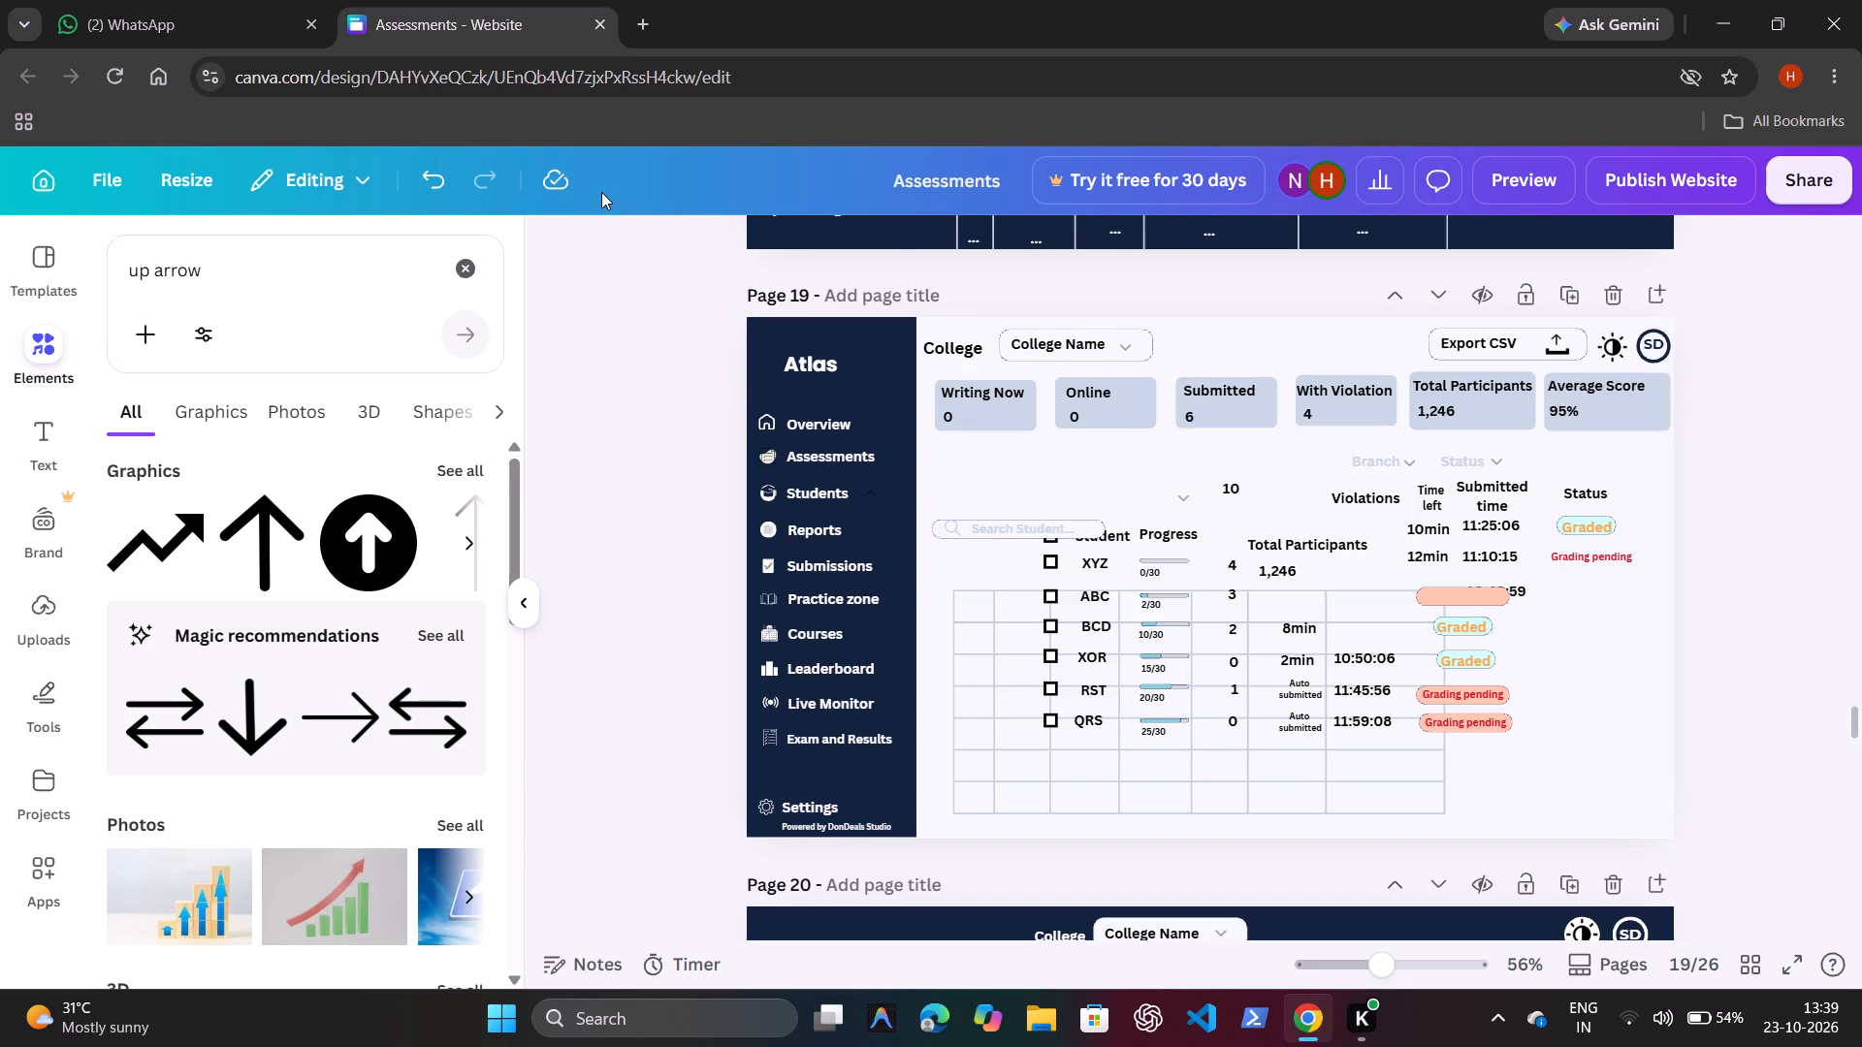
Undo the recent card edits until the Total Participants, Average Score and Grading Pending cards are whole again in the second row.
click(422, 169)
click(422, 169)
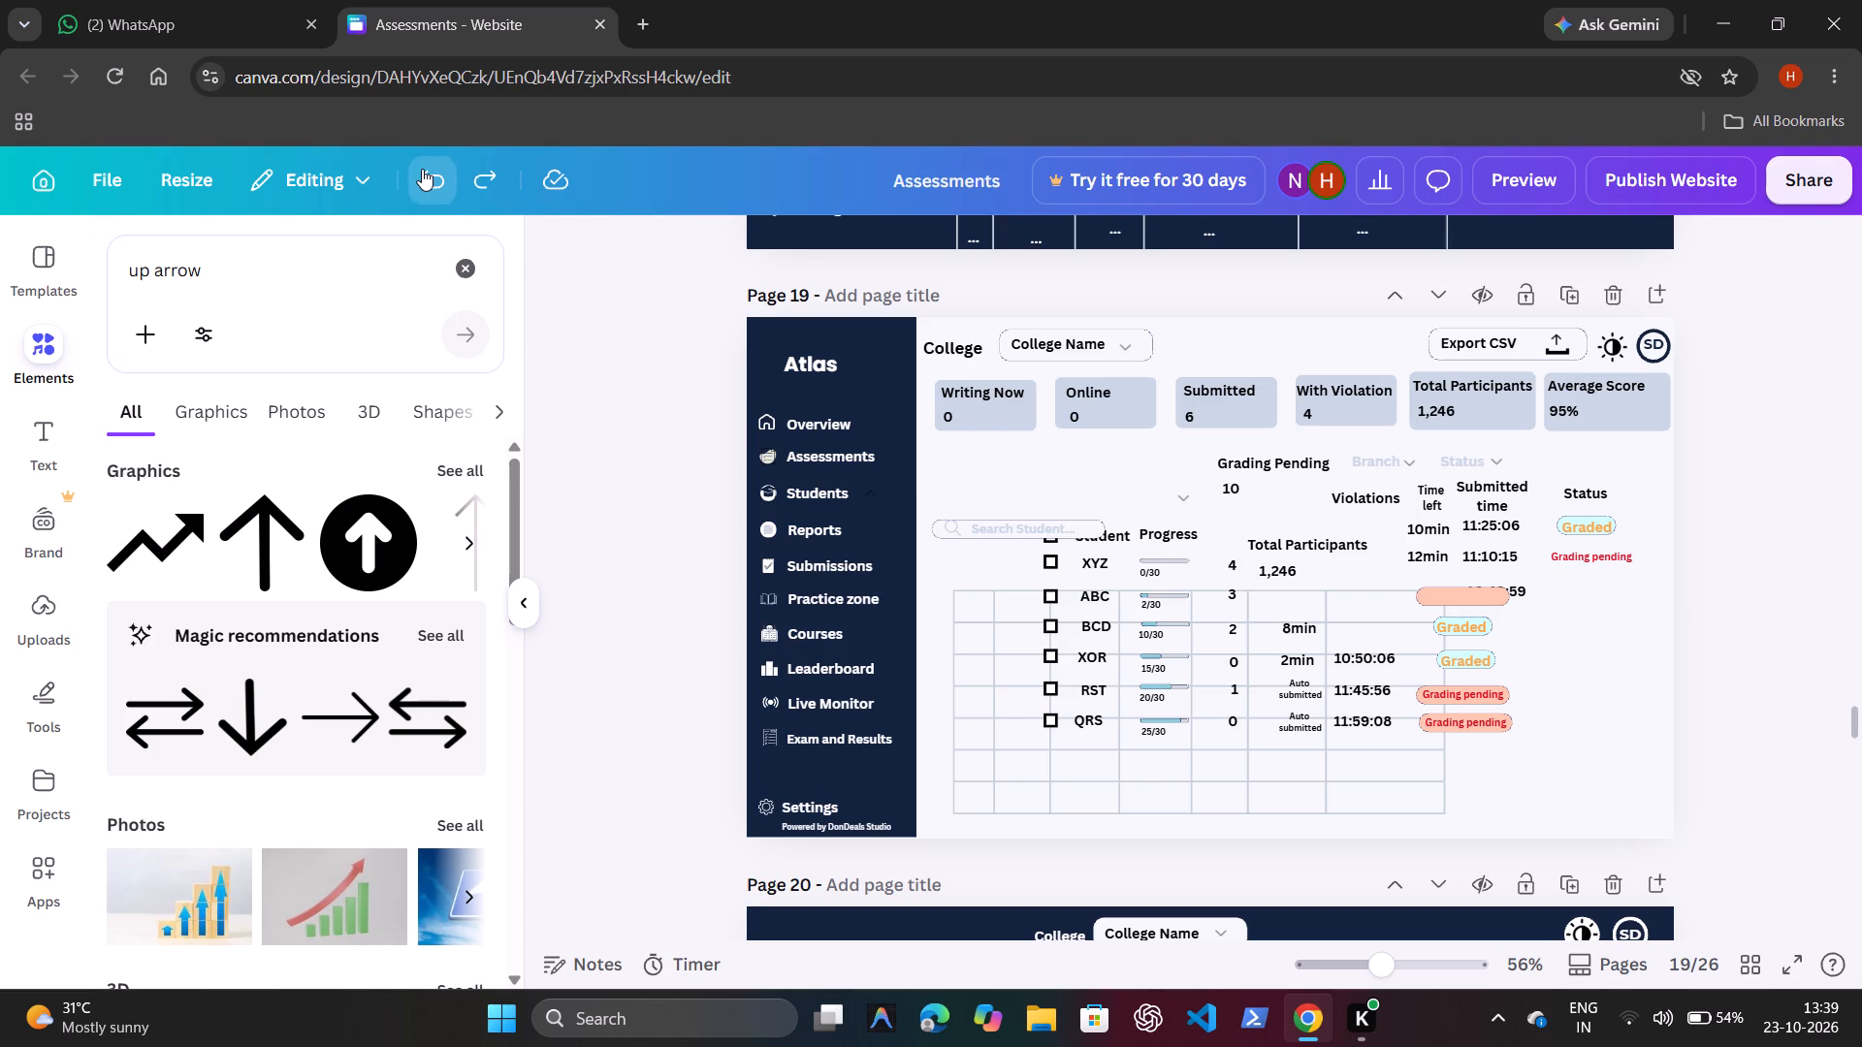
click(422, 169)
click(422, 169)
triple_click(422, 169)
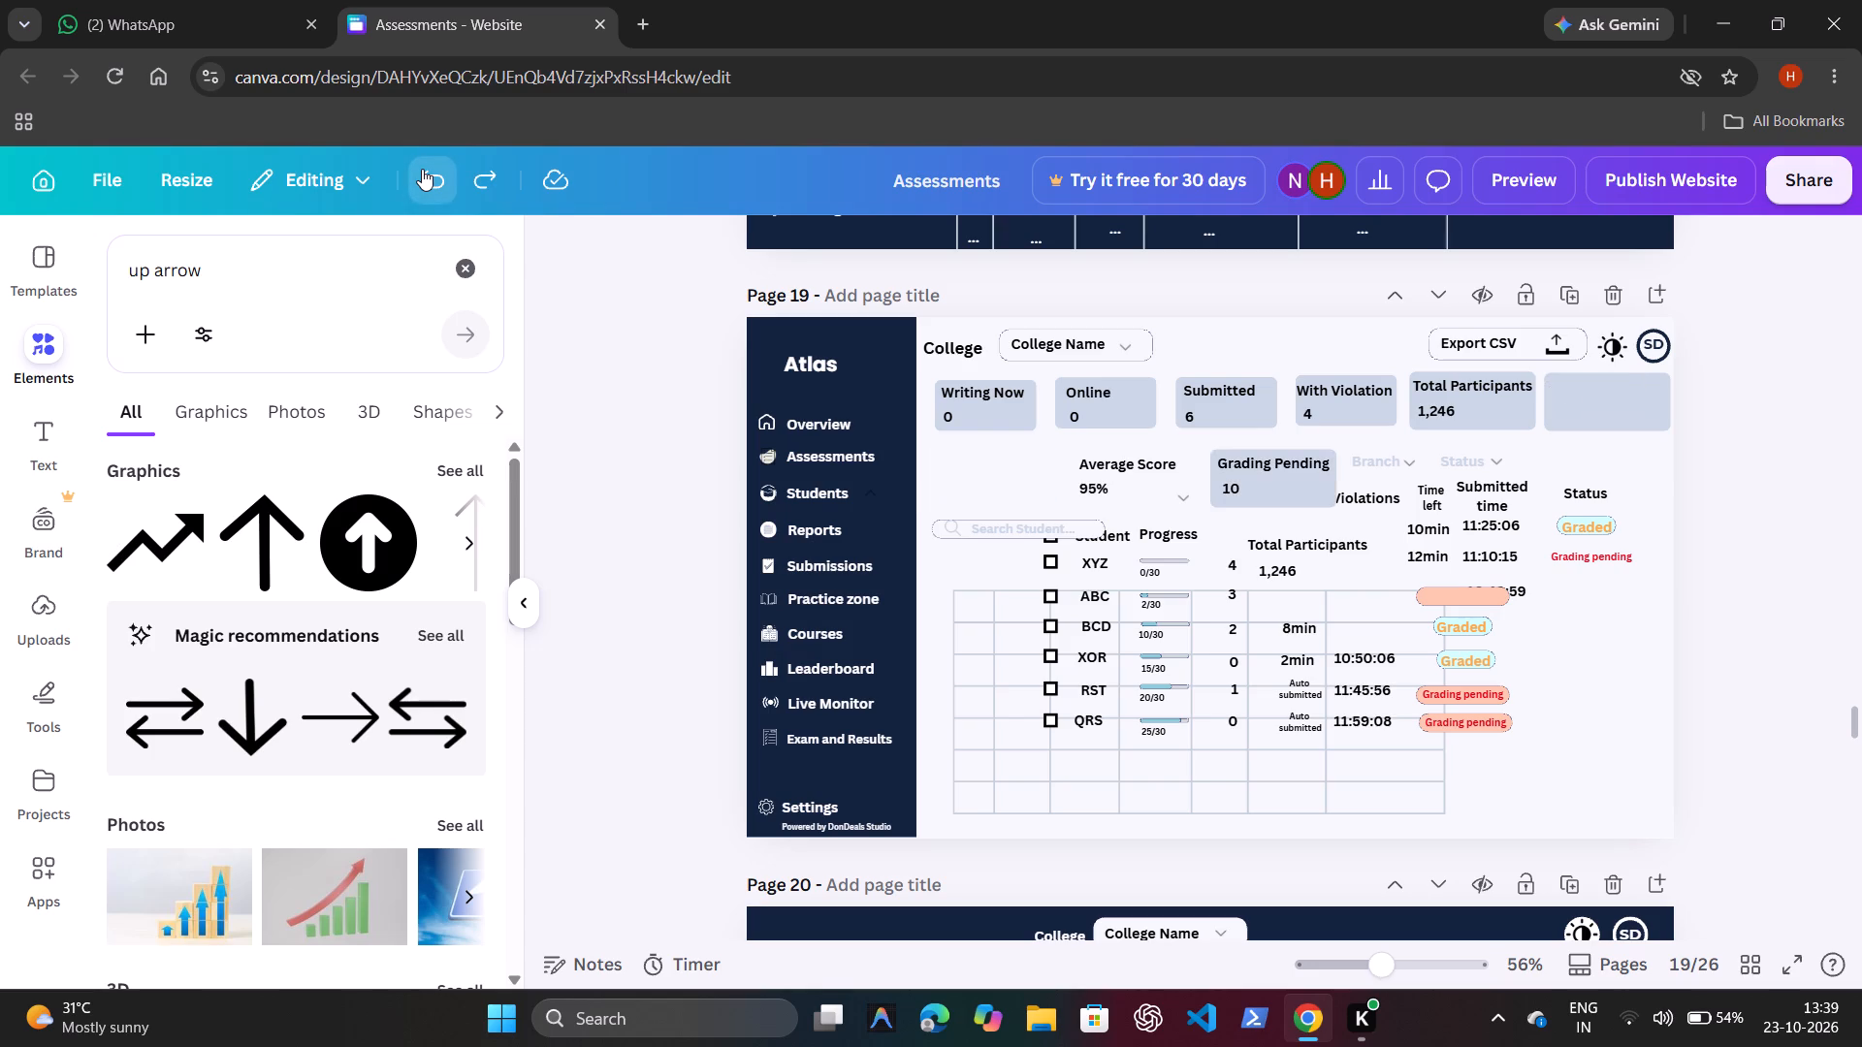
double_click(422, 169)
click(422, 169)
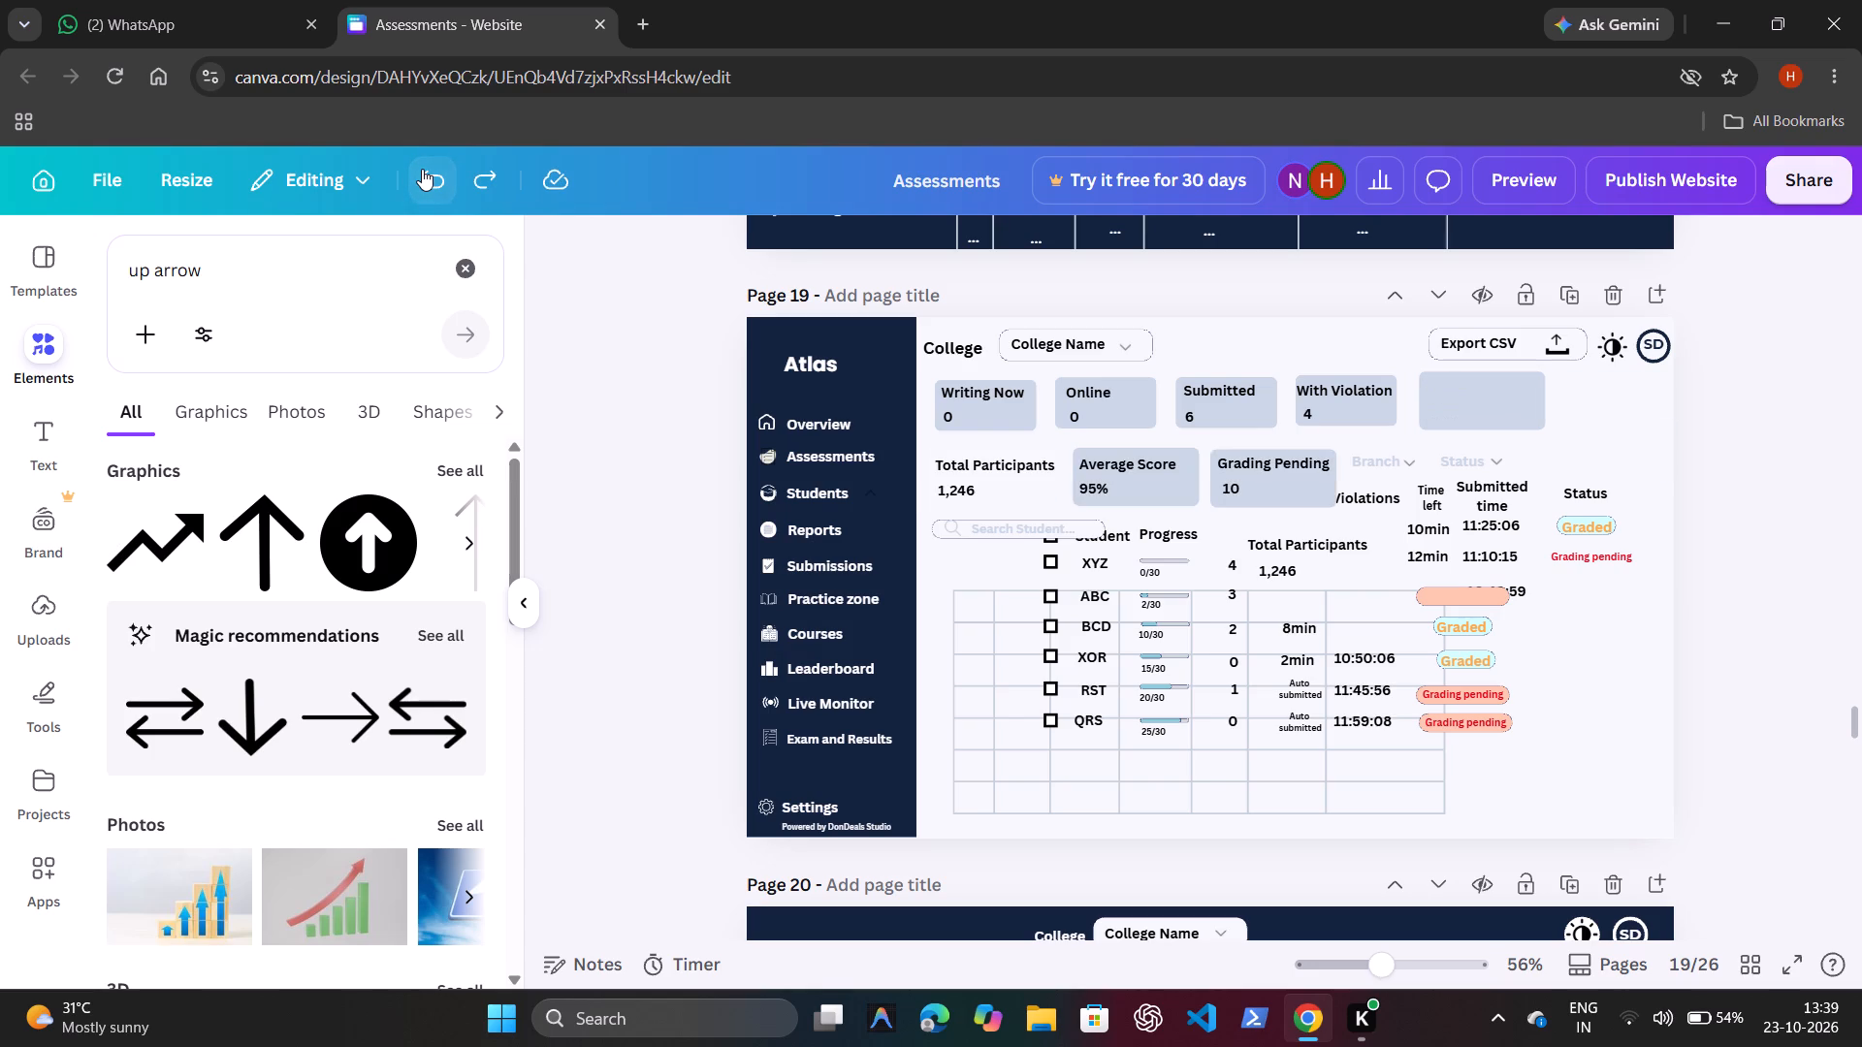
click(422, 169)
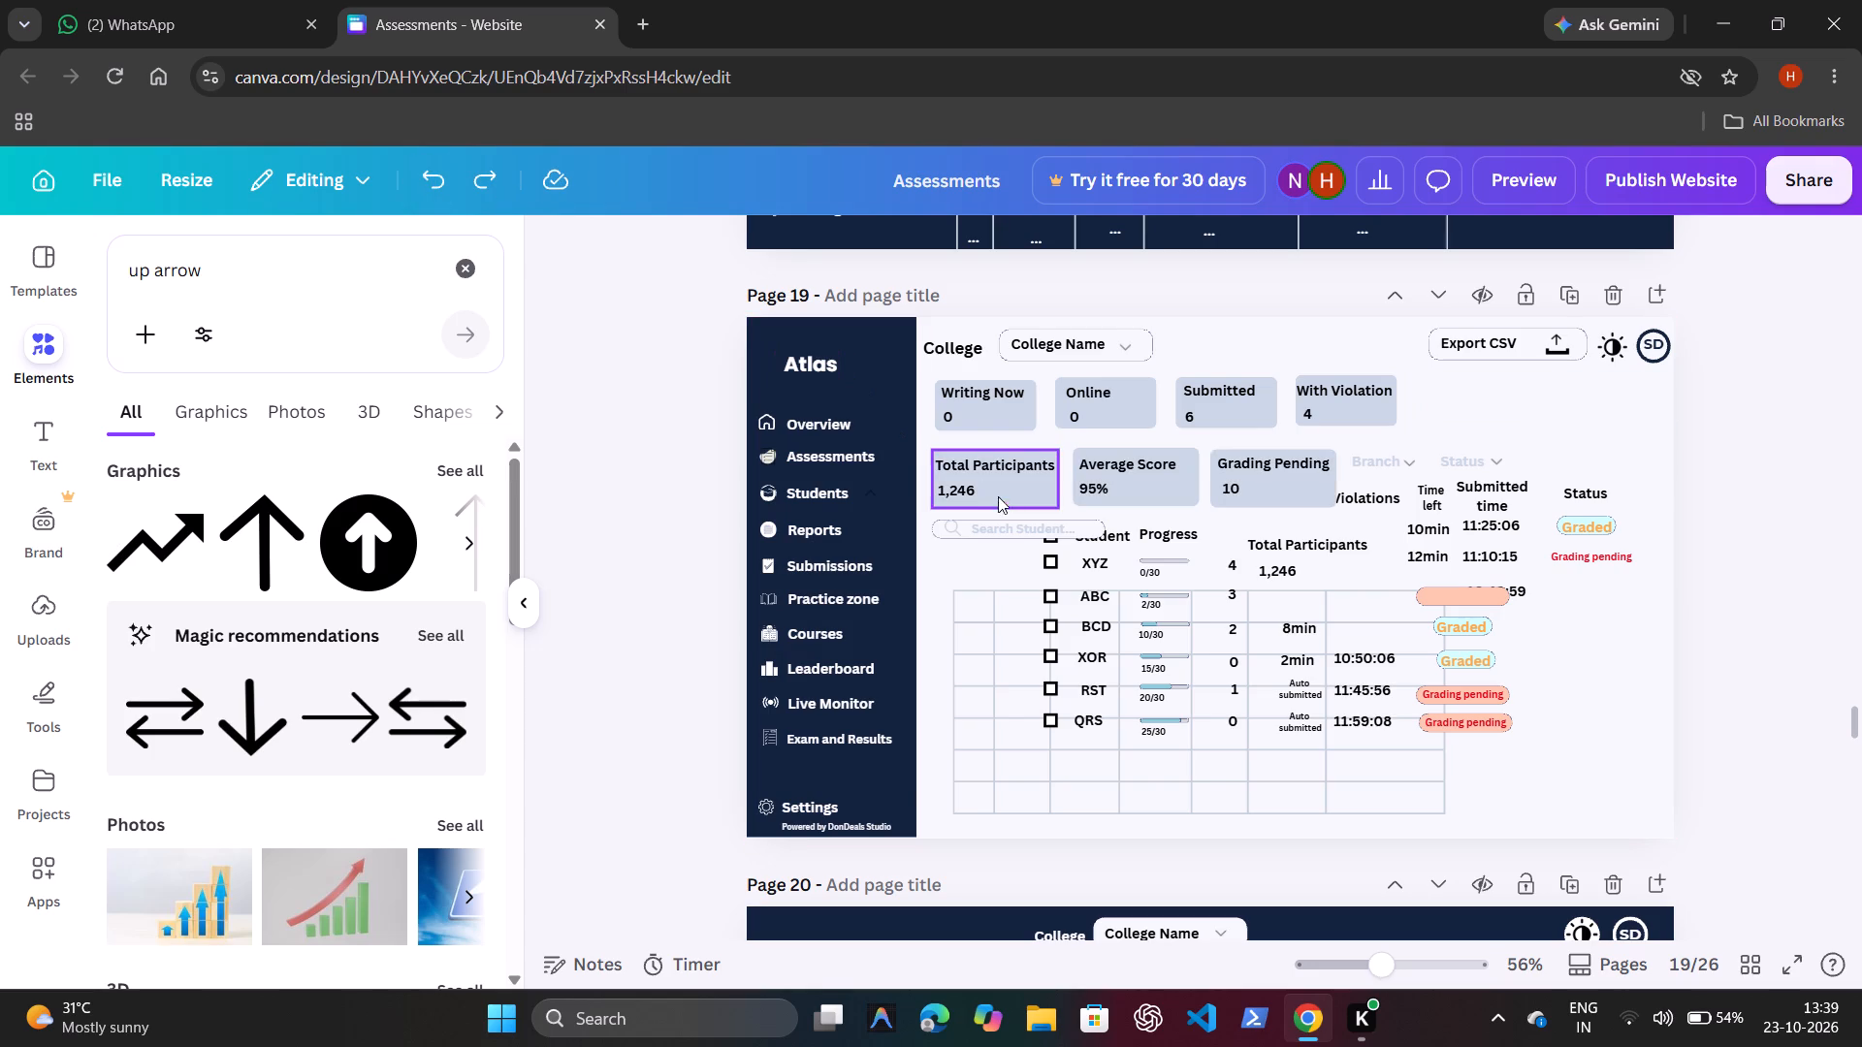
Move the Student column header and its checkbox to the empty area beside the table, with the checkbox just before the label.
click(1113, 538)
drag(1128, 591, 1588, 695)
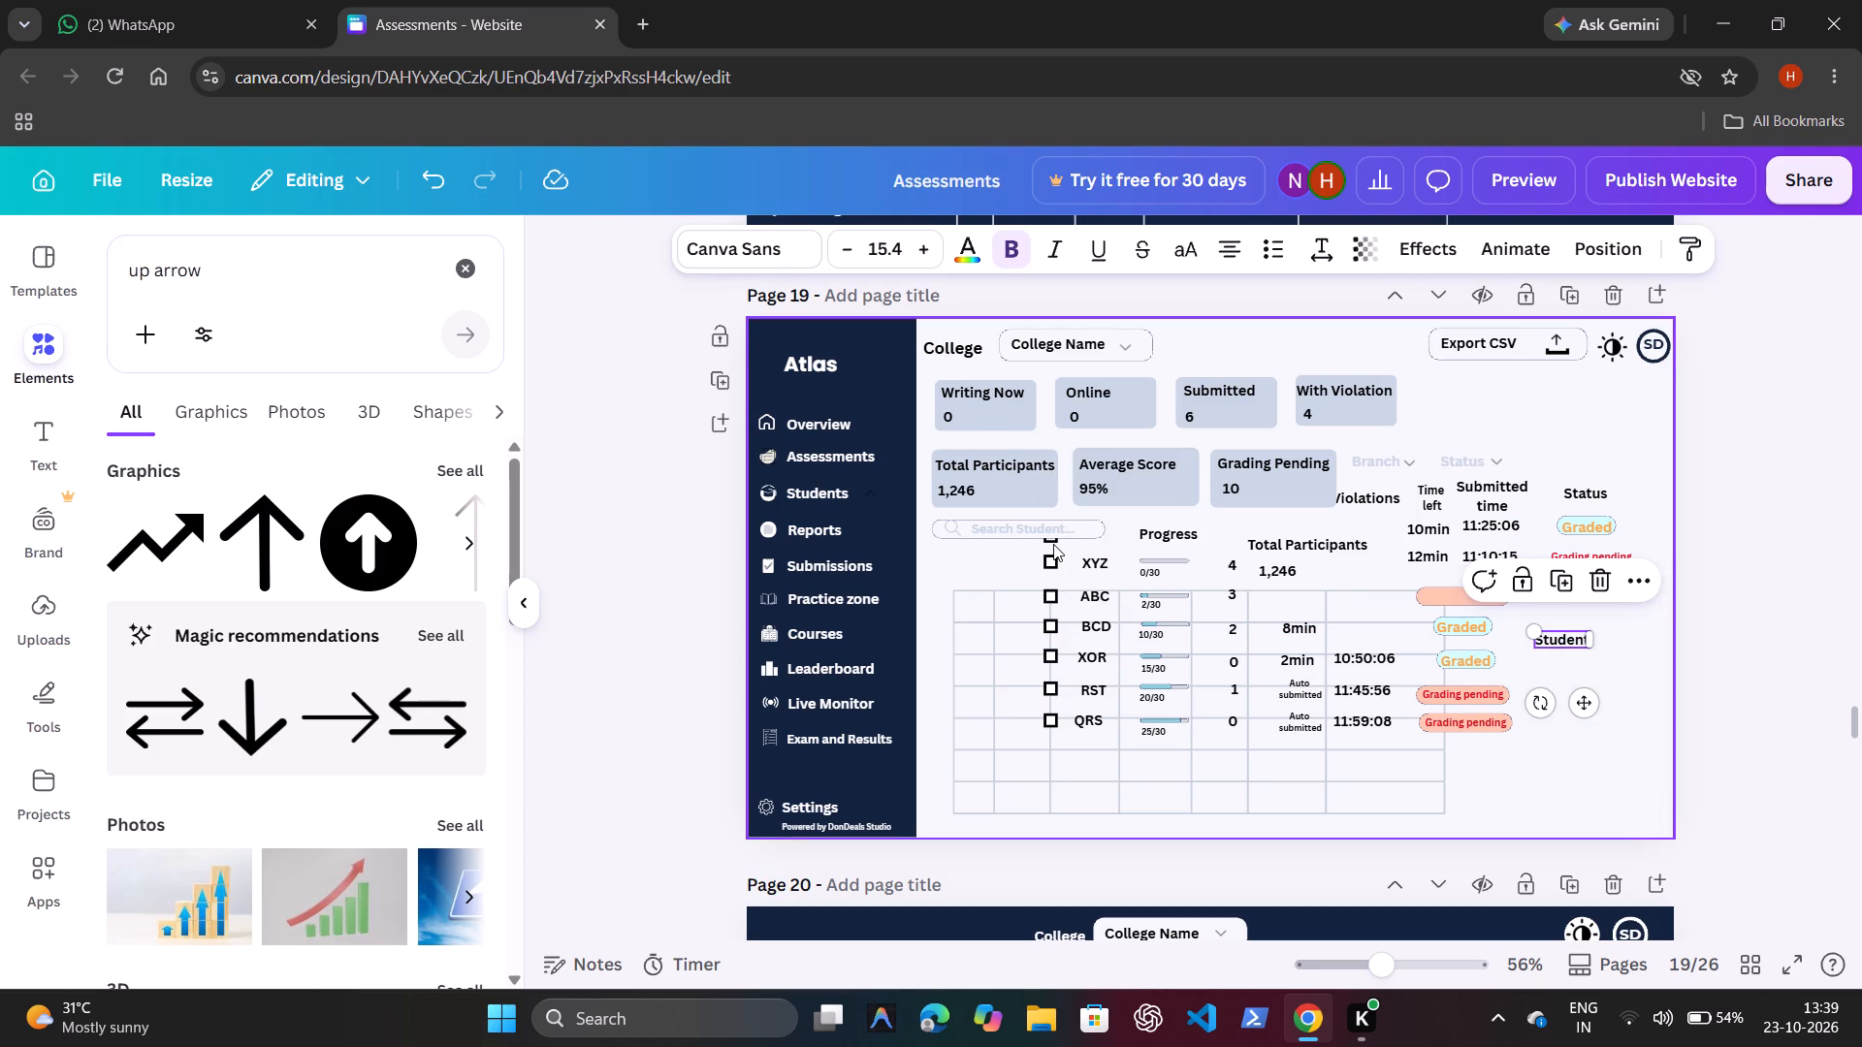
click(1049, 541)
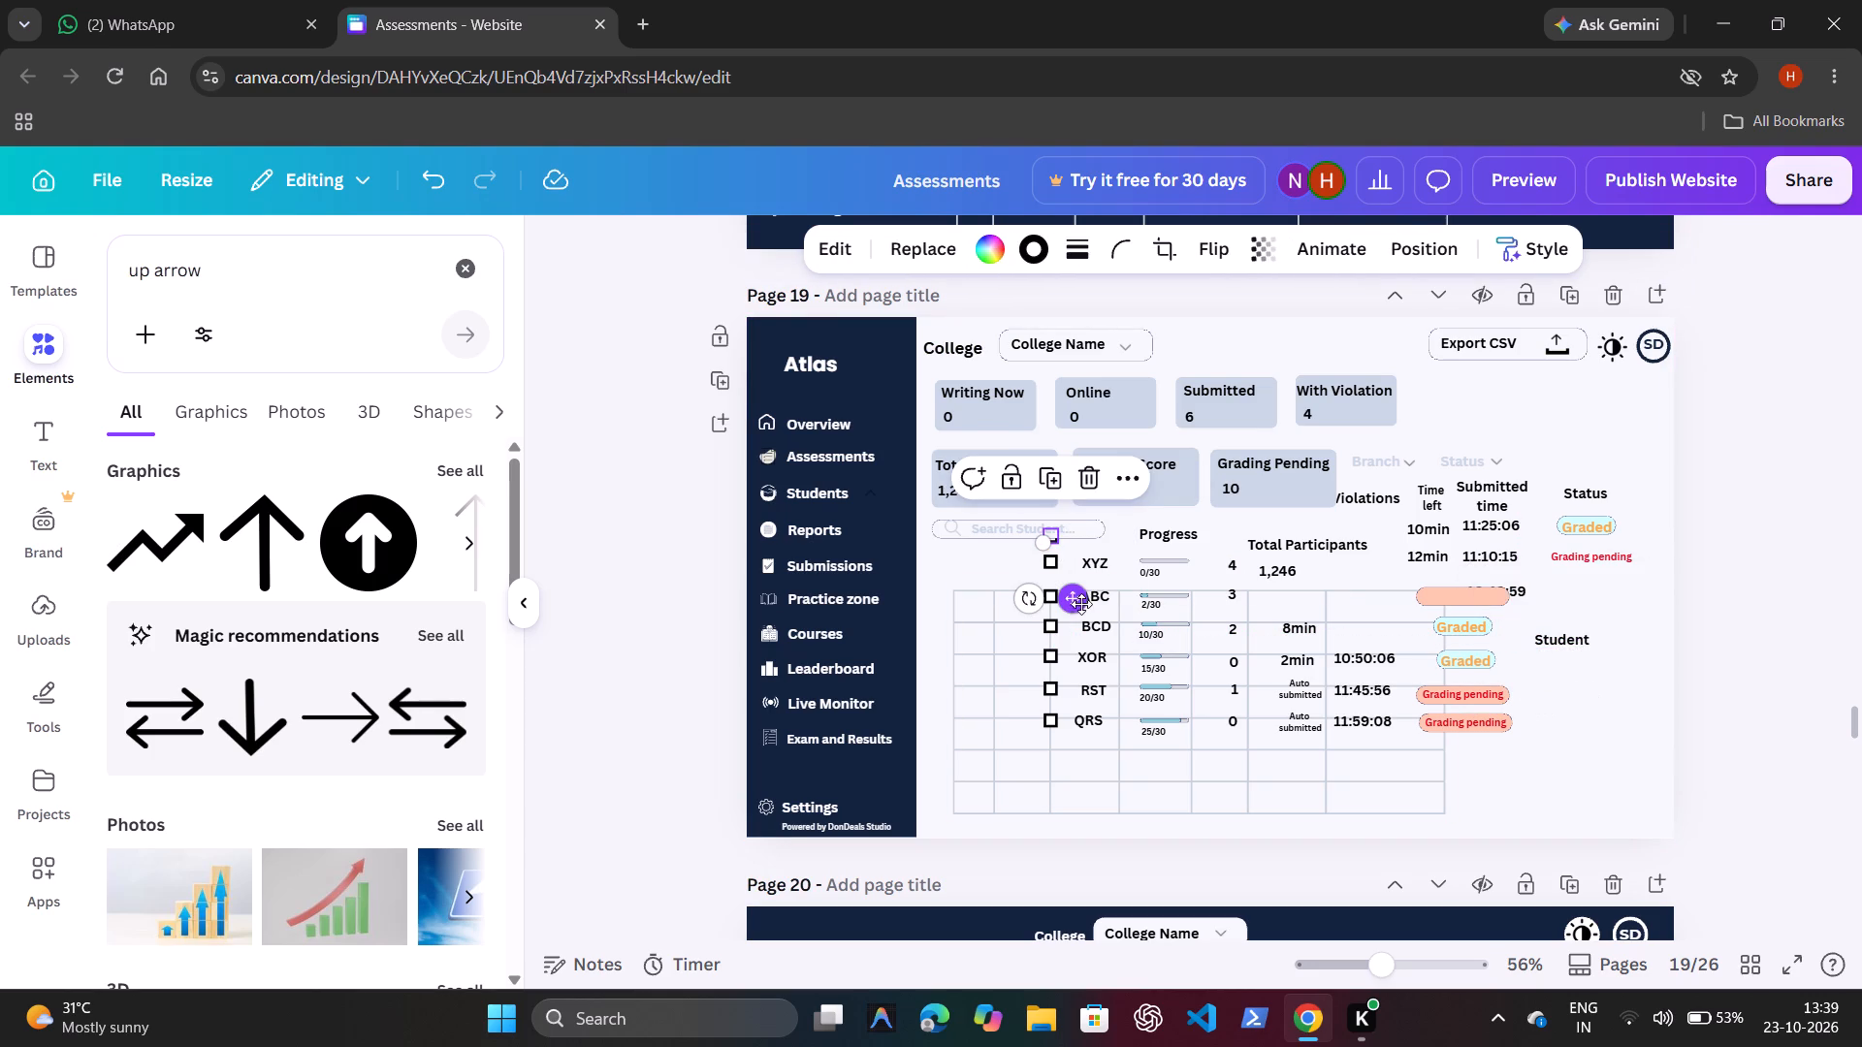
drag(1075, 606, 1538, 712)
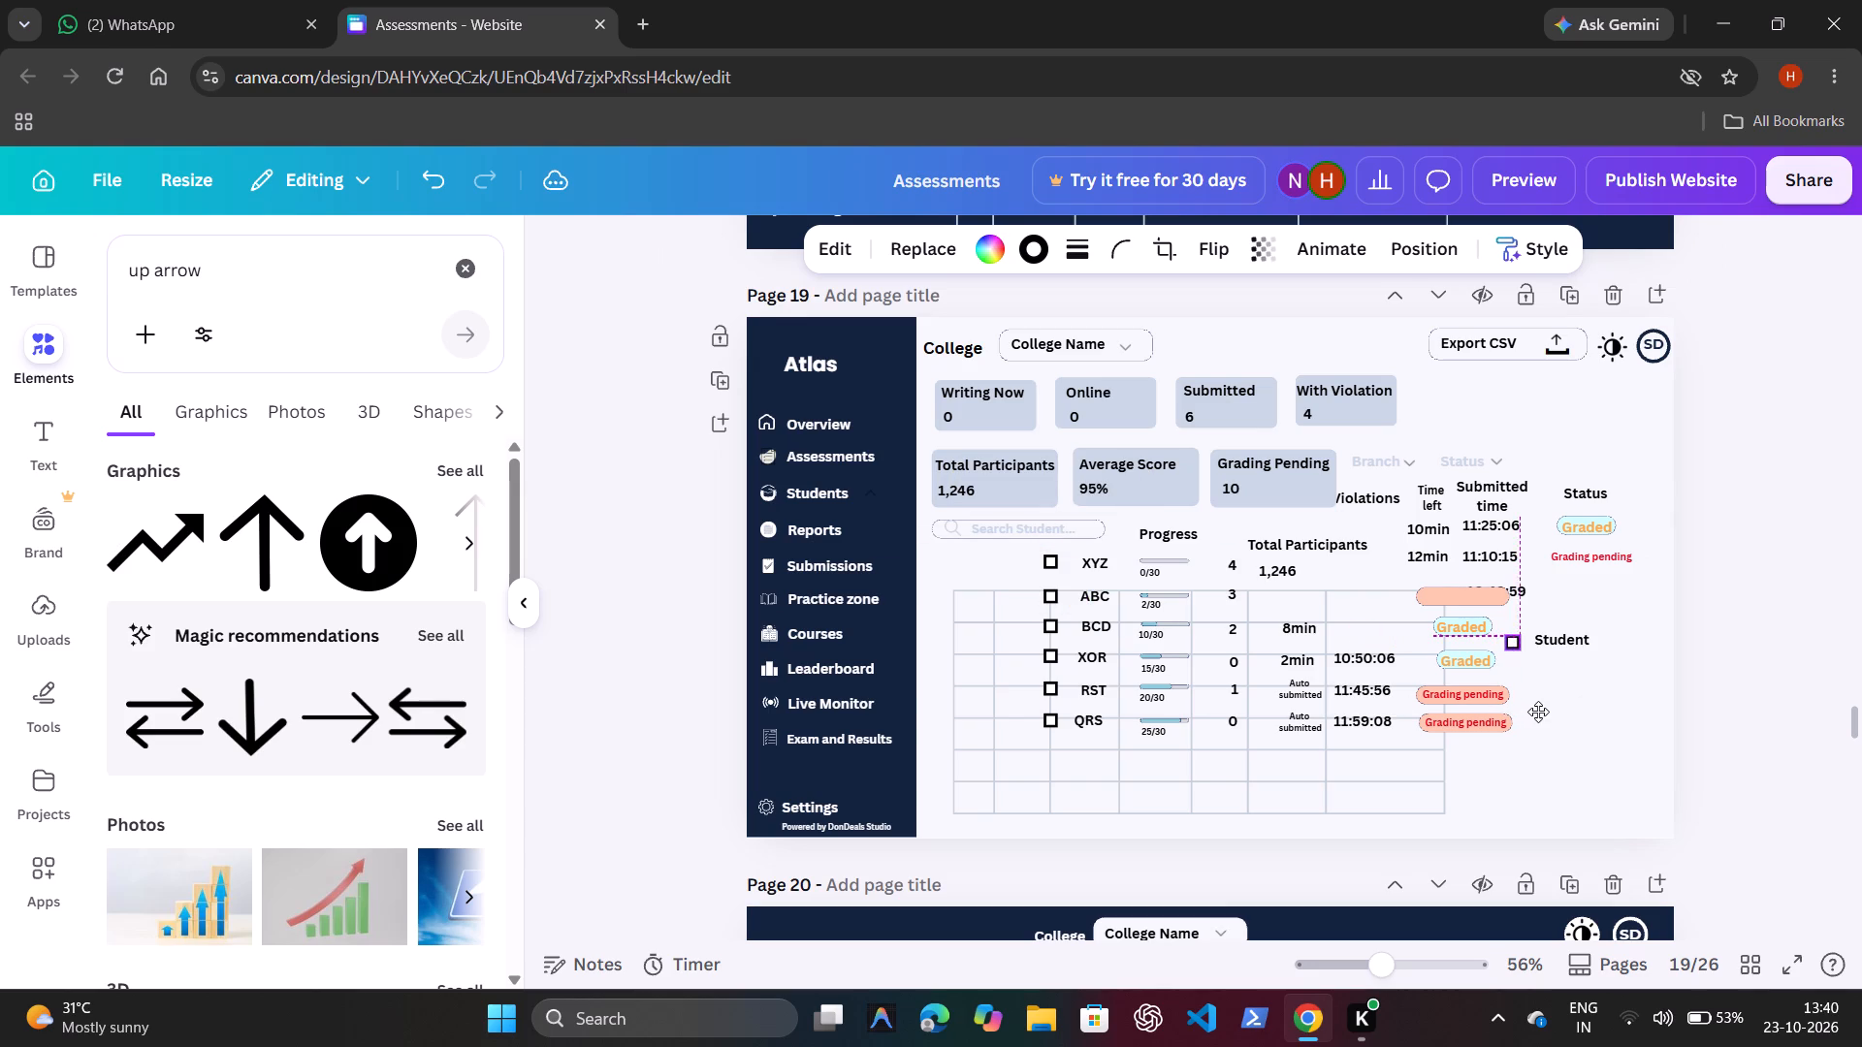
Move the Progress and Violations column headers to the empty area beside the table, below the Student header.
click(1151, 526)
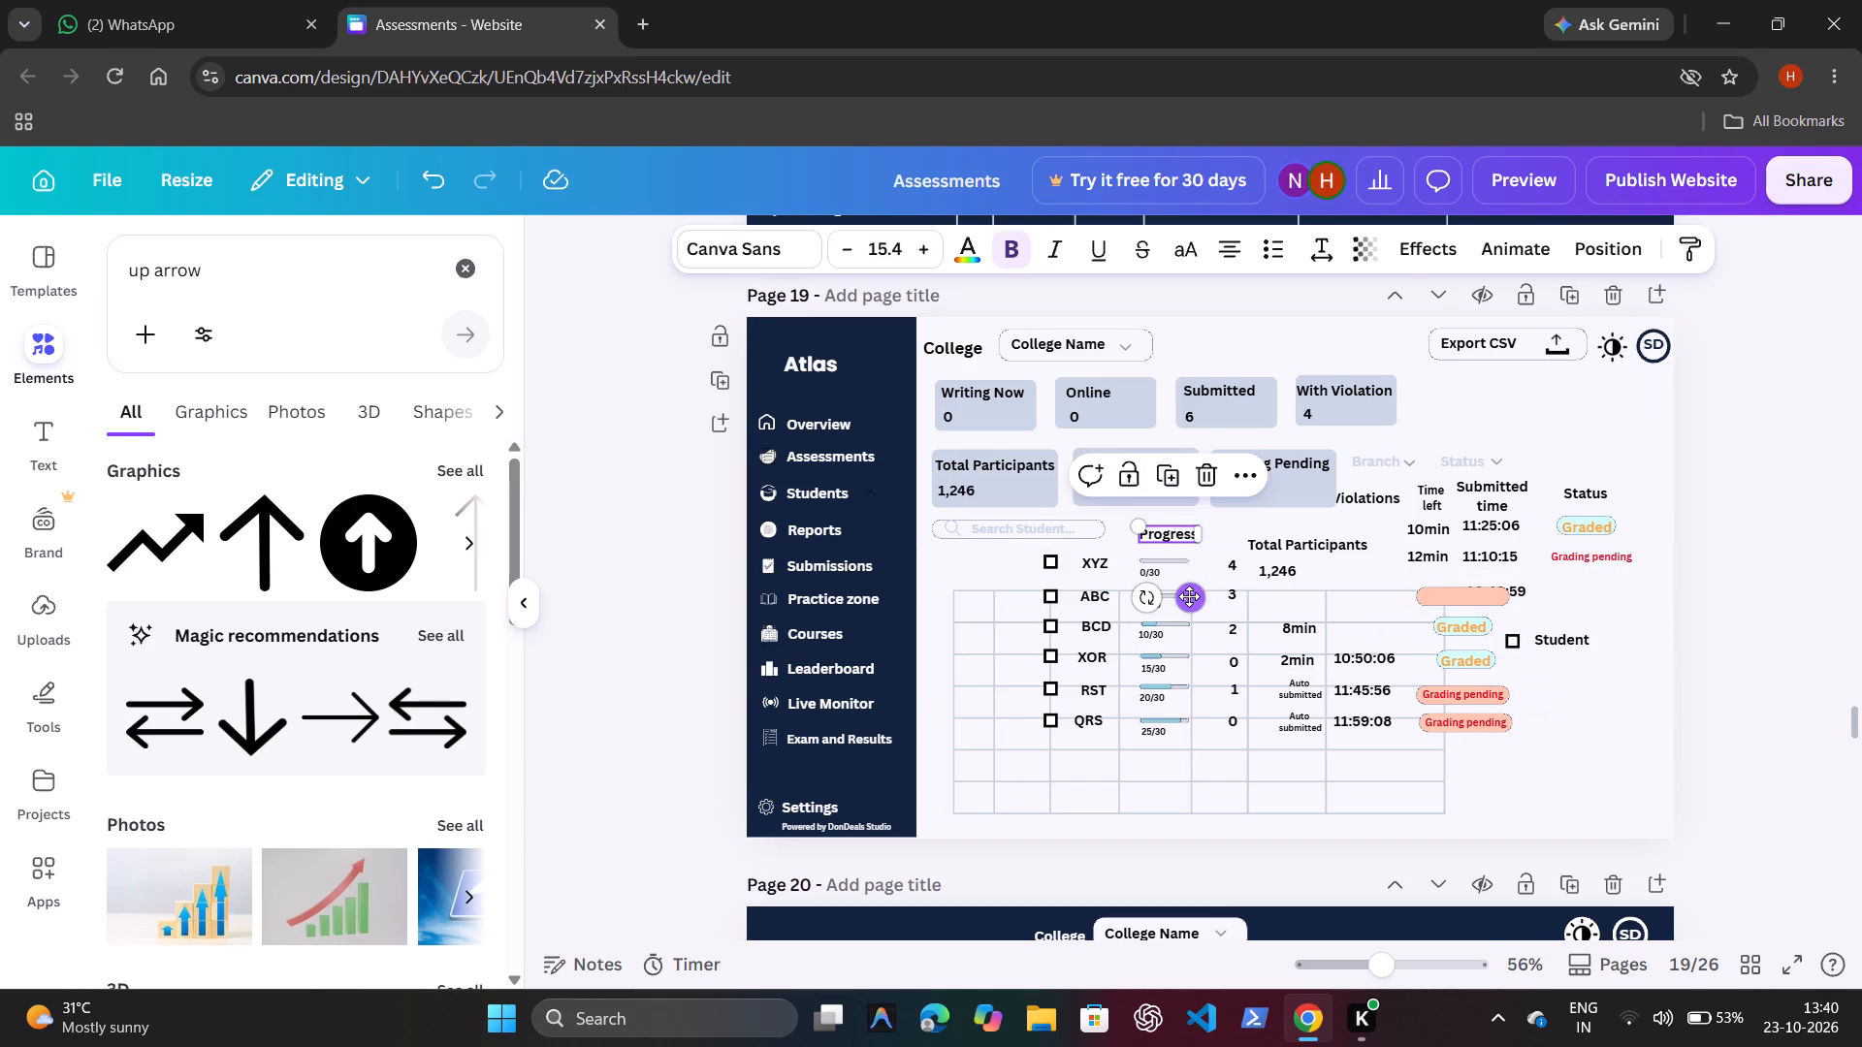
drag(1189, 596, 1610, 839)
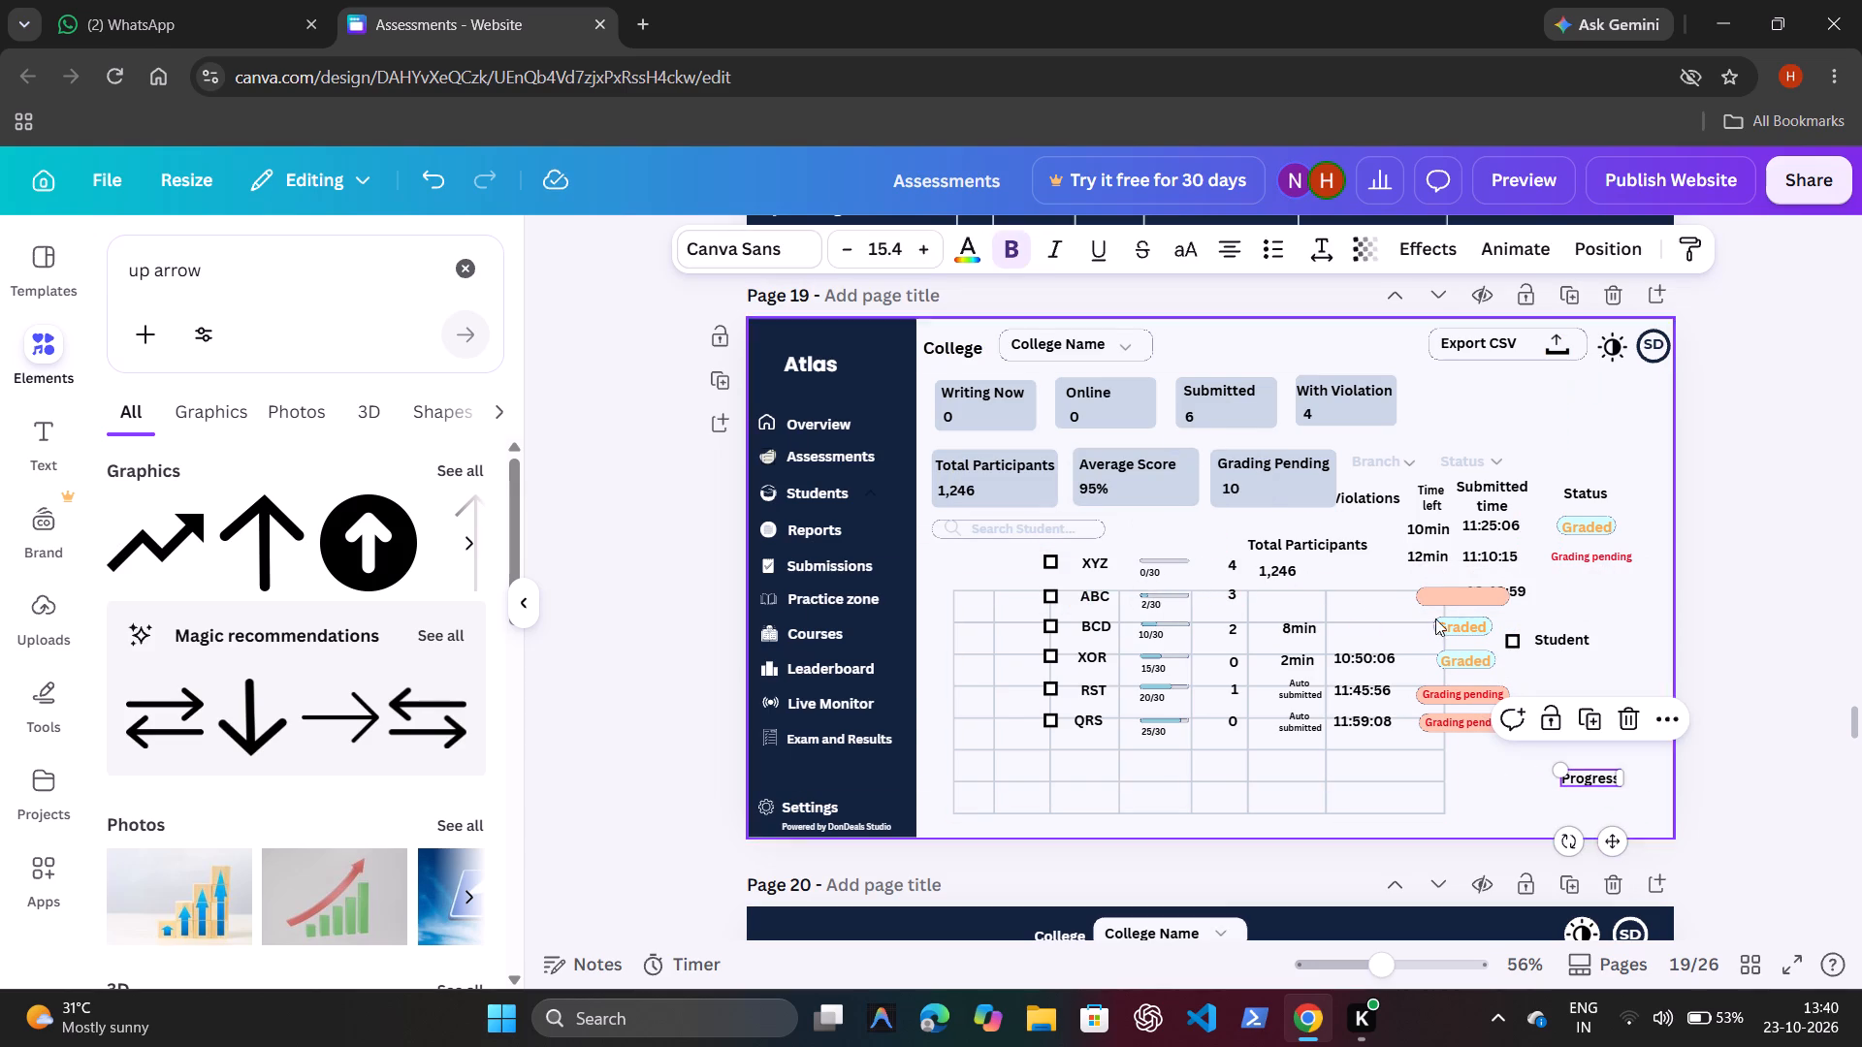
click(1366, 492)
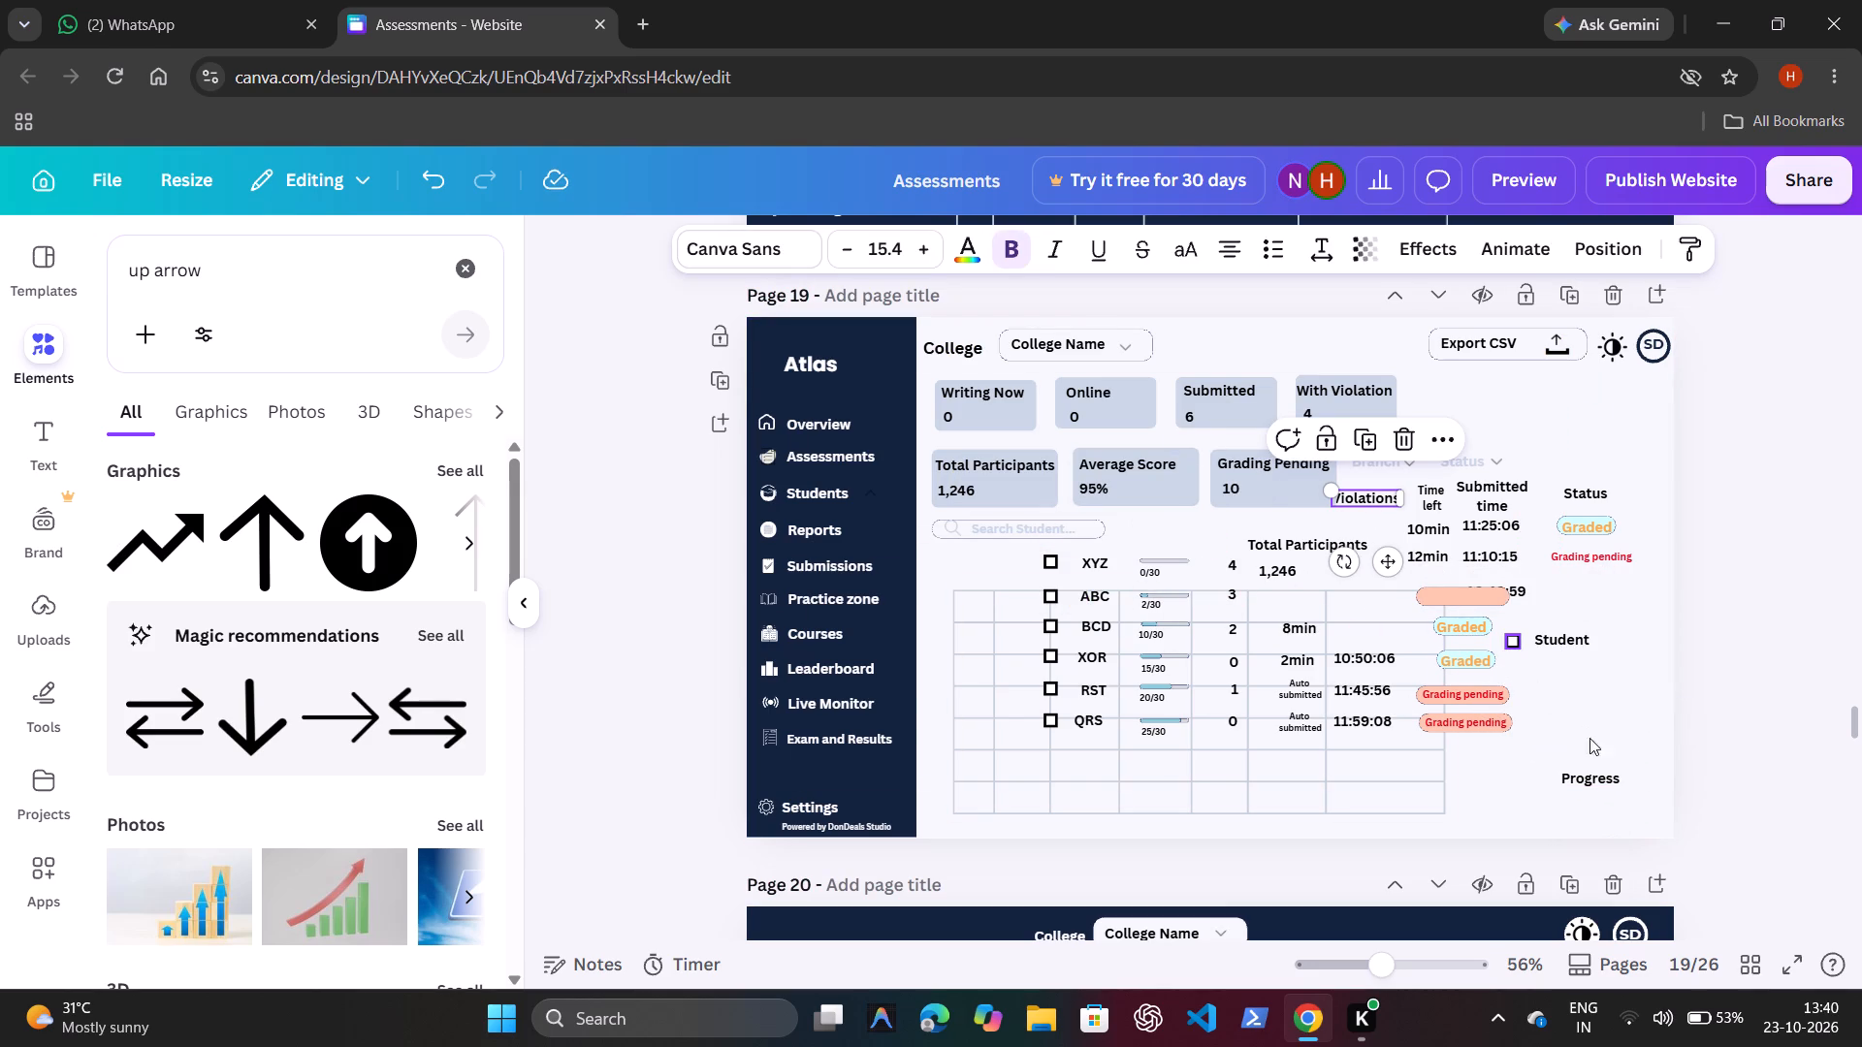
drag(1395, 566, 1583, 731)
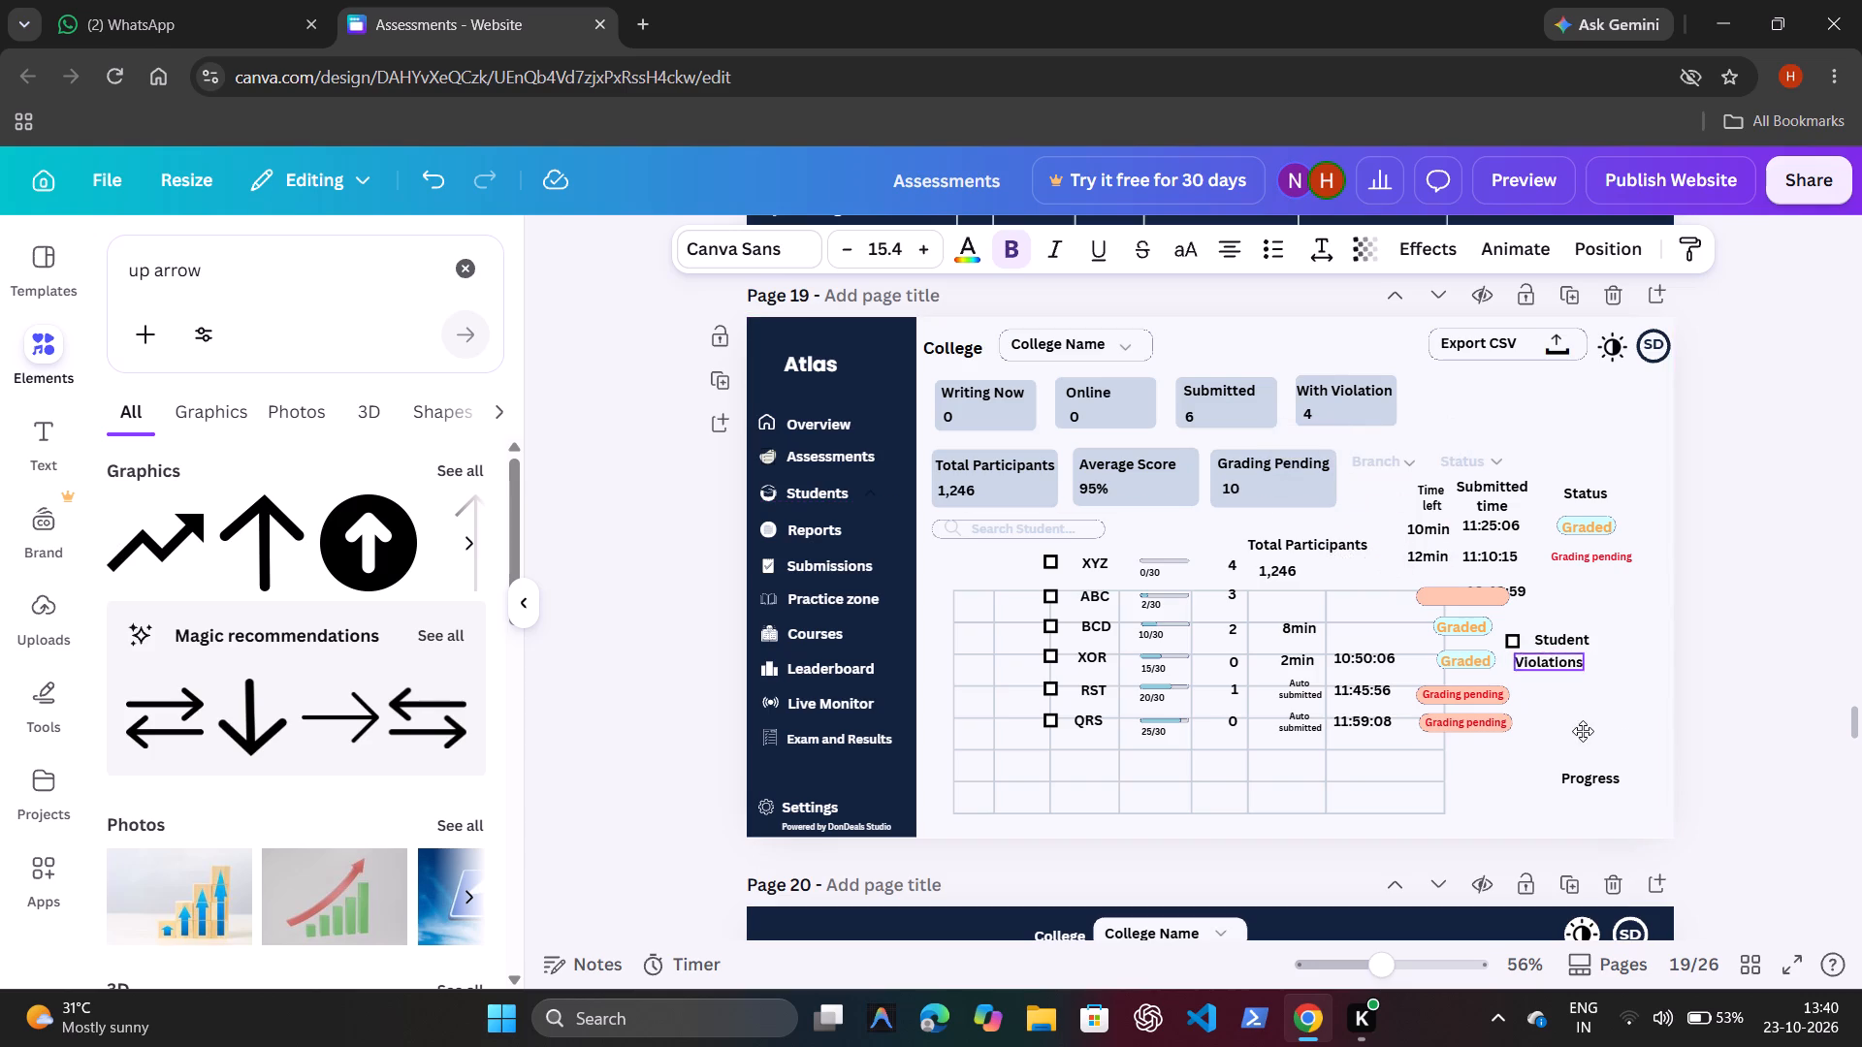
drag(1583, 731, 1625, 740)
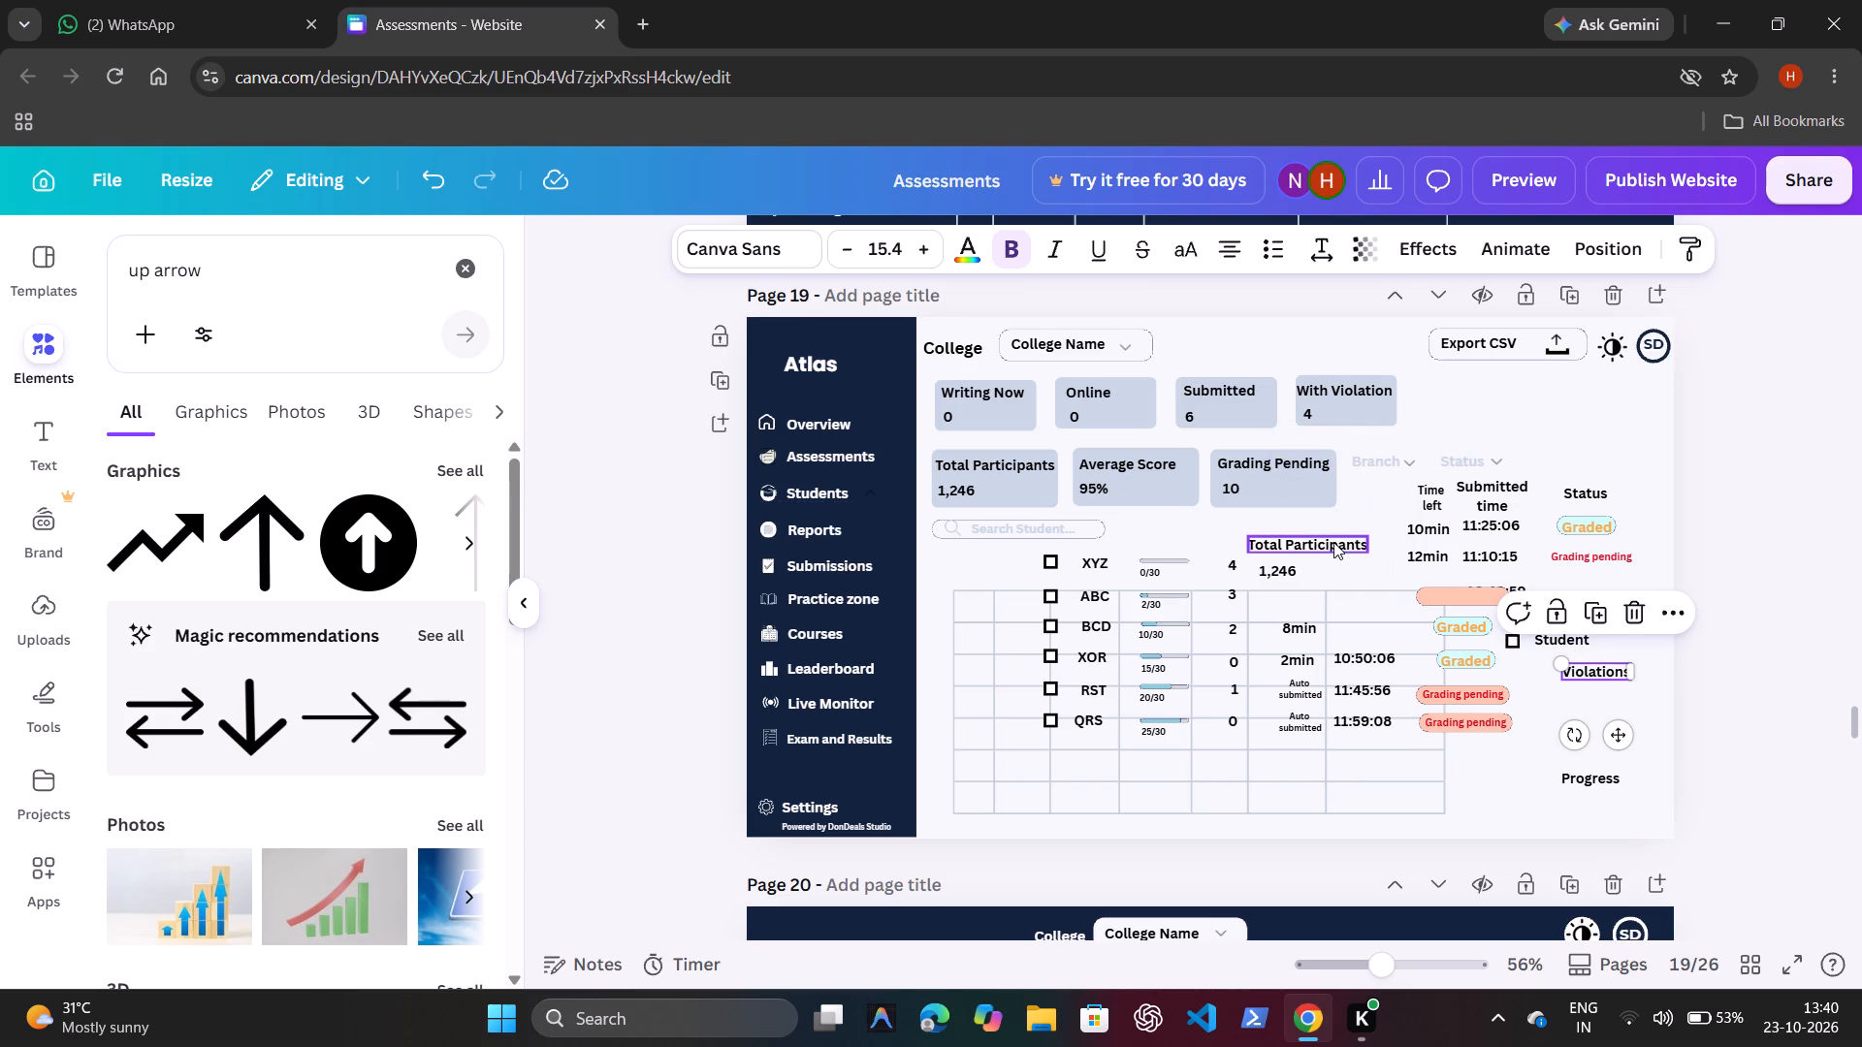
Delete the duplicate Total Participants label and its value 1,246 lying above the table grid.
click(1333, 542)
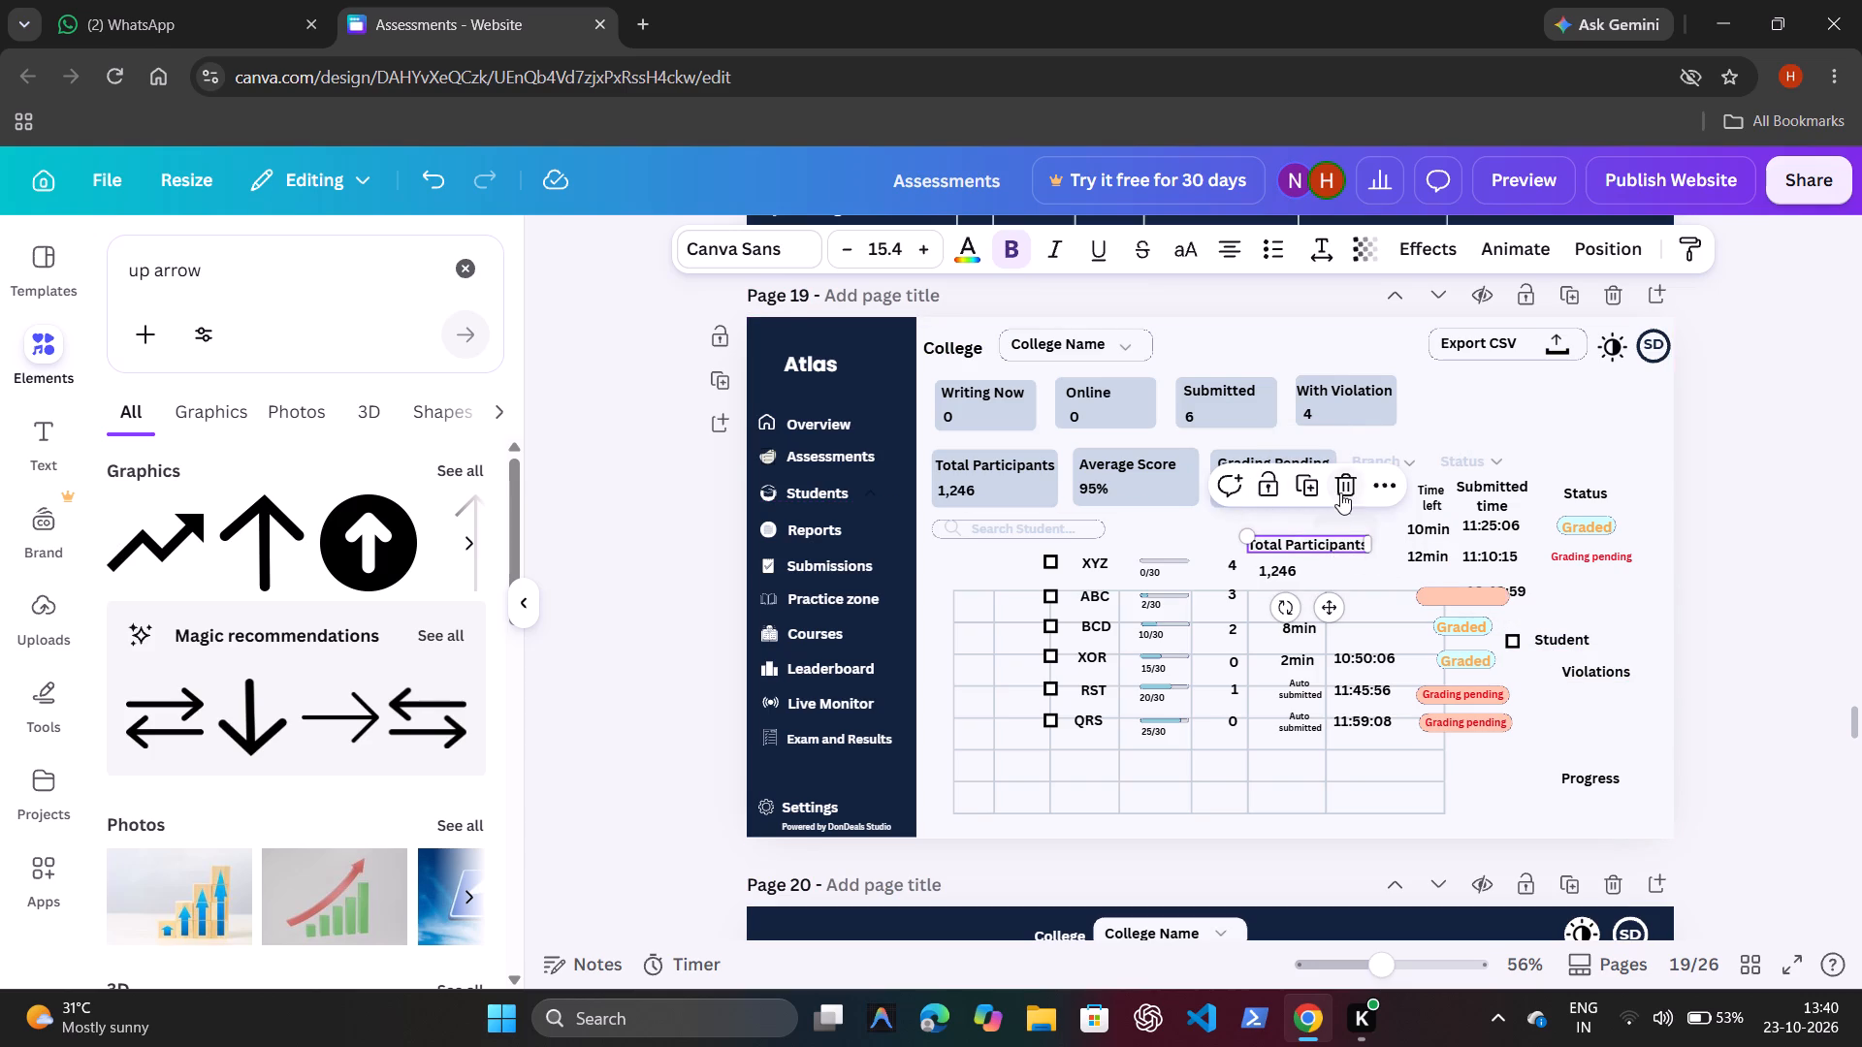
click(1346, 489)
click(1278, 562)
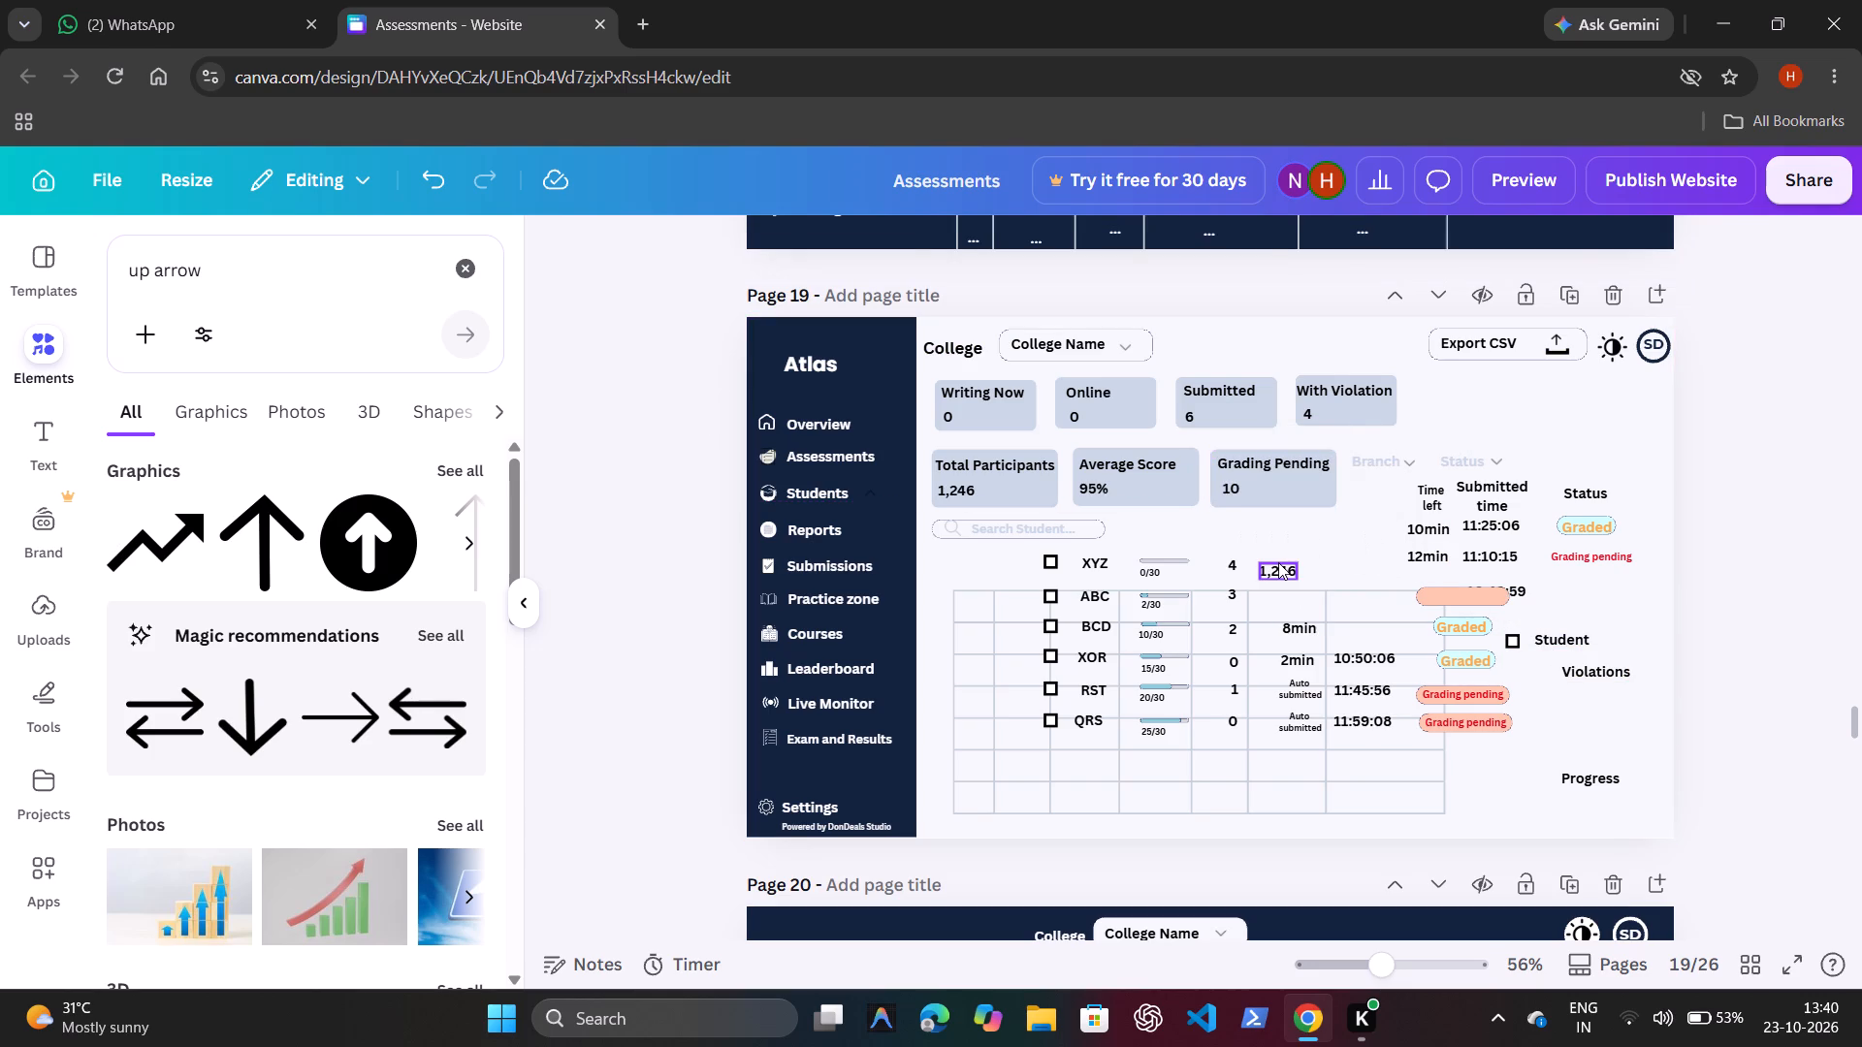
click(1321, 523)
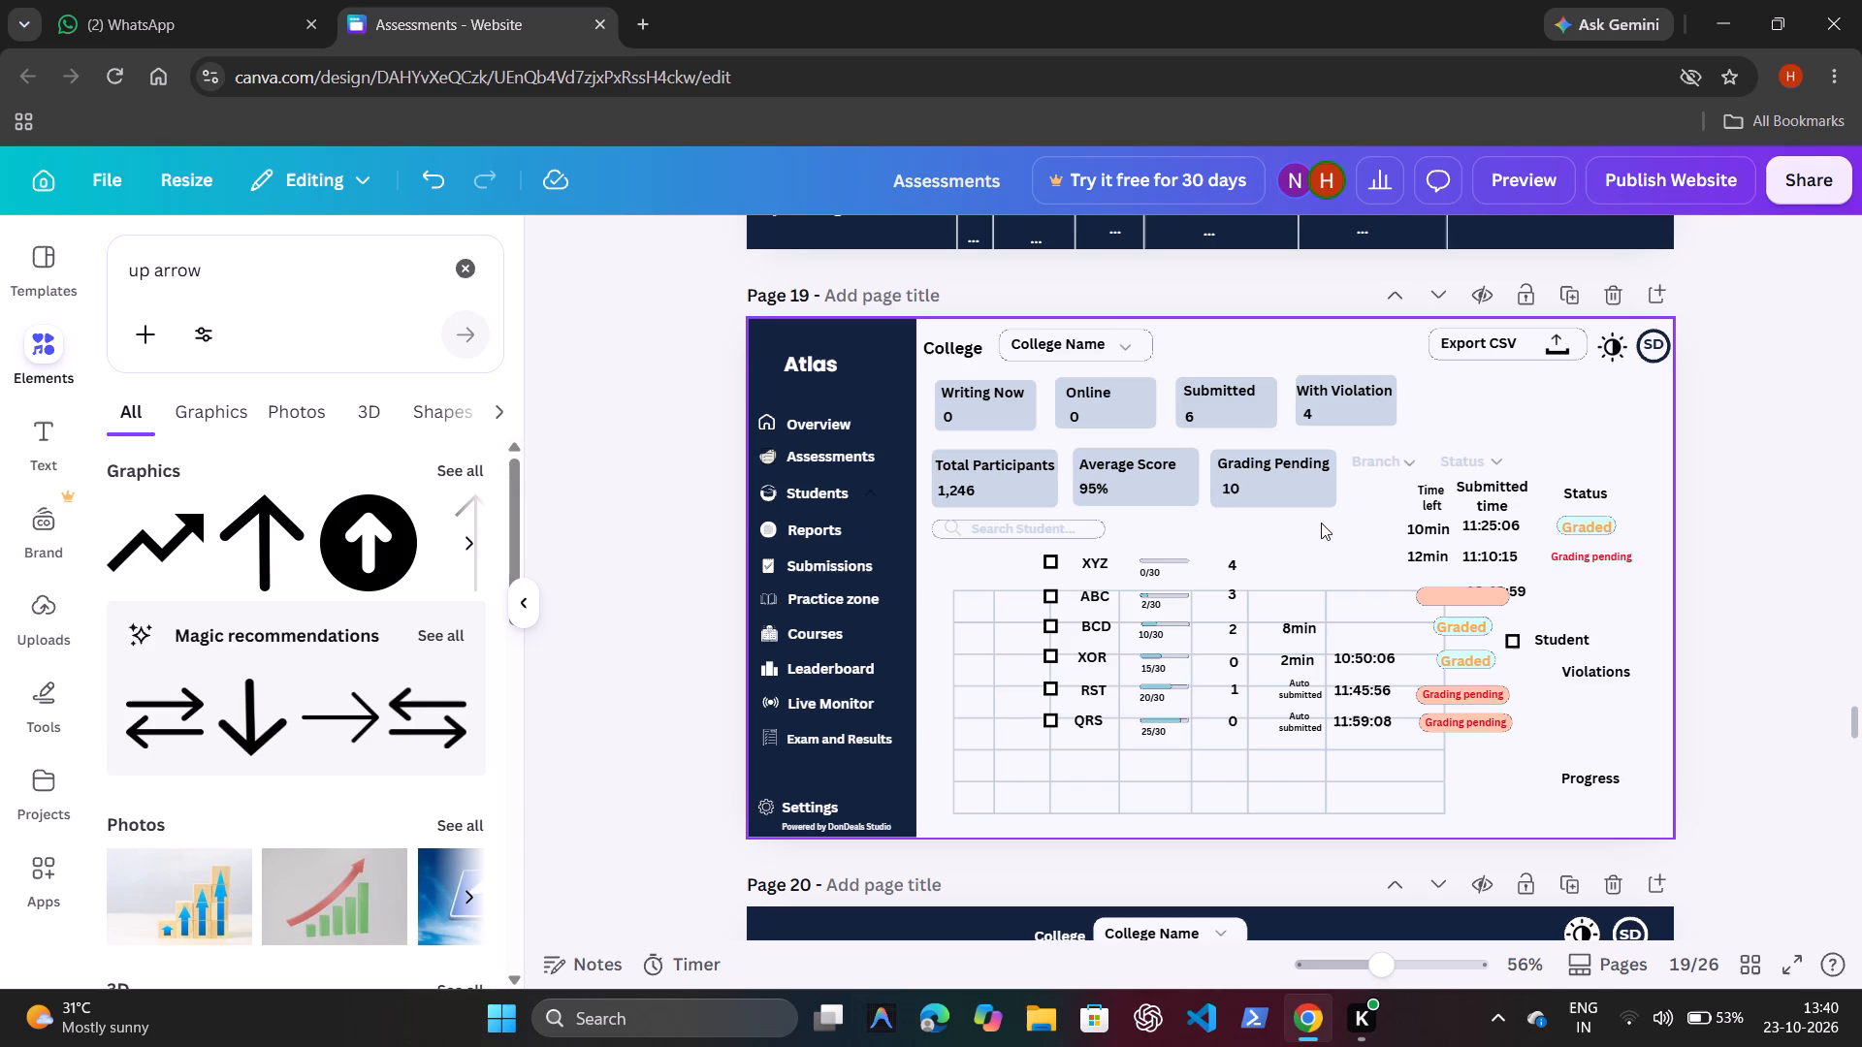
Duplicate the Search Student box outline, place the copy beside the search box, and shorten it to a filter box about 148 wide.
click(1371, 460)
click(1234, 533)
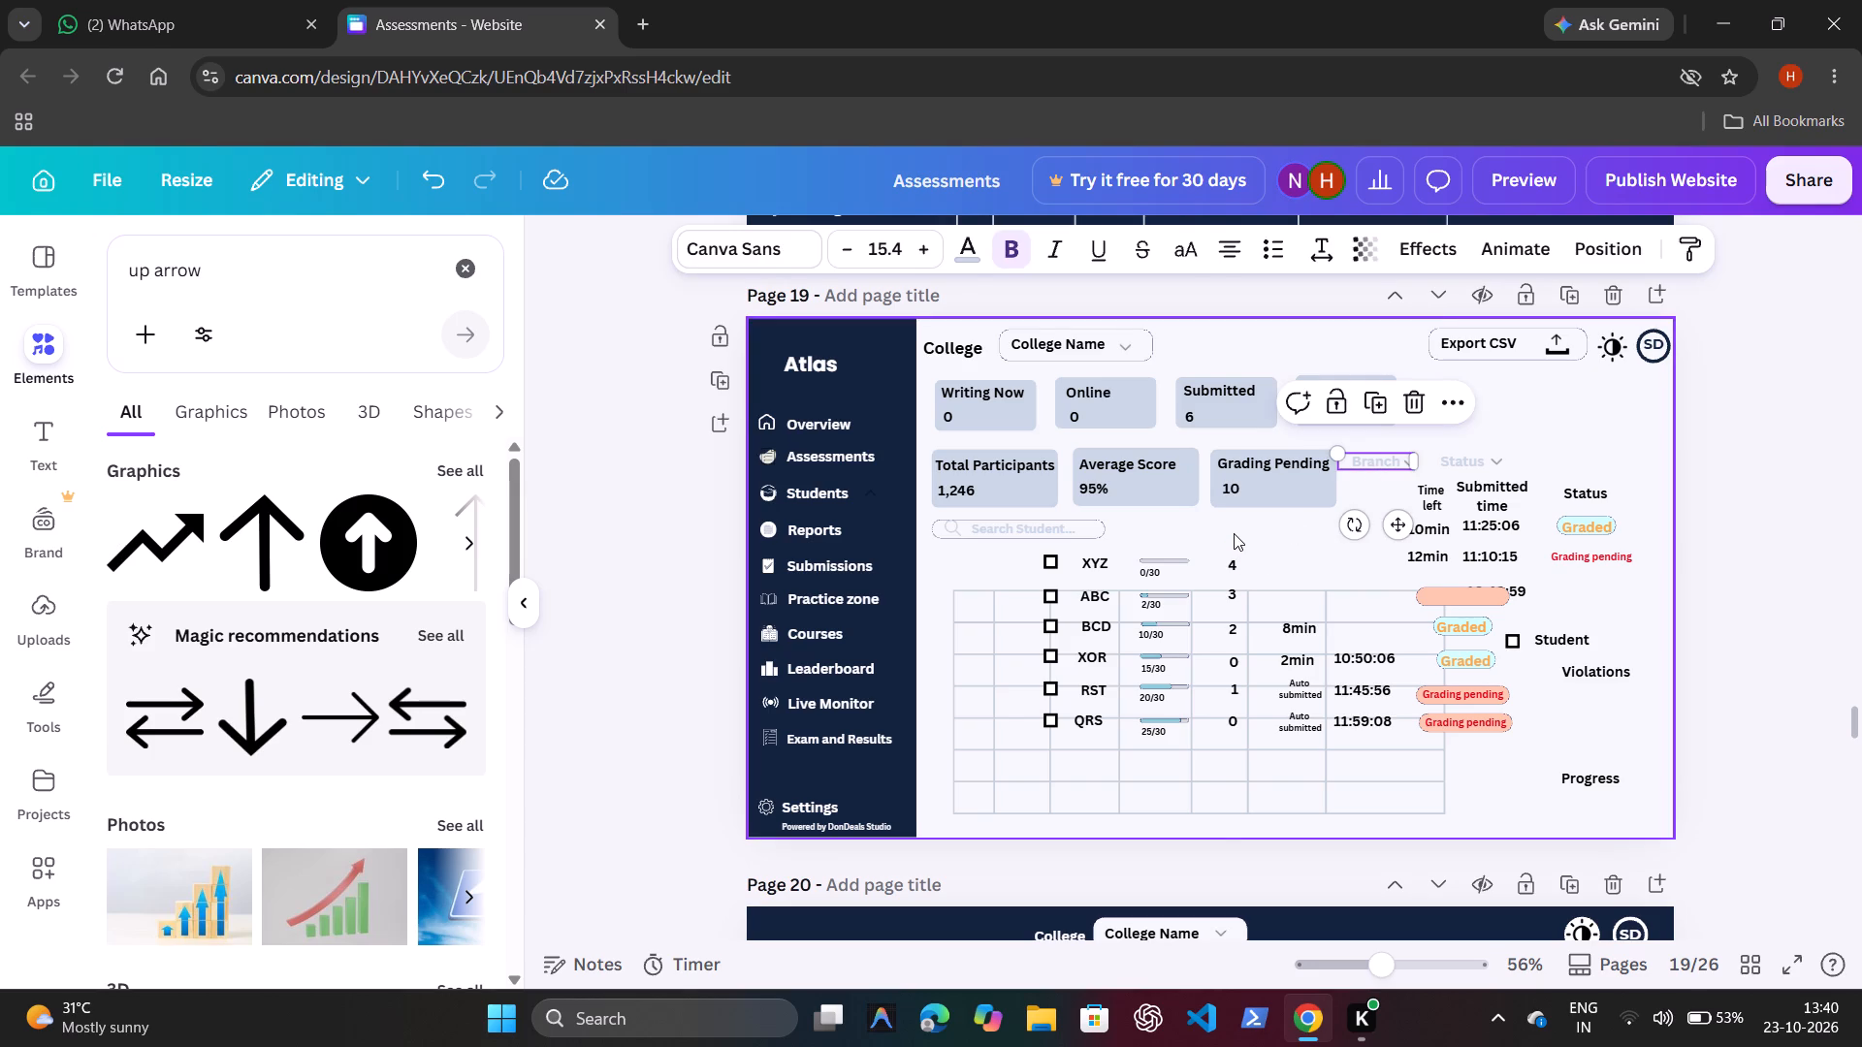
click(1076, 528)
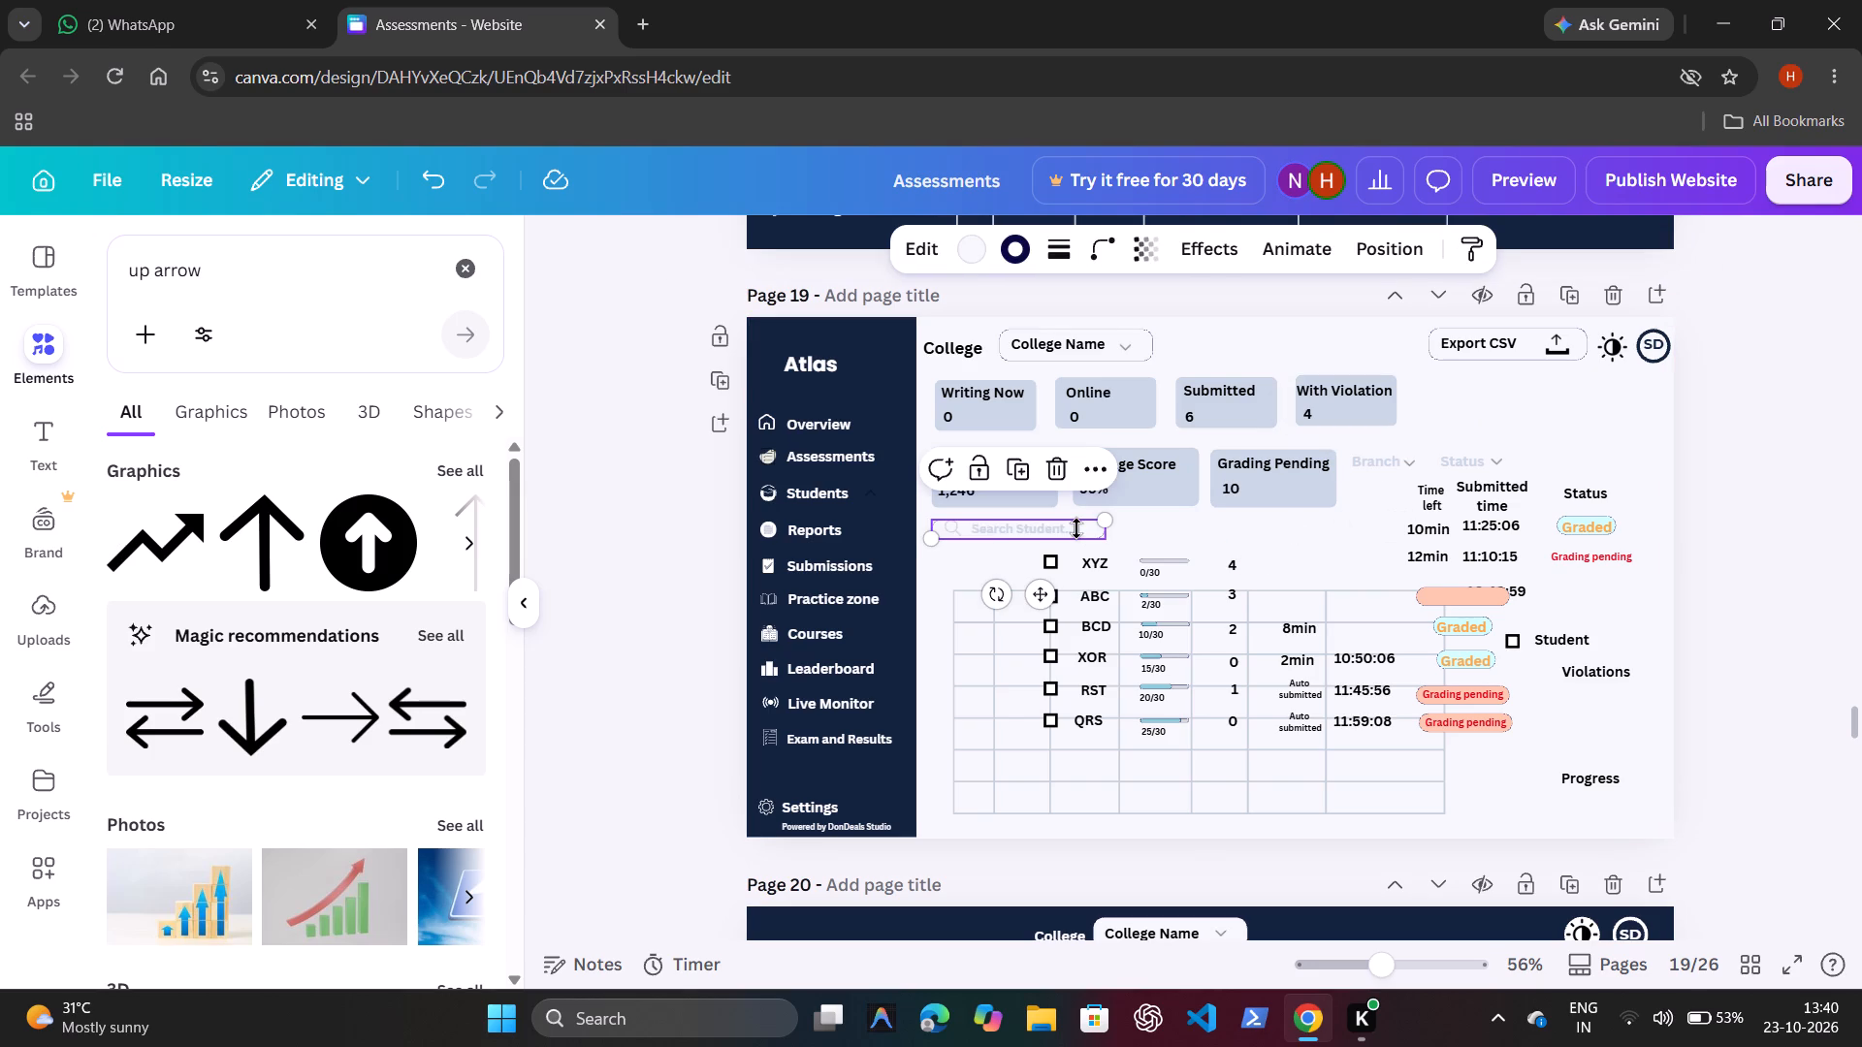
key(ctrl+d)
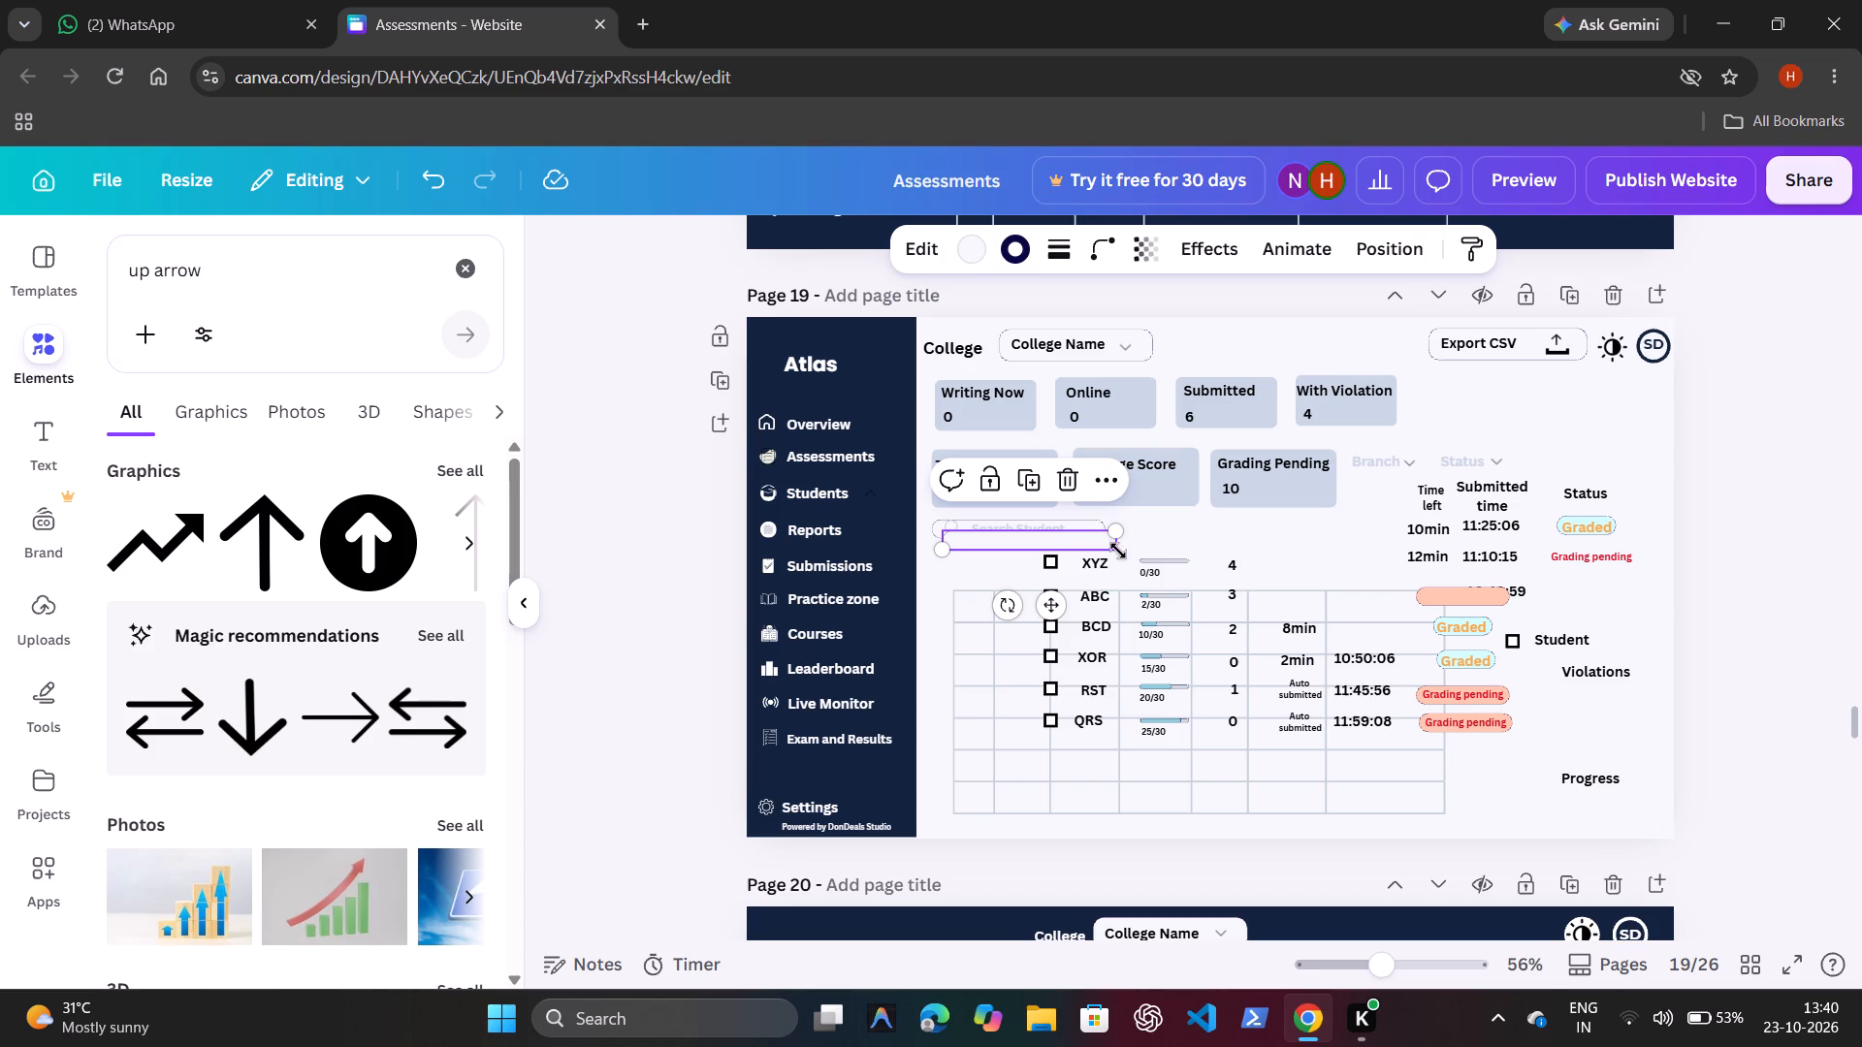
drag(1050, 611, 1138, 591)
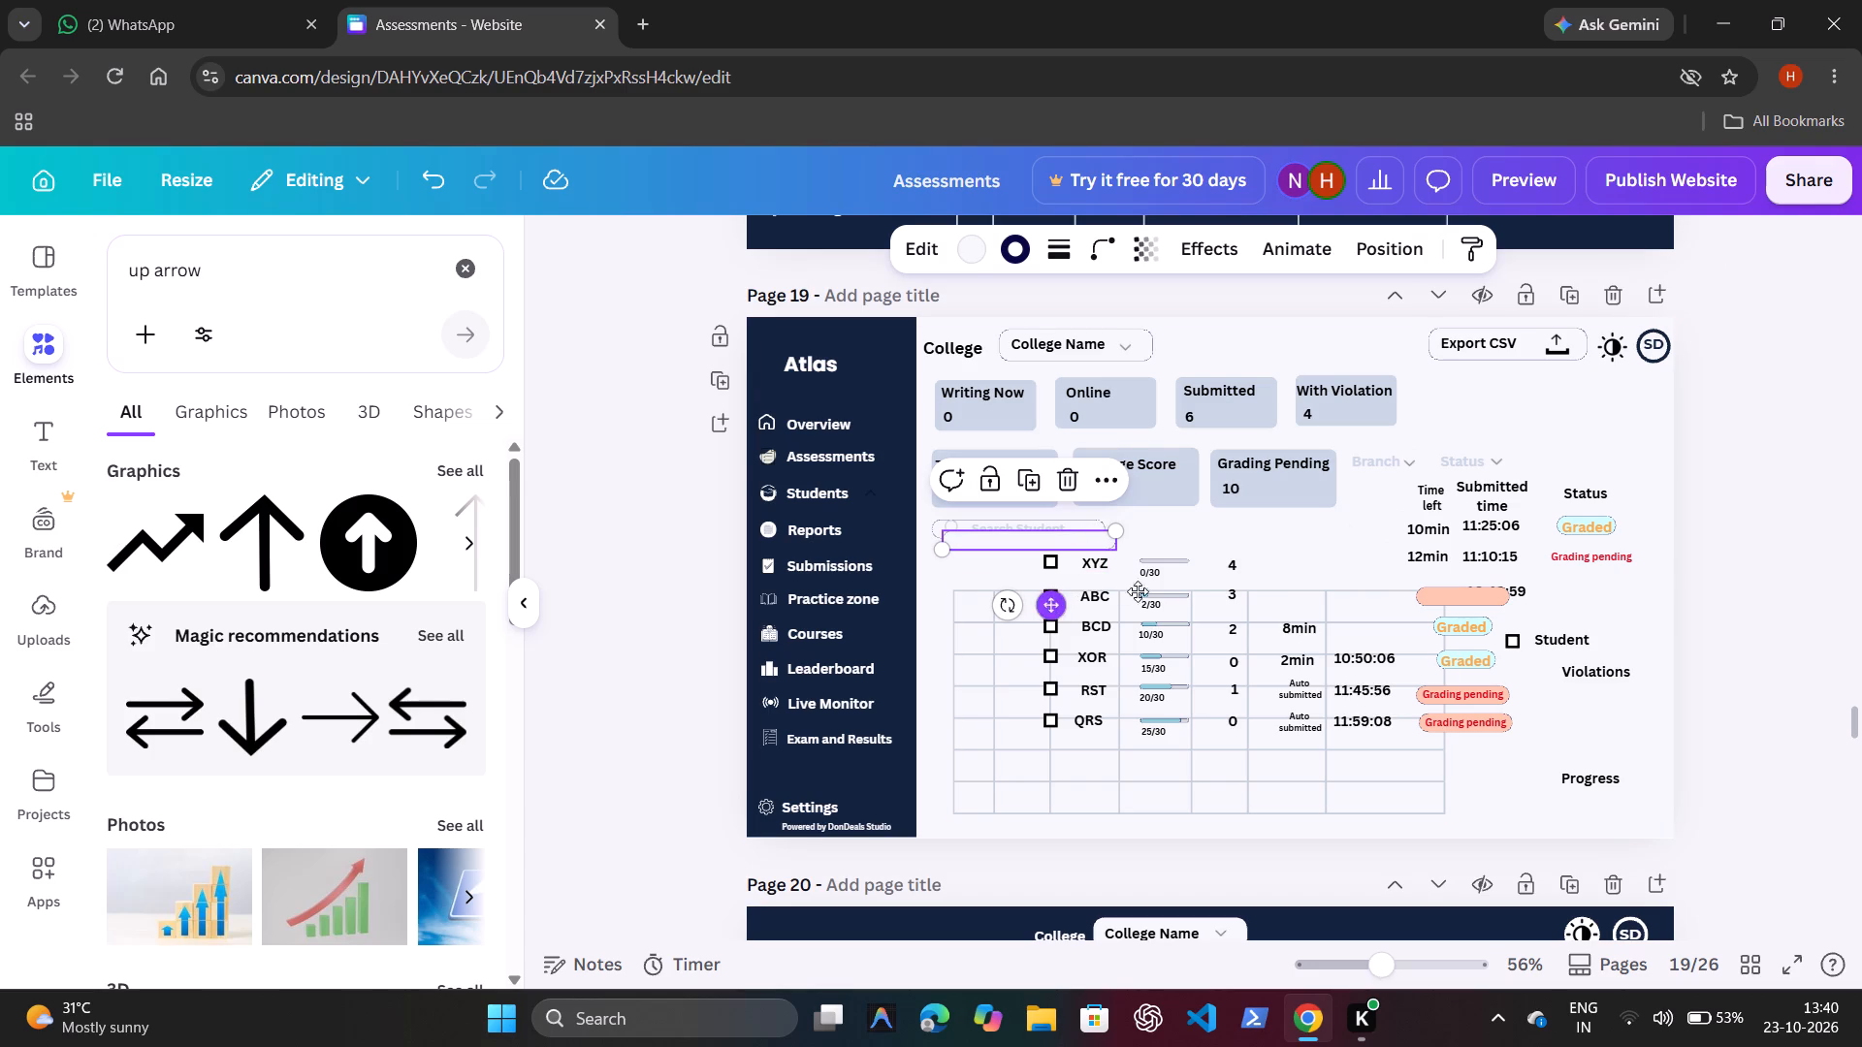
drag(1138, 591, 1217, 598)
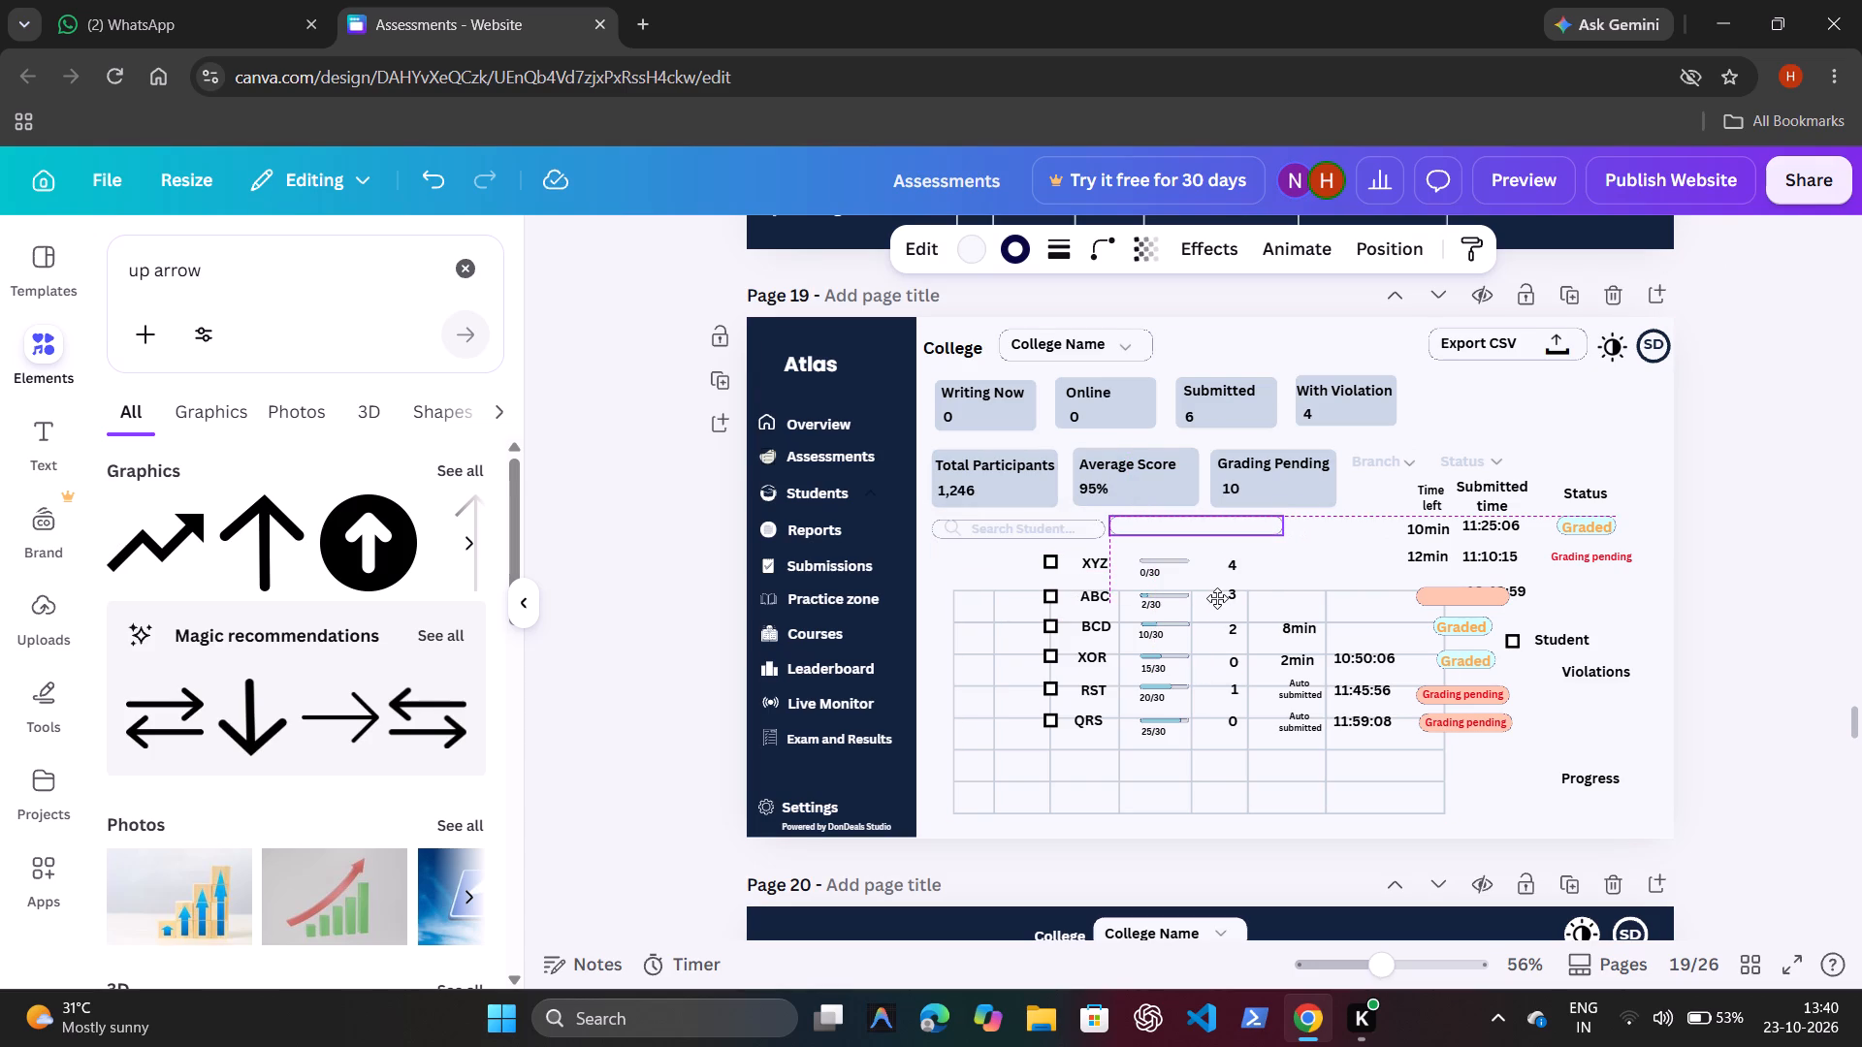
drag(1217, 598, 1218, 600)
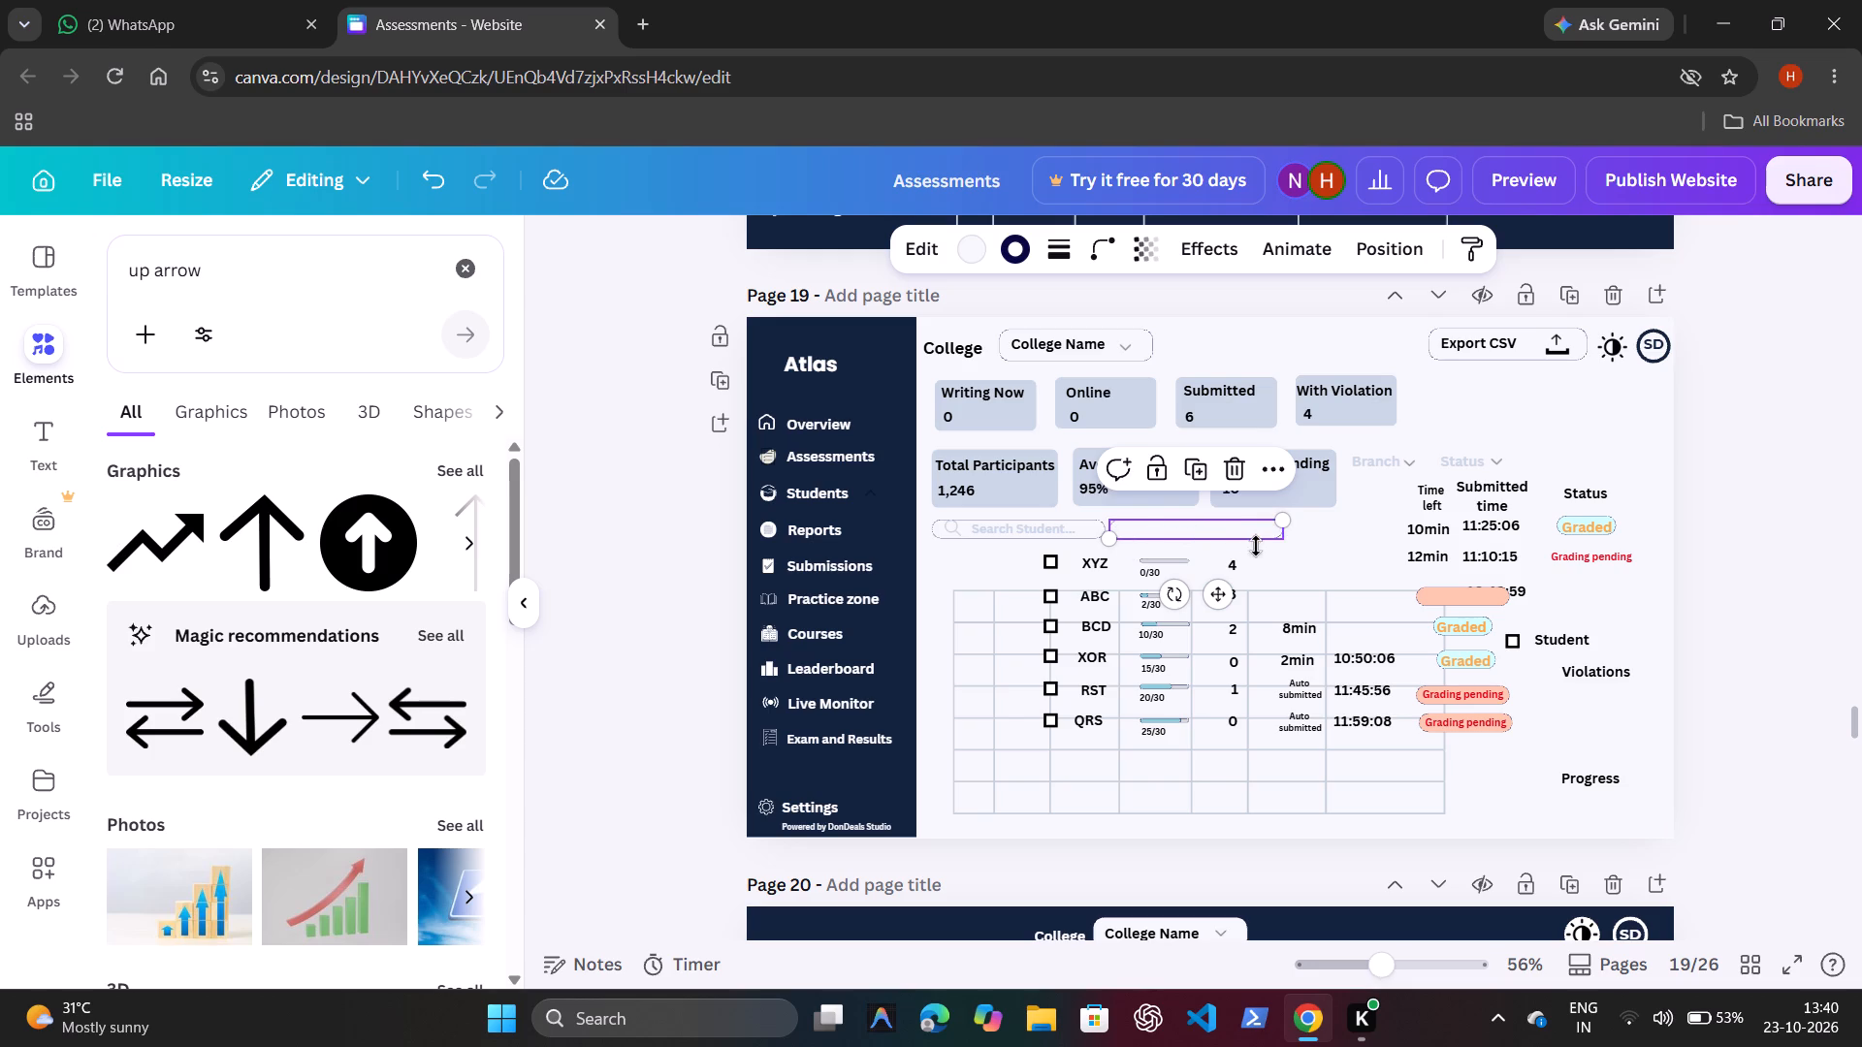
drag(1281, 518, 1294, 498)
drag(1300, 518, 1214, 519)
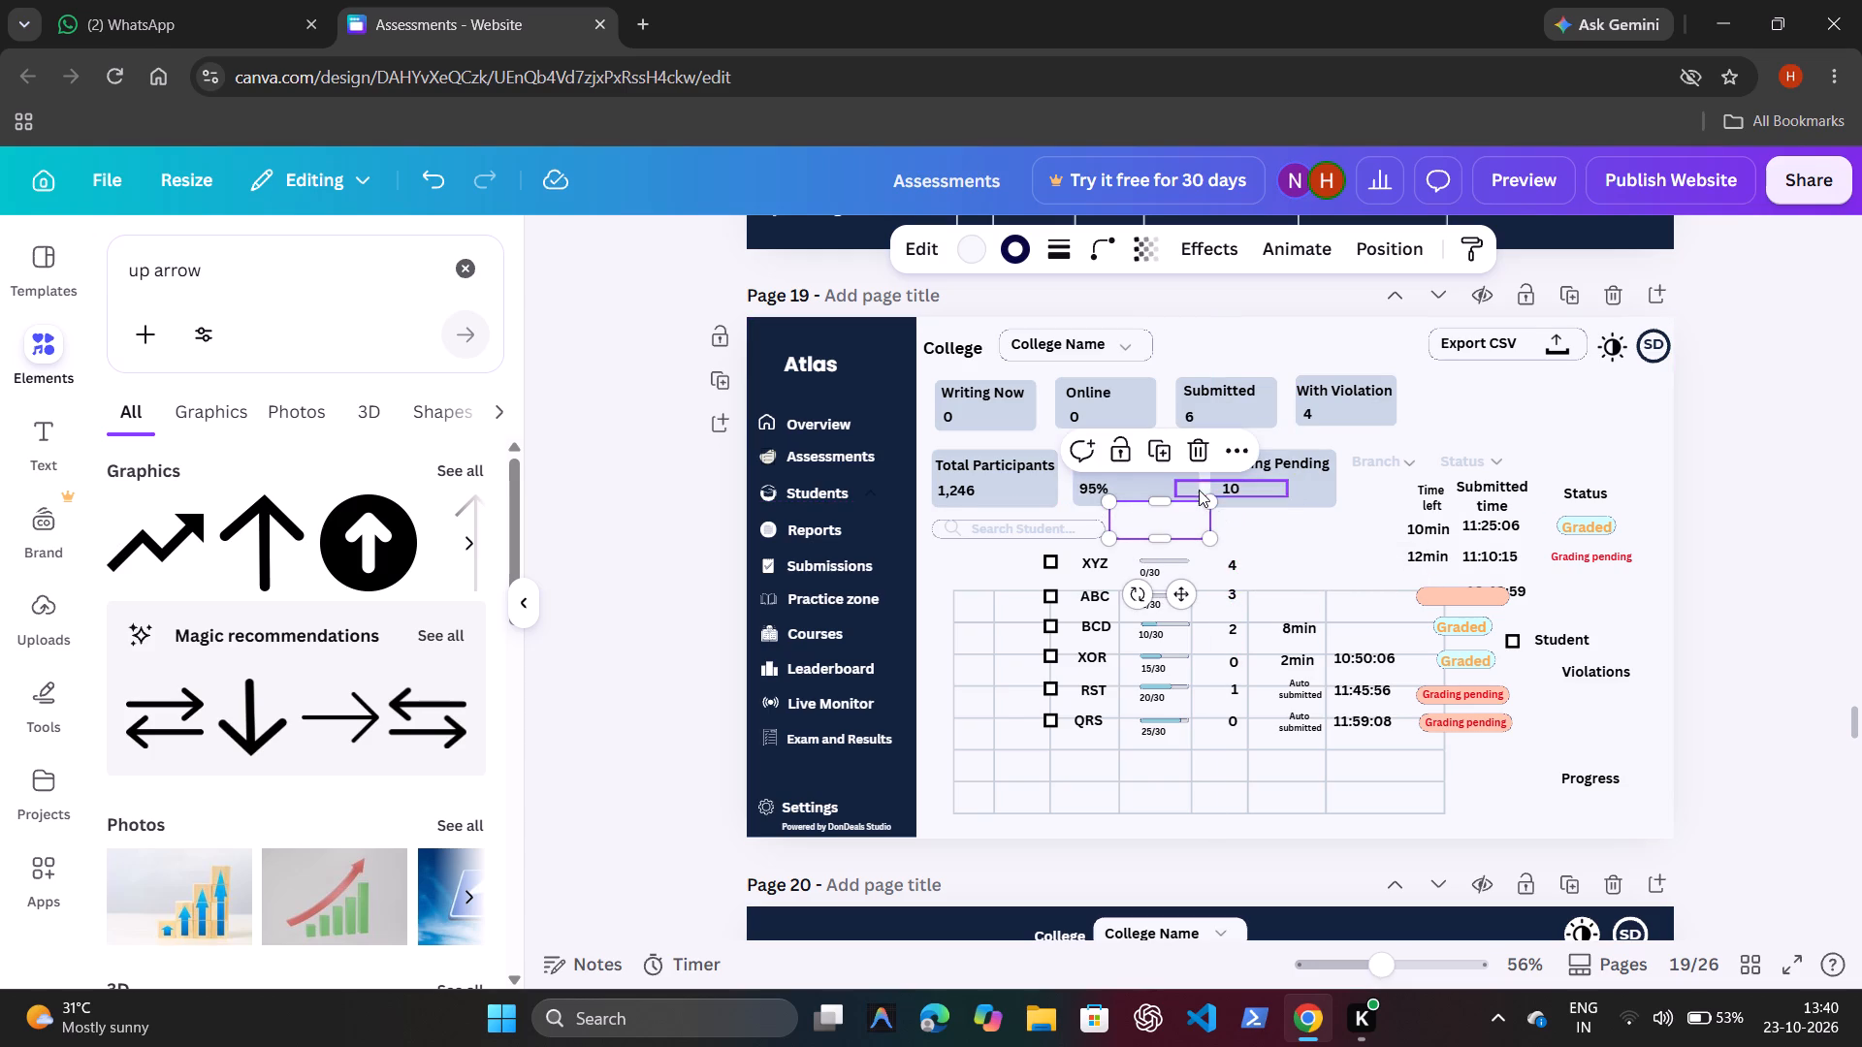
drag(1211, 503, 1211, 508)
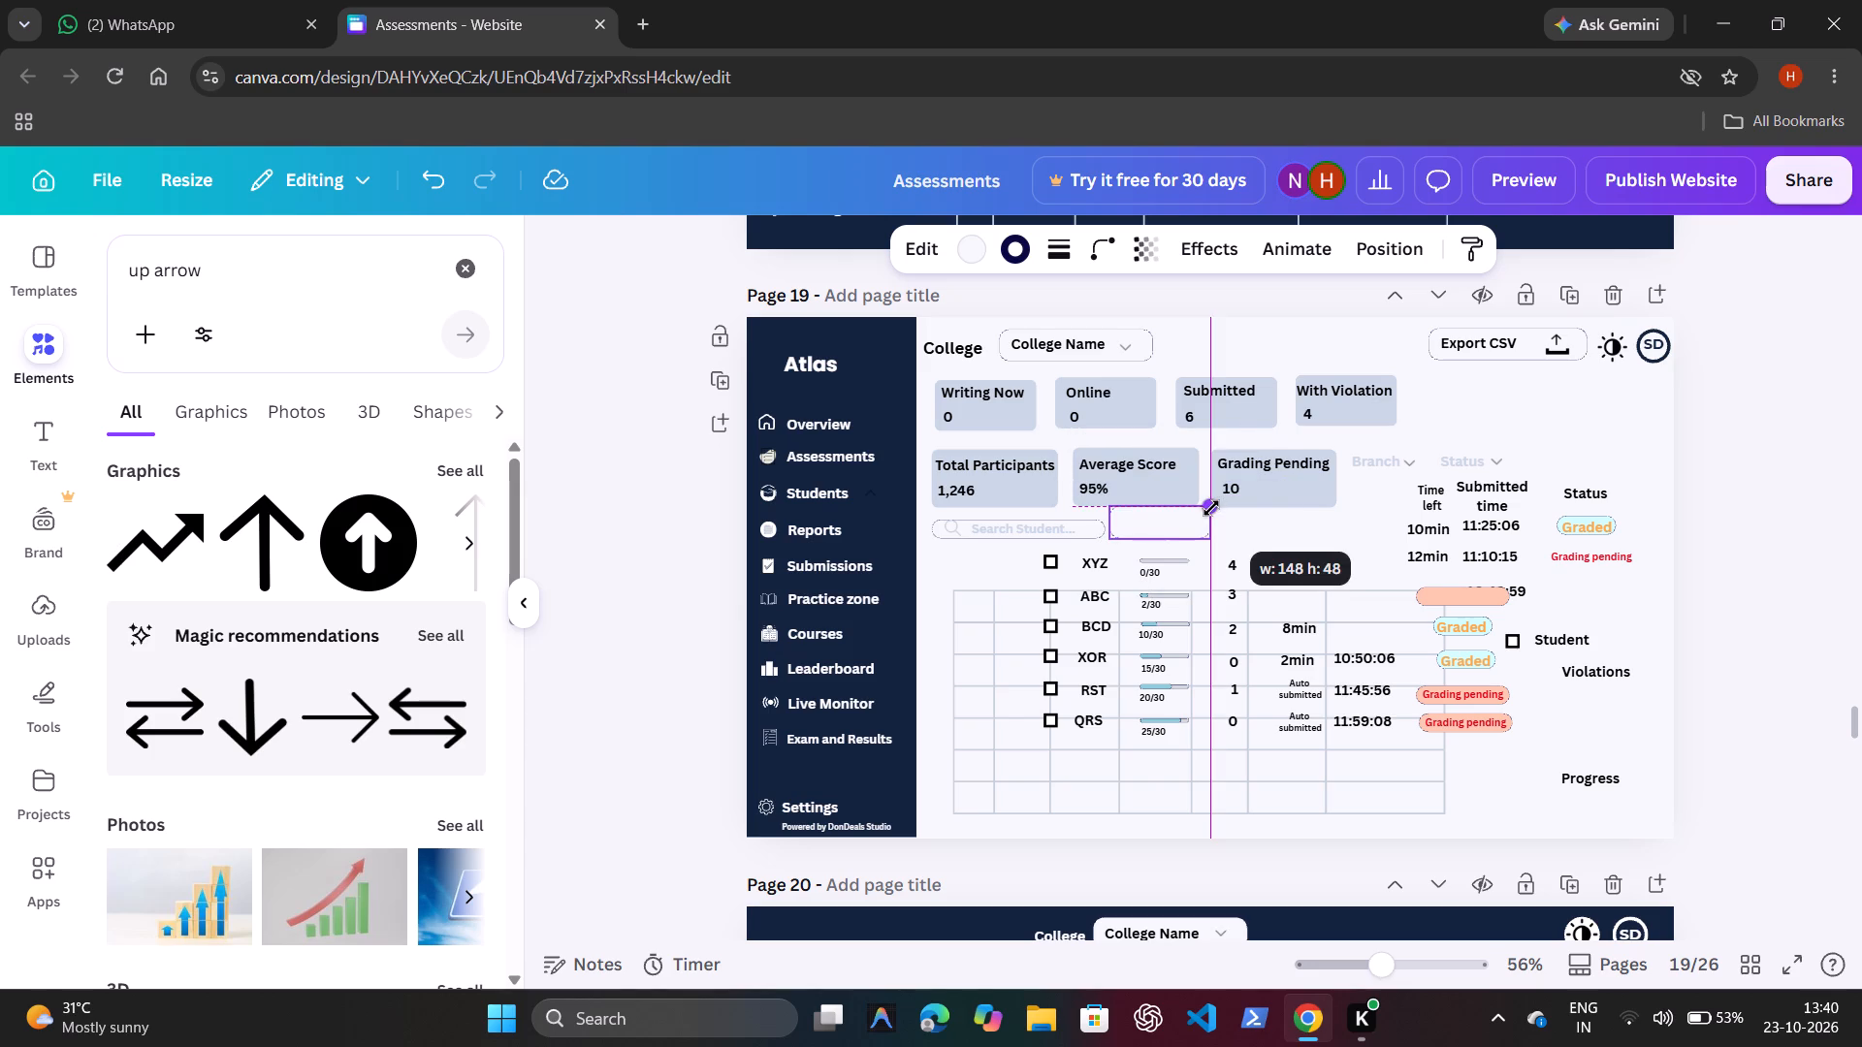
drag(1211, 508, 1207, 518)
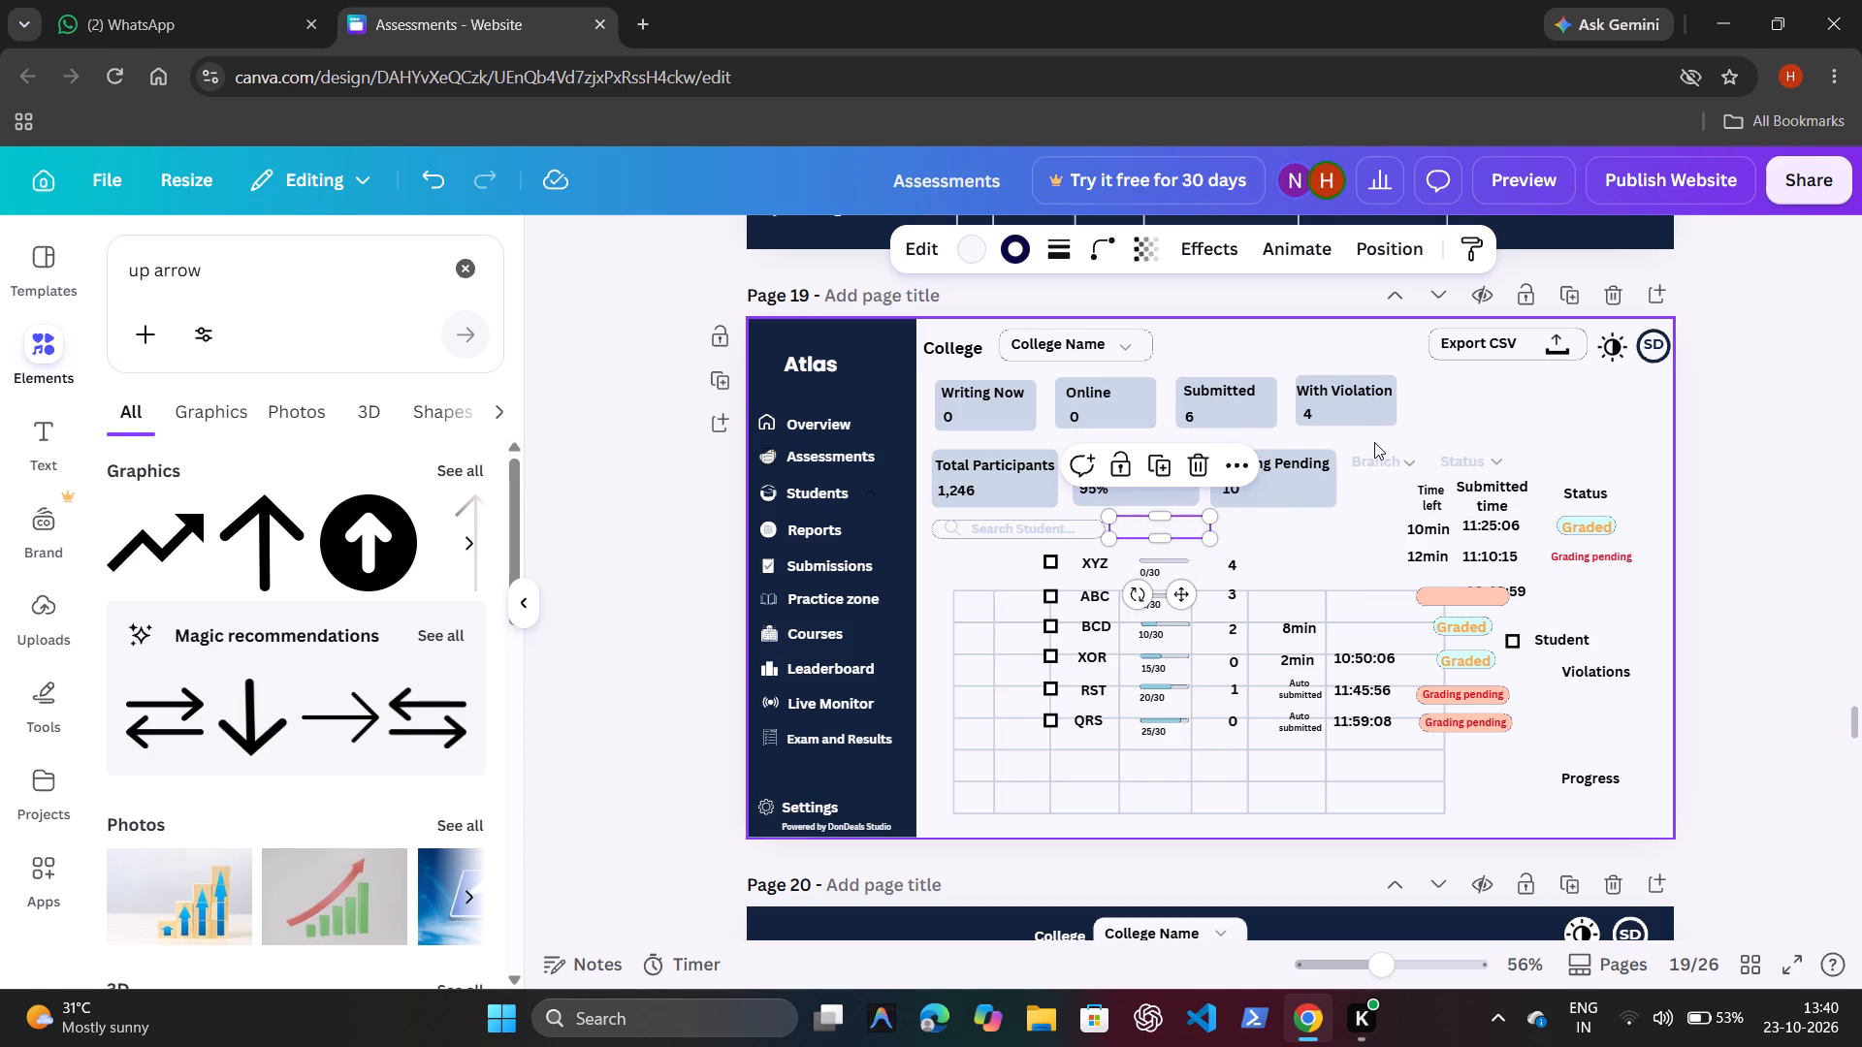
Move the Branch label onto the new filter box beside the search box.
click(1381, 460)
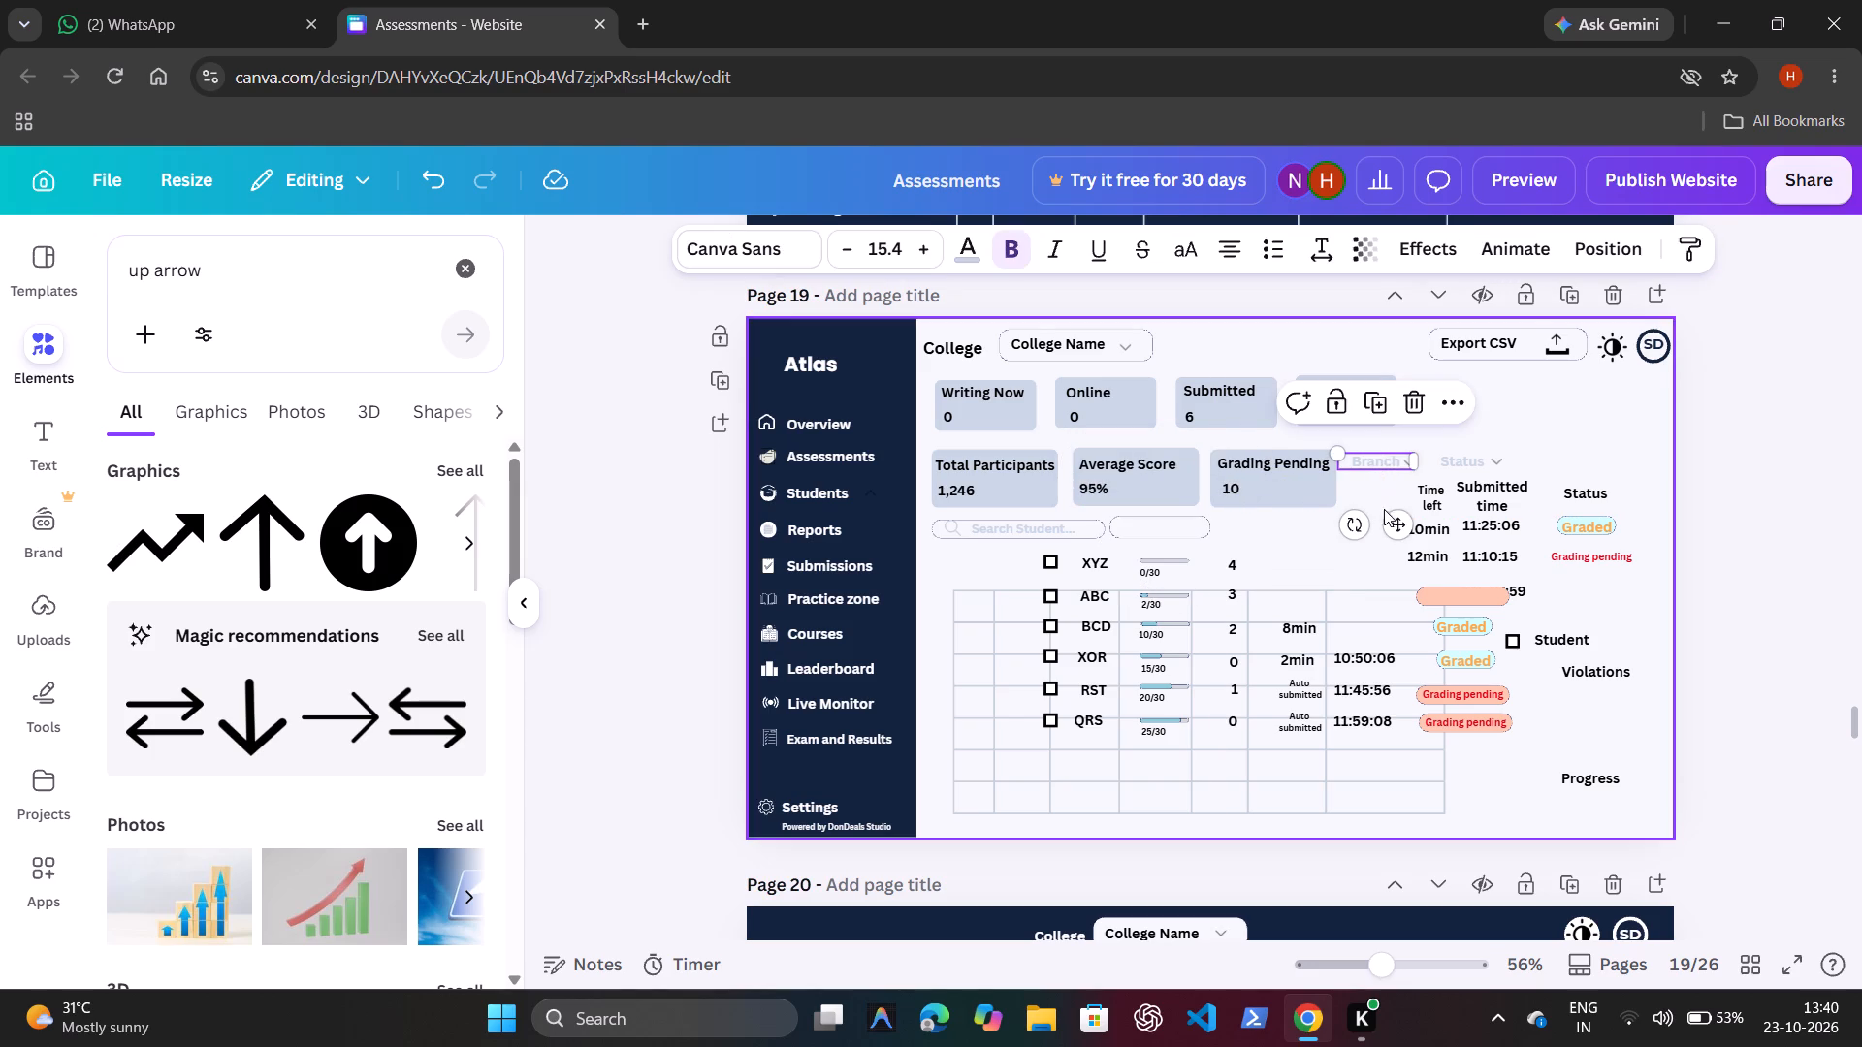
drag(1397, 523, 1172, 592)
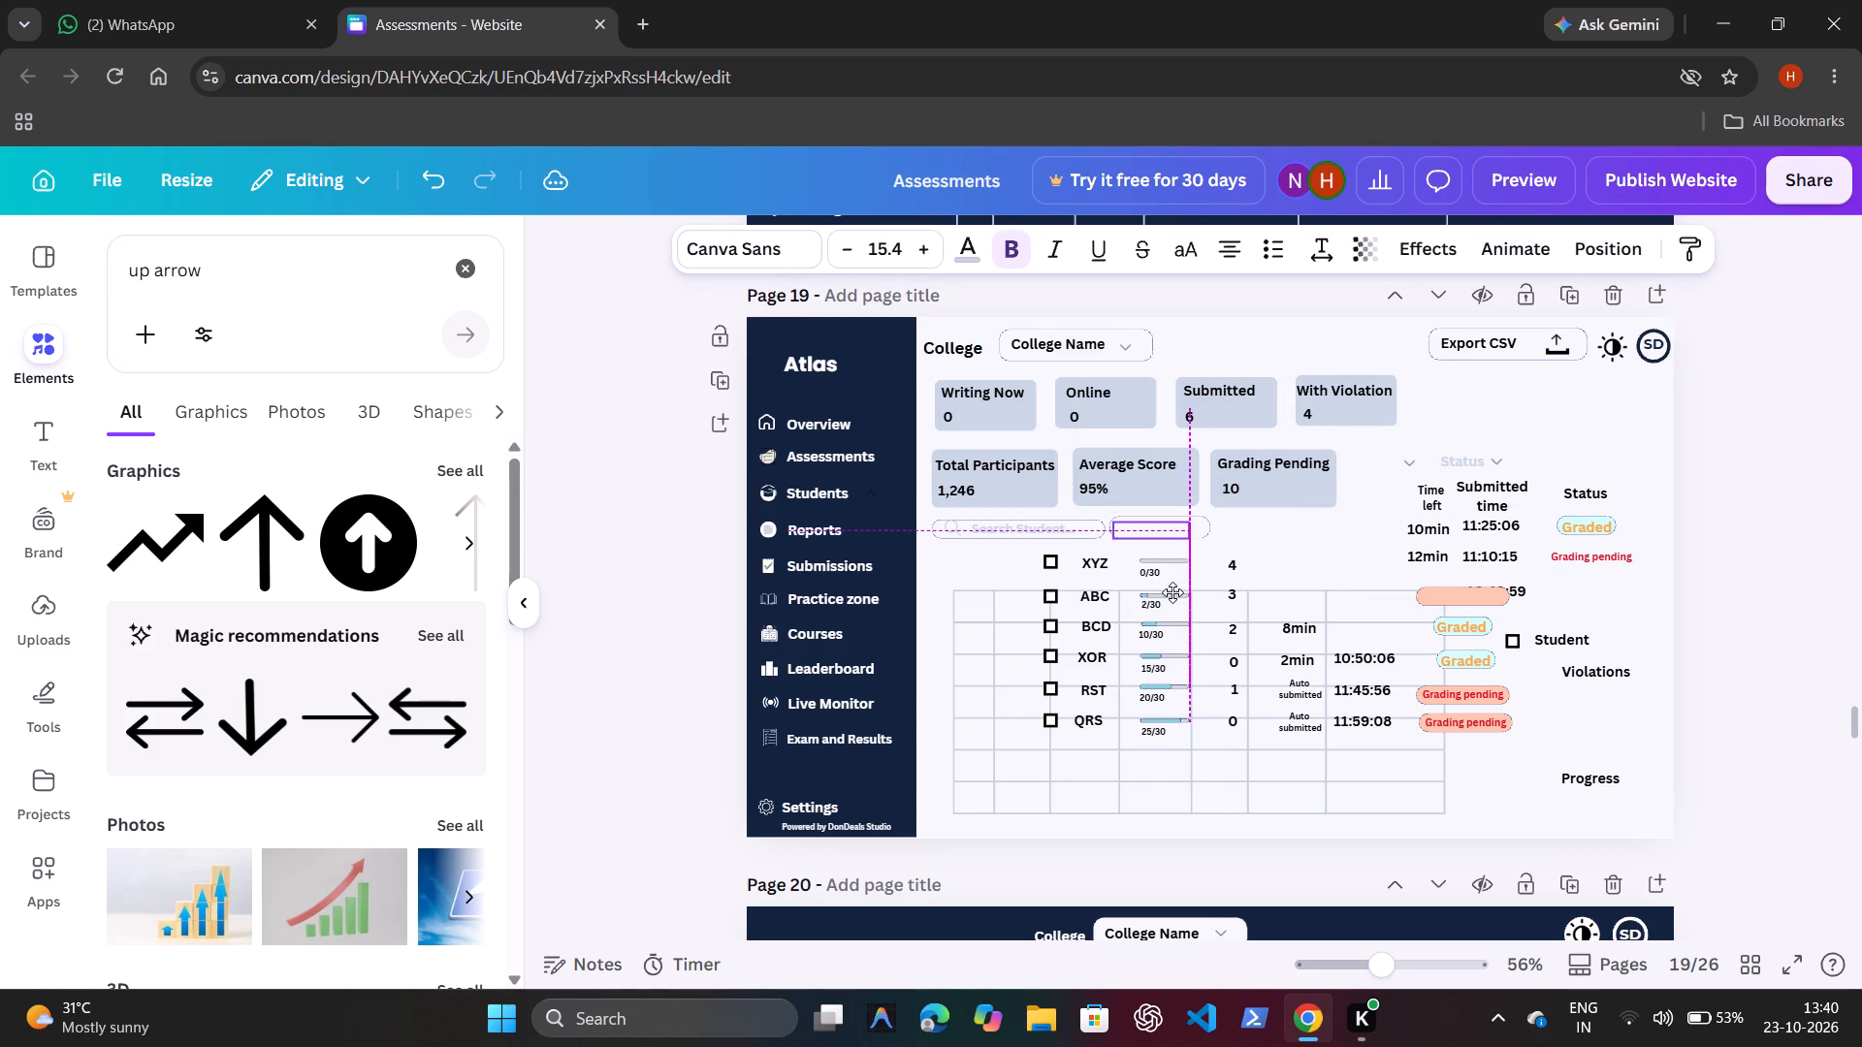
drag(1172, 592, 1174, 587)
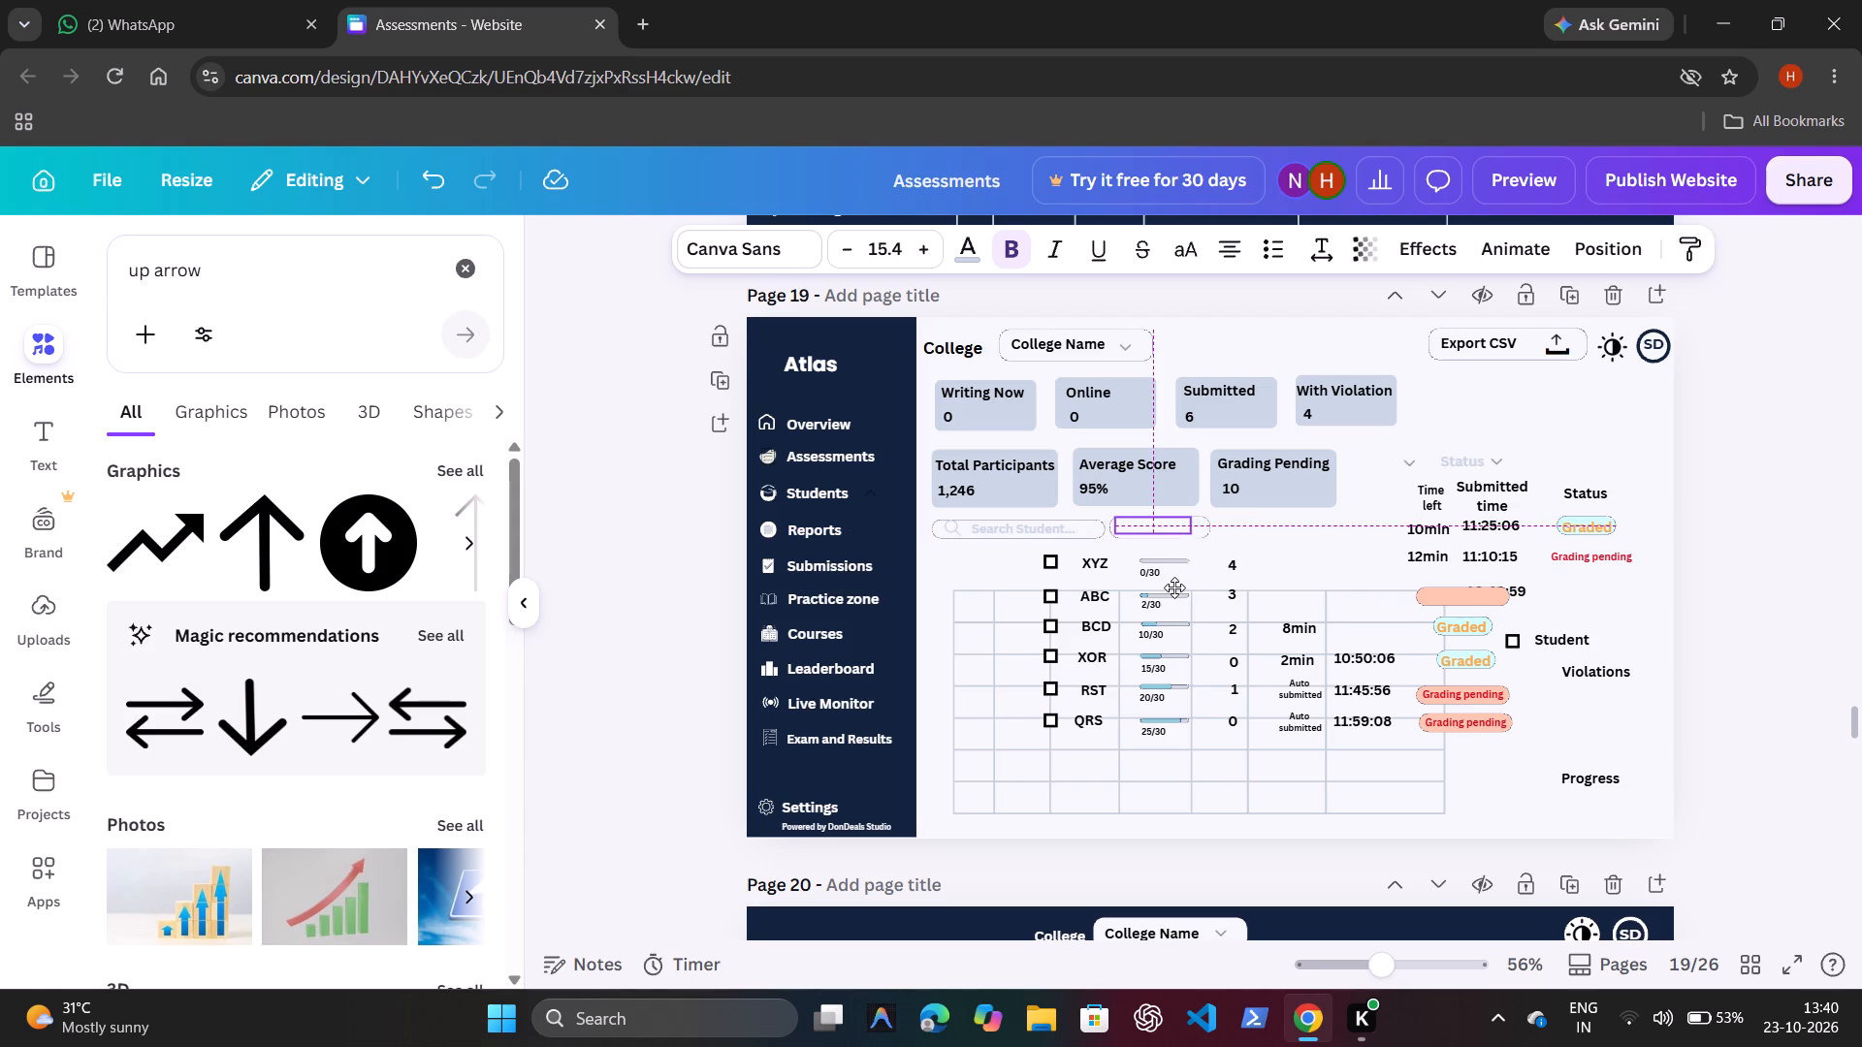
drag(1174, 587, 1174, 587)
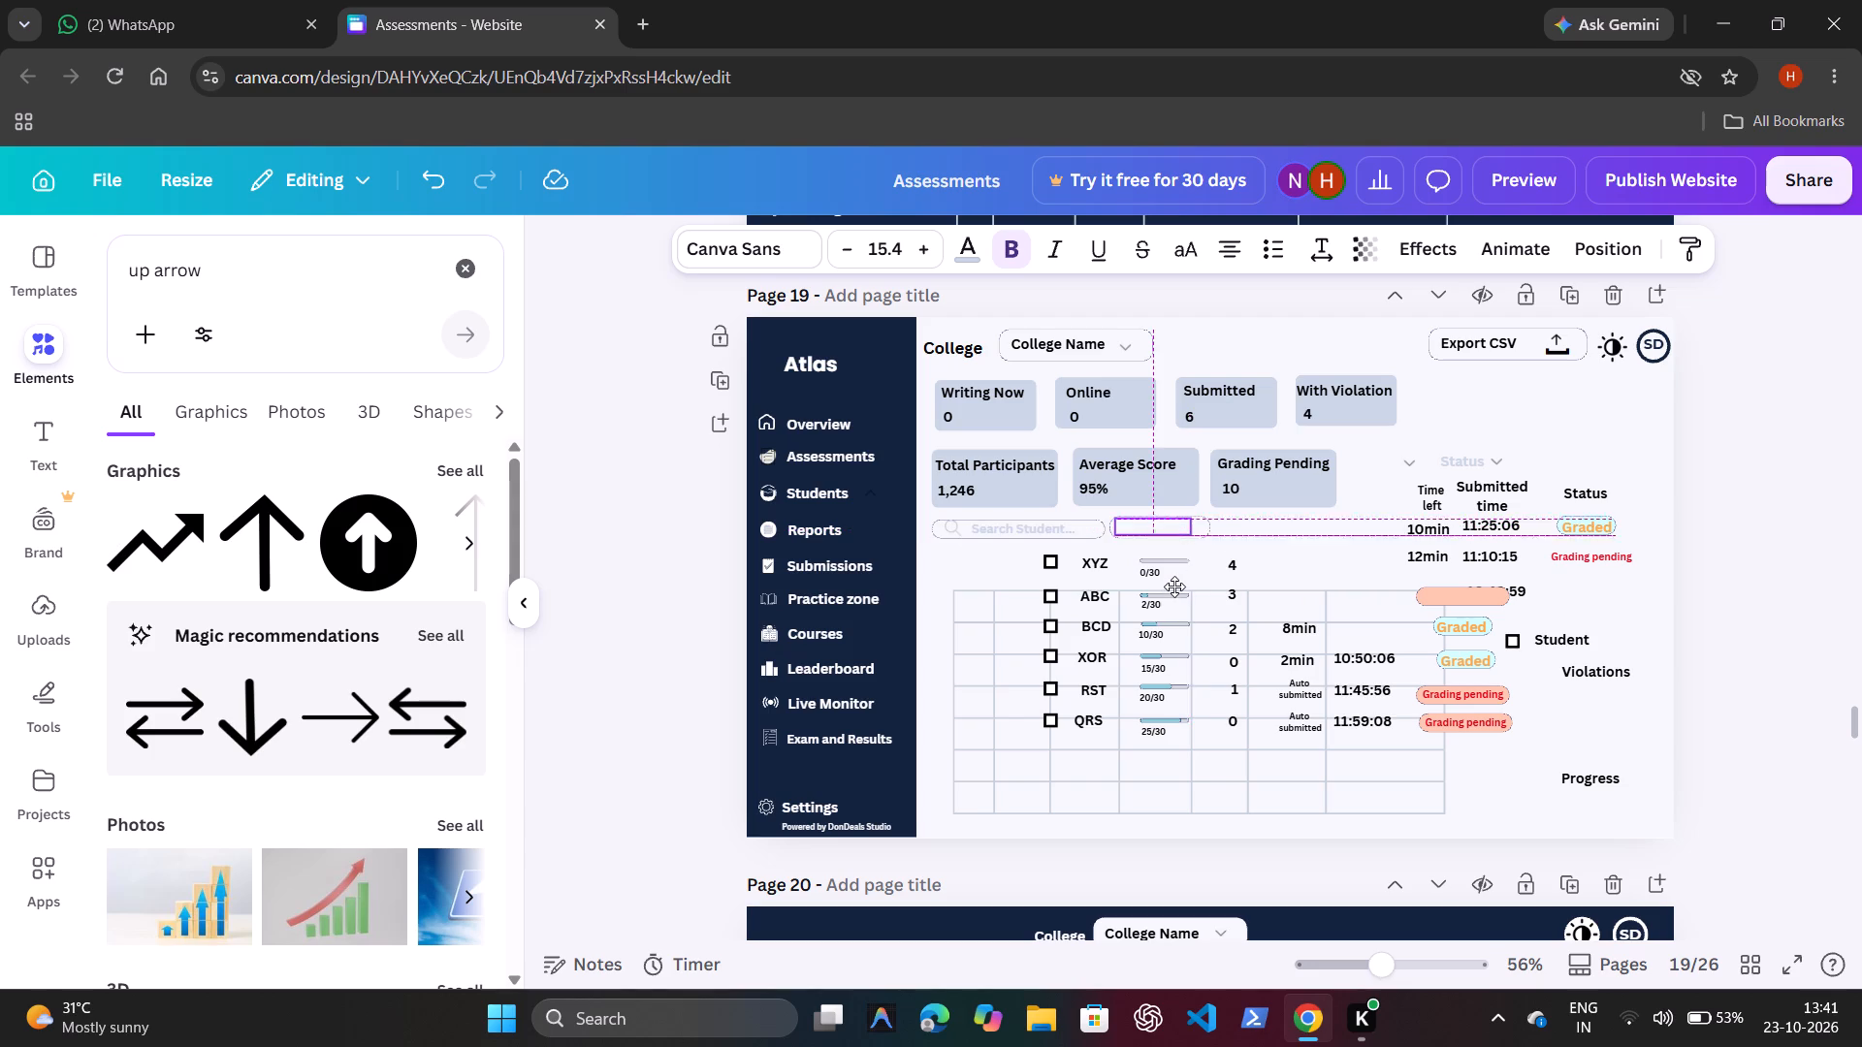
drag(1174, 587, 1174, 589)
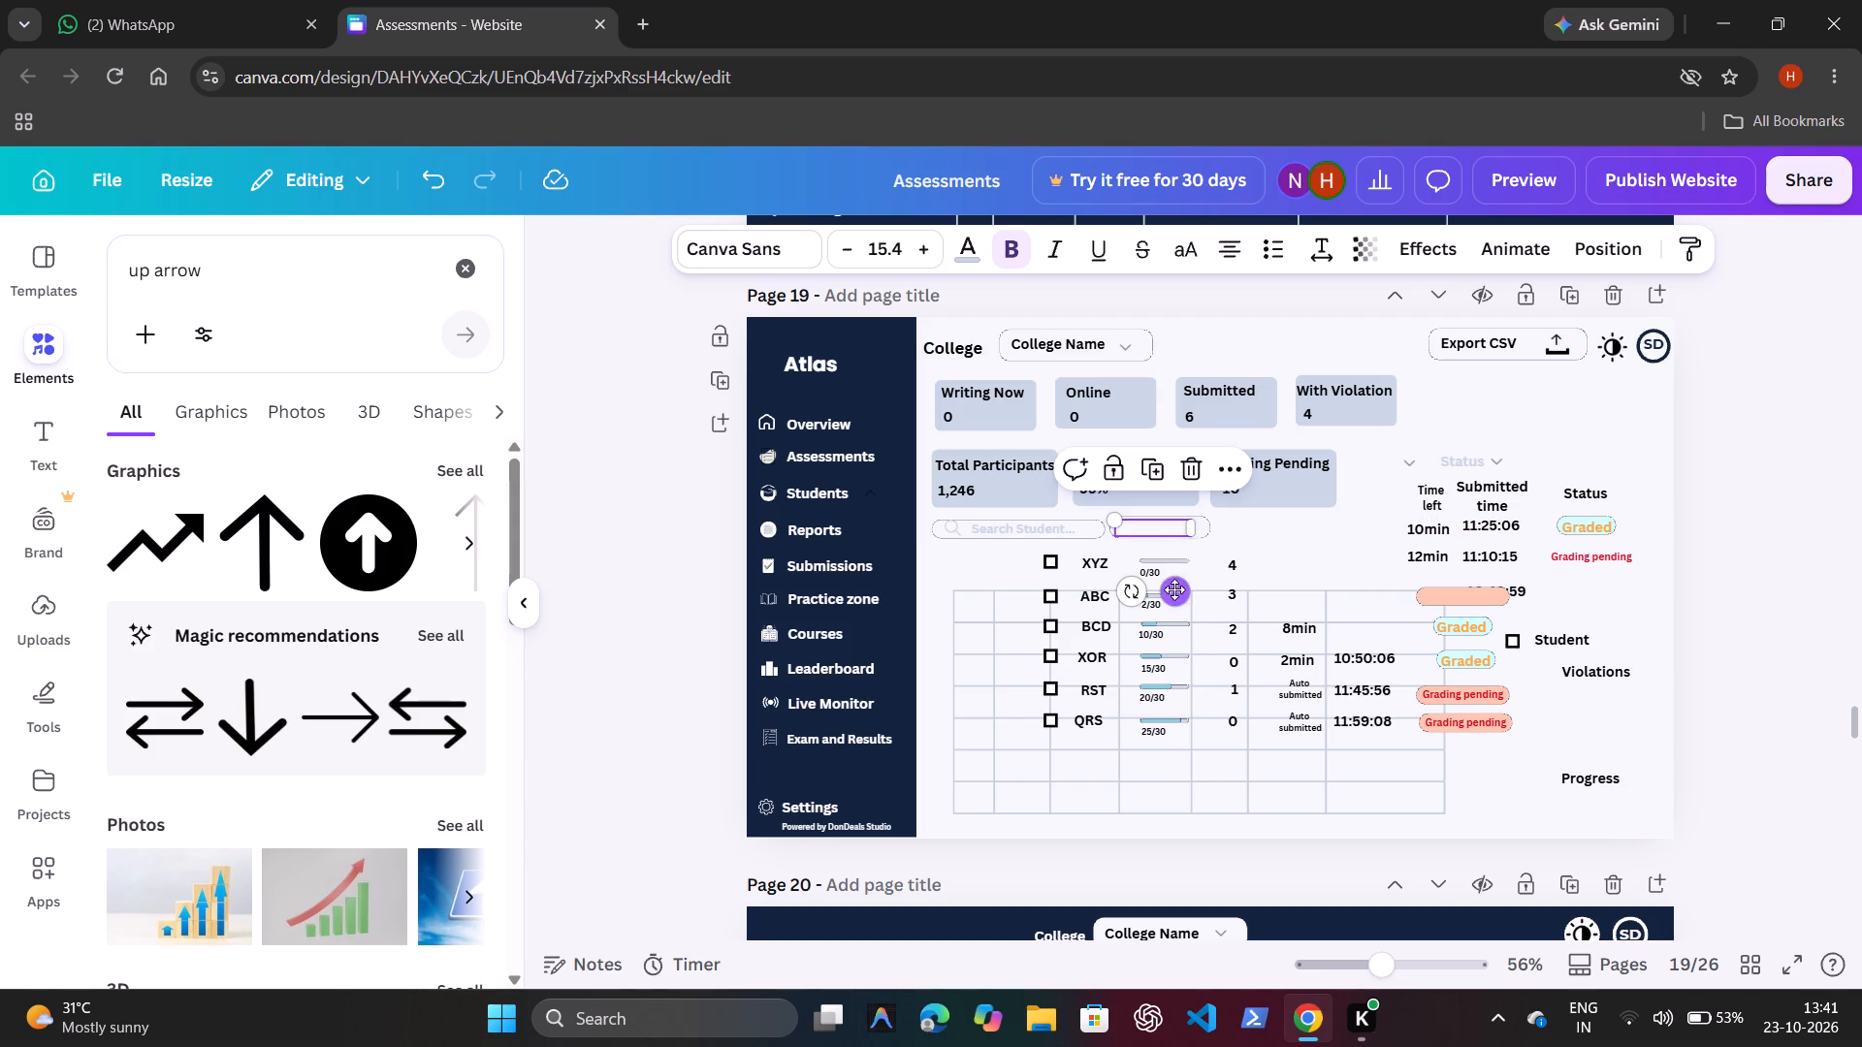
Shift the filter box aside to uncover the Branch label, and park the label just below the search box.
click(1261, 523)
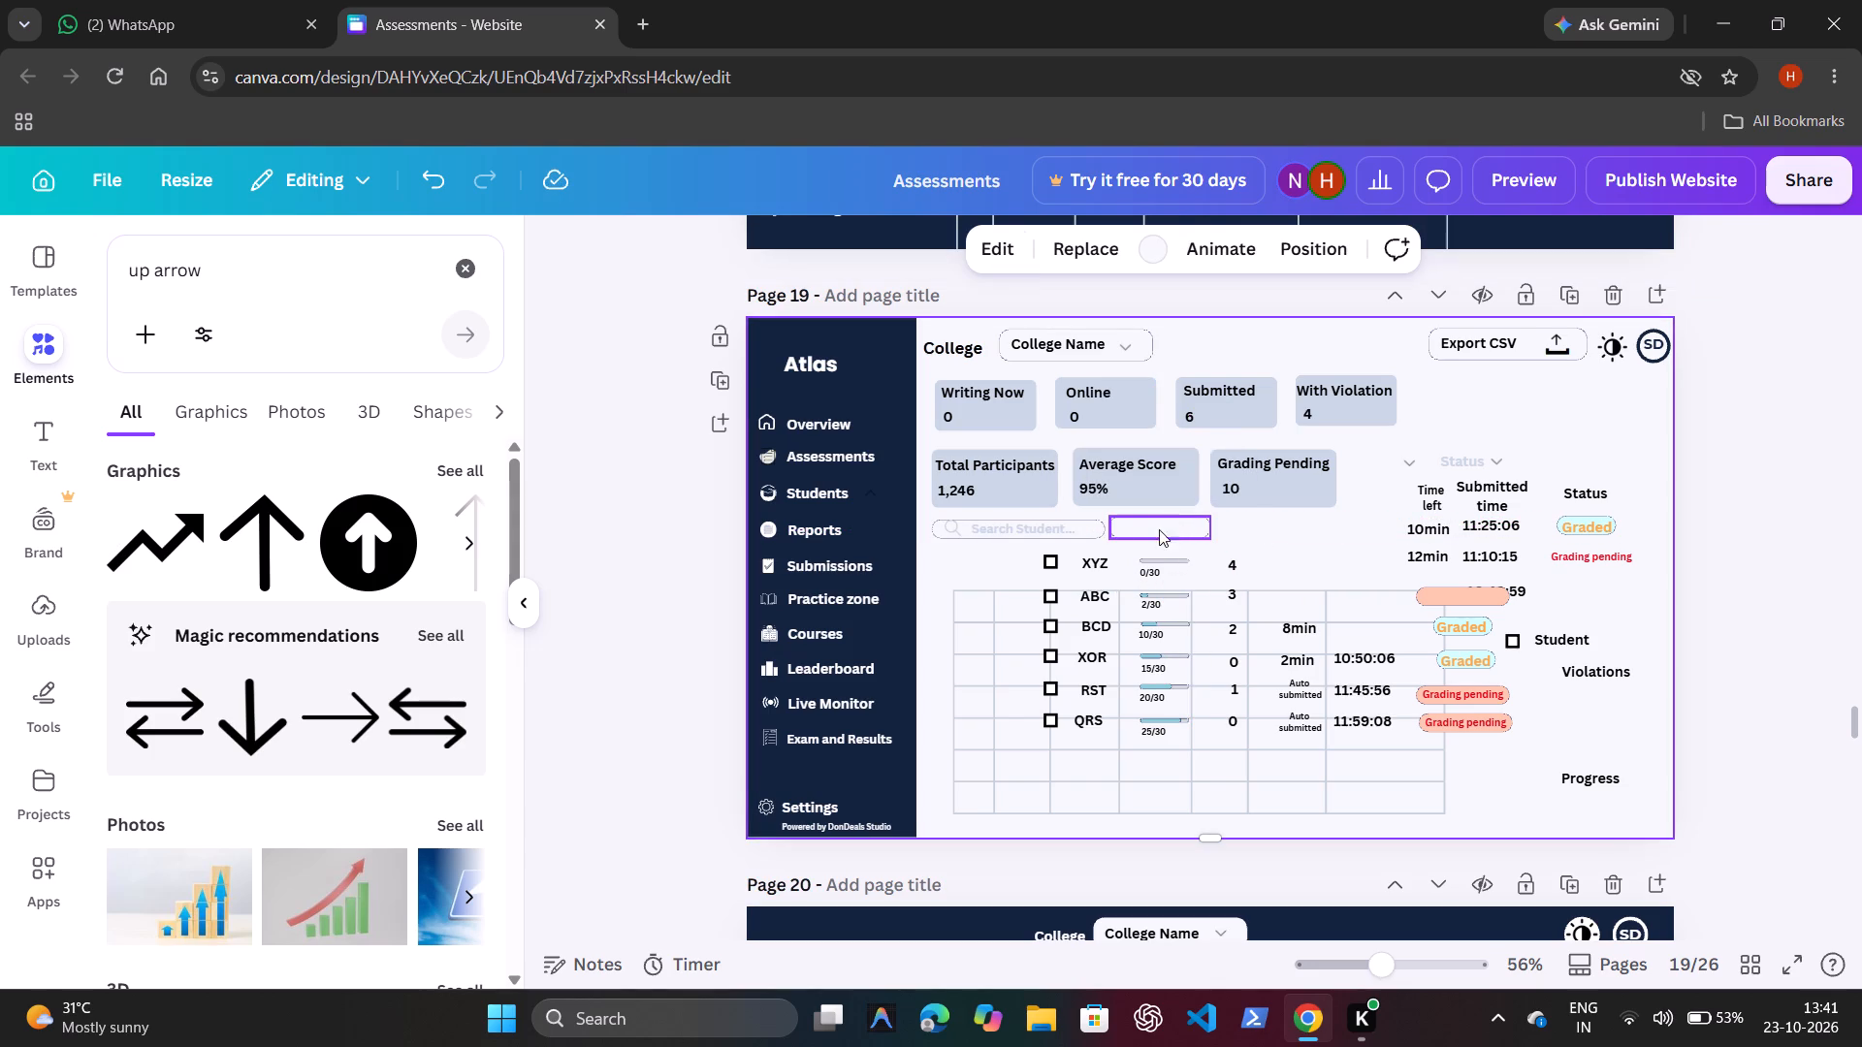
drag(1141, 537, 1227, 537)
click(1172, 529)
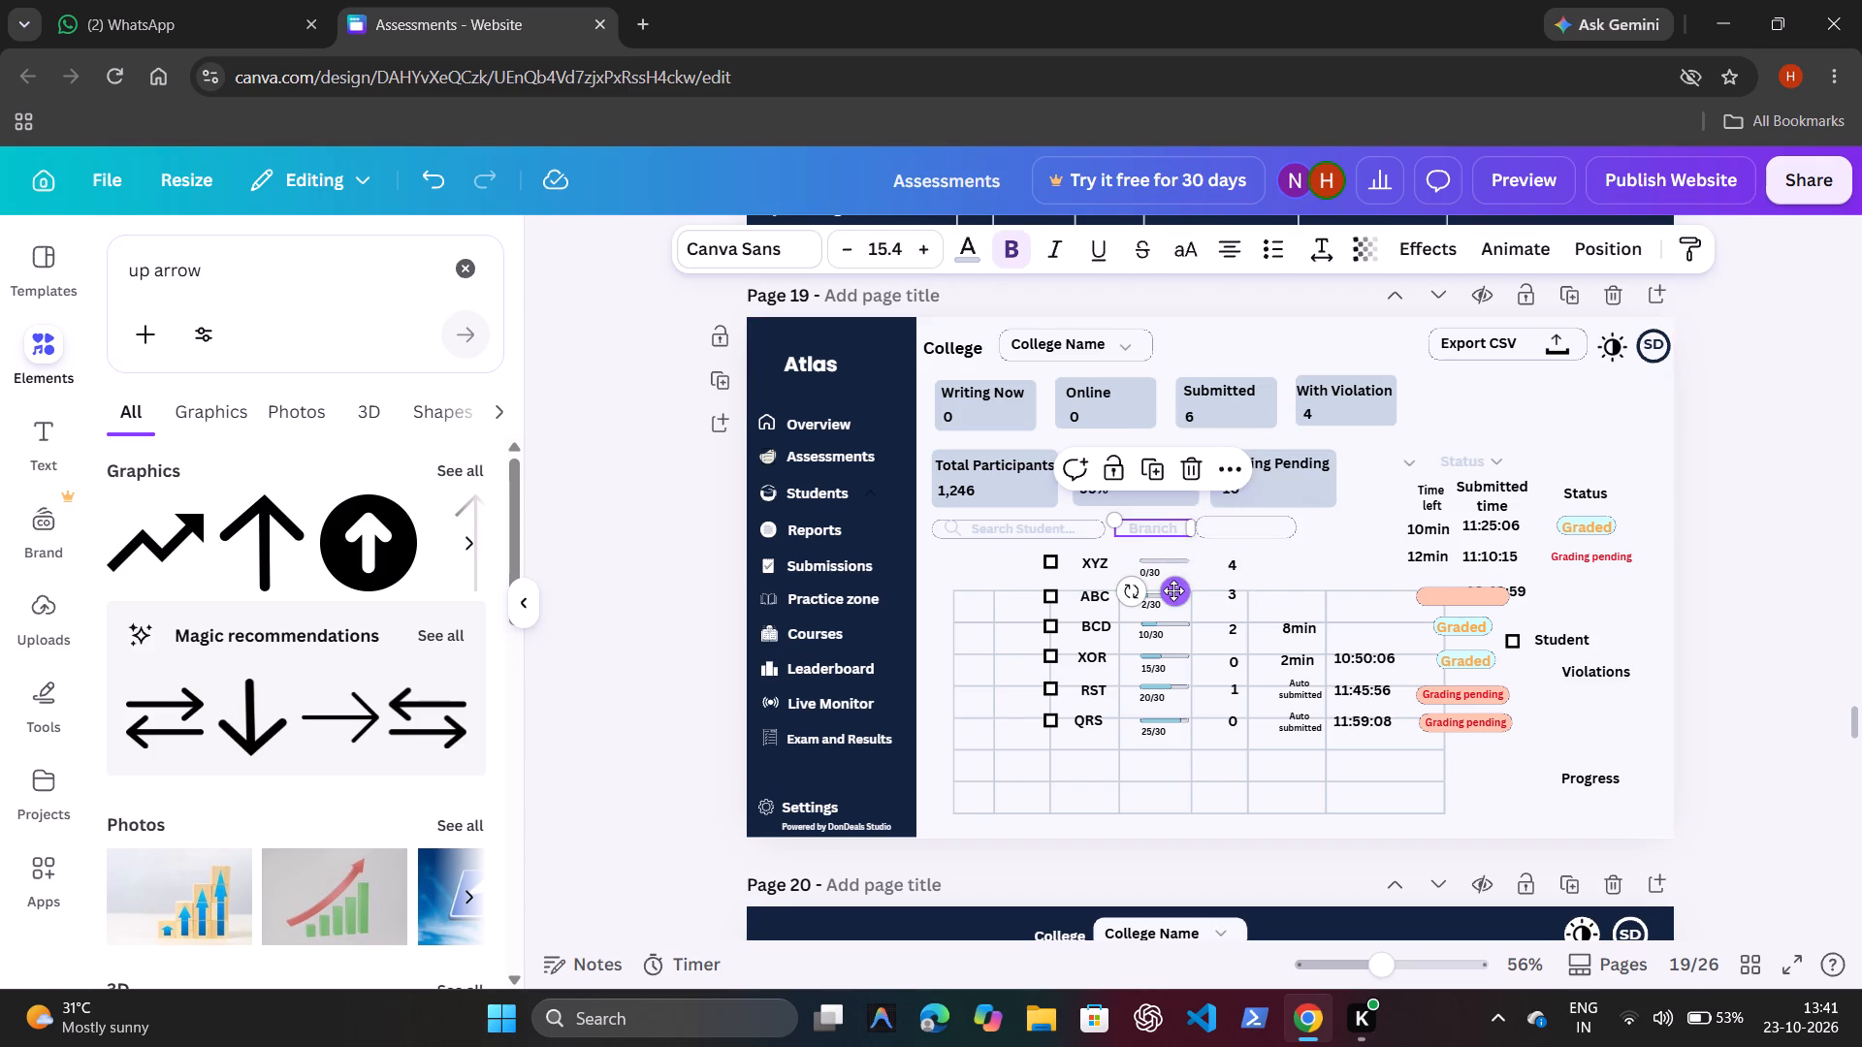
drag(1173, 590, 1009, 626)
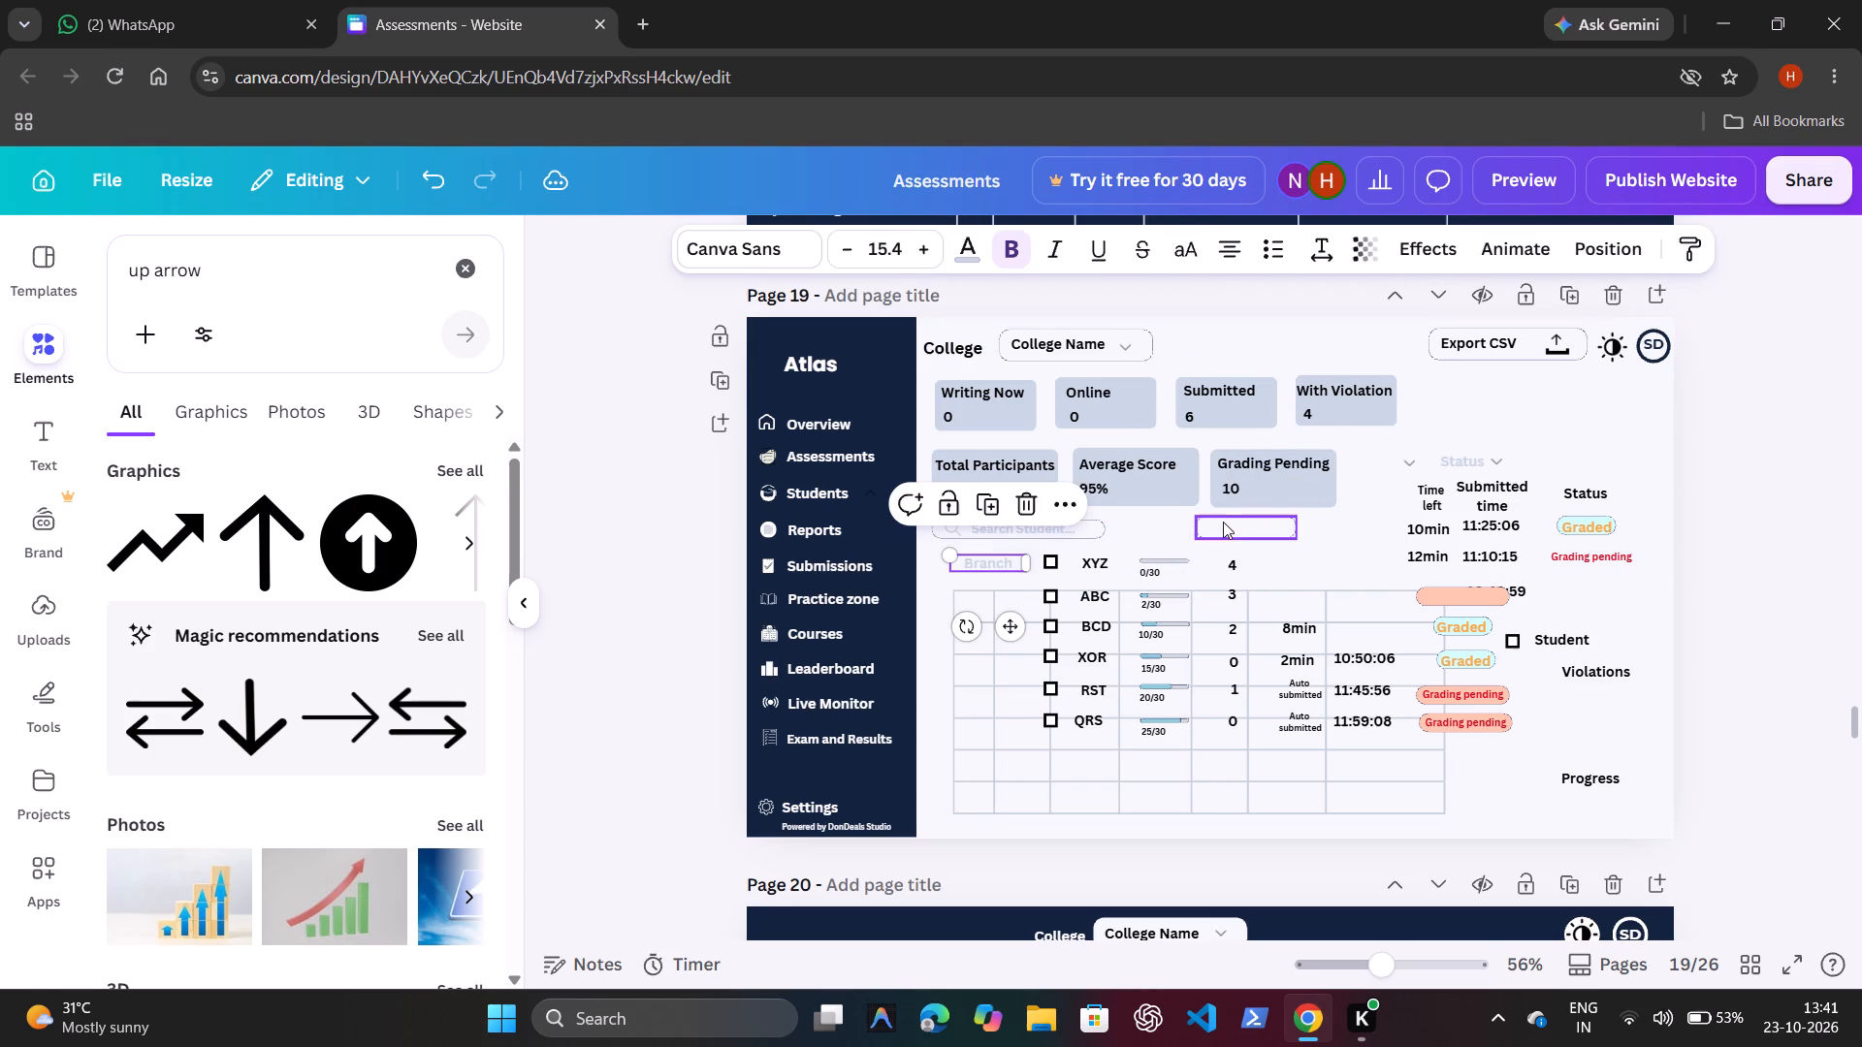
Move the empty filter box back beside the Search Student box, level with it.
click(1229, 520)
drag(1270, 589, 1250, 591)
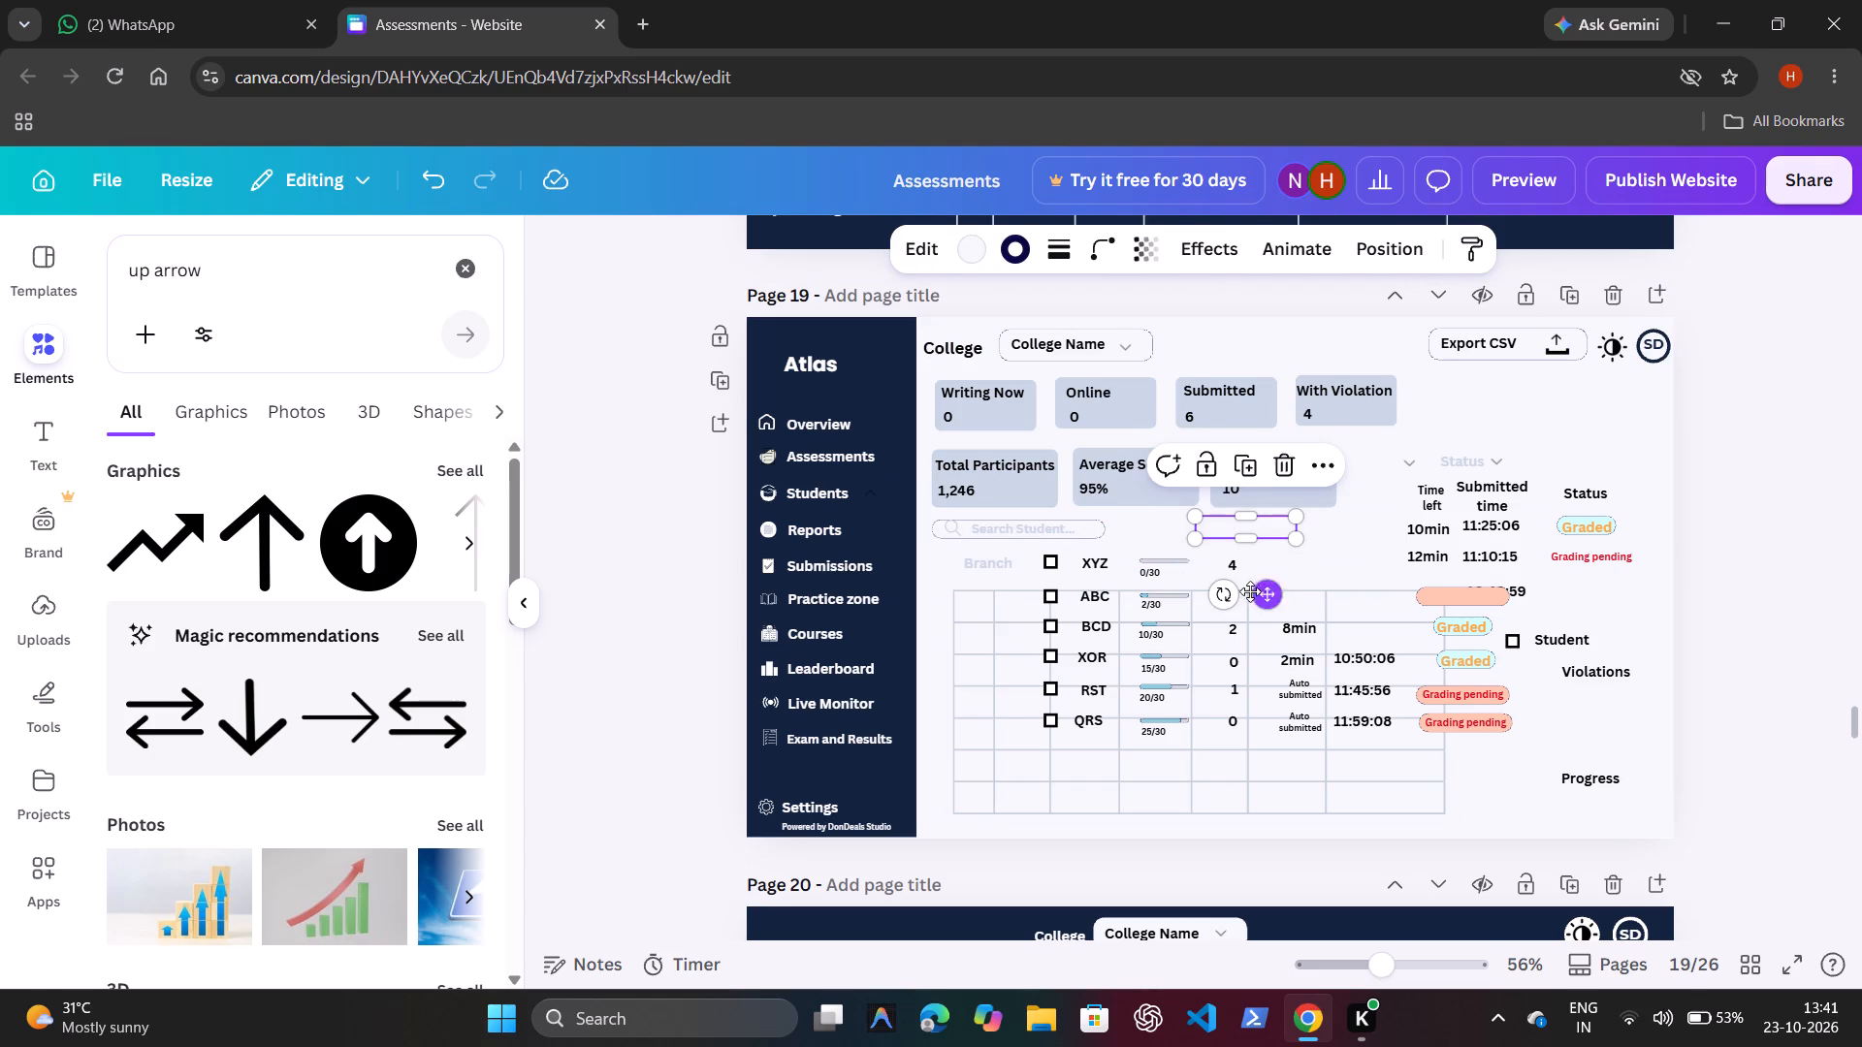
drag(1250, 591, 1194, 592)
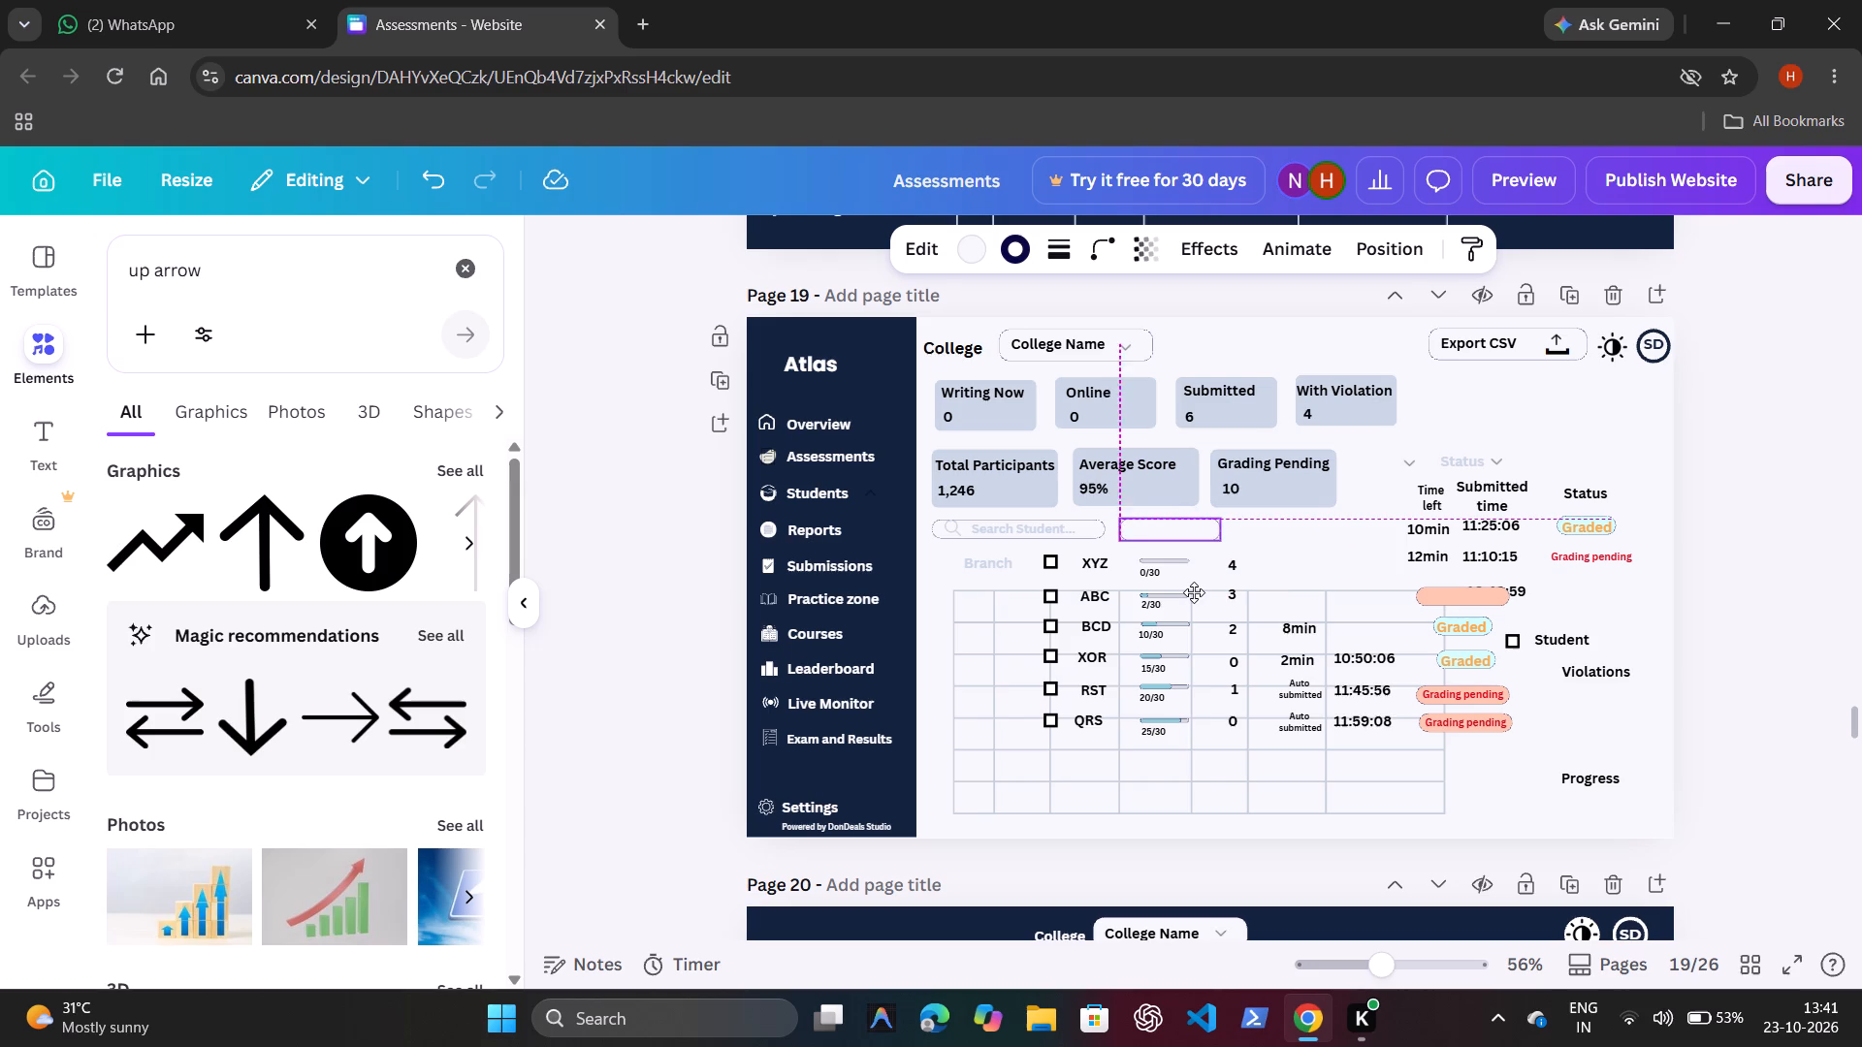
drag(1194, 592, 1188, 592)
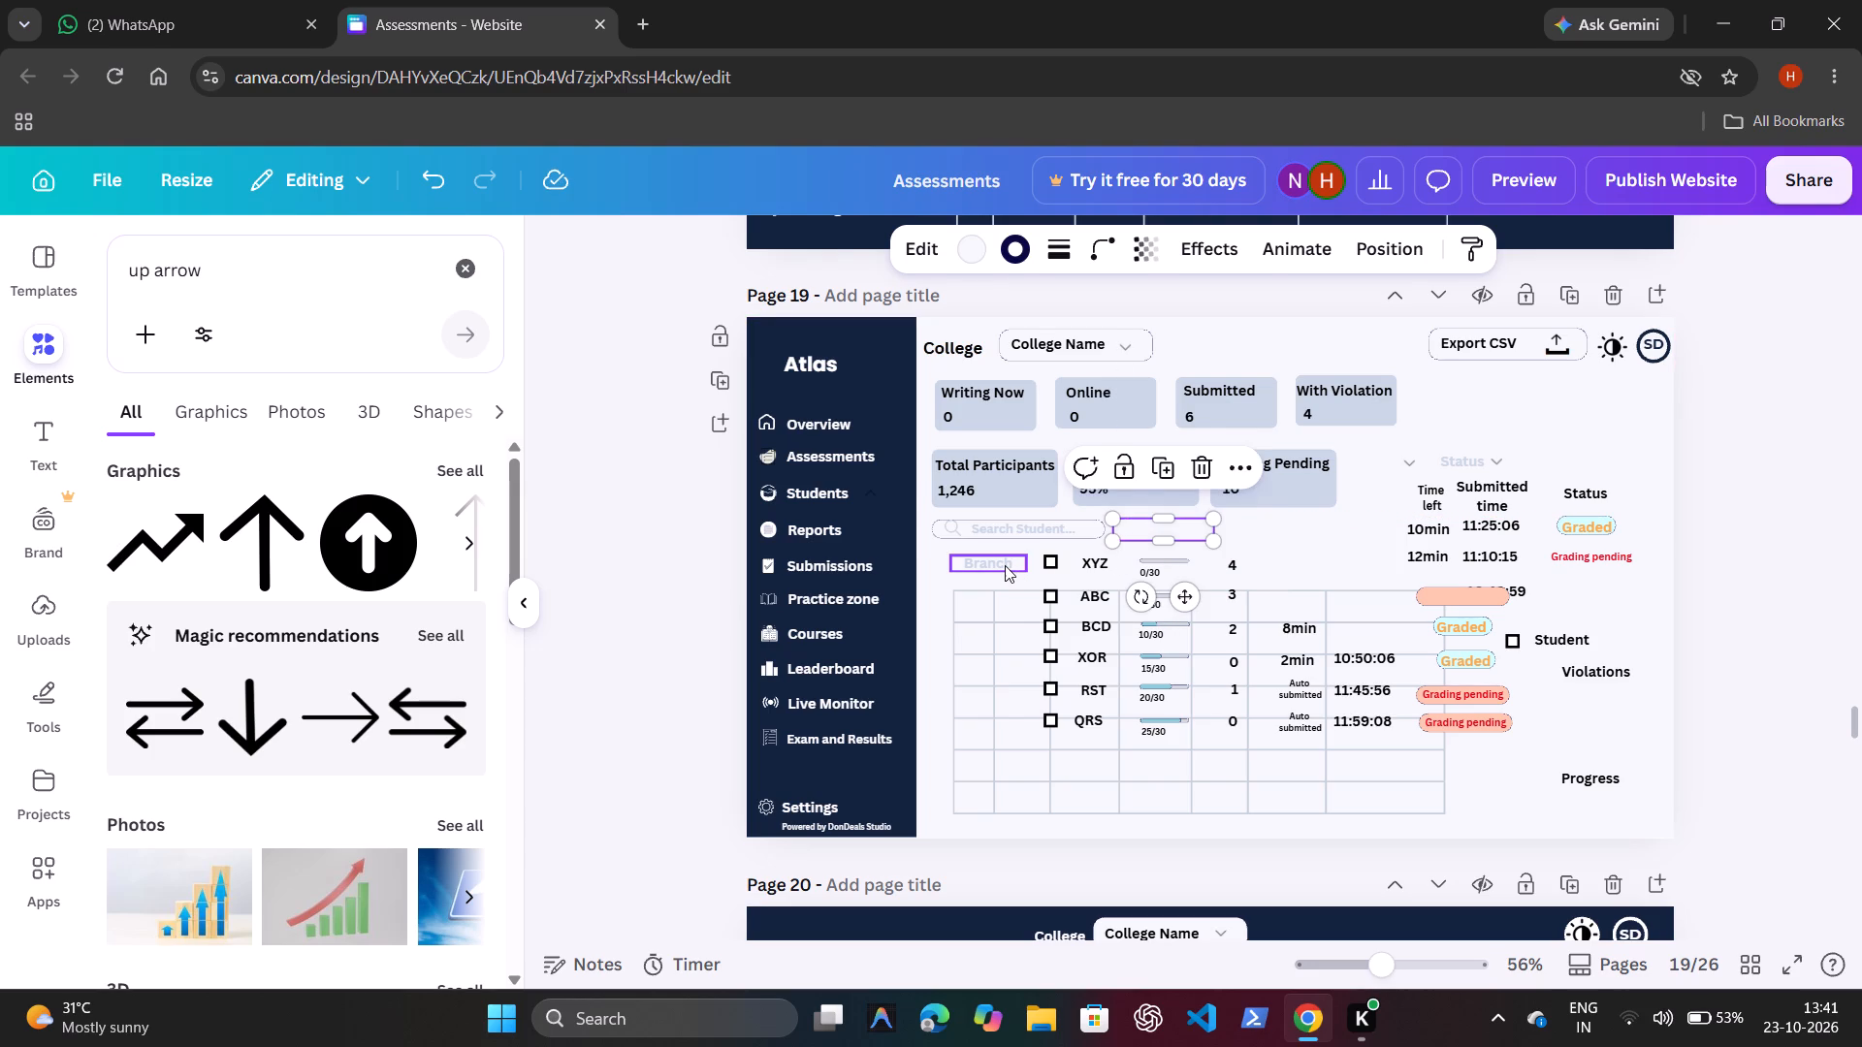
Place duplicates of the Branch label and the loose dropdown chevron inside the filter box beside the search box.
click(1005, 565)
key(ctrl+d)
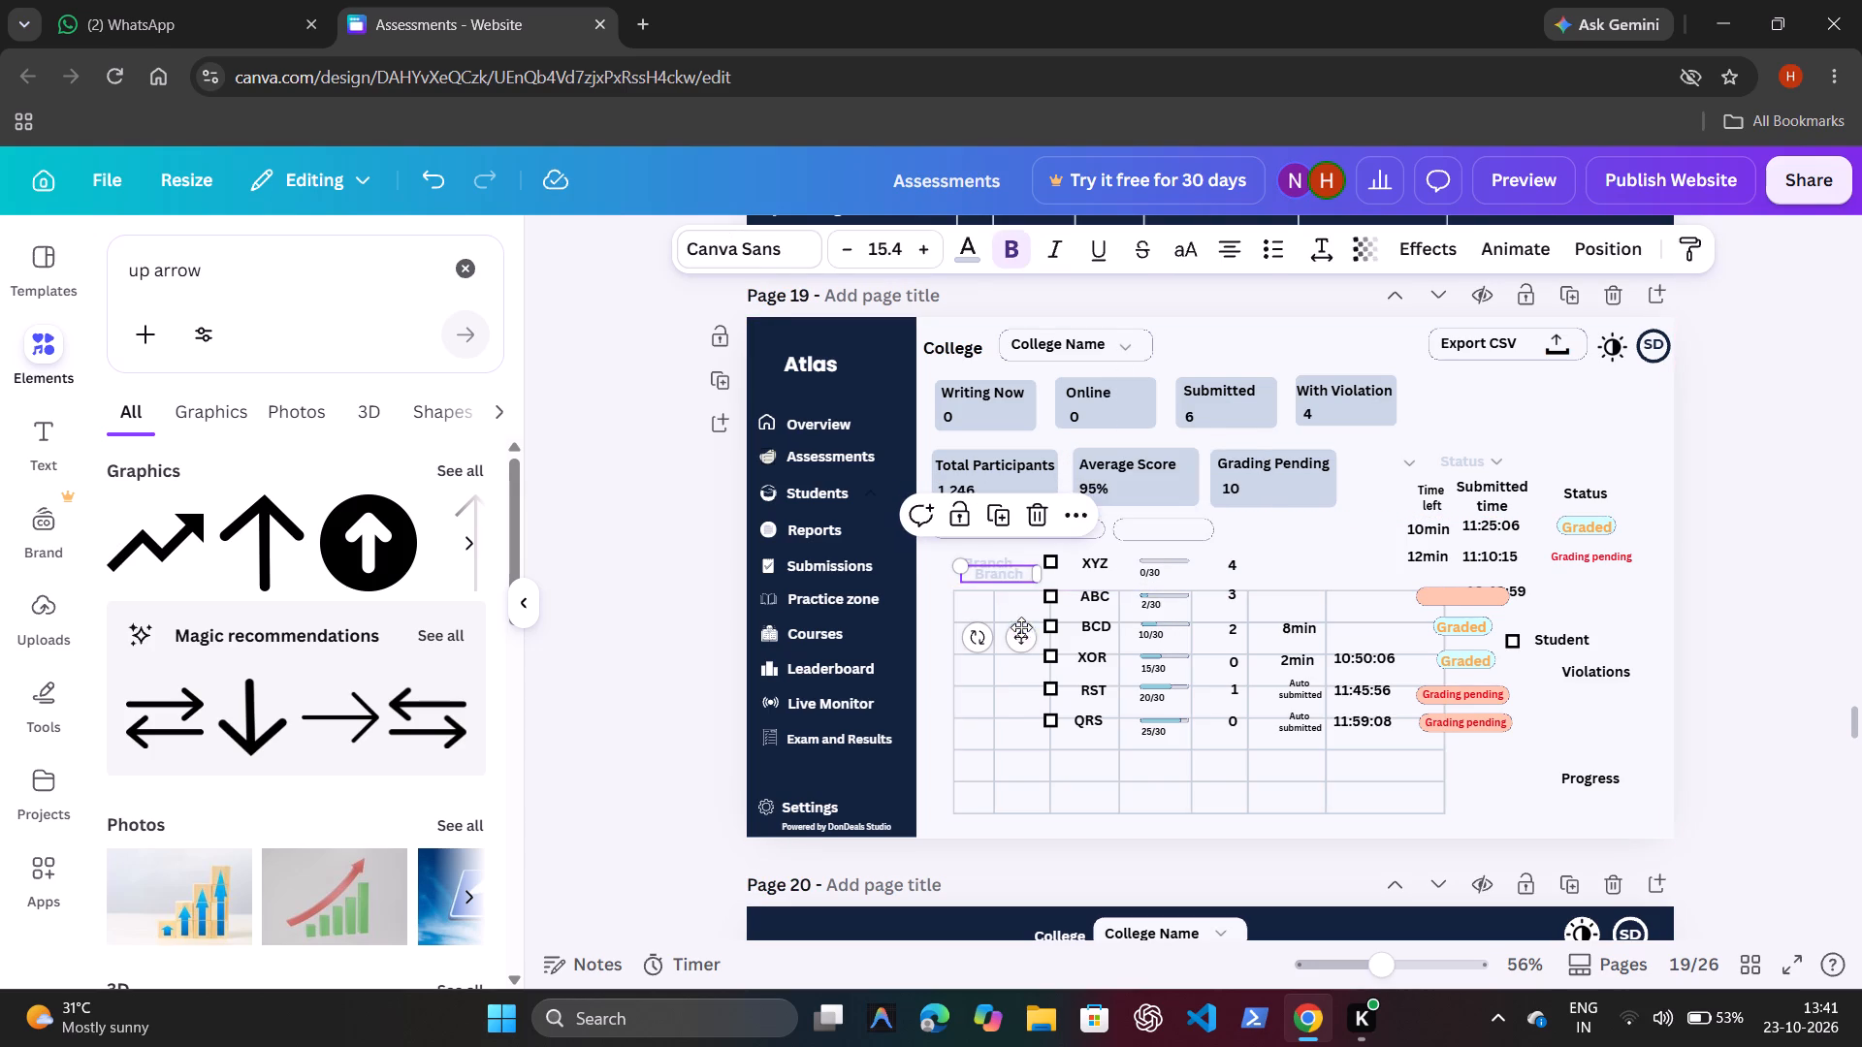
drag(1021, 635, 1159, 597)
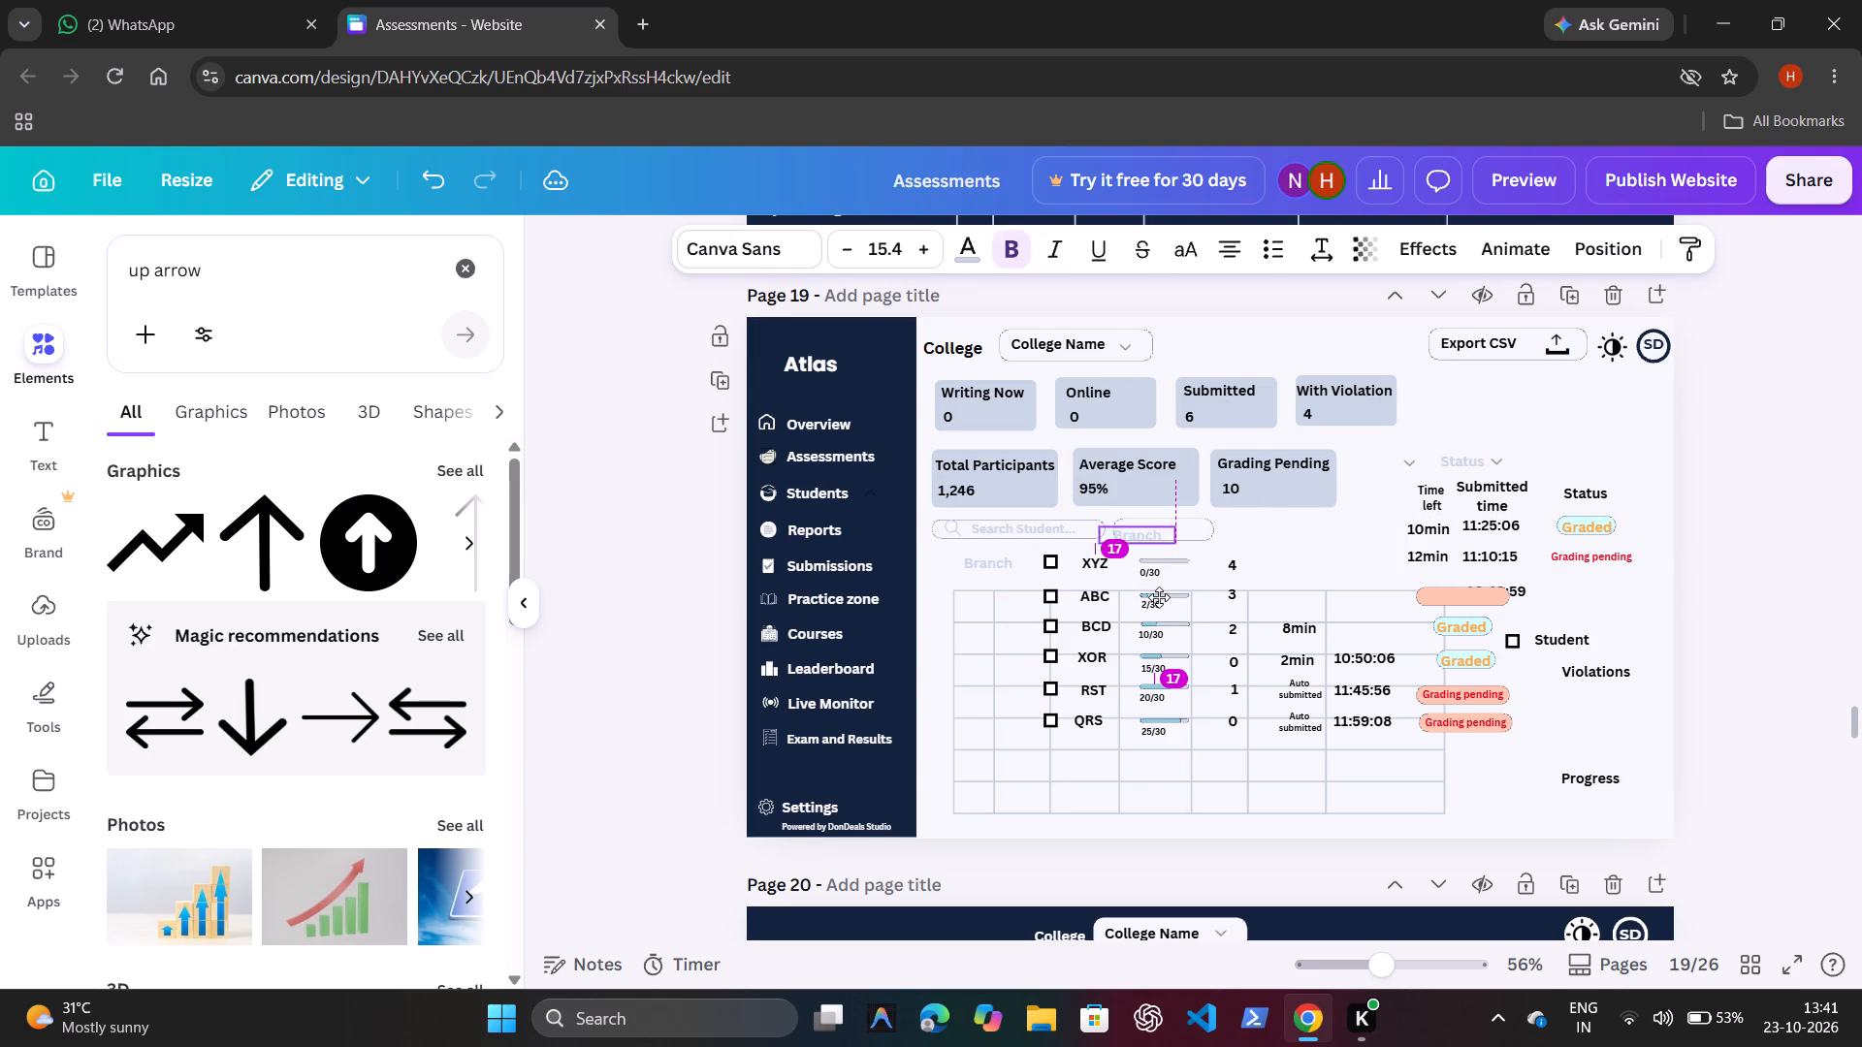
drag(1159, 597, 1166, 587)
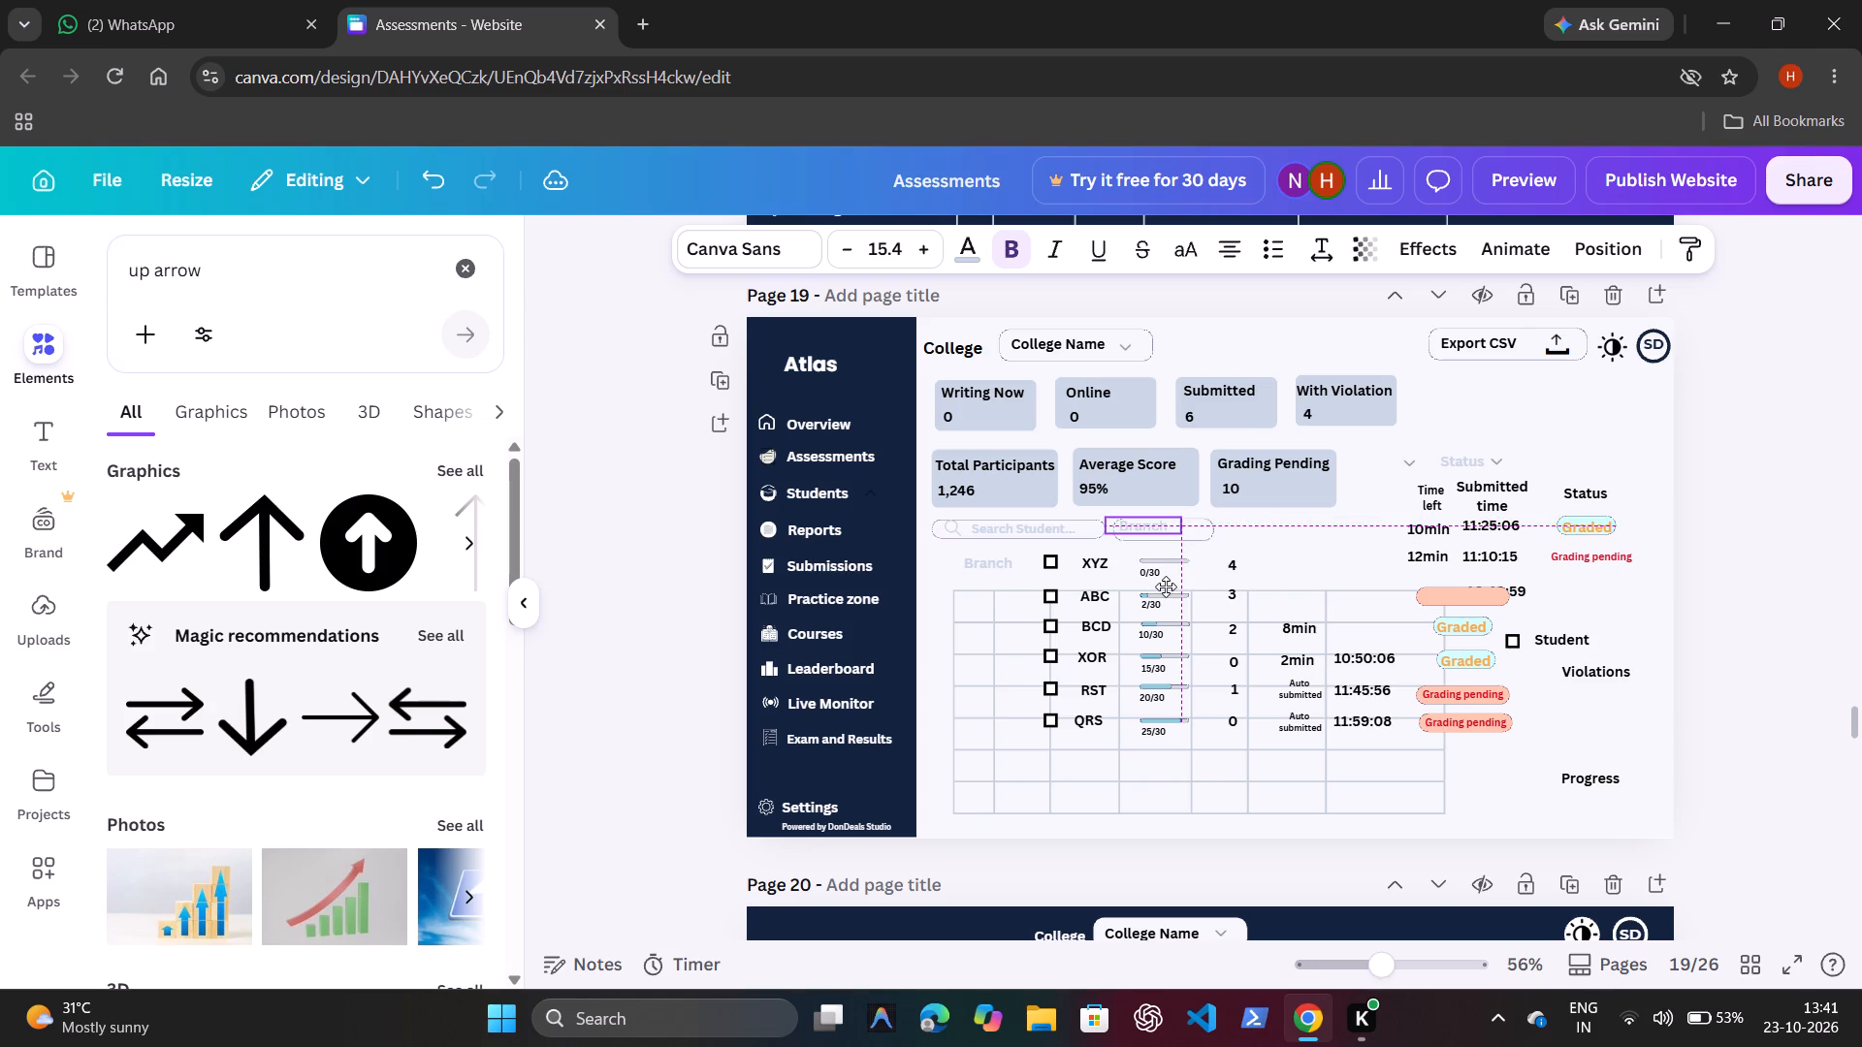
drag(1166, 587, 1166, 589)
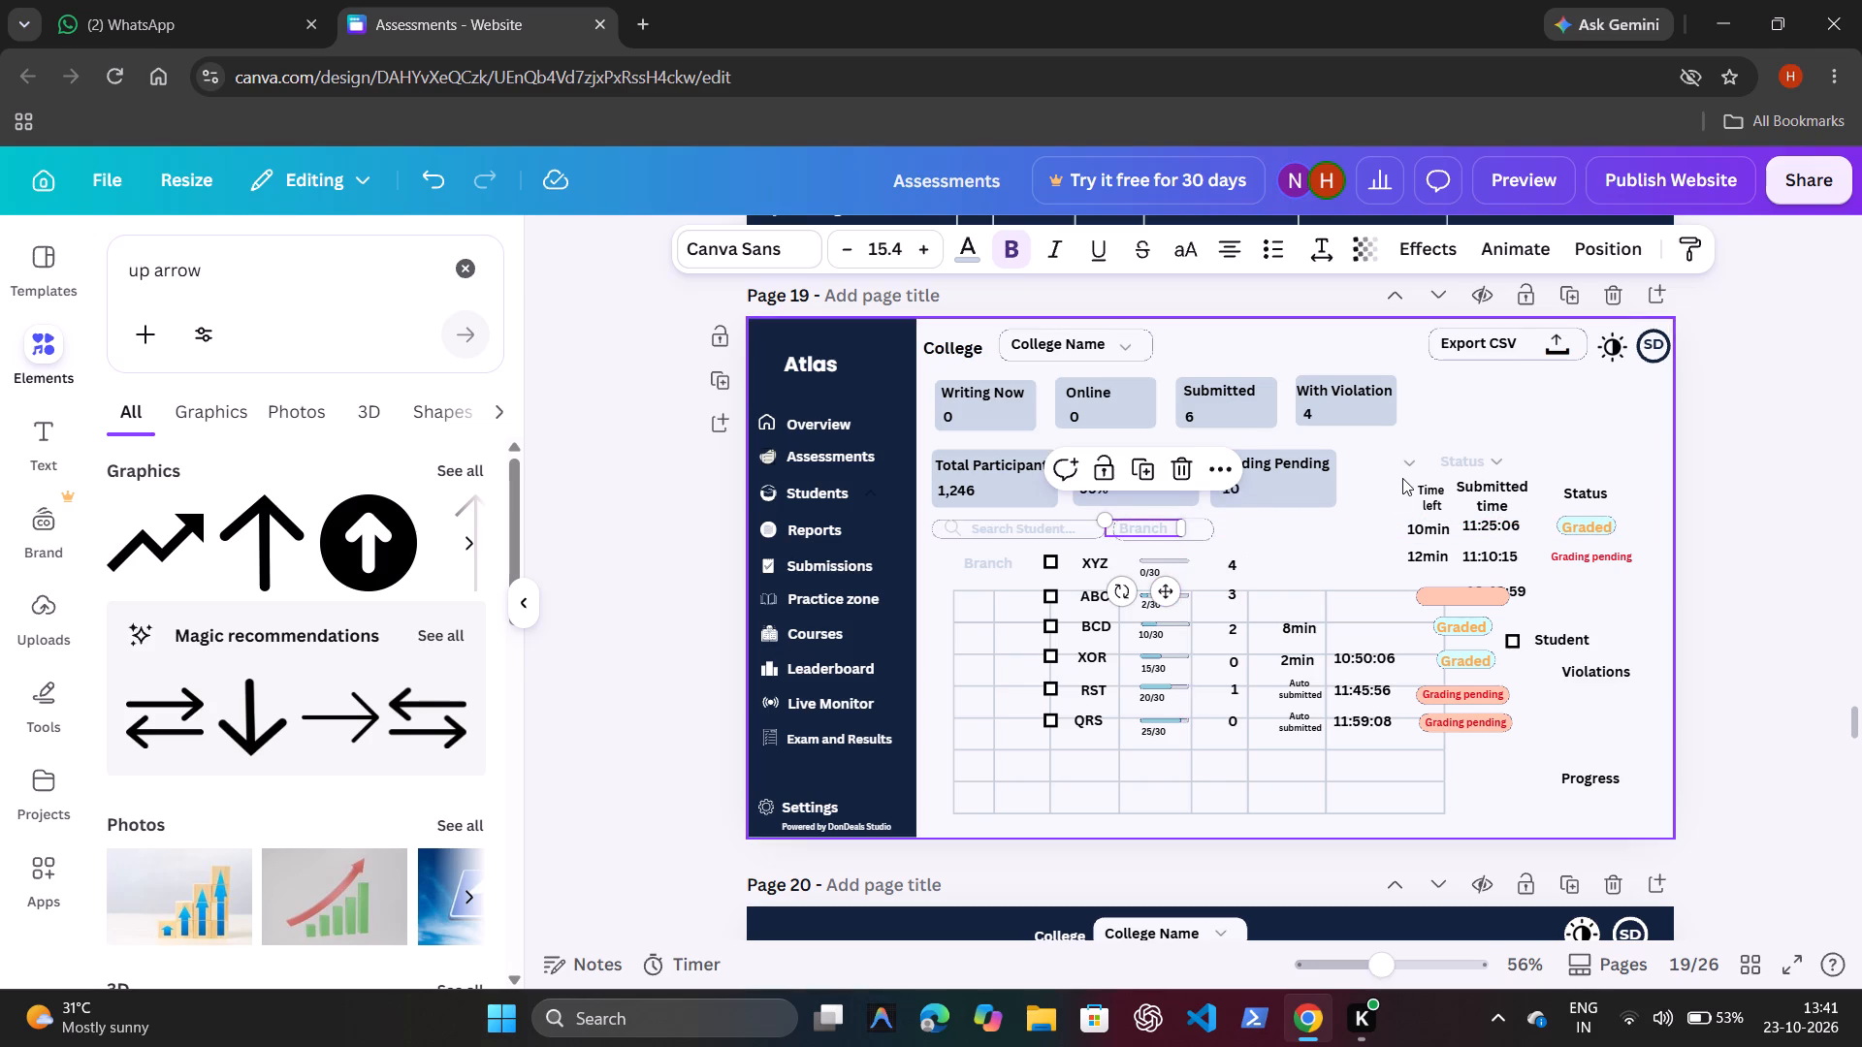
click(1408, 463)
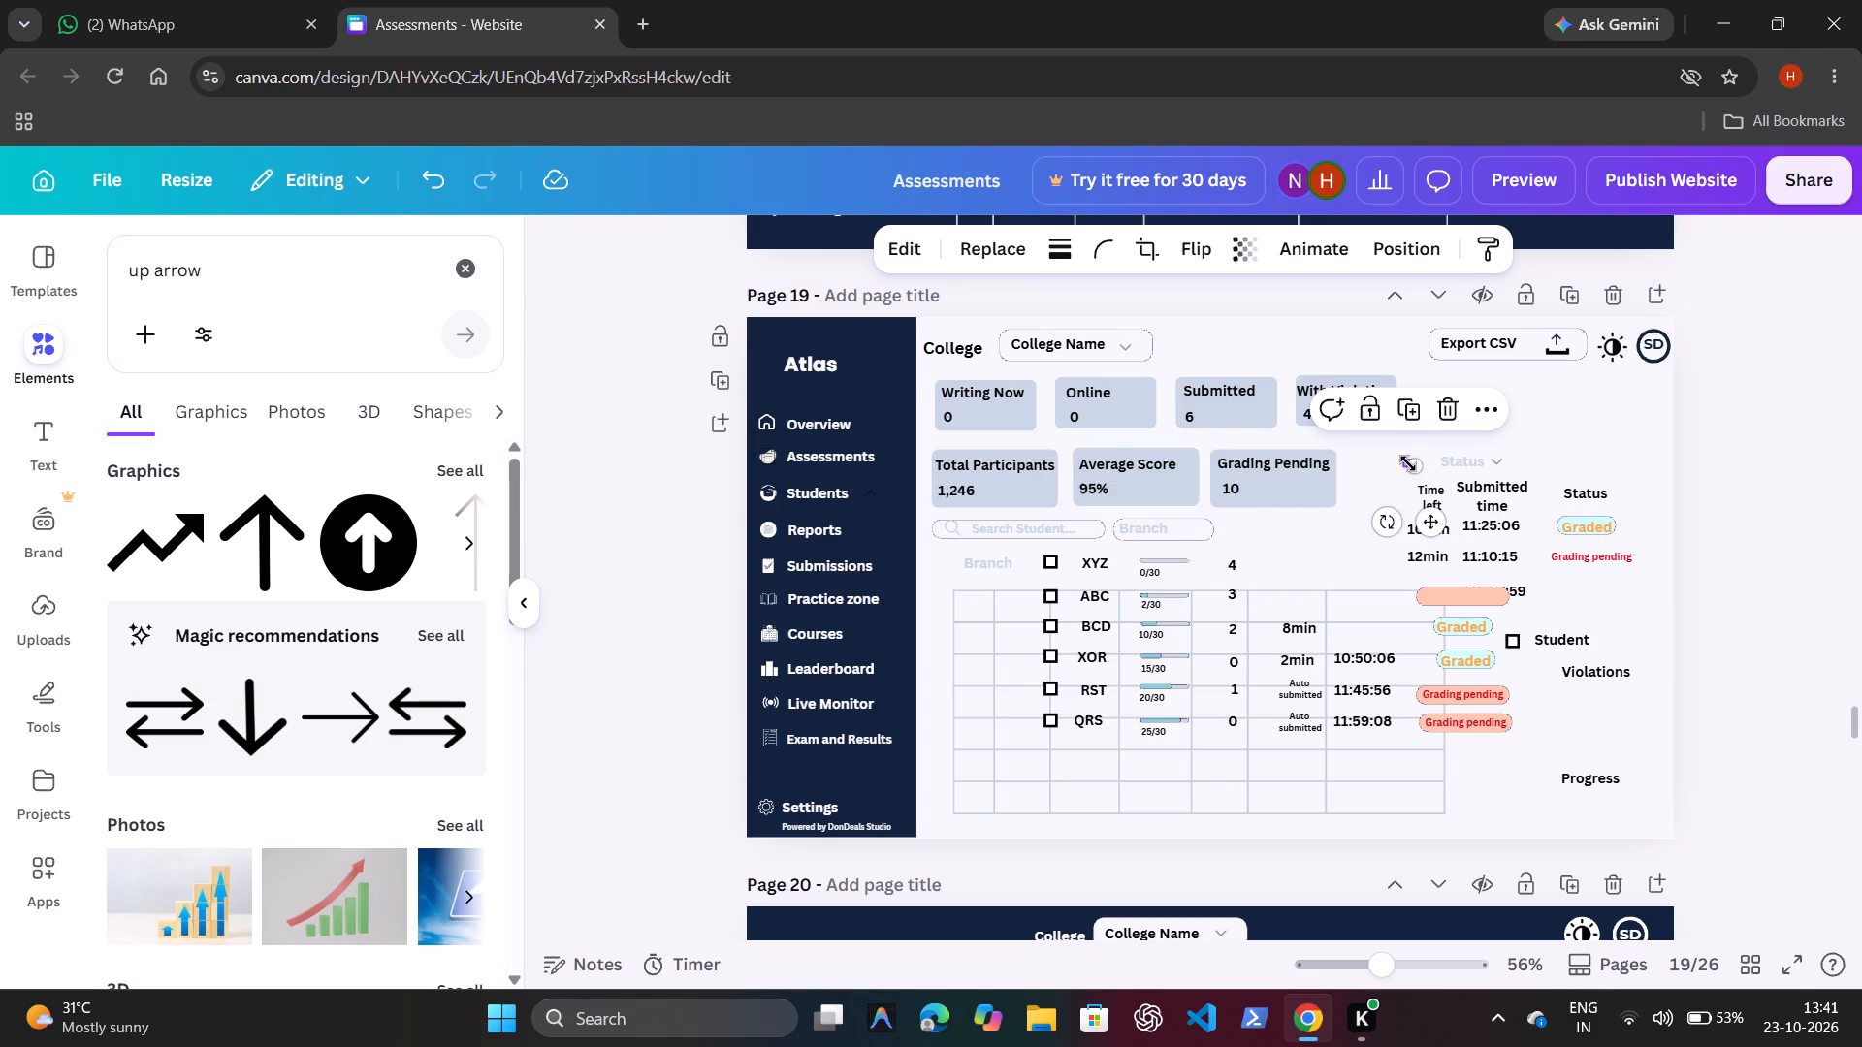
key(ctrl+d)
drag(1448, 531, 1214, 587)
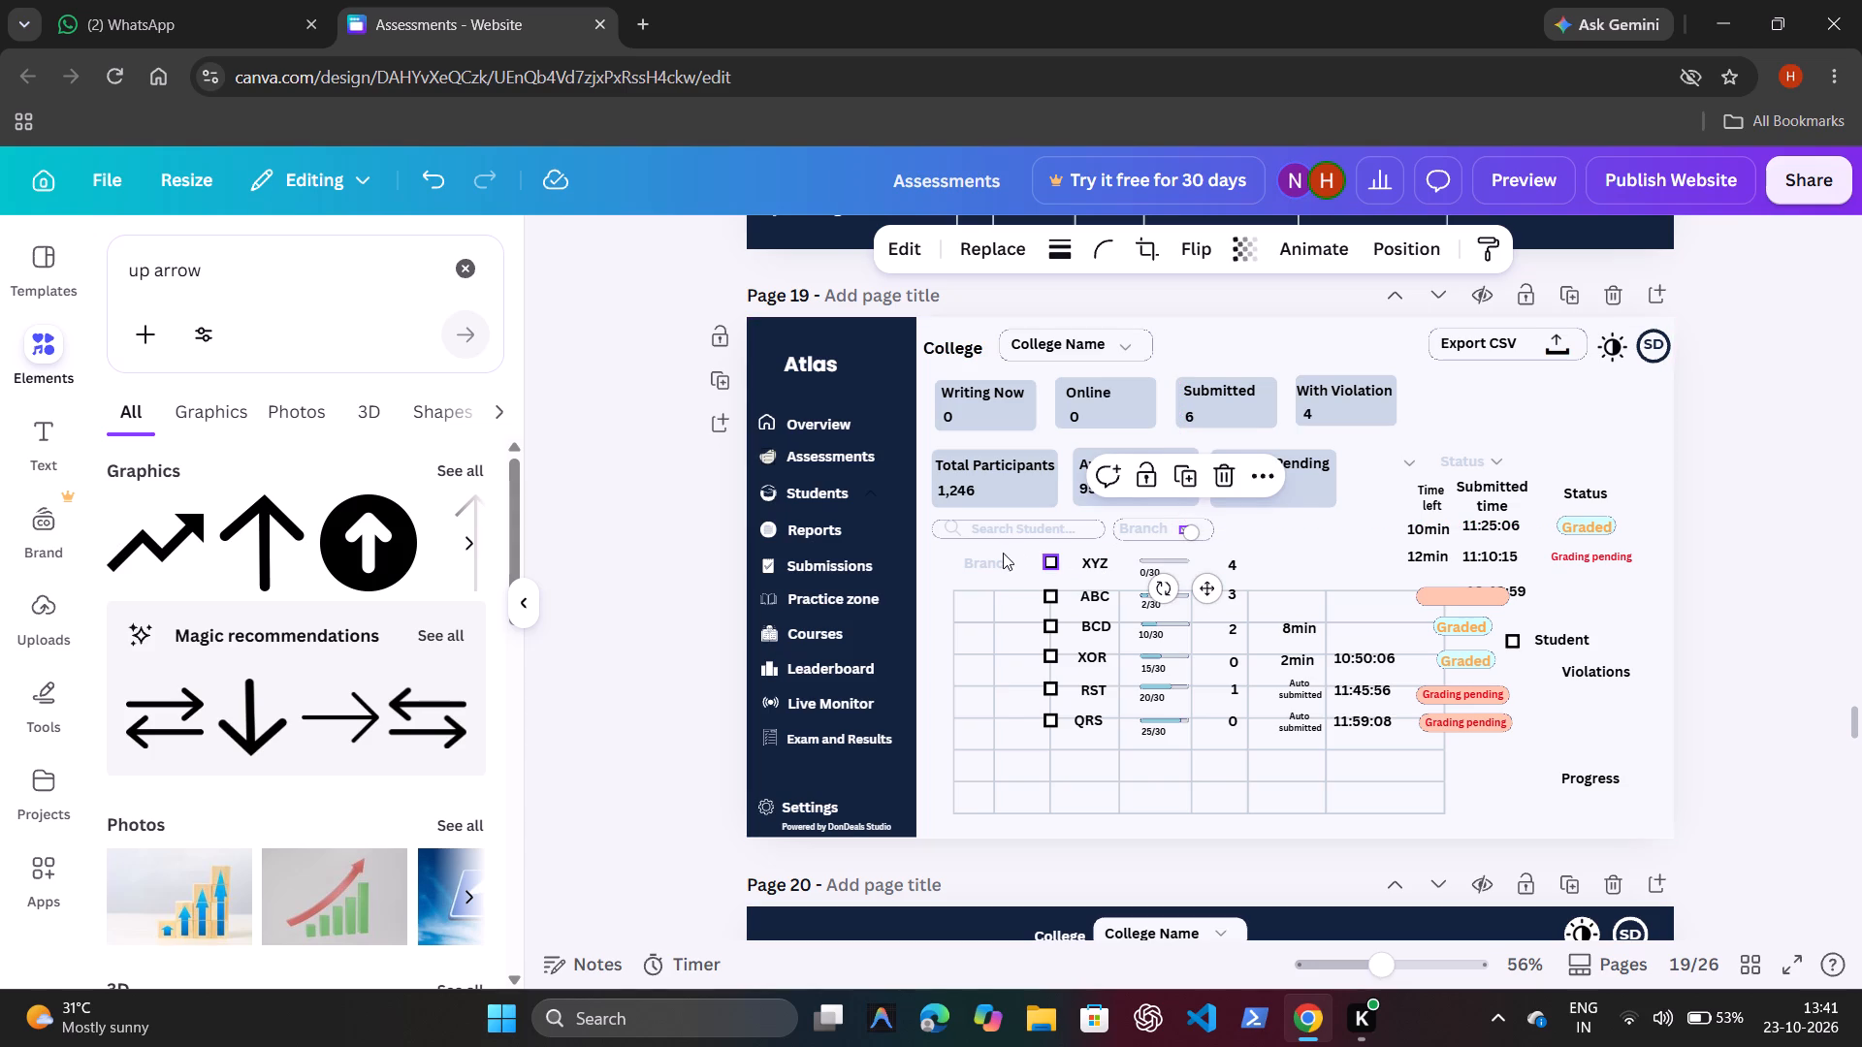
Remove the original Branch label below the search box and the leftover chevron near the Status label.
click(997, 562)
key(ctrl+x)
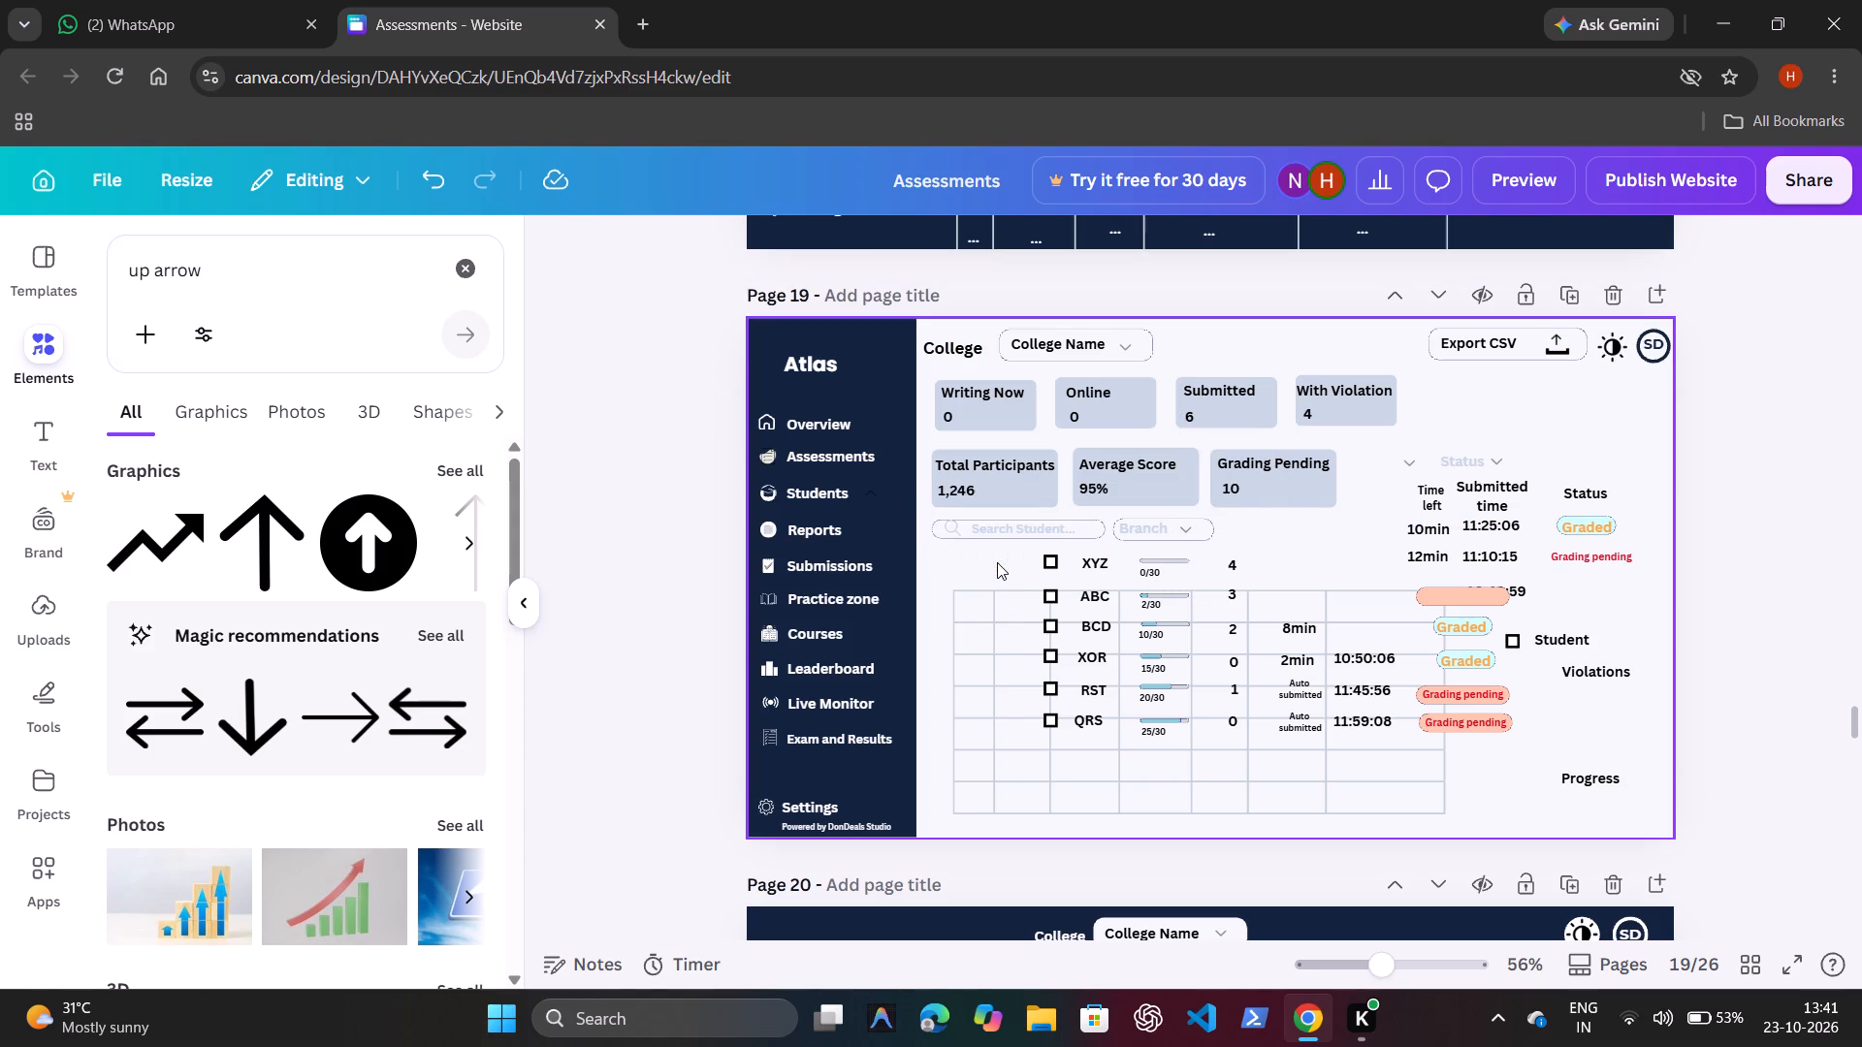
click(1413, 461)
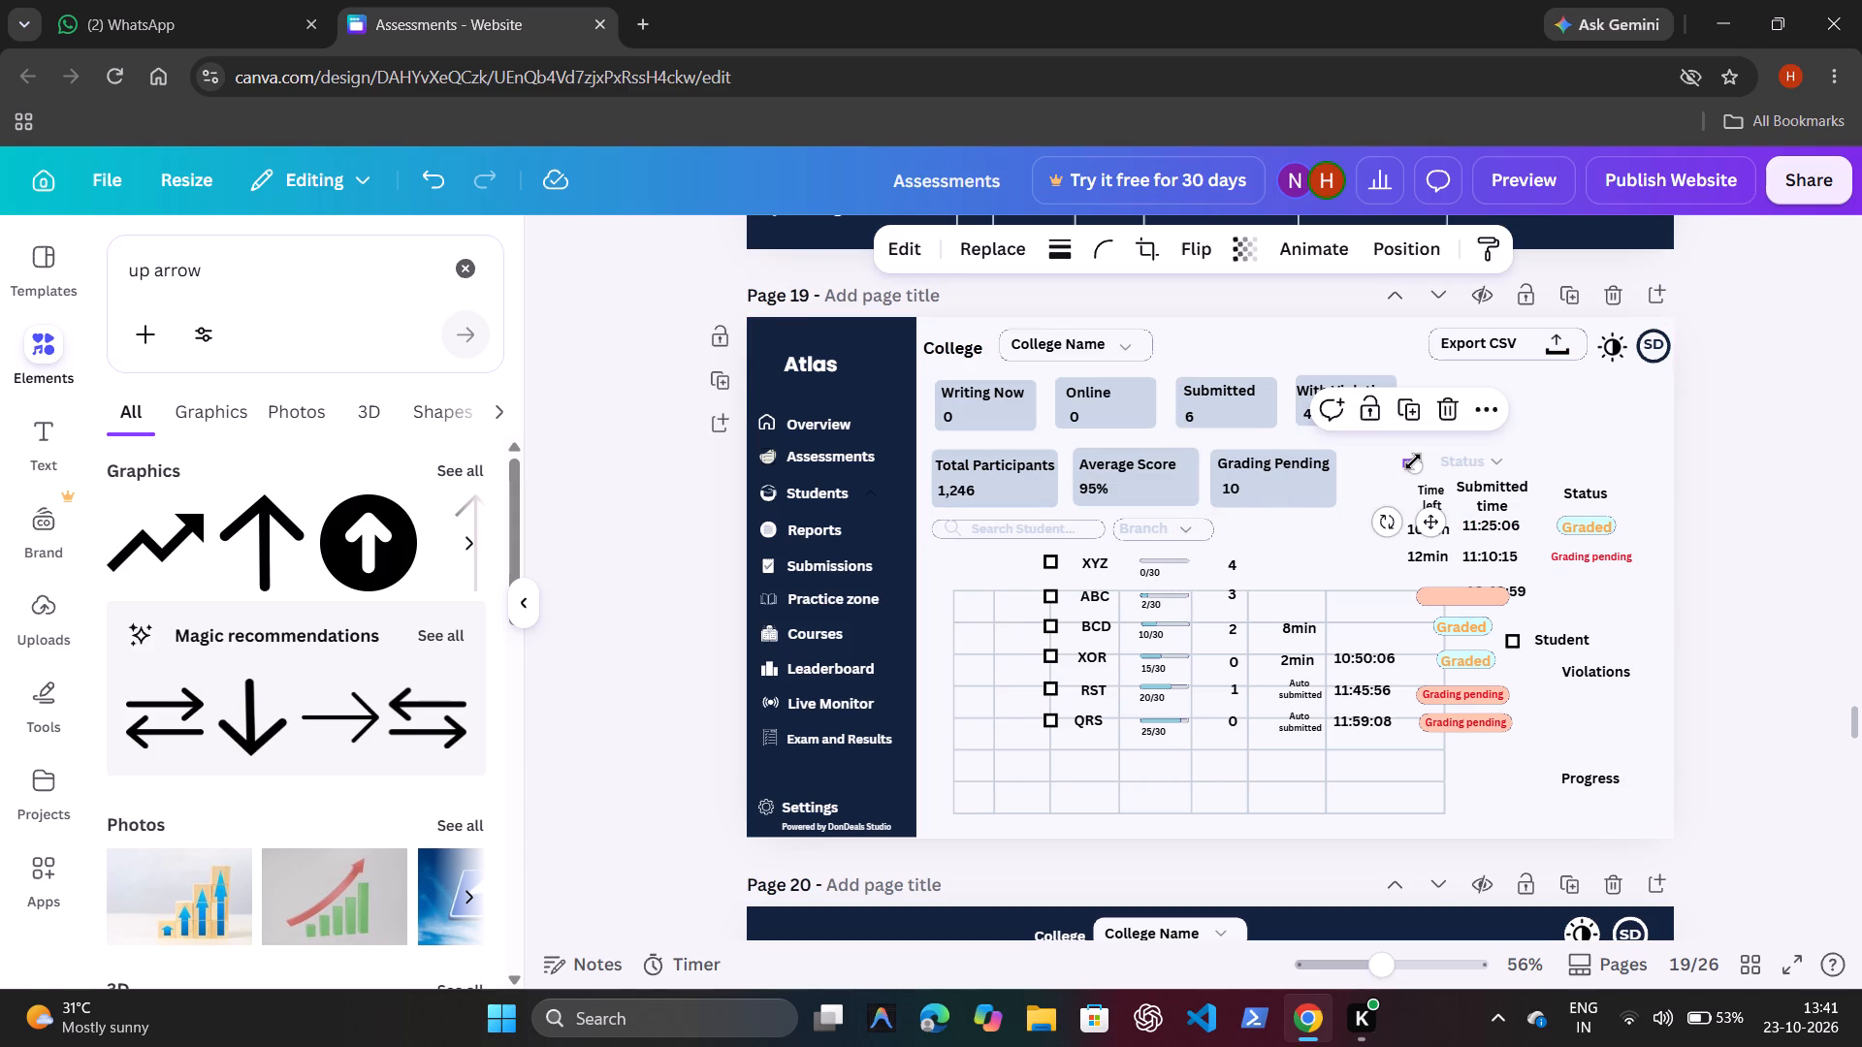
key(ctrl+x)
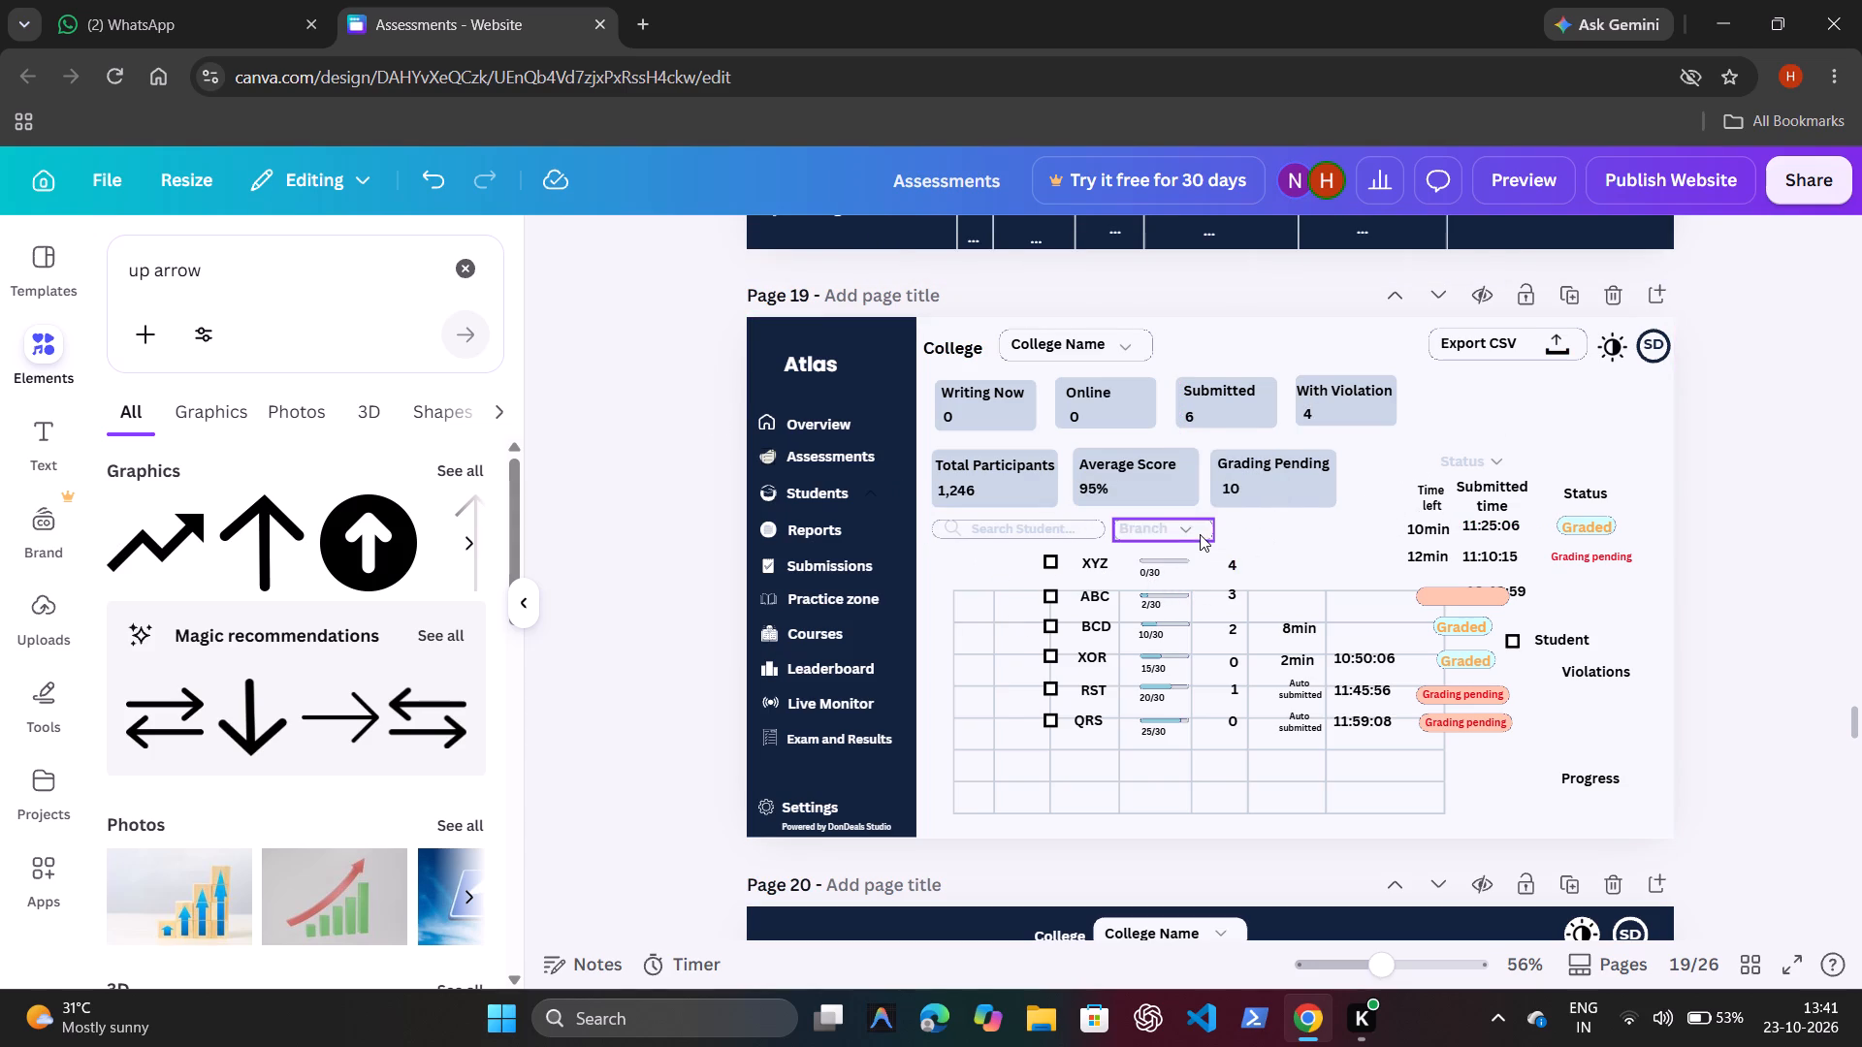
Duplicate the Branch filter box outline and place the copy beside it, in line with the search row.
click(1200, 534)
key(ctrl+d)
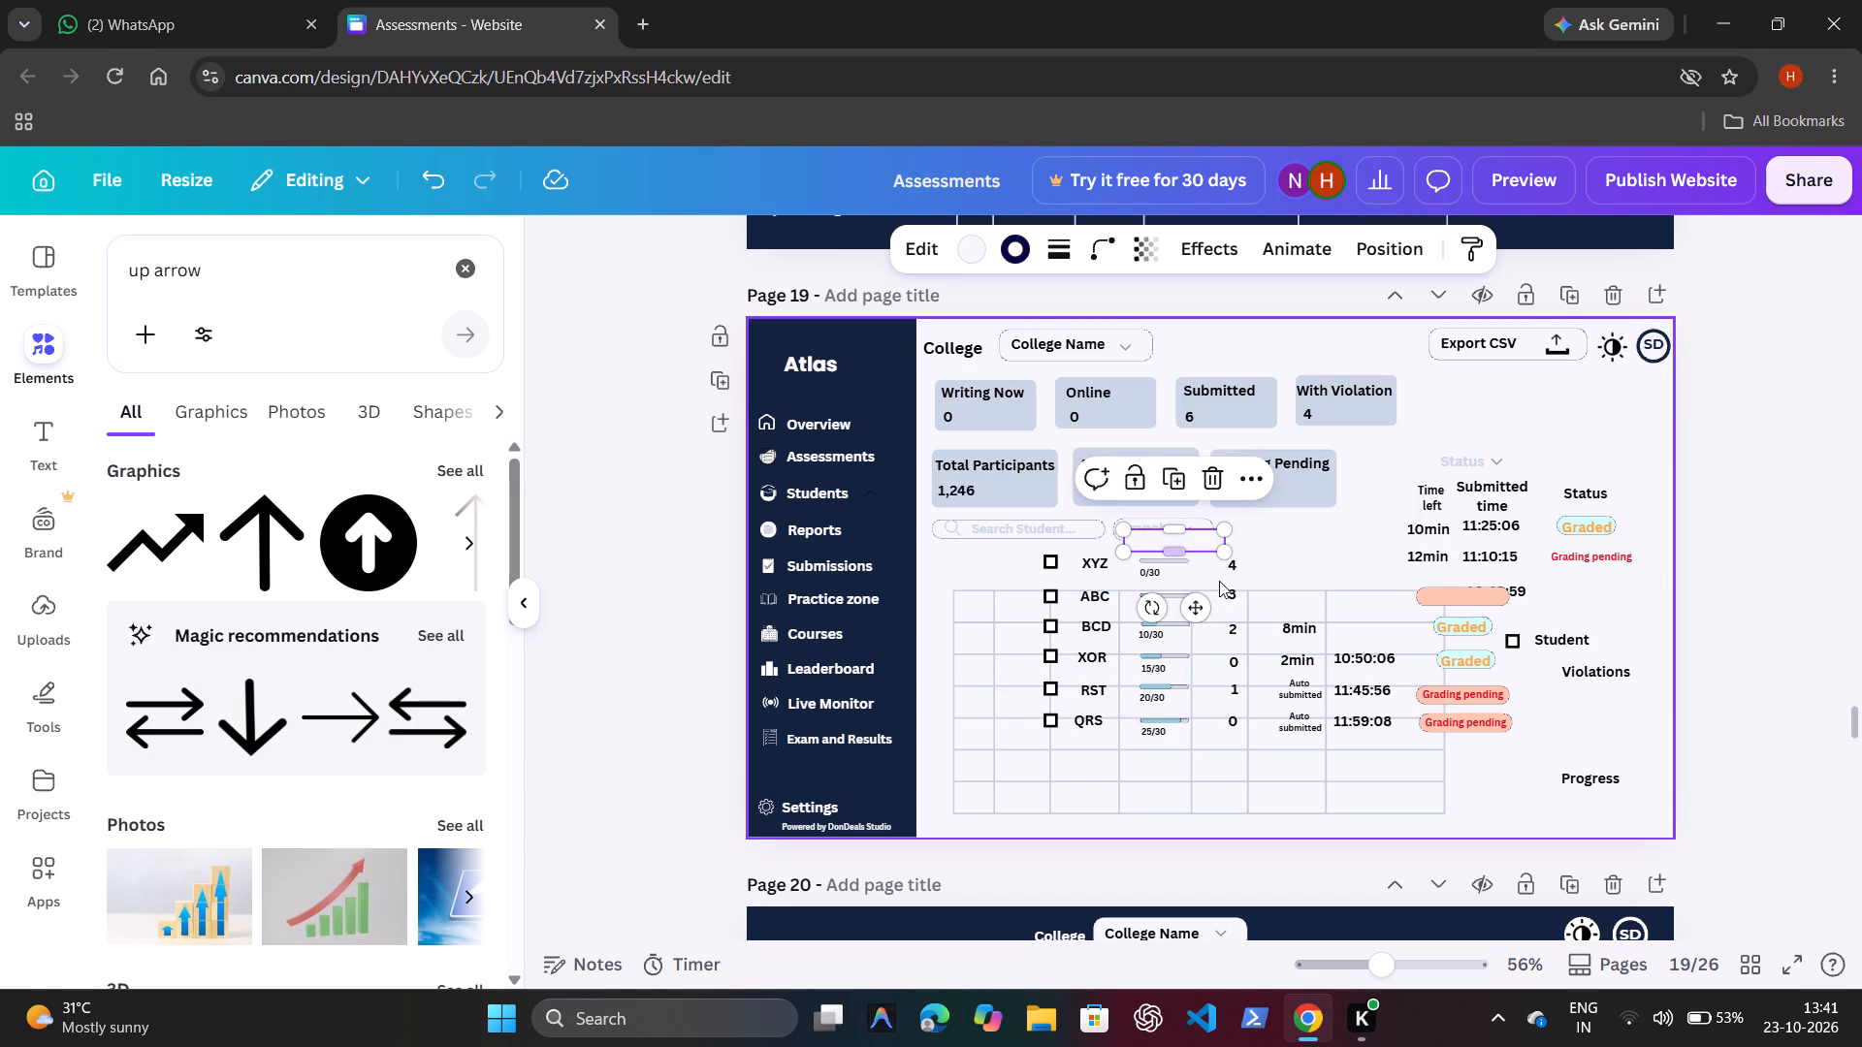
drag(1202, 603, 1307, 586)
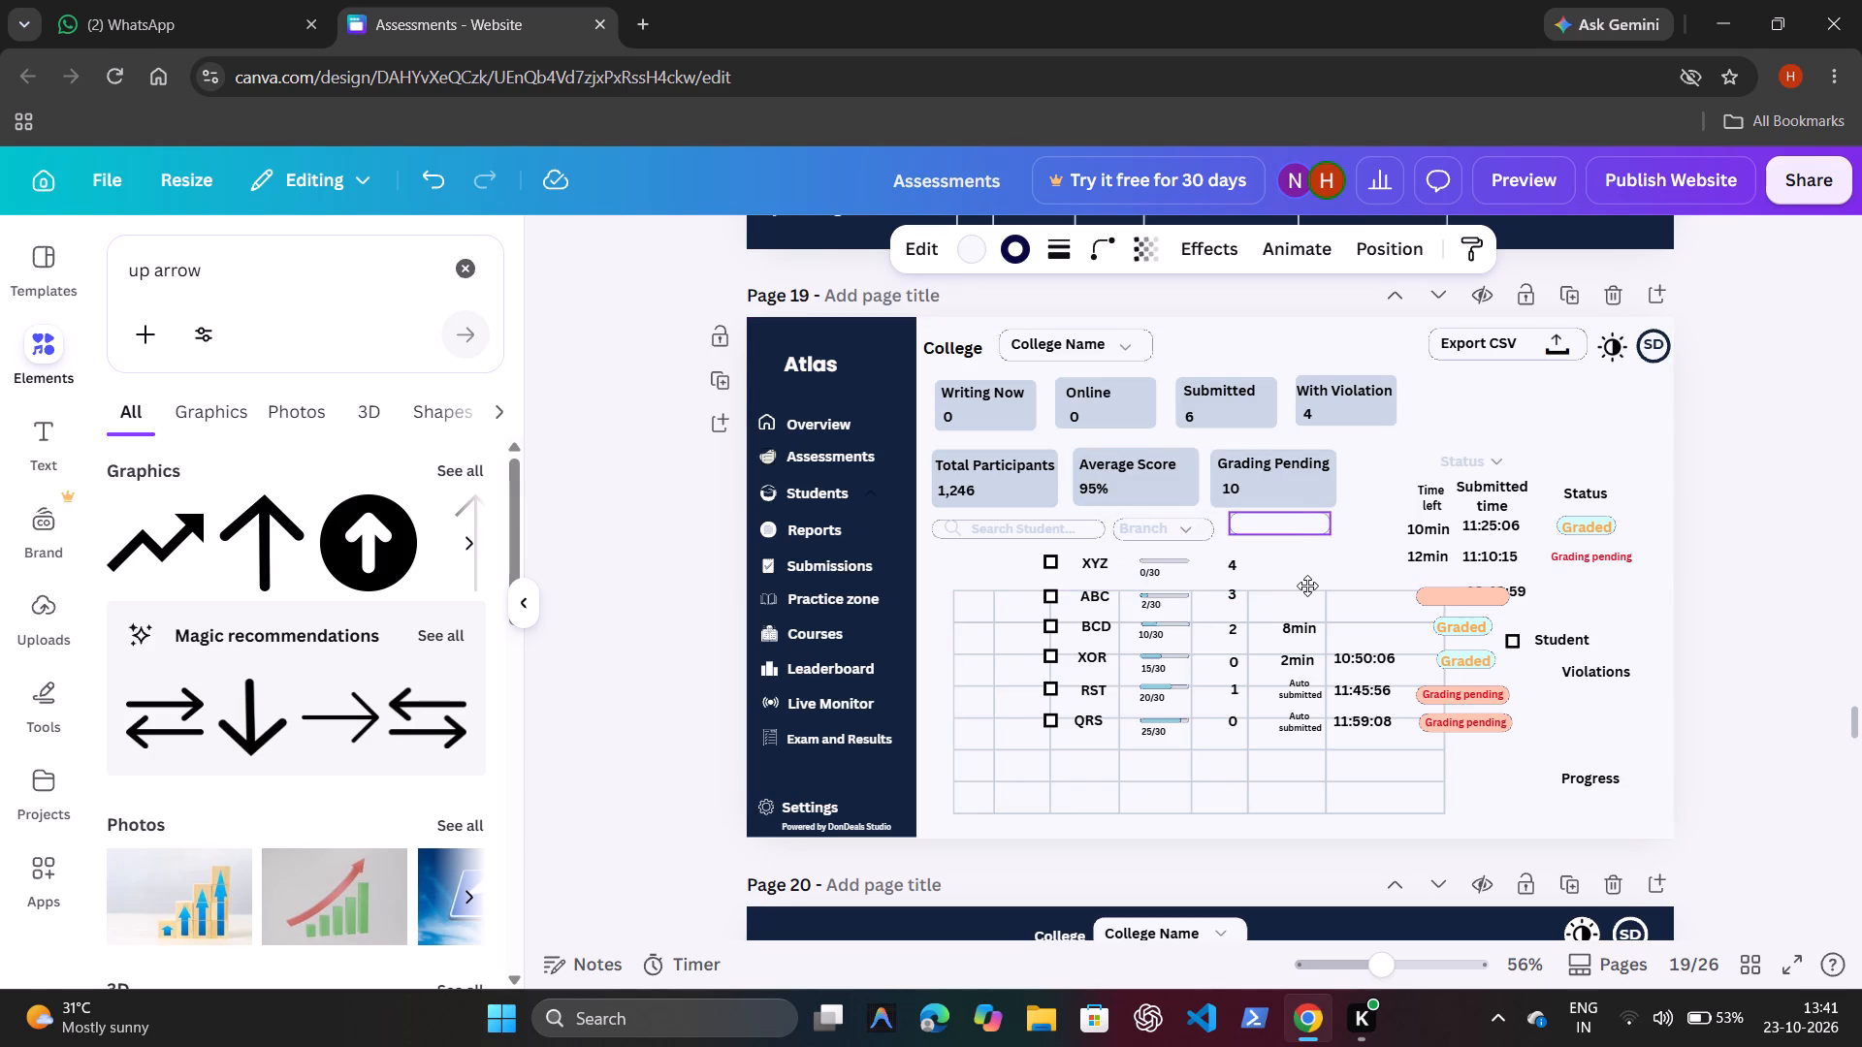
drag(1307, 586, 1303, 593)
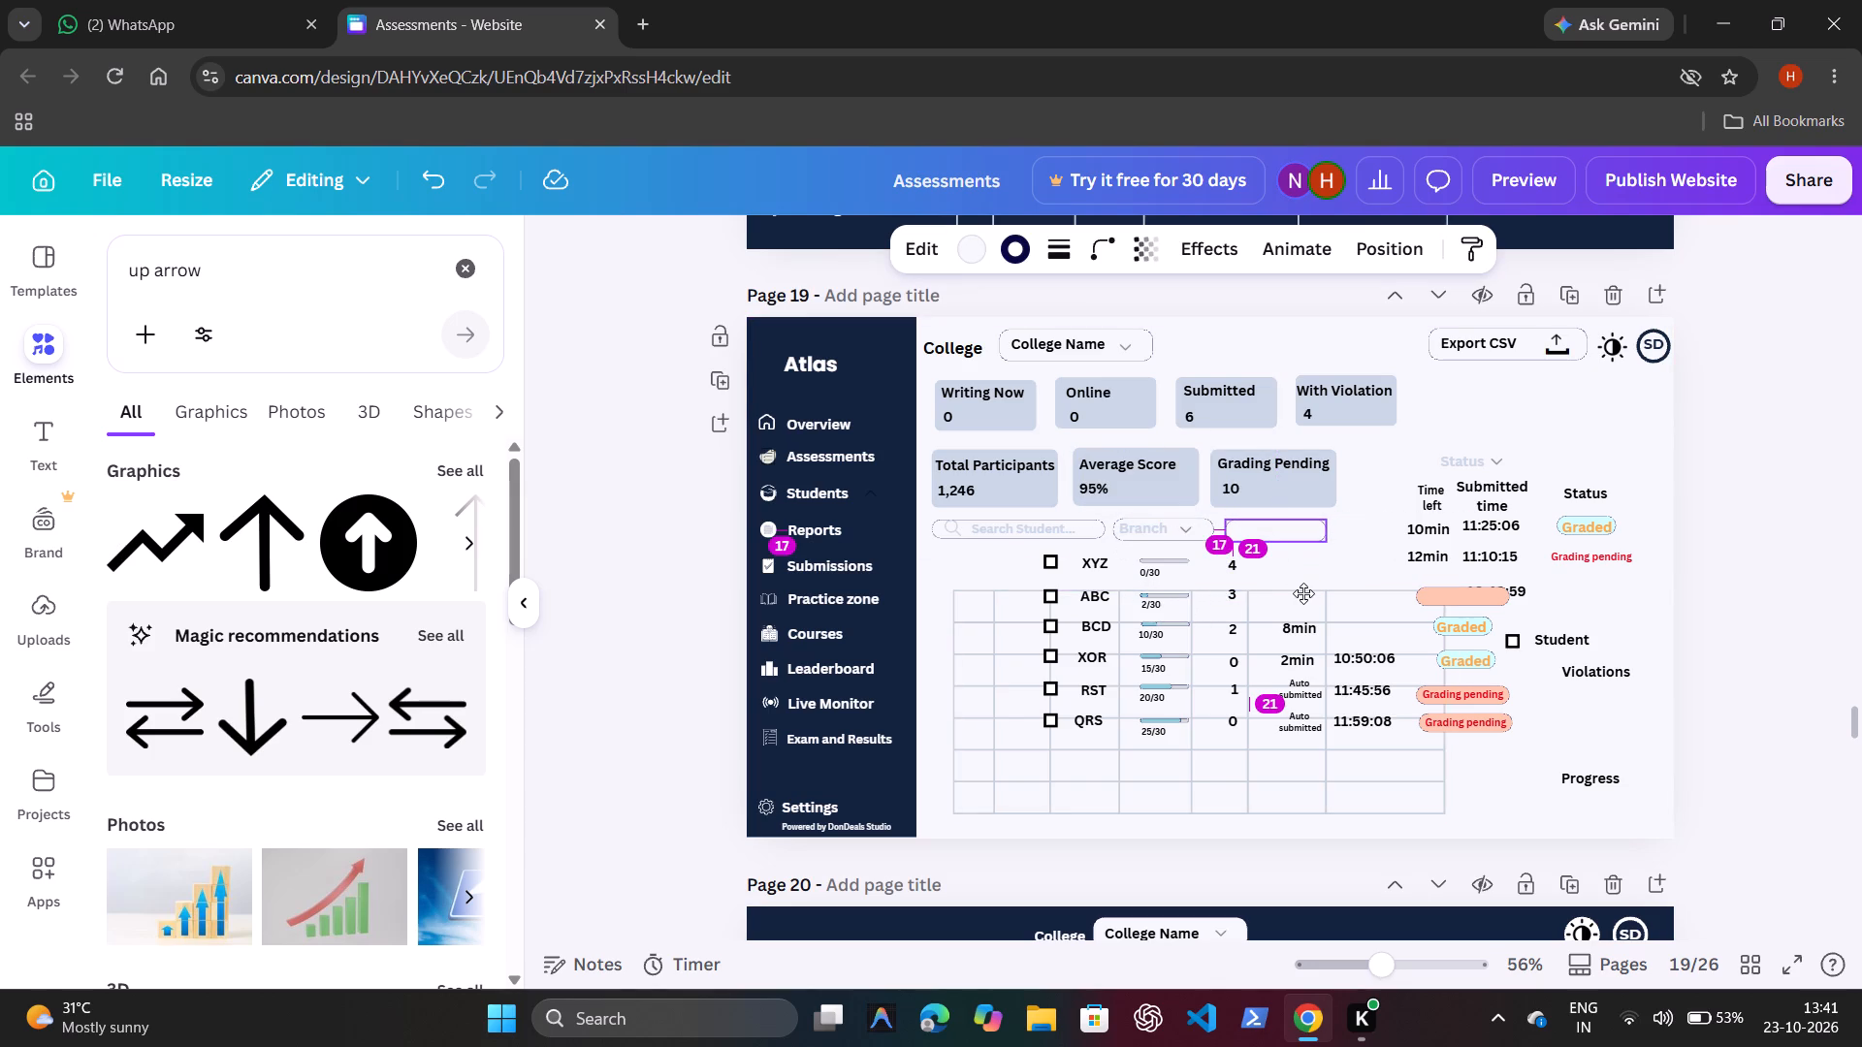
drag(1303, 593, 1302, 590)
Place duplicates of the light Status label and its dropdown chevron inside the second filter box.
click(1464, 465)
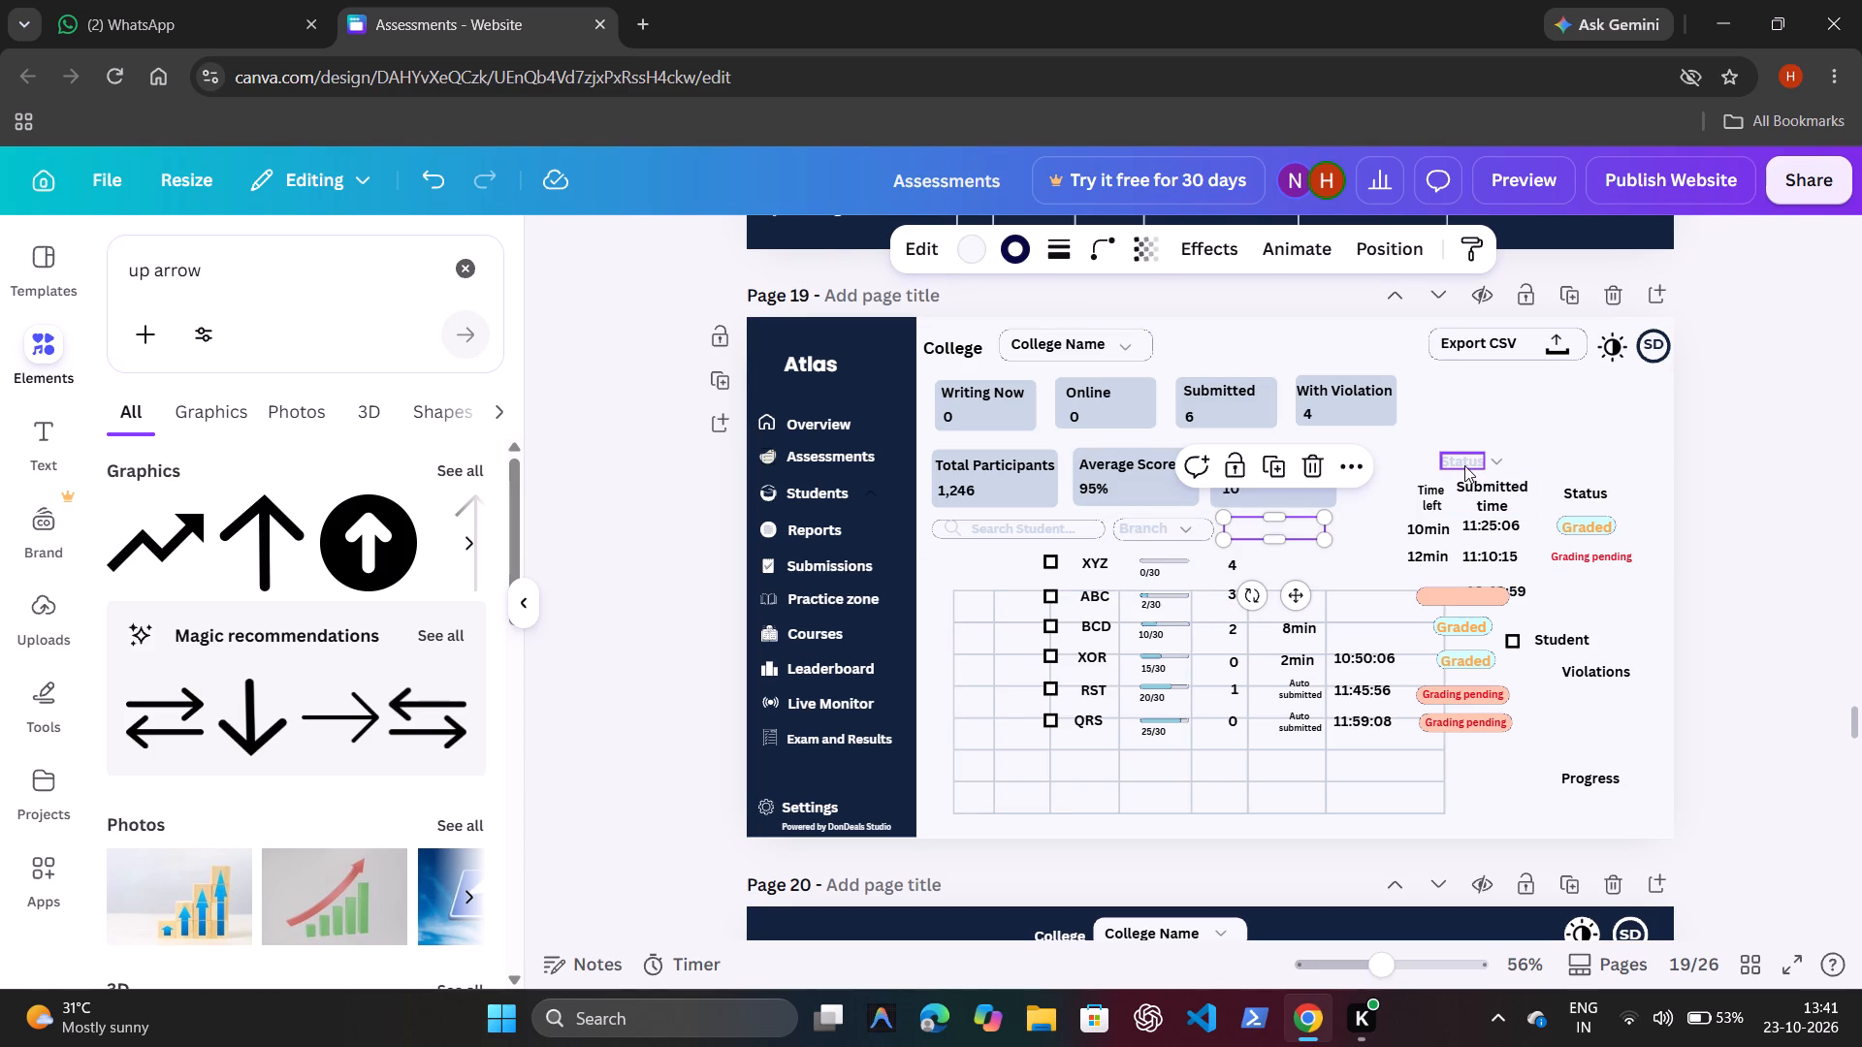
key(ctrl+d)
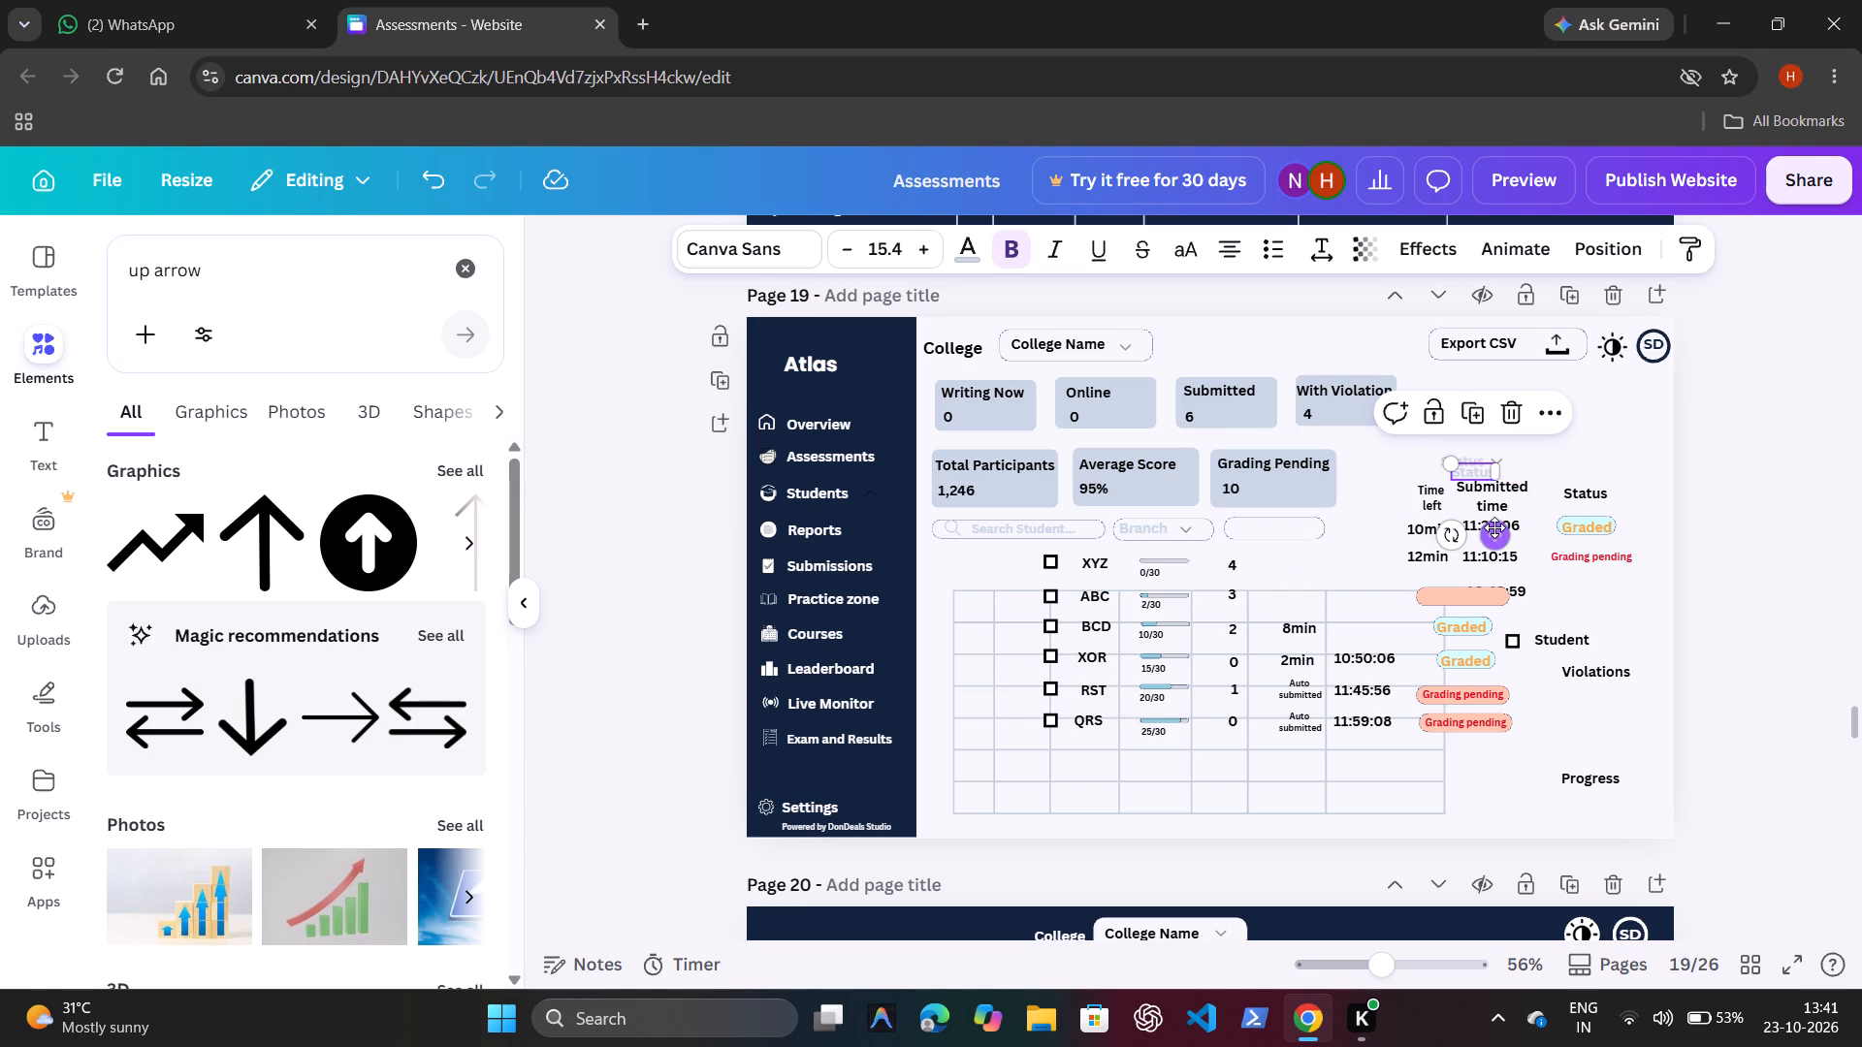
drag(1496, 532, 1281, 590)
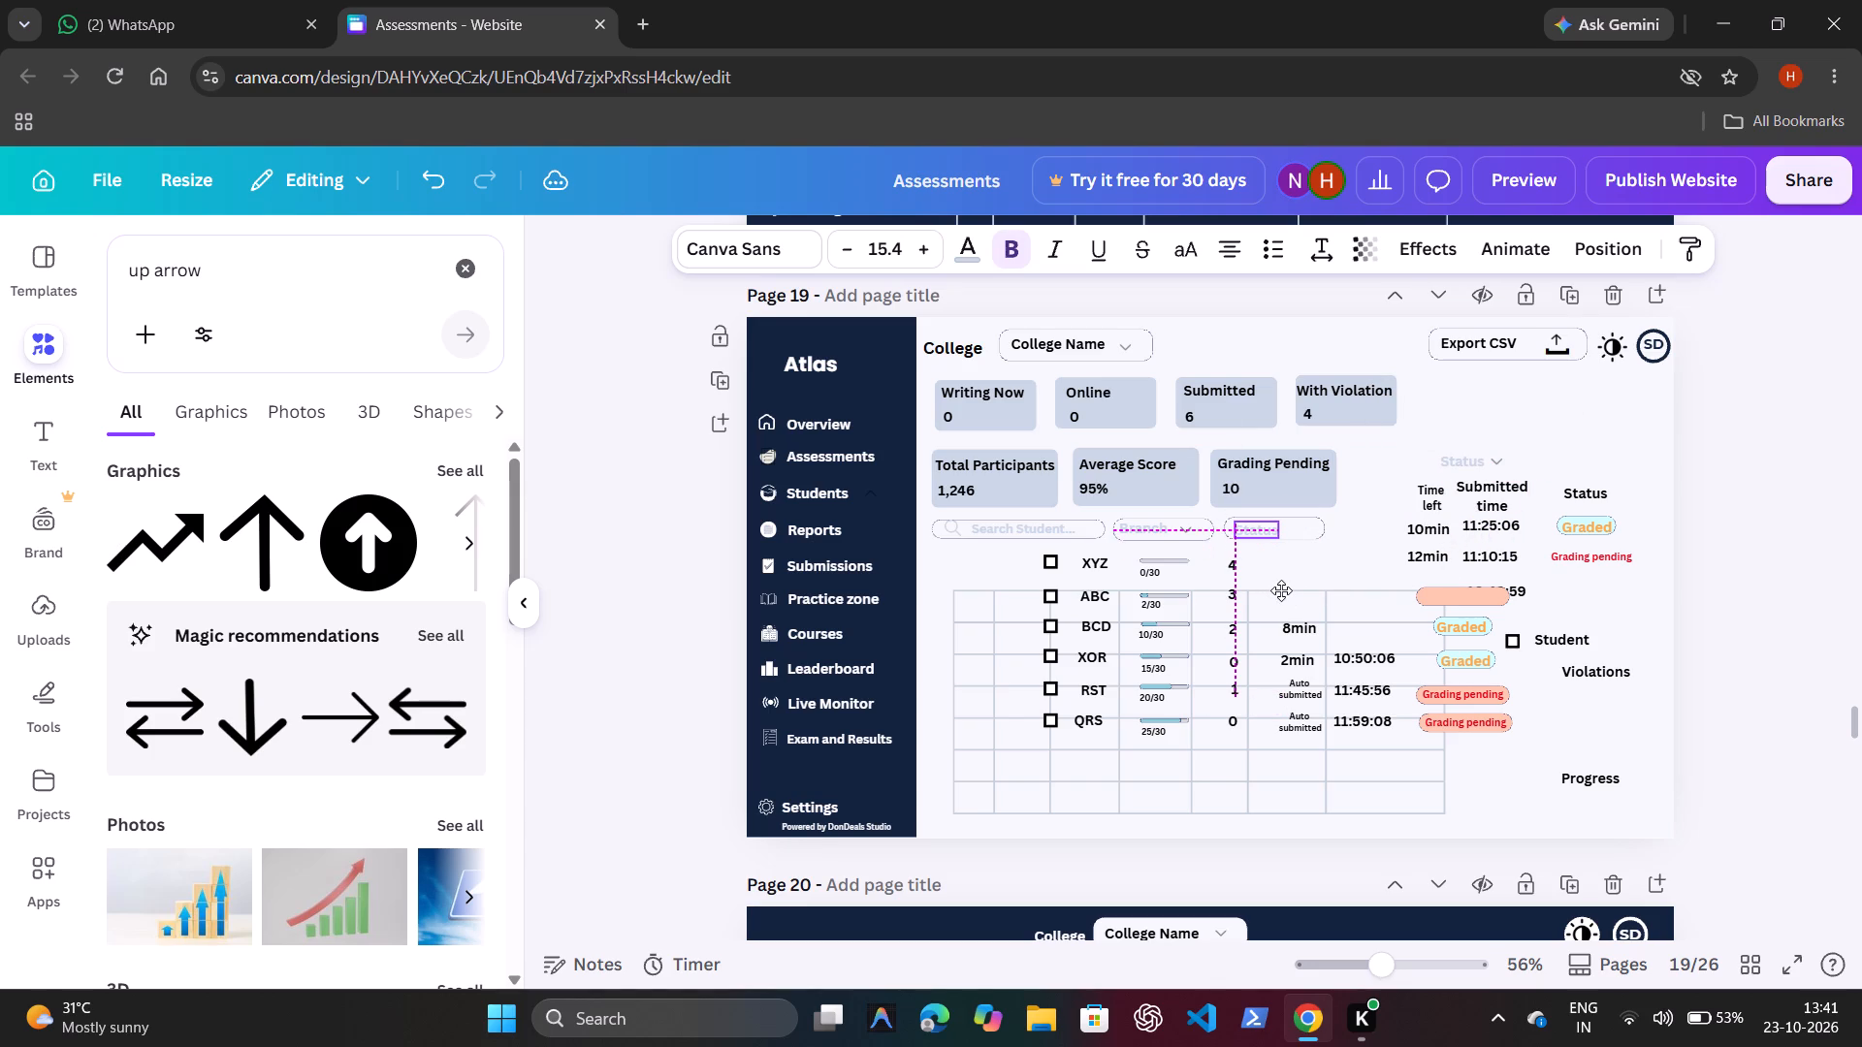
drag(1281, 590, 1281, 589)
drag(1281, 589, 1281, 588)
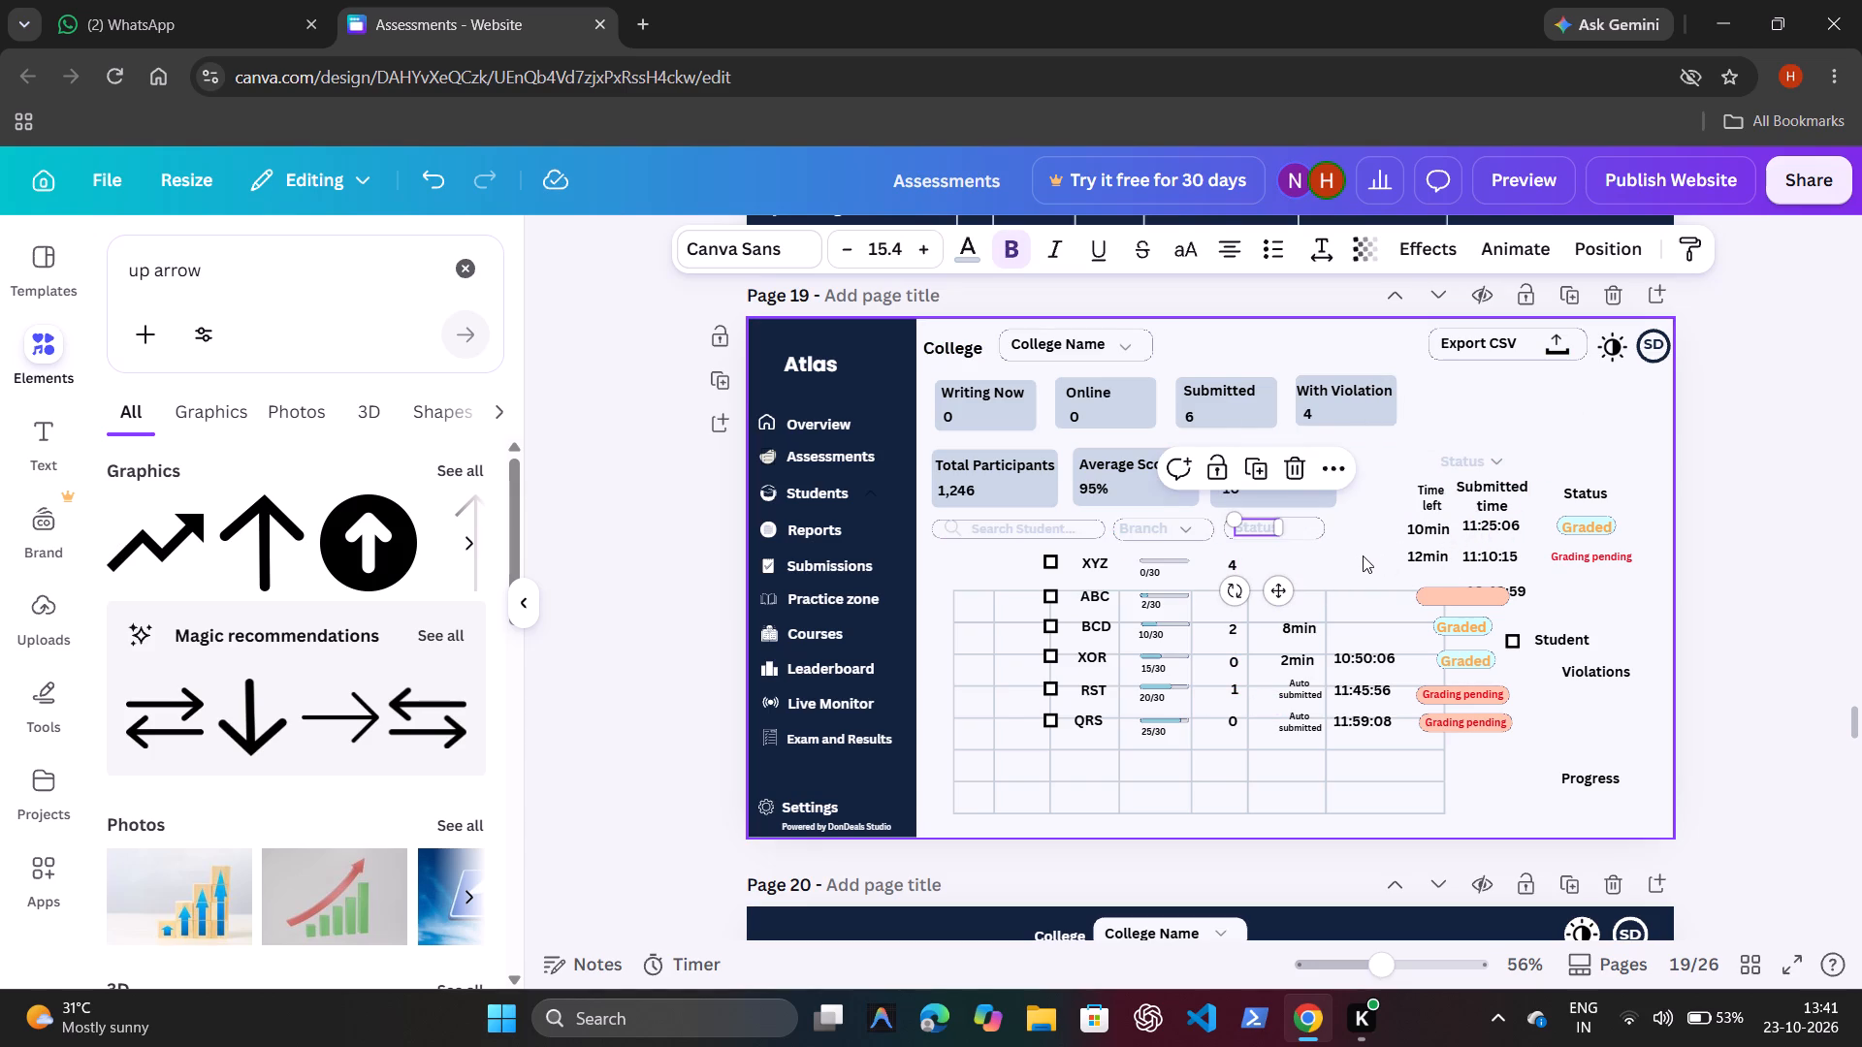
click(1363, 555)
click(1497, 462)
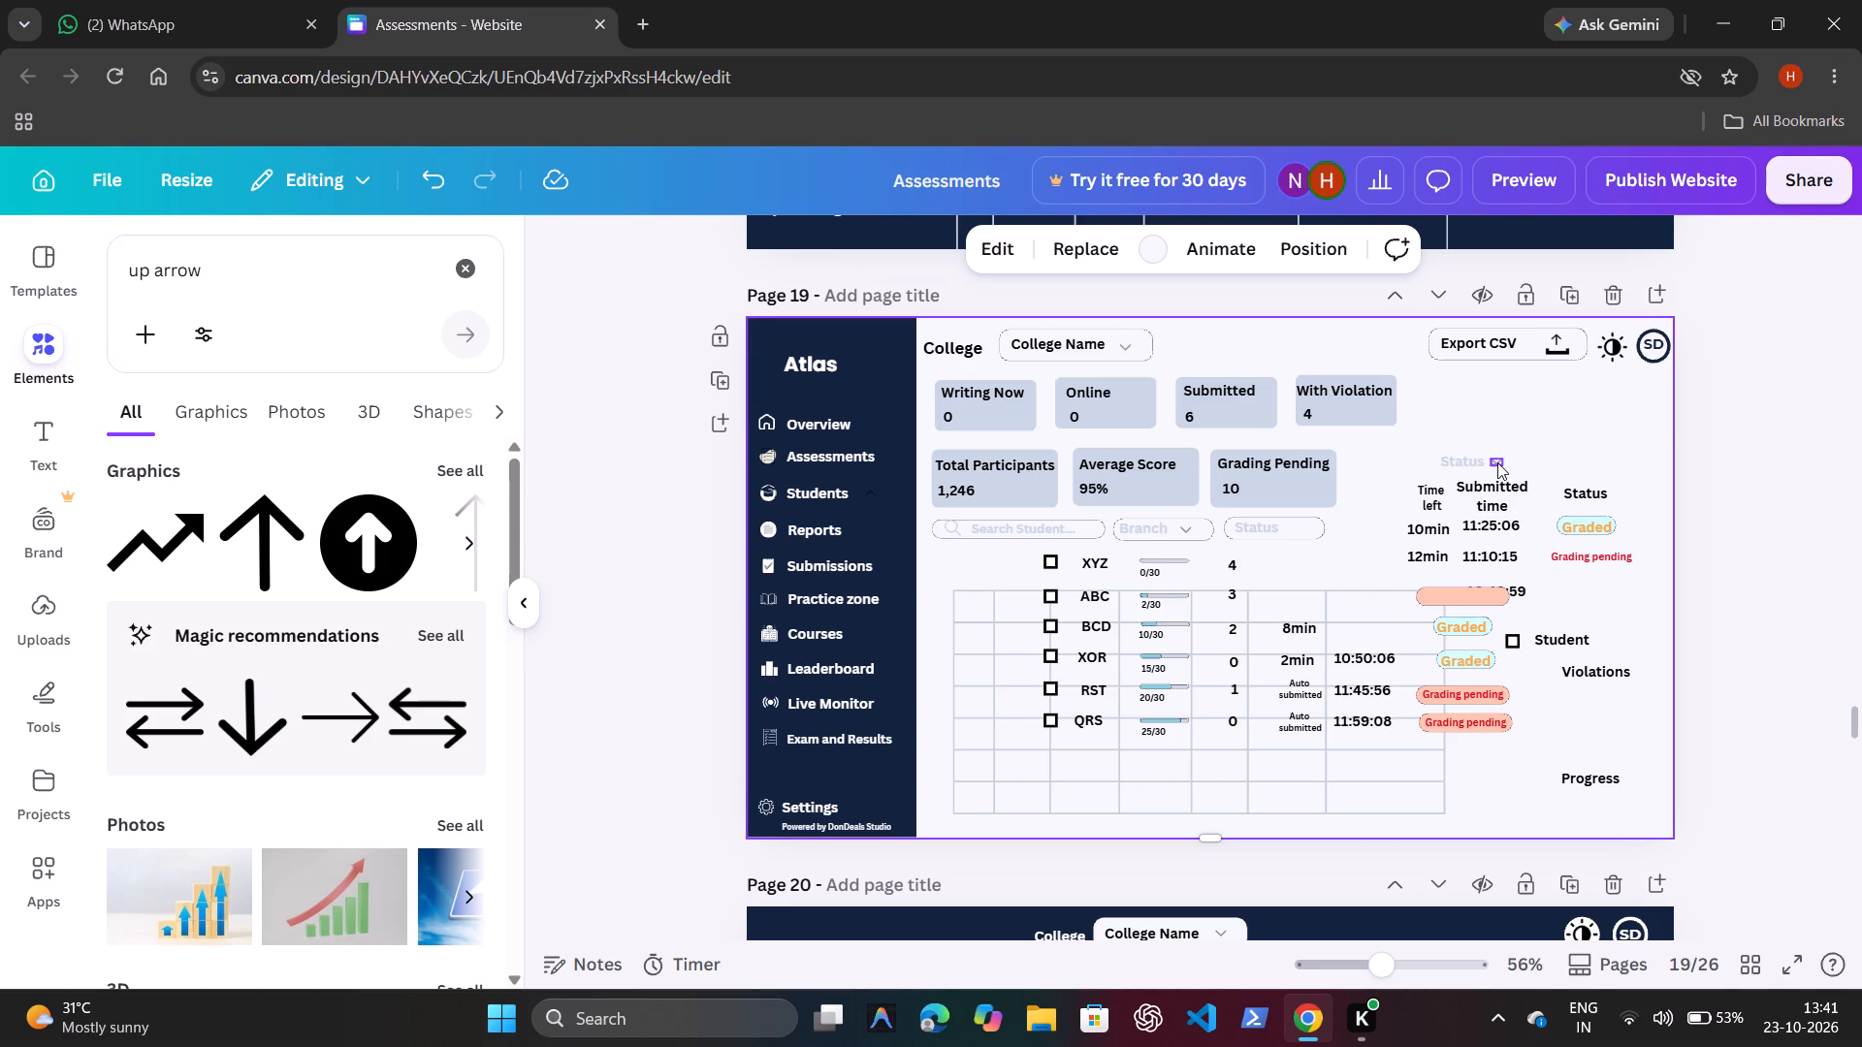
key(ctrl+d)
drag(1528, 530, 1322, 583)
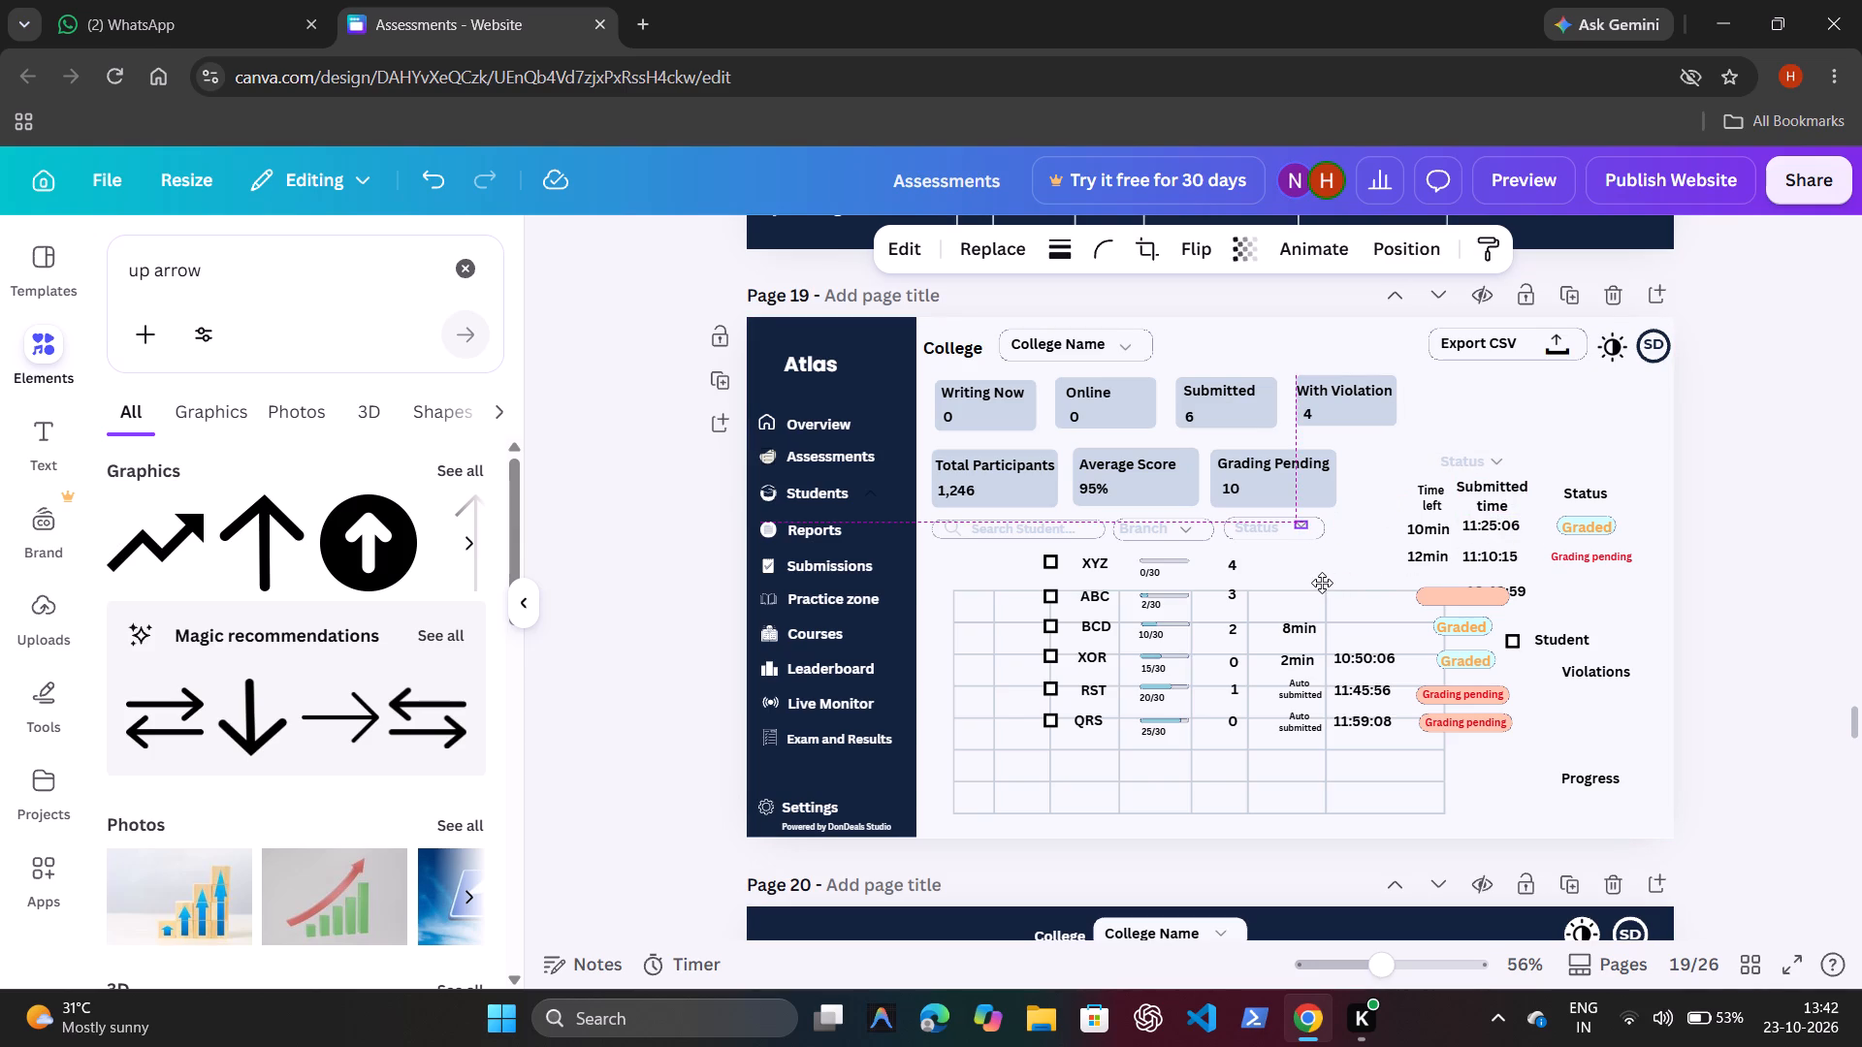
drag(1322, 583, 1322, 586)
click(1369, 547)
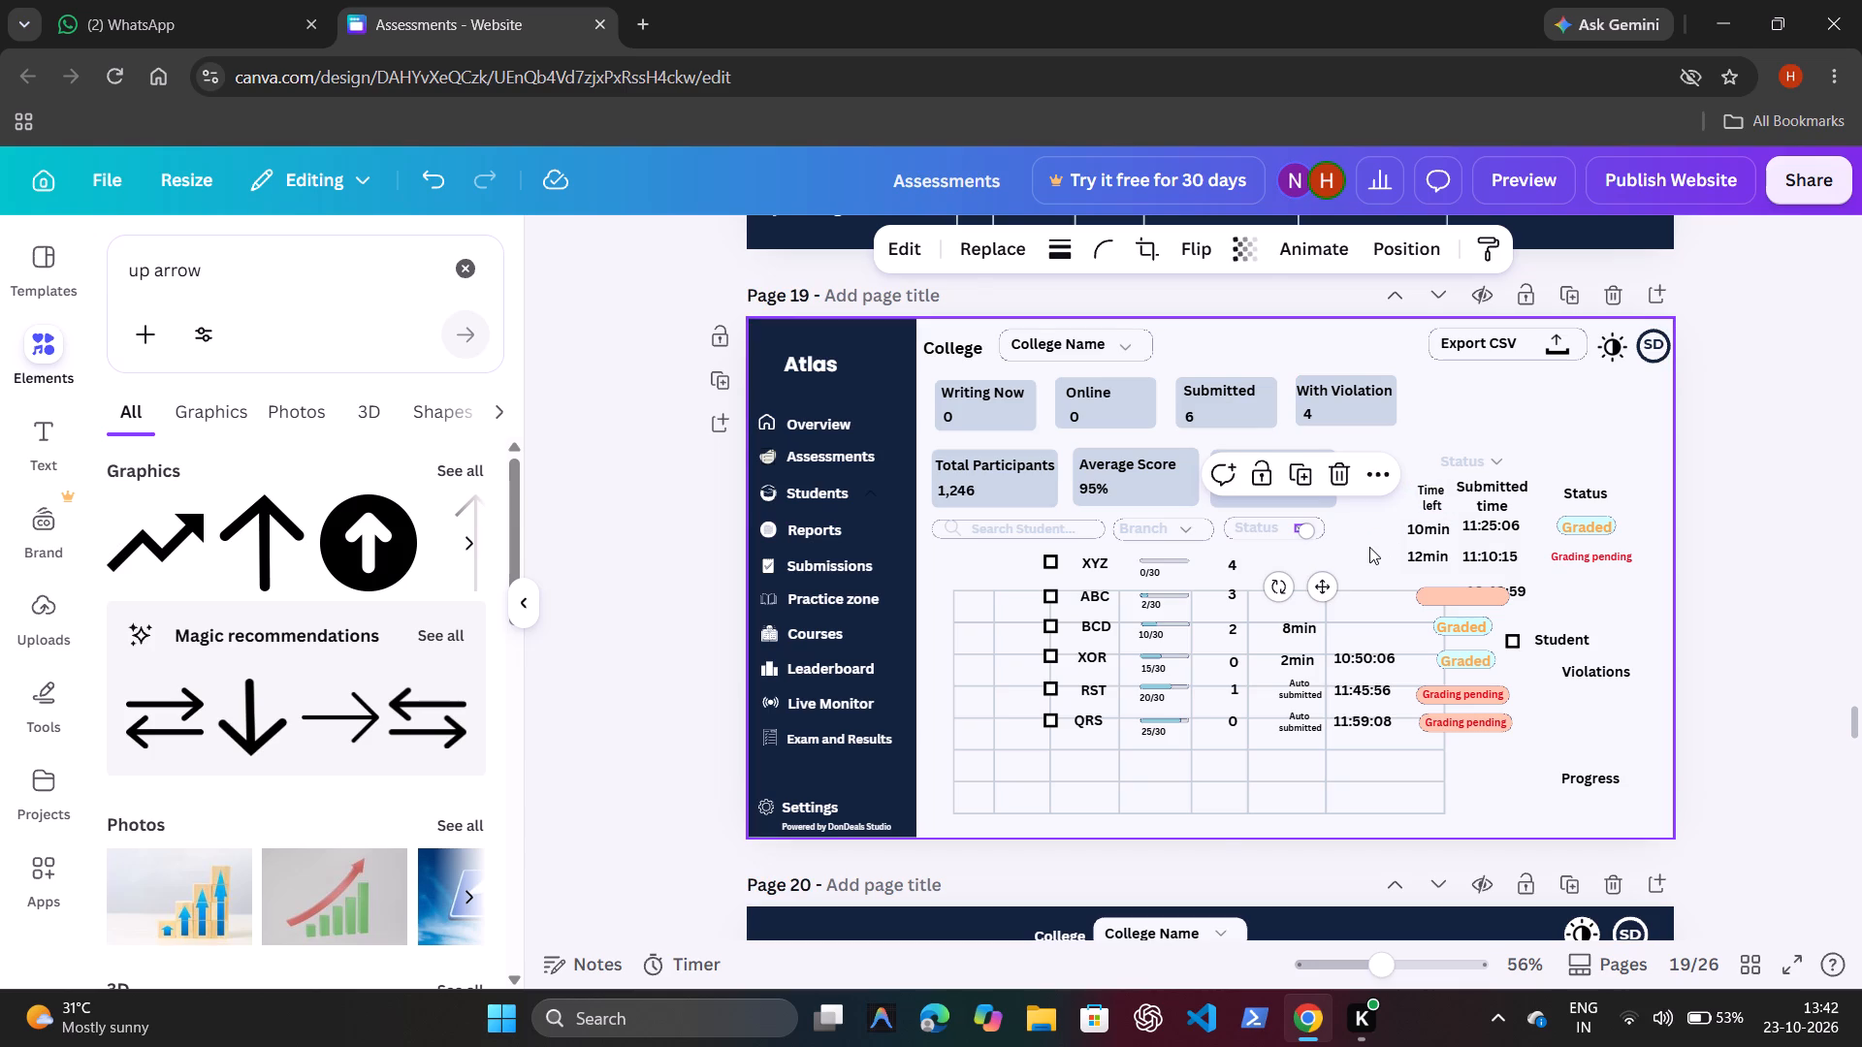
Remove the original light Status label and its chevron above the Submitted time heading.
click(1468, 464)
key(ctrl+x)
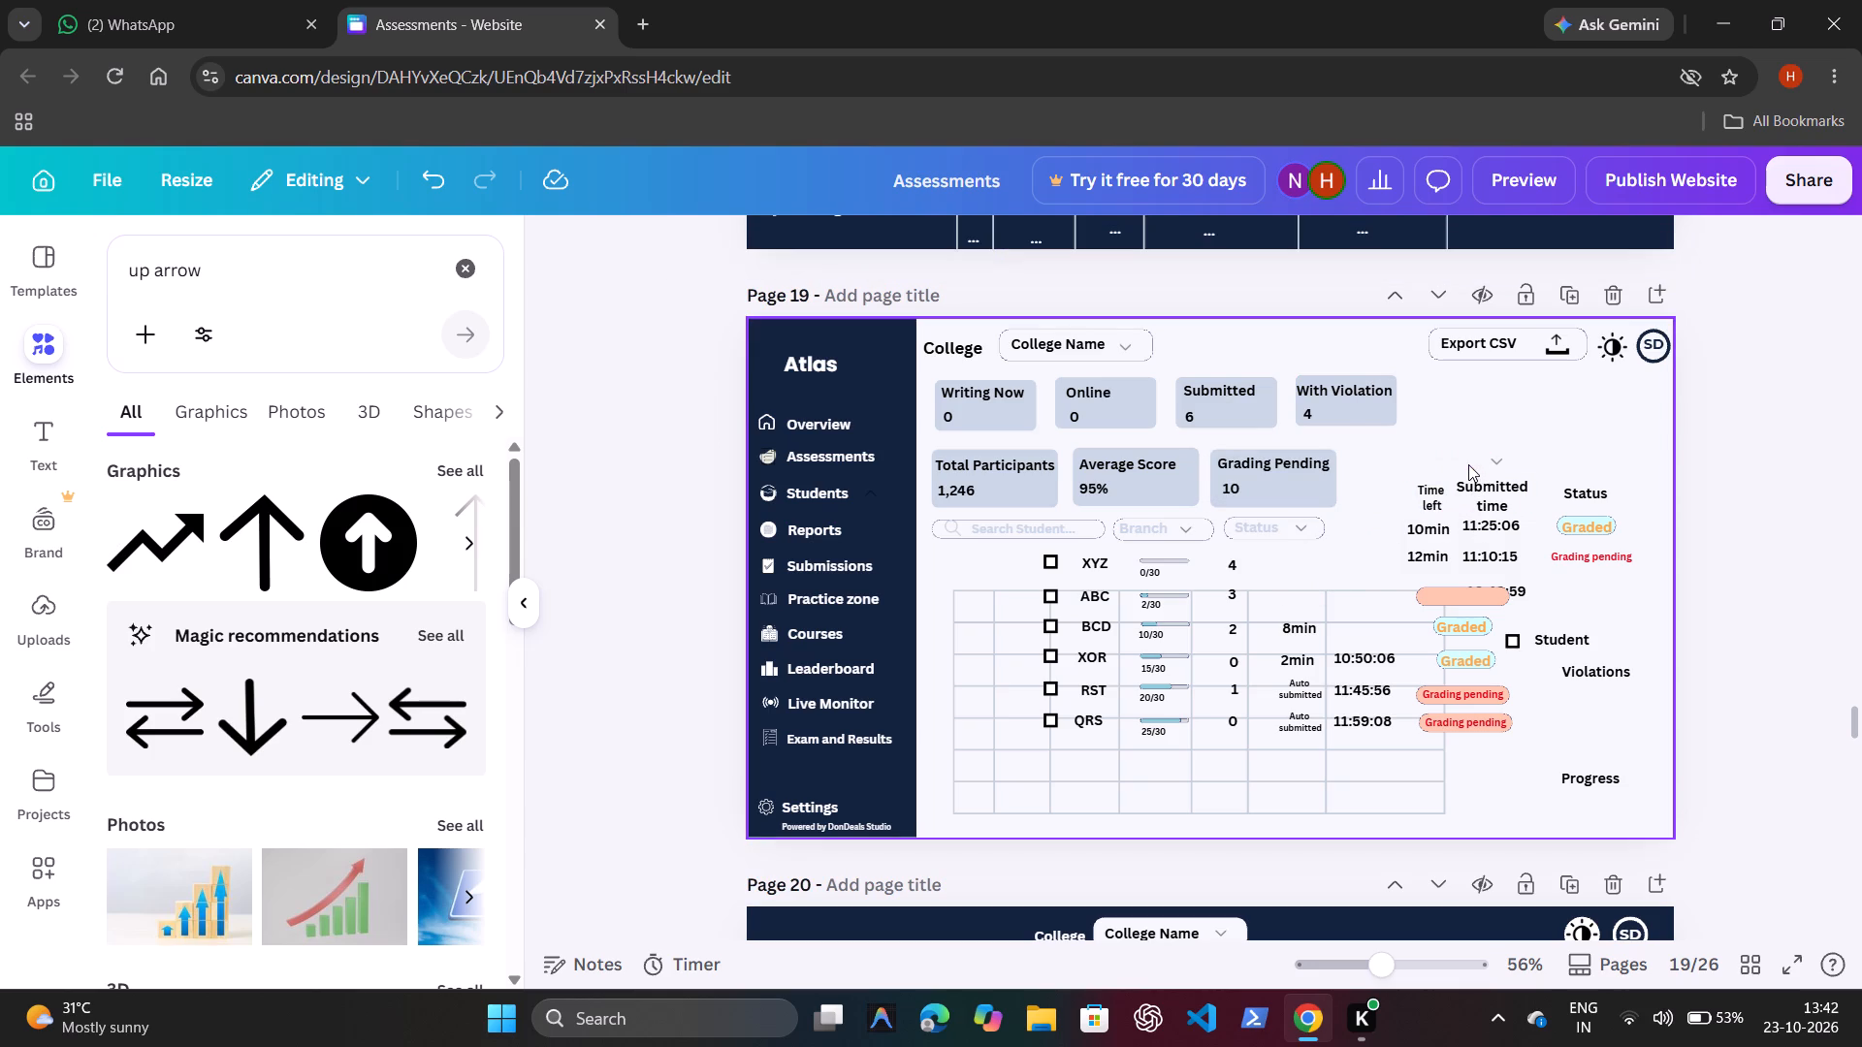
click(1495, 460)
key(ctrl+x)
Move the Export CSV box outline and its label out of the header, beside the With Violation card.
drag(1524, 353, 1526, 413)
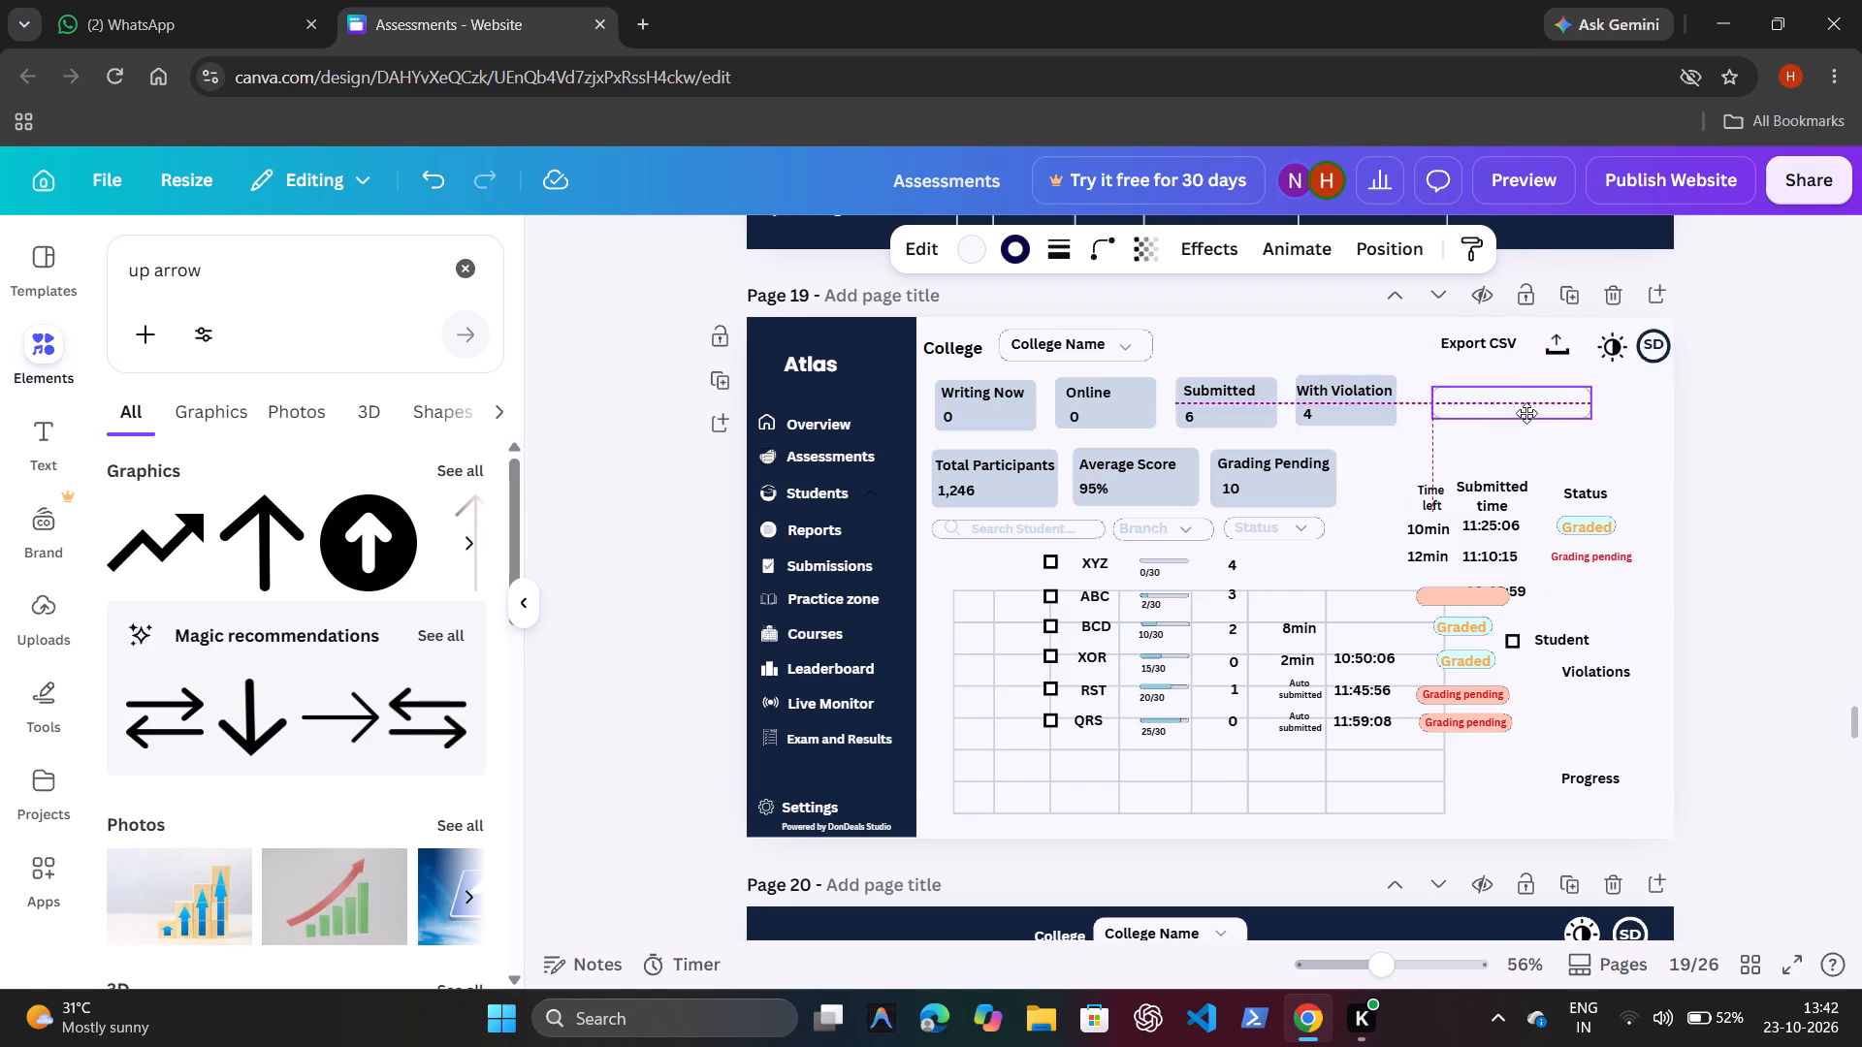
drag(1526, 413, 1543, 418)
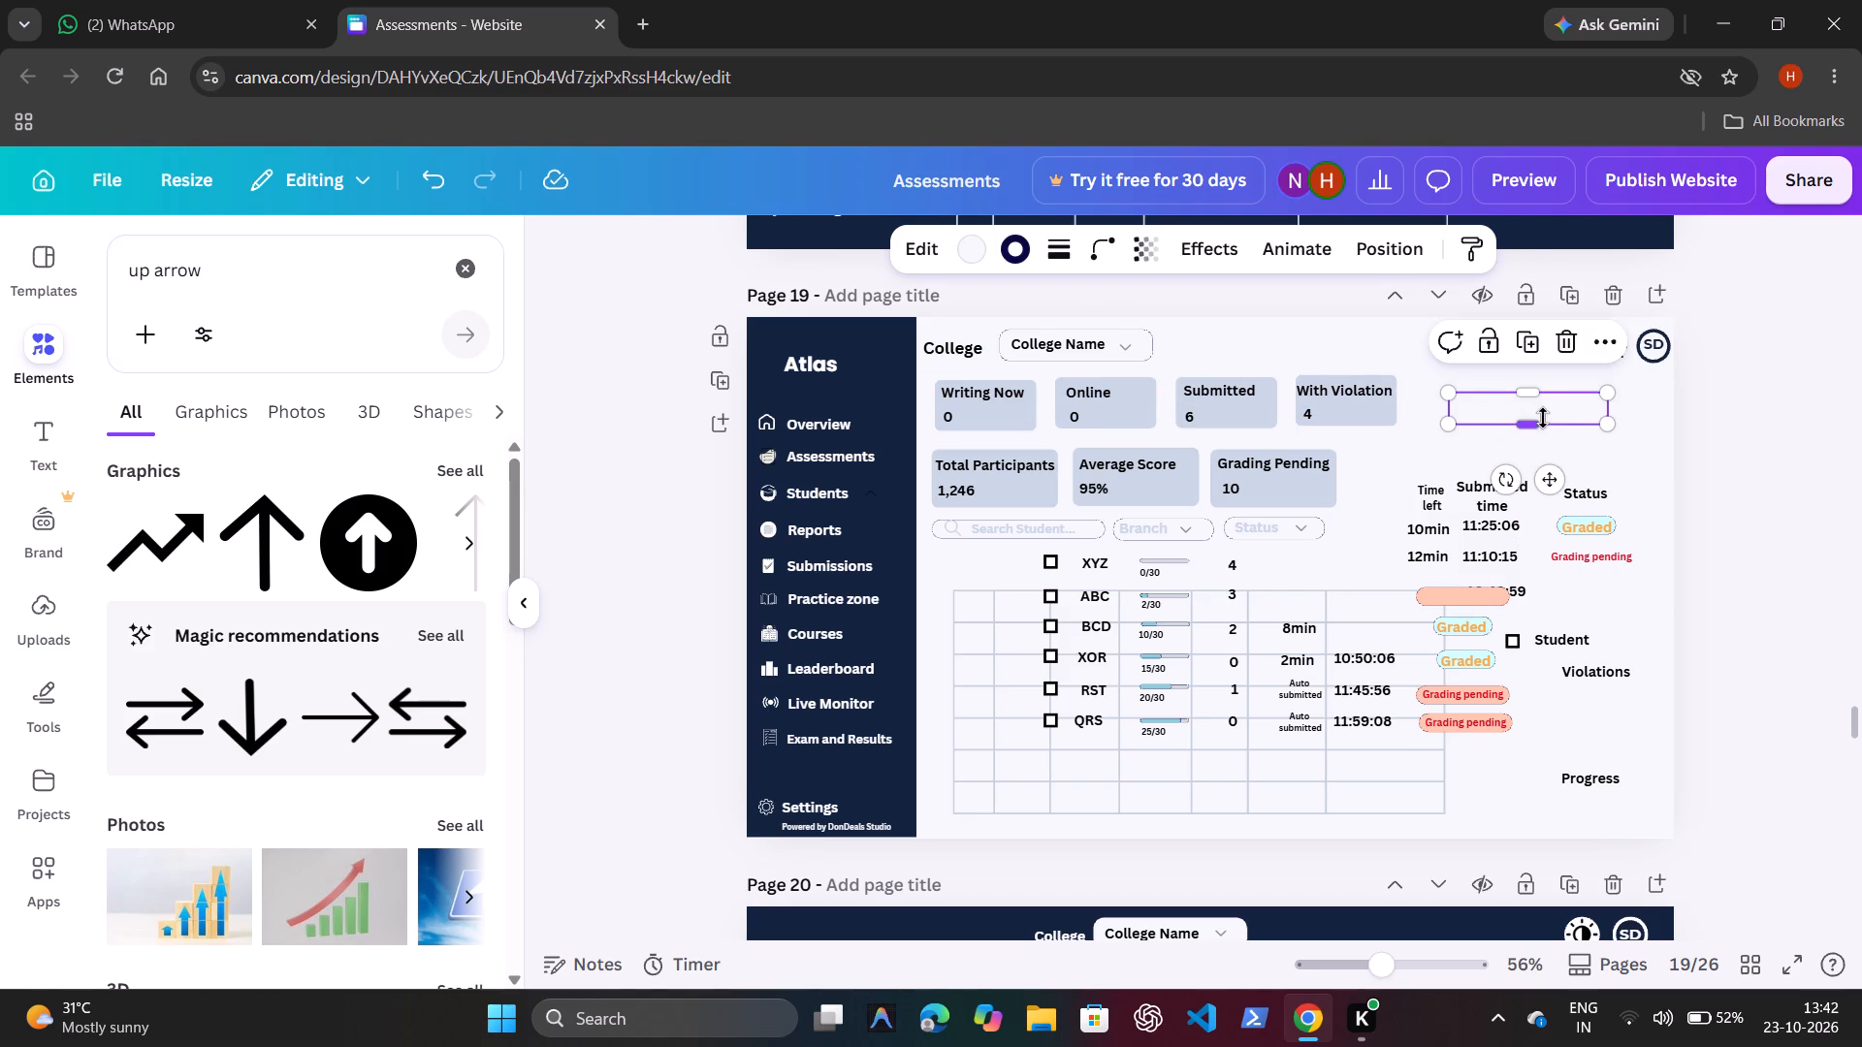
click(1385, 332)
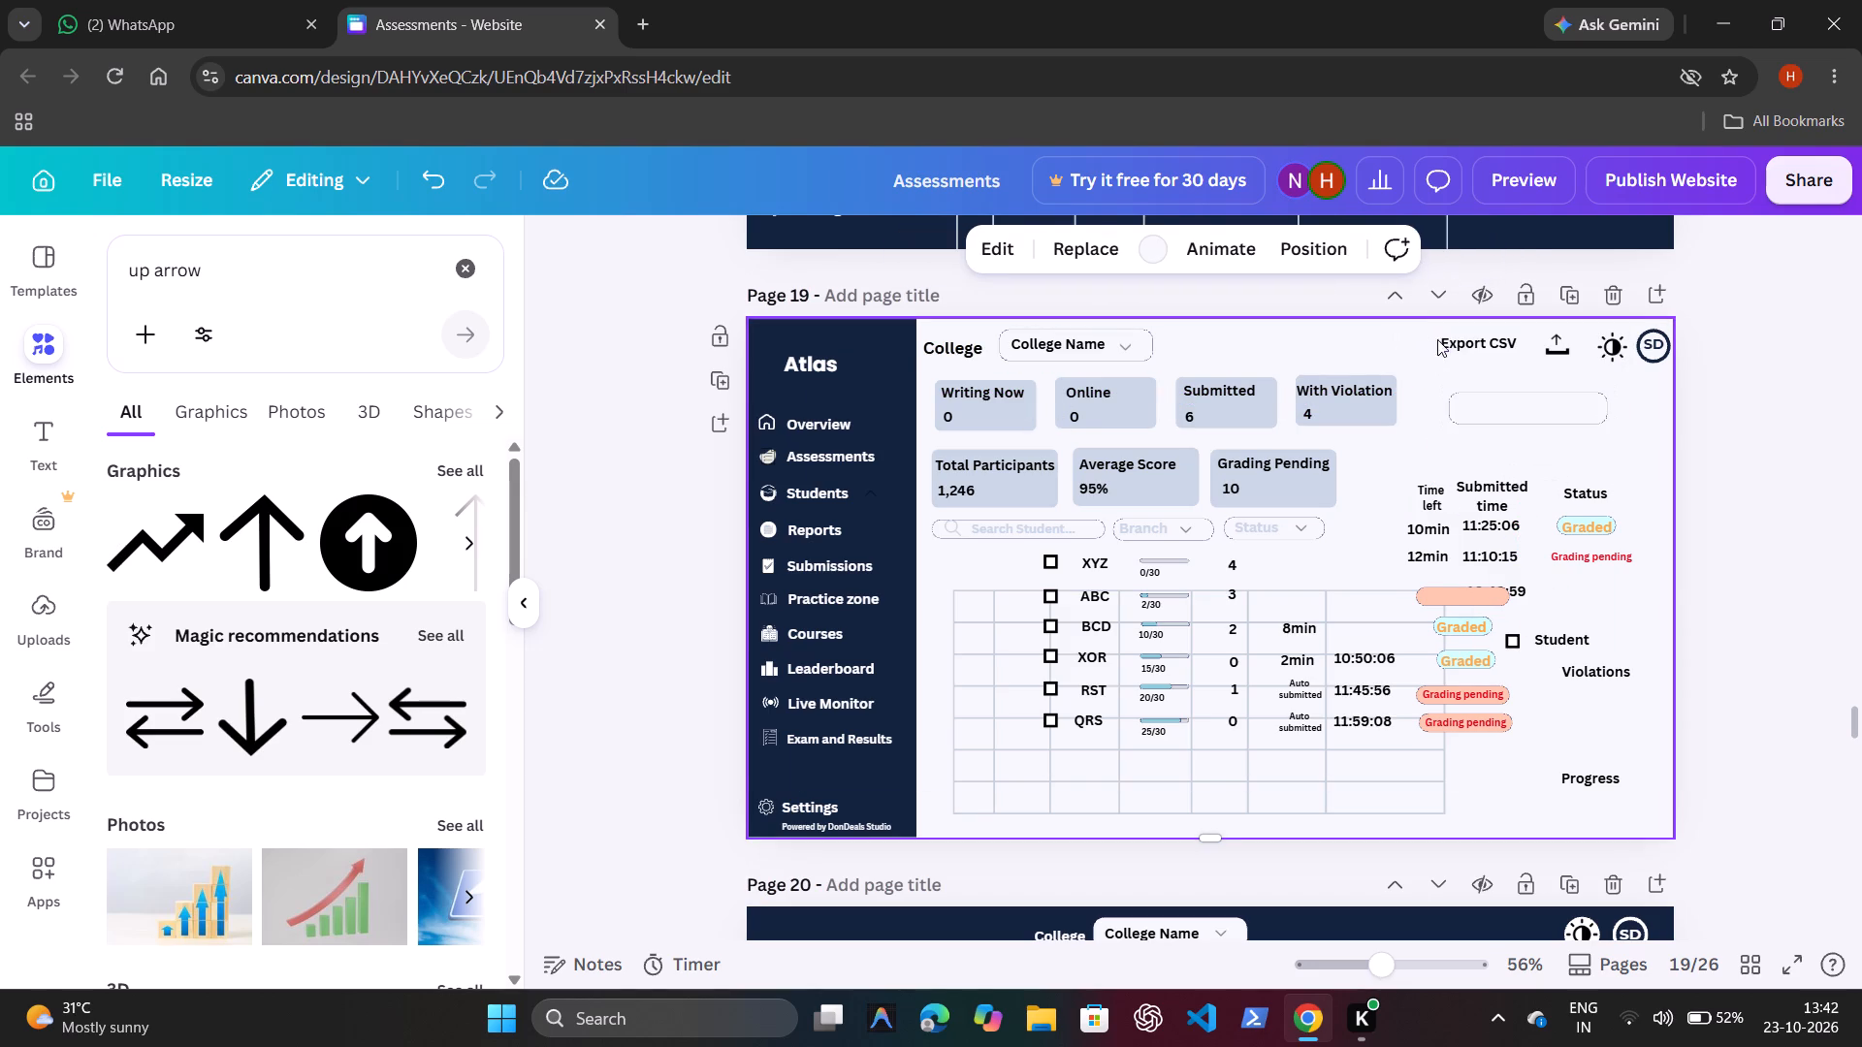
click(1471, 339)
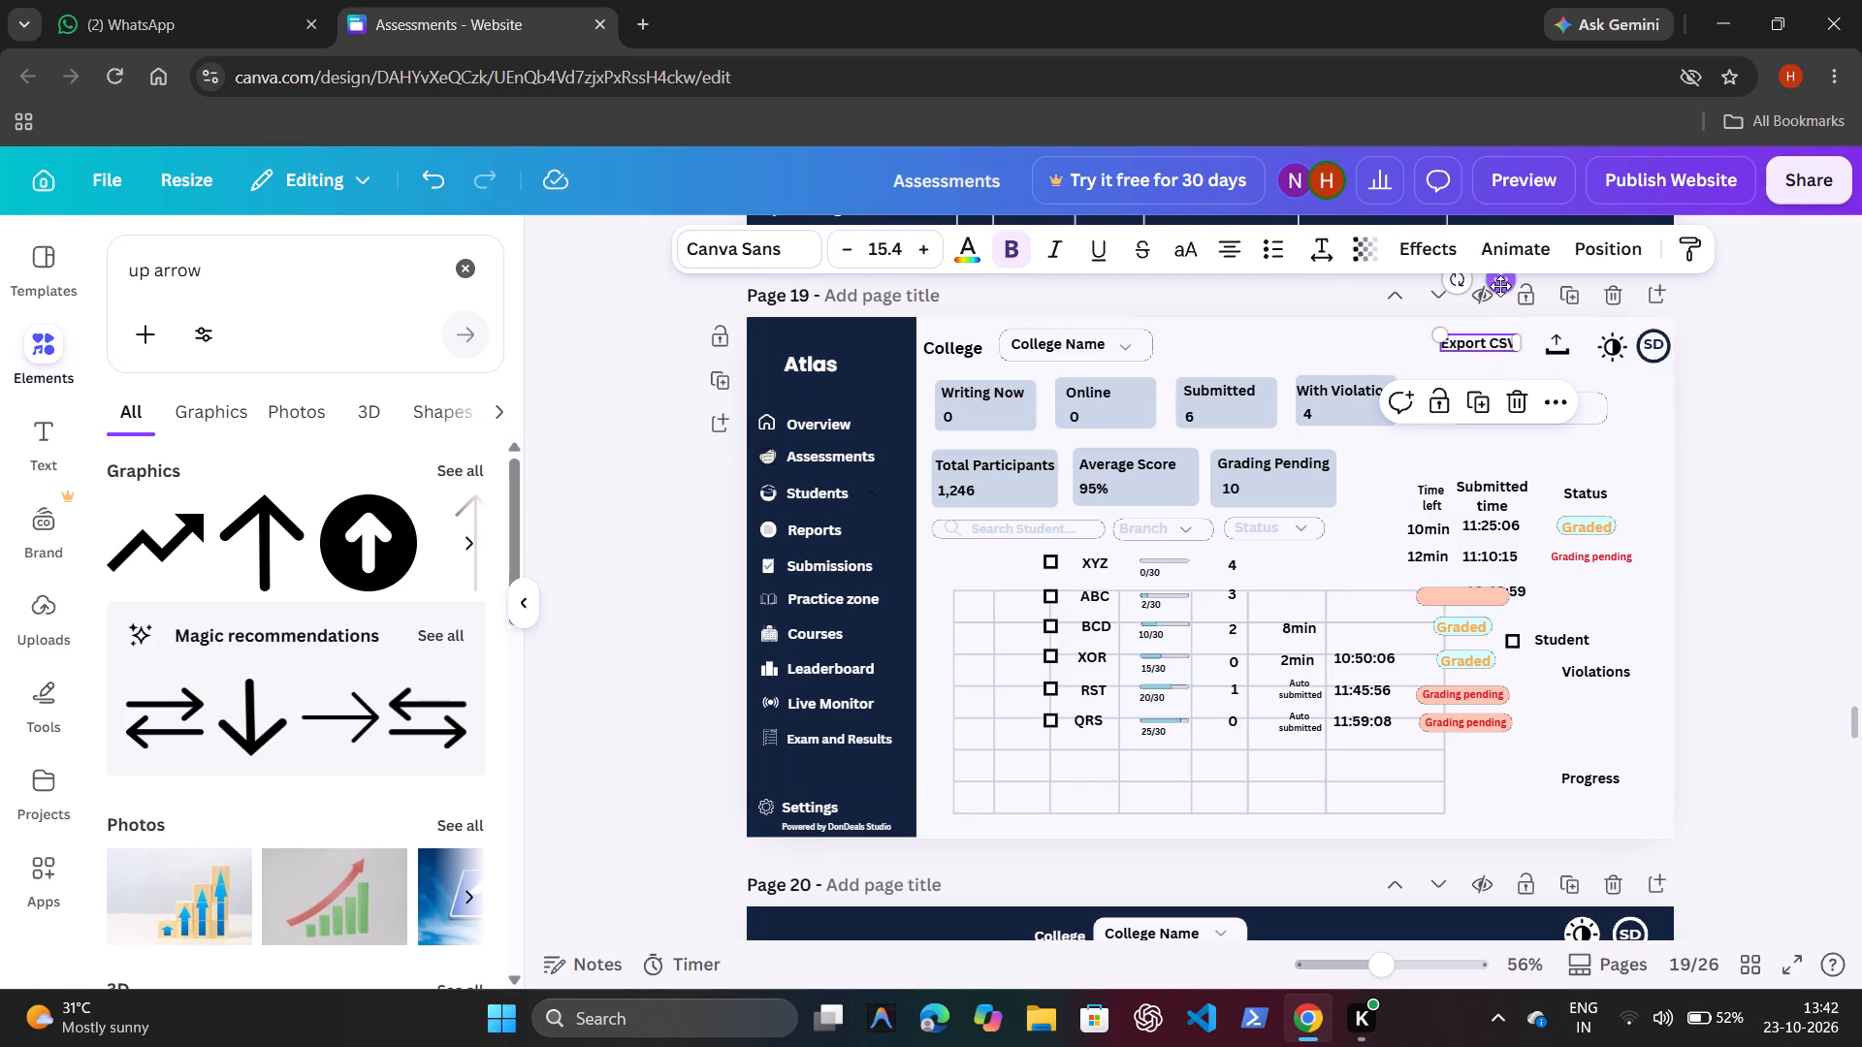
drag(1500, 286, 1518, 351)
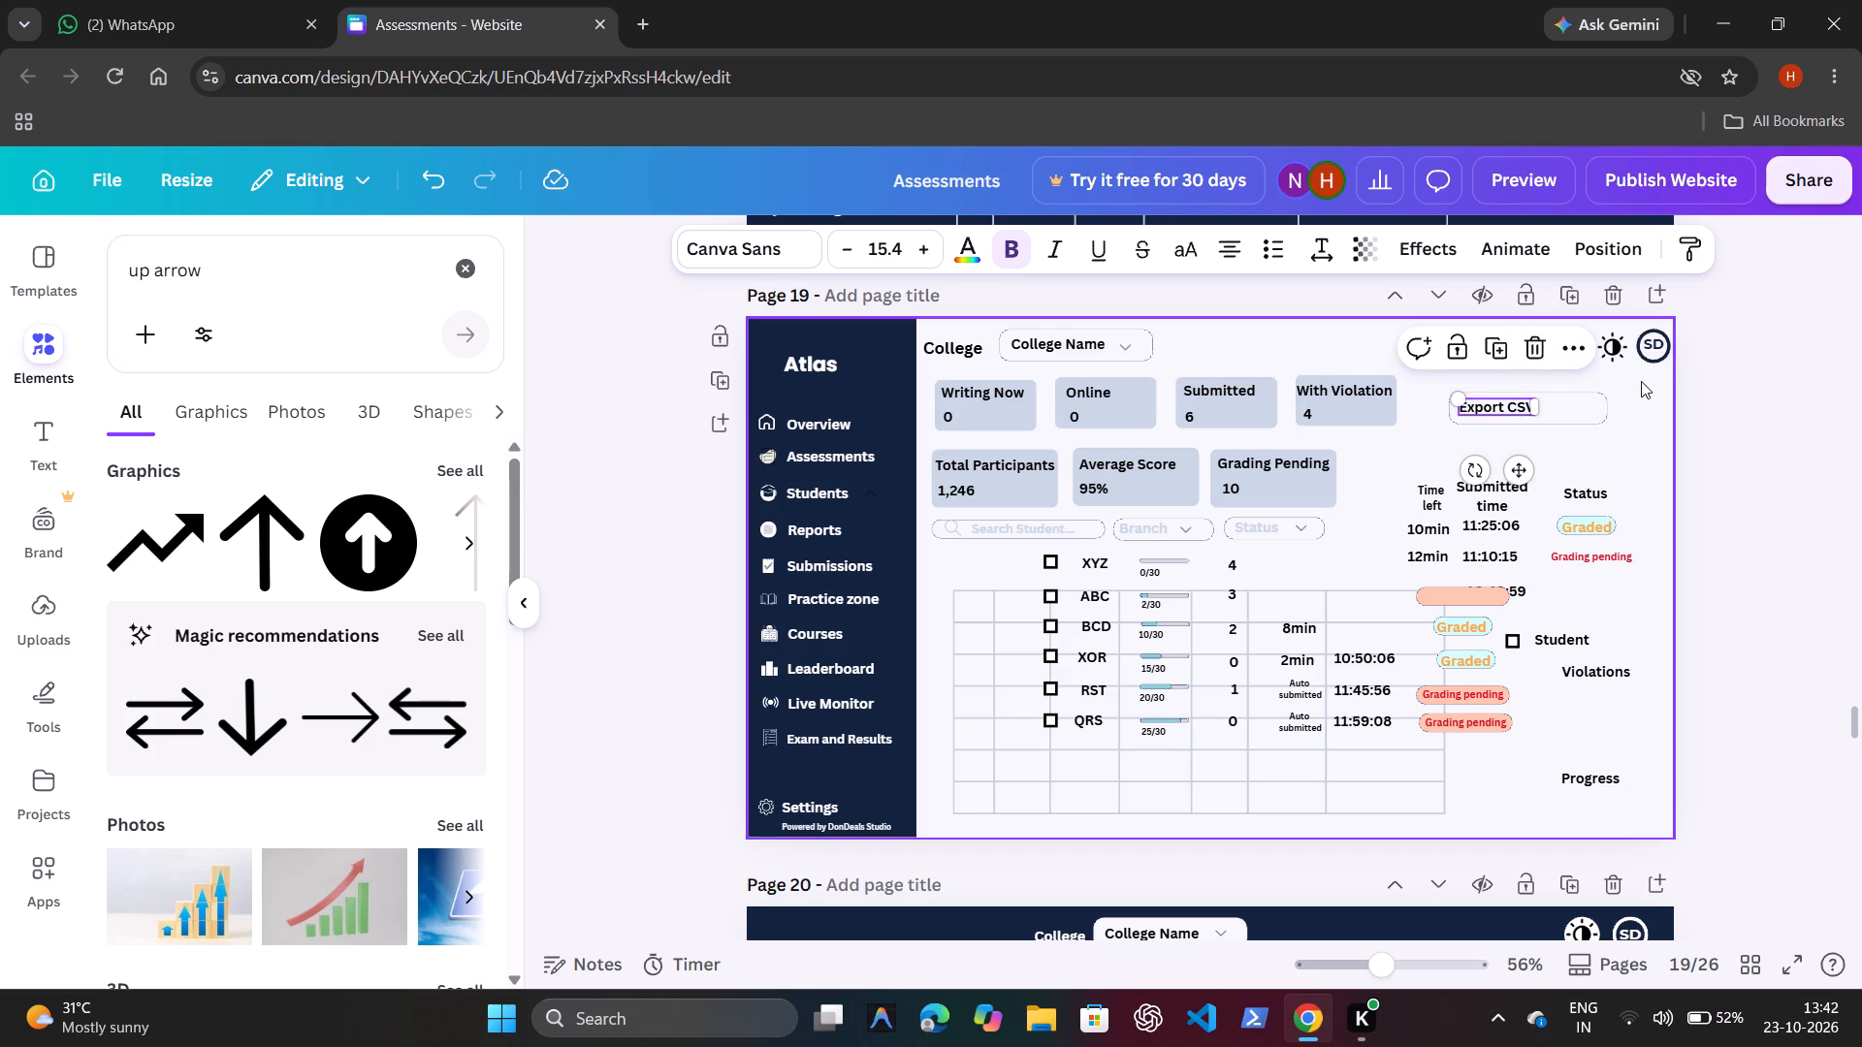
click(1641, 379)
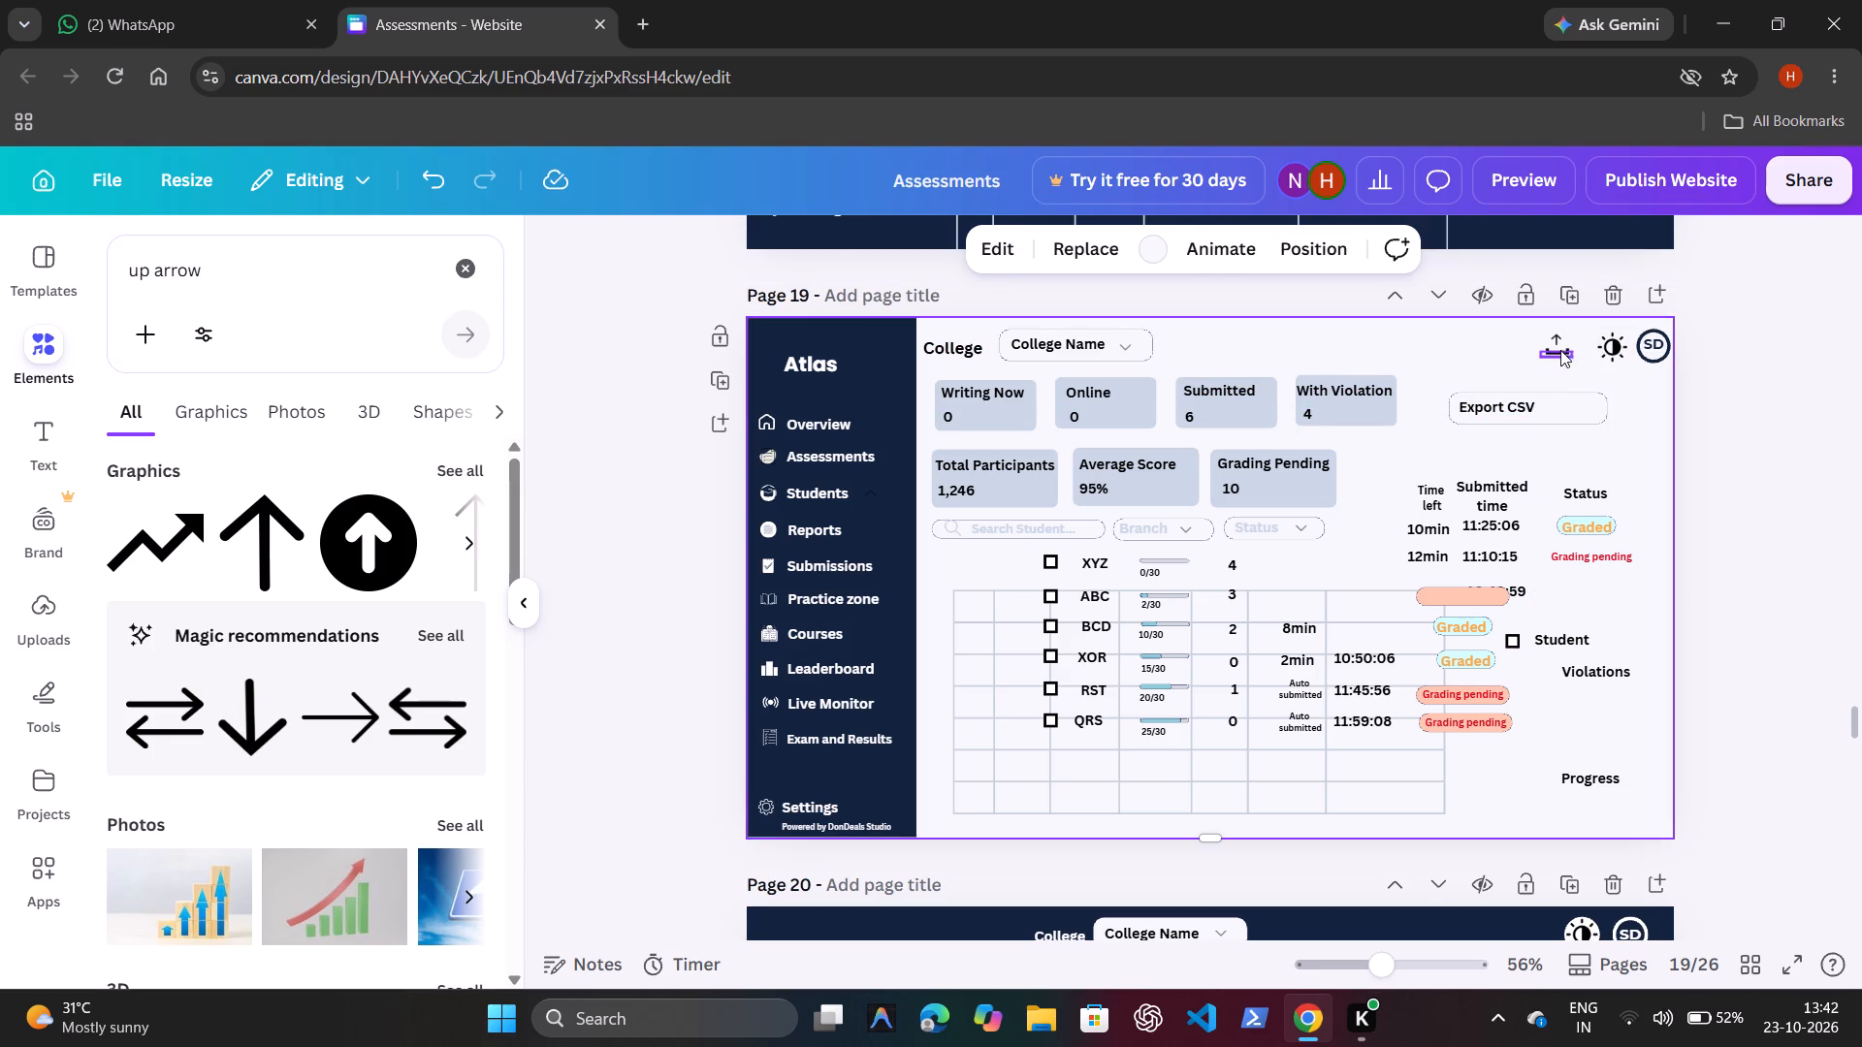
Move the export icon's tray and up arrow out of the header into the Export CSV box, arrow centred over the tray.
click(1557, 352)
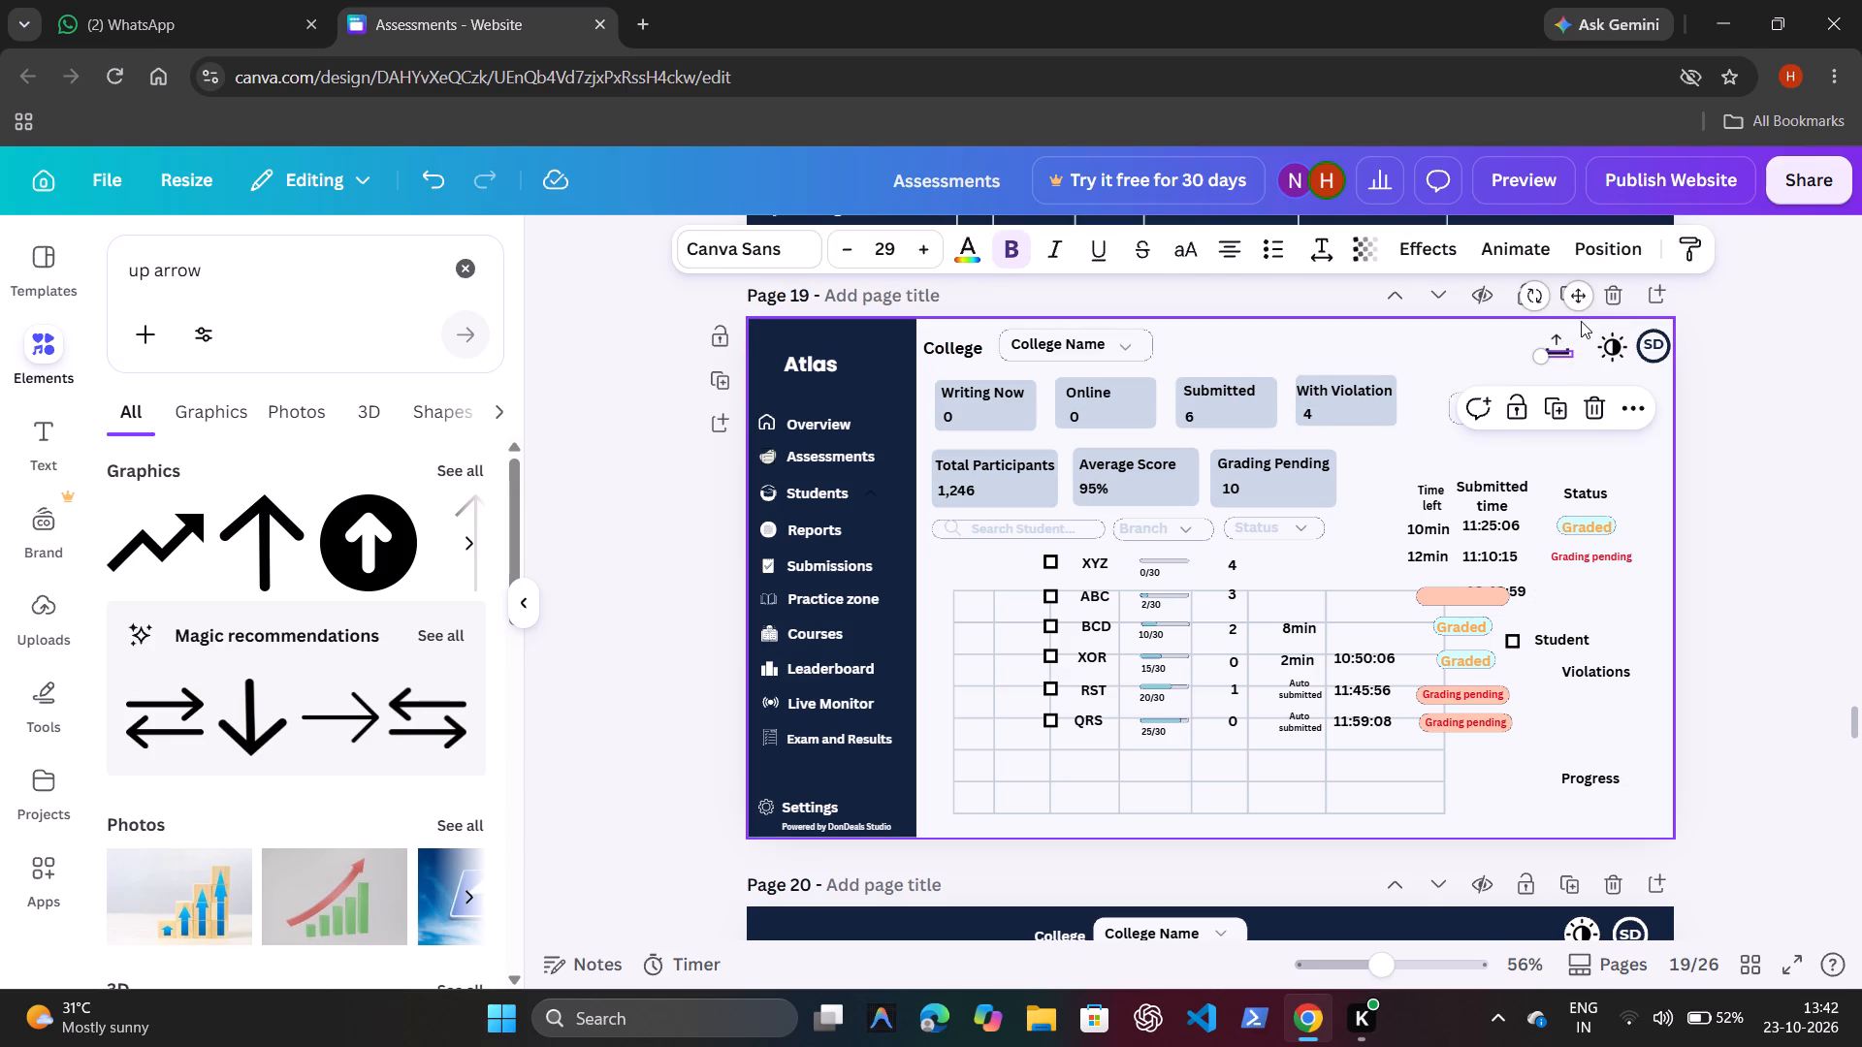
drag(1581, 300, 1600, 362)
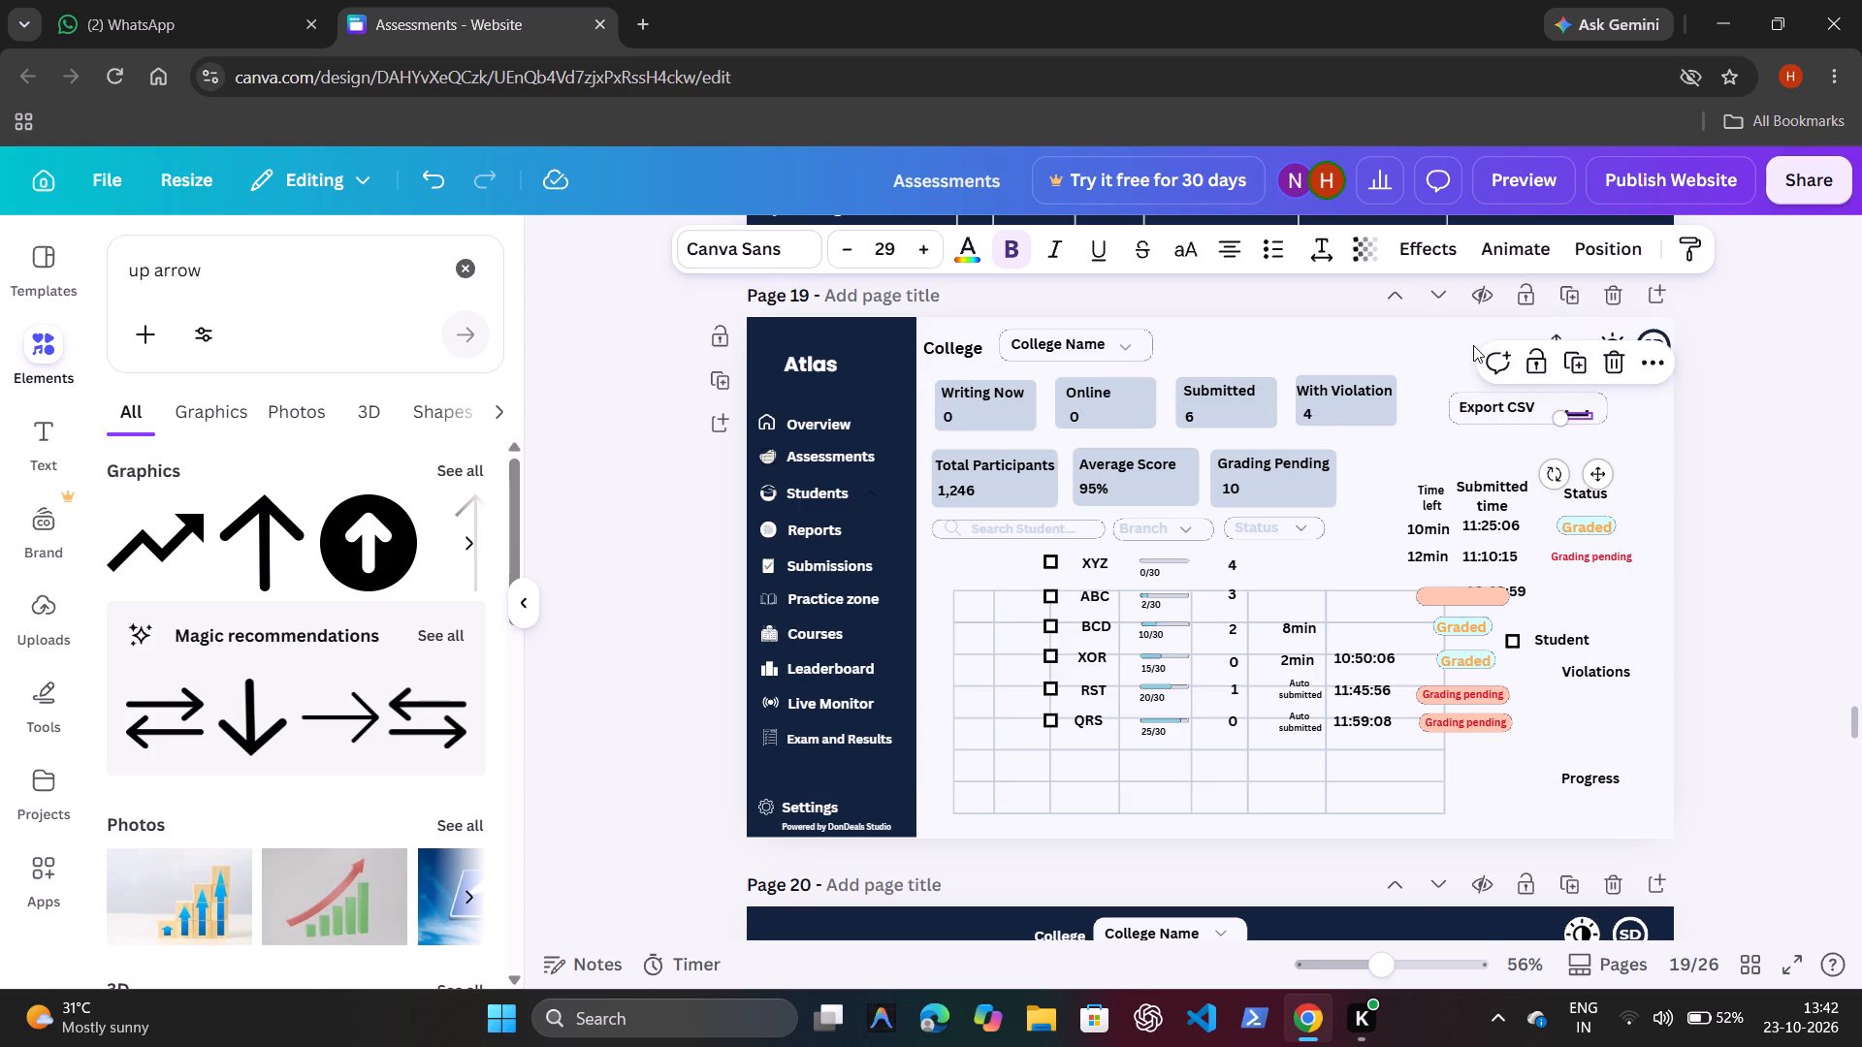
click(1452, 339)
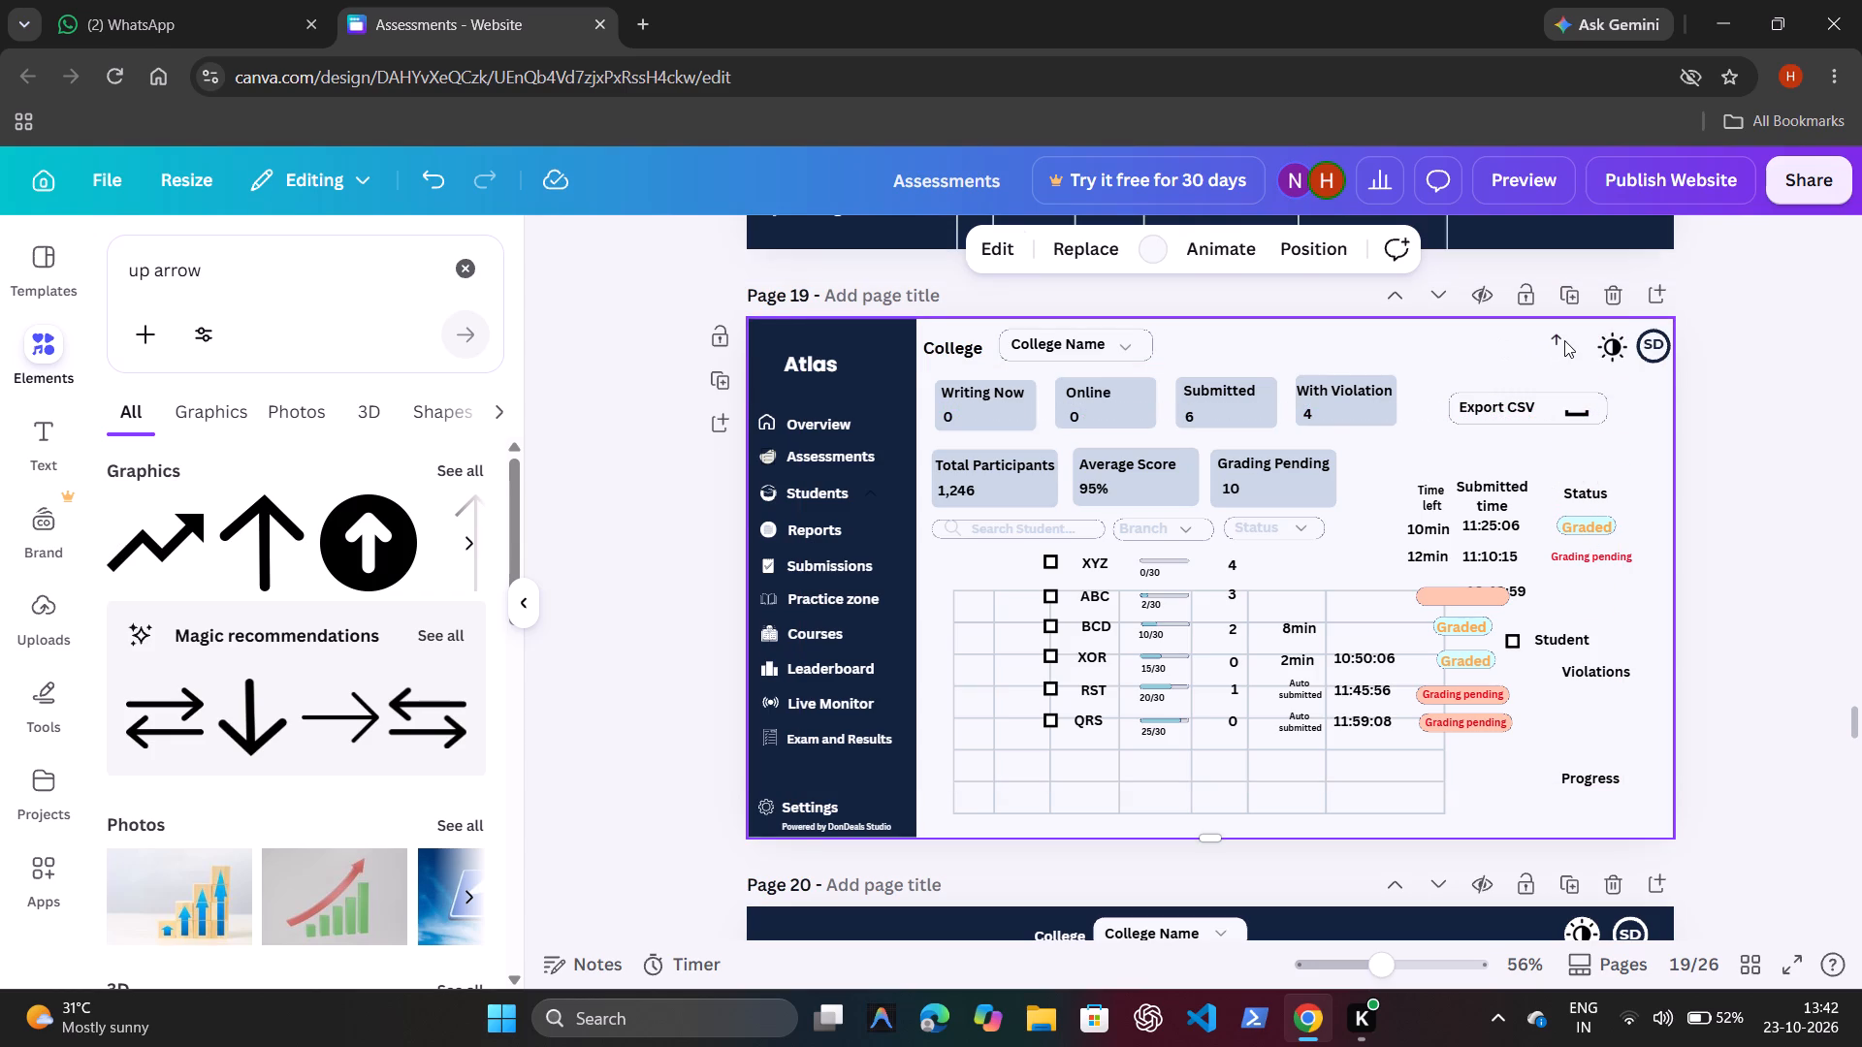
click(1559, 340)
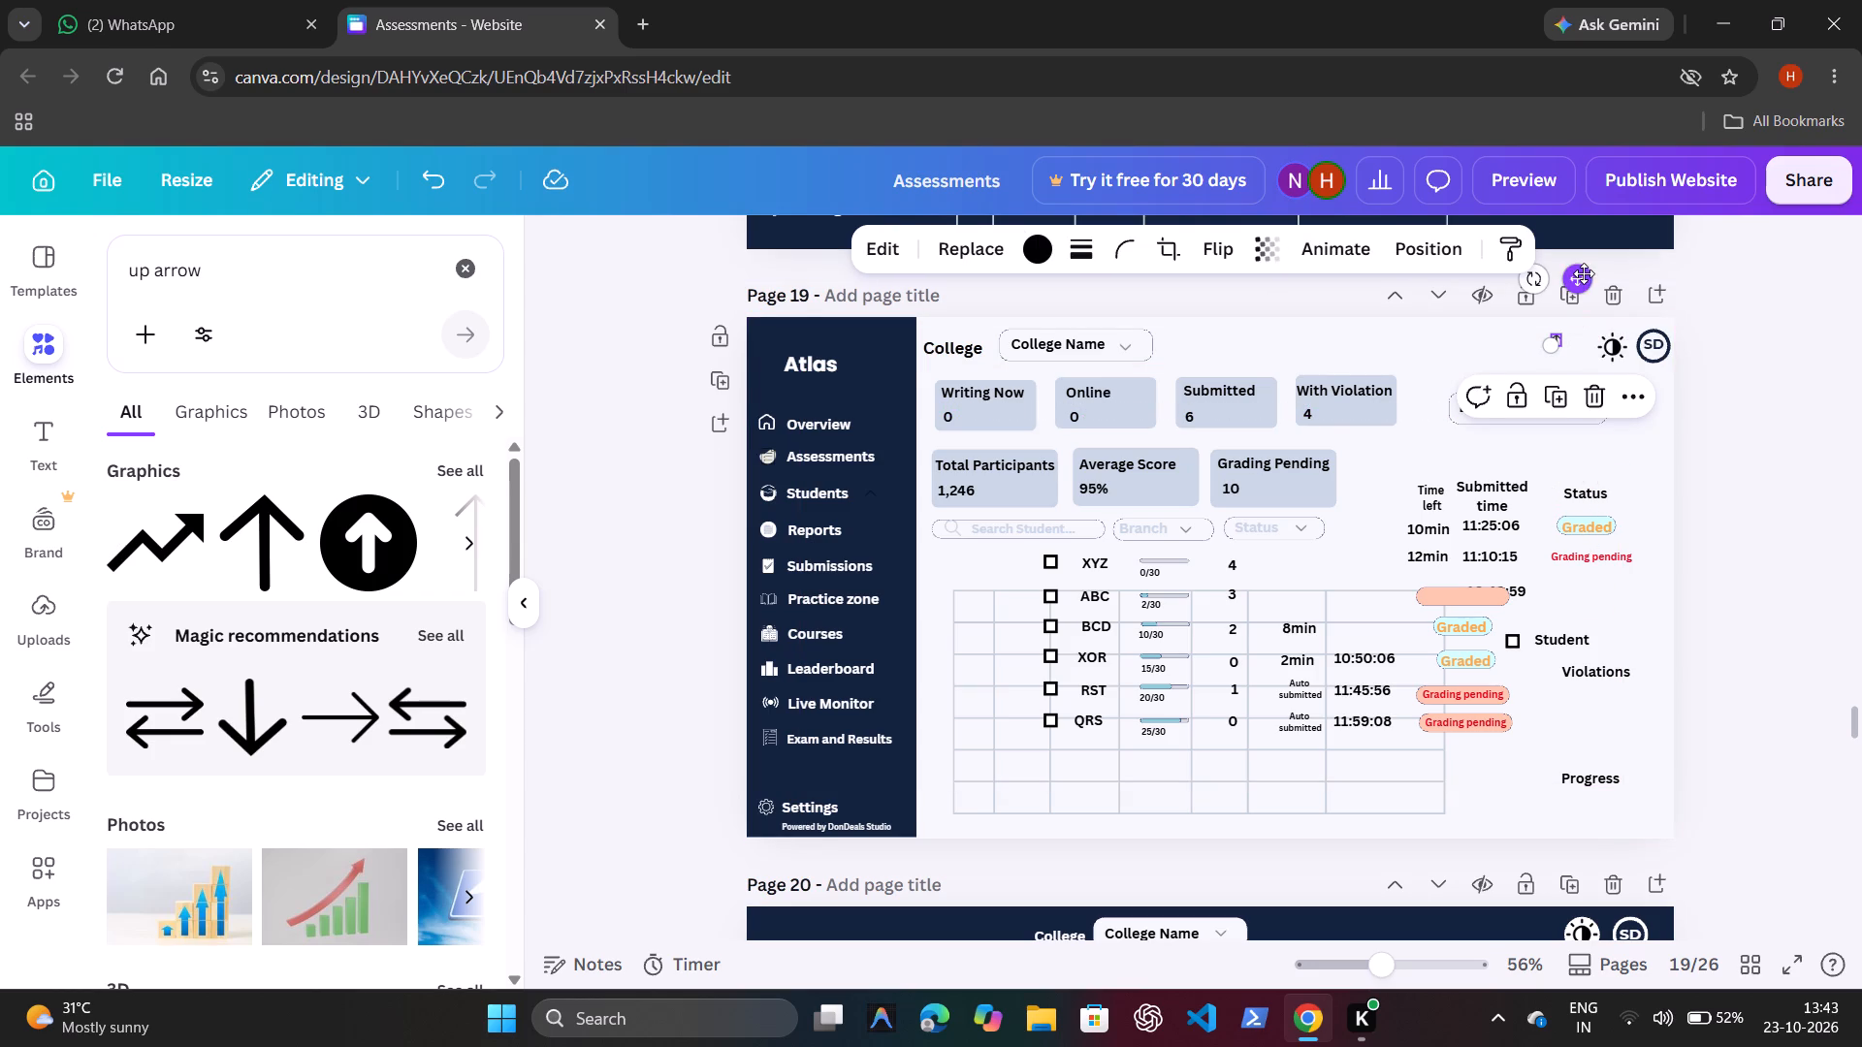
drag(1583, 273, 1601, 334)
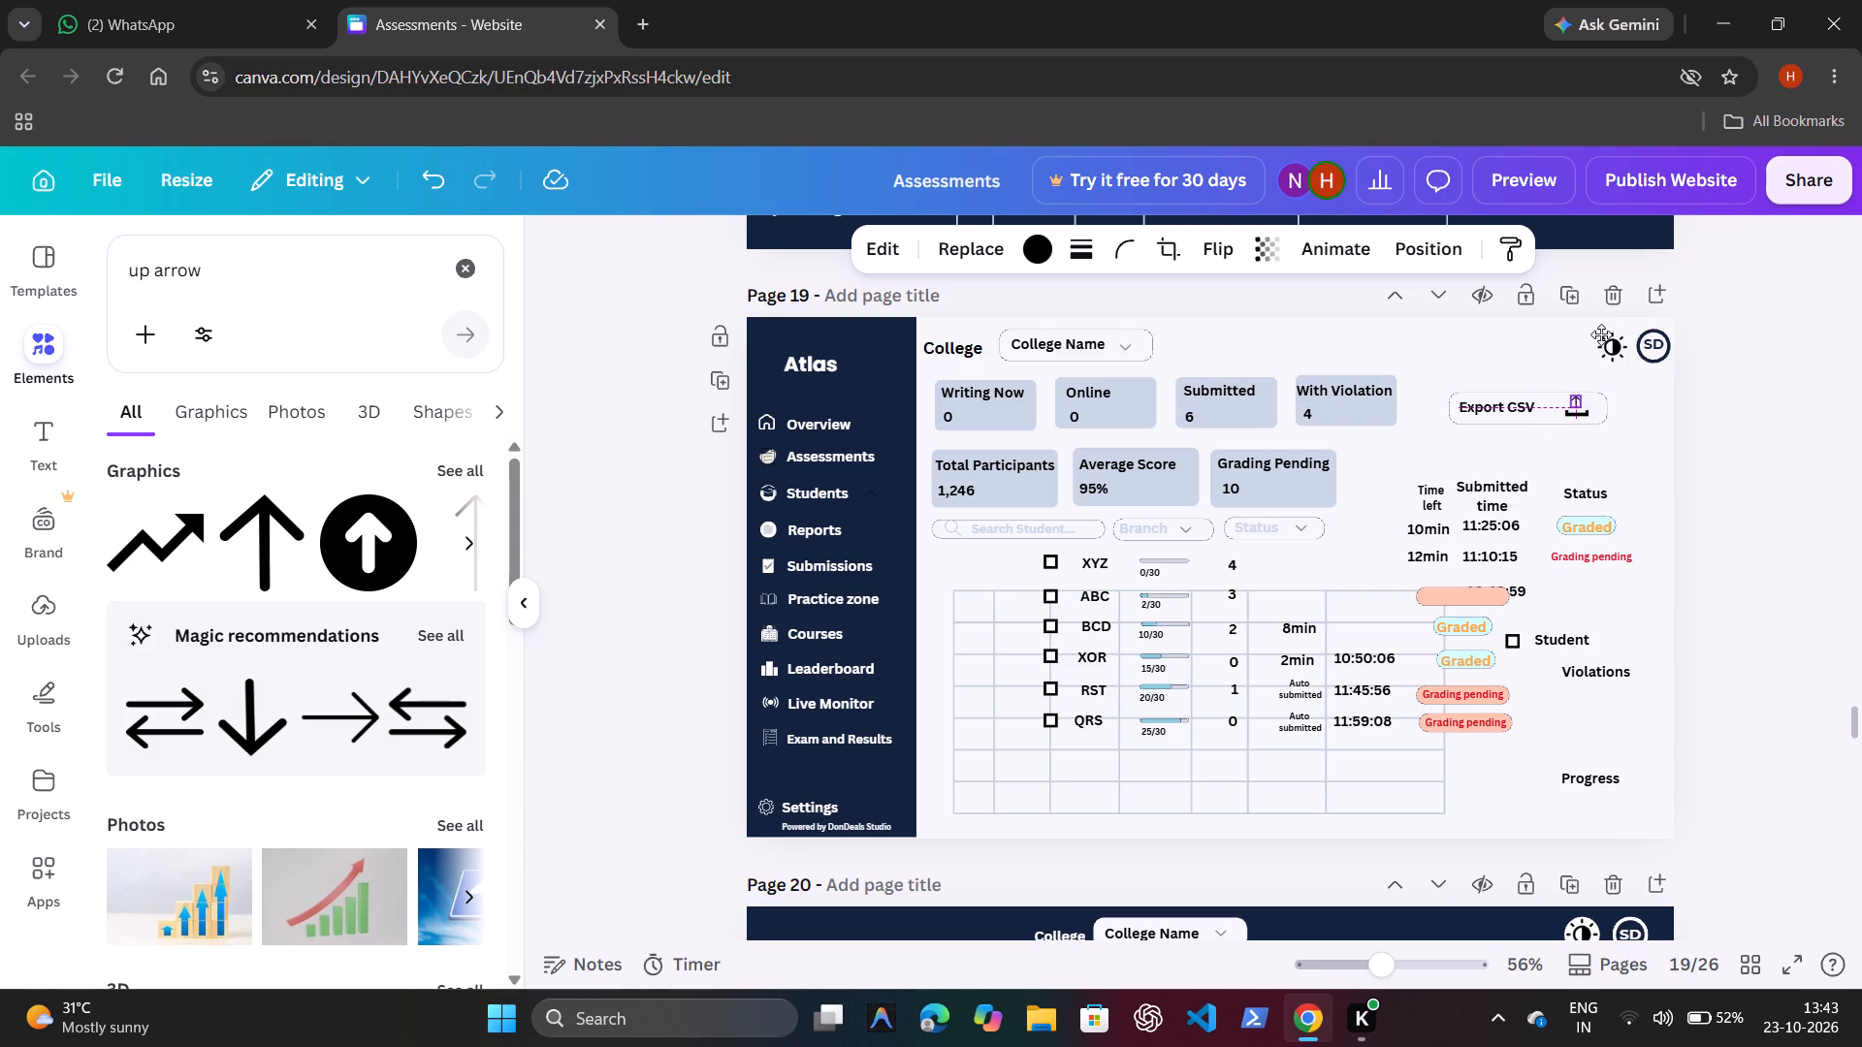
drag(1601, 334, 1605, 337)
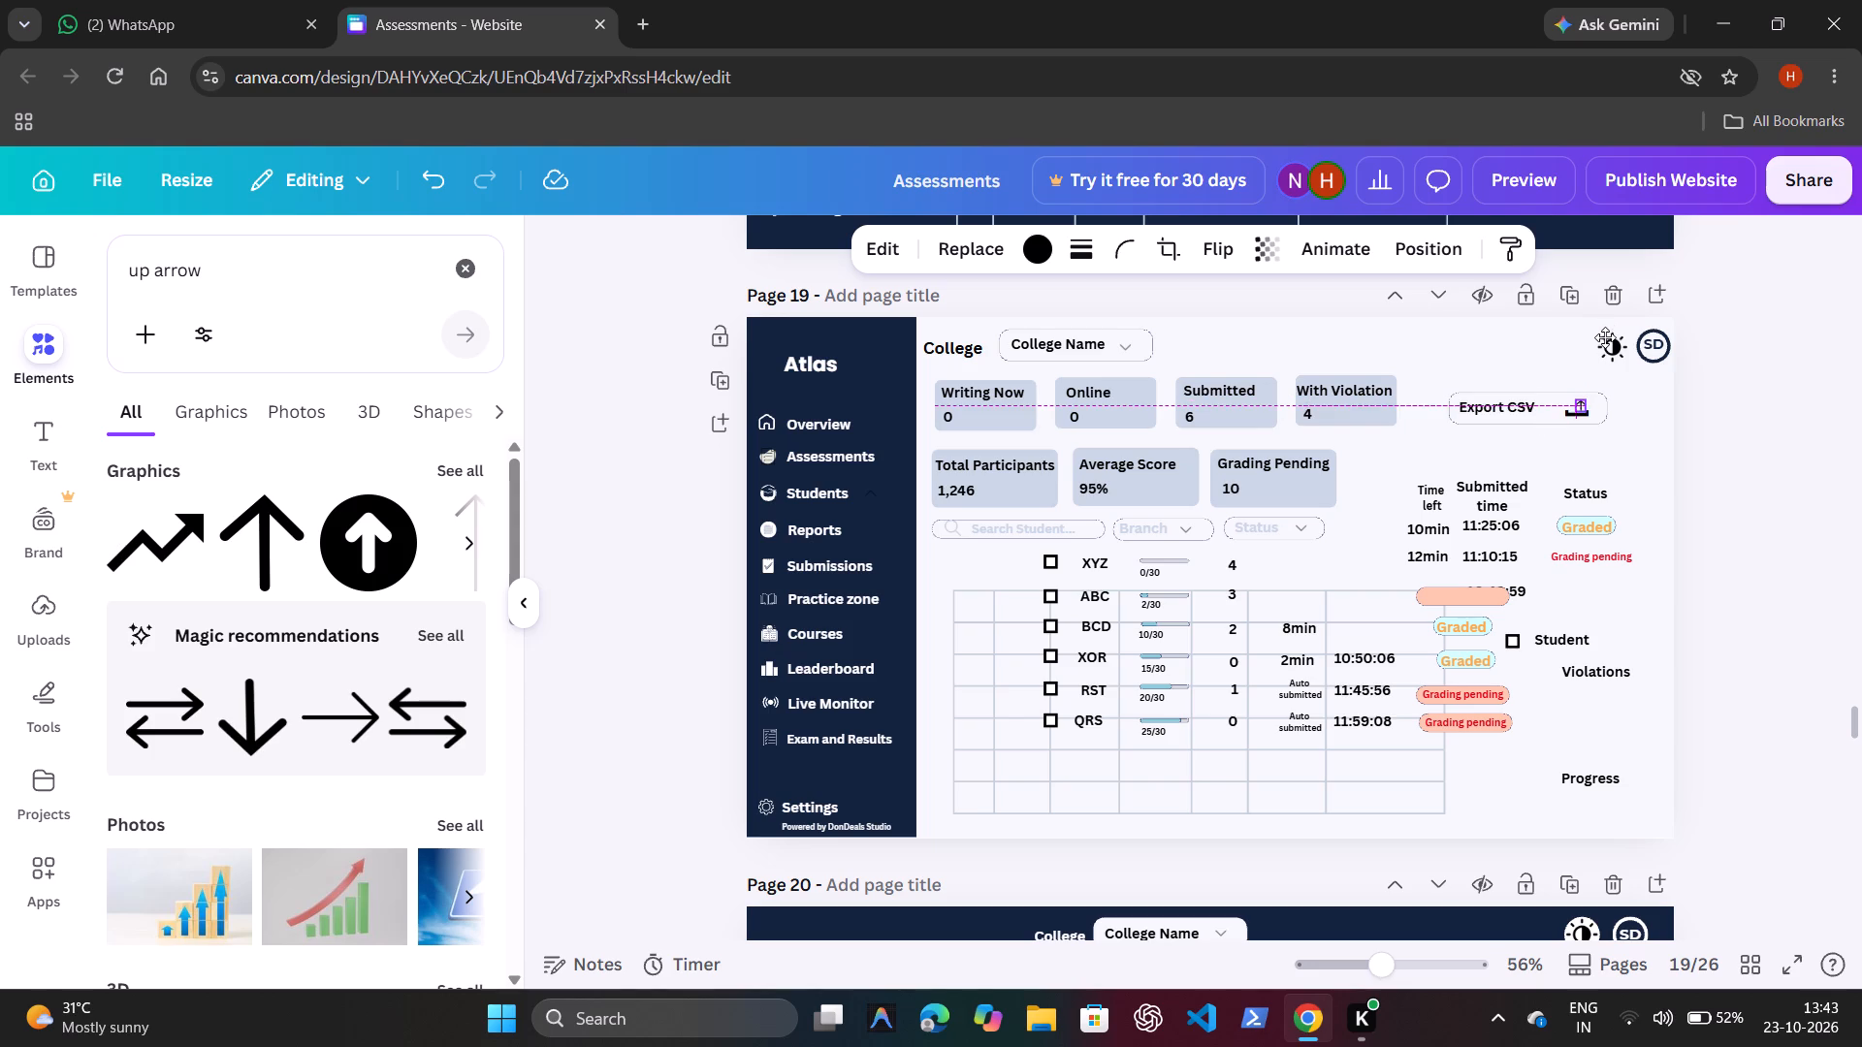
drag(1605, 337, 1603, 335)
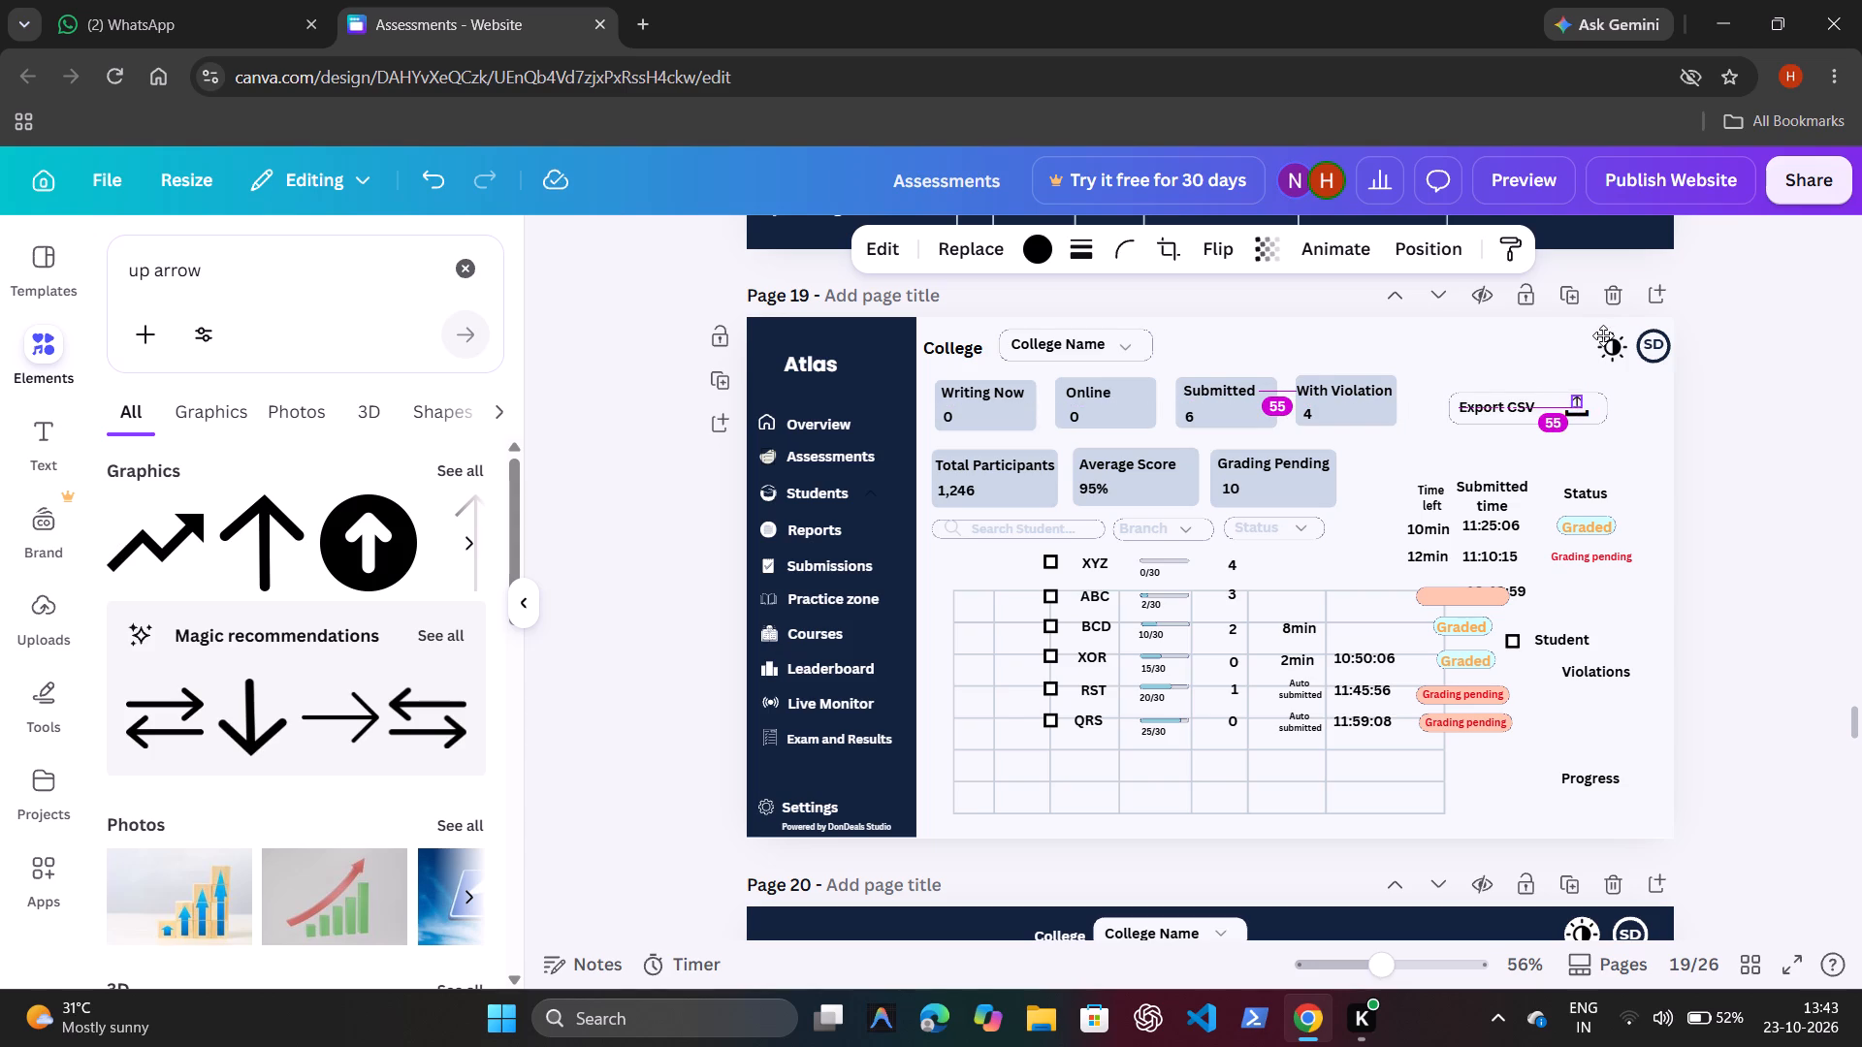
drag(1603, 335, 1598, 335)
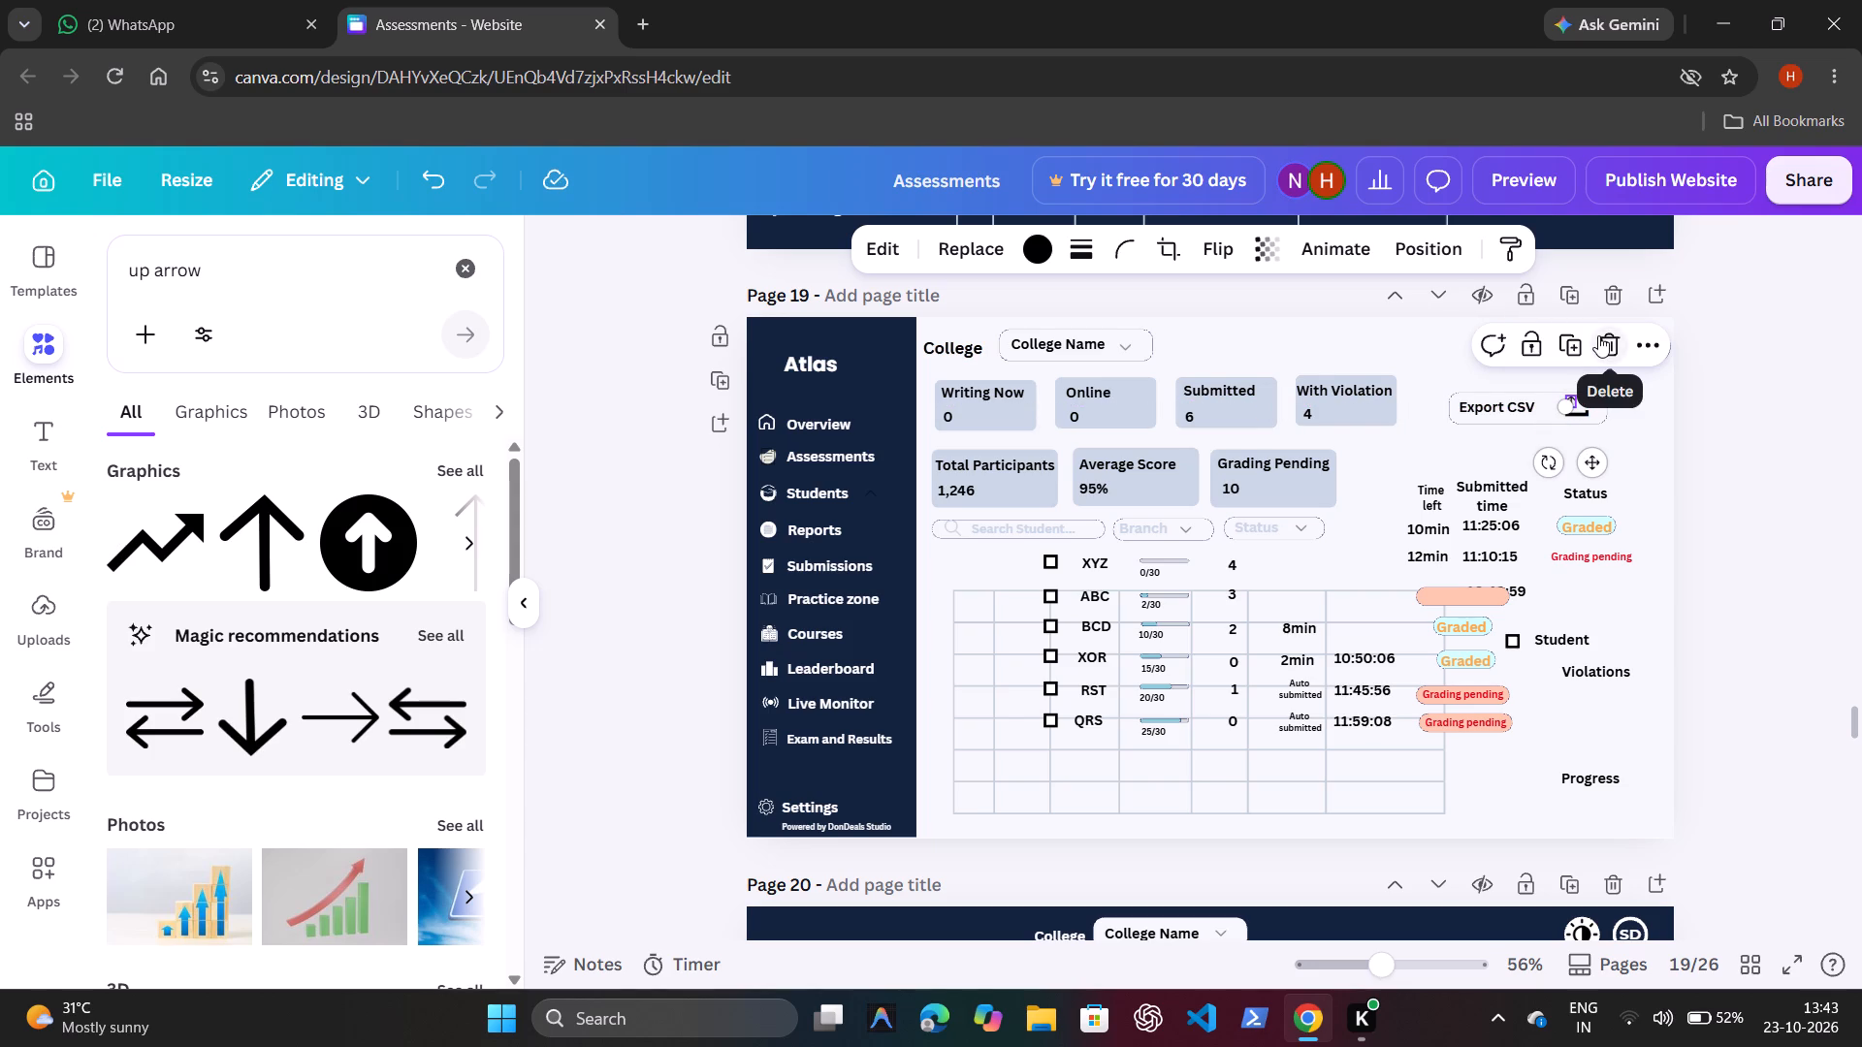
click(1386, 318)
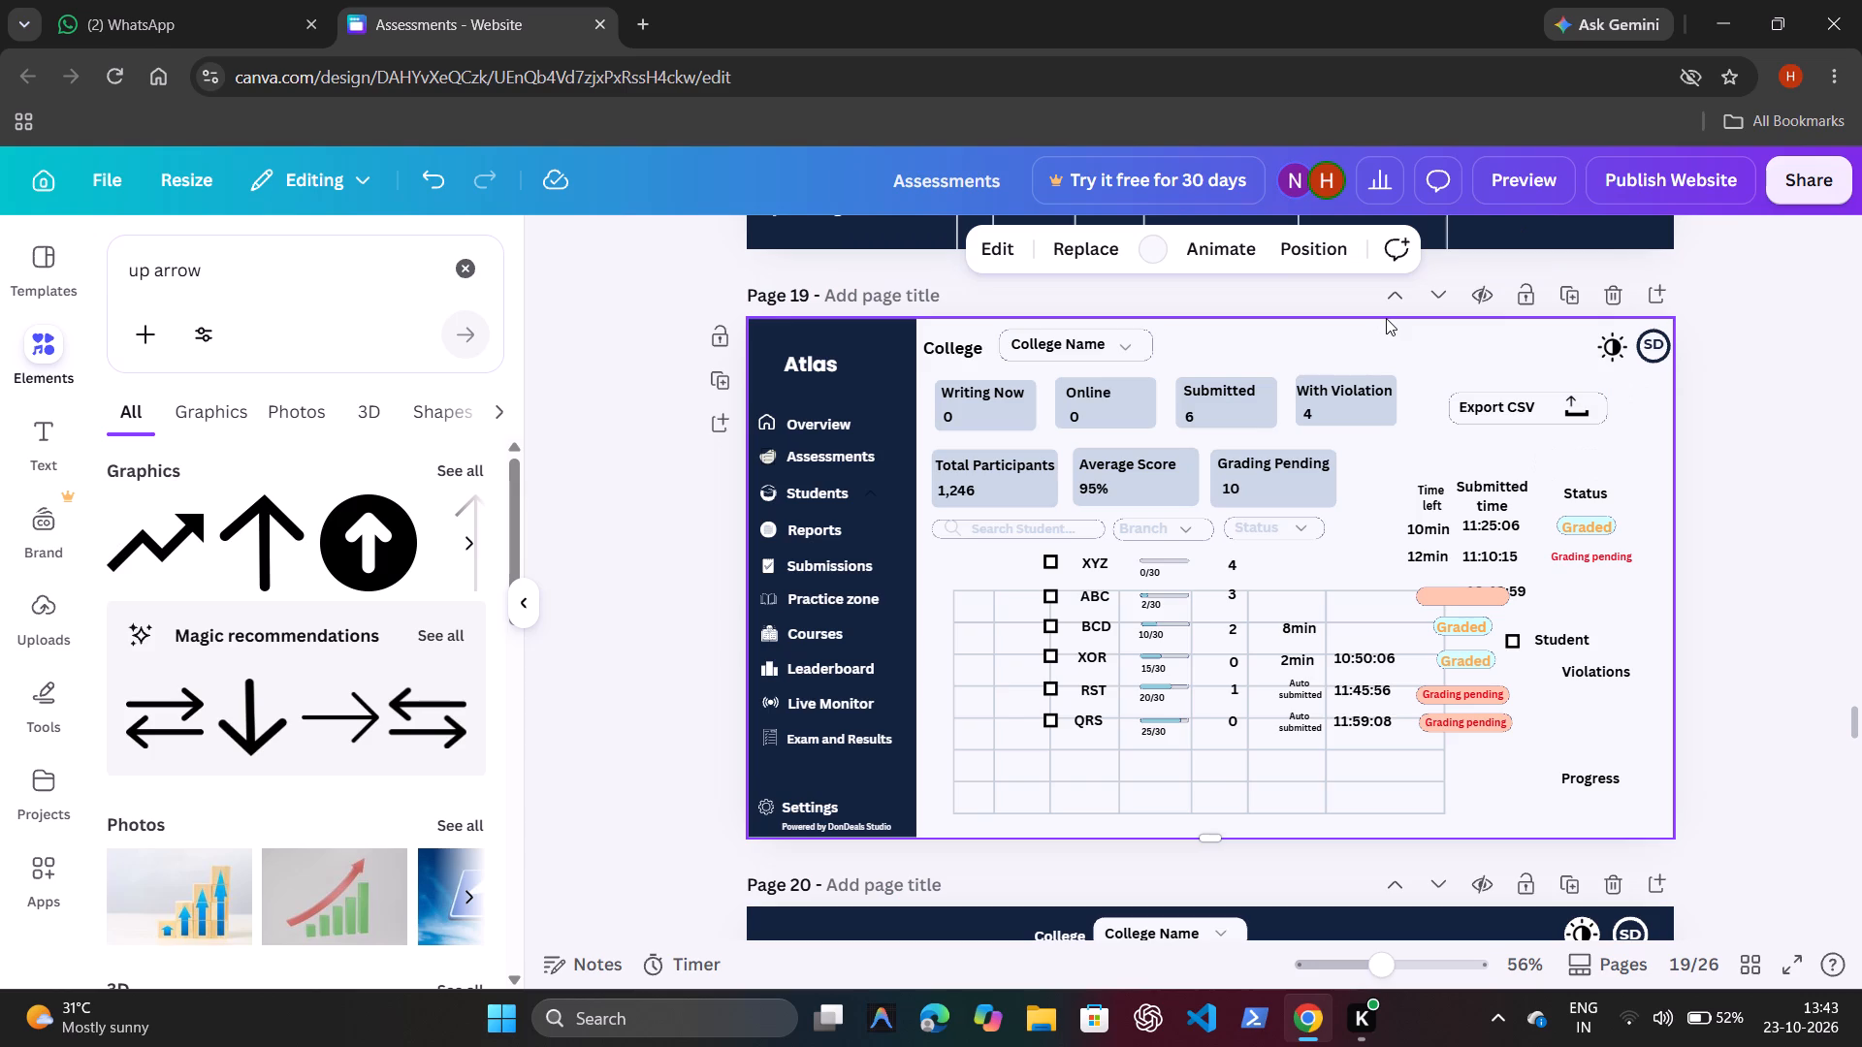
Move the empty table grid up beneath the search and filter row, its left edge roughly in line with the stat cards.
click(1048, 728)
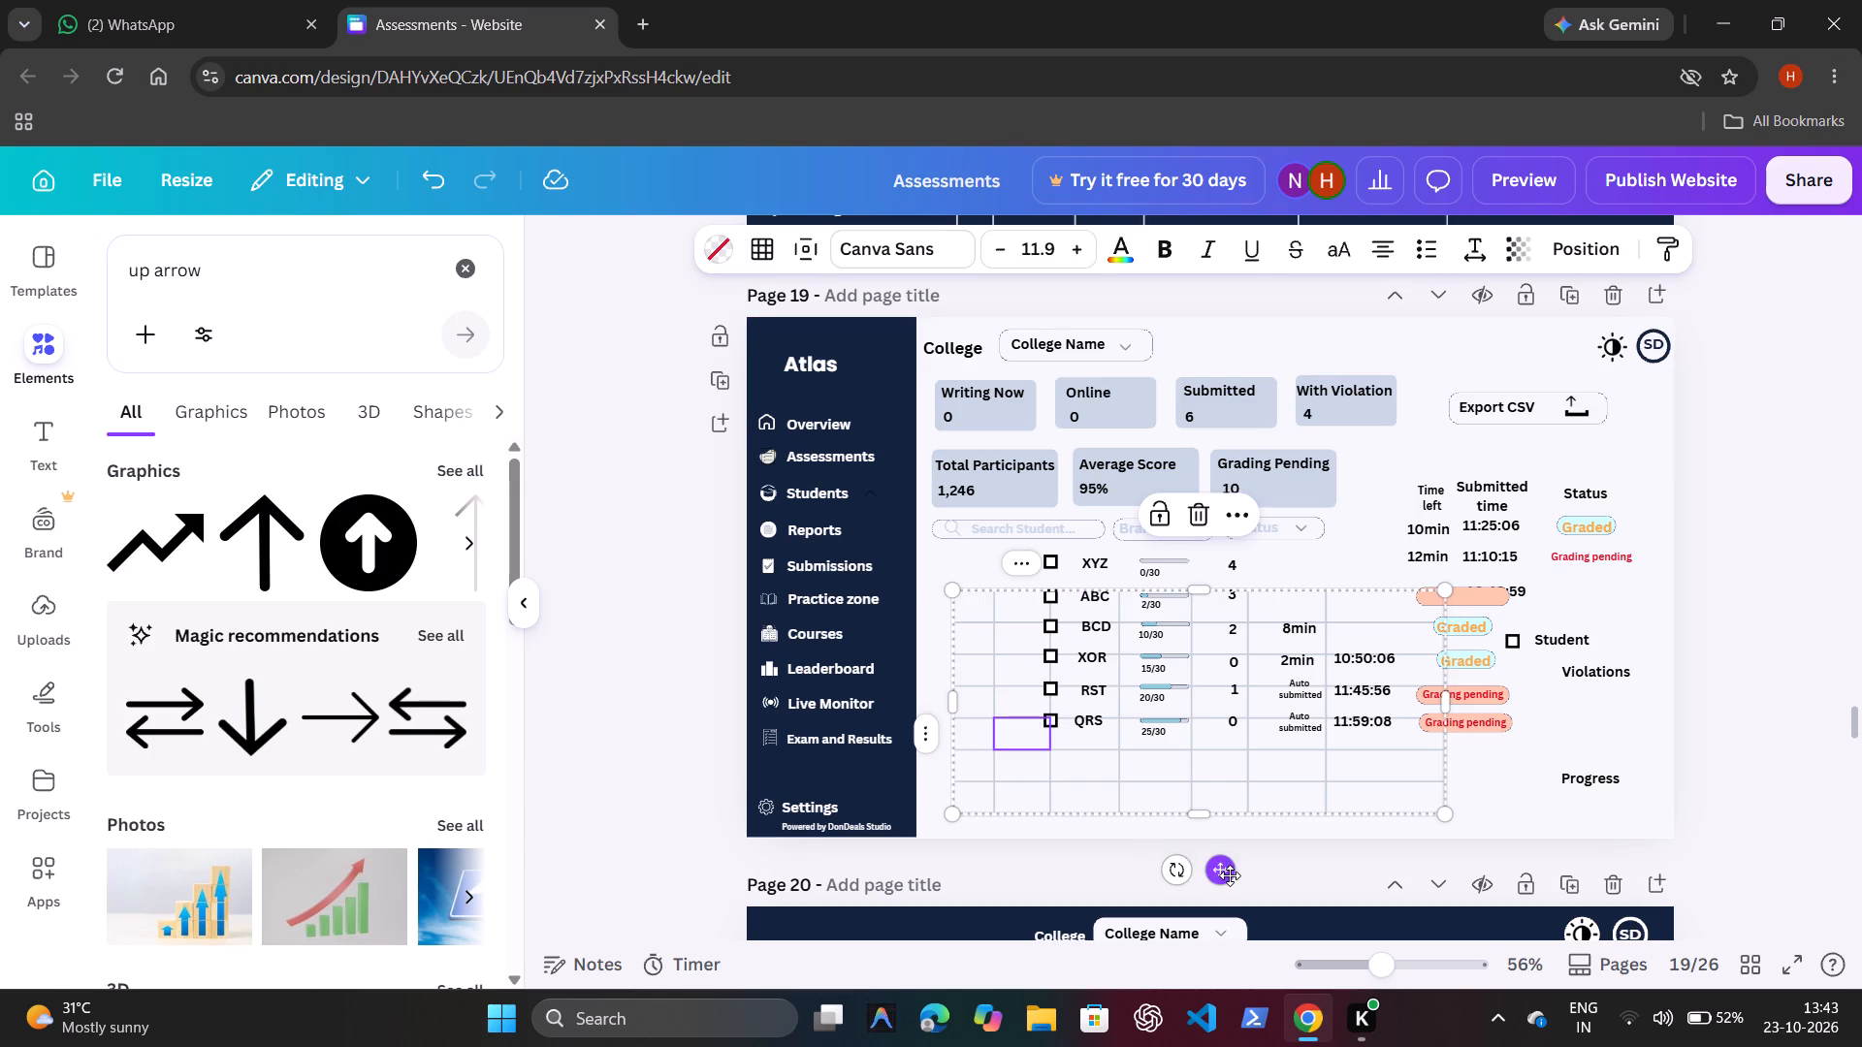
drag(1232, 876, 1203, 843)
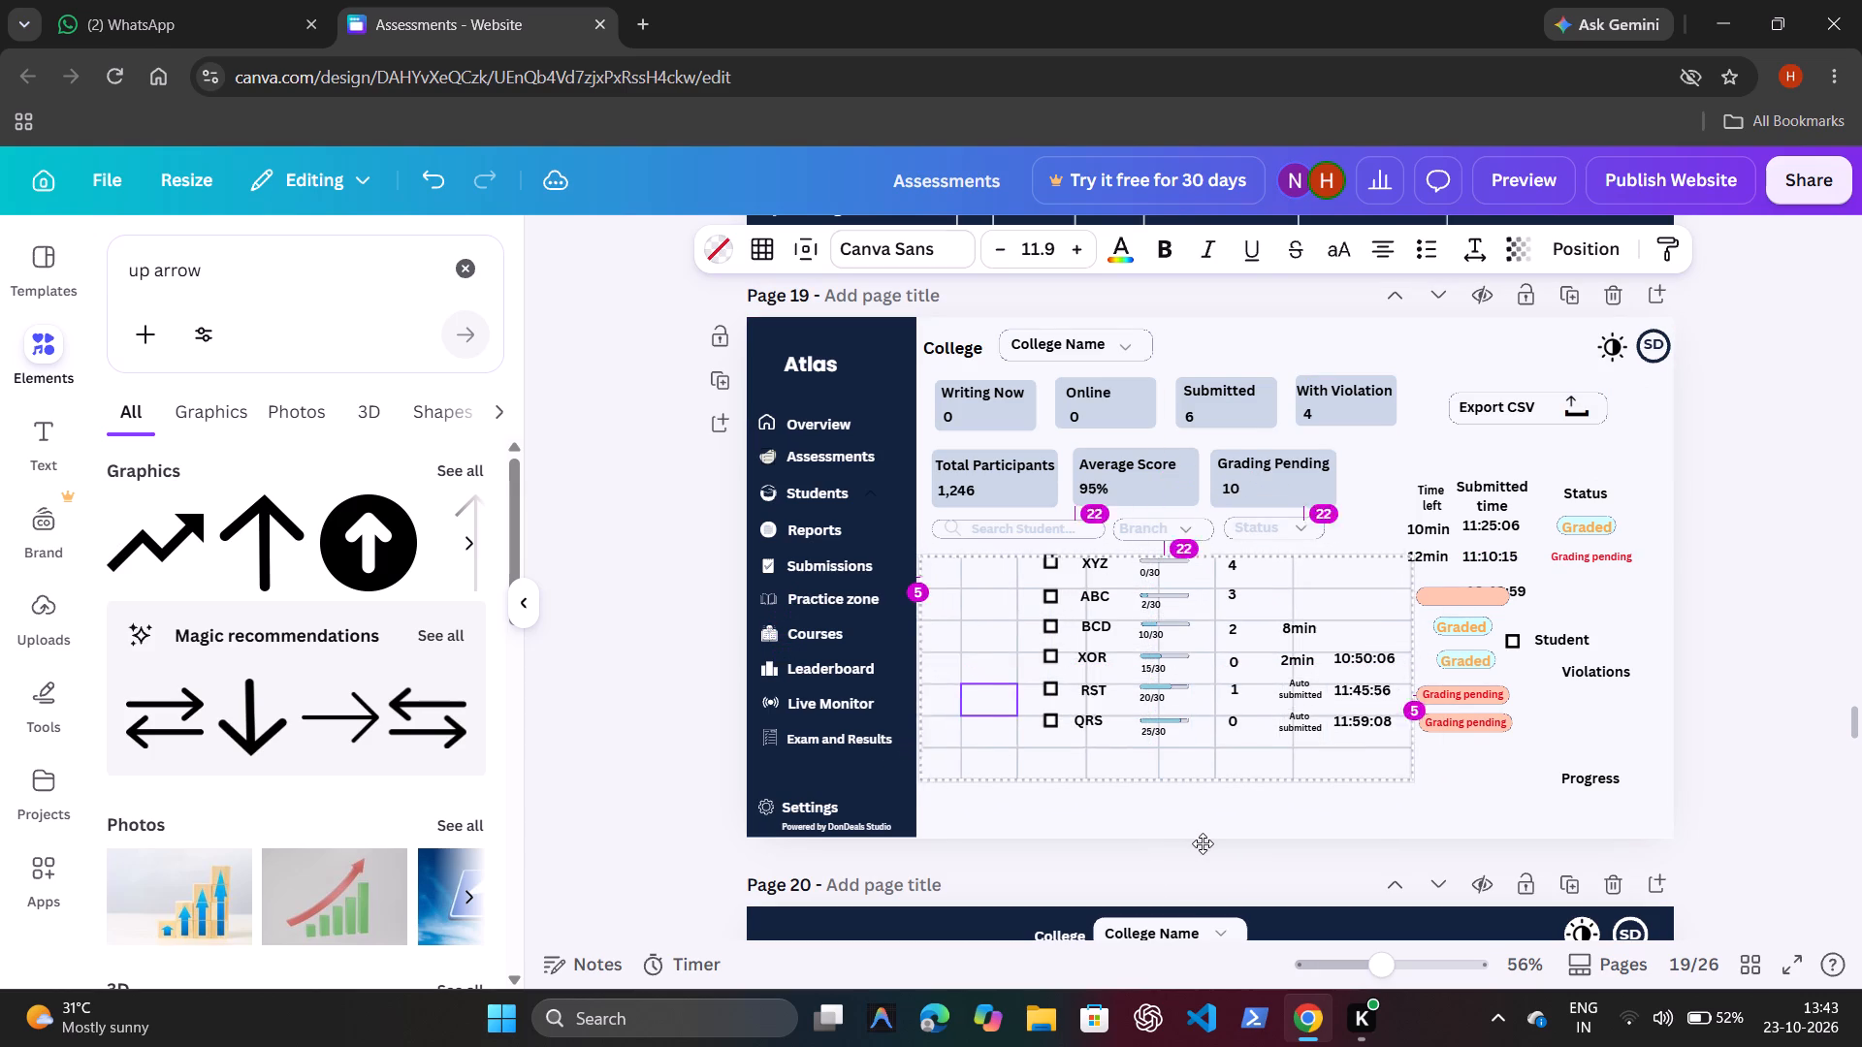
drag(1203, 843, 1204, 846)
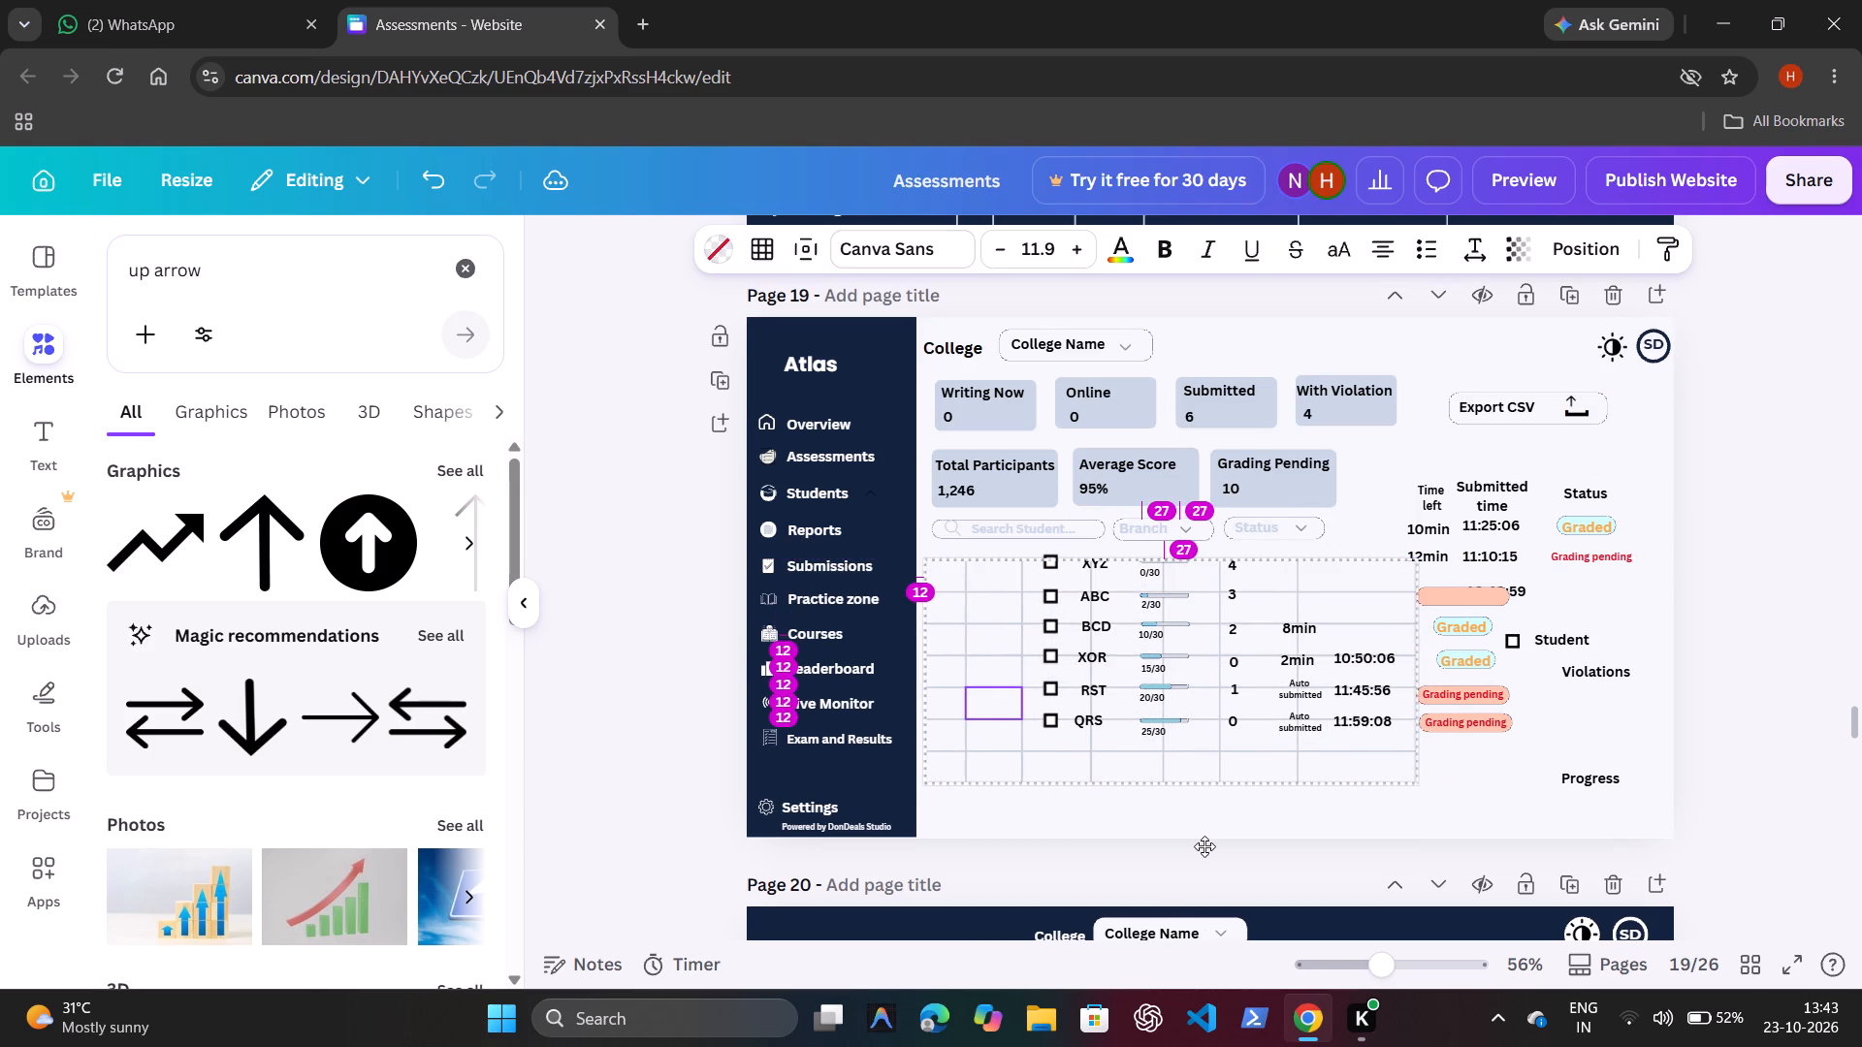
drag(1204, 846, 1208, 846)
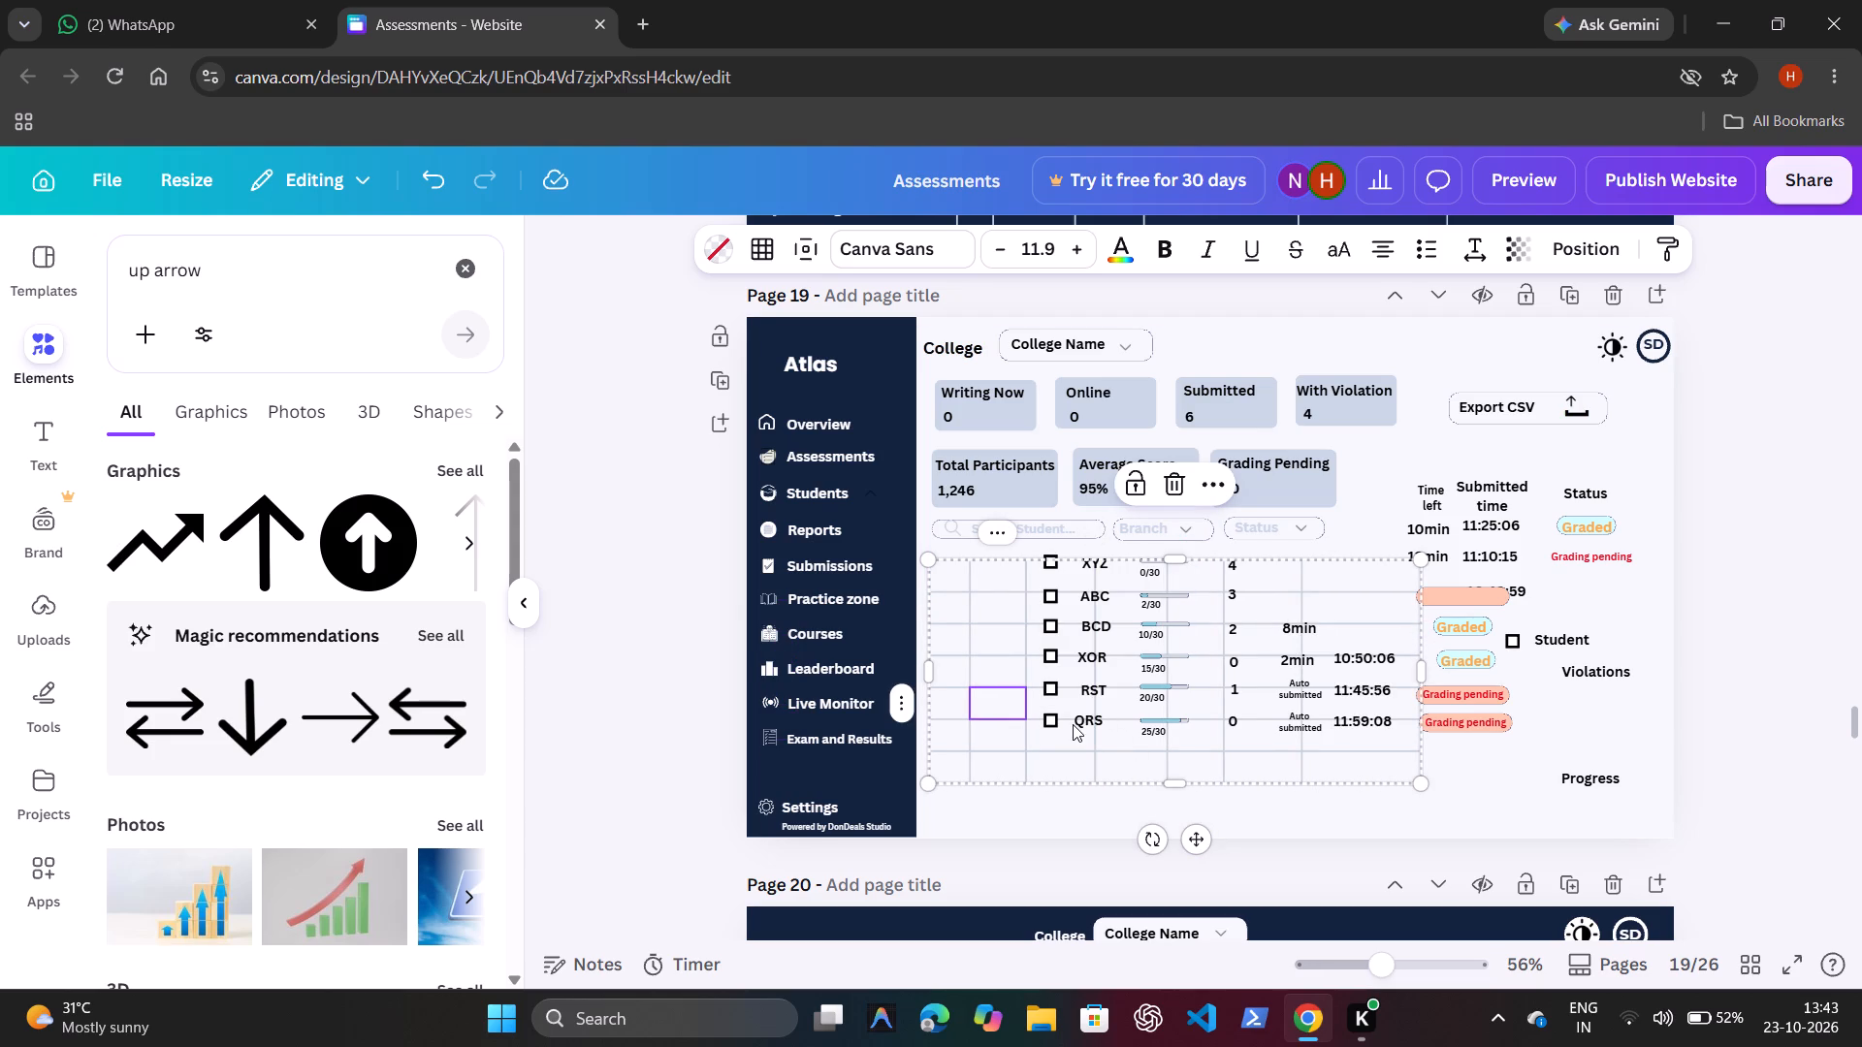
click(1050, 830)
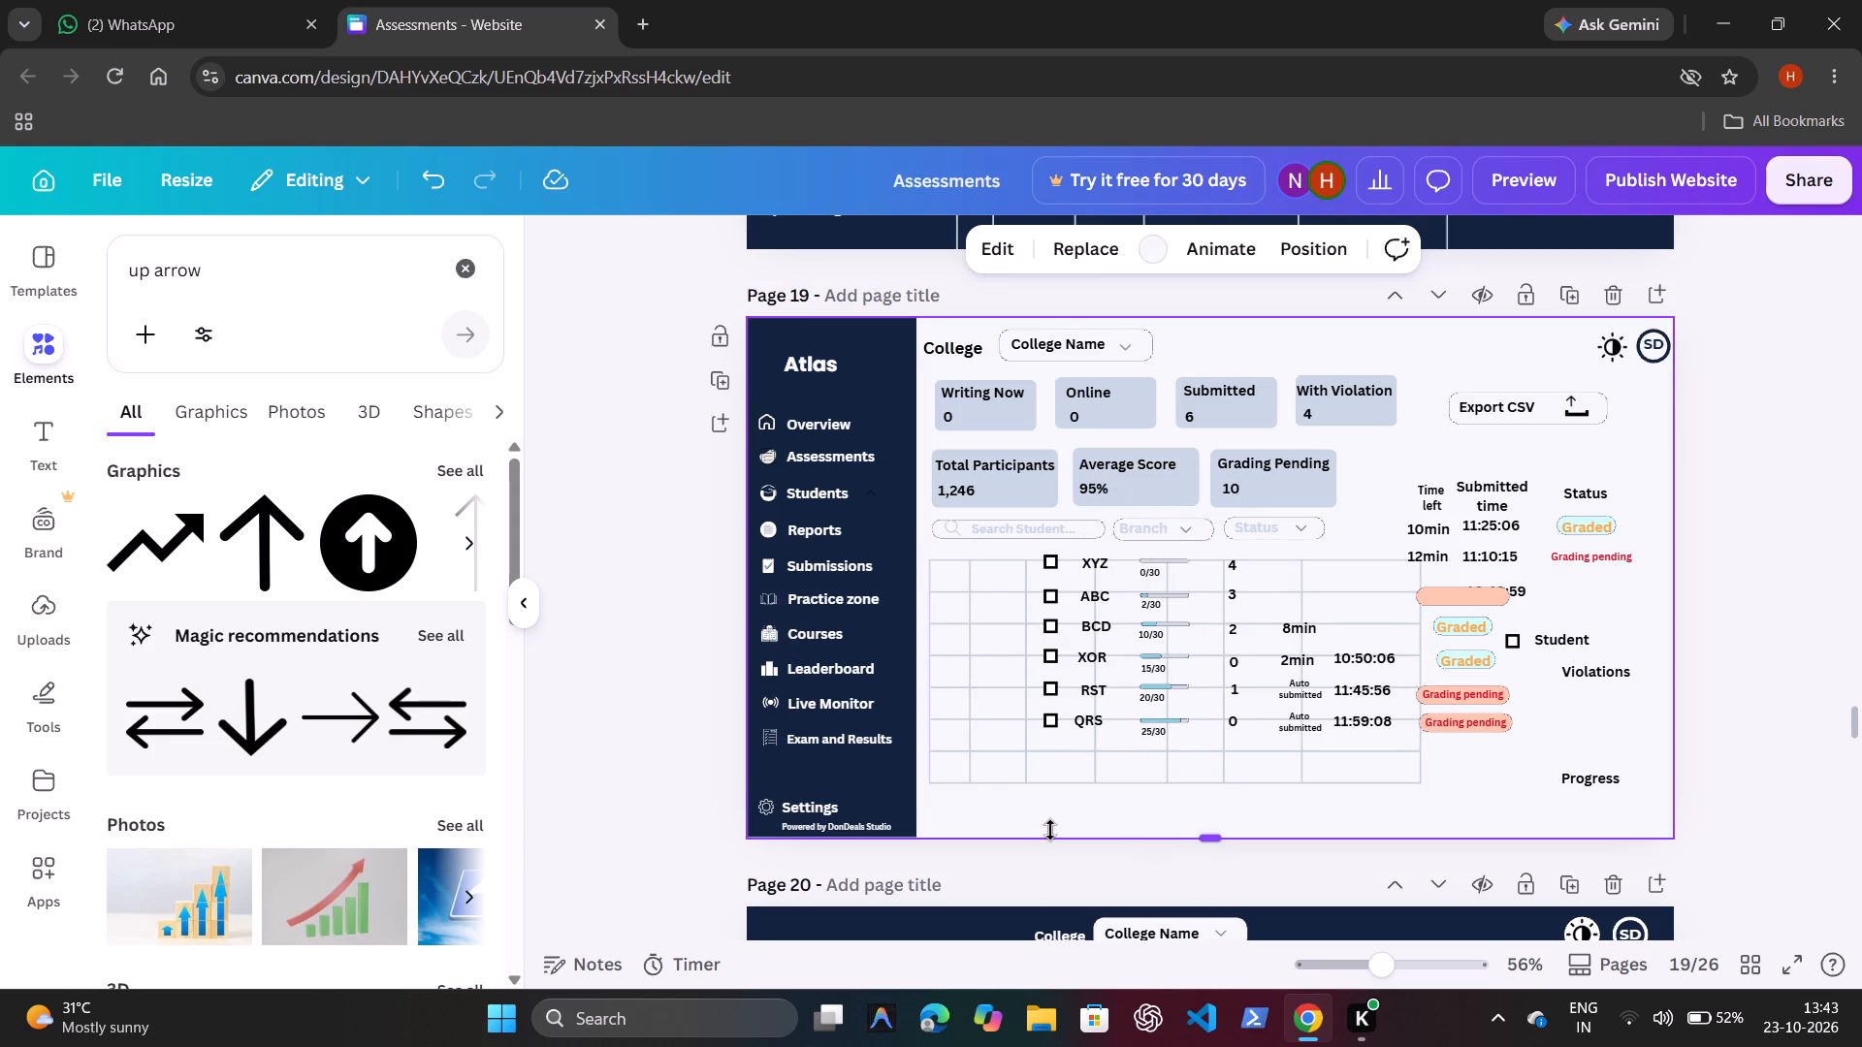
Move the QRS checkbox and QRS name into the first and second cells of the grid's bottom row.
click(1049, 721)
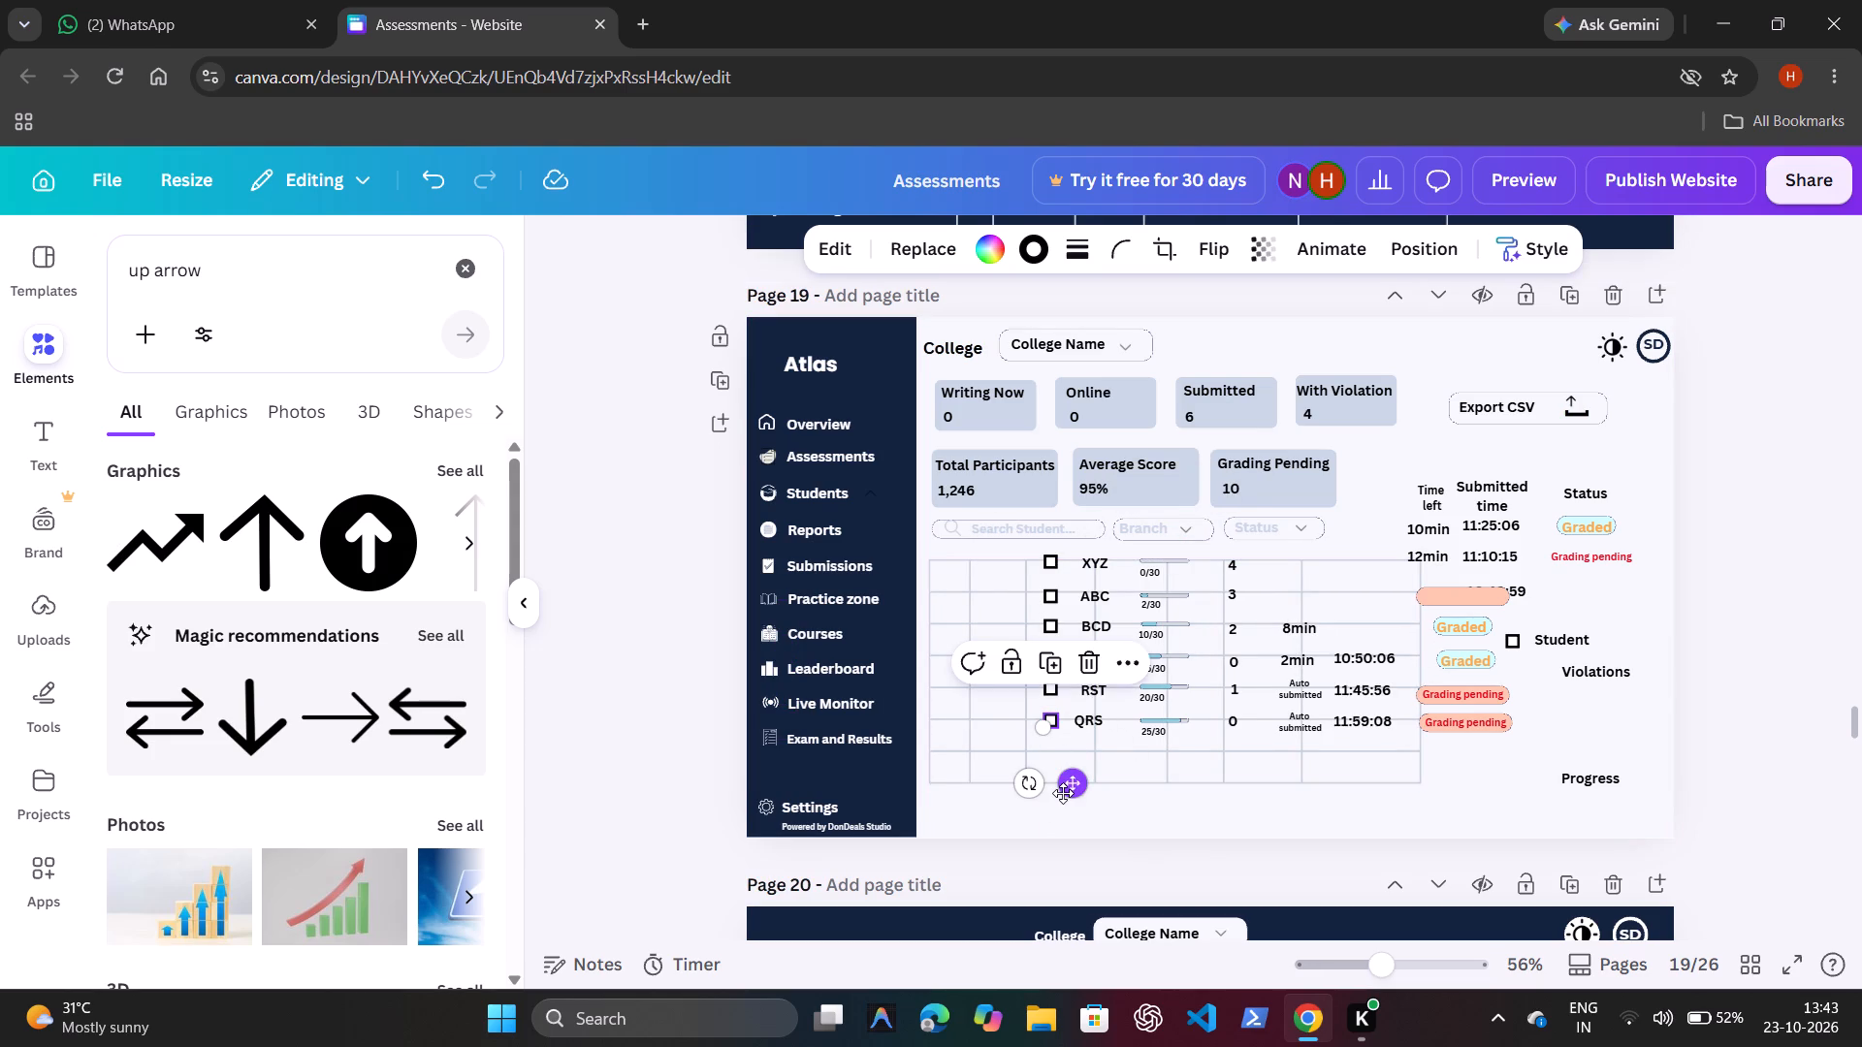
drag(1063, 793, 974, 839)
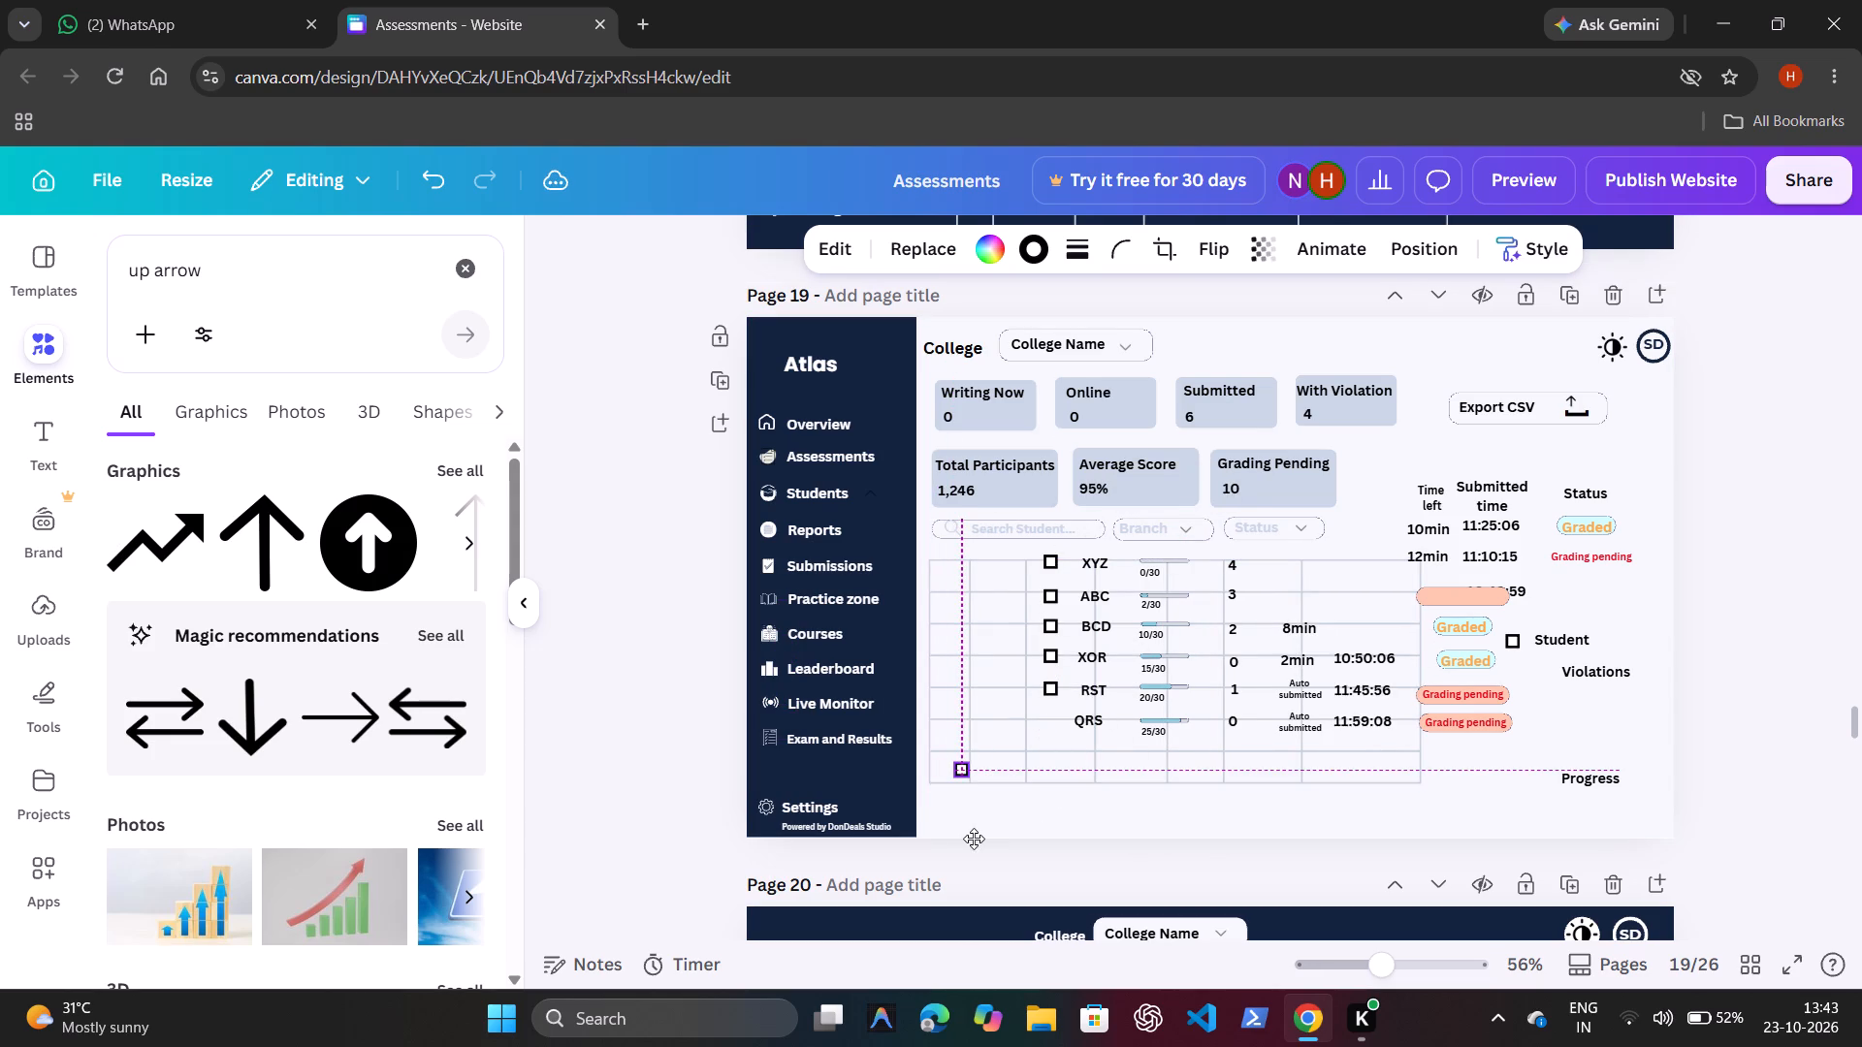
drag(974, 839, 955, 839)
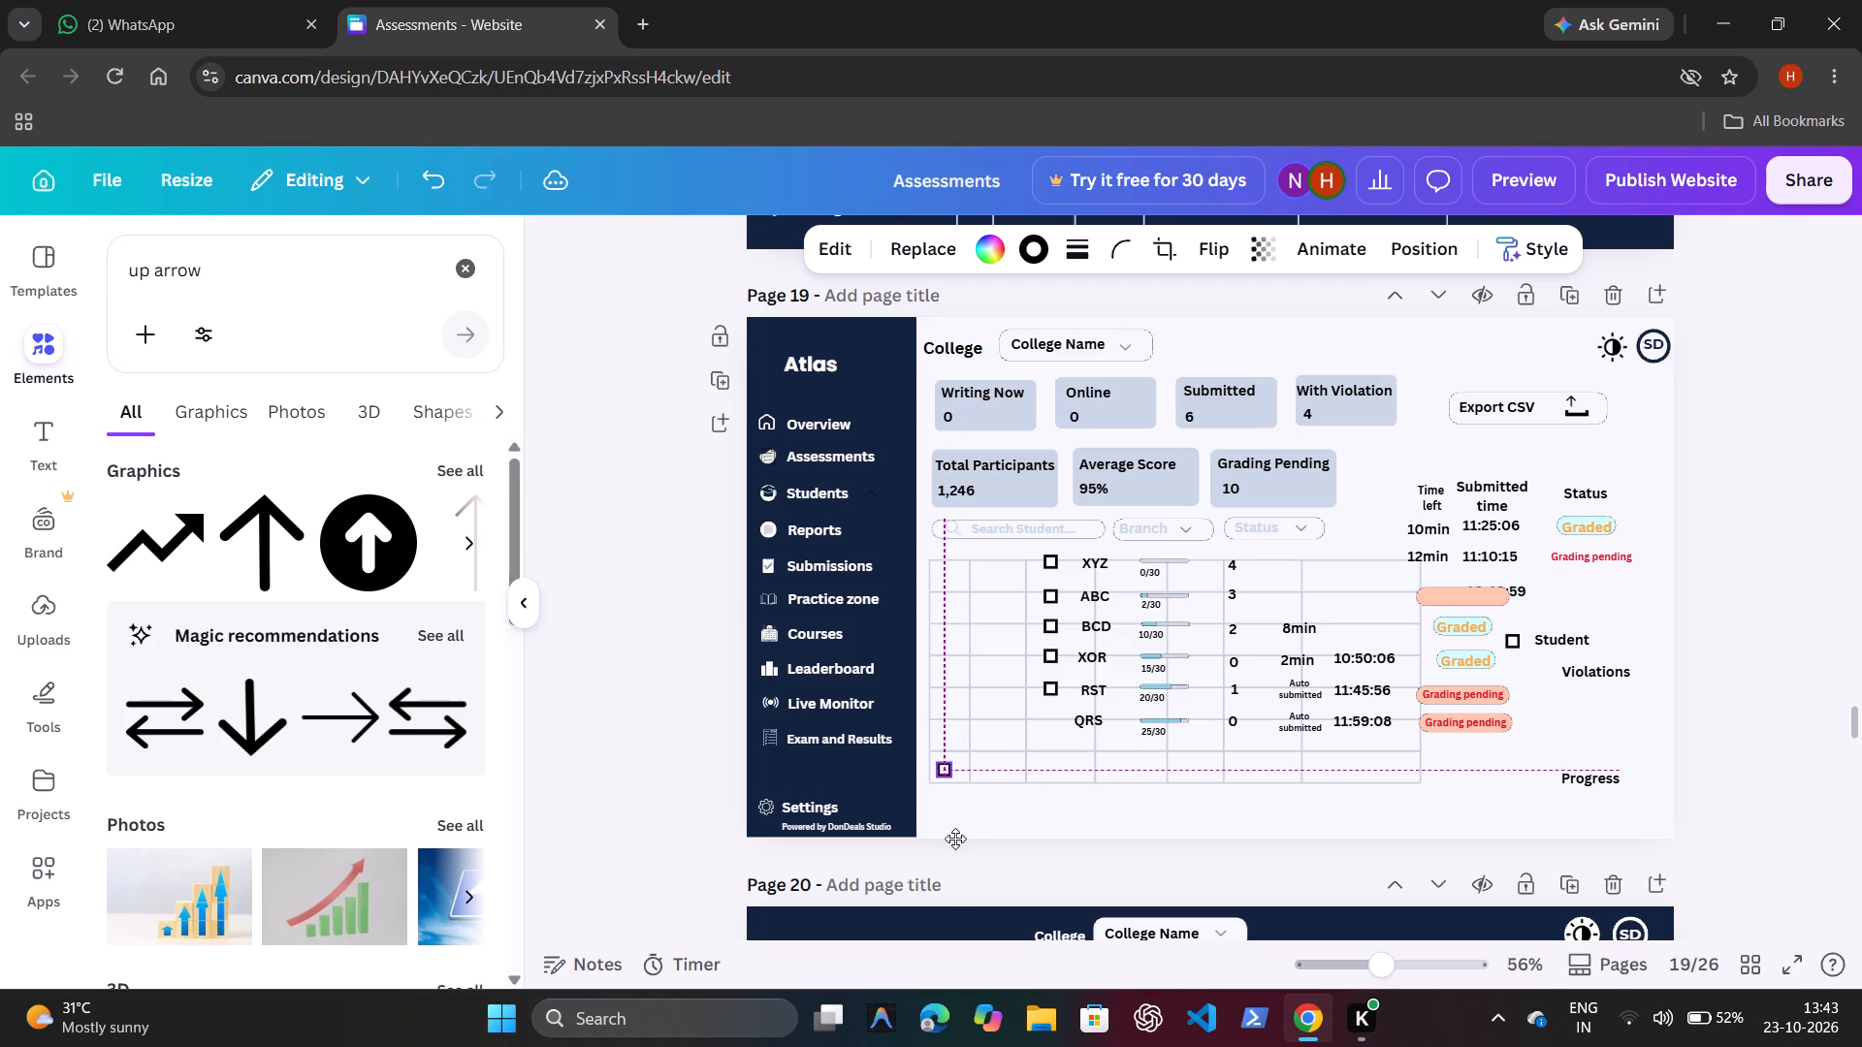
drag(955, 839, 956, 838)
drag(956, 838, 962, 842)
drag(962, 842, 955, 840)
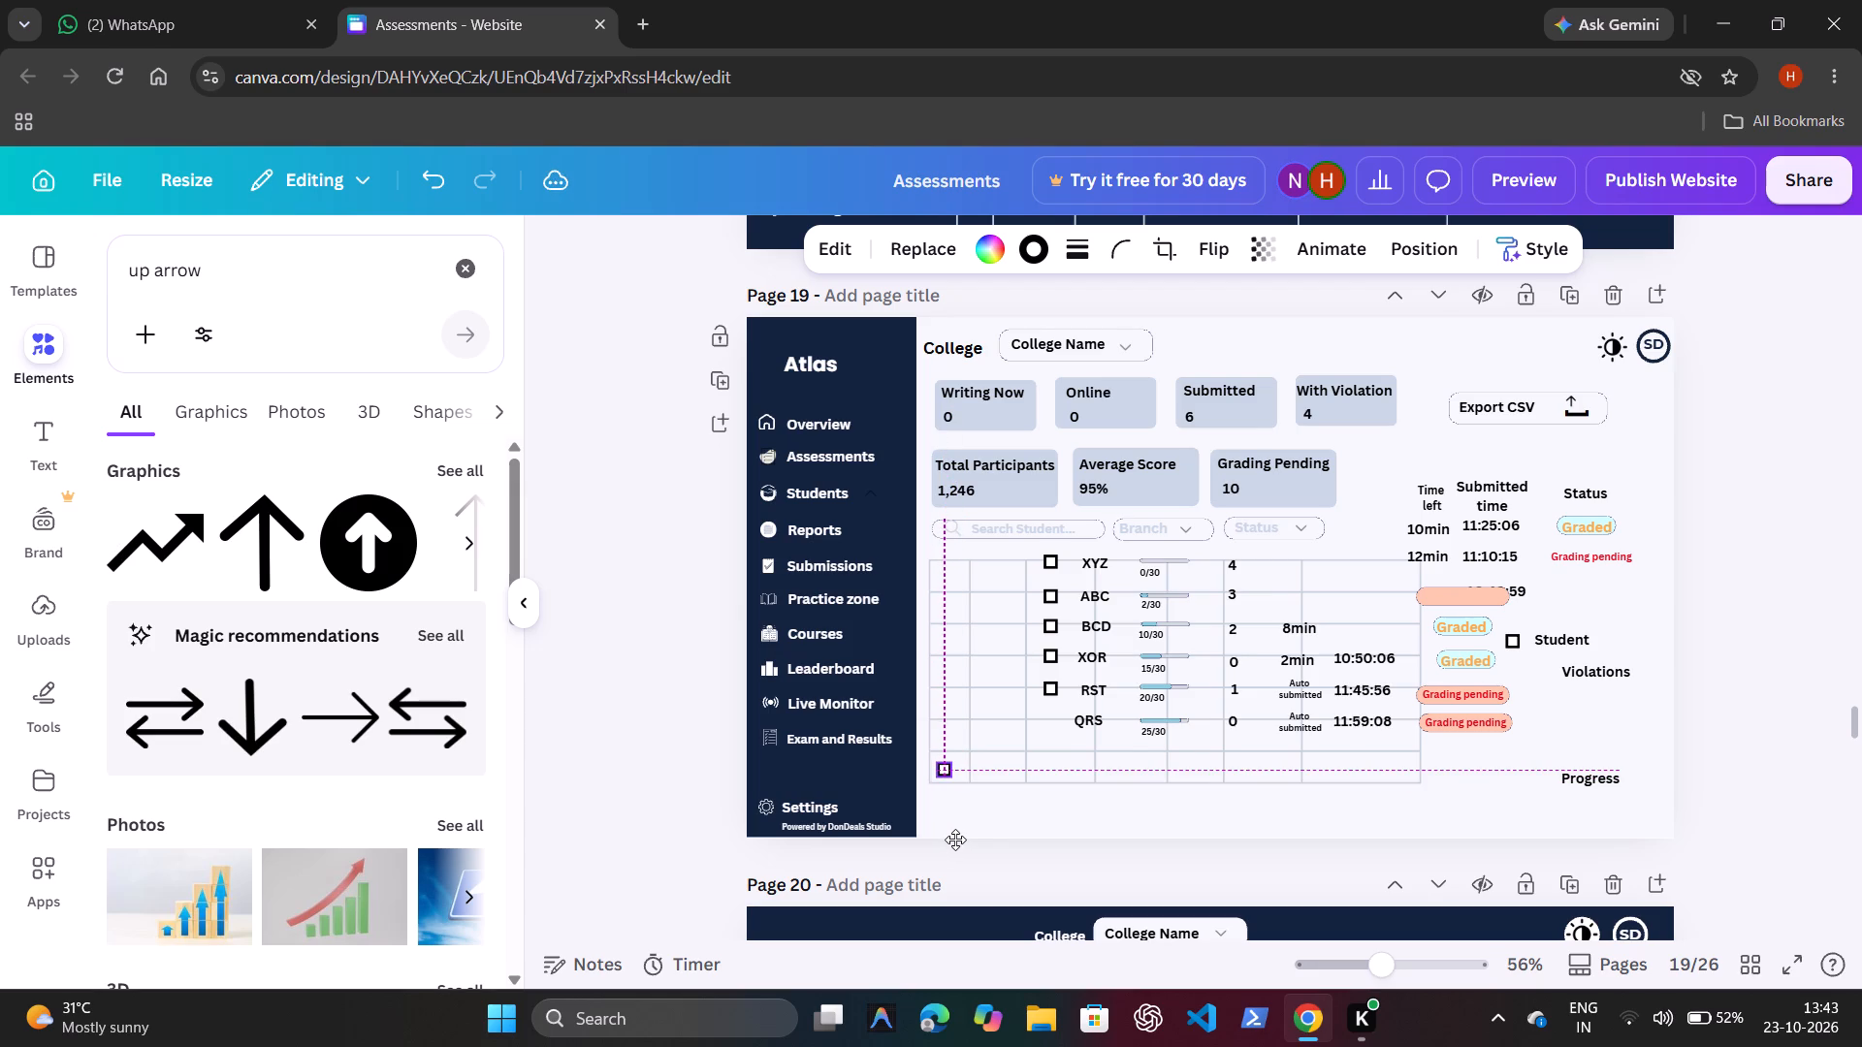
drag(955, 840, 956, 838)
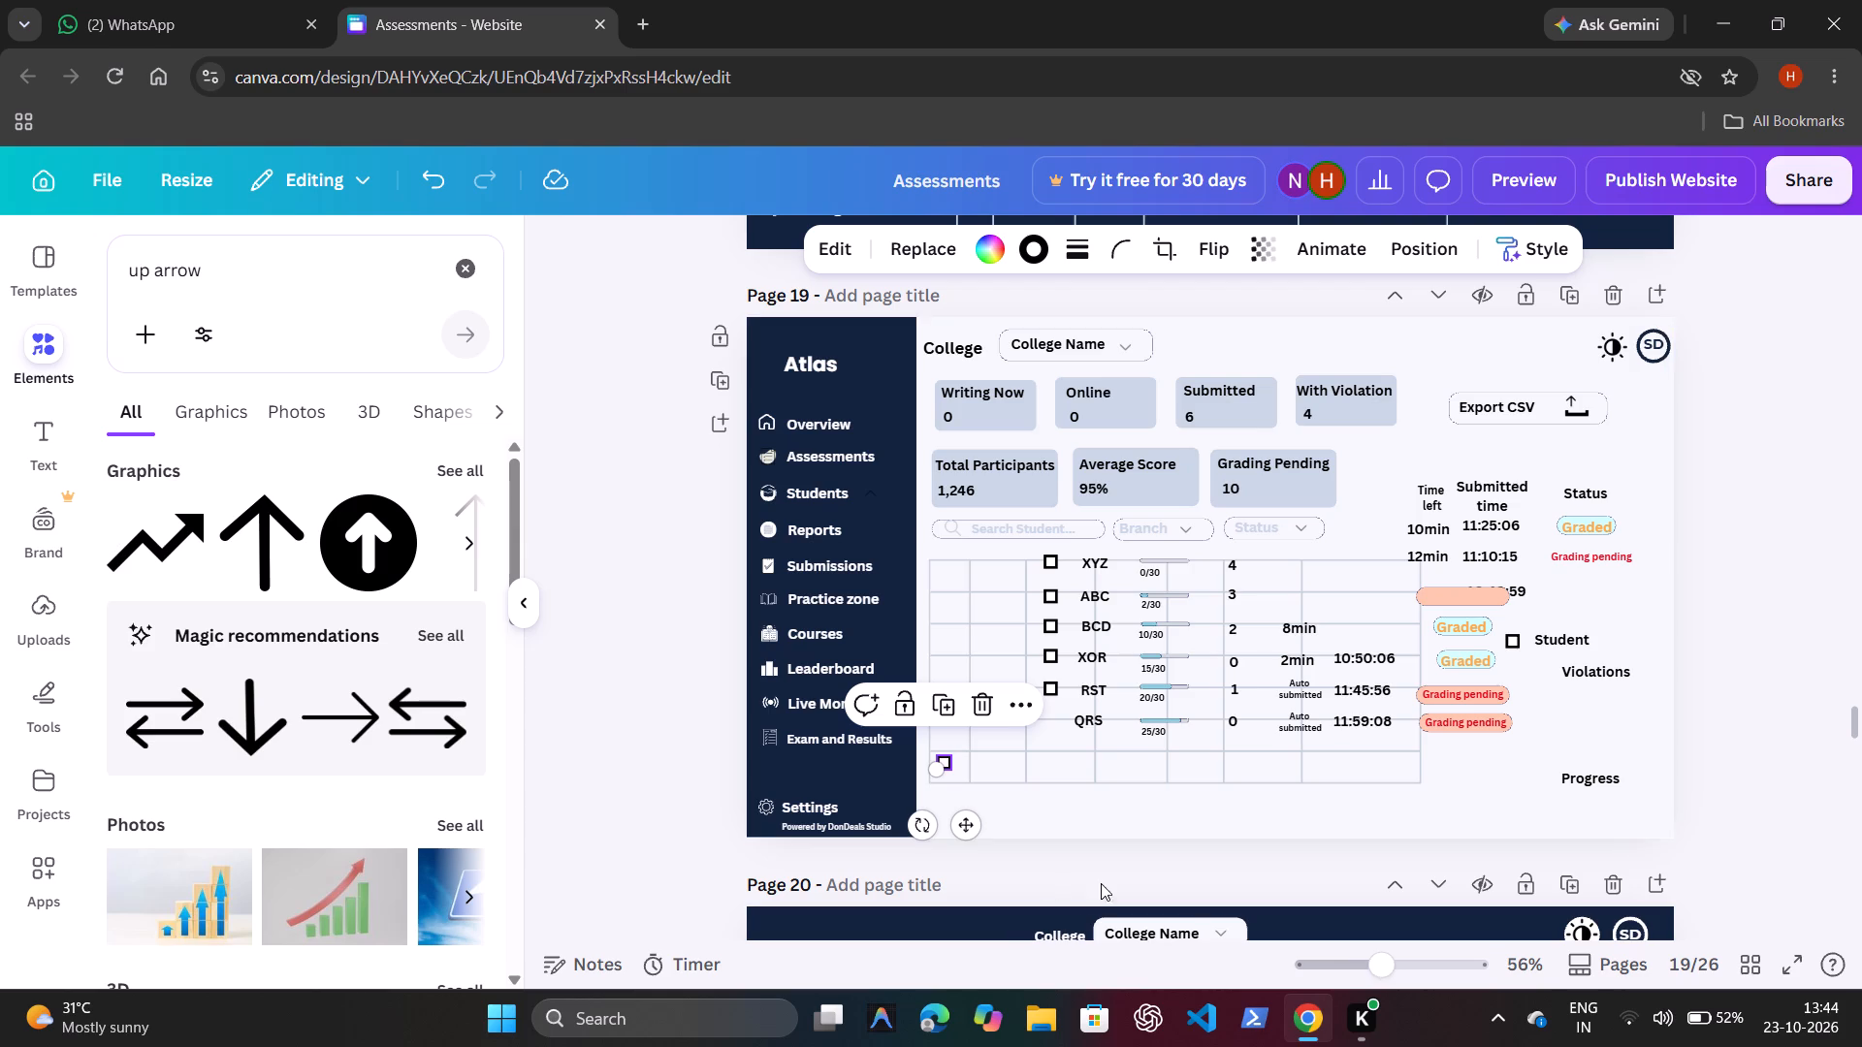
click(1089, 724)
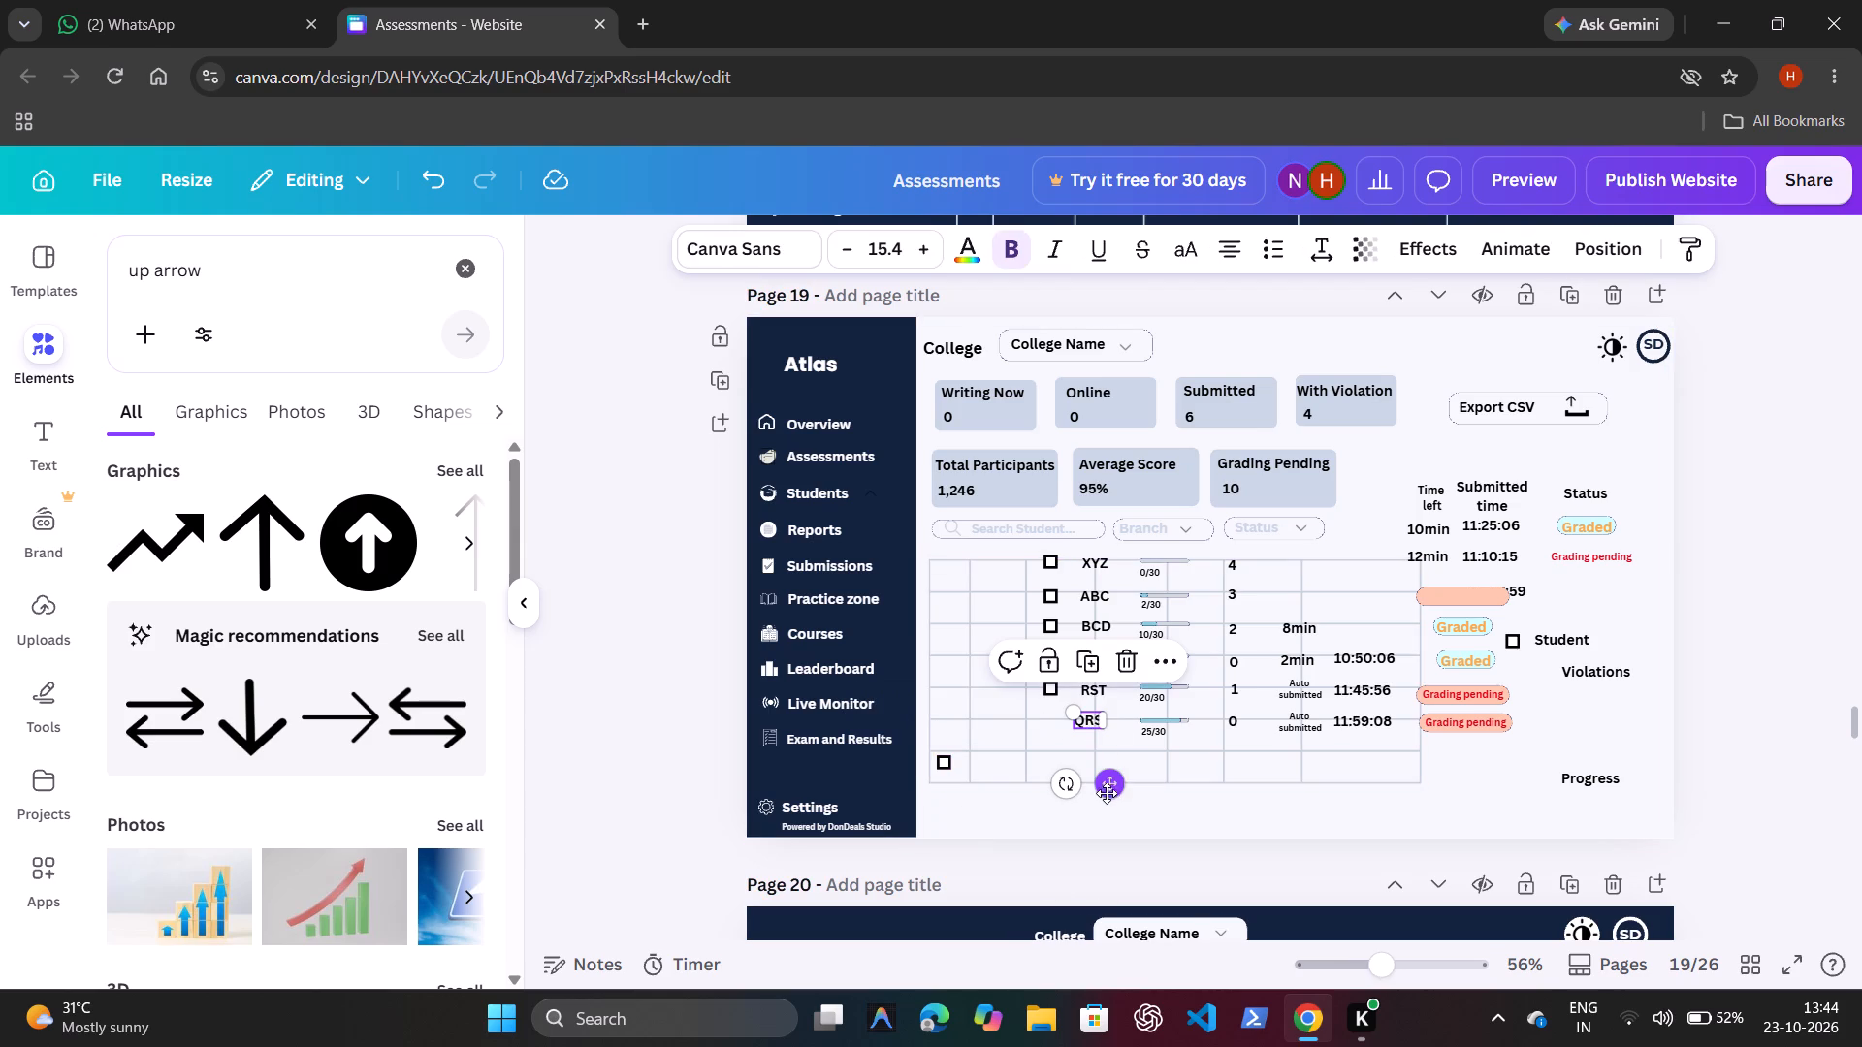
drag(1108, 797, 1029, 843)
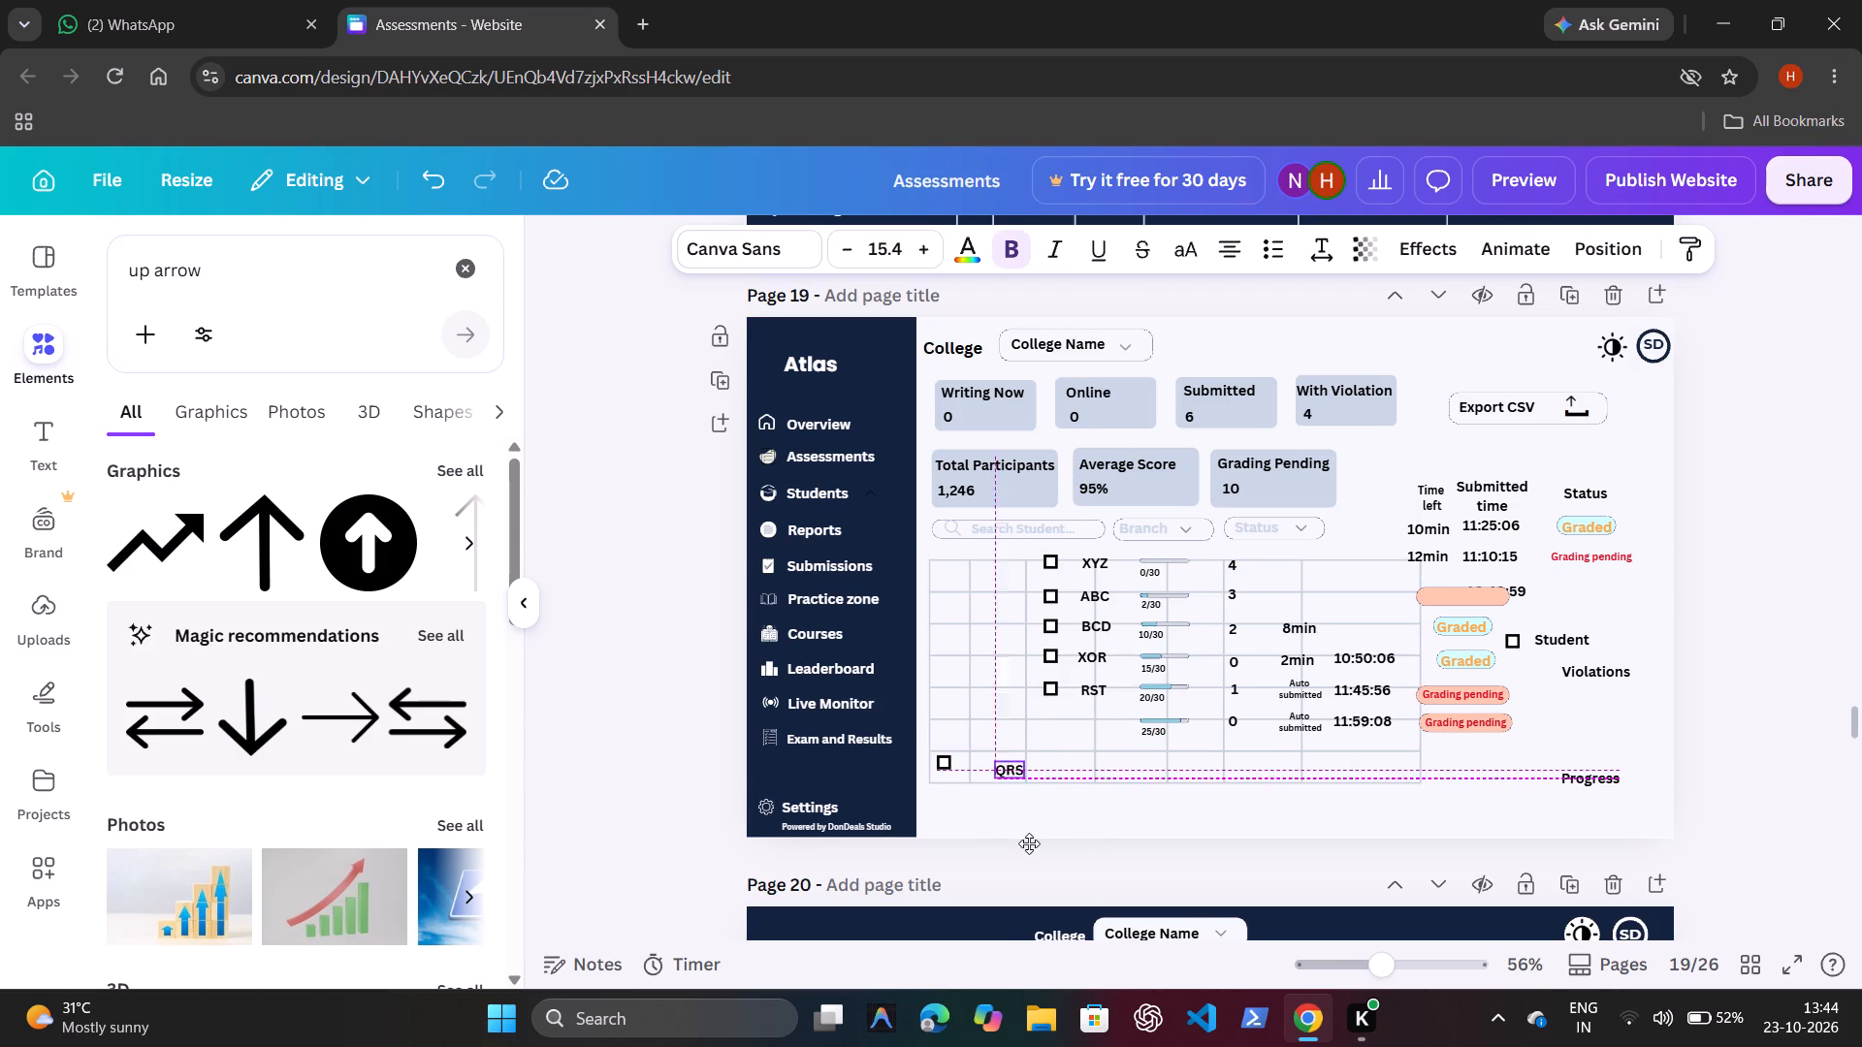
drag(1029, 843, 1016, 840)
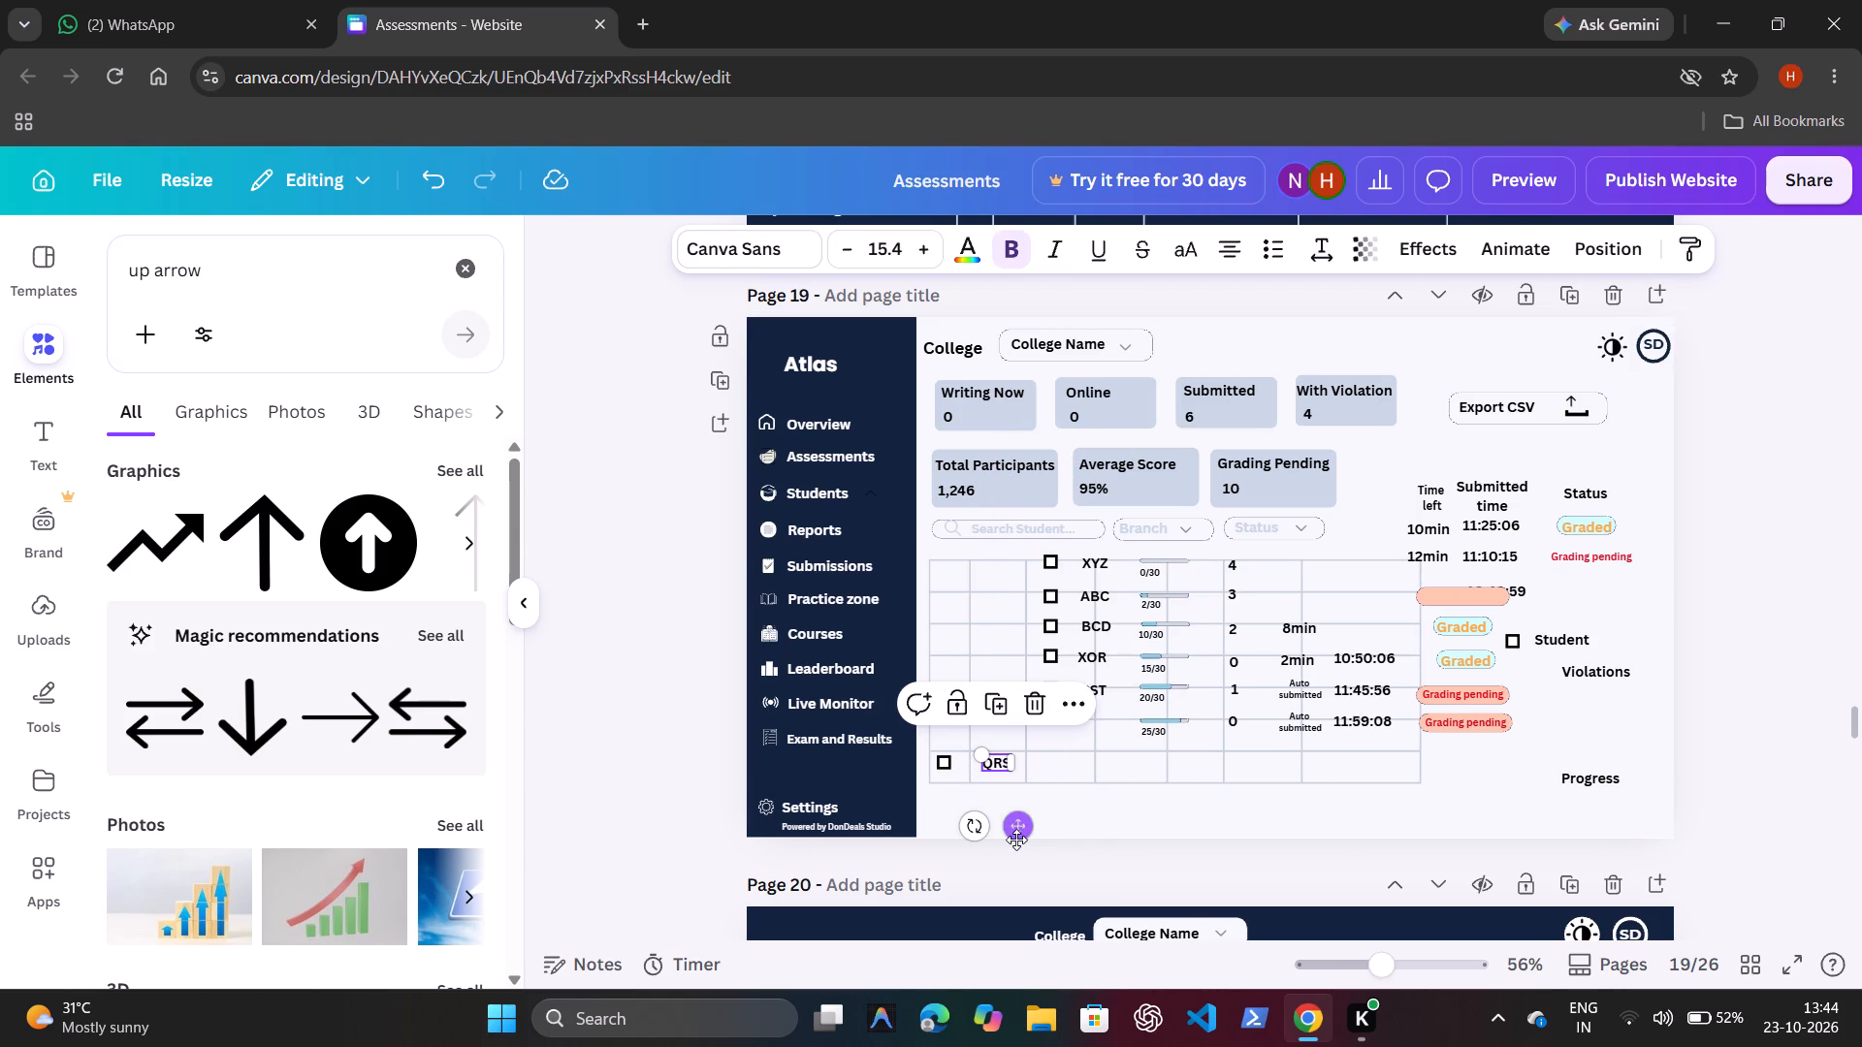
Move the QRS 25/30 label, grey progress track and blue fill into the bottom row's third cell, with the bar above the label.
click(1156, 732)
drag(1171, 790, 1150, 804)
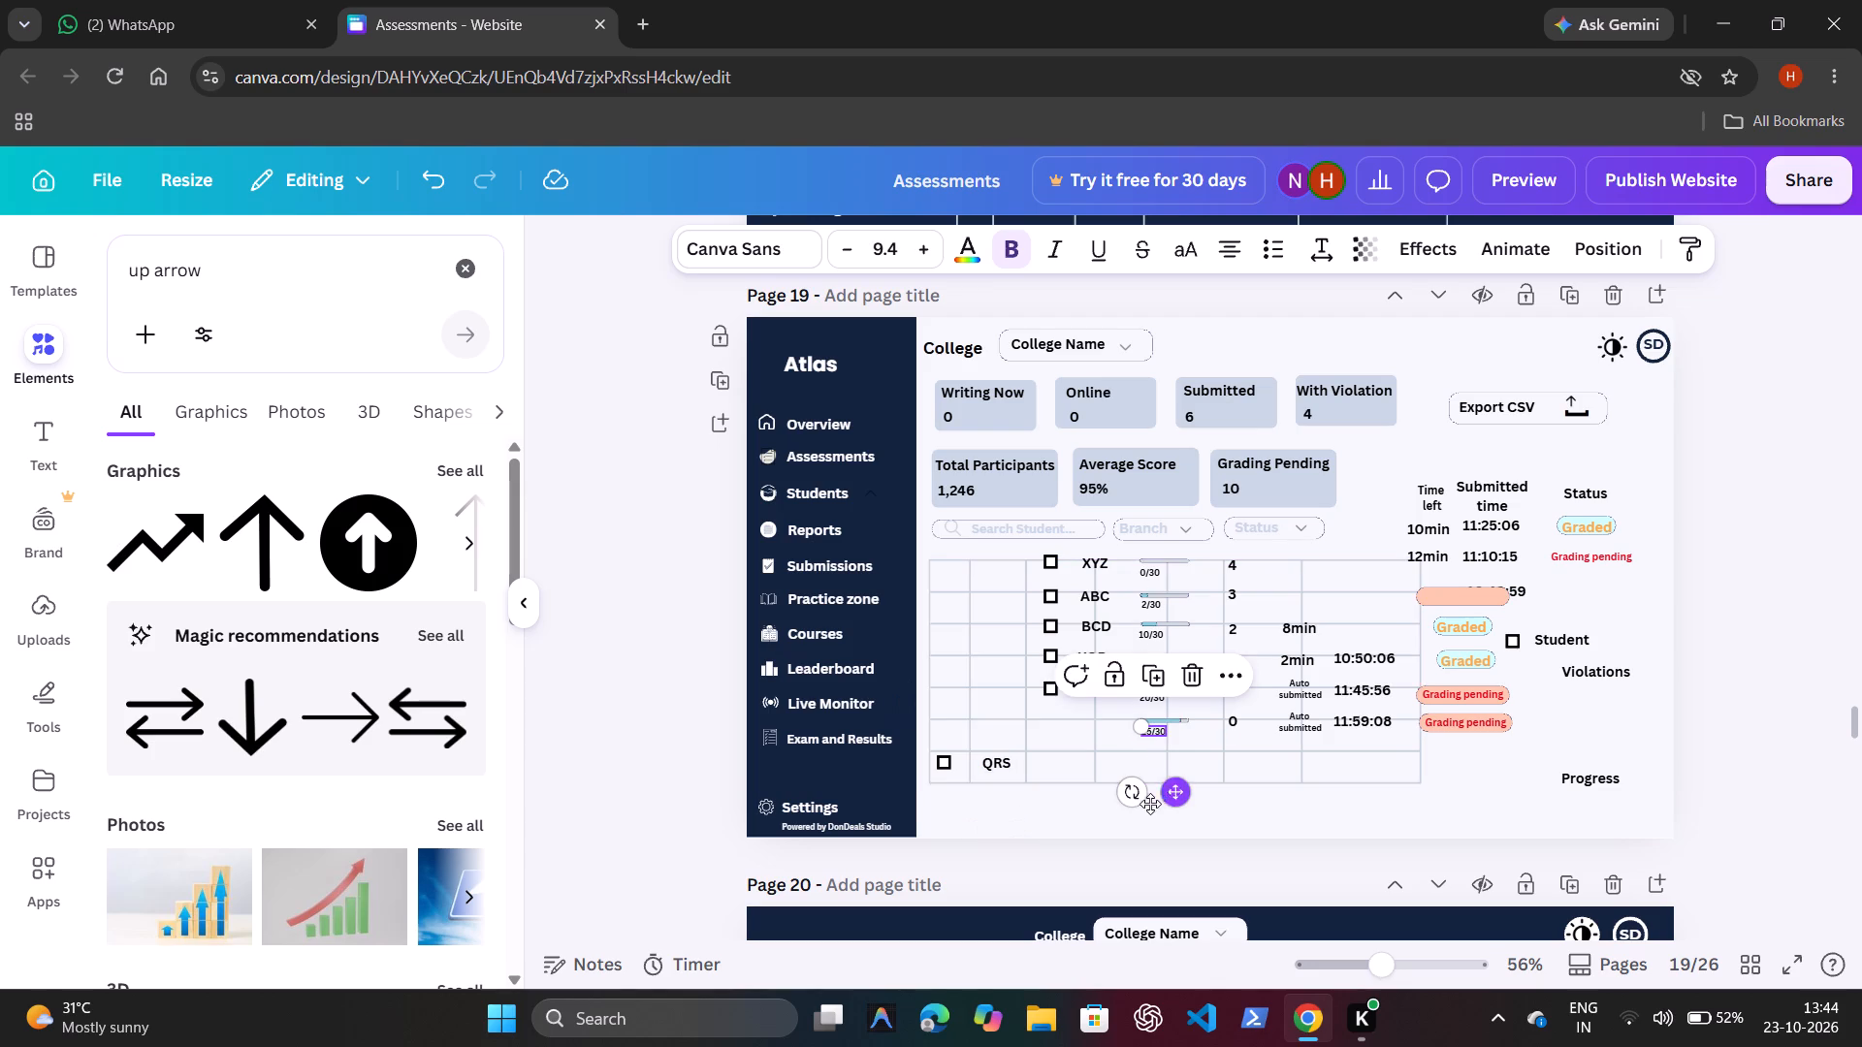
drag(1150, 804, 1065, 833)
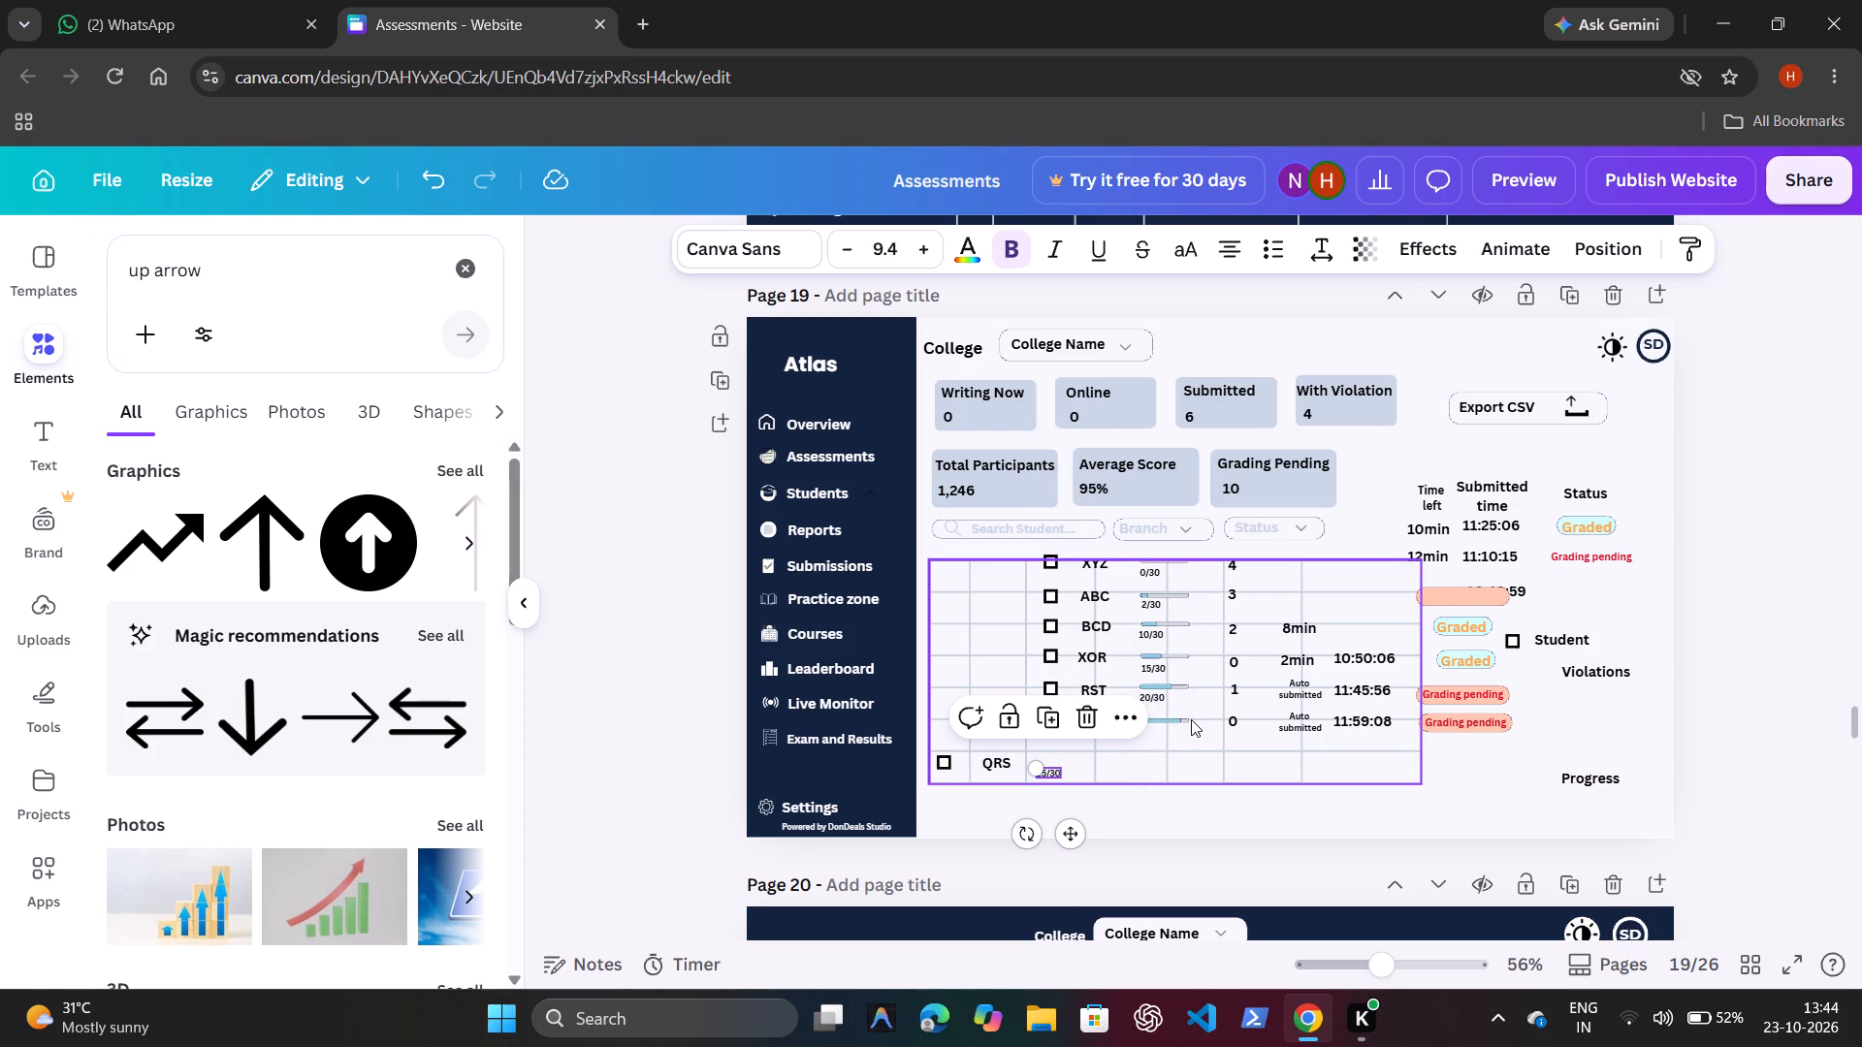
click(1183, 717)
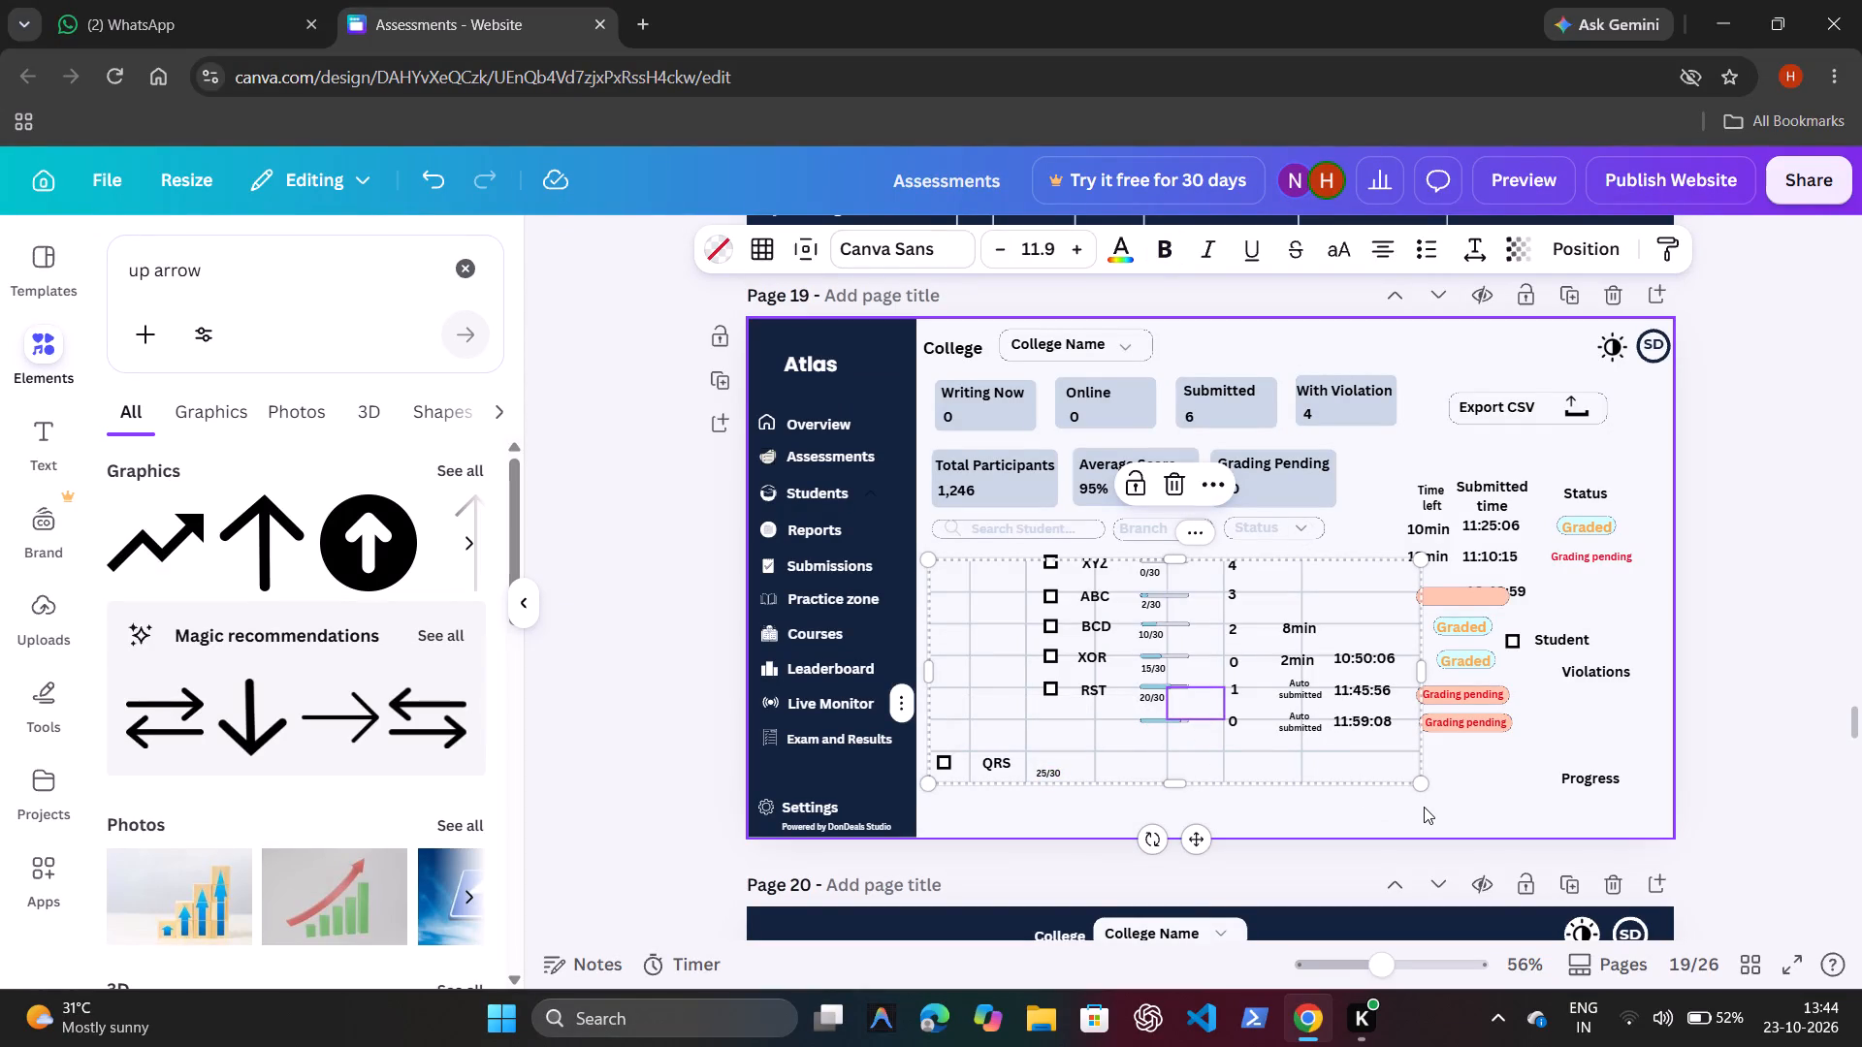
click(1468, 757)
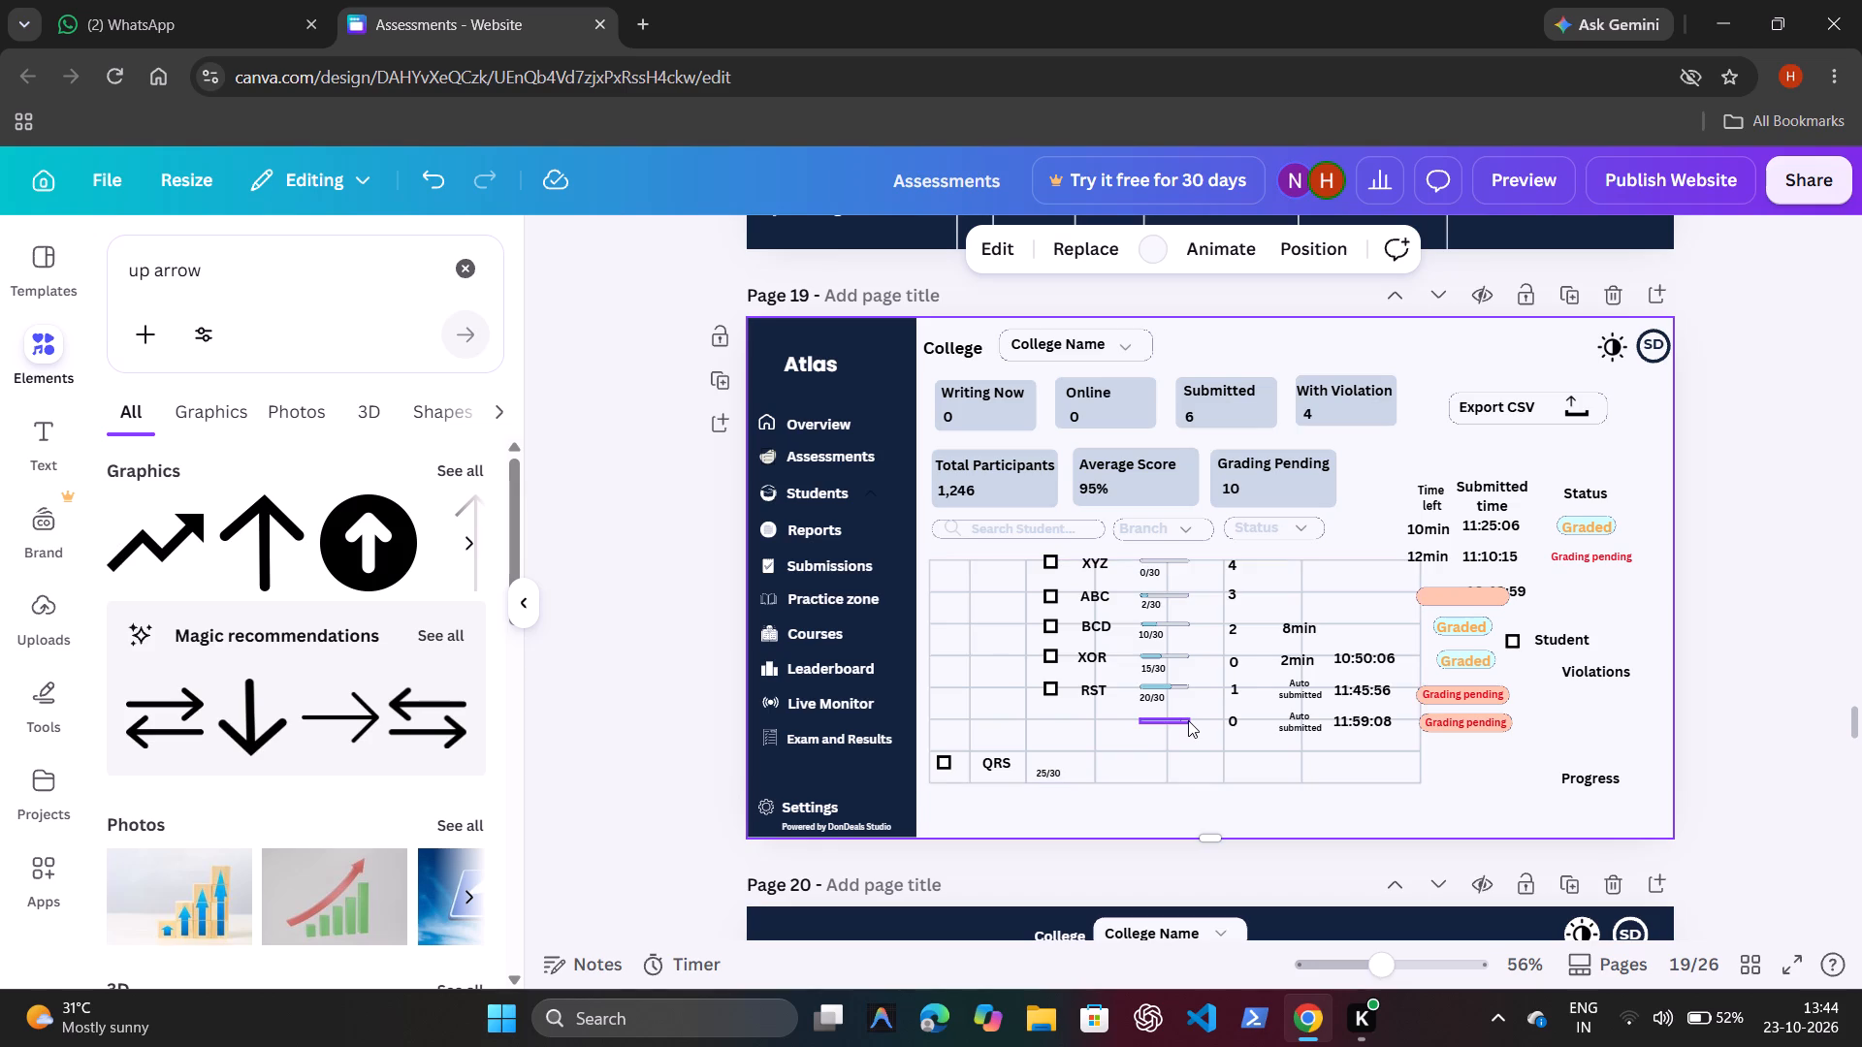
click(1188, 720)
drag(1190, 780, 1114, 790)
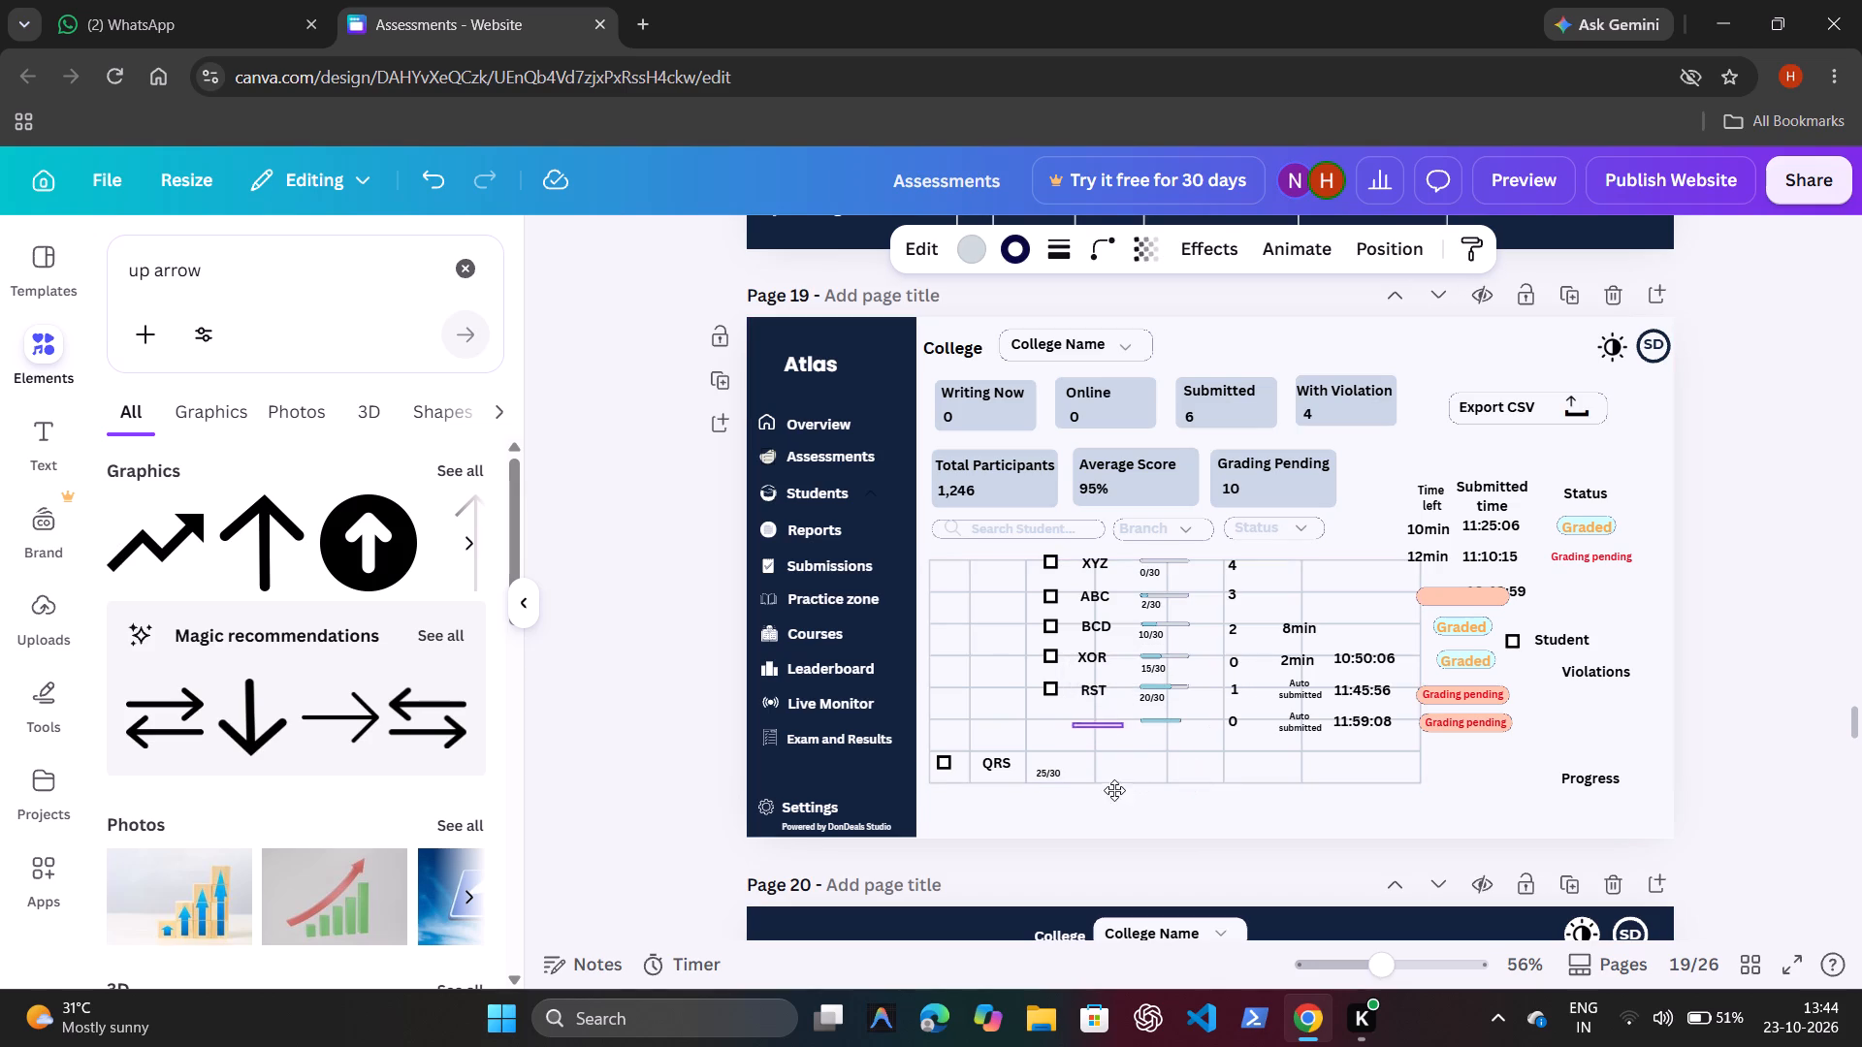
drag(1114, 790, 1086, 823)
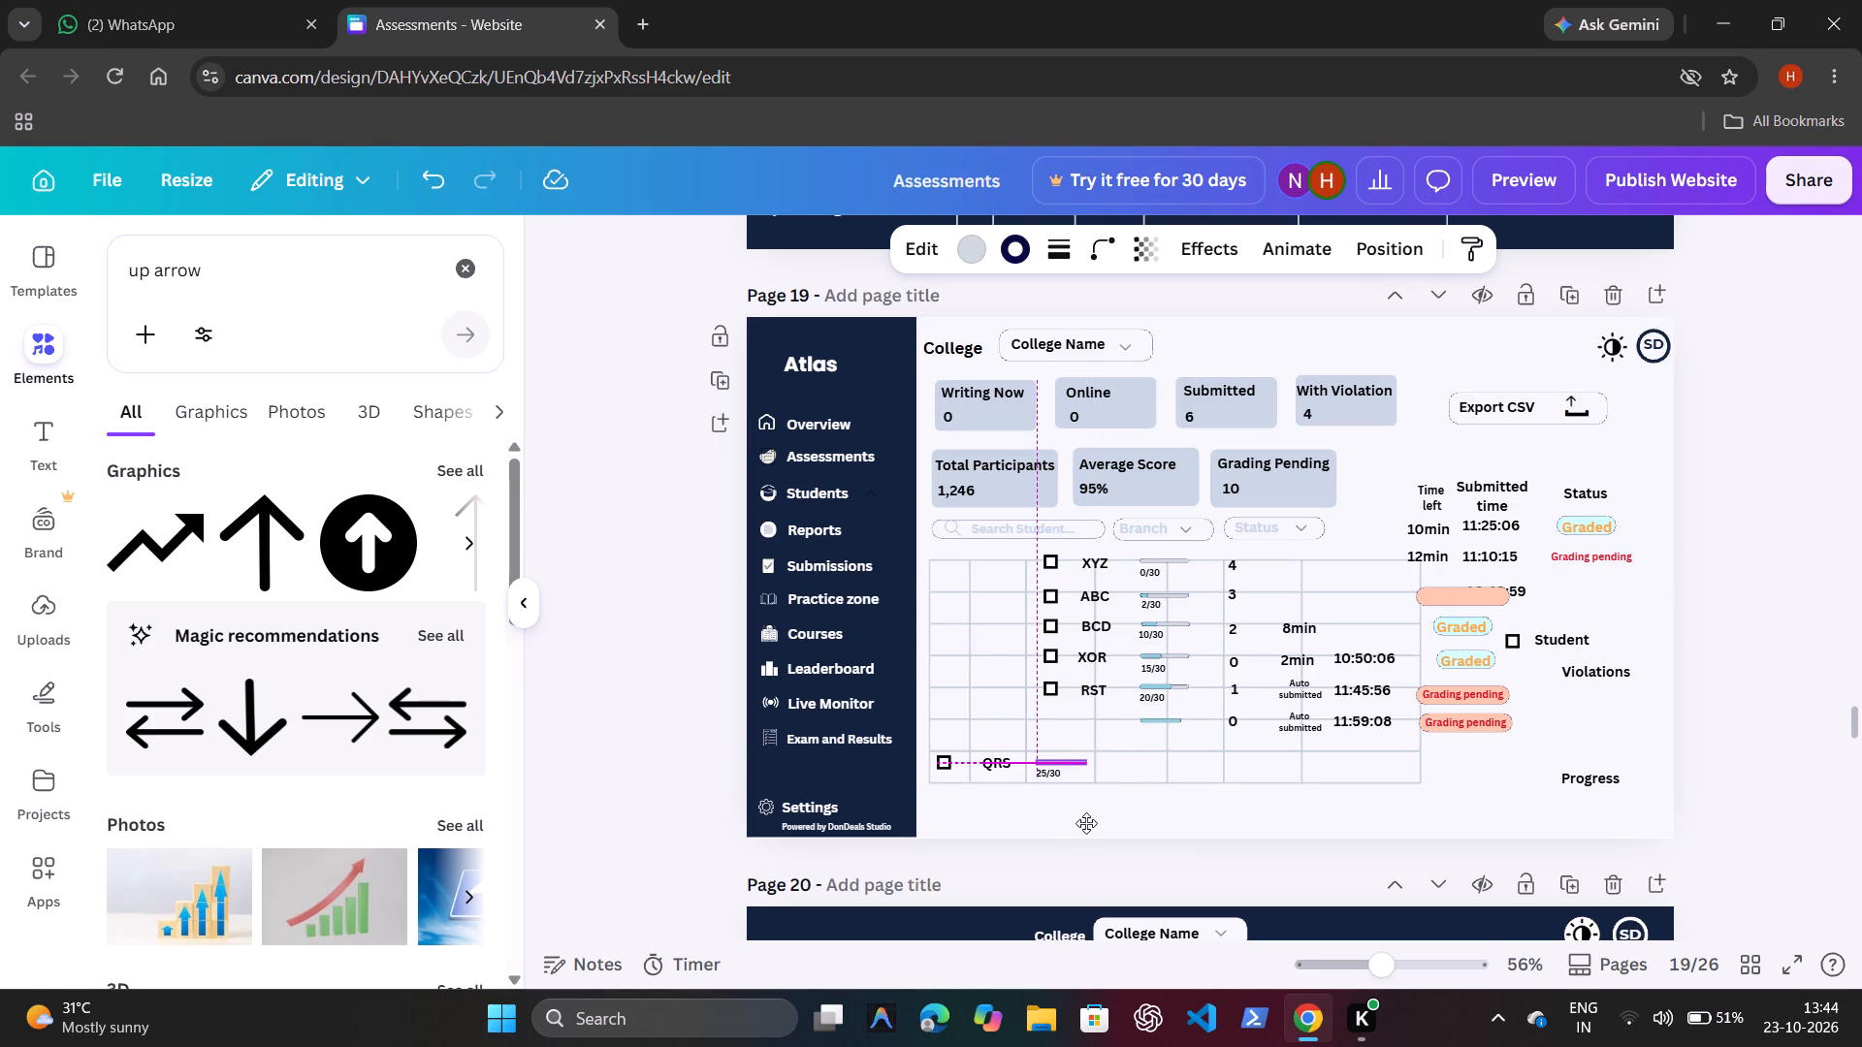
drag(1086, 823, 1085, 819)
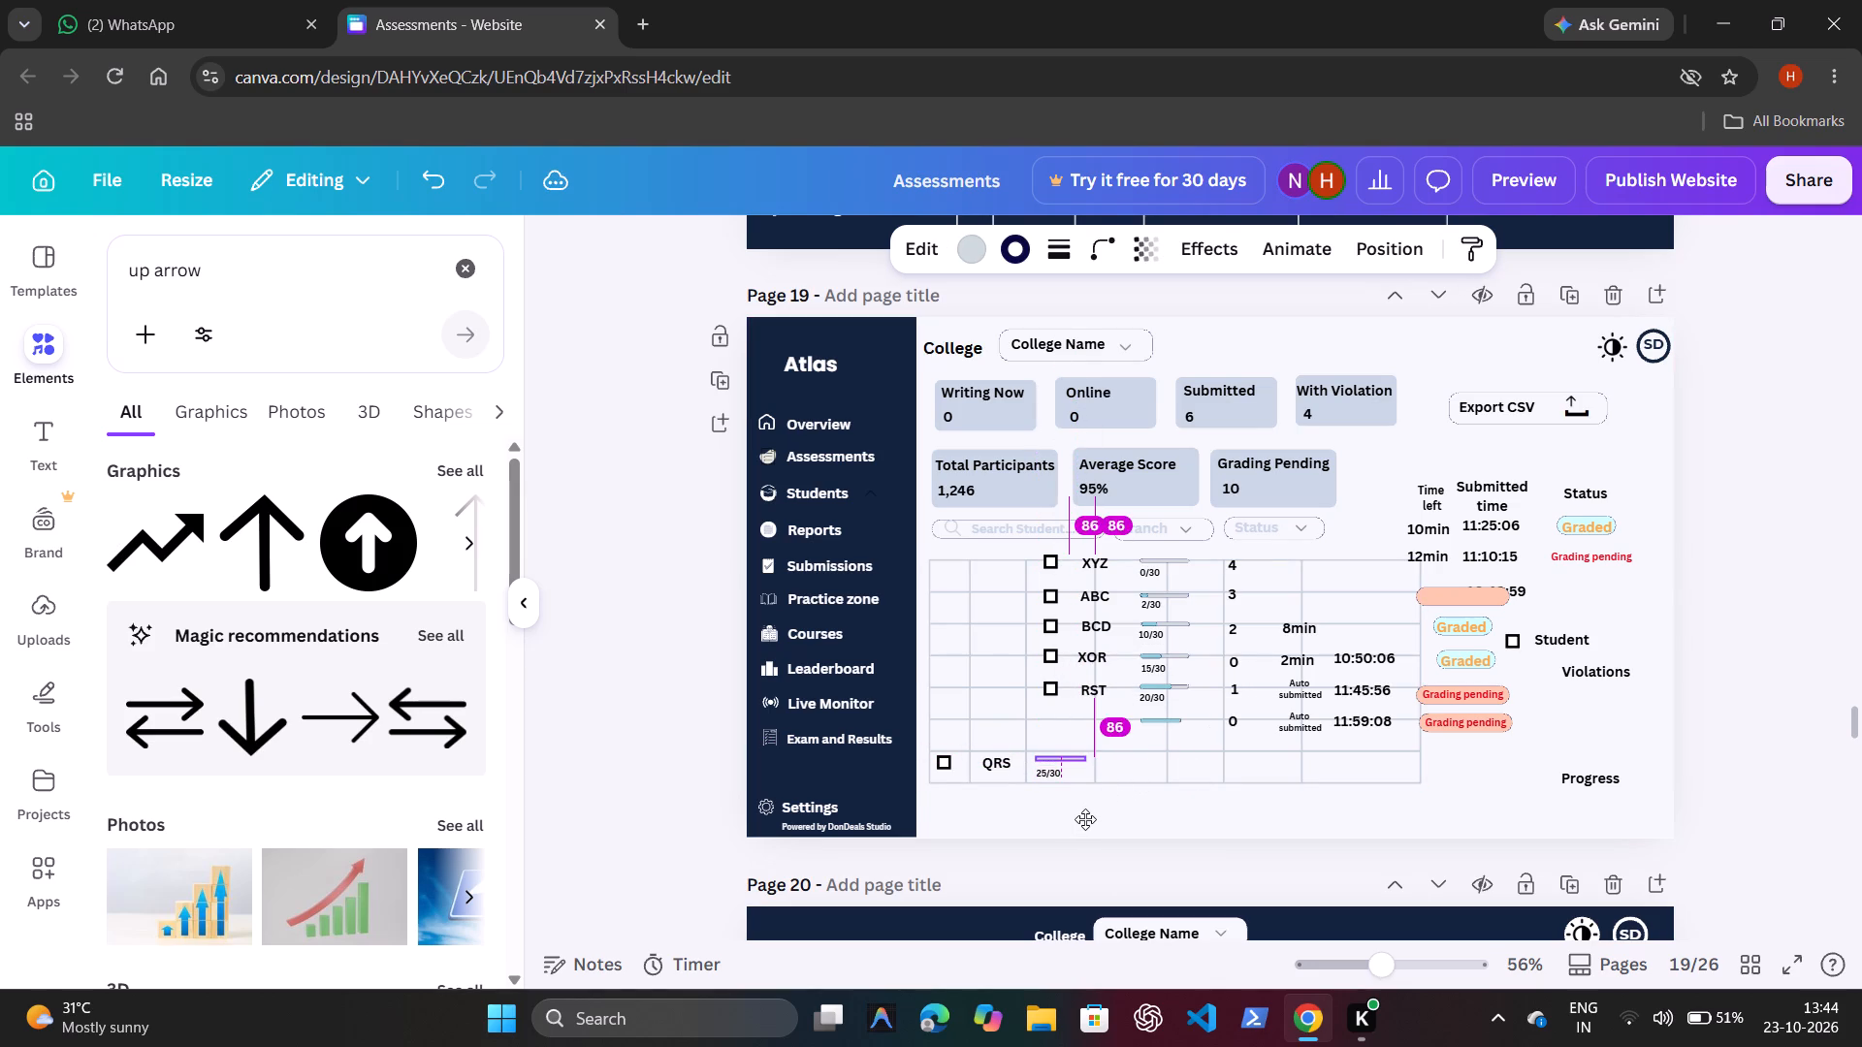
drag(1085, 819, 1083, 822)
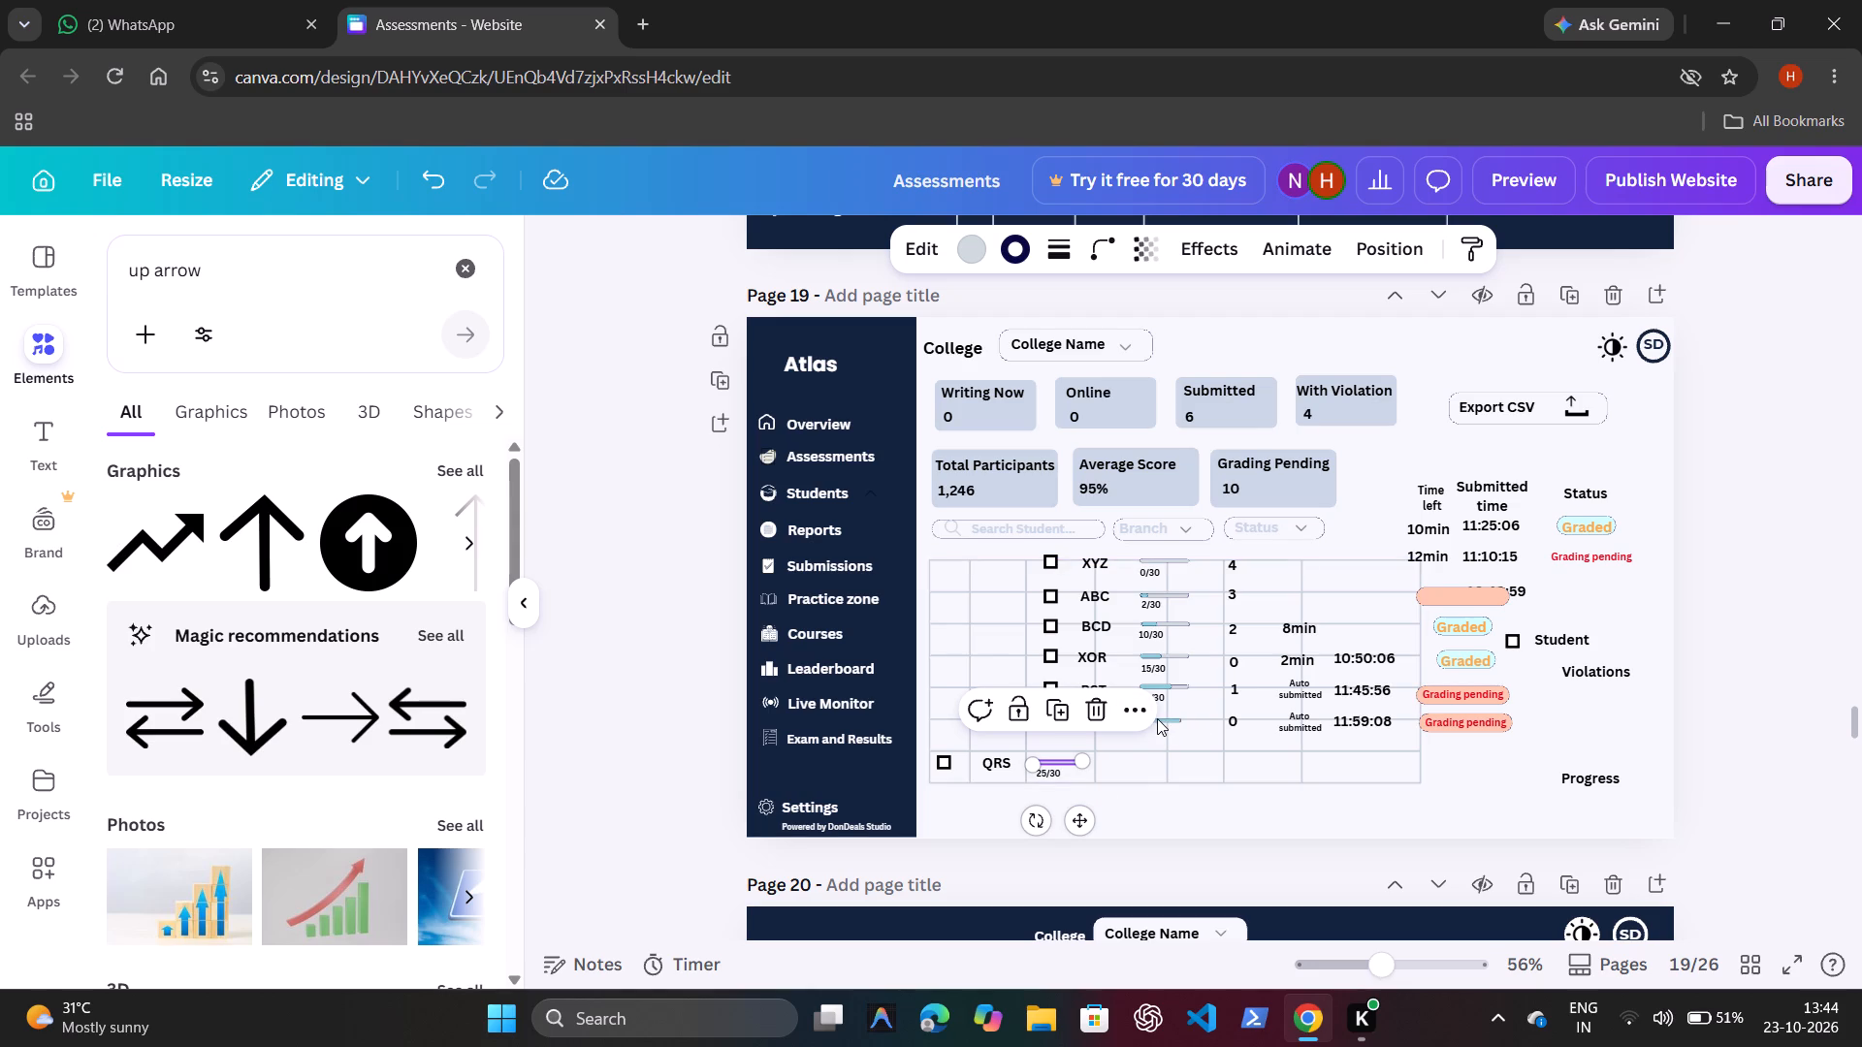
click(1175, 718)
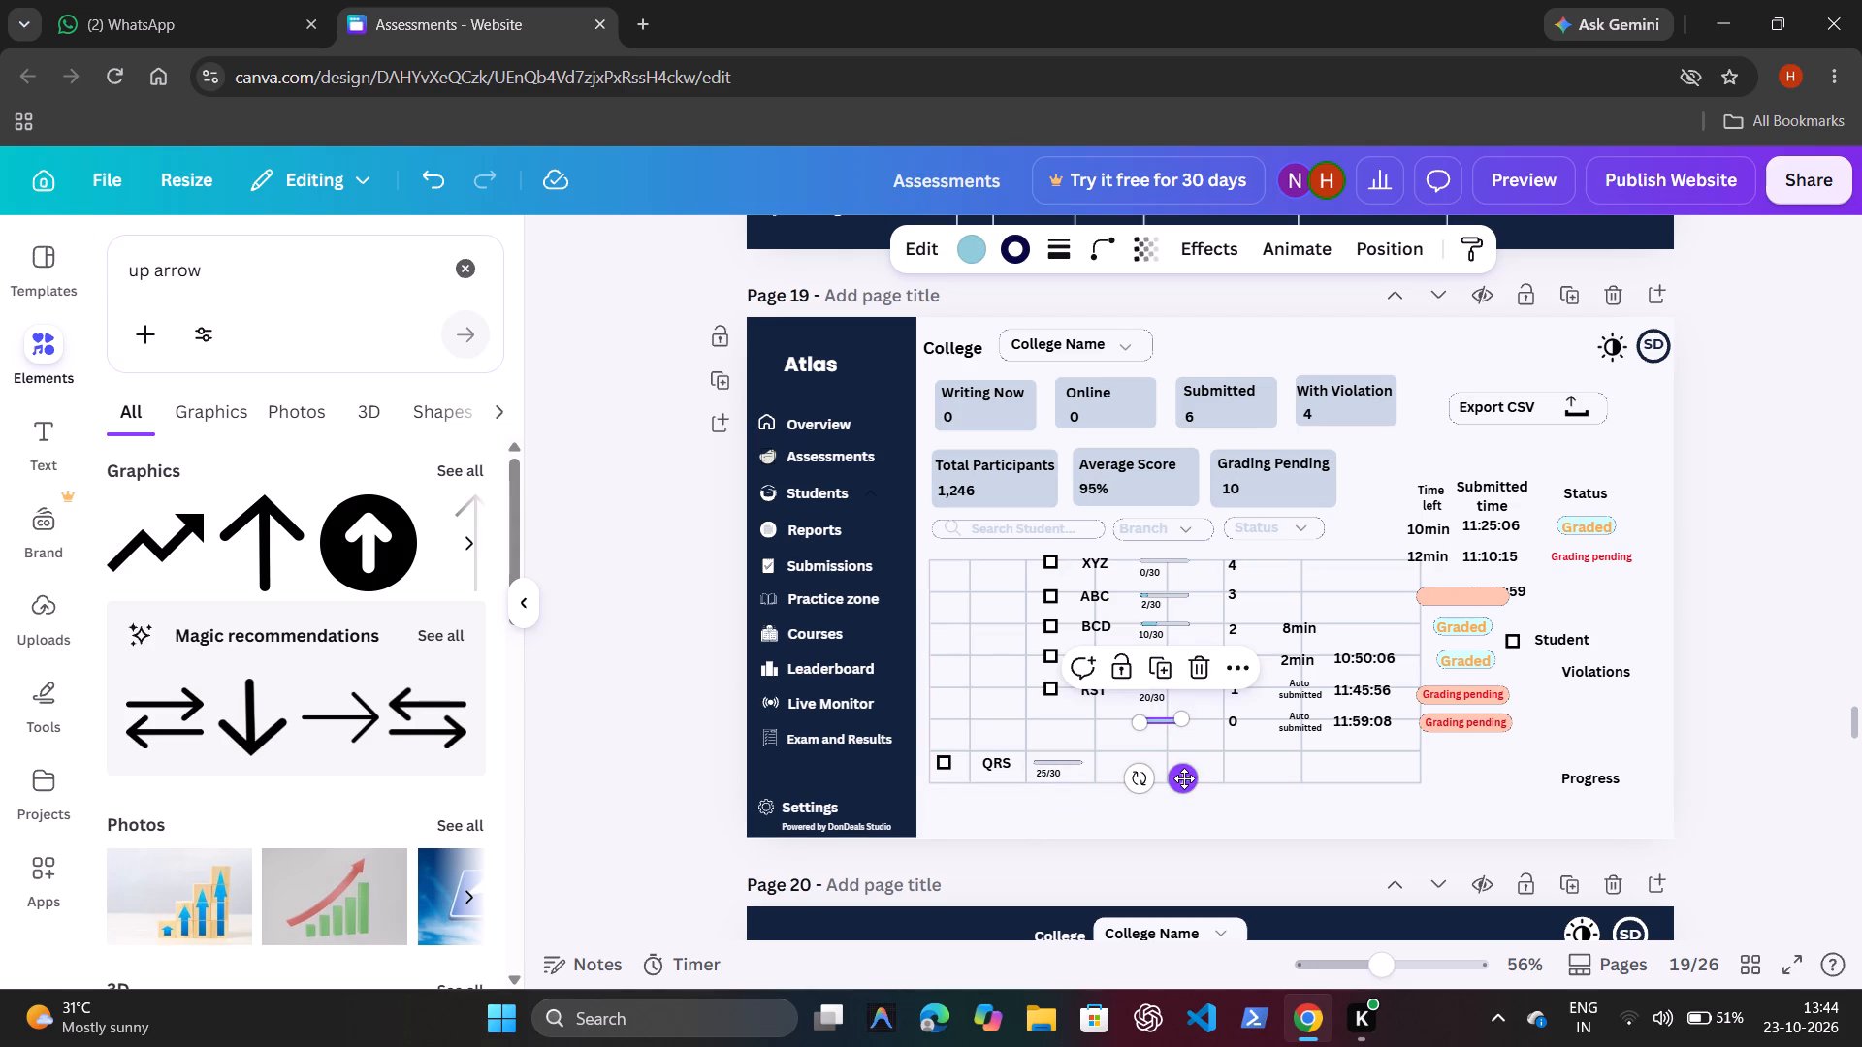
drag(1184, 778, 1092, 818)
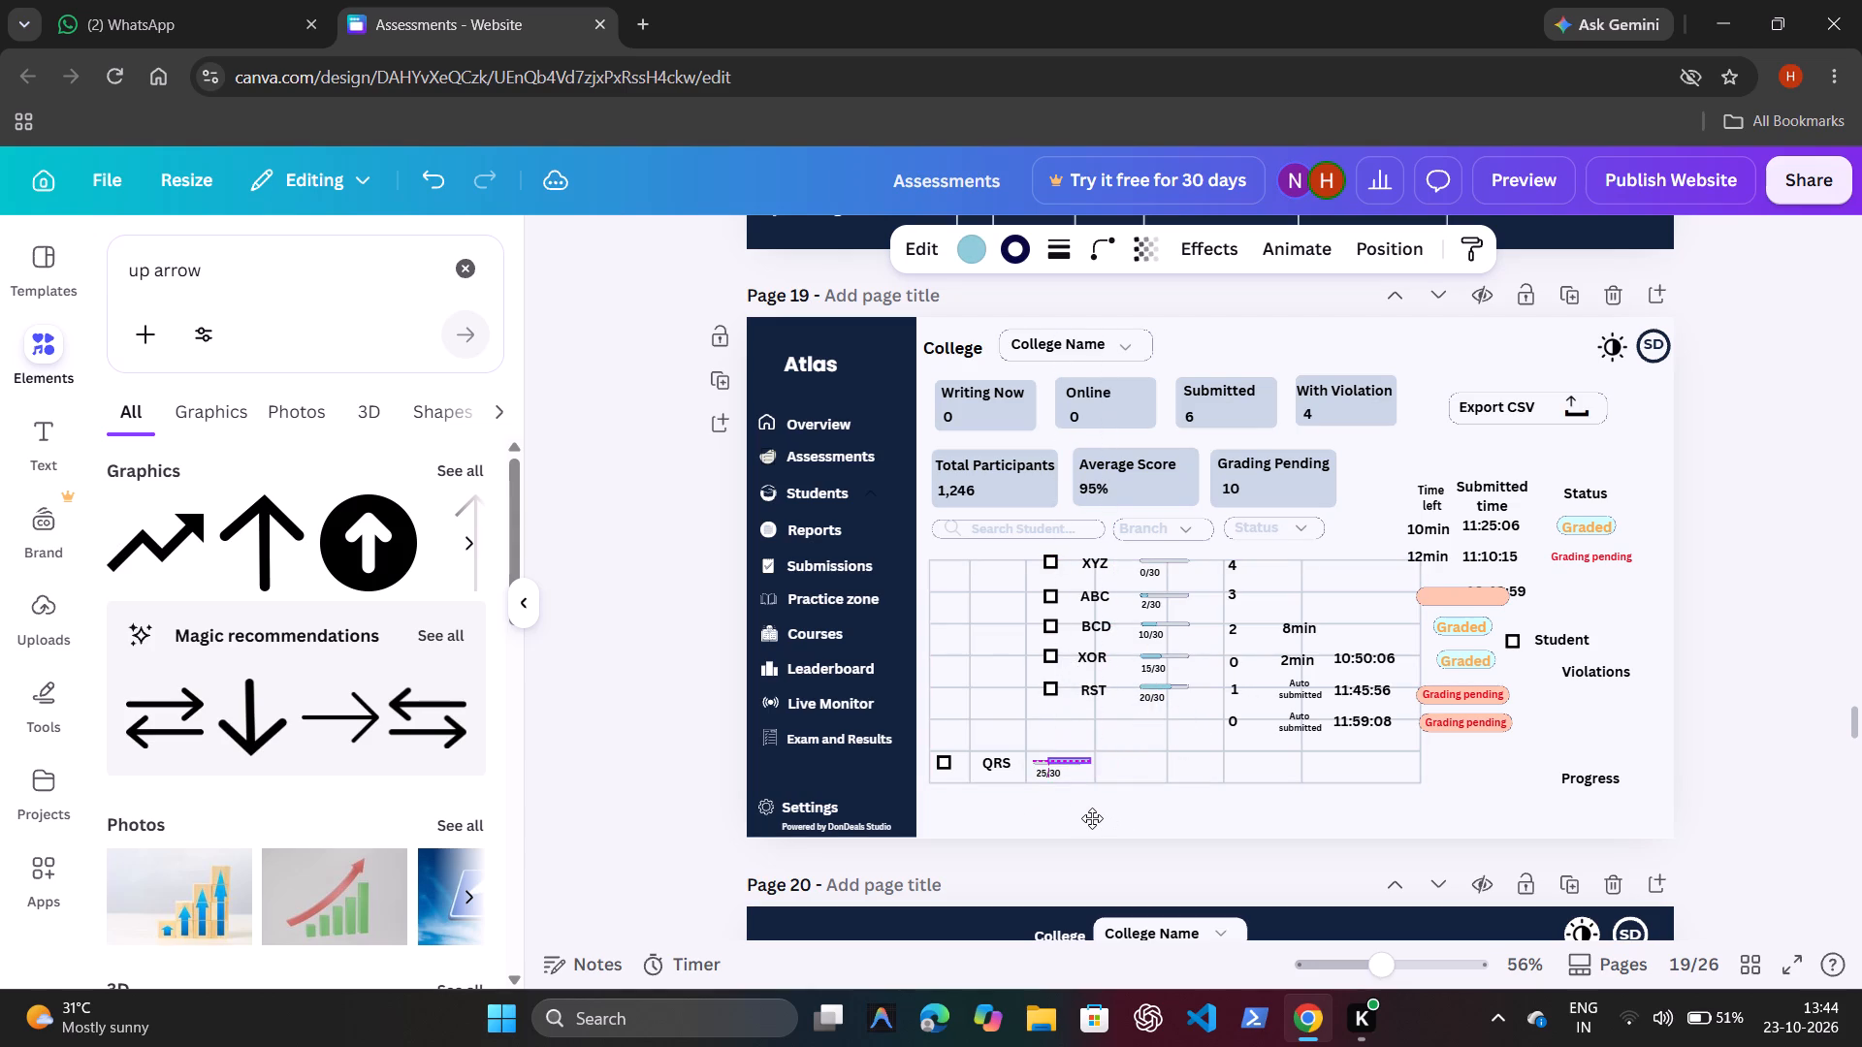
drag(1092, 818, 1078, 821)
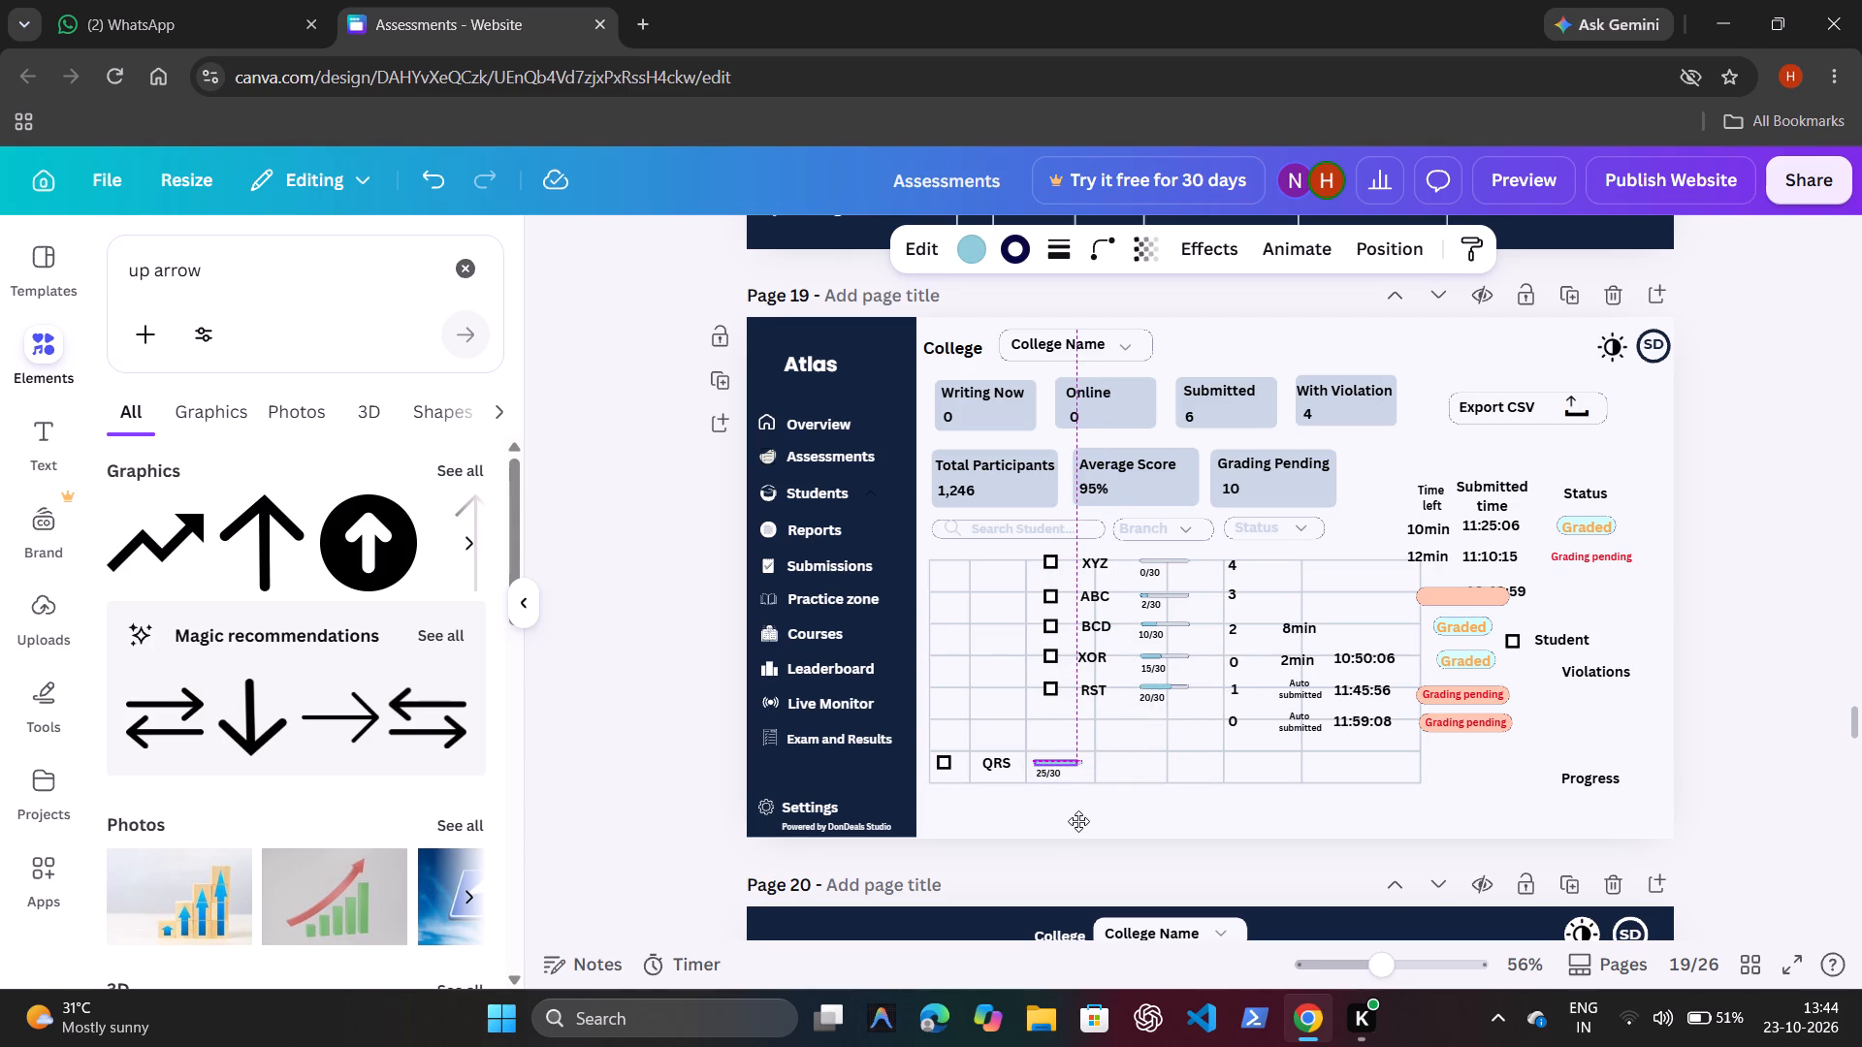
Finish aligning the blue fill with the grey progress track above the 25/30 label in the QRS row.
drag(1078, 821, 1076, 820)
click(1178, 794)
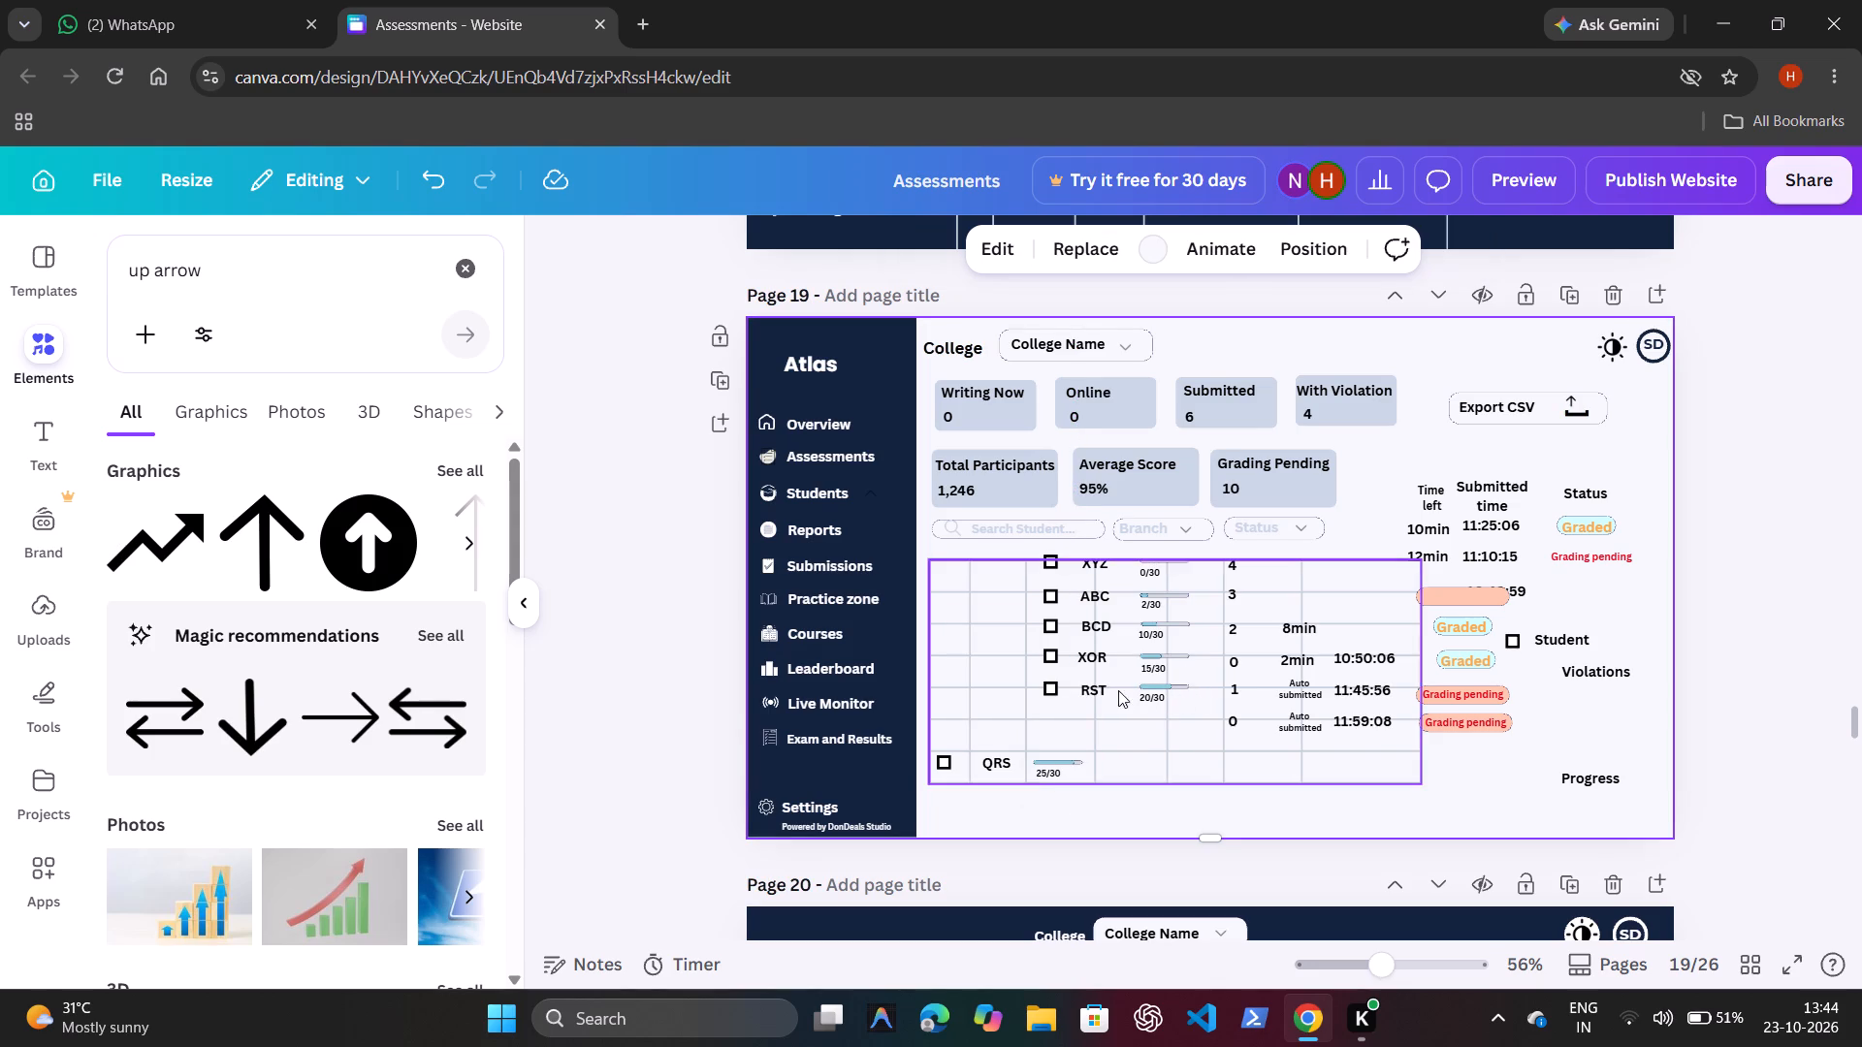
Move the bottommost 0, Auto submitted and 11:59:08 entries into the fourth, fifth and sixth cells of the QRS row.
click(1232, 720)
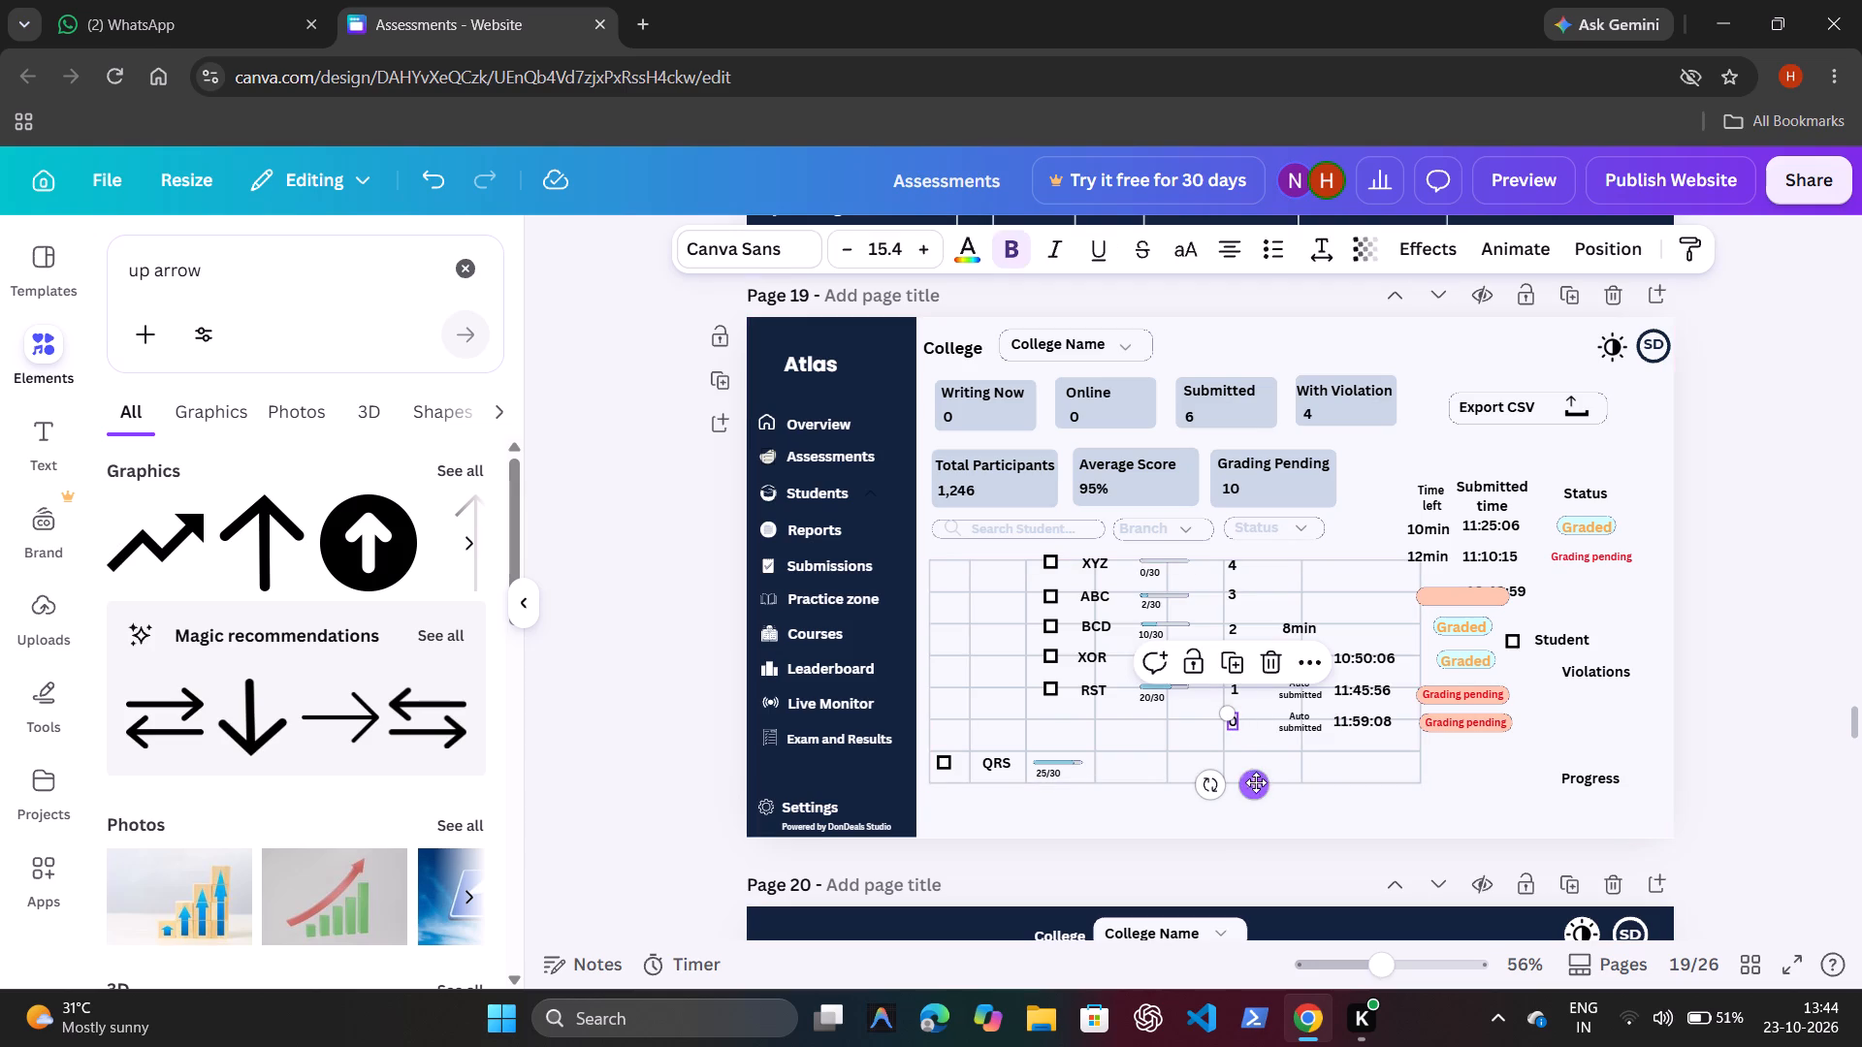
drag(1257, 783, 1162, 832)
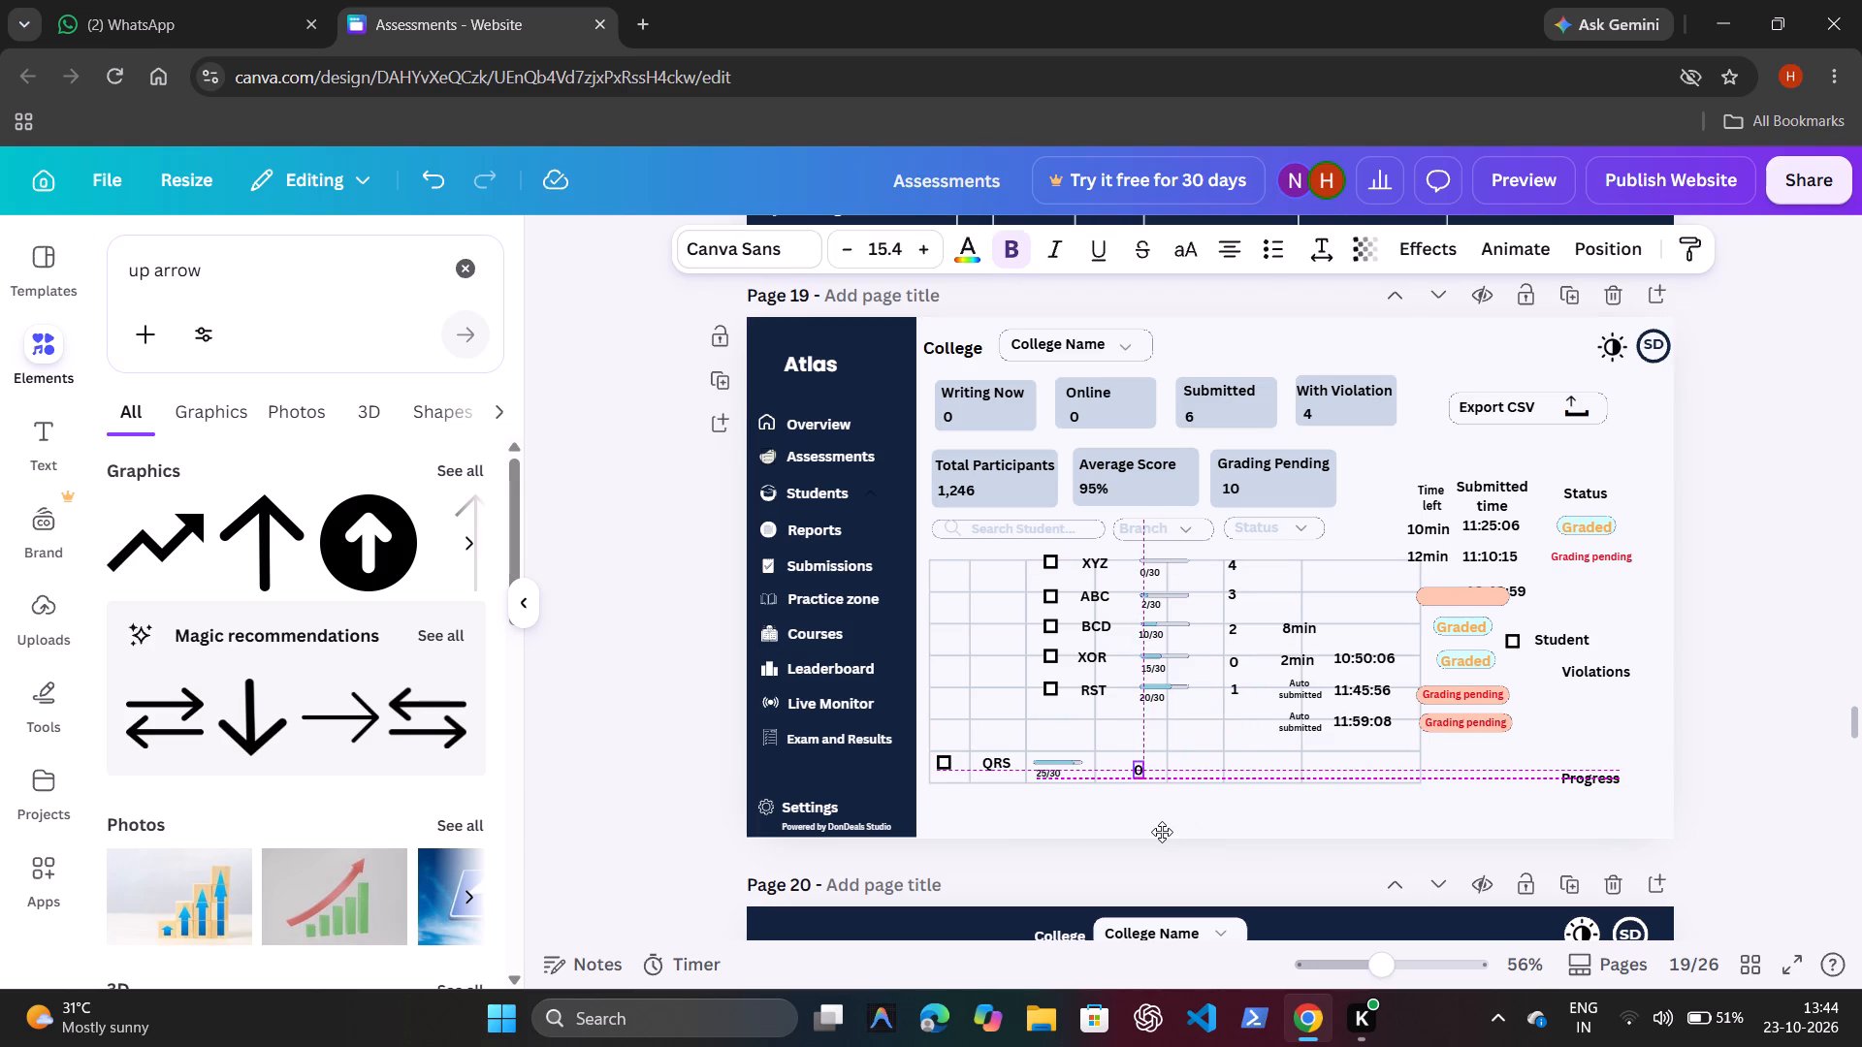
drag(1162, 832, 1154, 827)
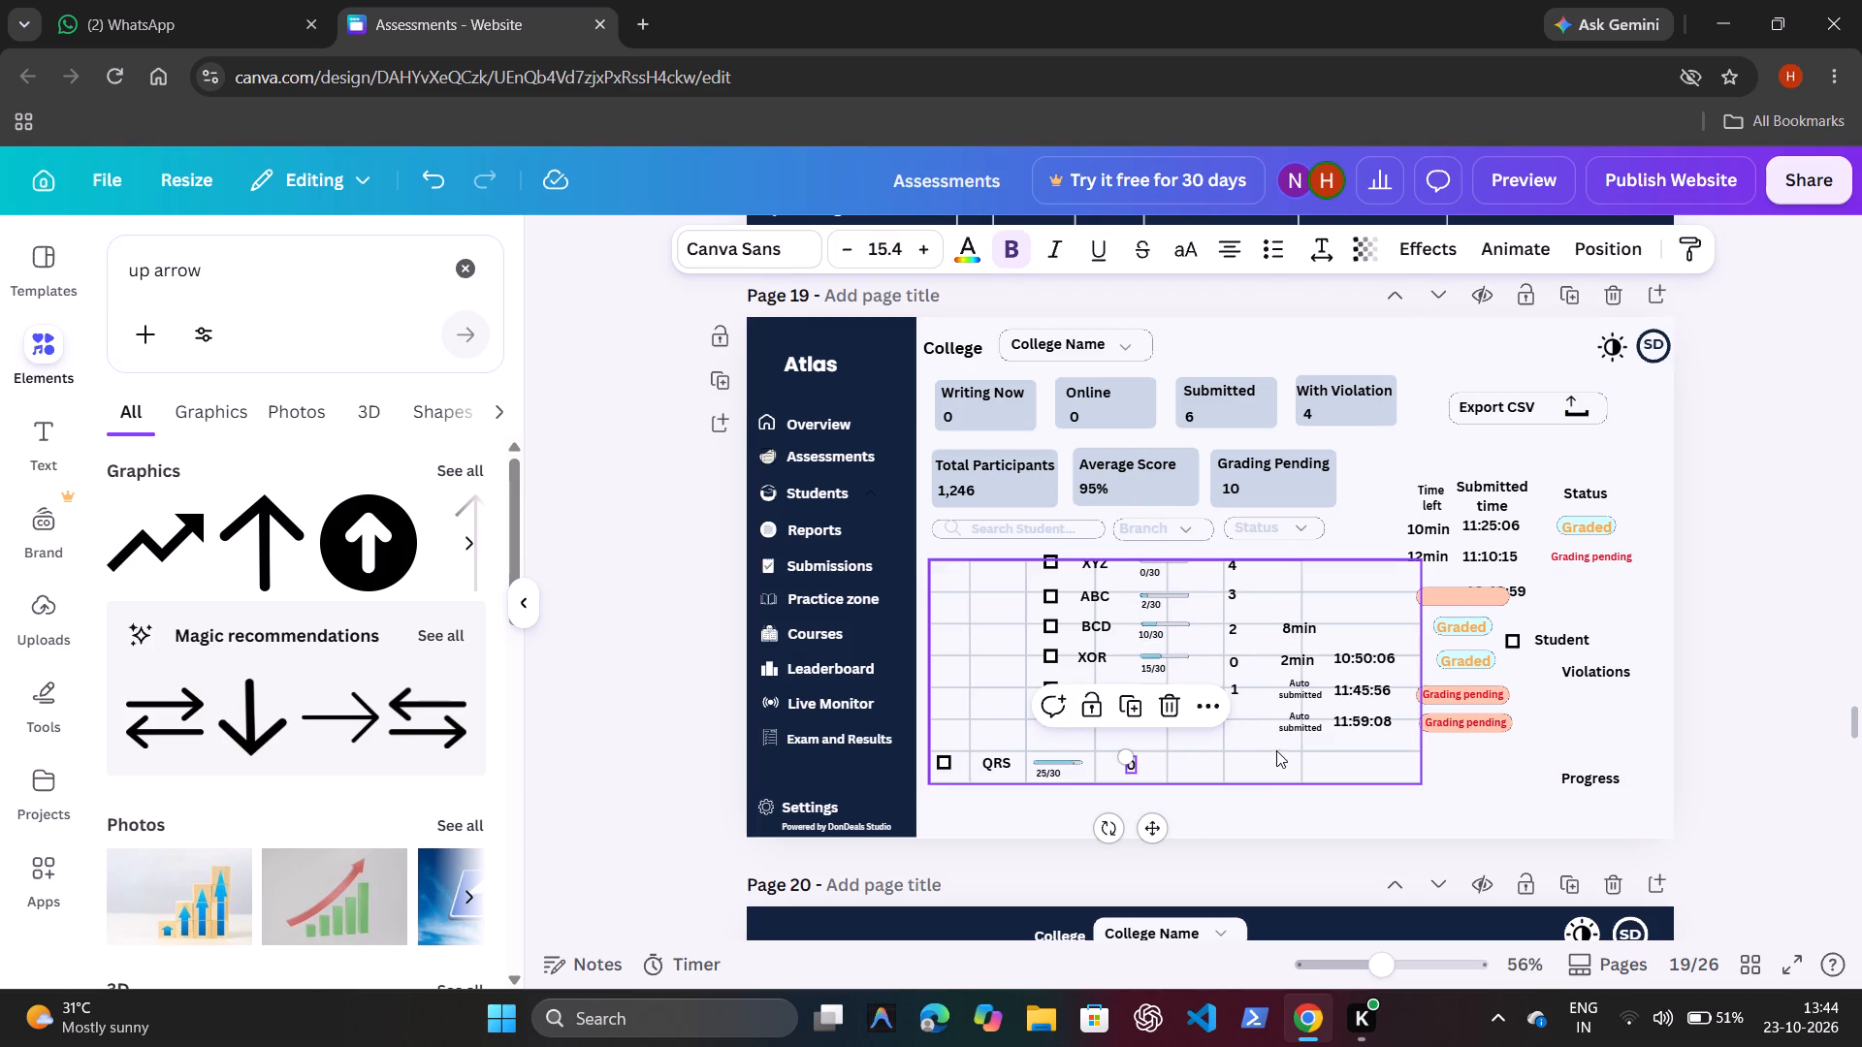
click(1296, 721)
drag(1328, 786, 1226, 833)
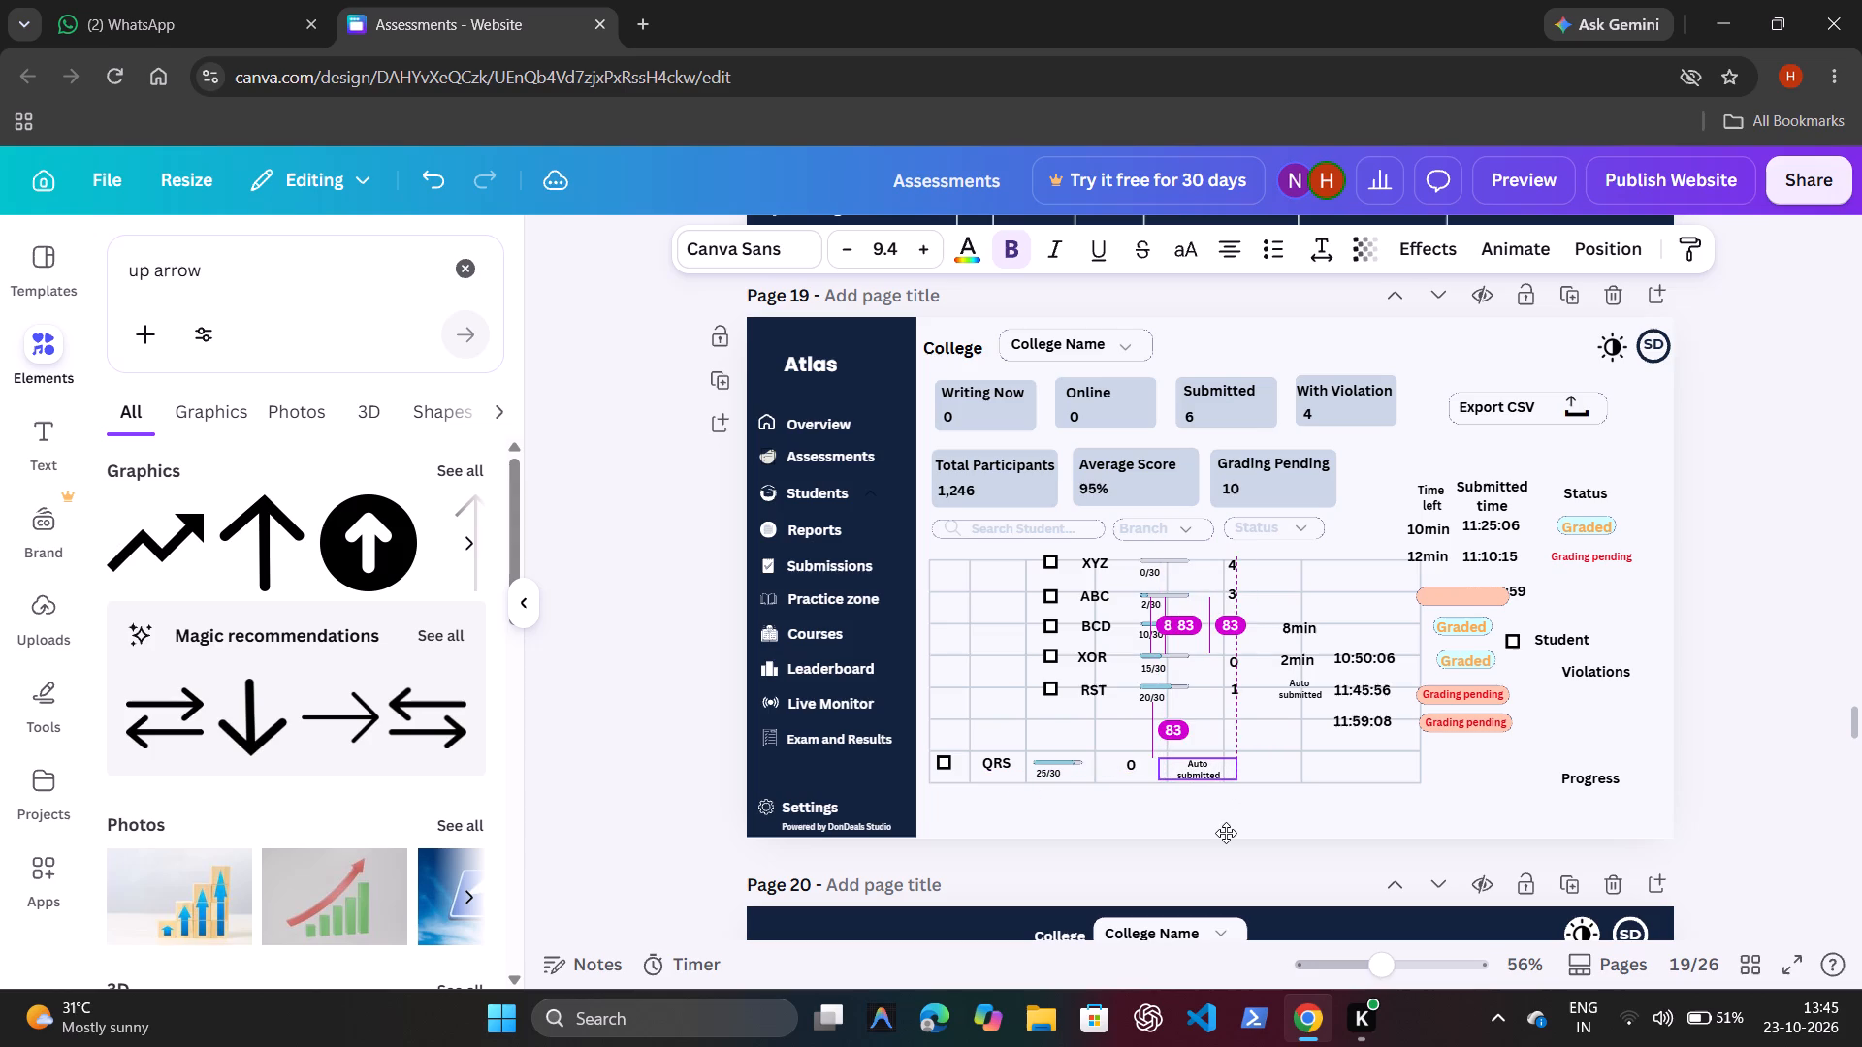
drag(1226, 833, 1222, 828)
click(1349, 712)
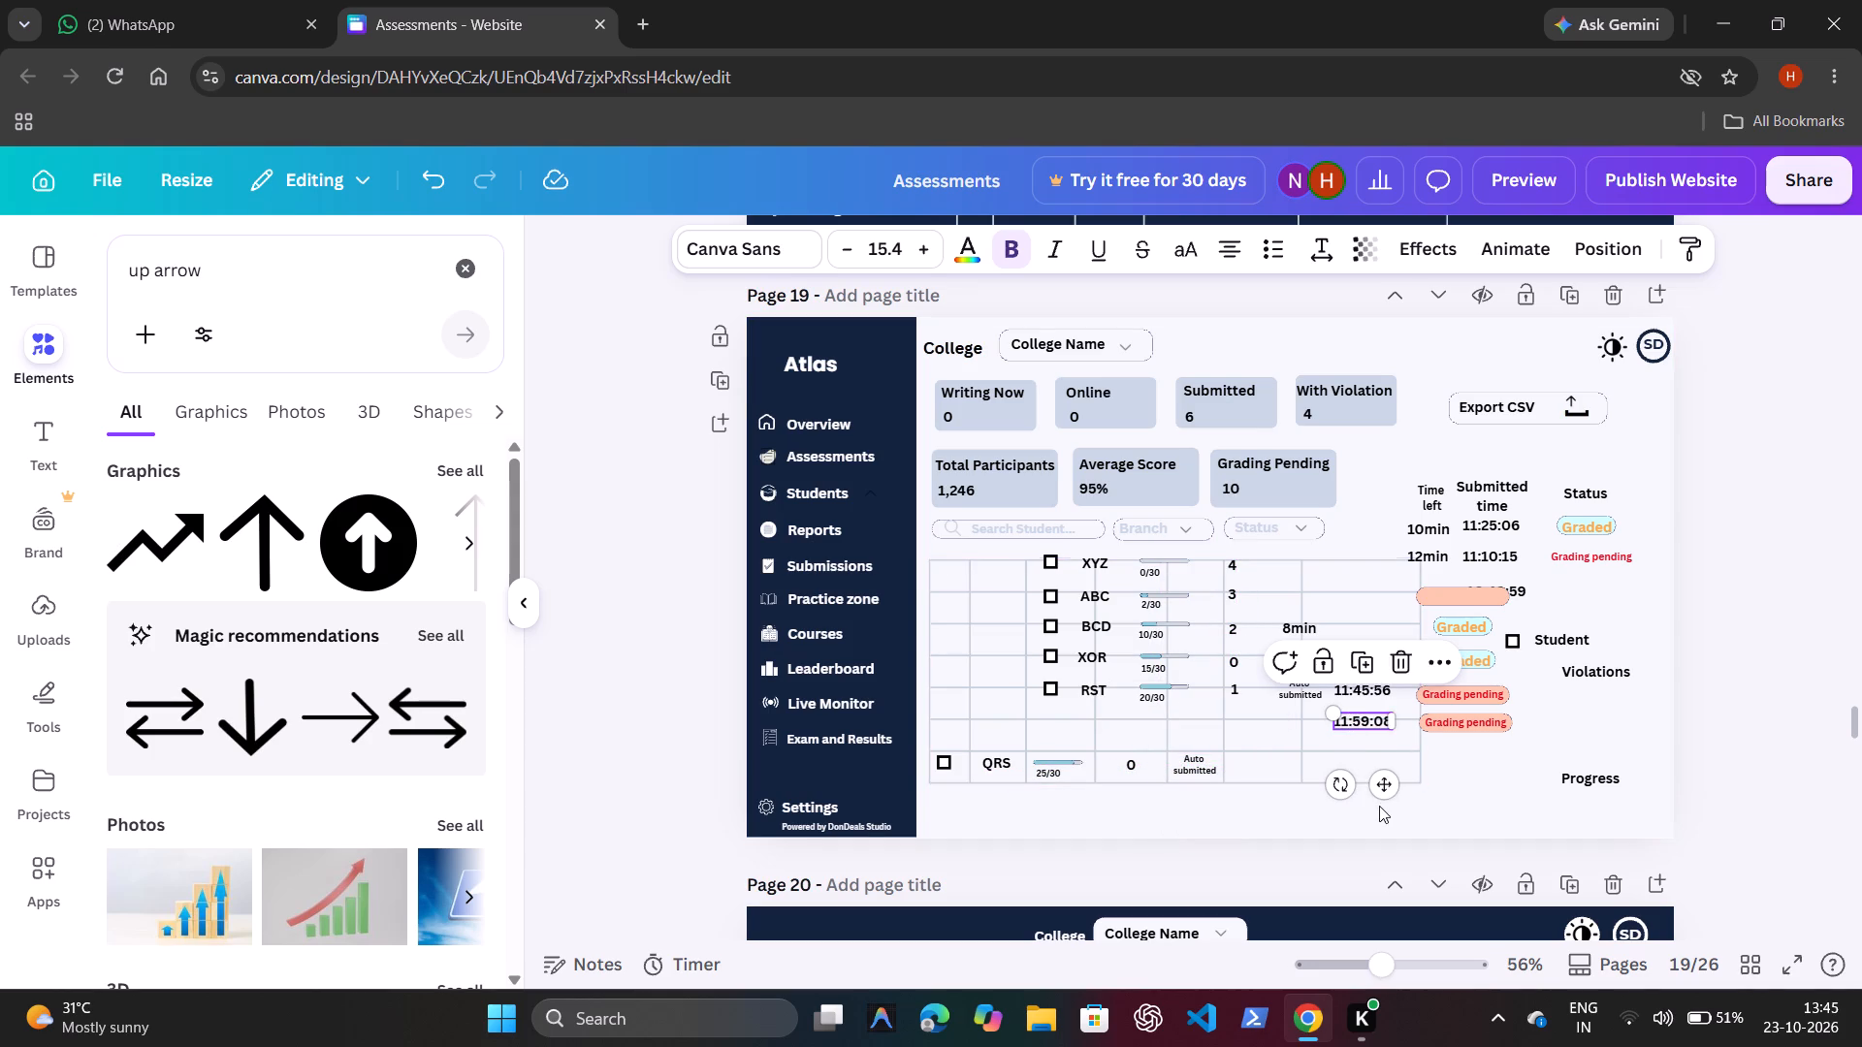
drag(1382, 780, 1271, 819)
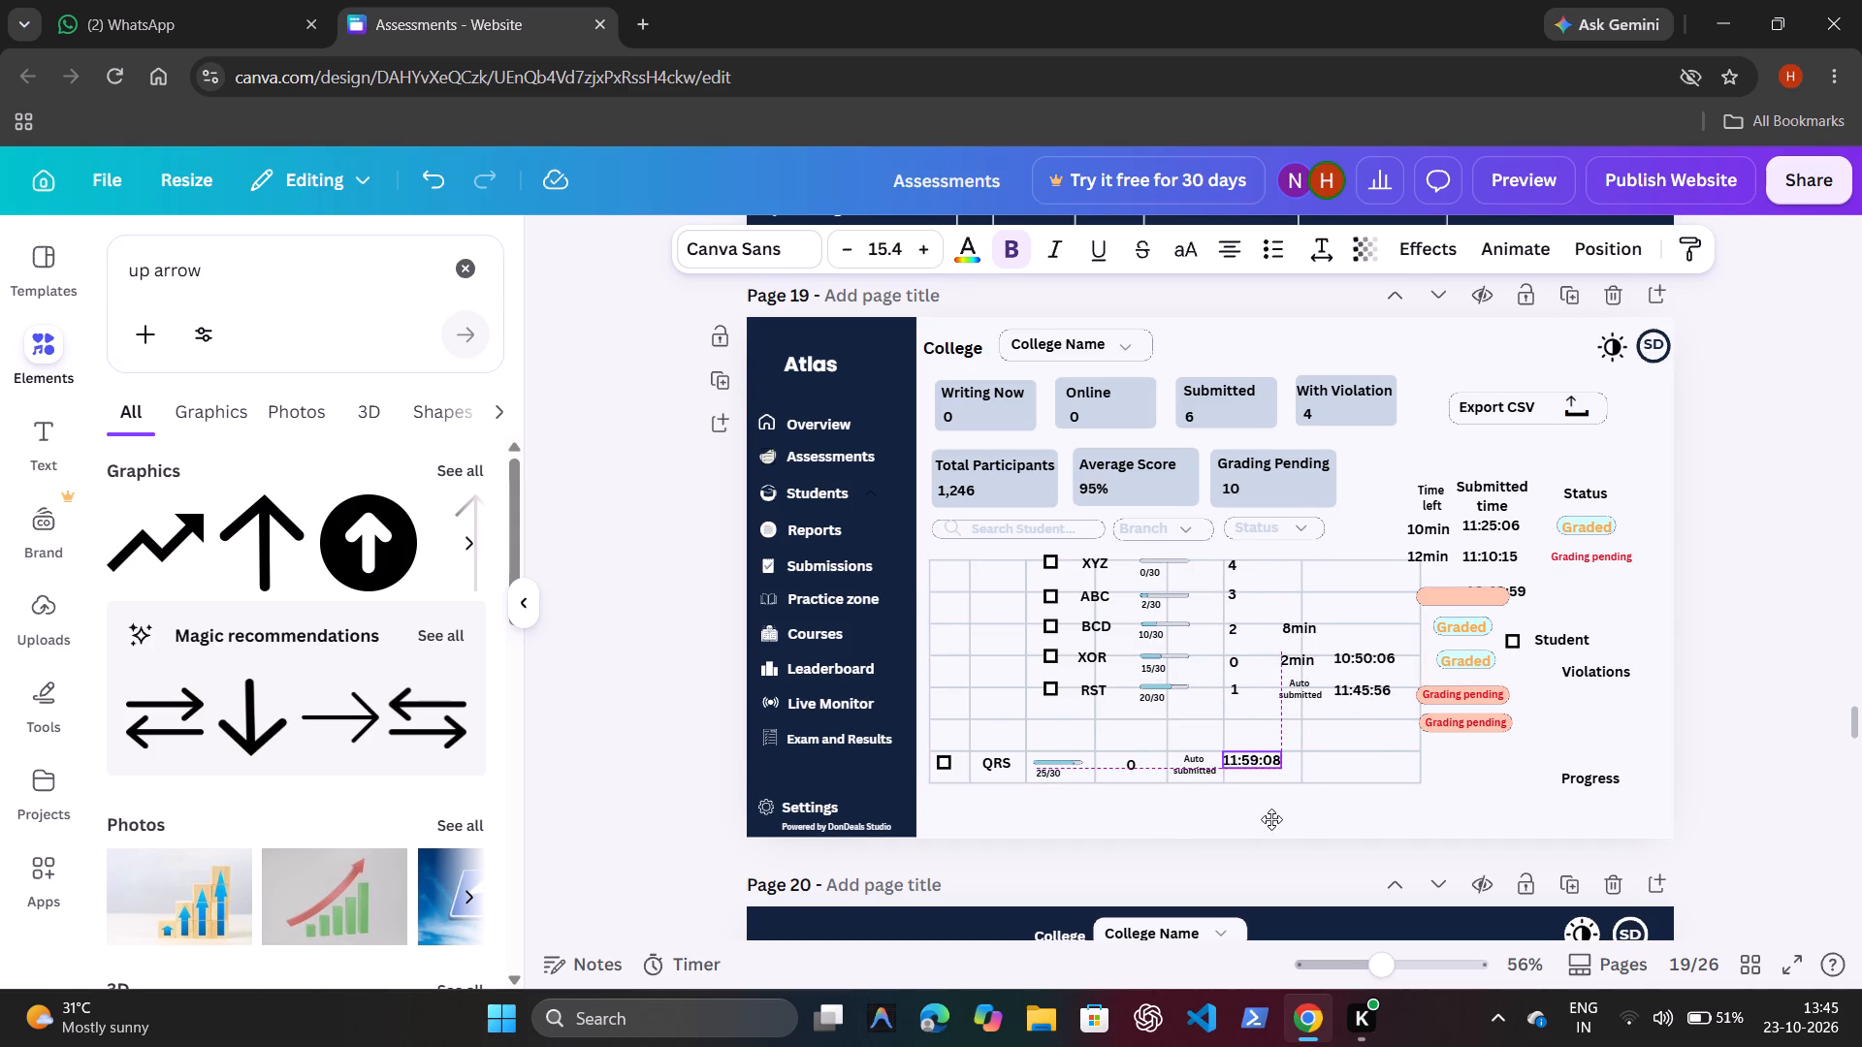
drag(1271, 819, 1281, 828)
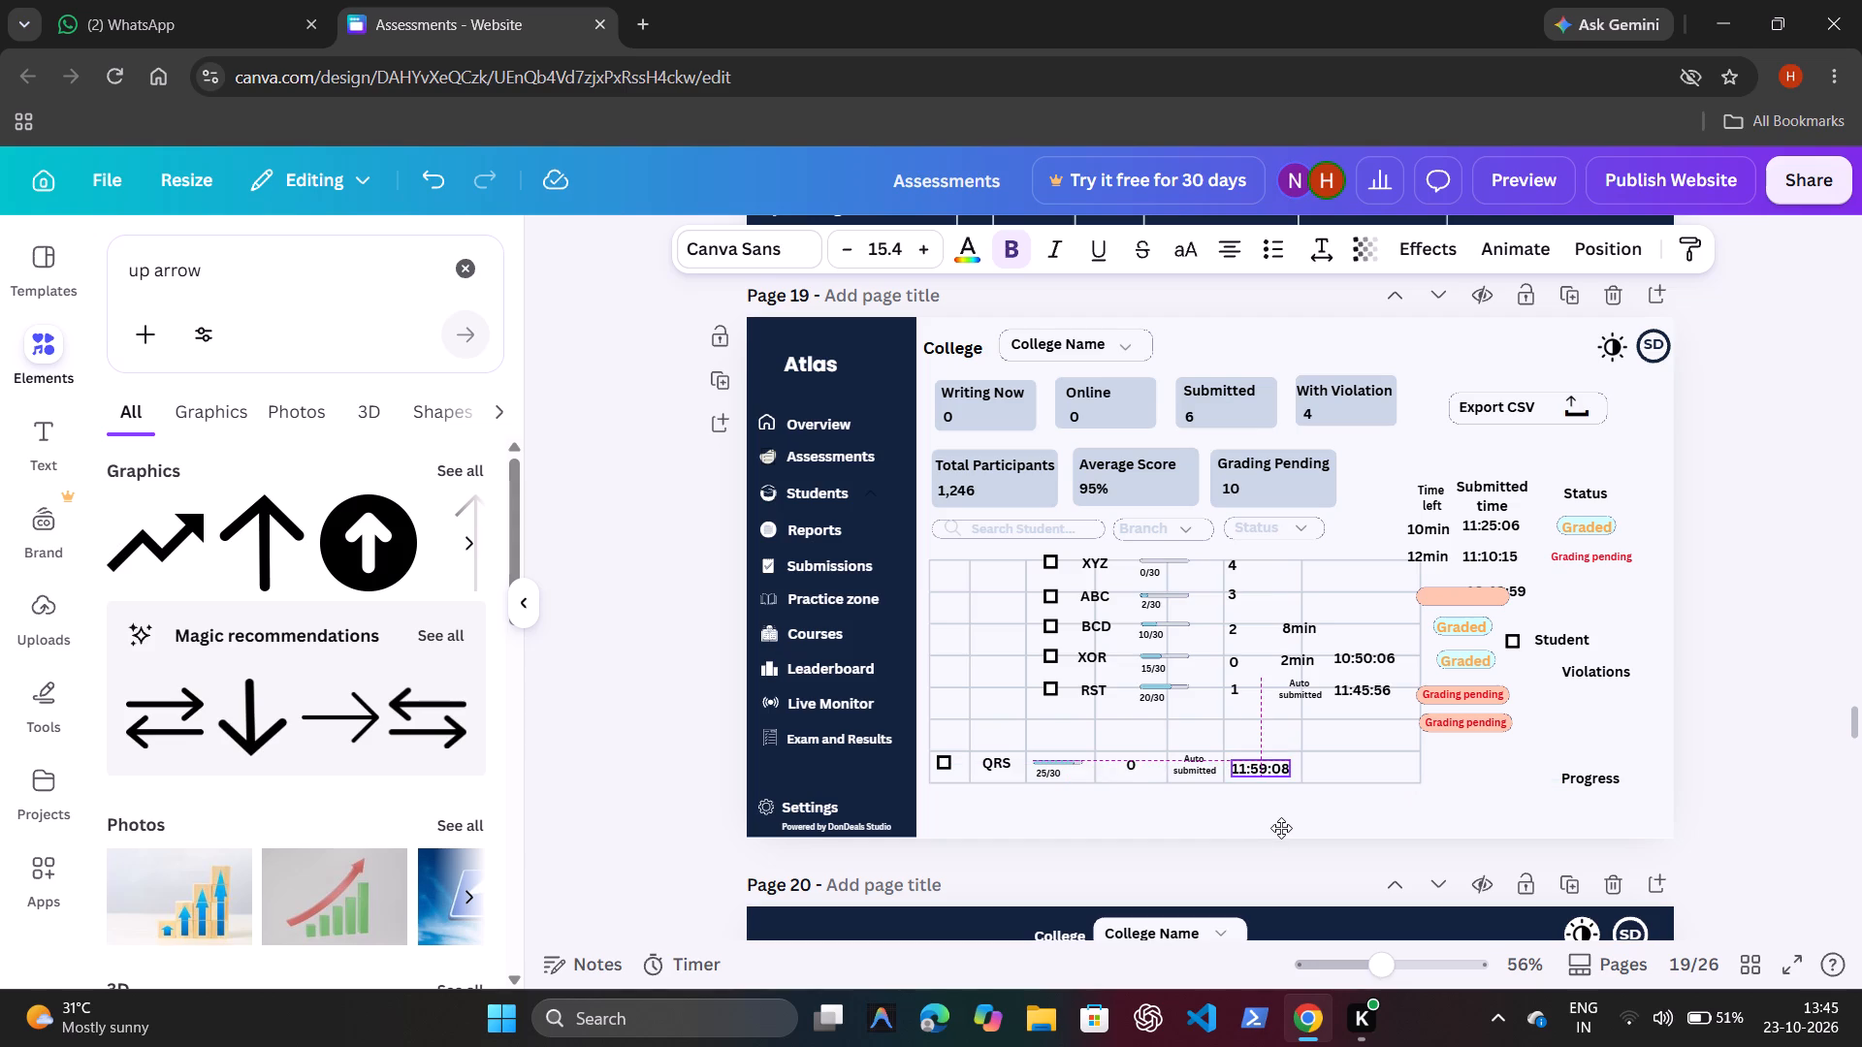
drag(1281, 828, 1282, 828)
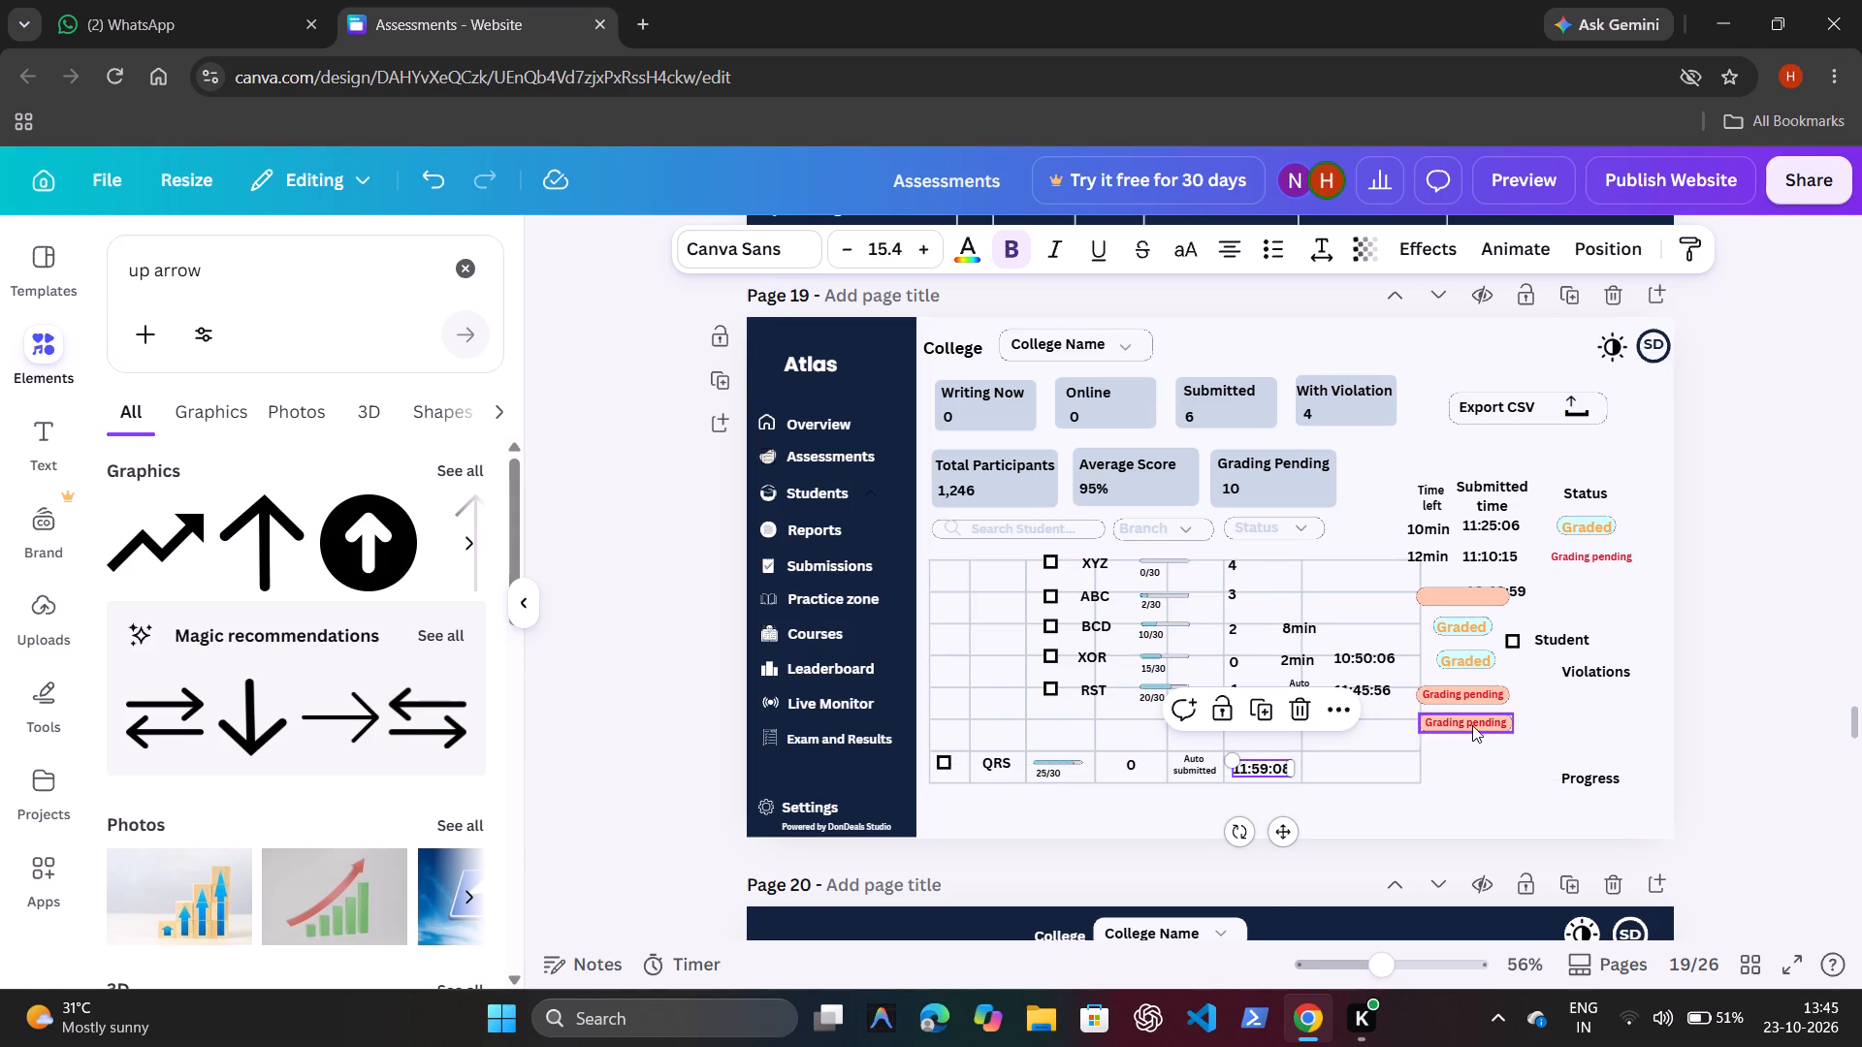
Move the lowest Grading pending badge, peach pill and red label, into the last cell of the QRS row, label centred on the pill.
click(1482, 731)
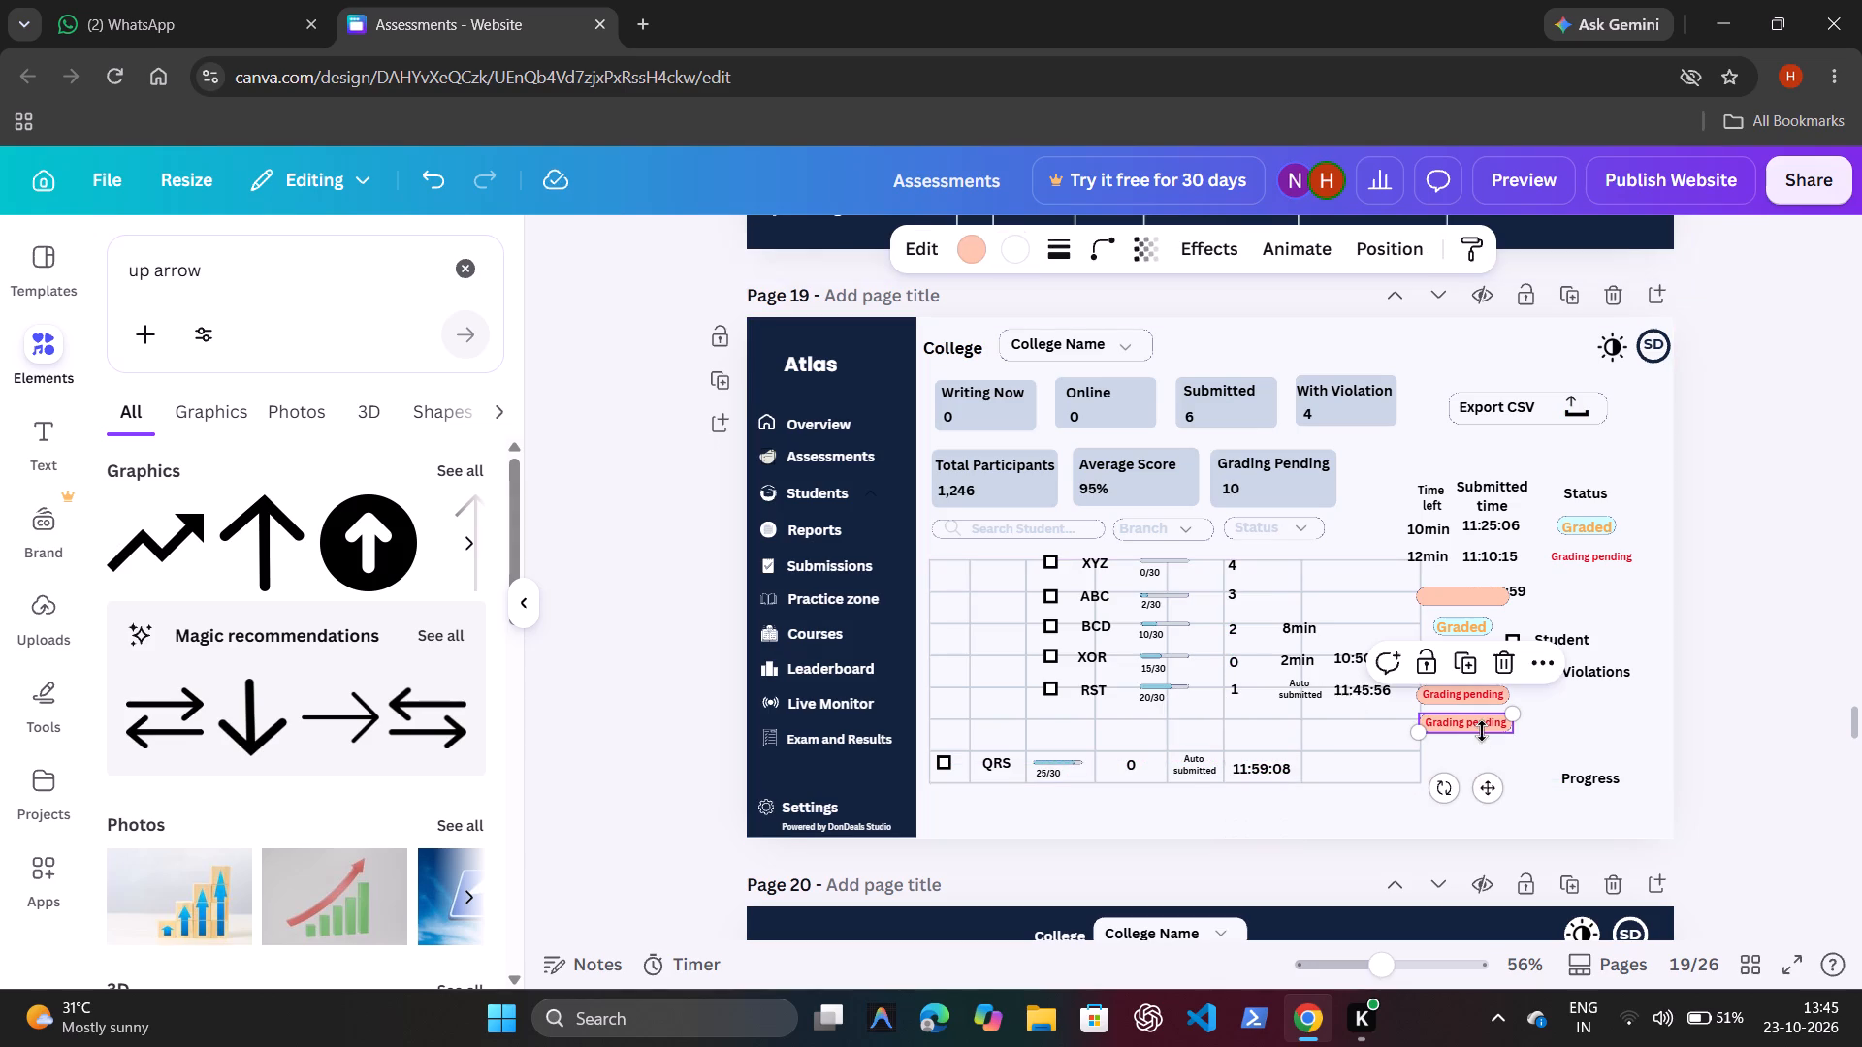
drag(1484, 788, 1367, 830)
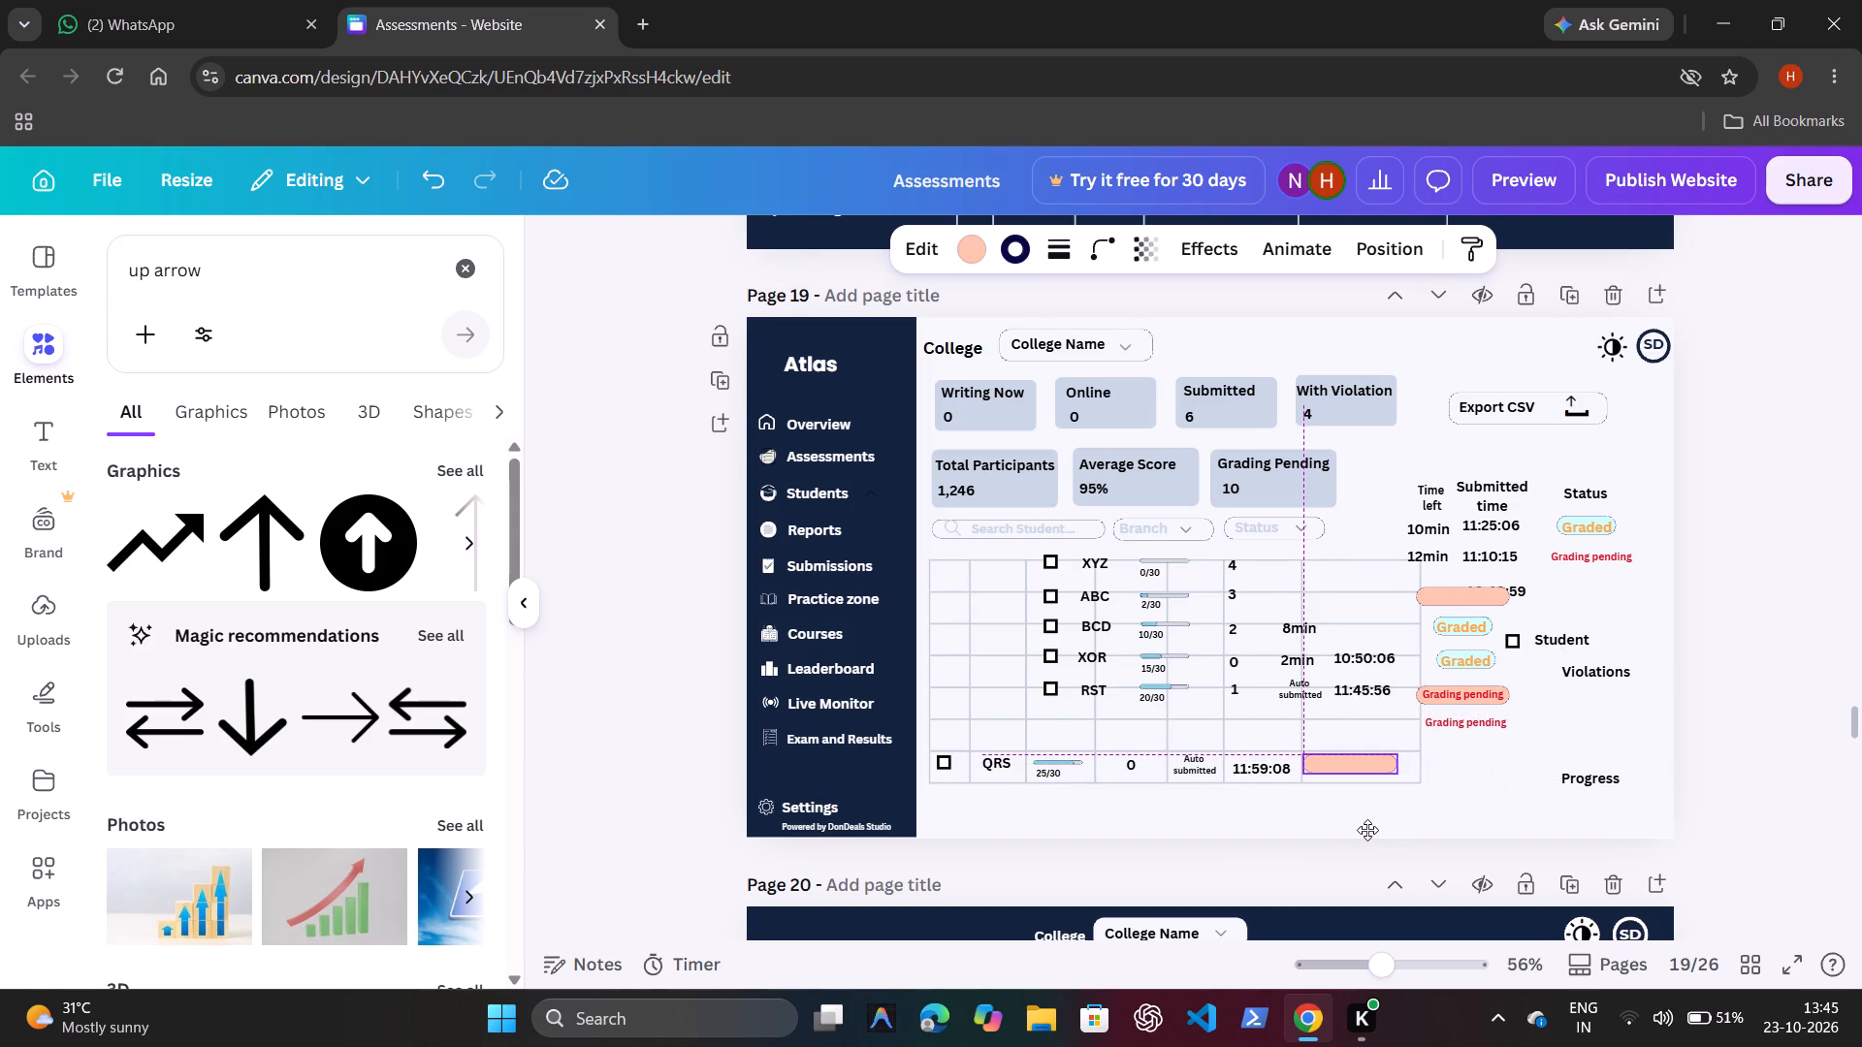
drag(1367, 830, 1375, 830)
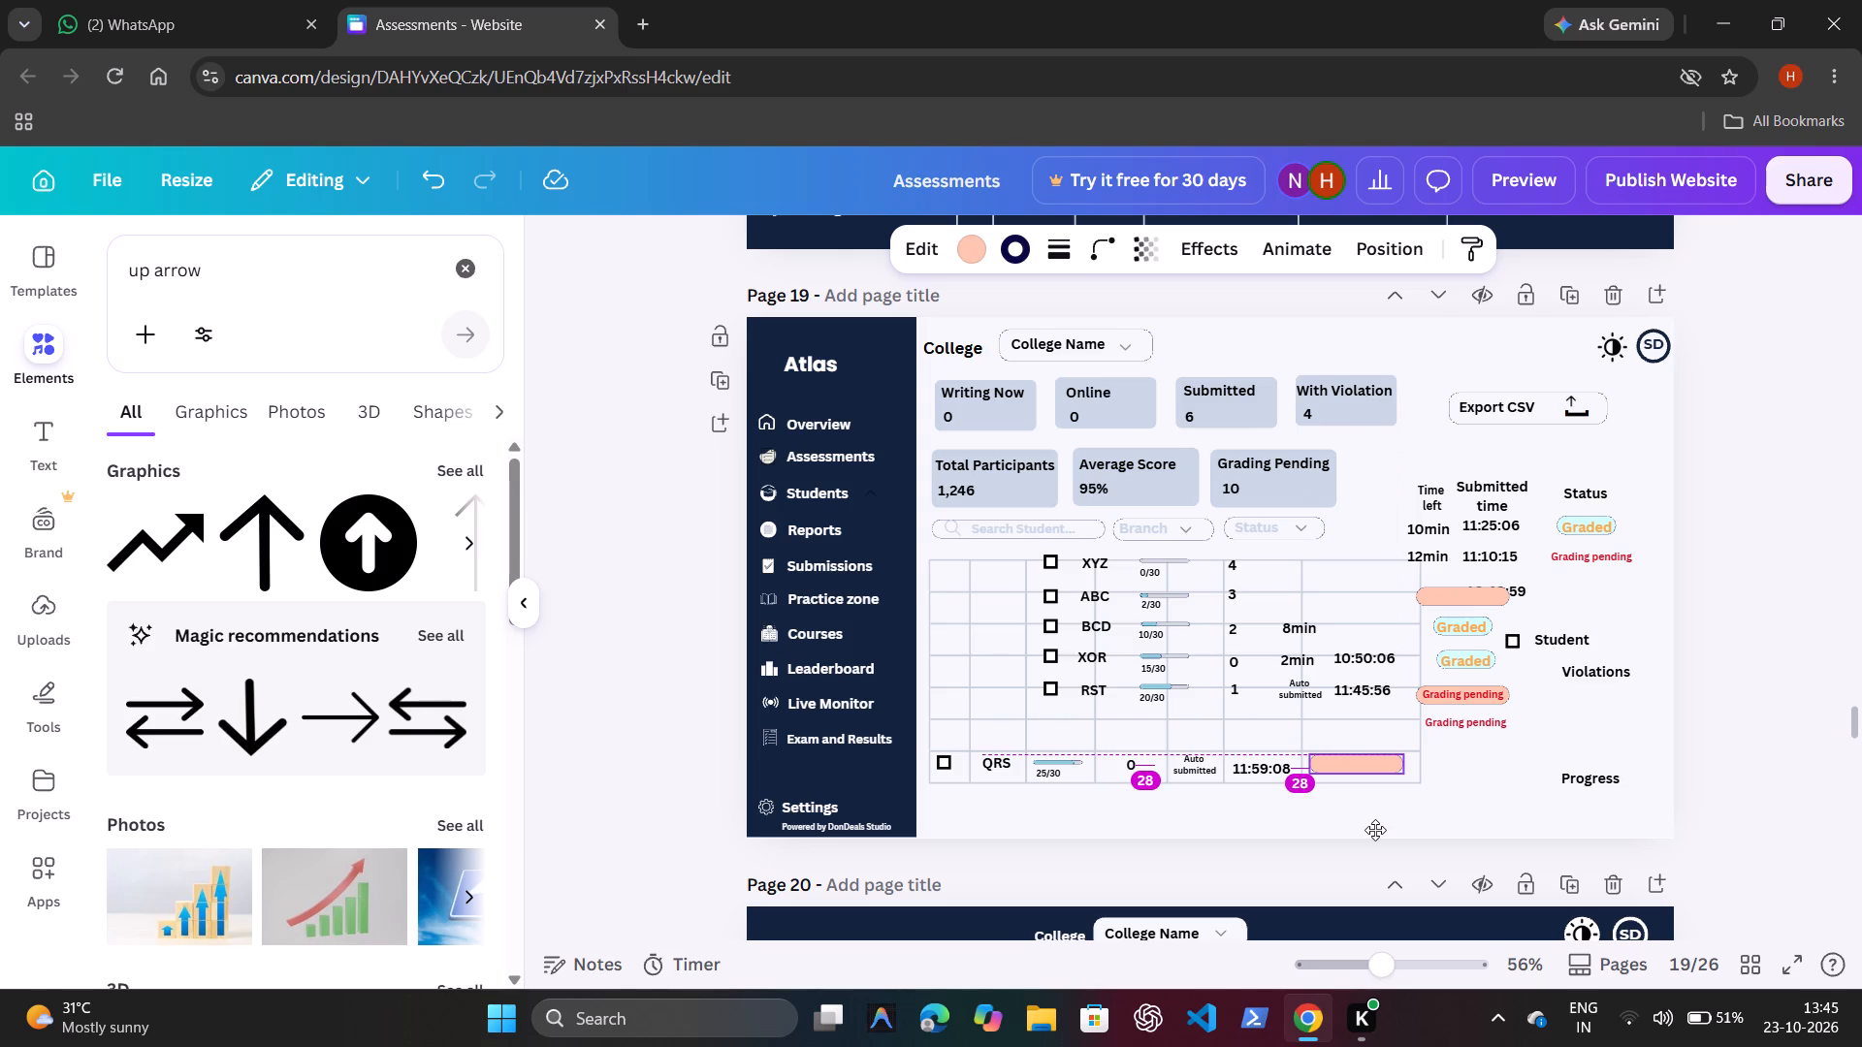
drag(1375, 830, 1375, 833)
click(1464, 722)
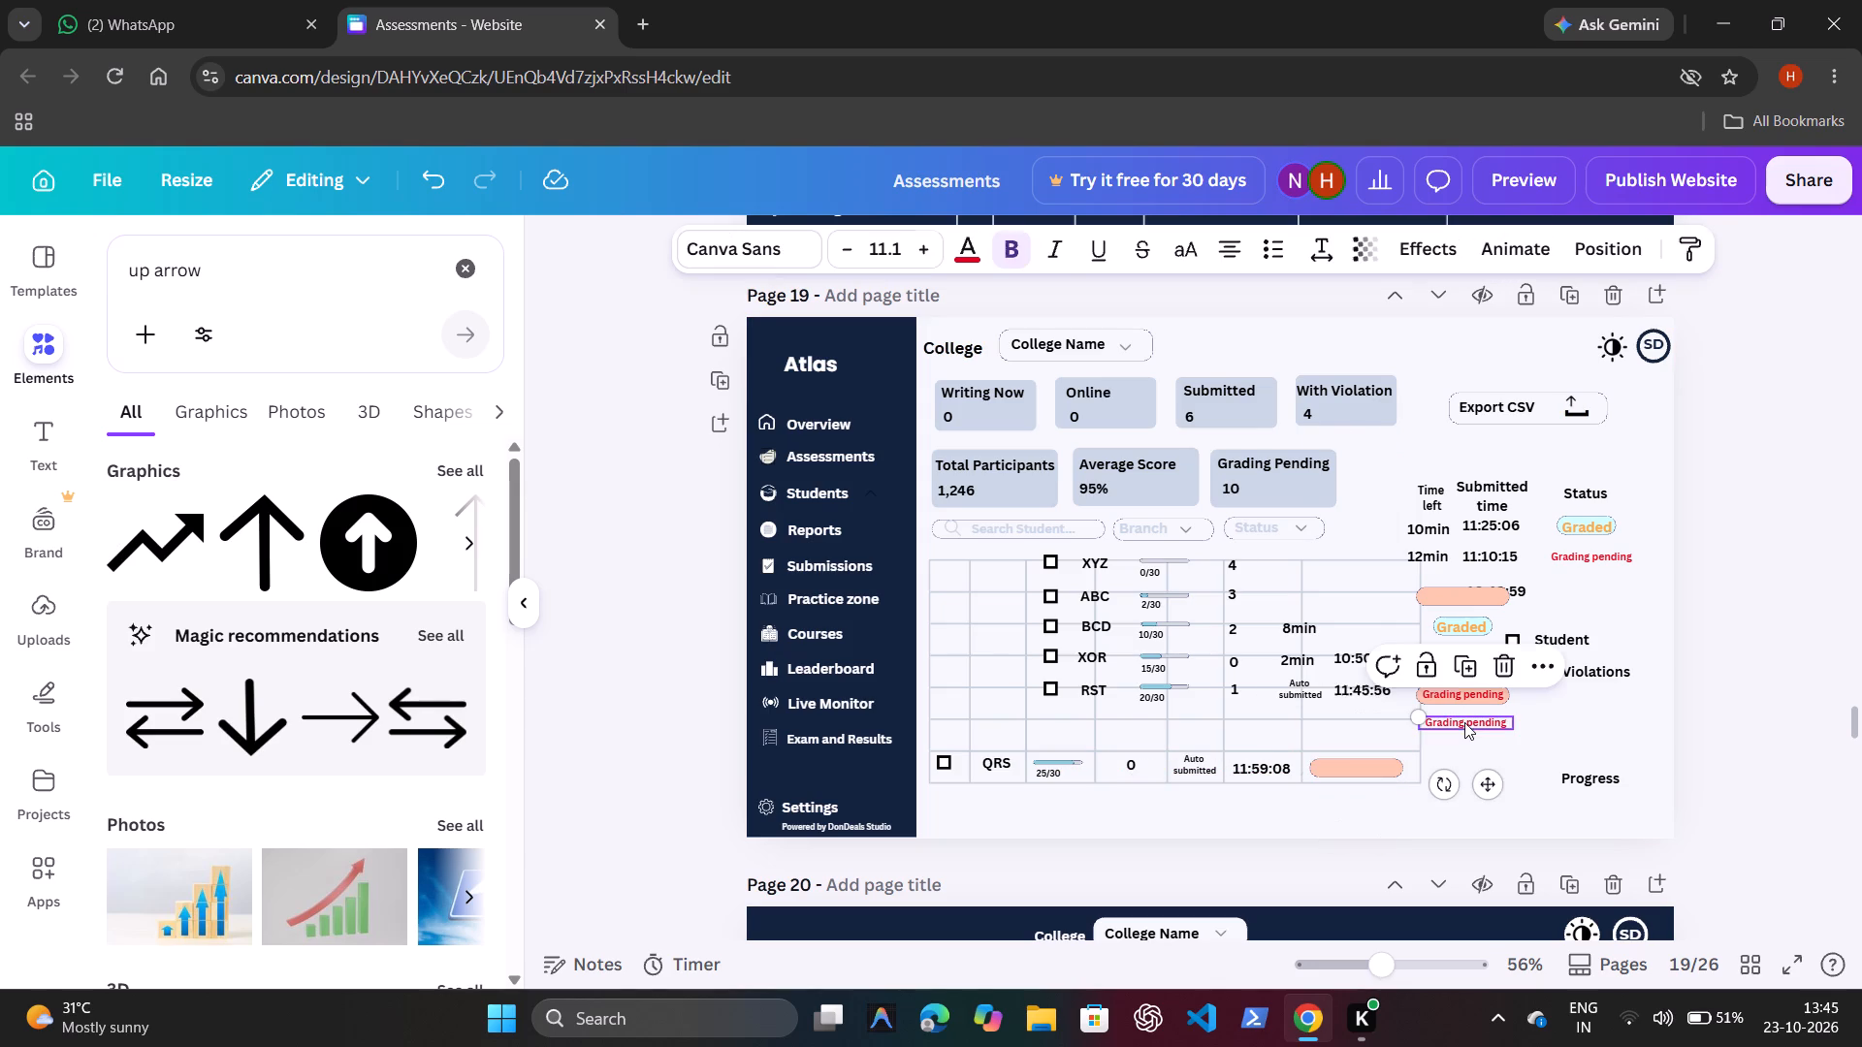
drag(1486, 790, 1386, 841)
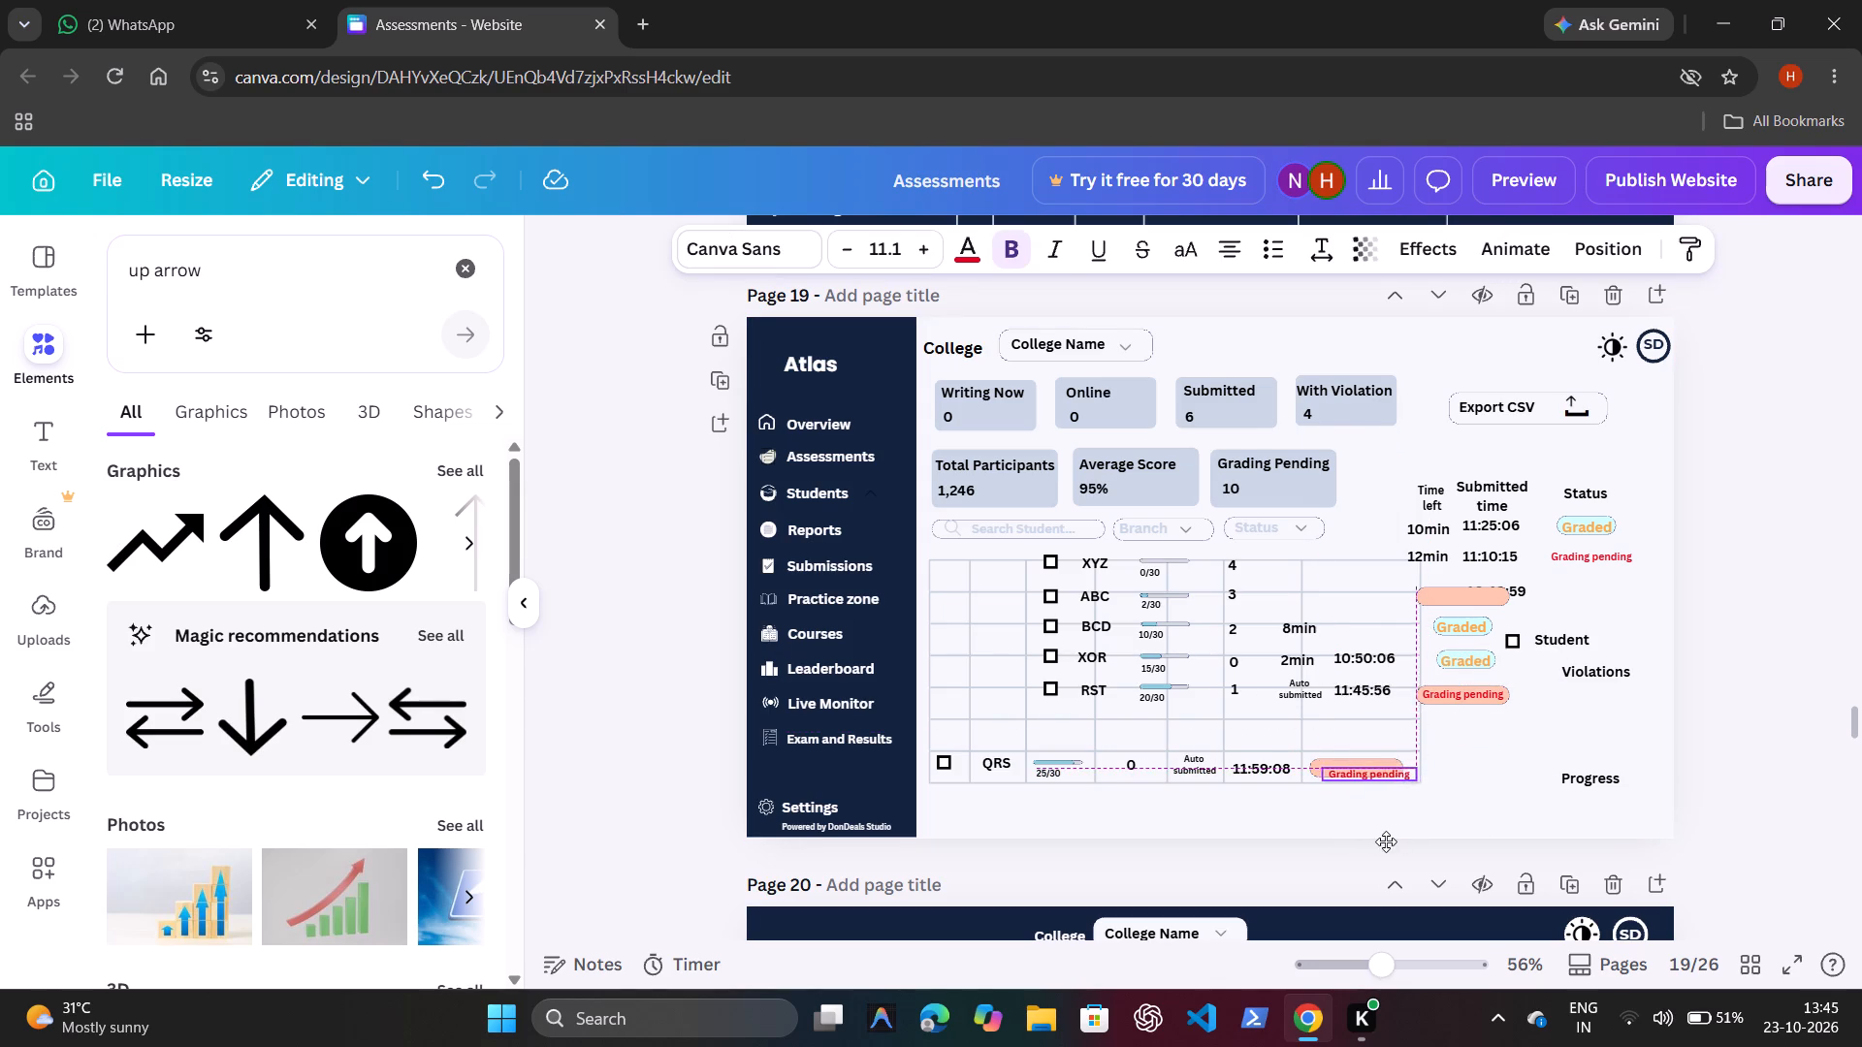
drag(1386, 841, 1373, 836)
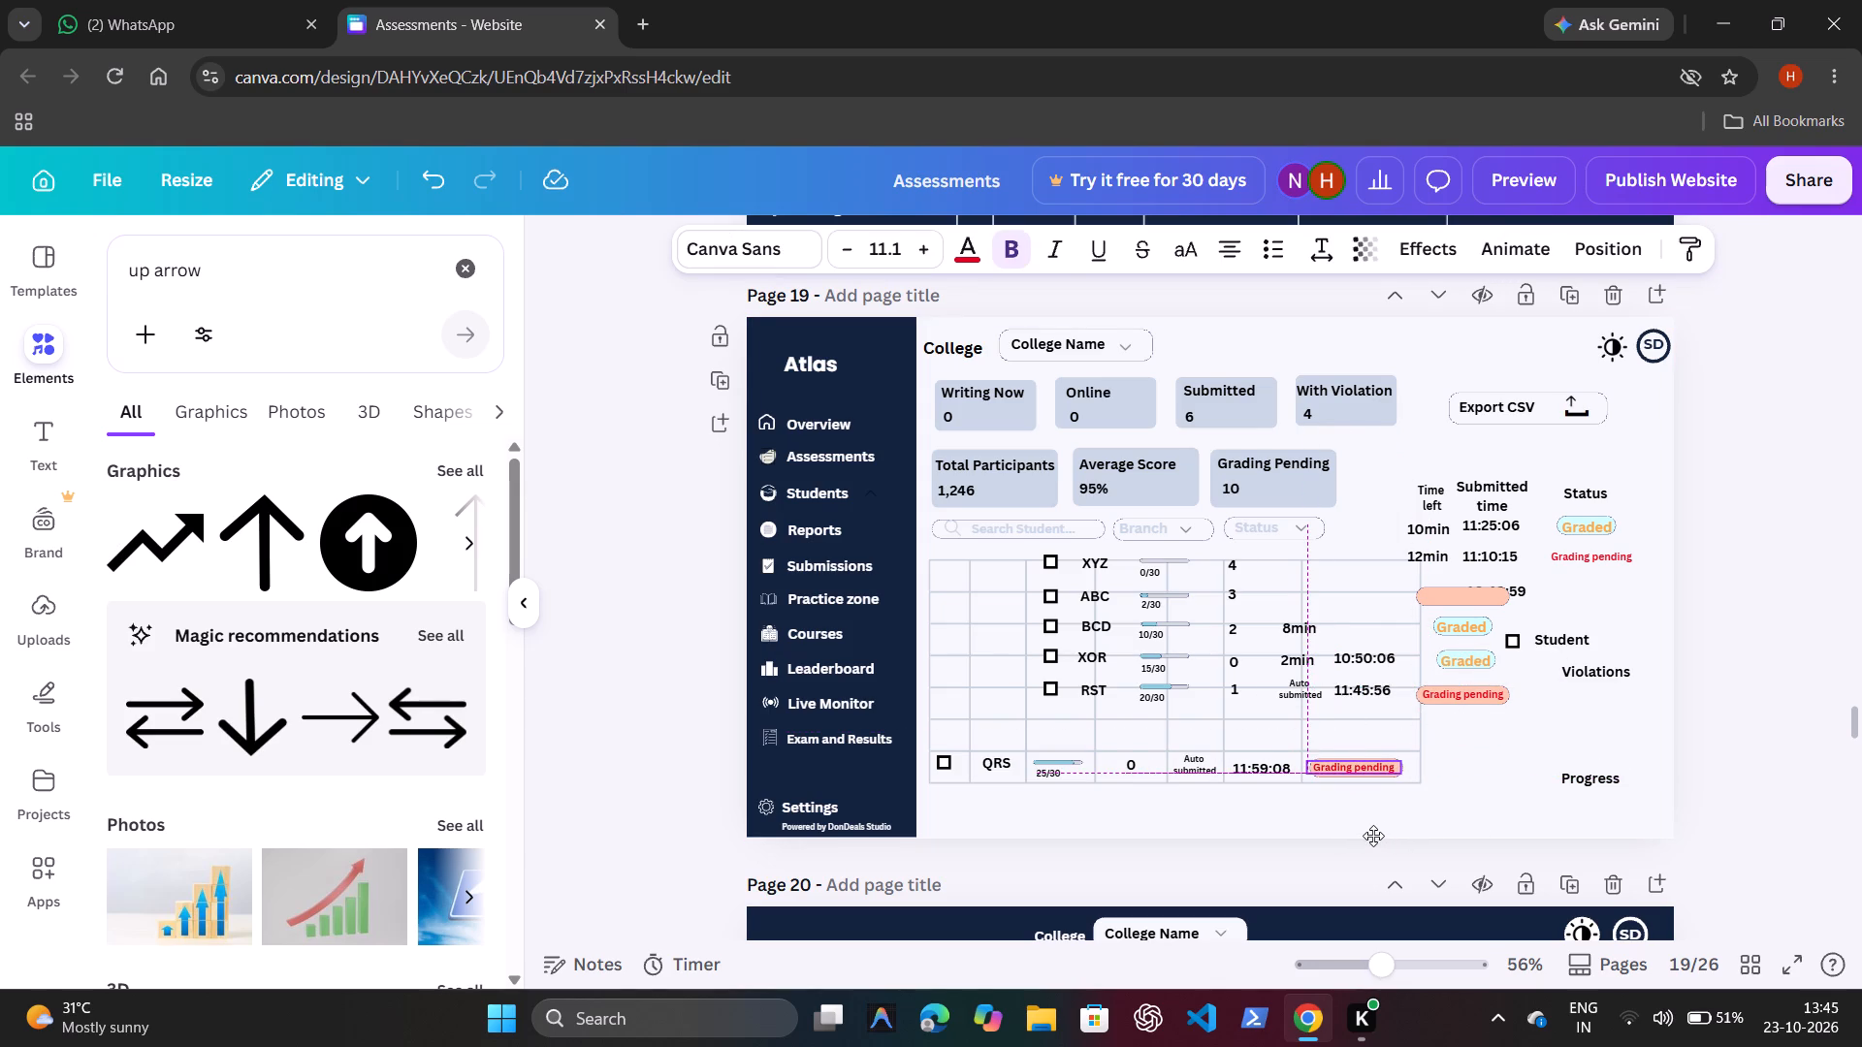
drag(1373, 836, 1377, 836)
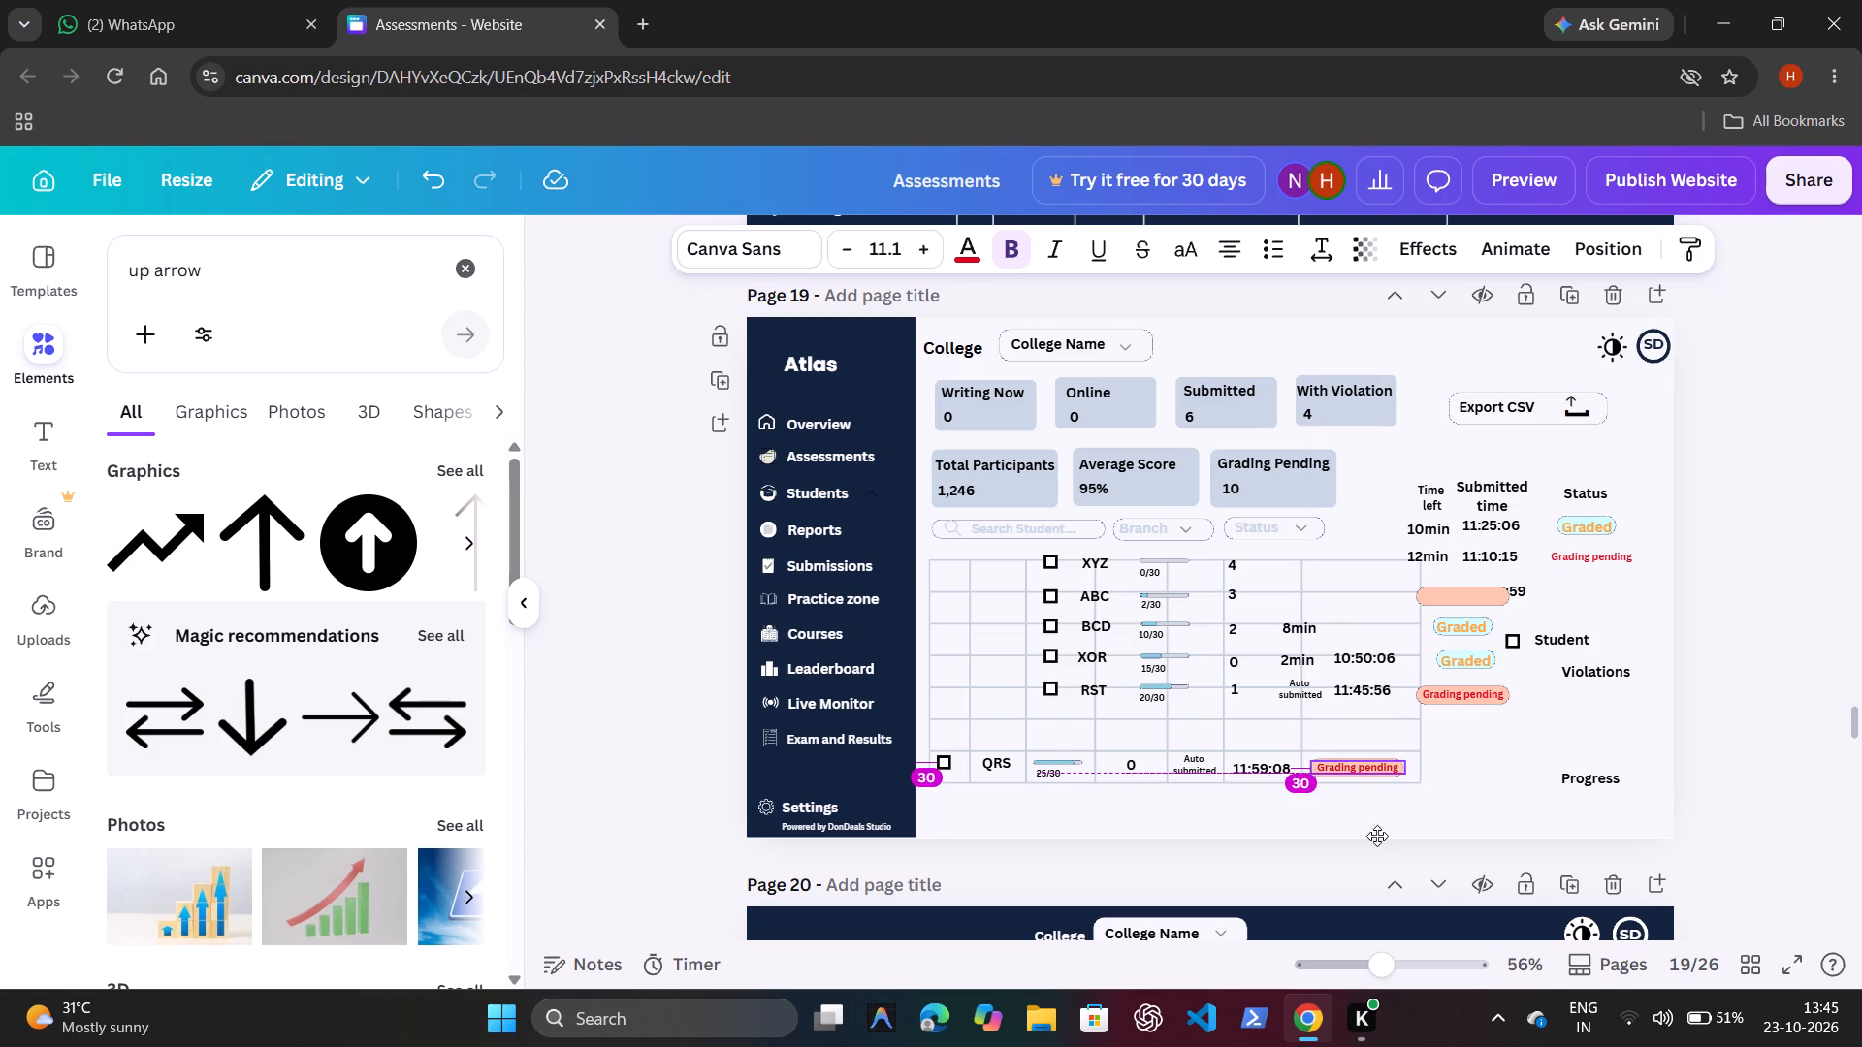
drag(1377, 836, 1378, 836)
click(1501, 752)
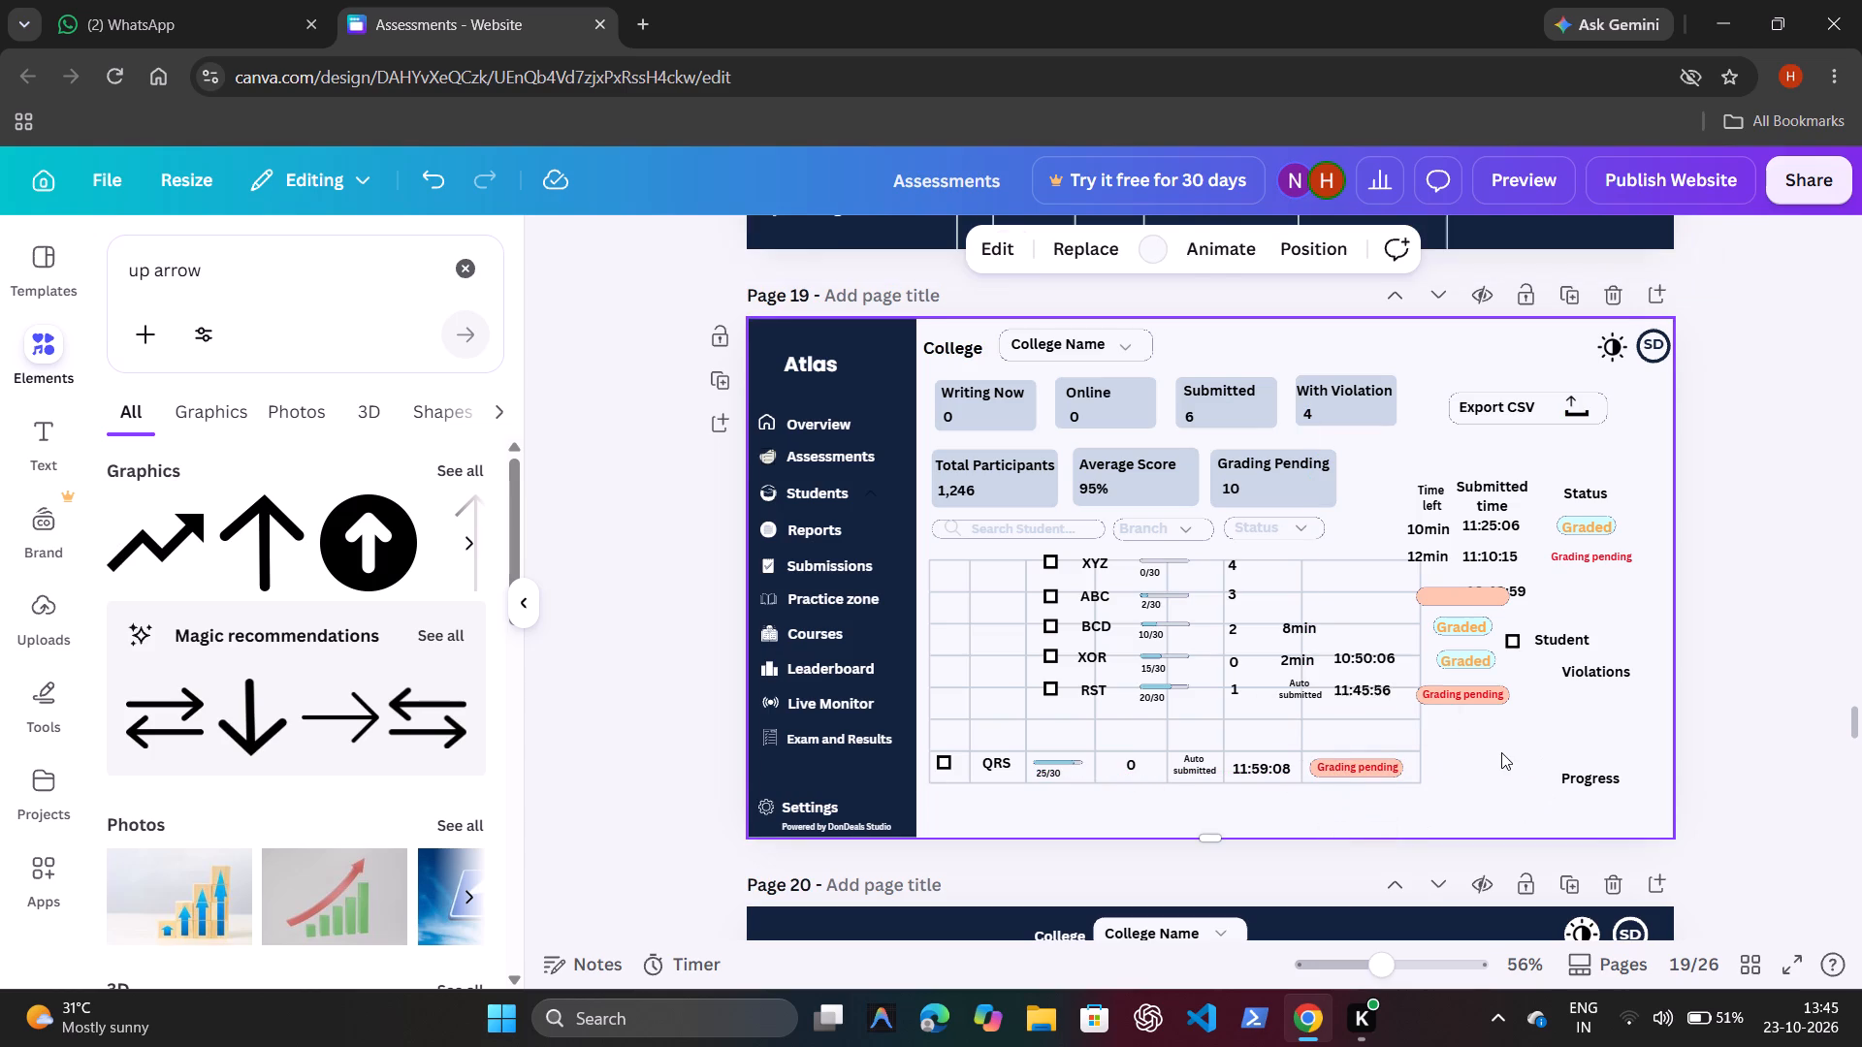
Move the RST checkbox and RST name into the first and second cells of the grid row directly above QRS.
click(1047, 693)
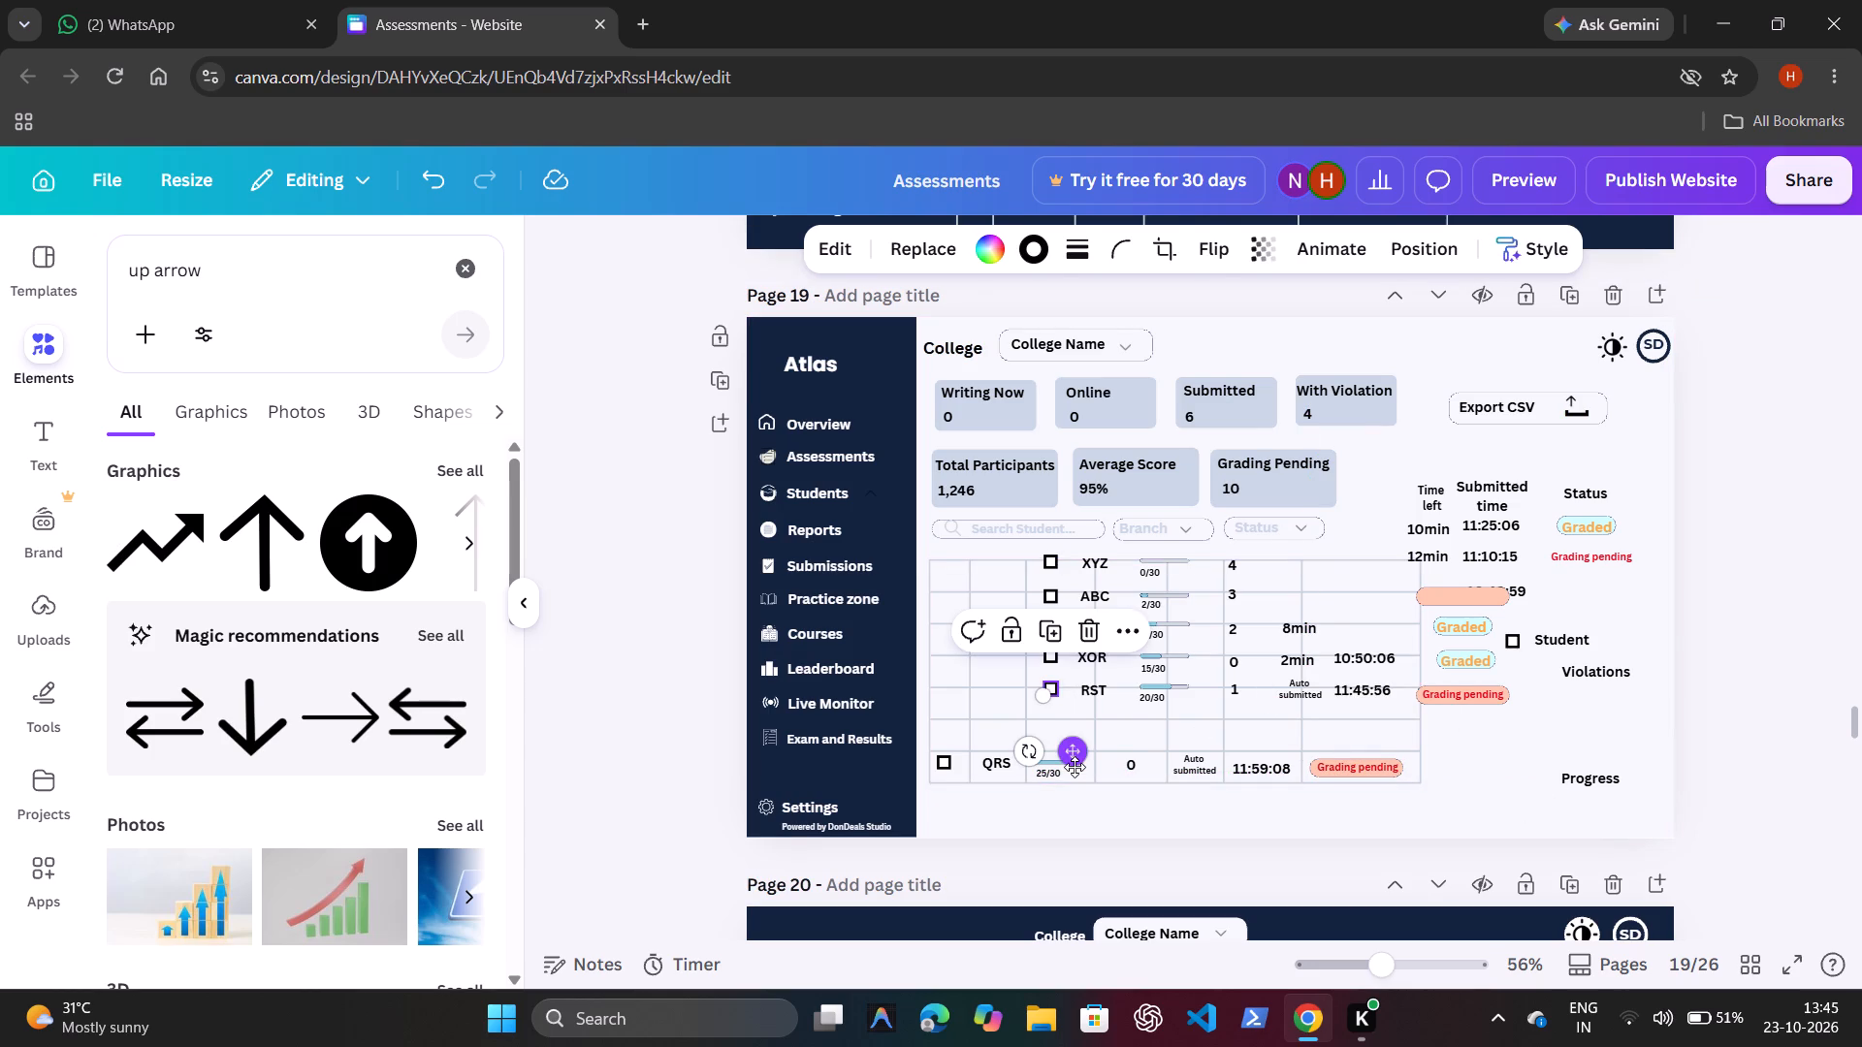
click(1075, 767)
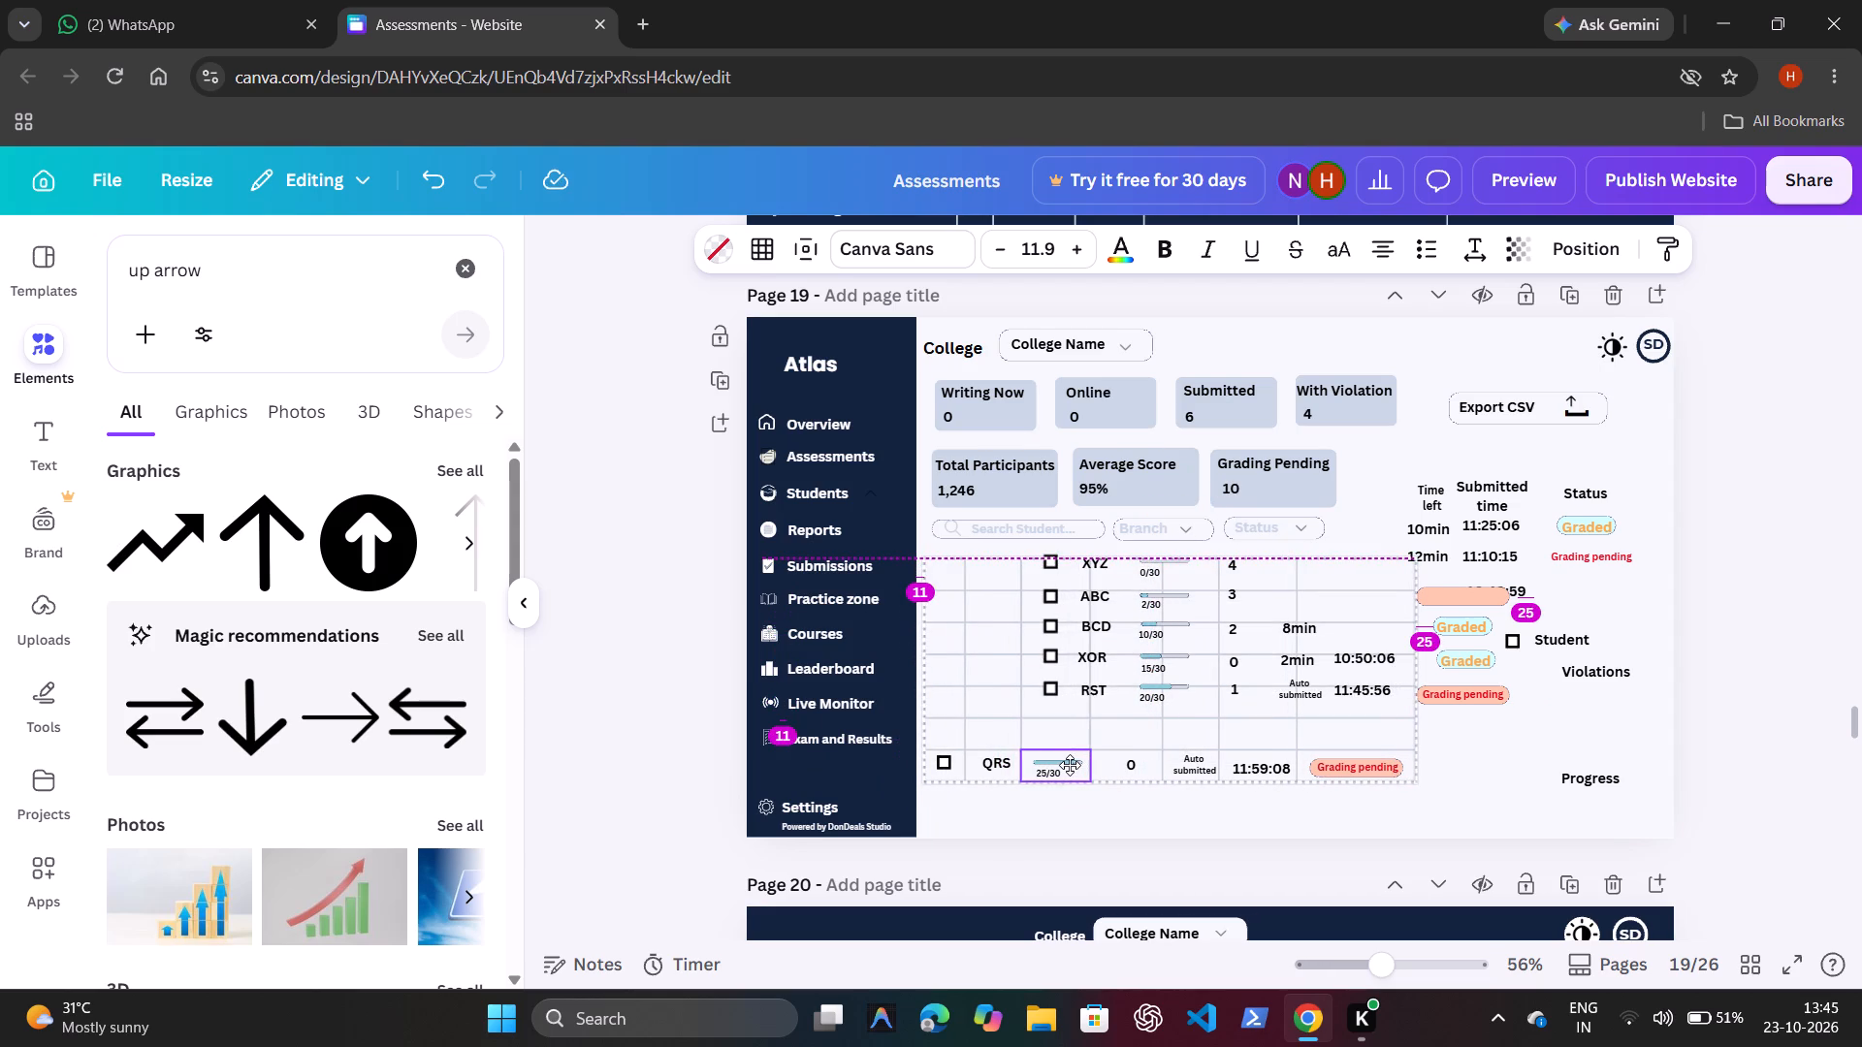
click(1081, 804)
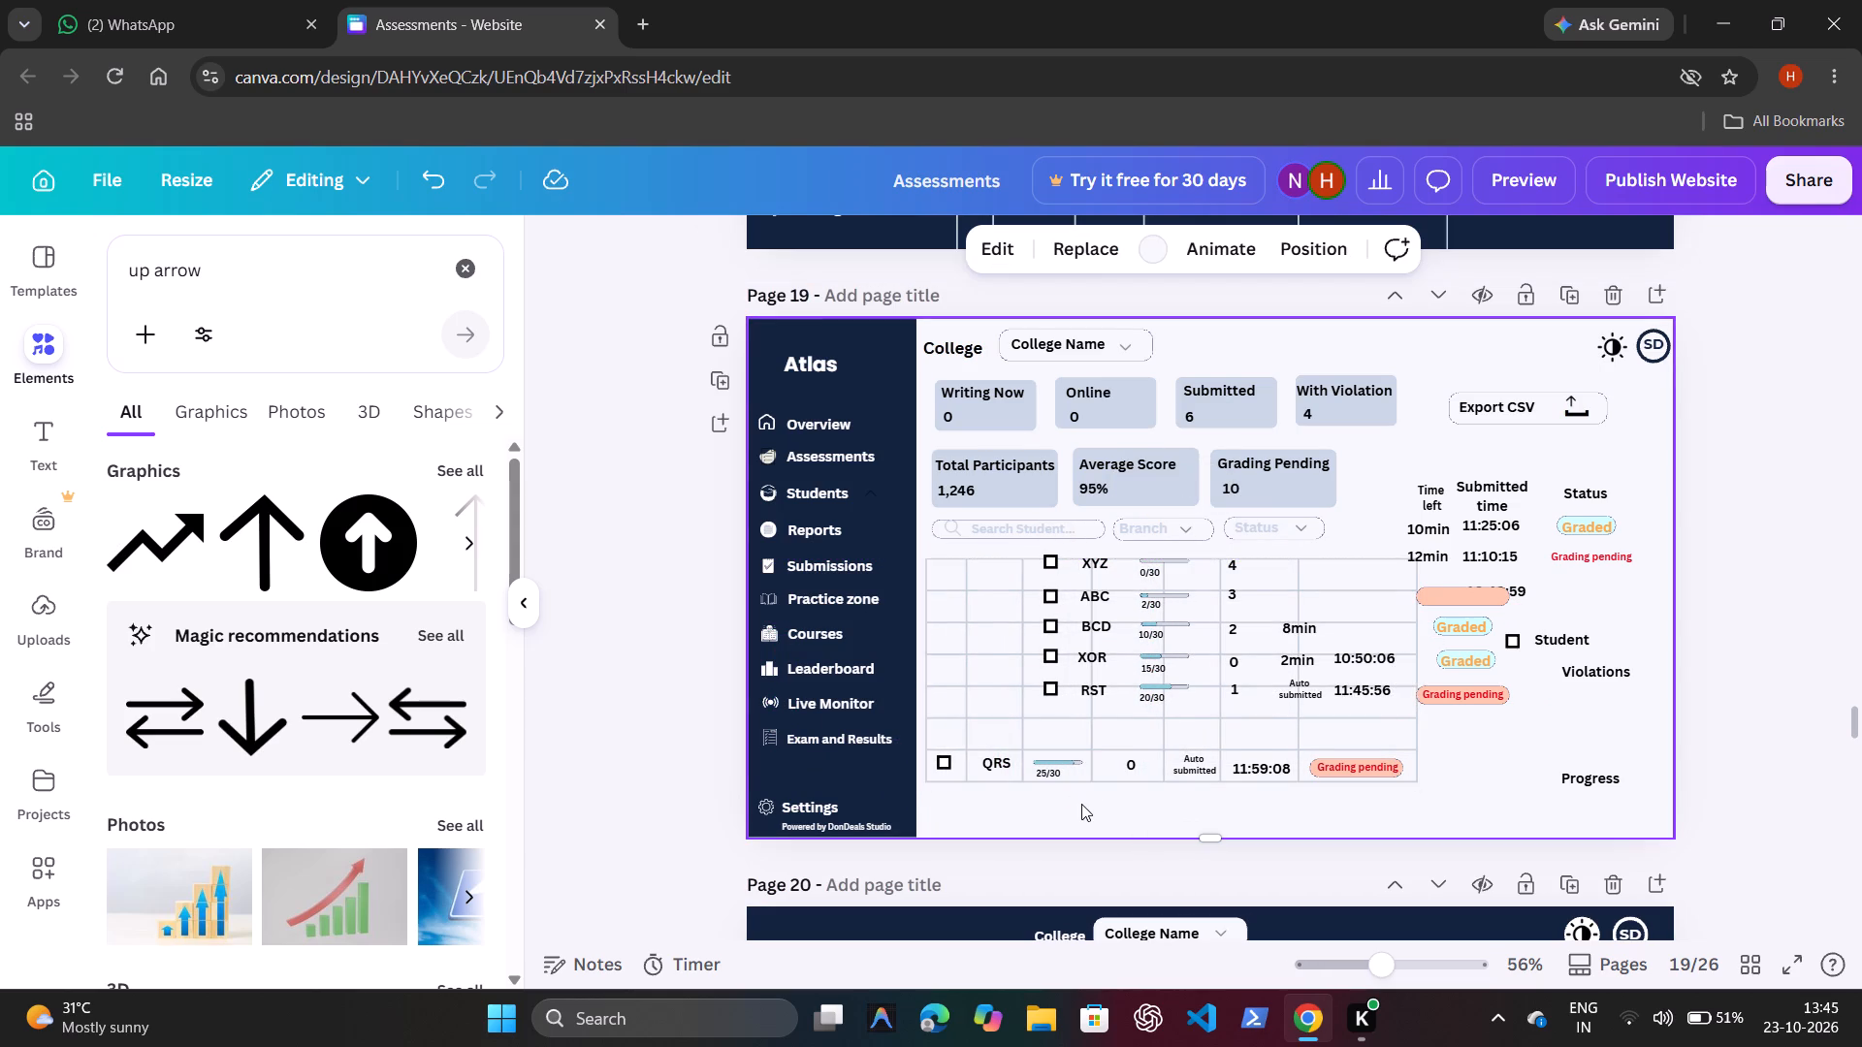
click(1052, 692)
drag(1075, 743, 1051, 764)
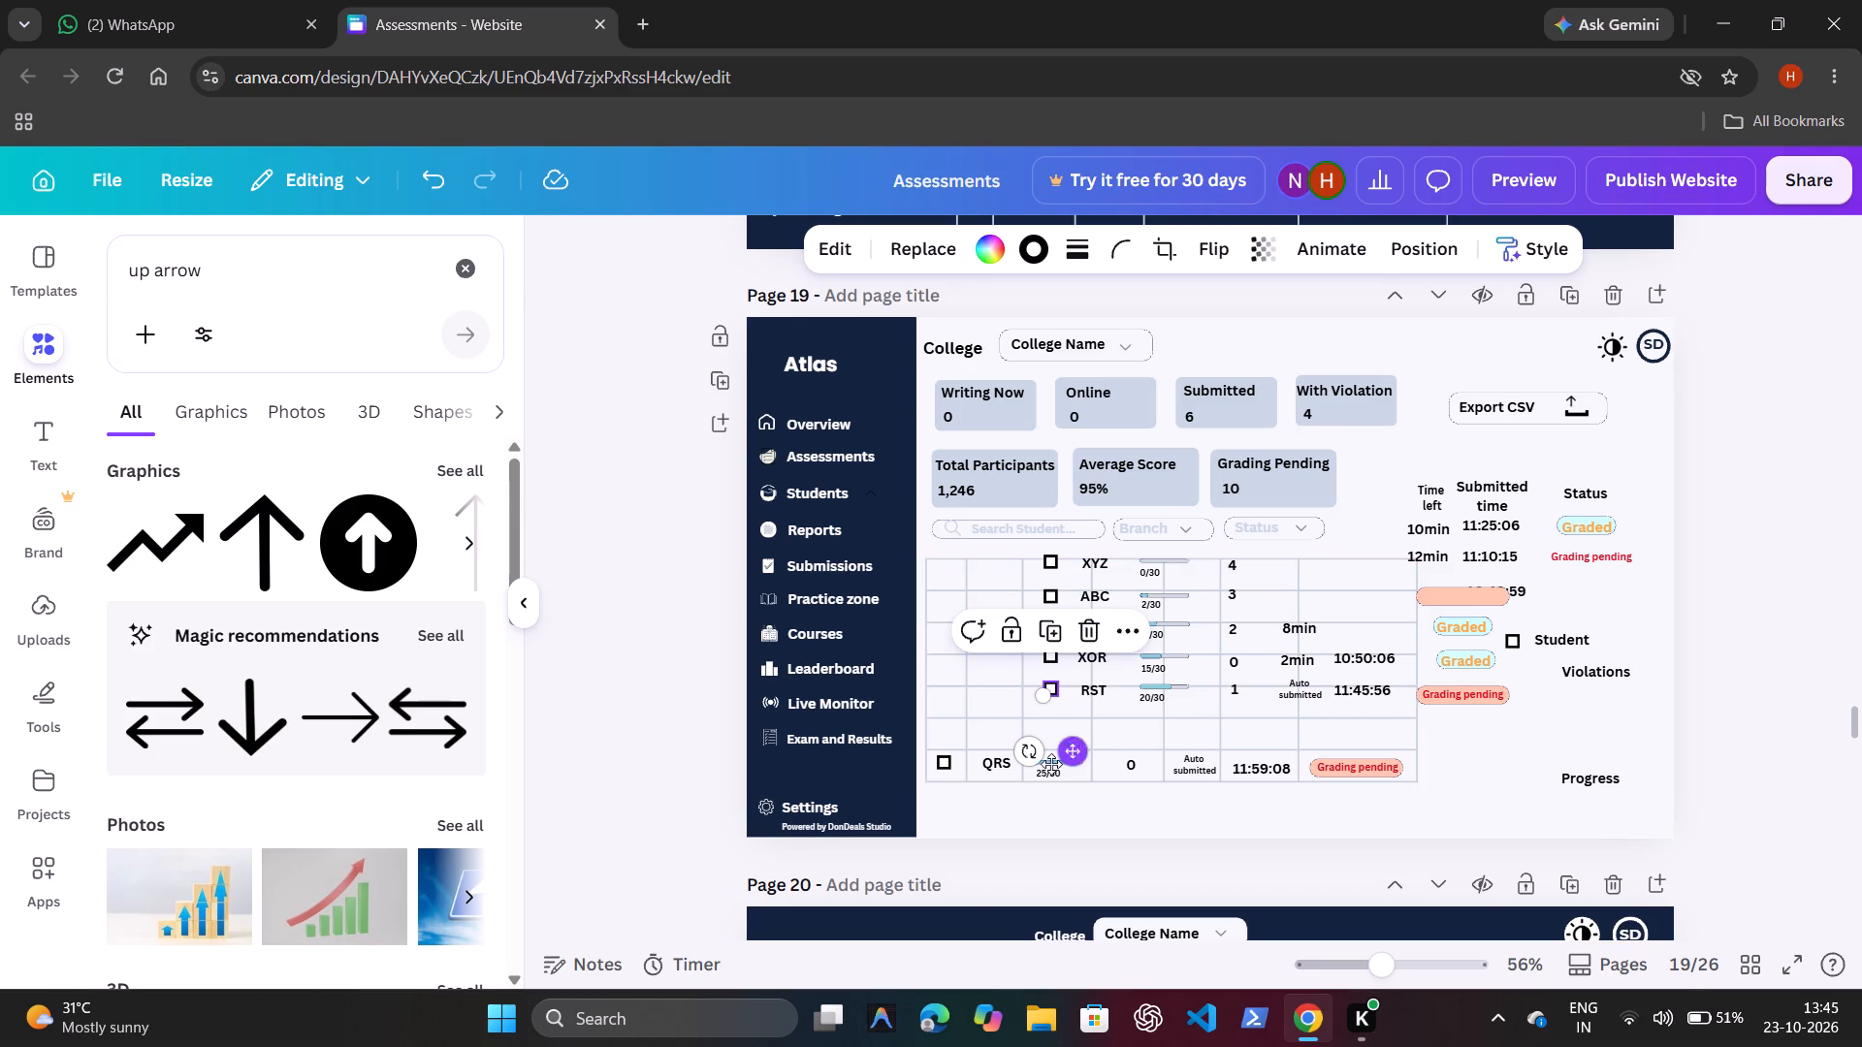
drag(1051, 764, 977, 784)
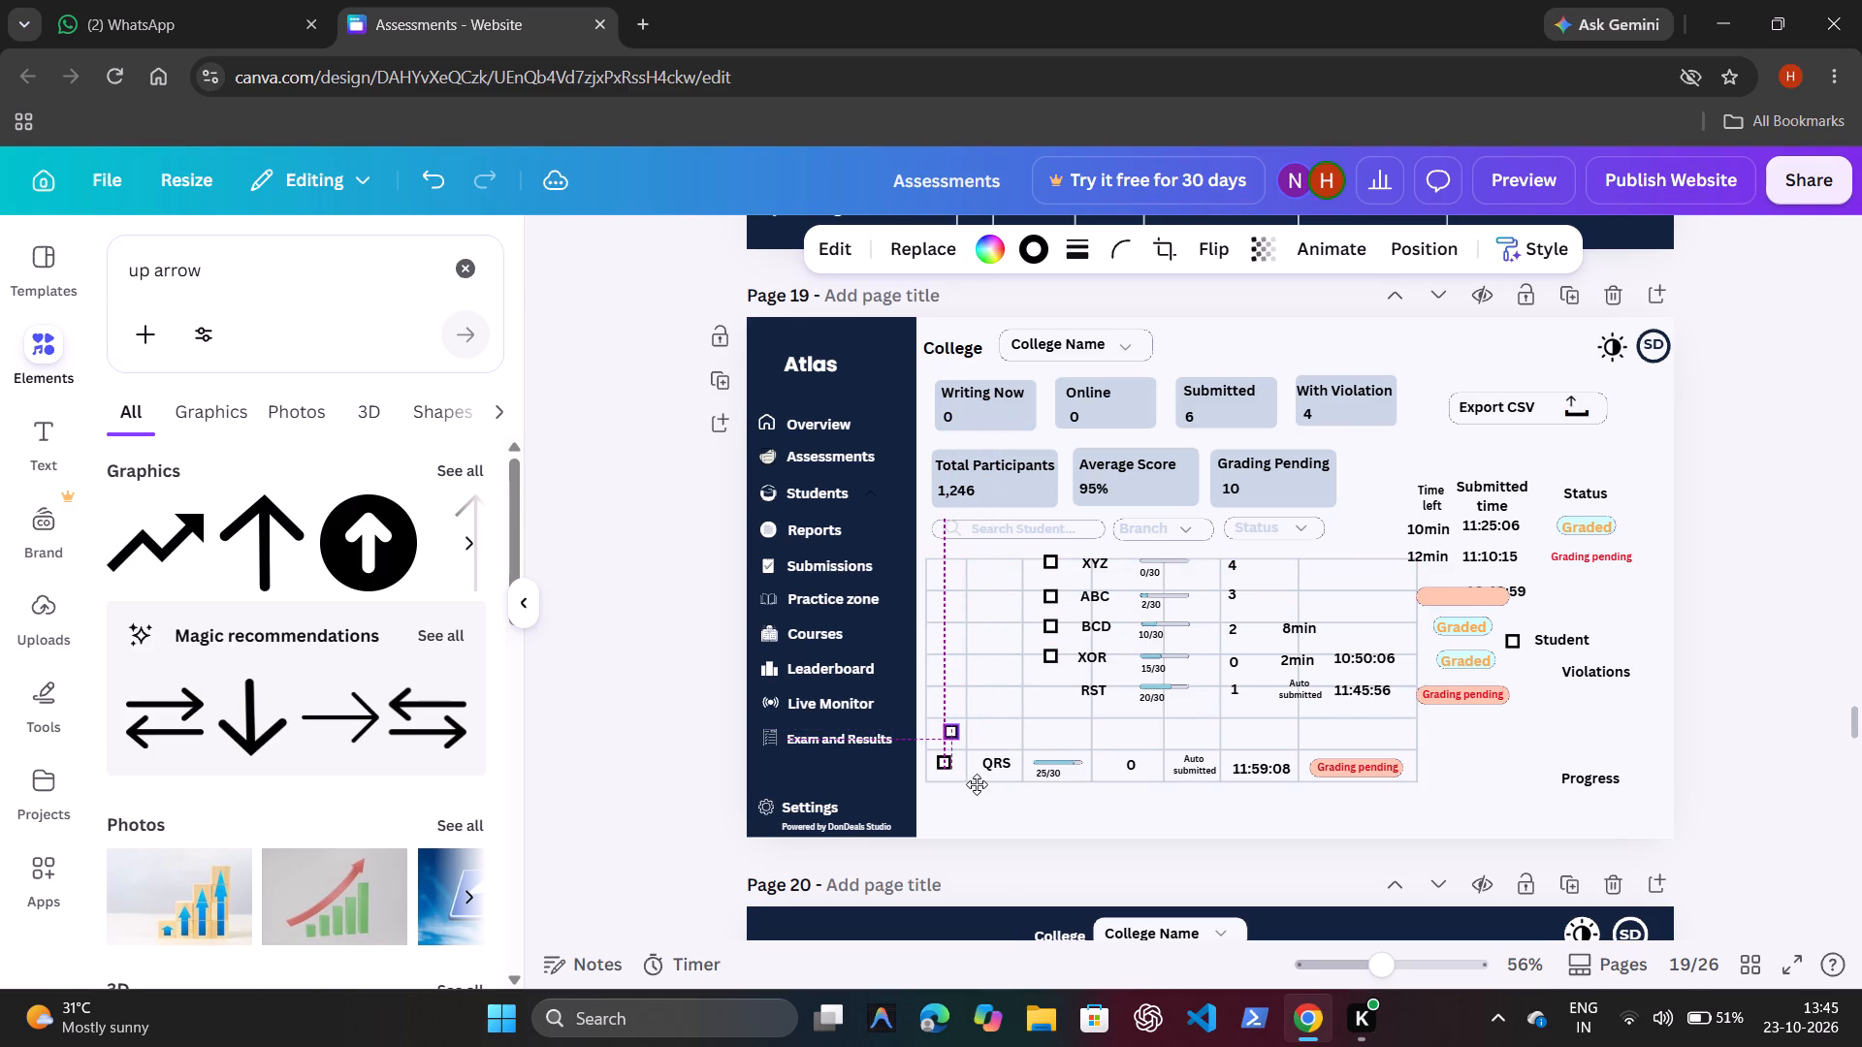
drag(977, 784, 969, 784)
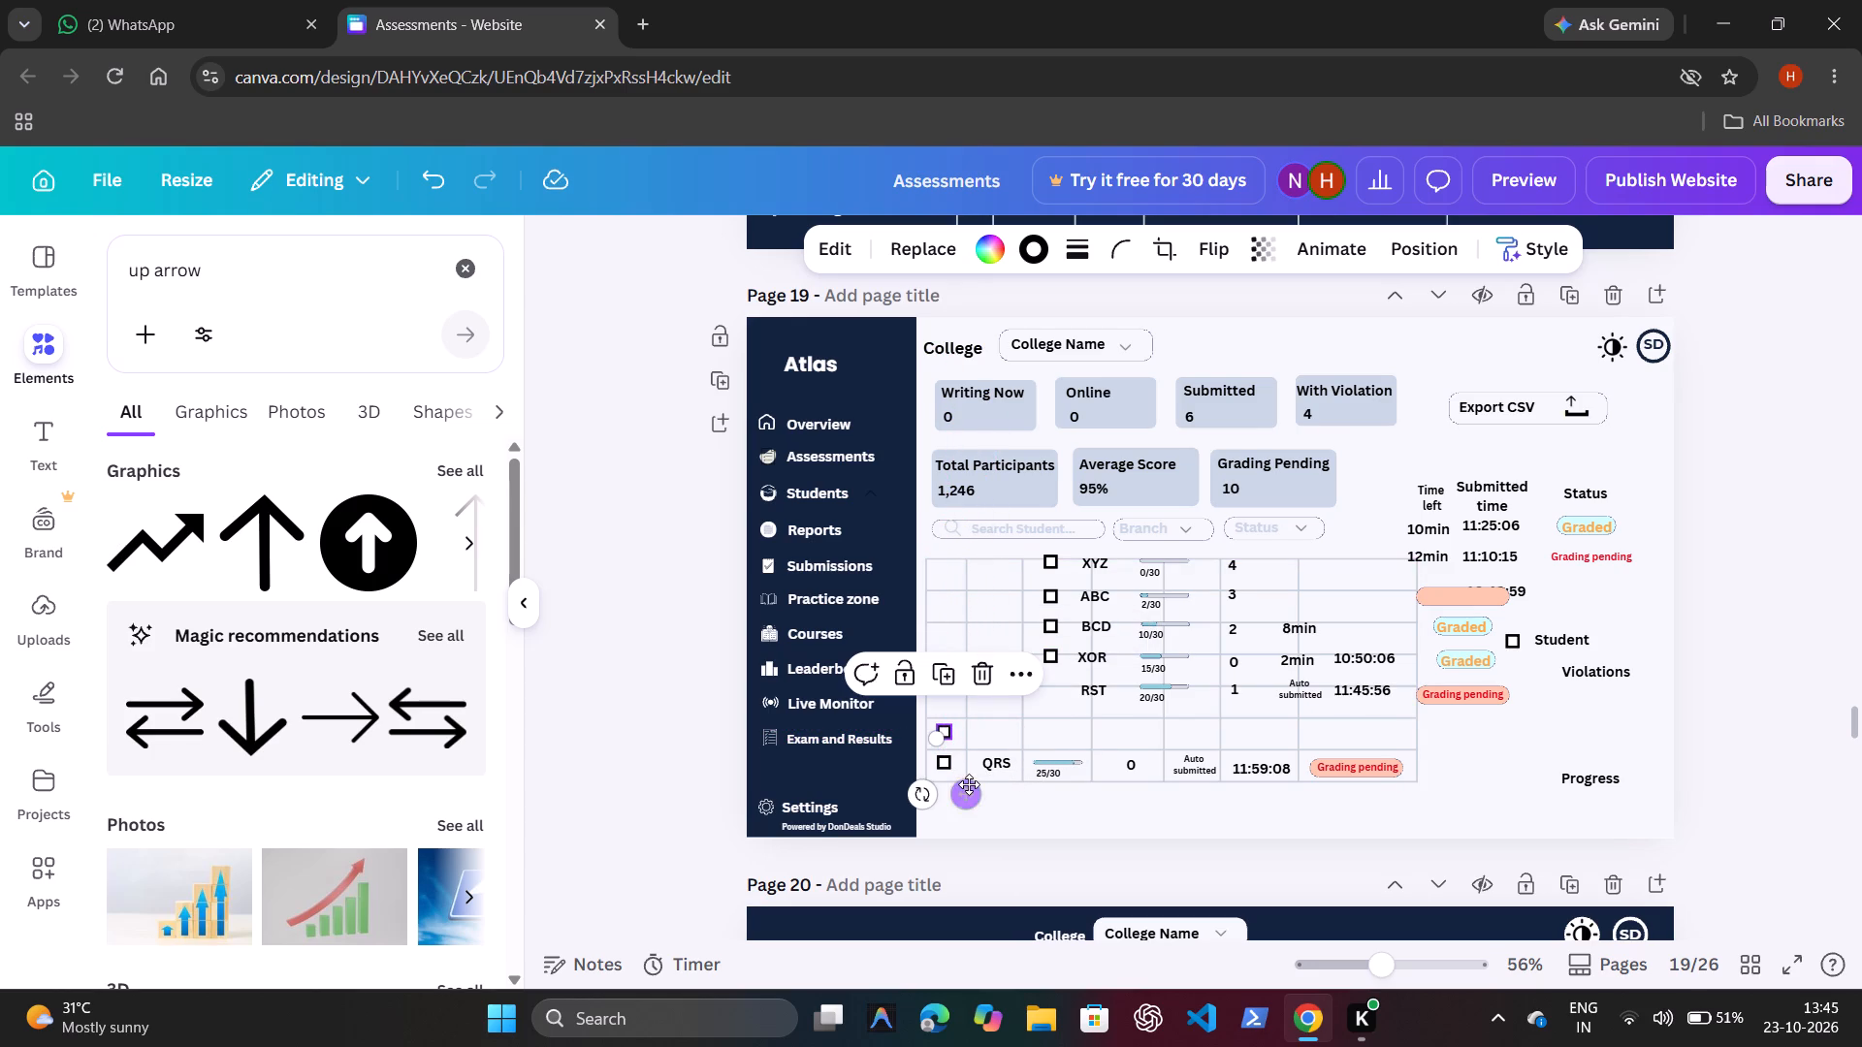
click(1096, 692)
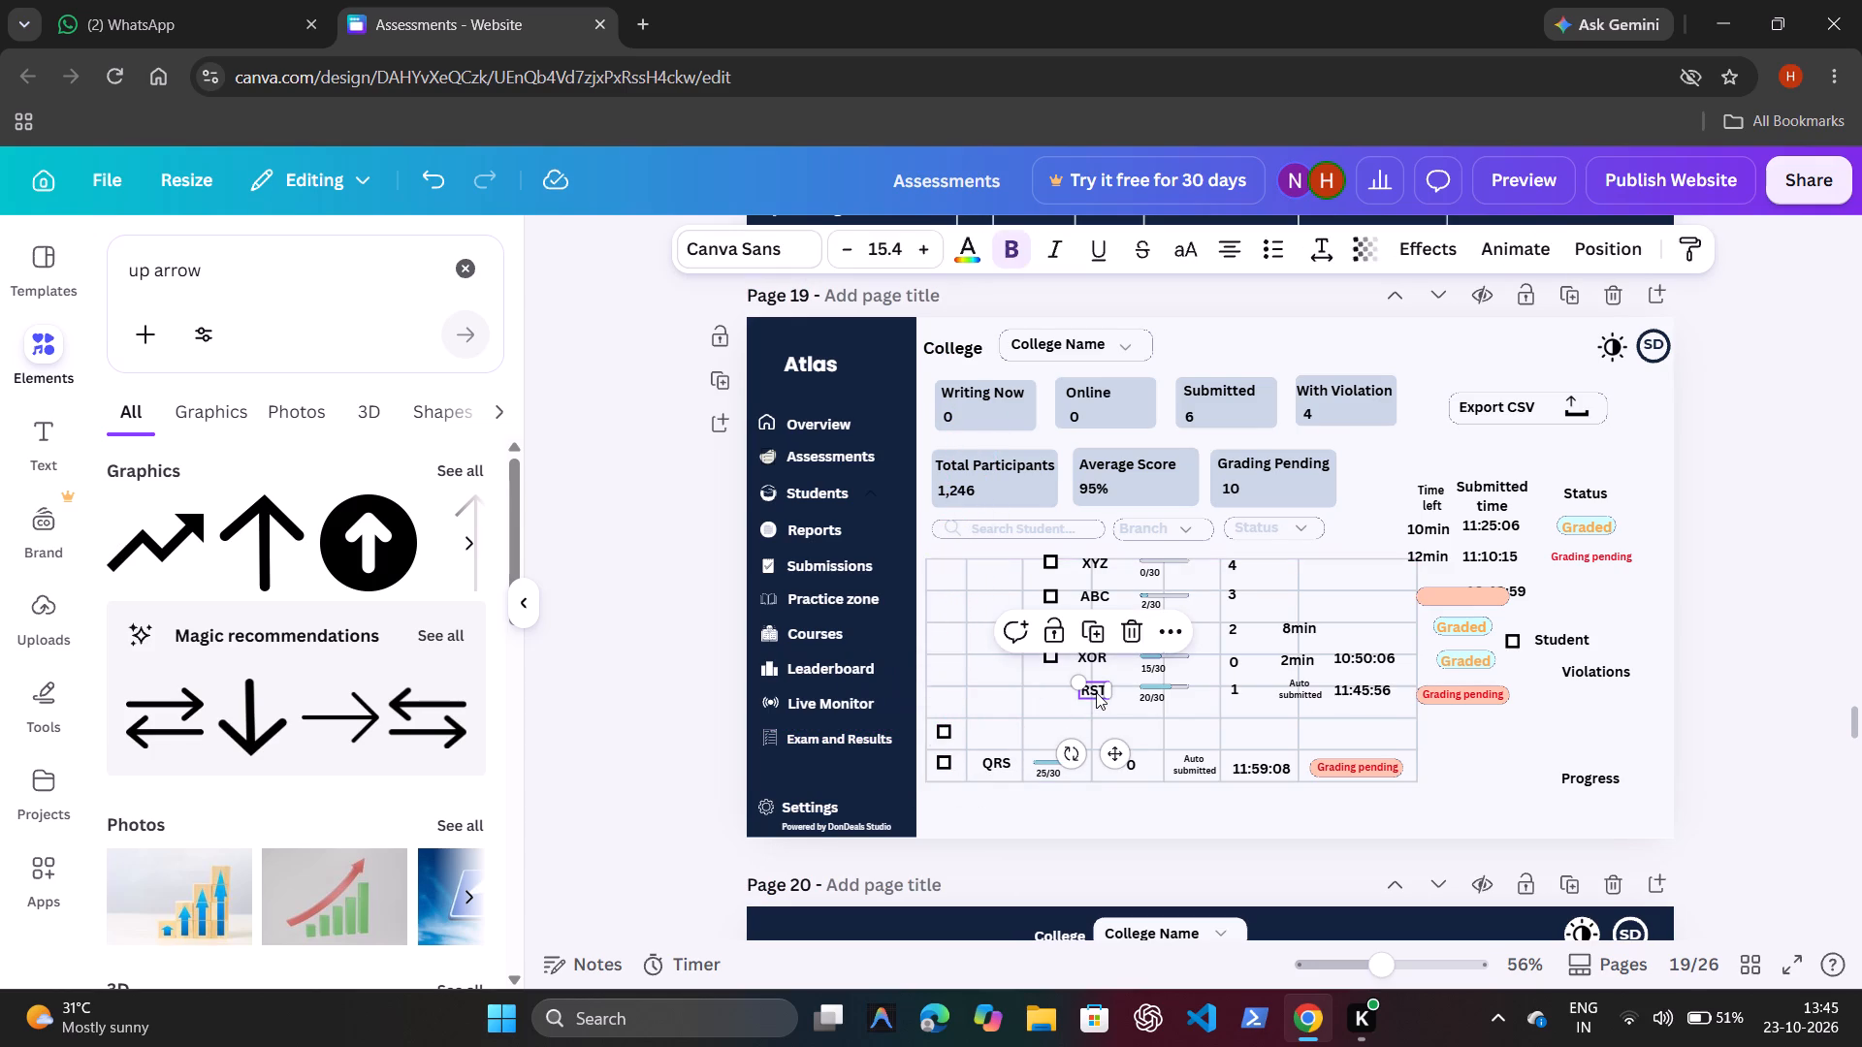
drag(1114, 751, 1021, 796)
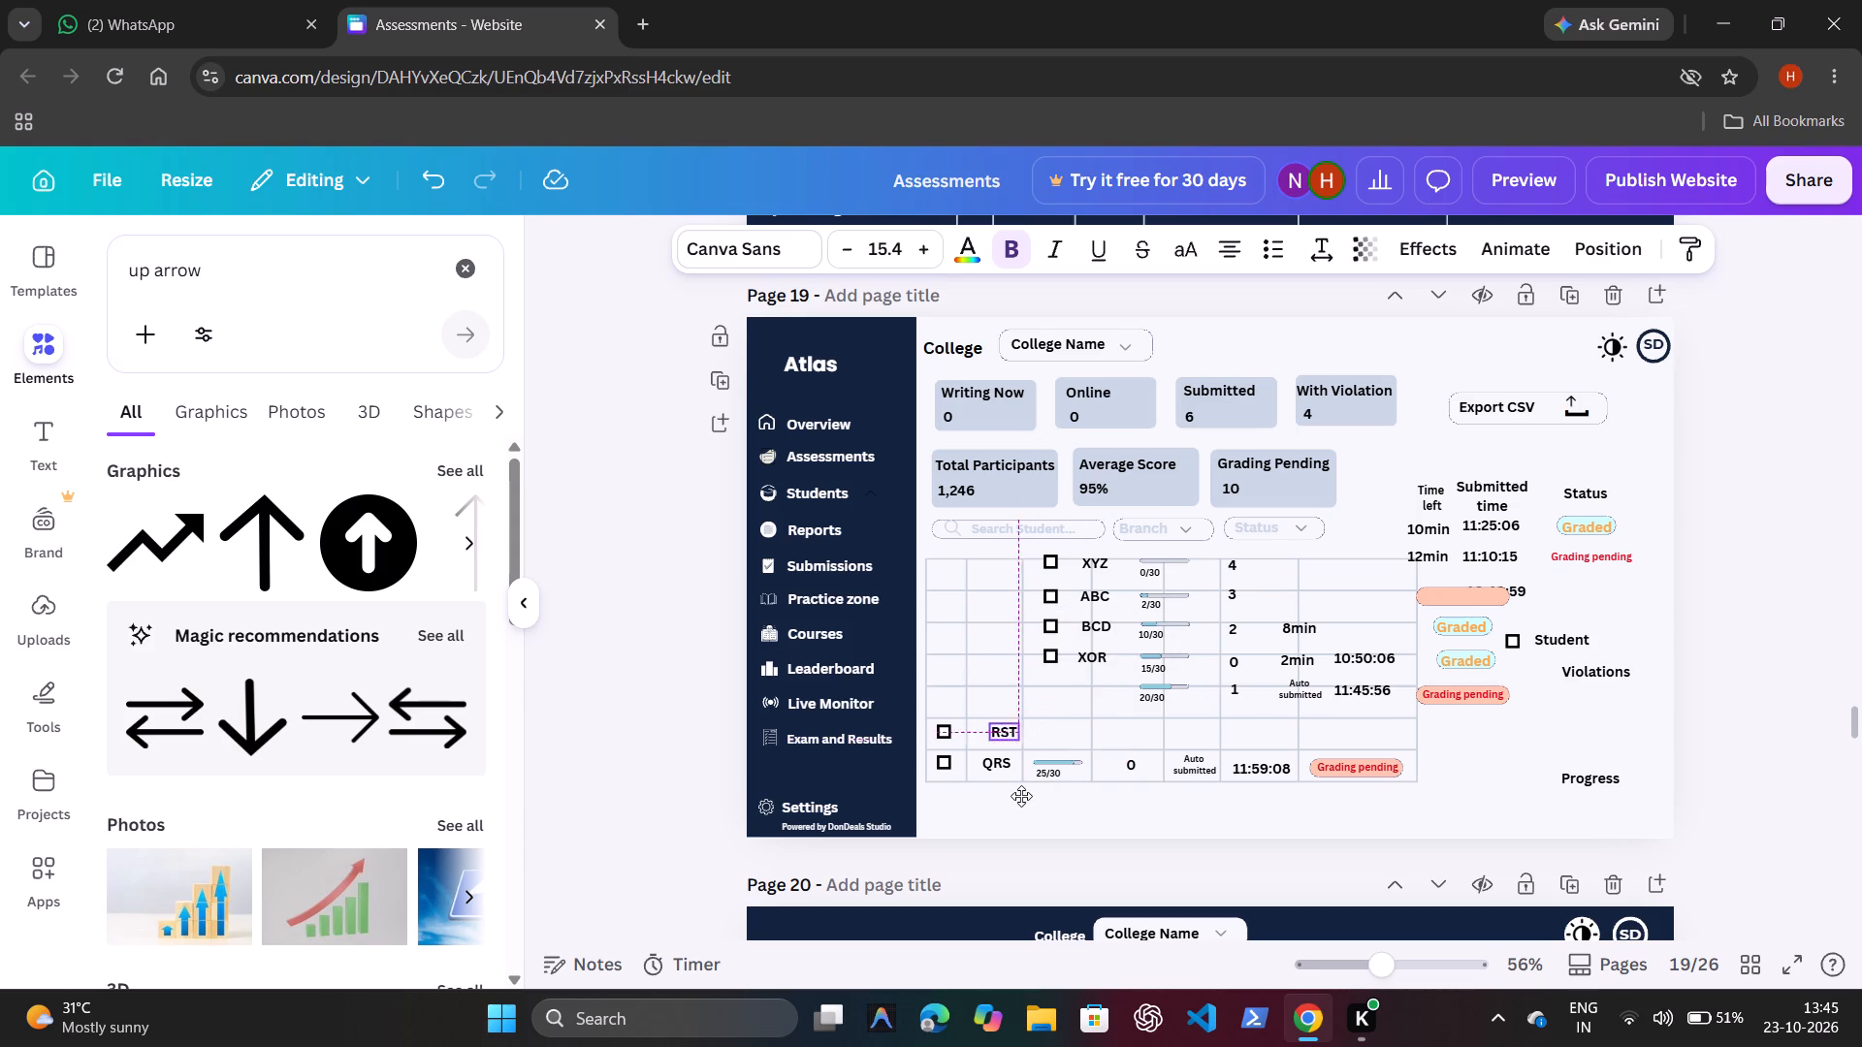
drag(1021, 796, 1014, 796)
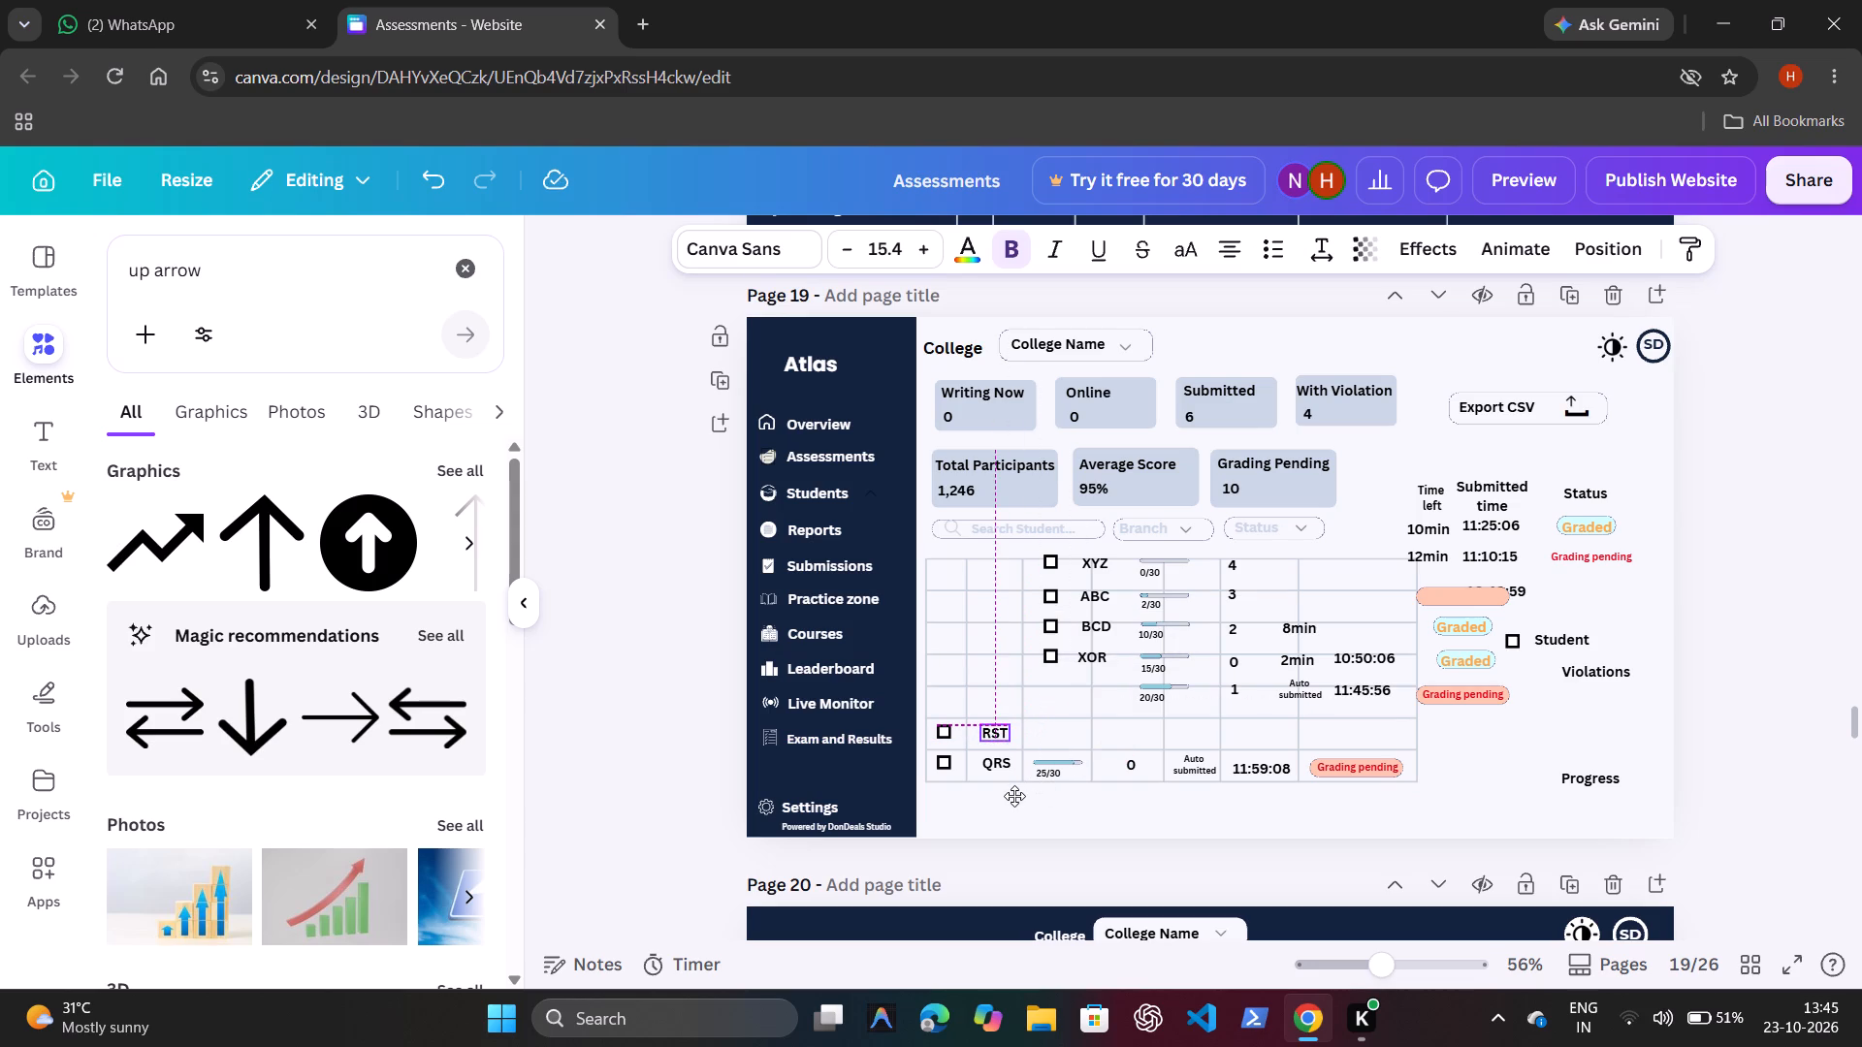
drag(1014, 796, 1015, 796)
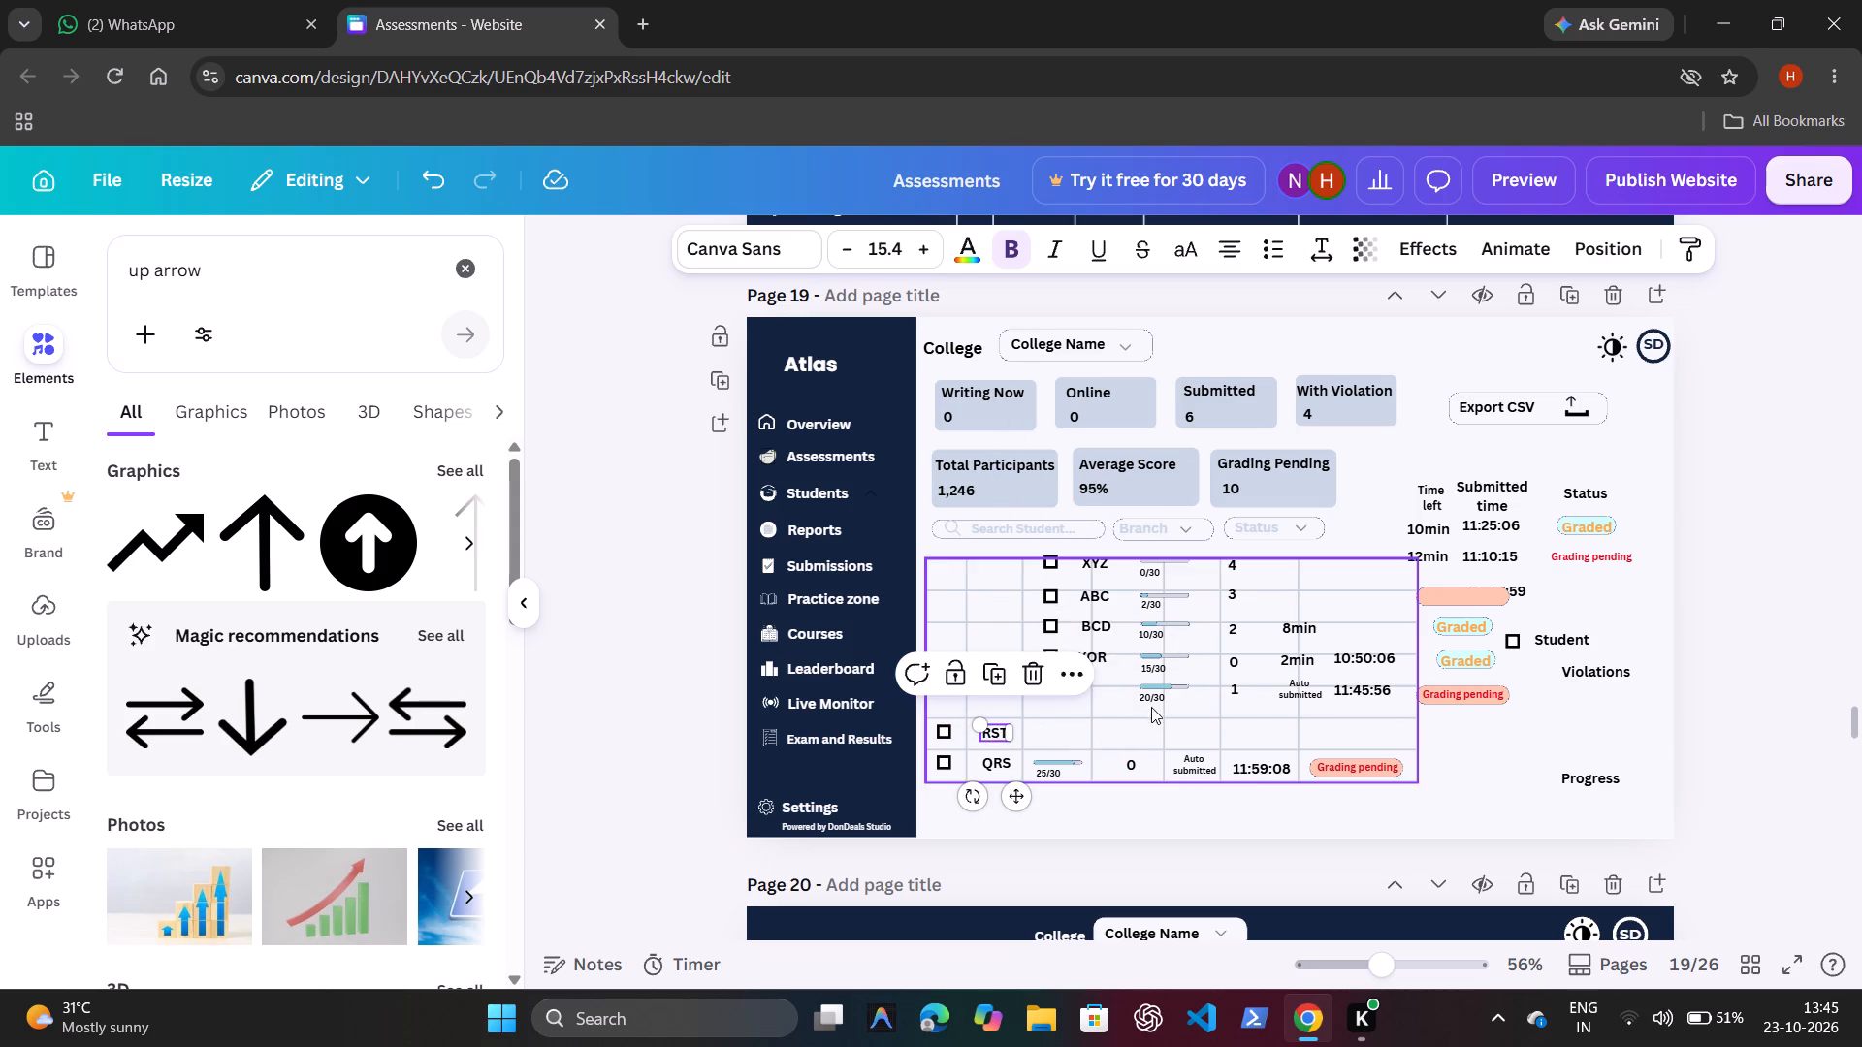
Move the RST 20/30 label, grey progress track and blue fill into the RST row's third cell, with the bar above the label.
click(1151, 698)
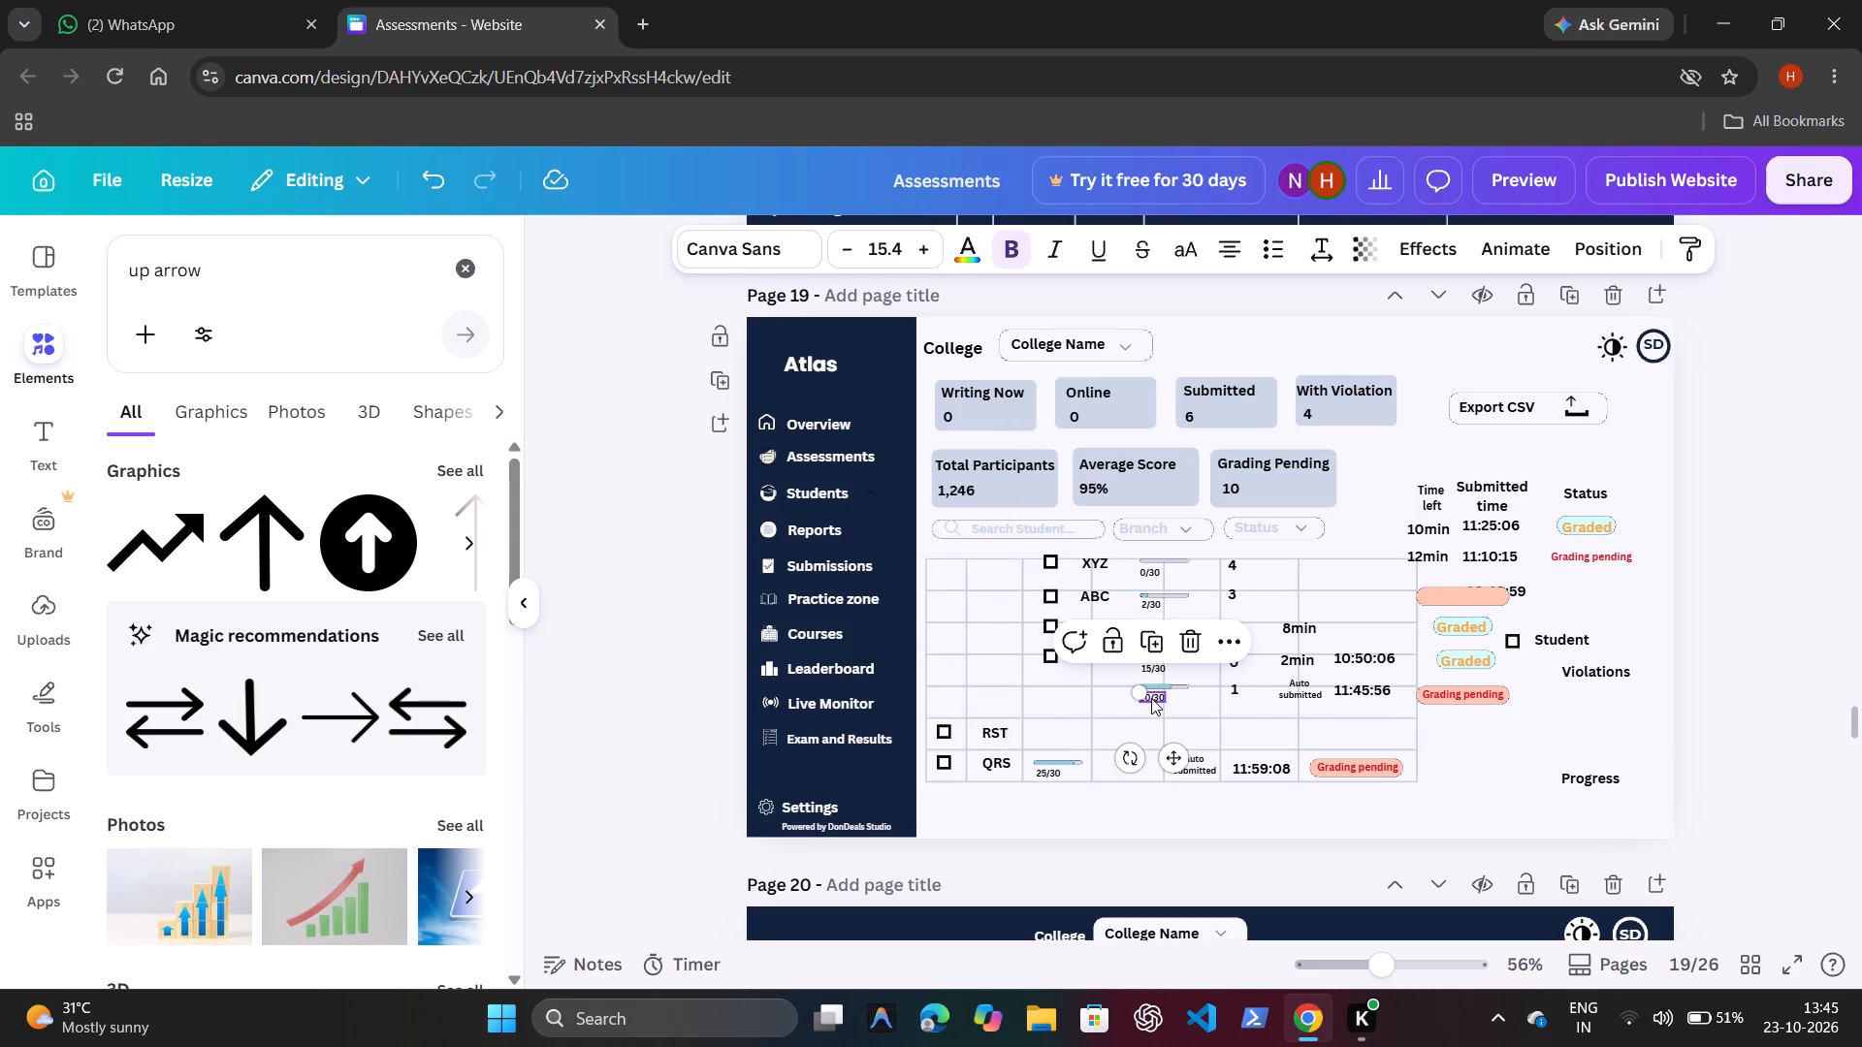
drag(1182, 753, 1152, 765)
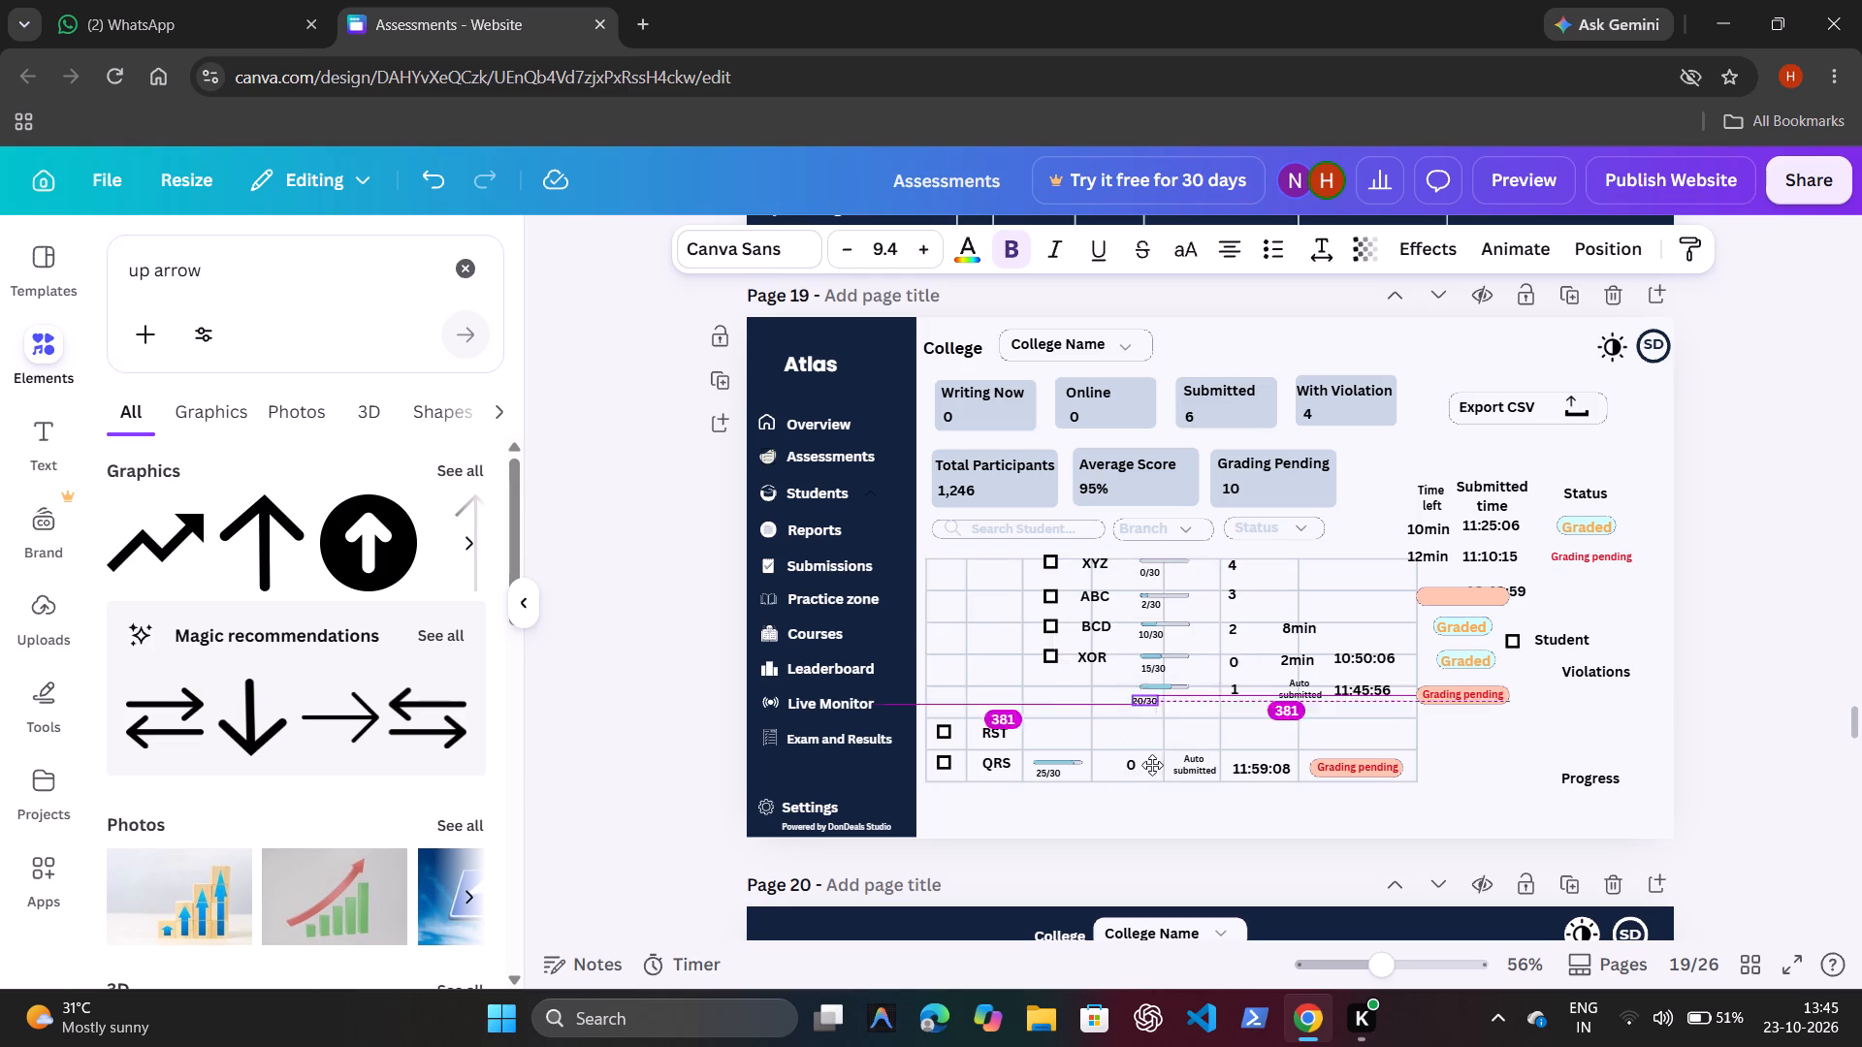
drag(1152, 765, 1074, 794)
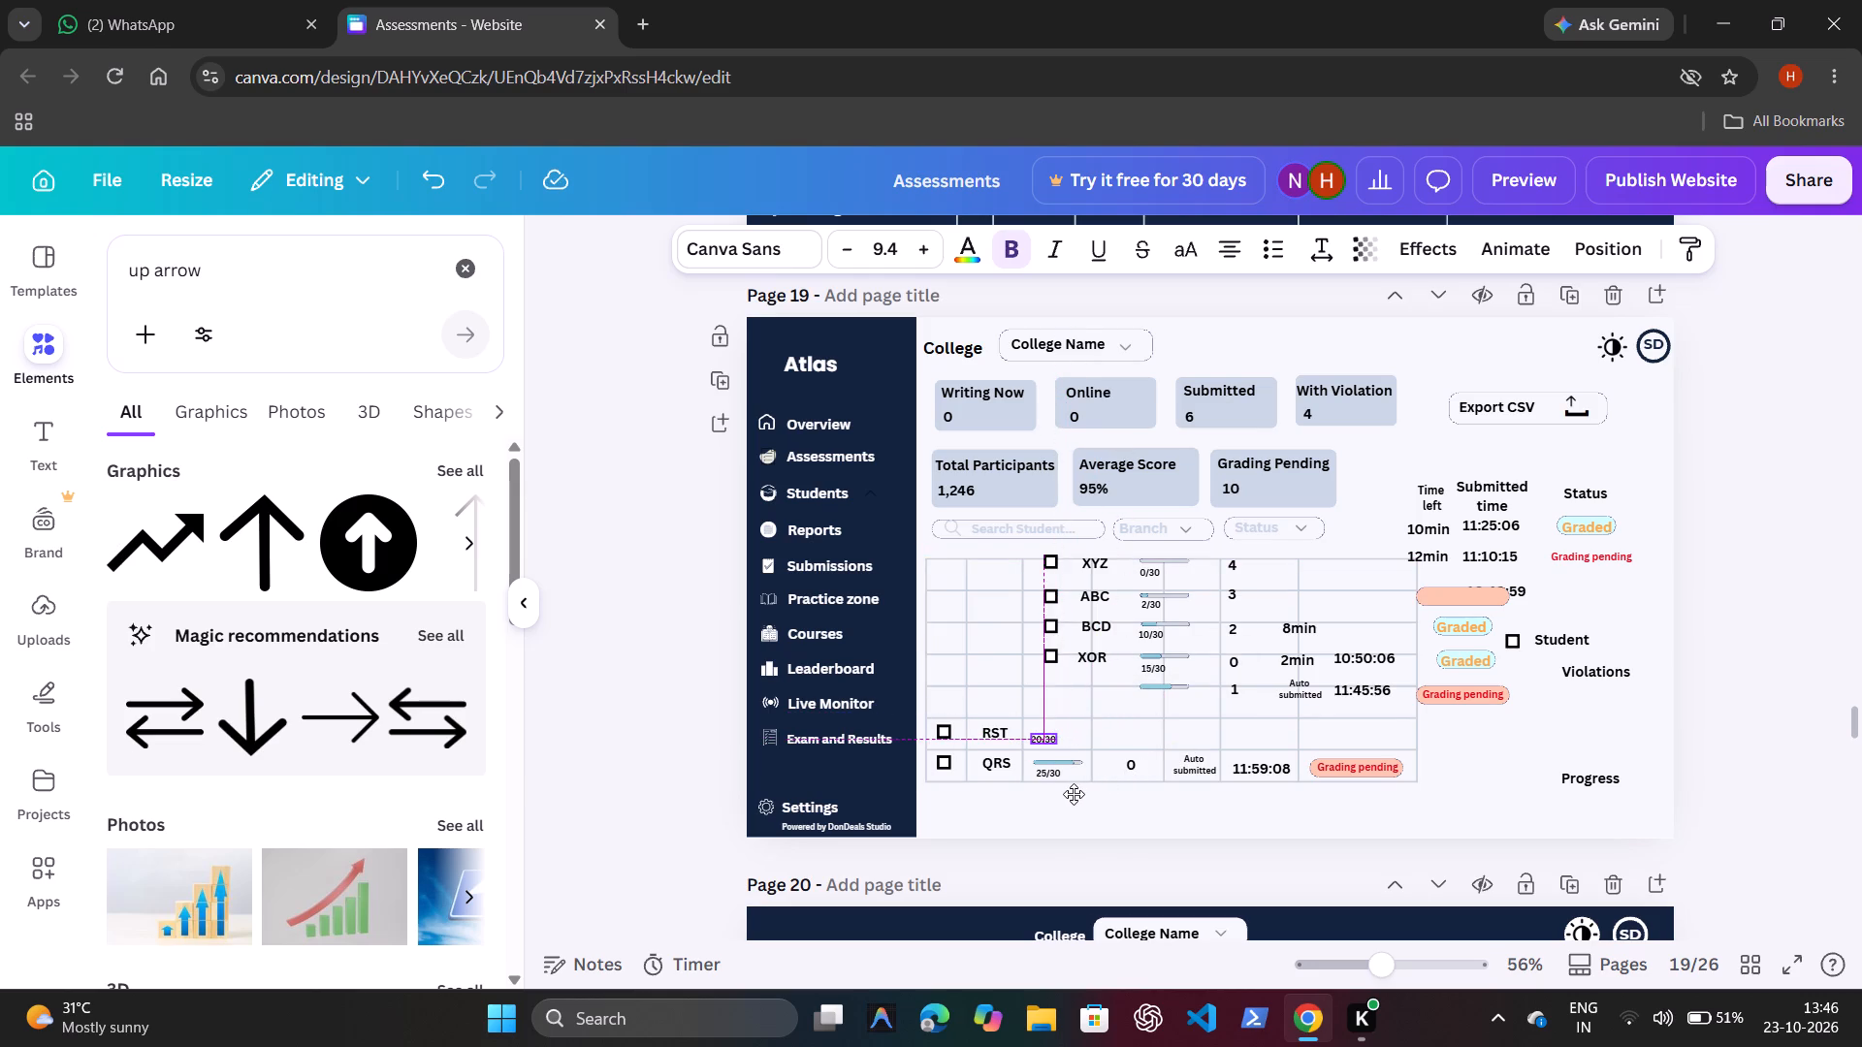
drag(1074, 794, 1079, 794)
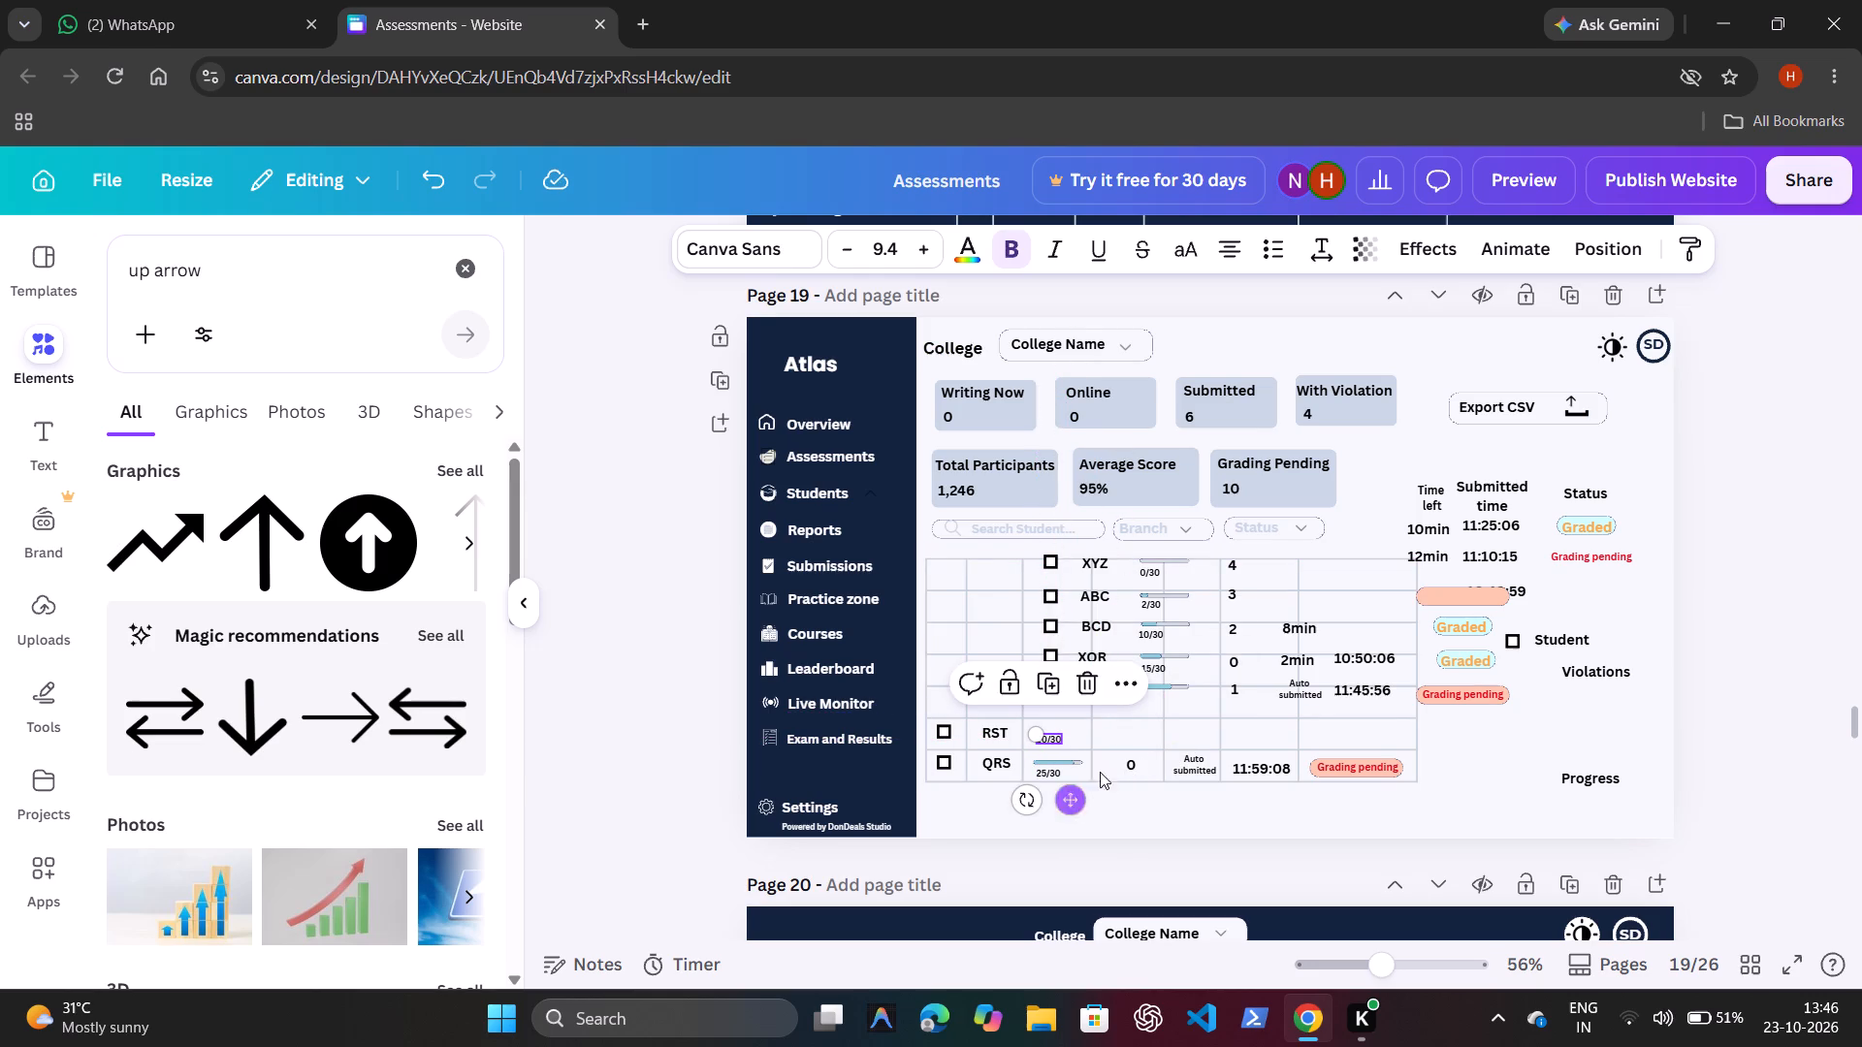
click(1181, 686)
drag(1187, 747, 1136, 777)
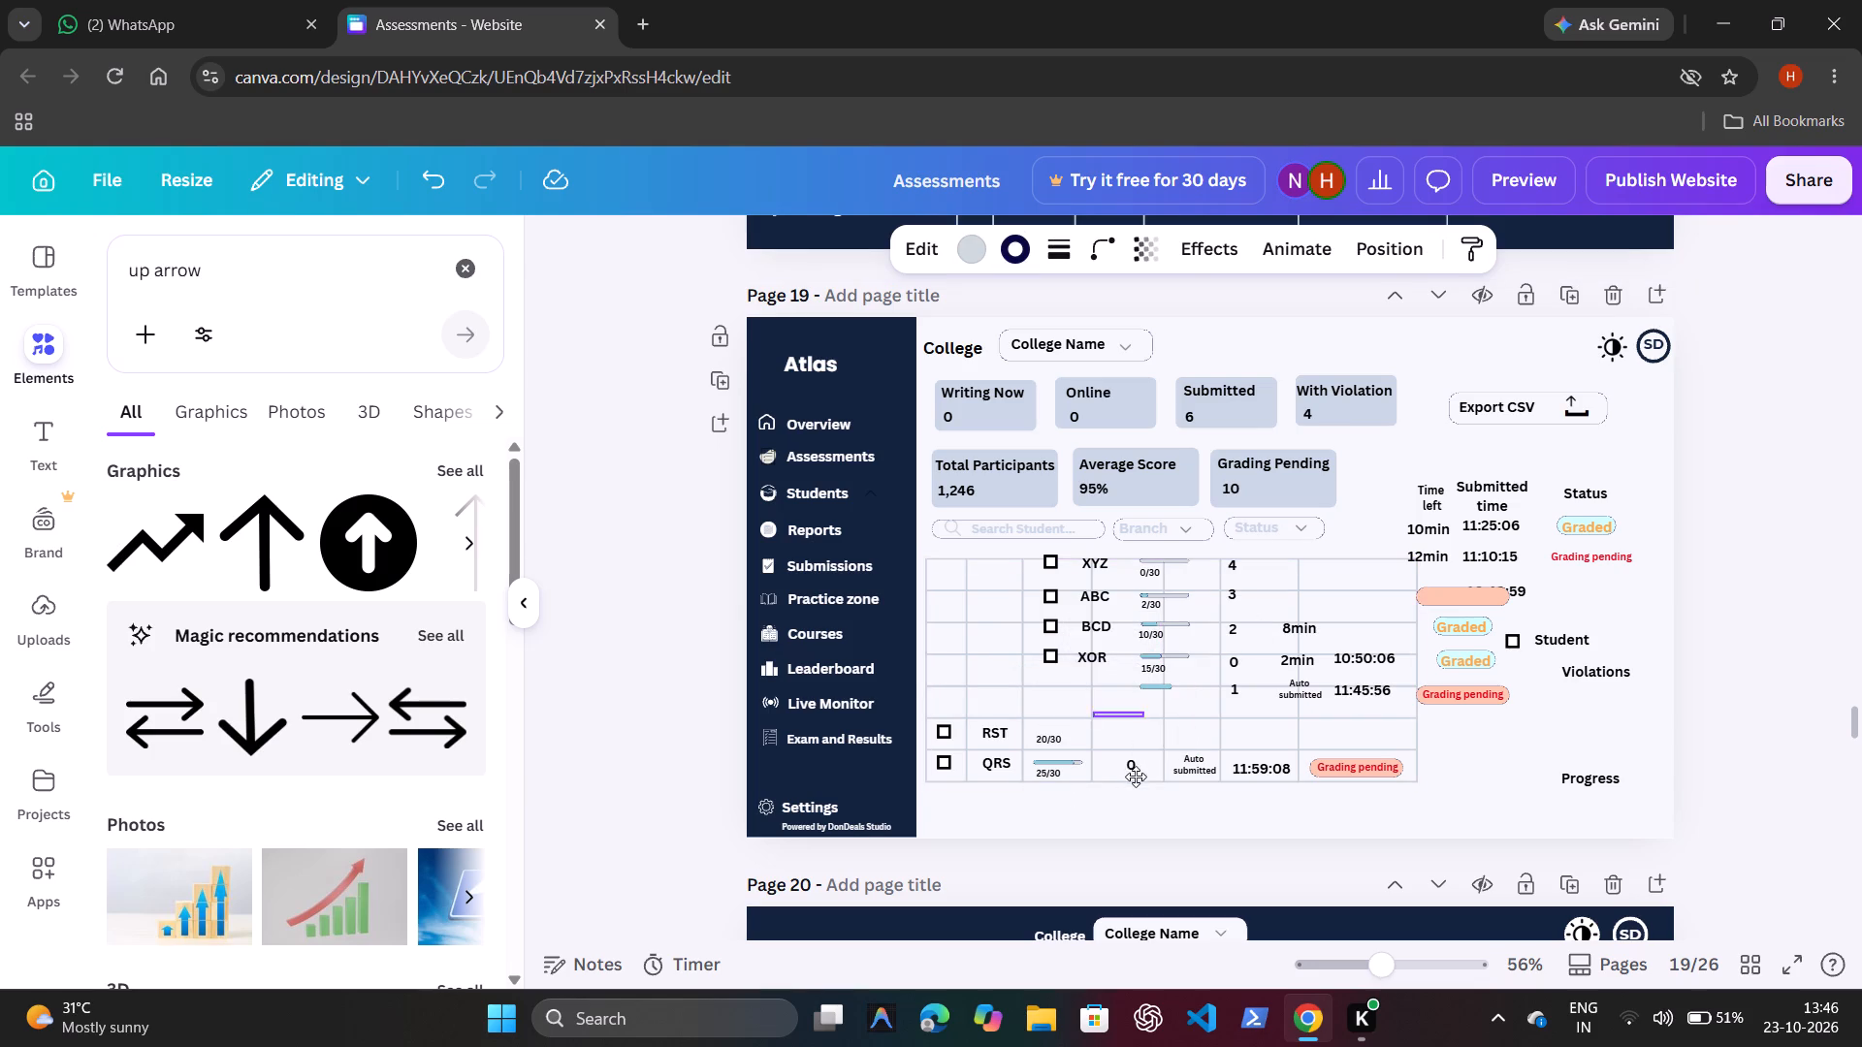
drag(1136, 777, 1081, 788)
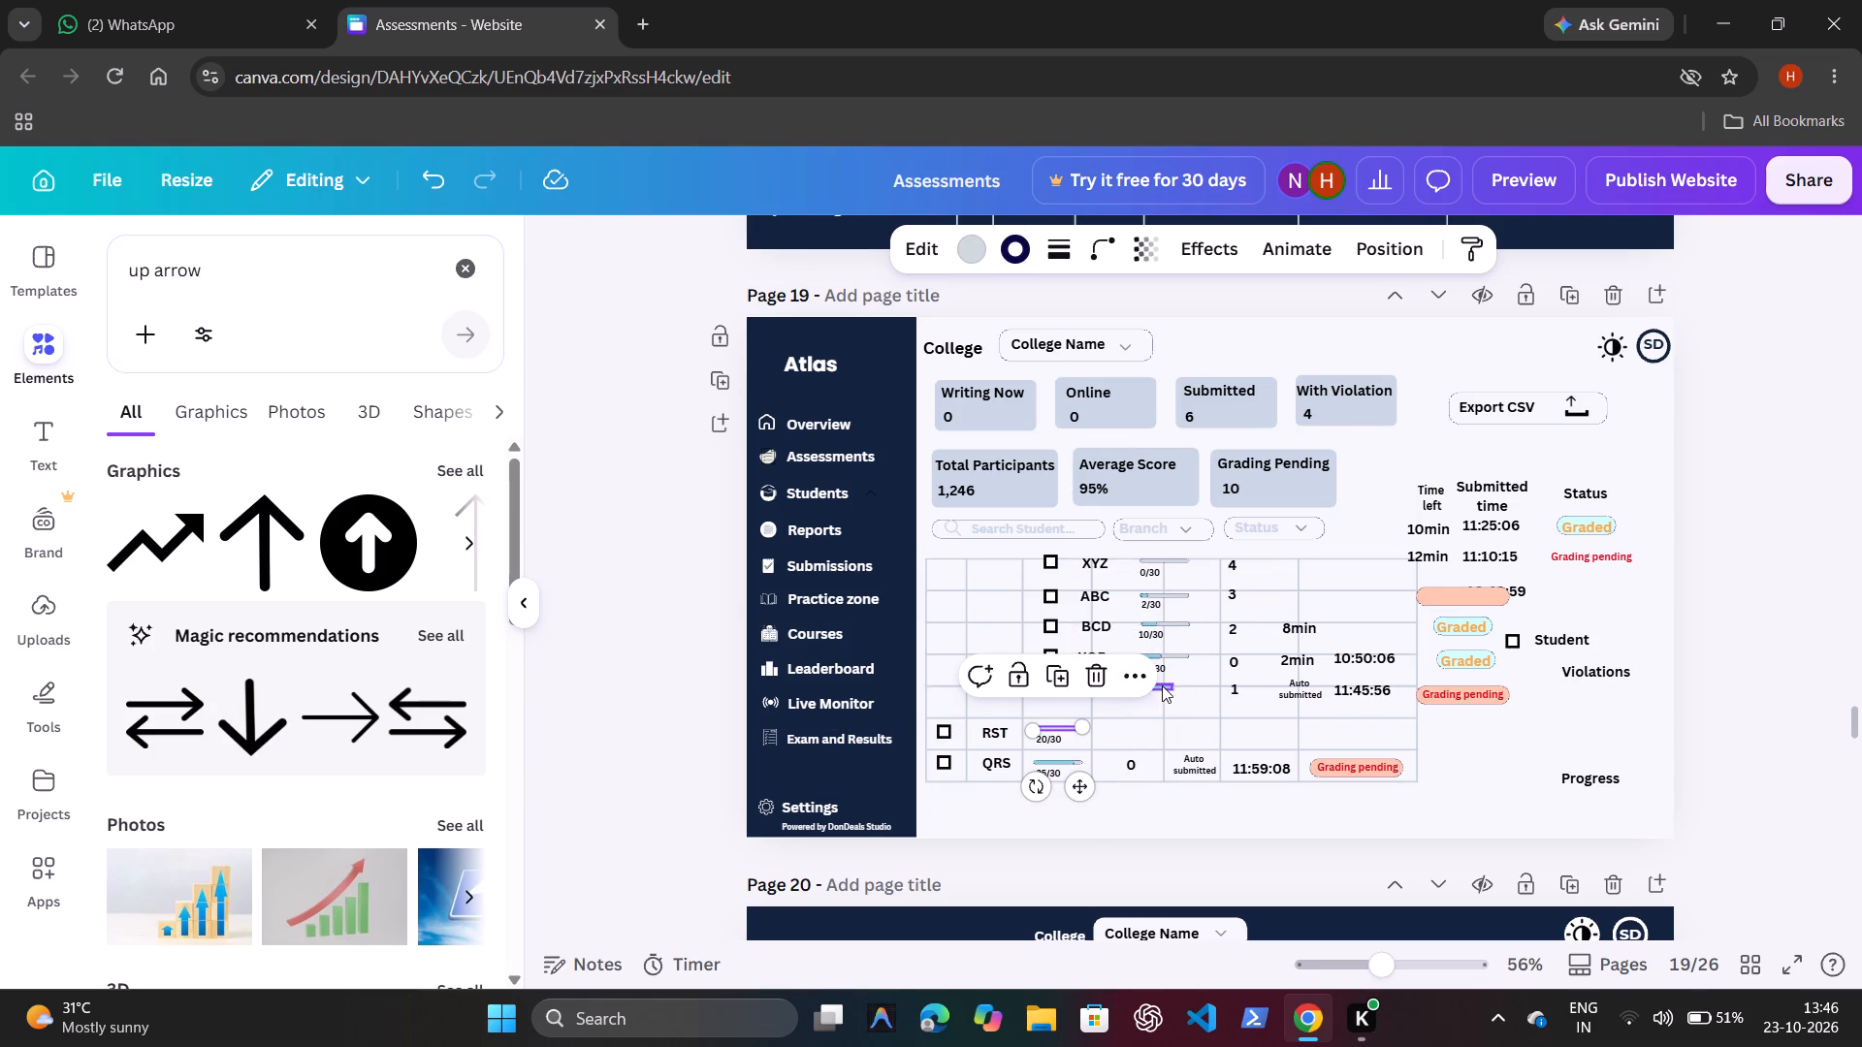
click(1162, 685)
drag(1170, 746, 1103, 775)
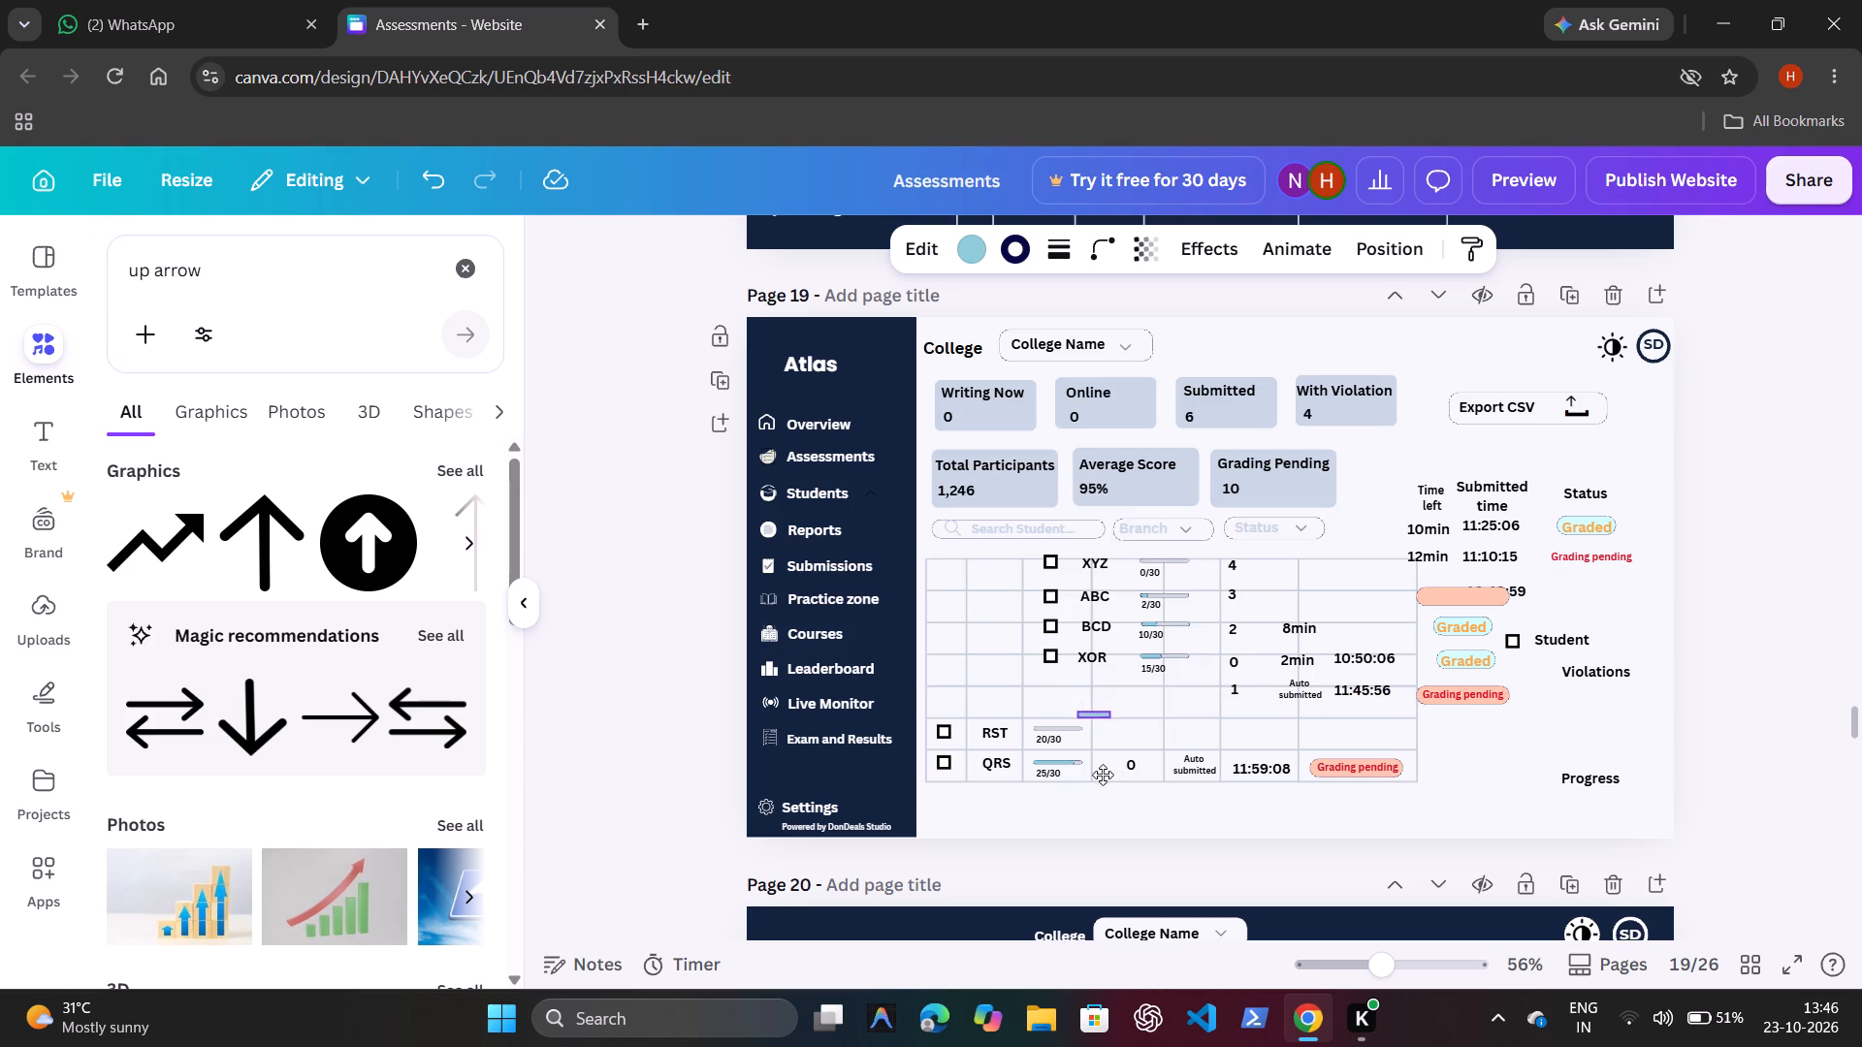
drag(1103, 775, 1066, 788)
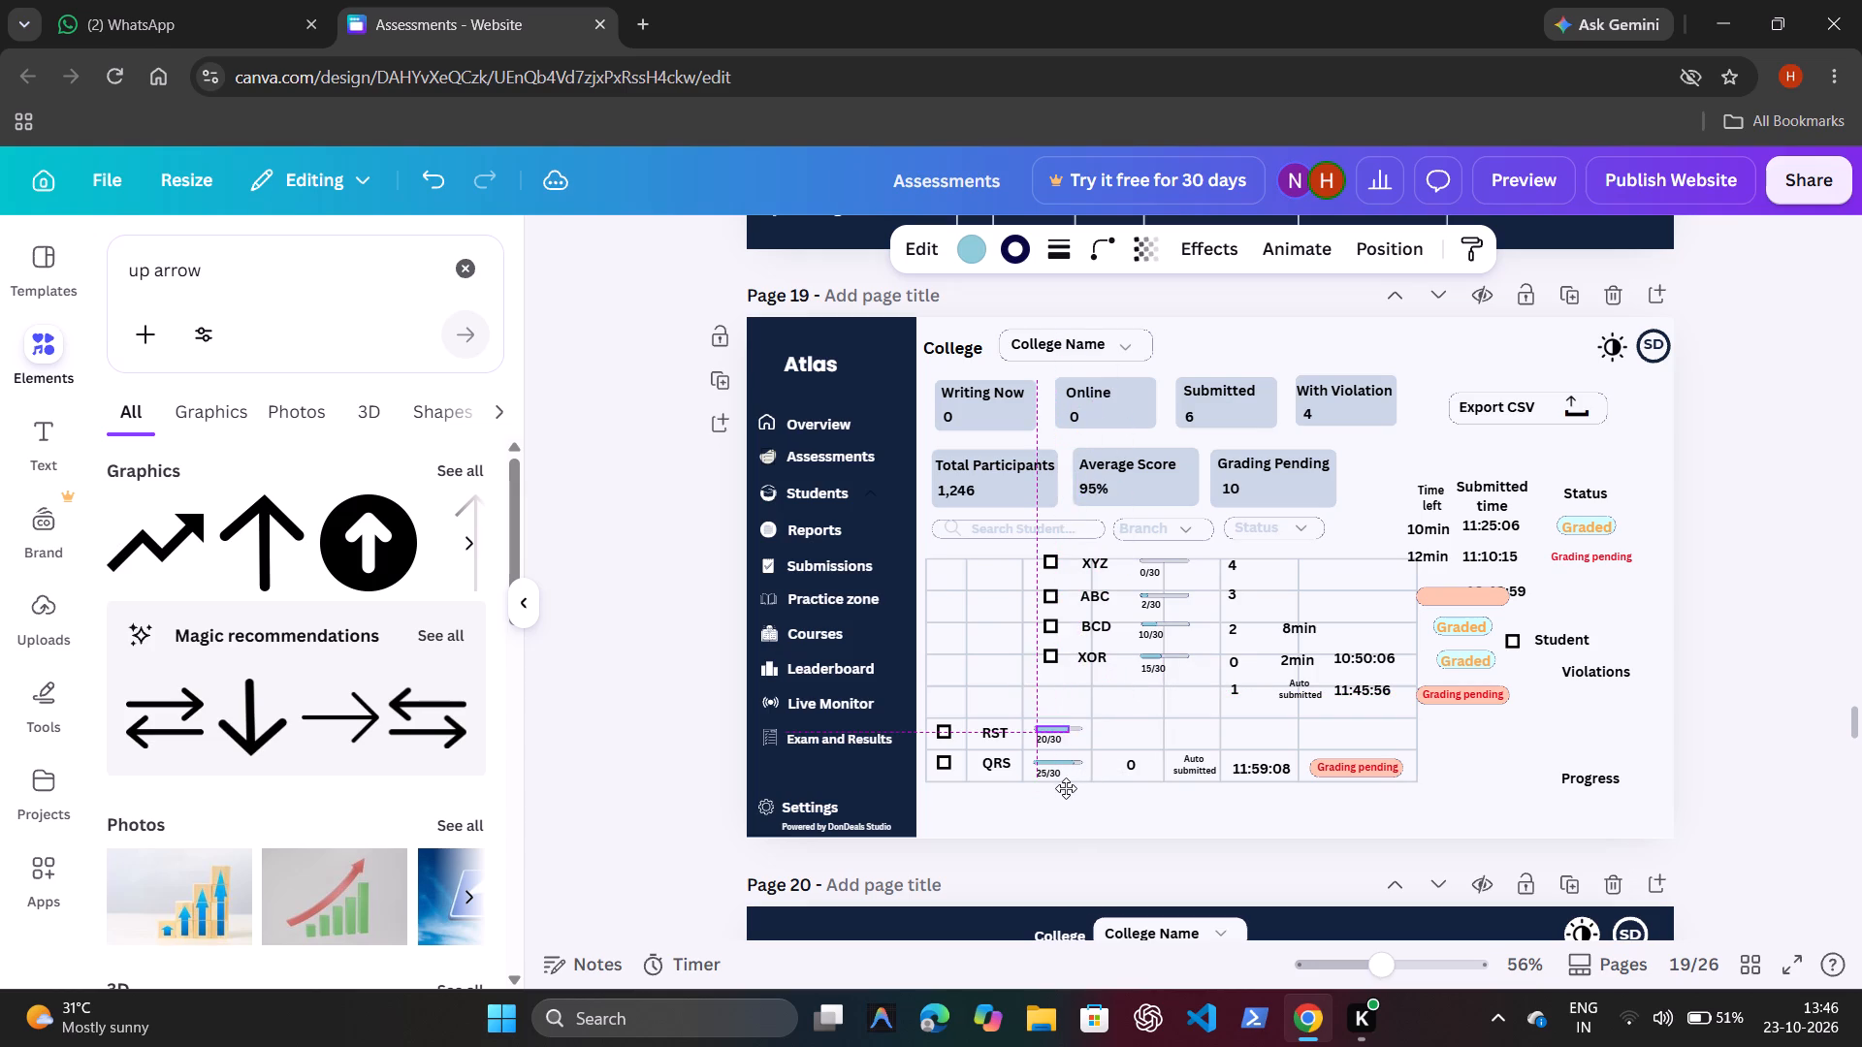
Settle the blue progress fill onto the grey track above the RST row's 20/30 label.
drag(1066, 788, 1063, 787)
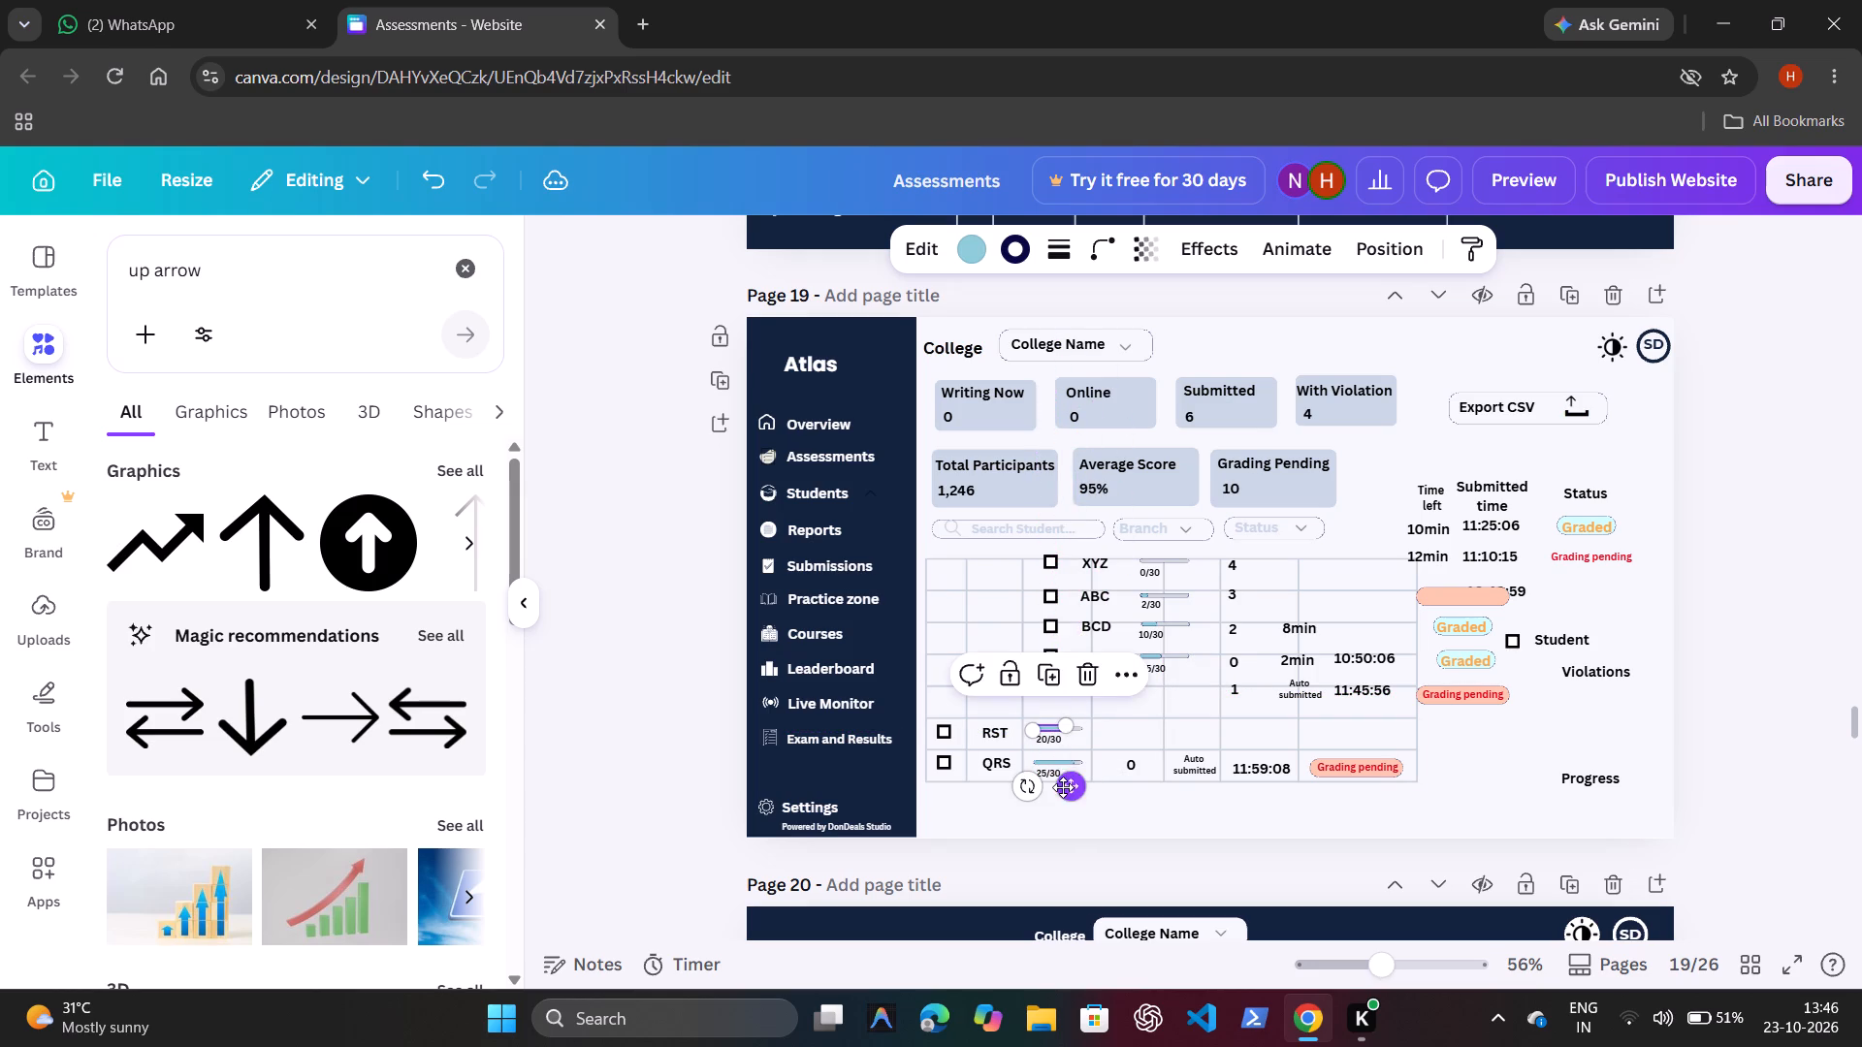
click(665, 653)
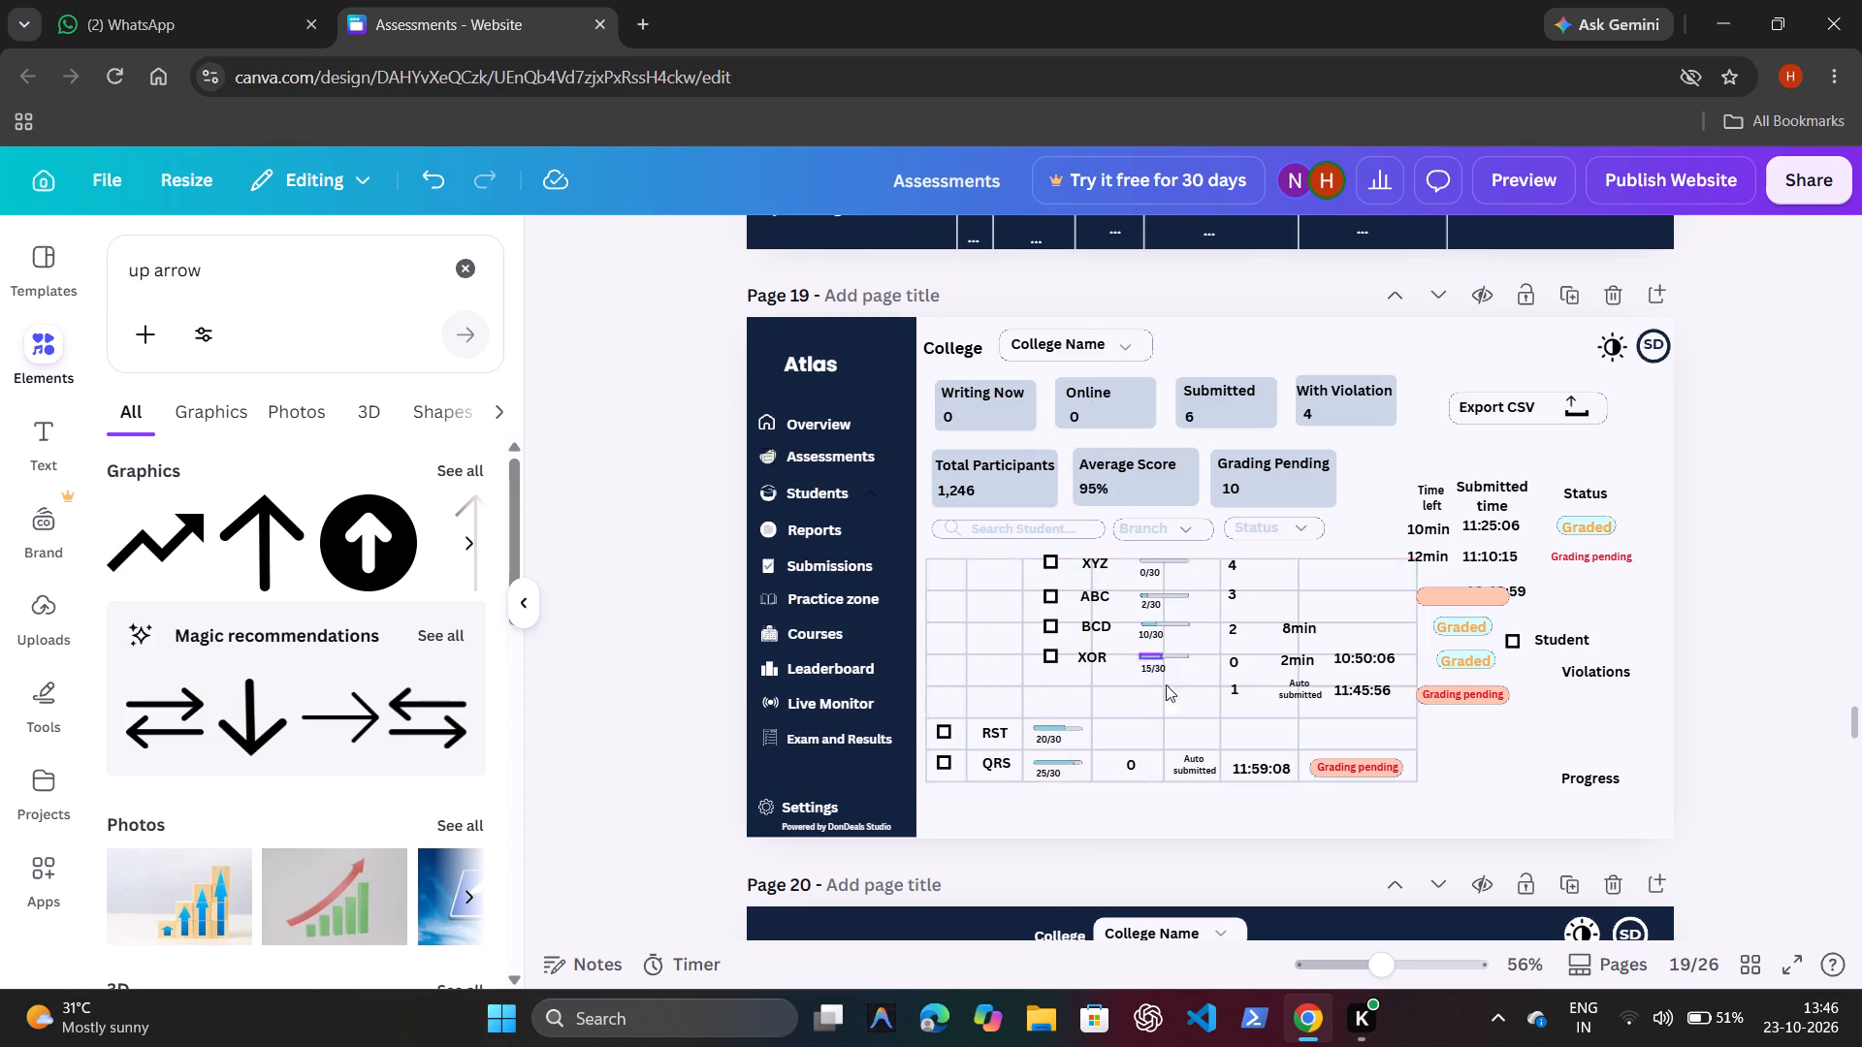
Move the bottommost unplaced 1, Auto submitted and 11:45:56 entries into the fourth, fifth and sixth cells of the RST row.
click(1234, 690)
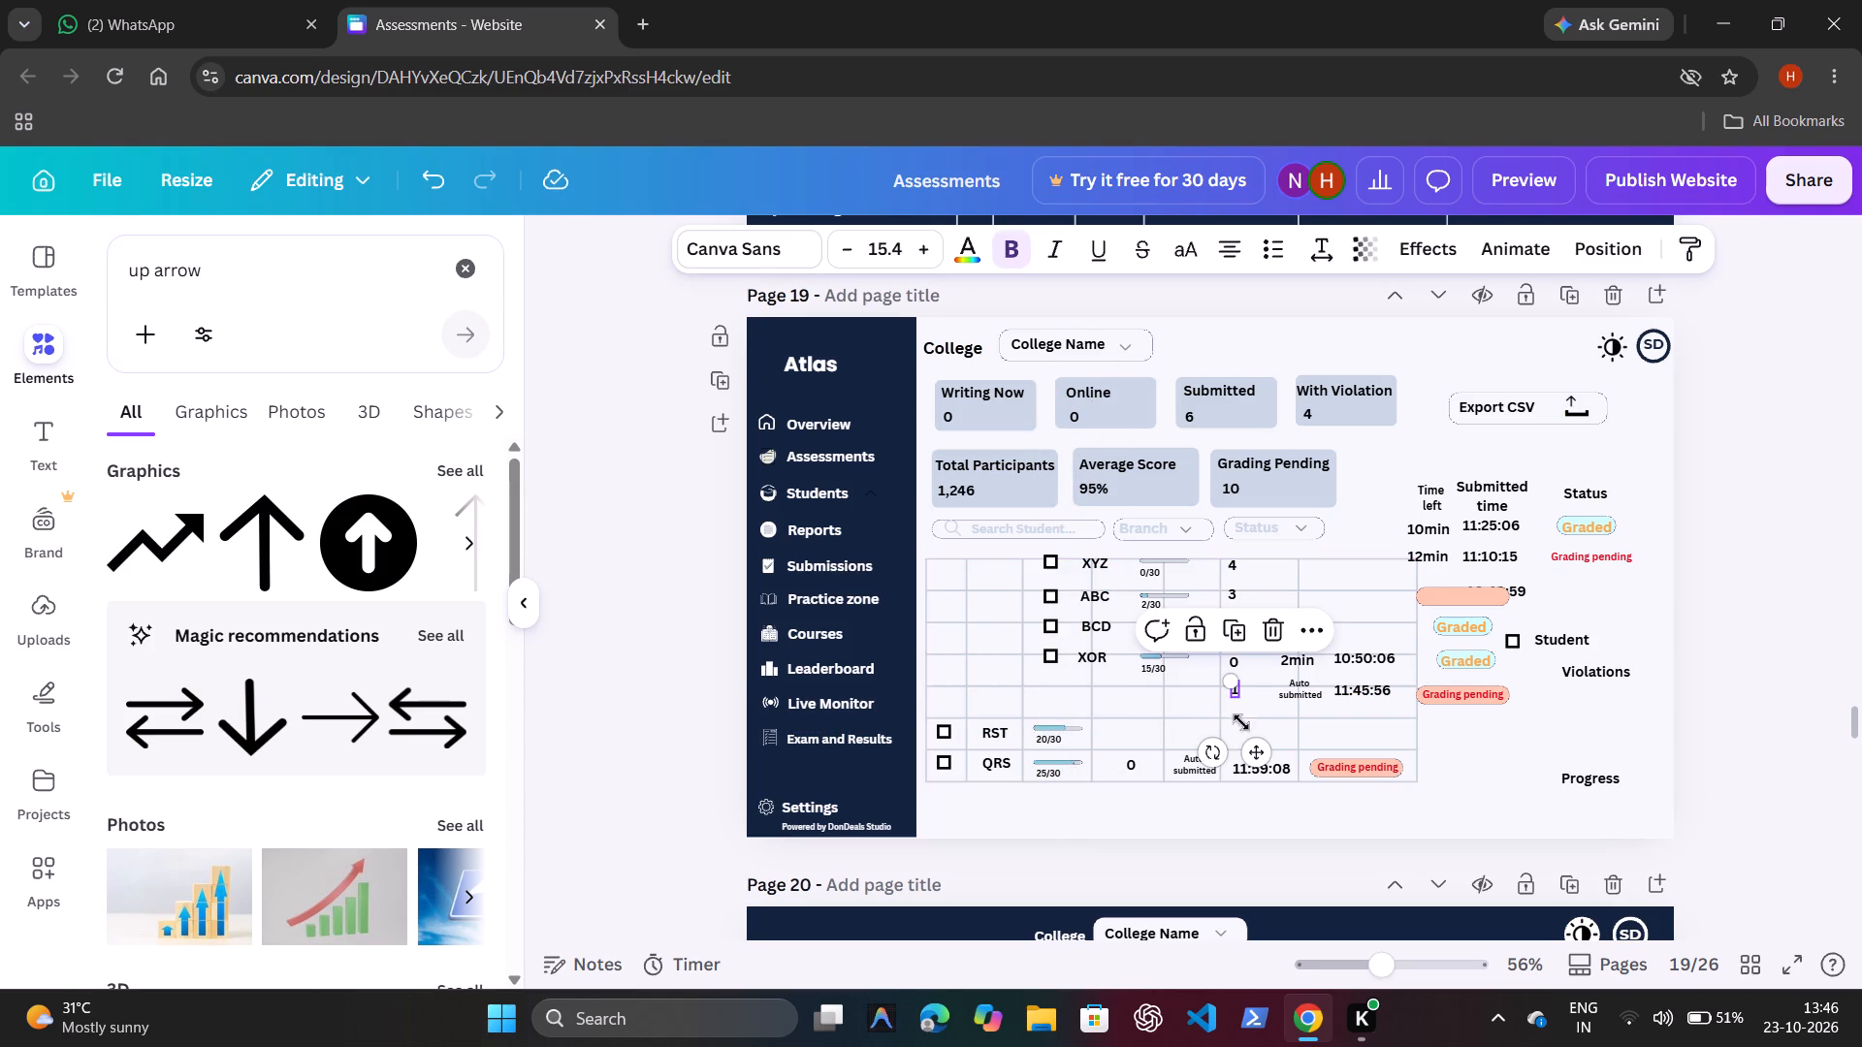
drag(1251, 746, 1159, 762)
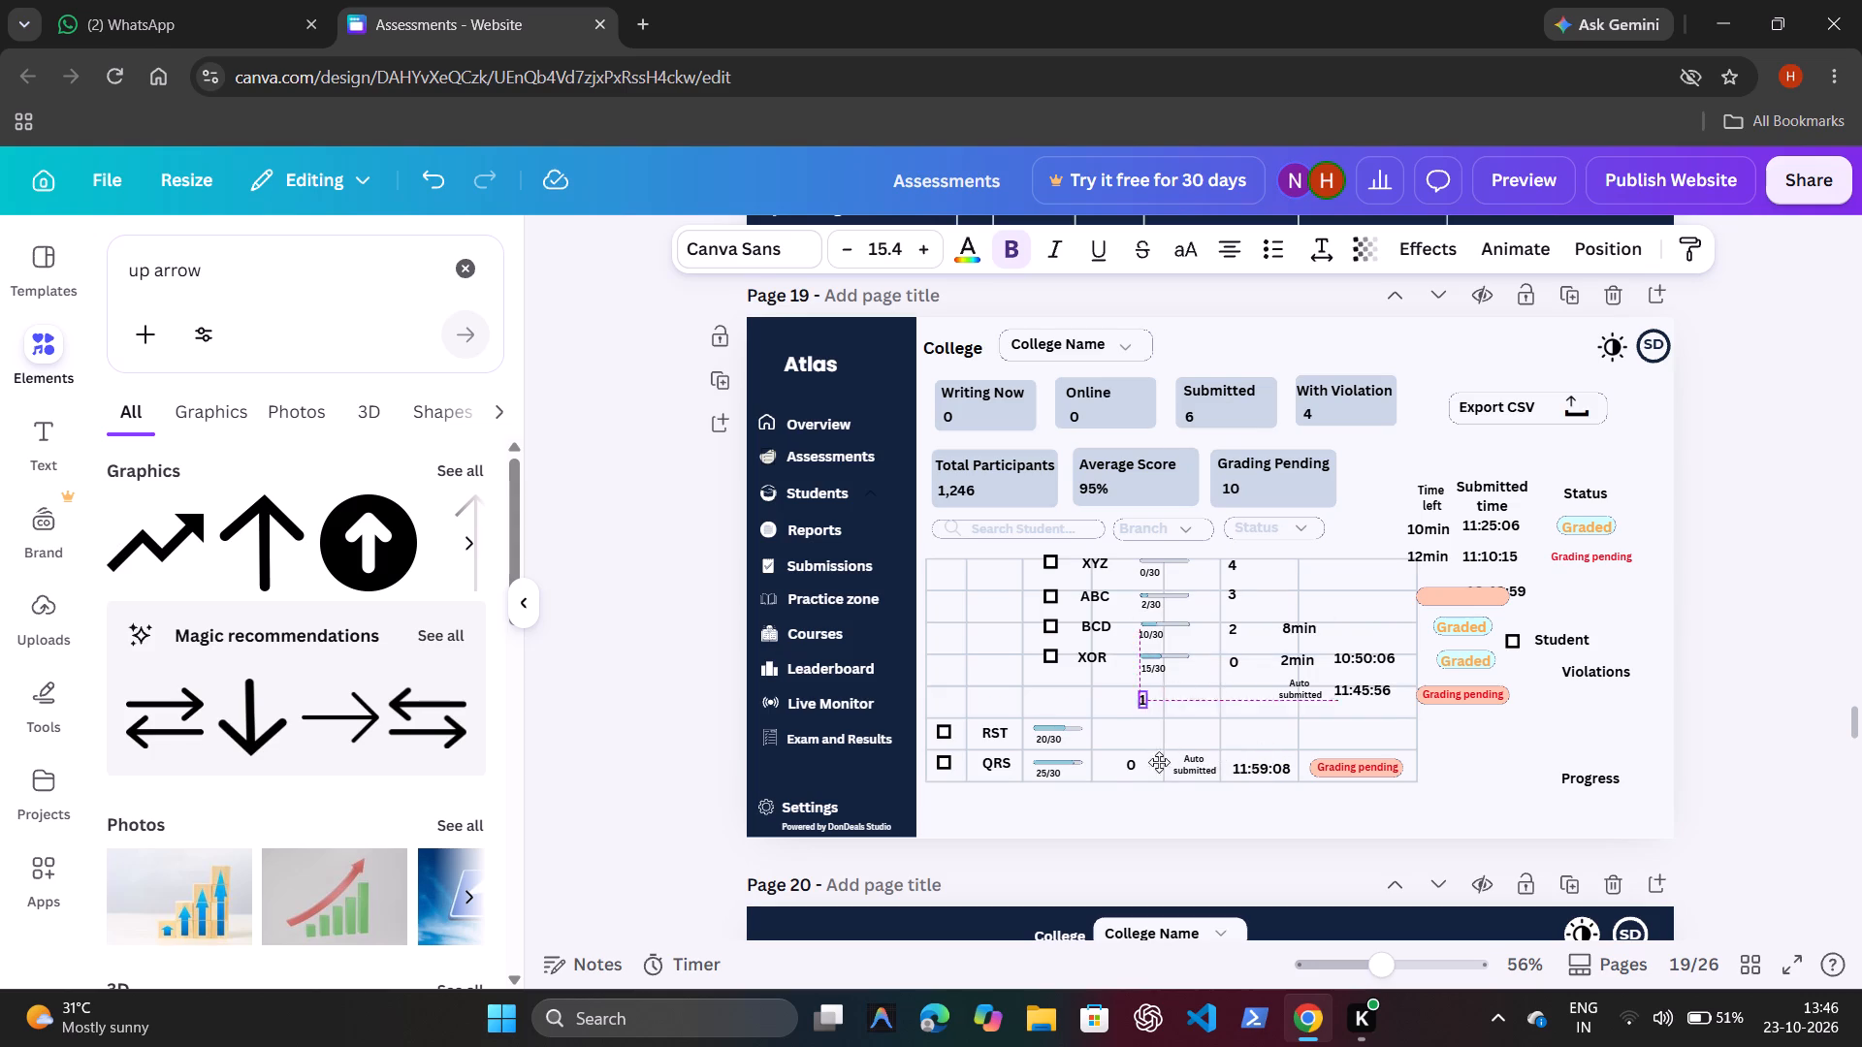
drag(1159, 762, 1146, 789)
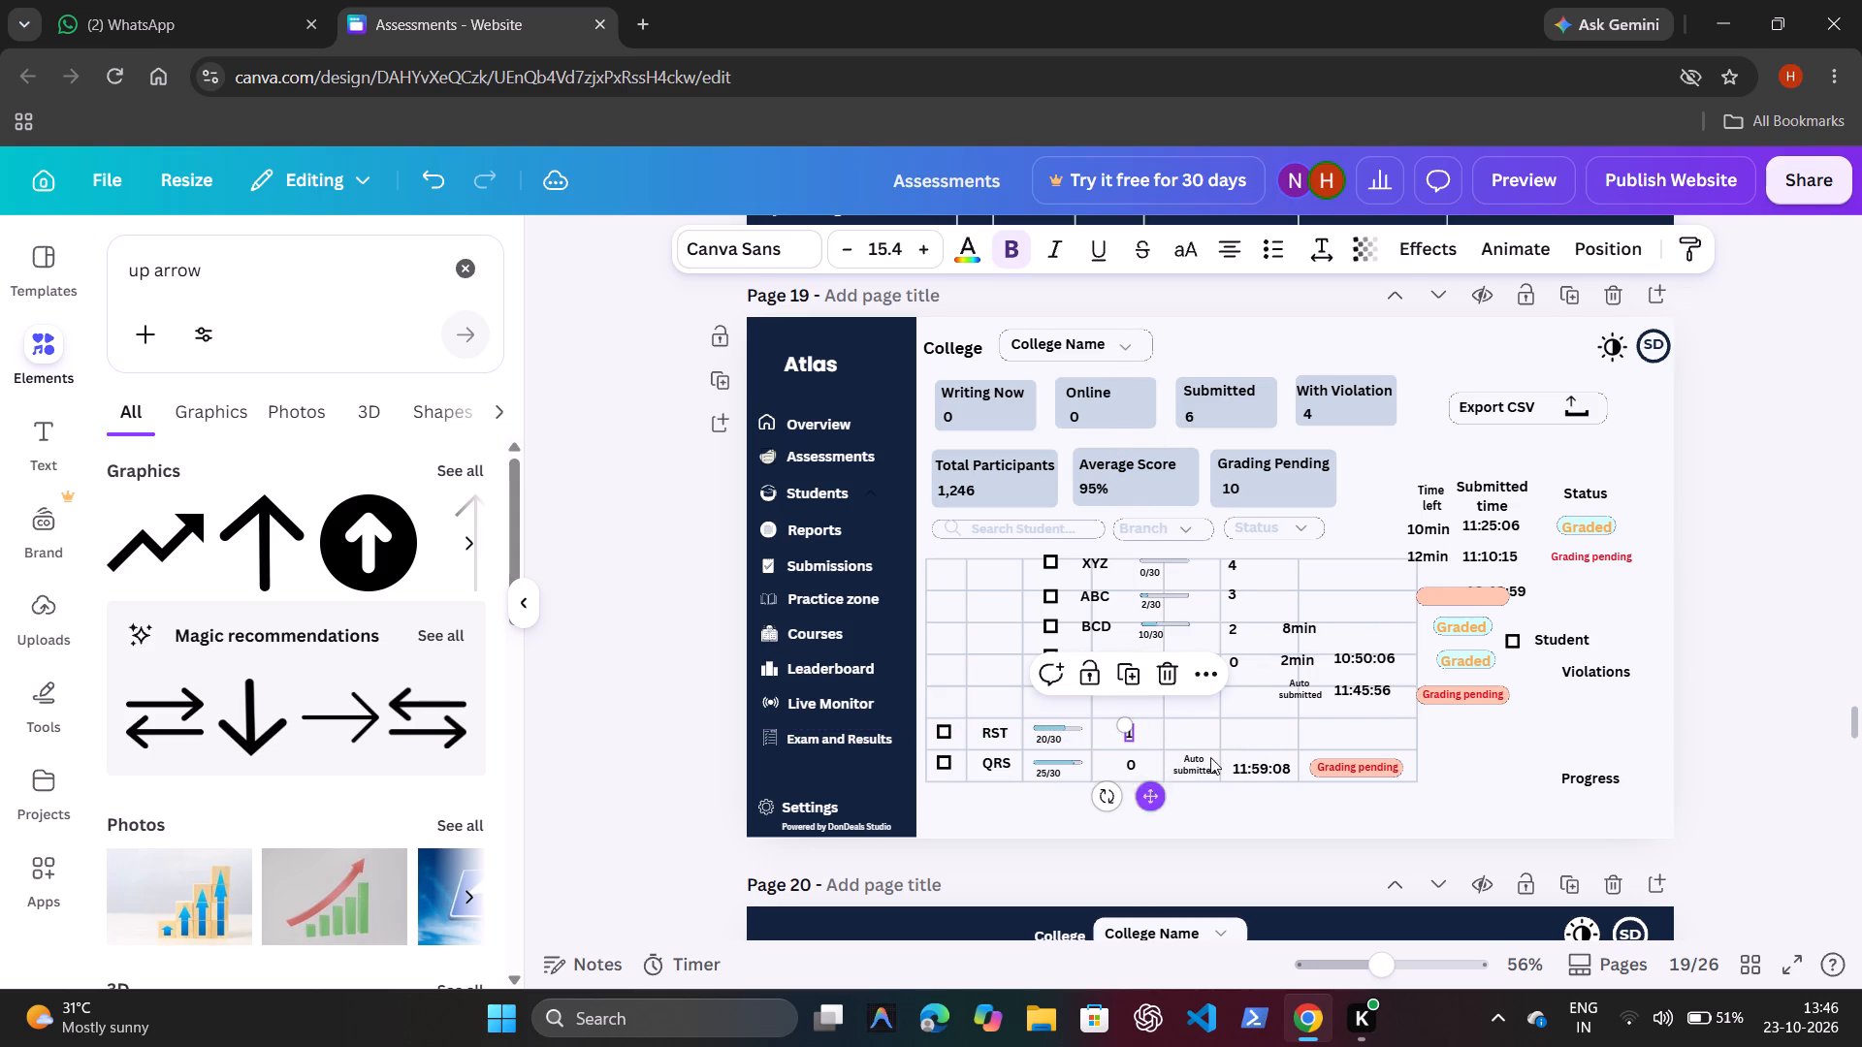
click(1308, 694)
drag(1319, 764, 1211, 810)
click(1354, 684)
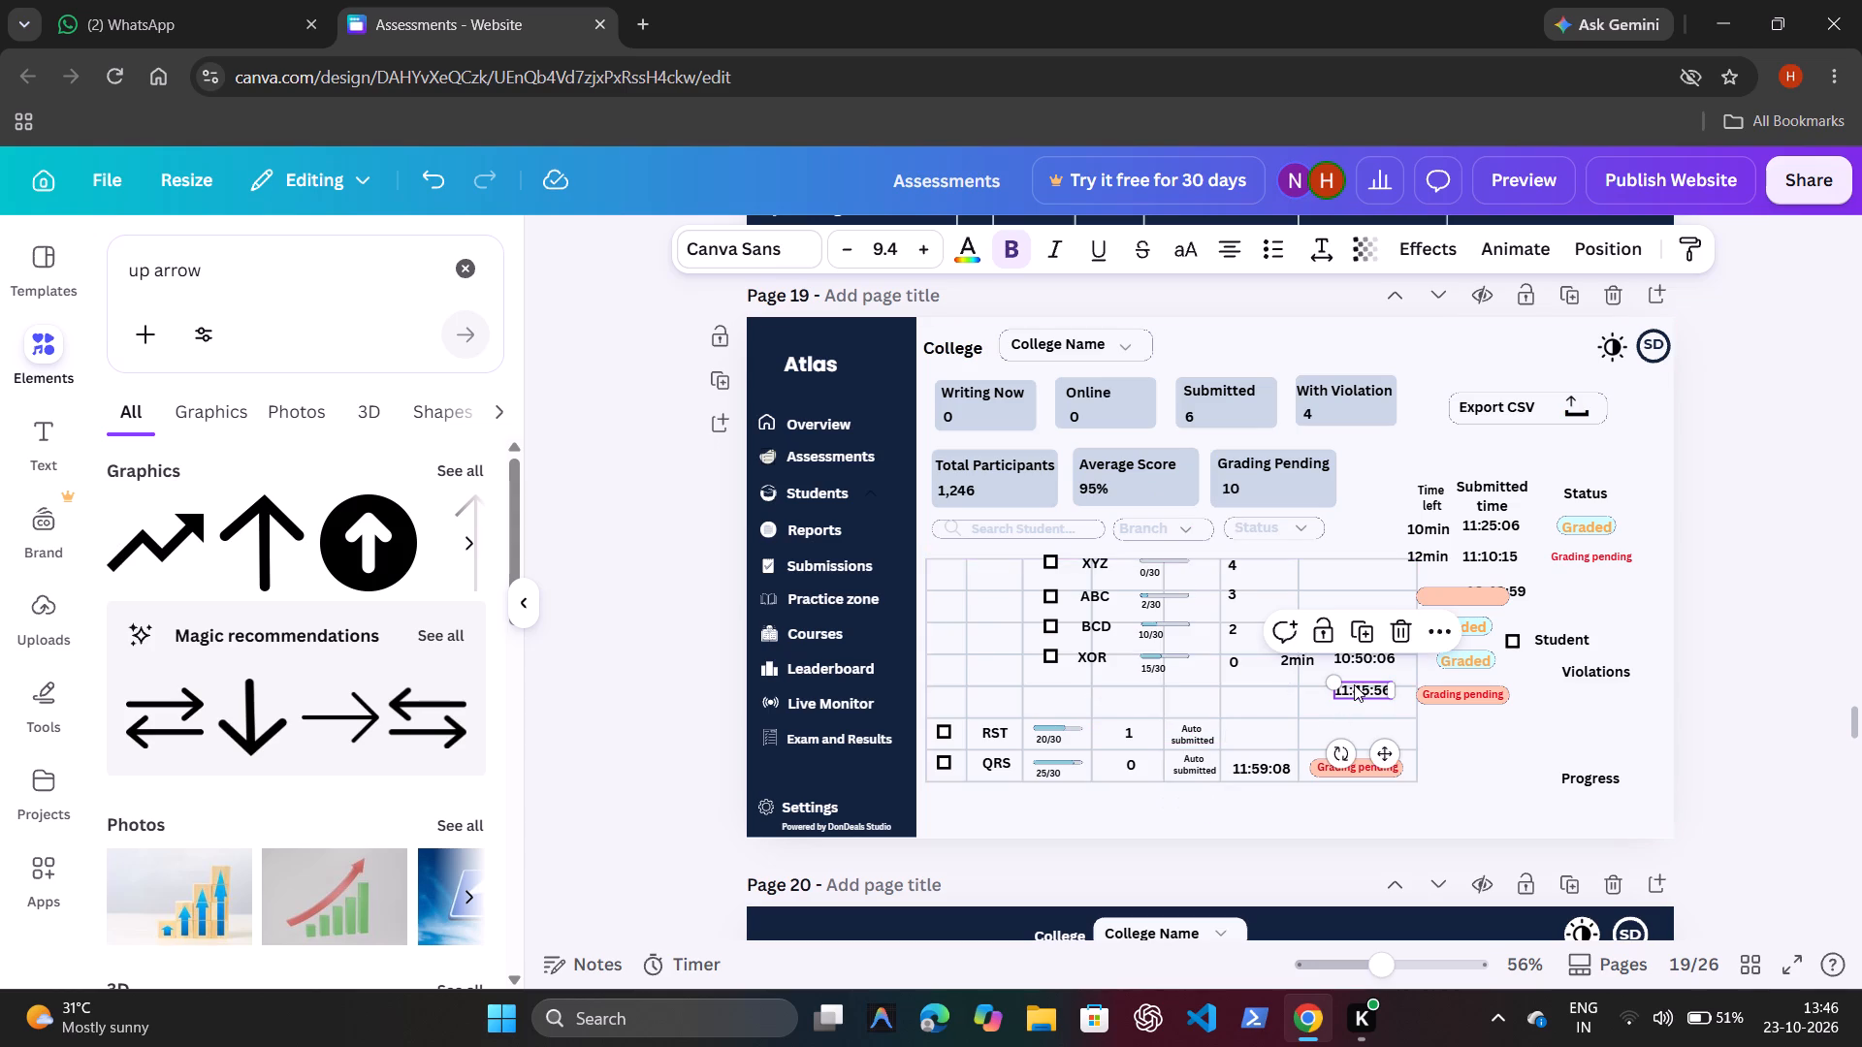
drag(1389, 753, 1308, 796)
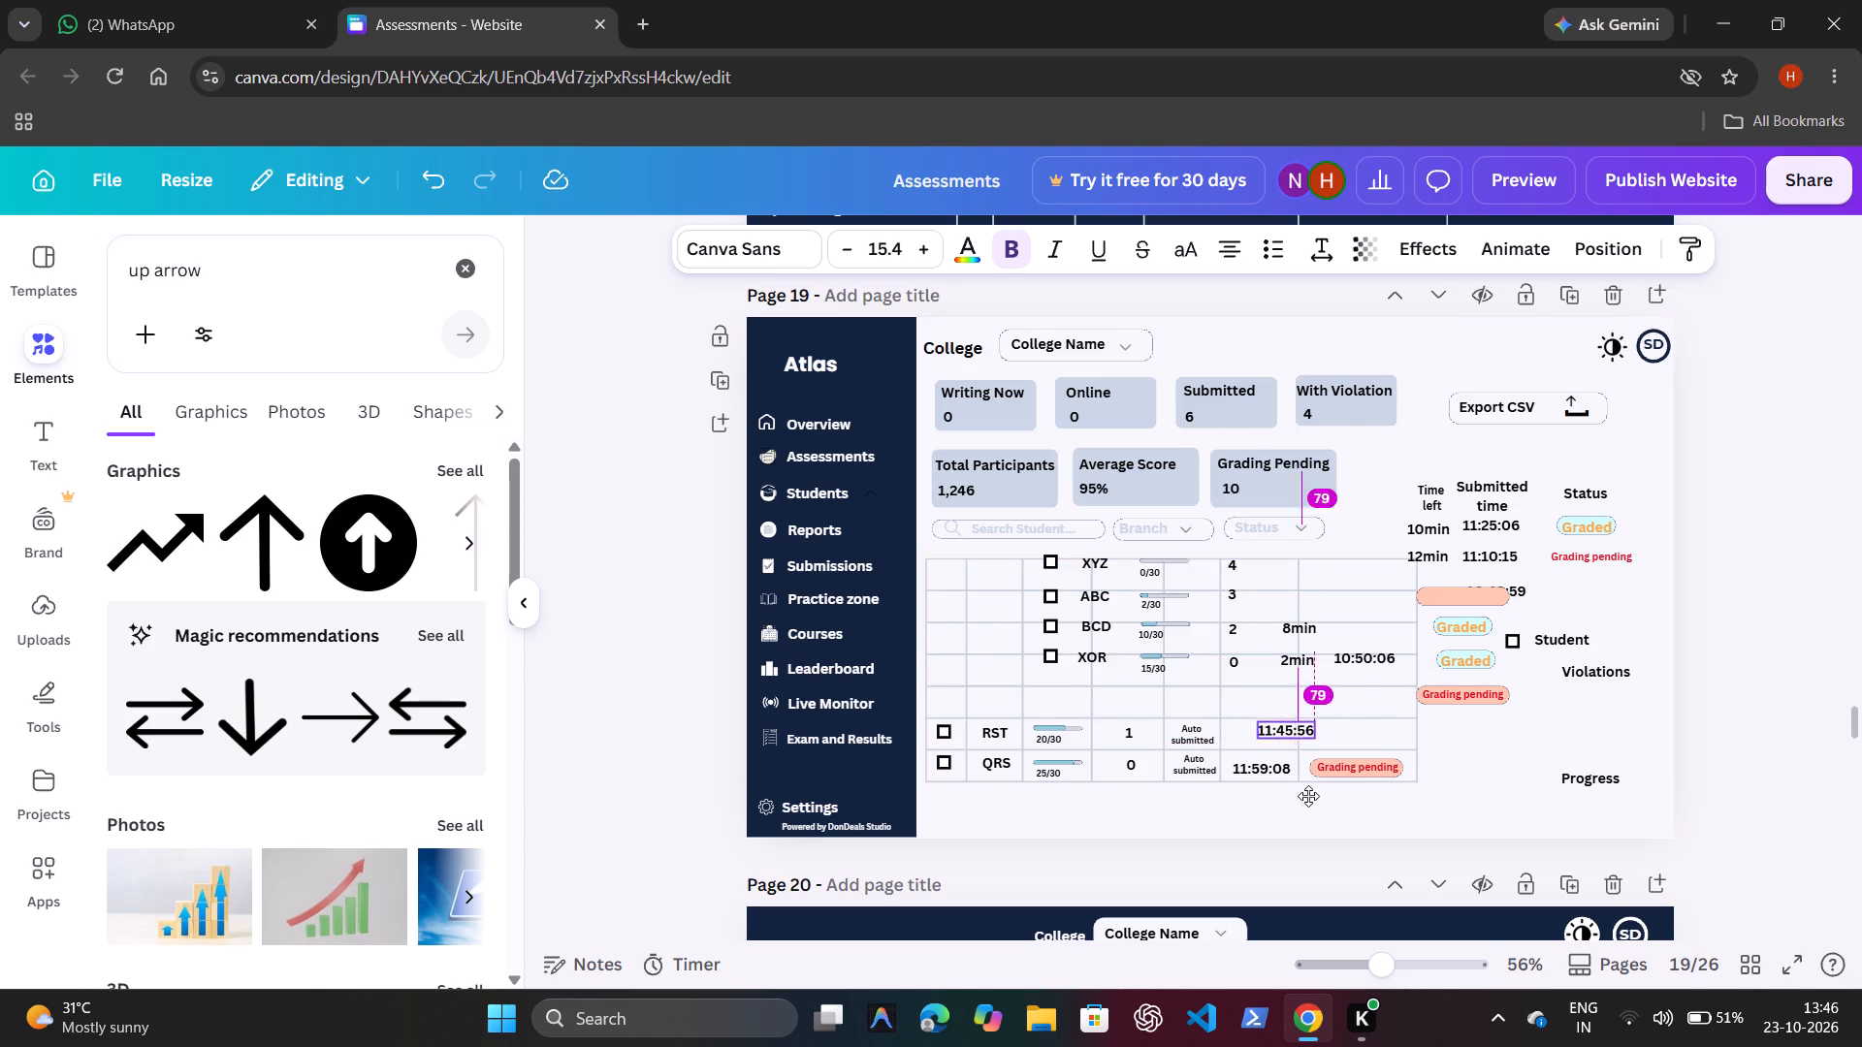
drag(1308, 796, 1283, 797)
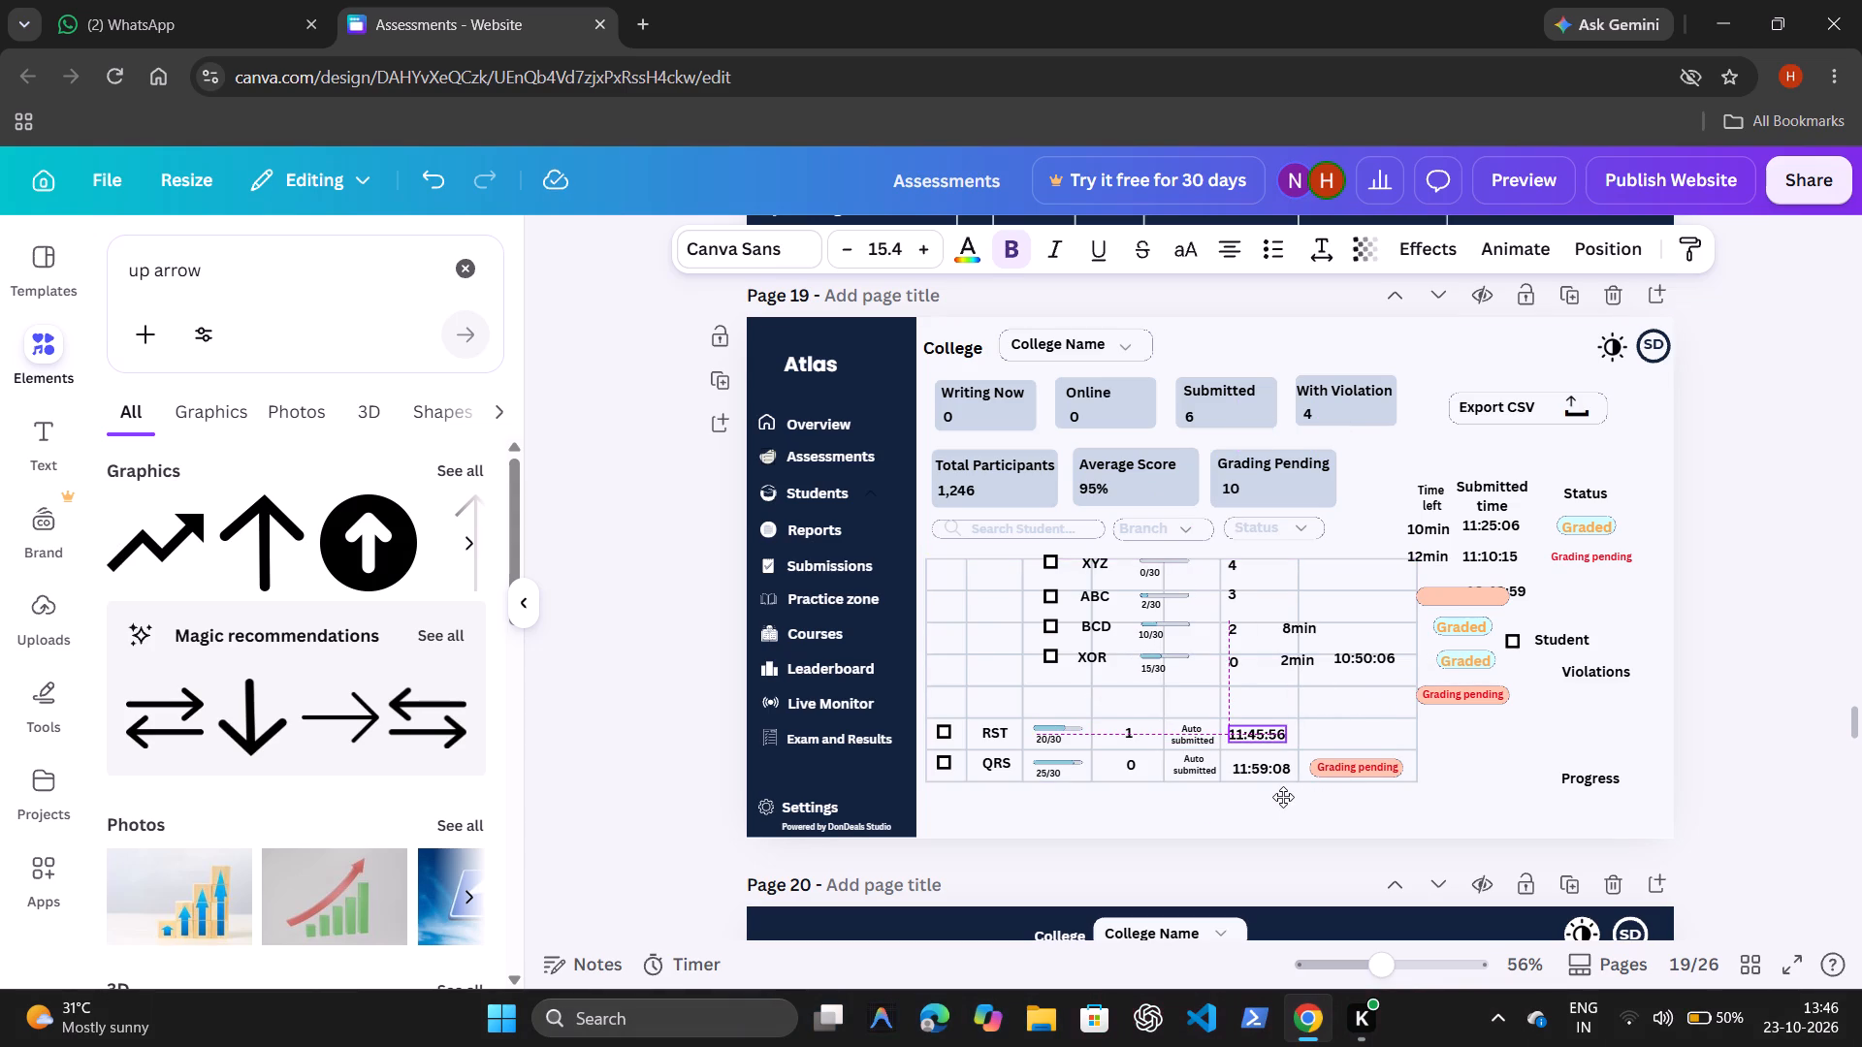
drag(1283, 797, 1287, 797)
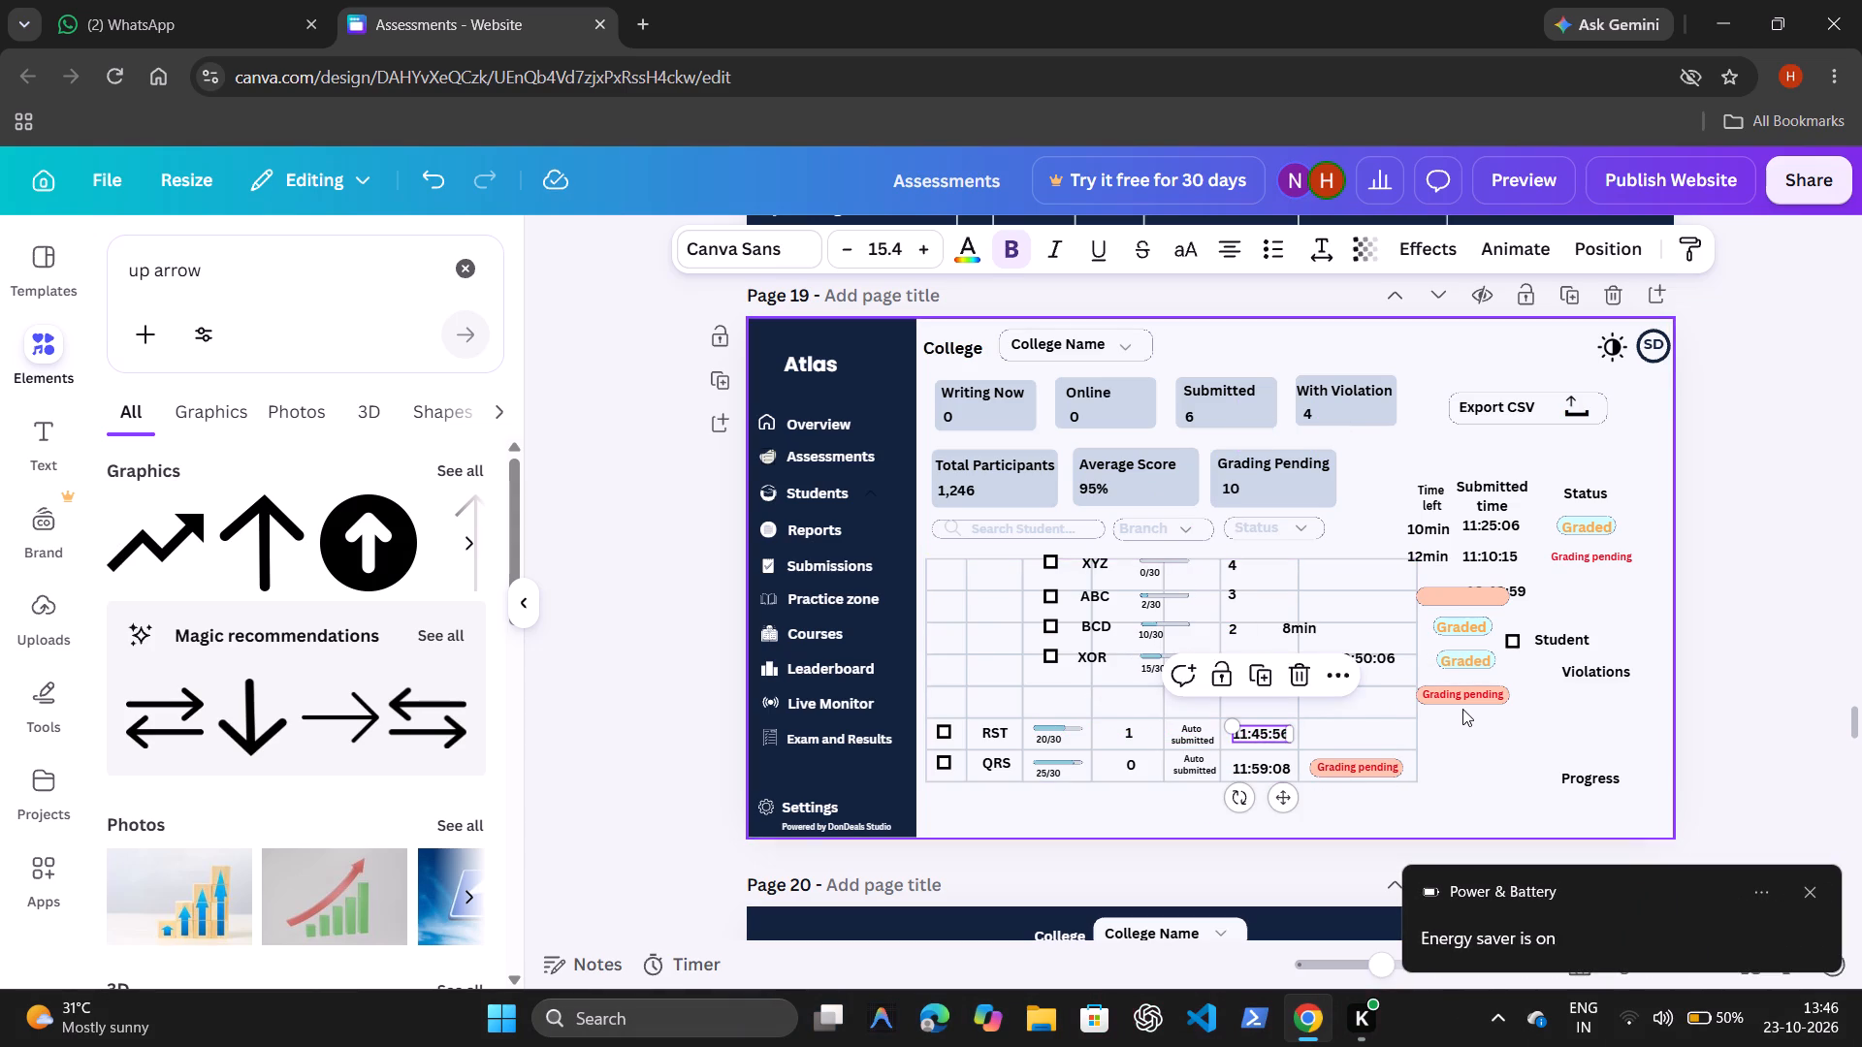
Move the lowest unplaced Grading pending label off its peach pill, and place the pill in the last cell of the RST row.
click(1464, 701)
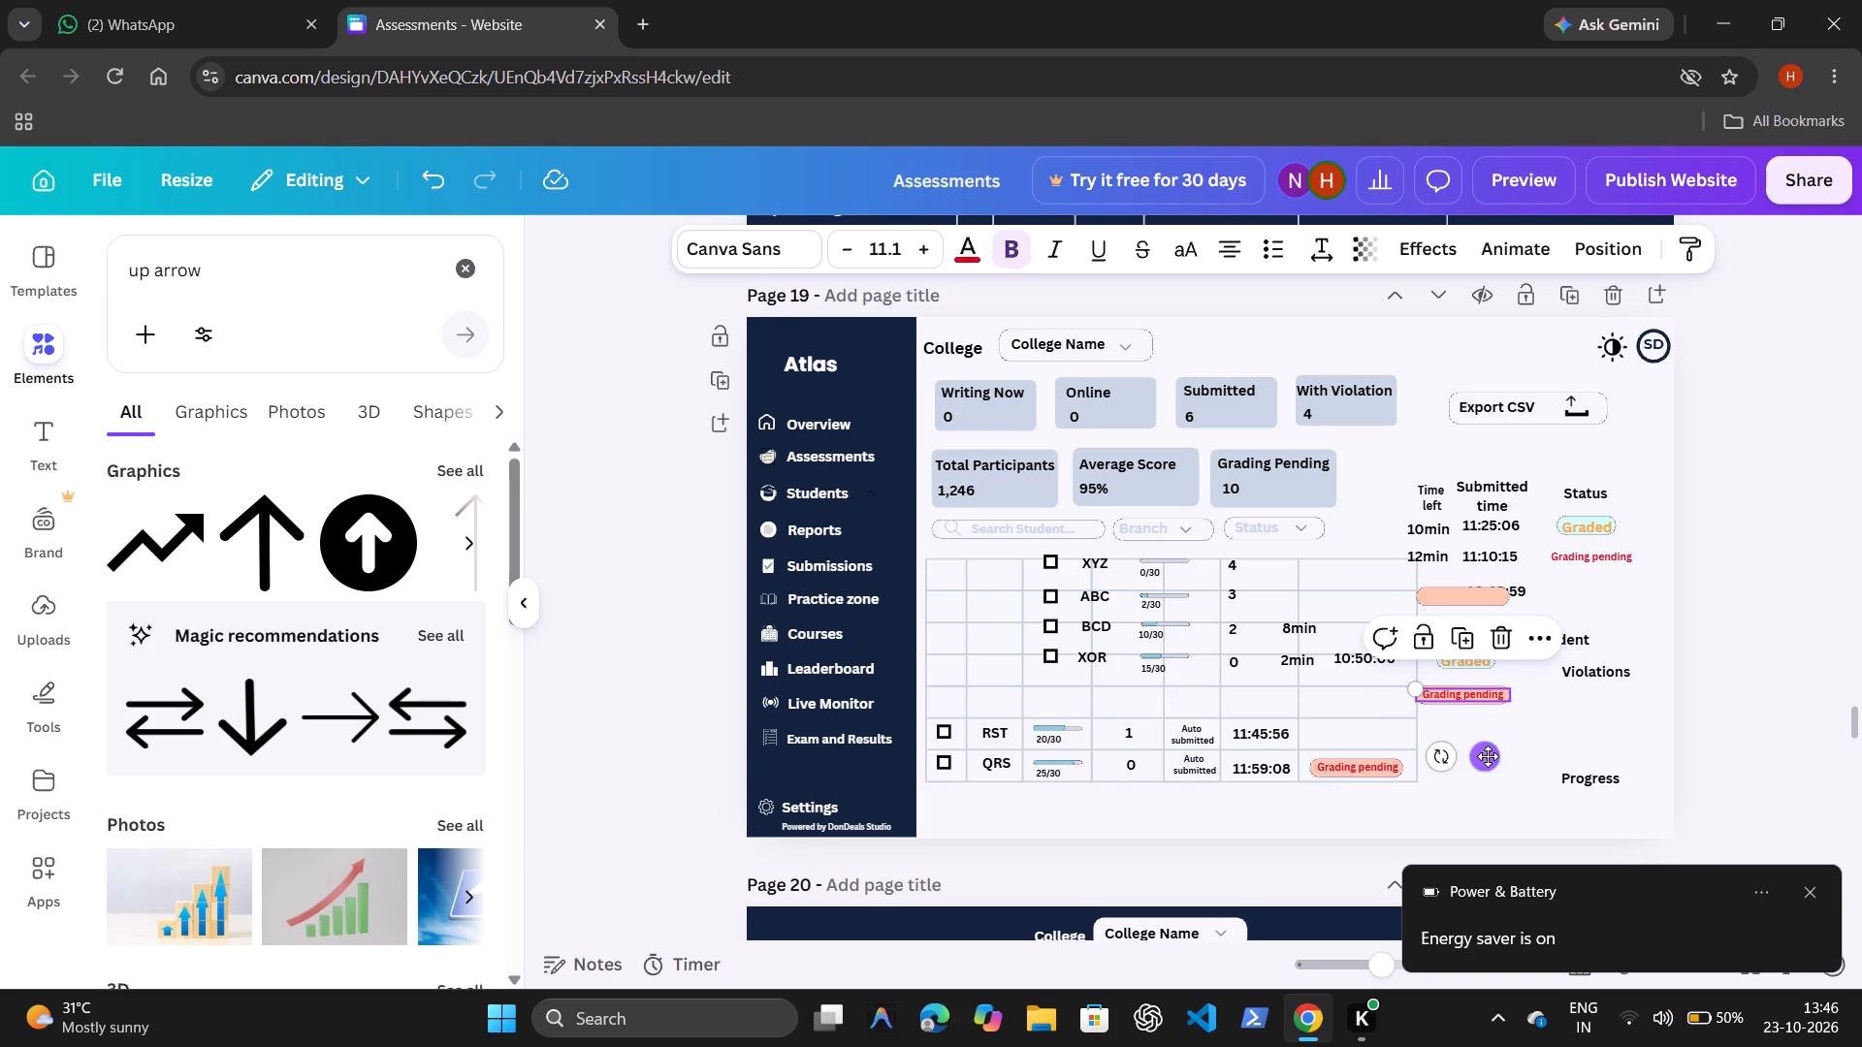
drag(1488, 756, 1495, 802)
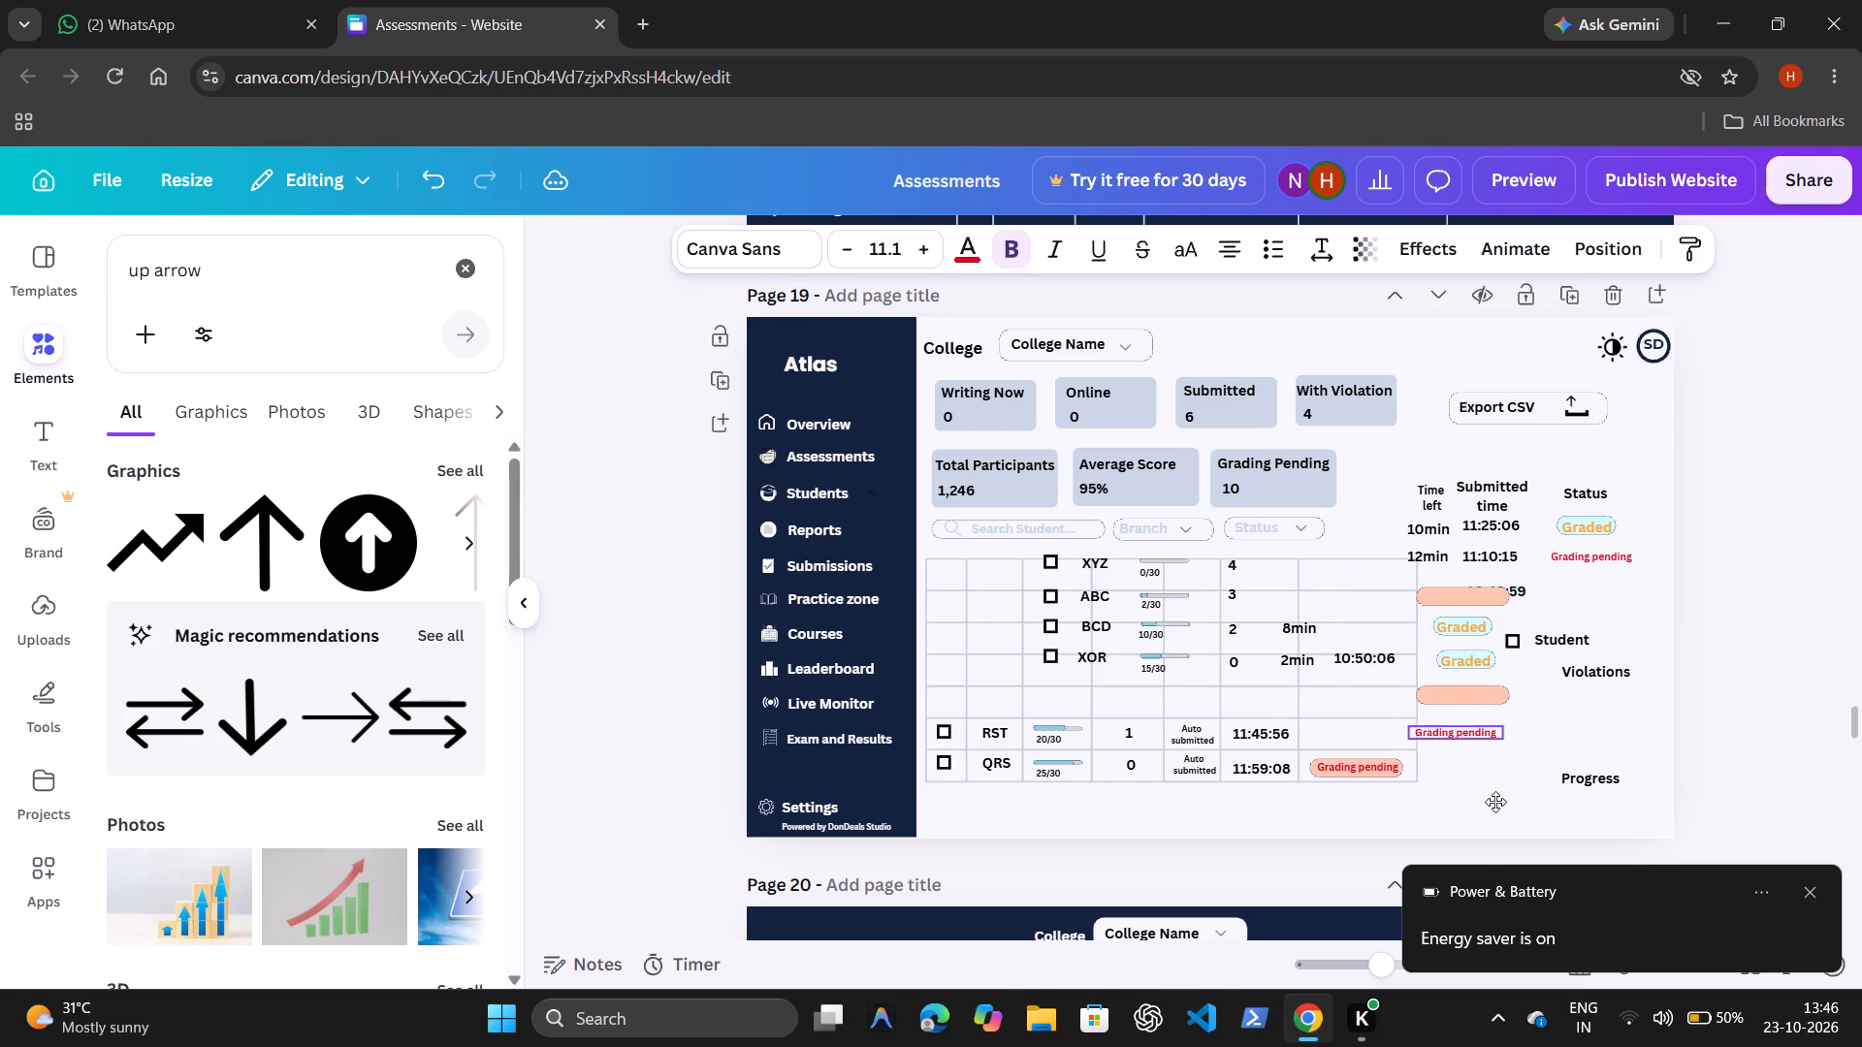
drag(1495, 802, 1516, 814)
click(1450, 728)
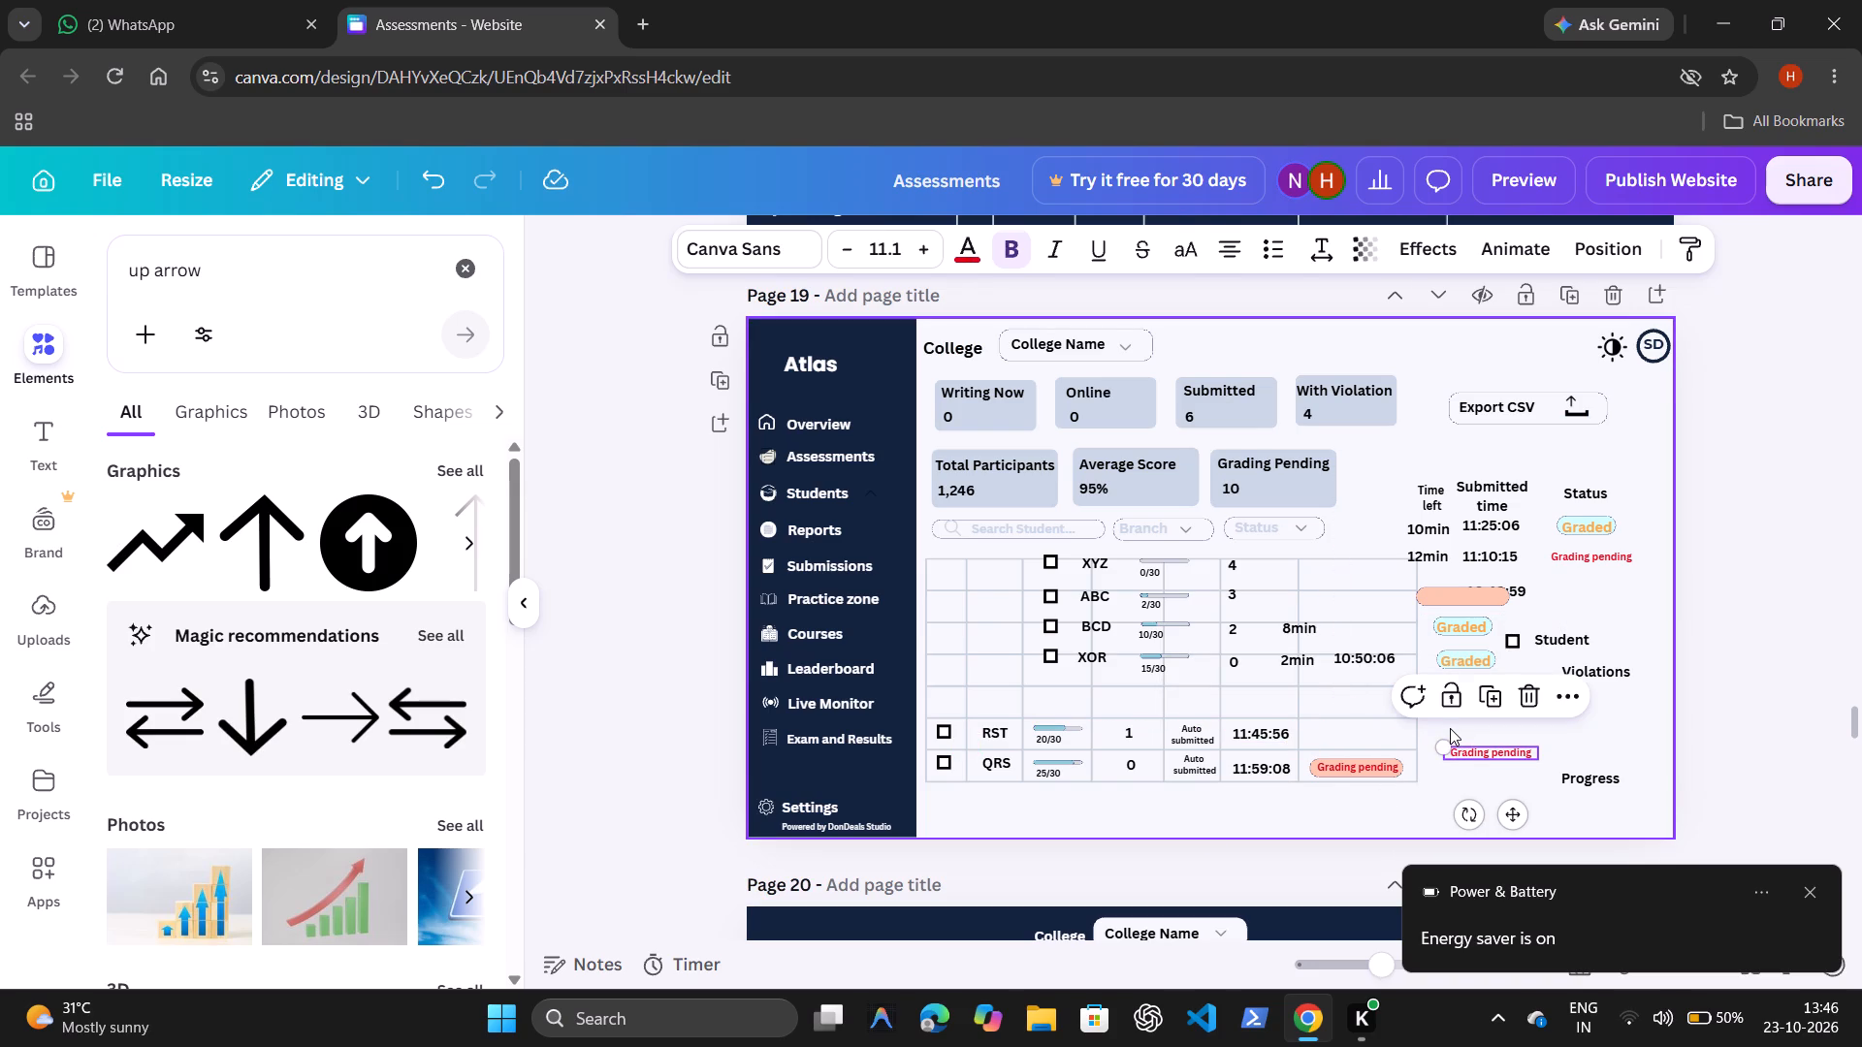
click(1458, 694)
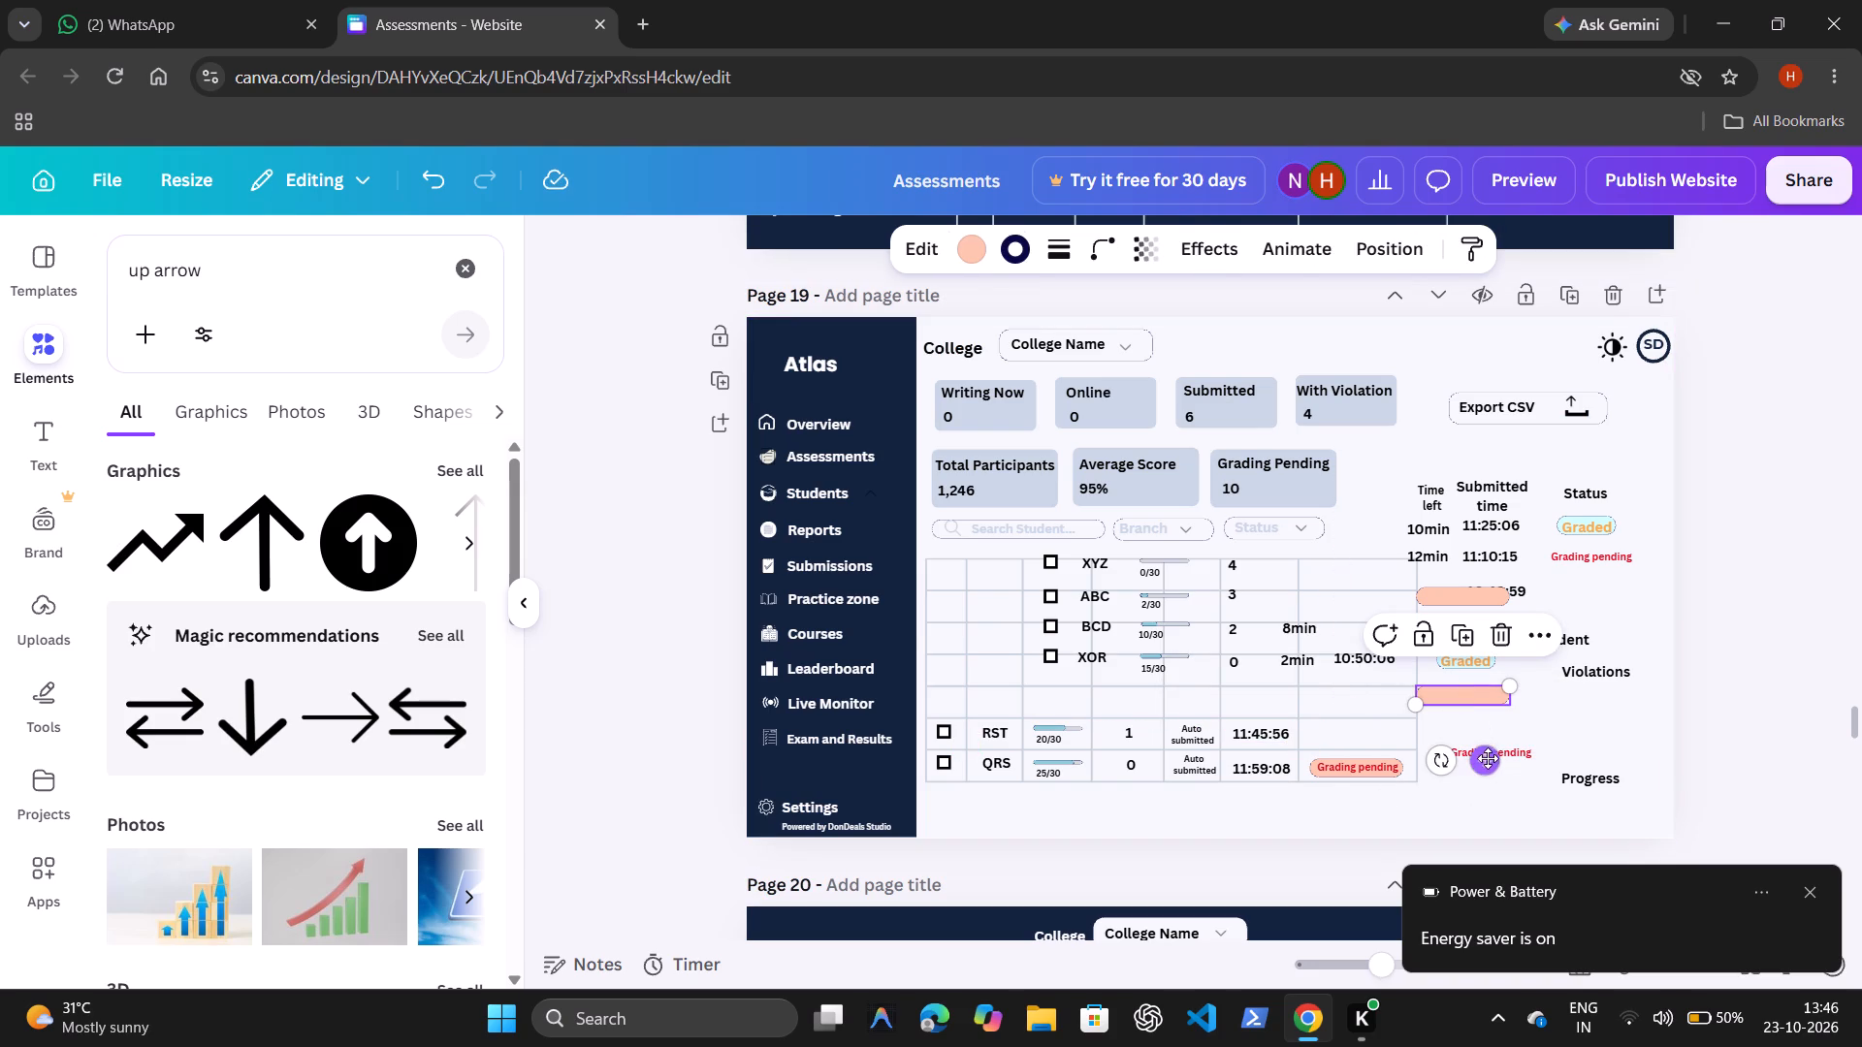
drag(1481, 760, 1385, 801)
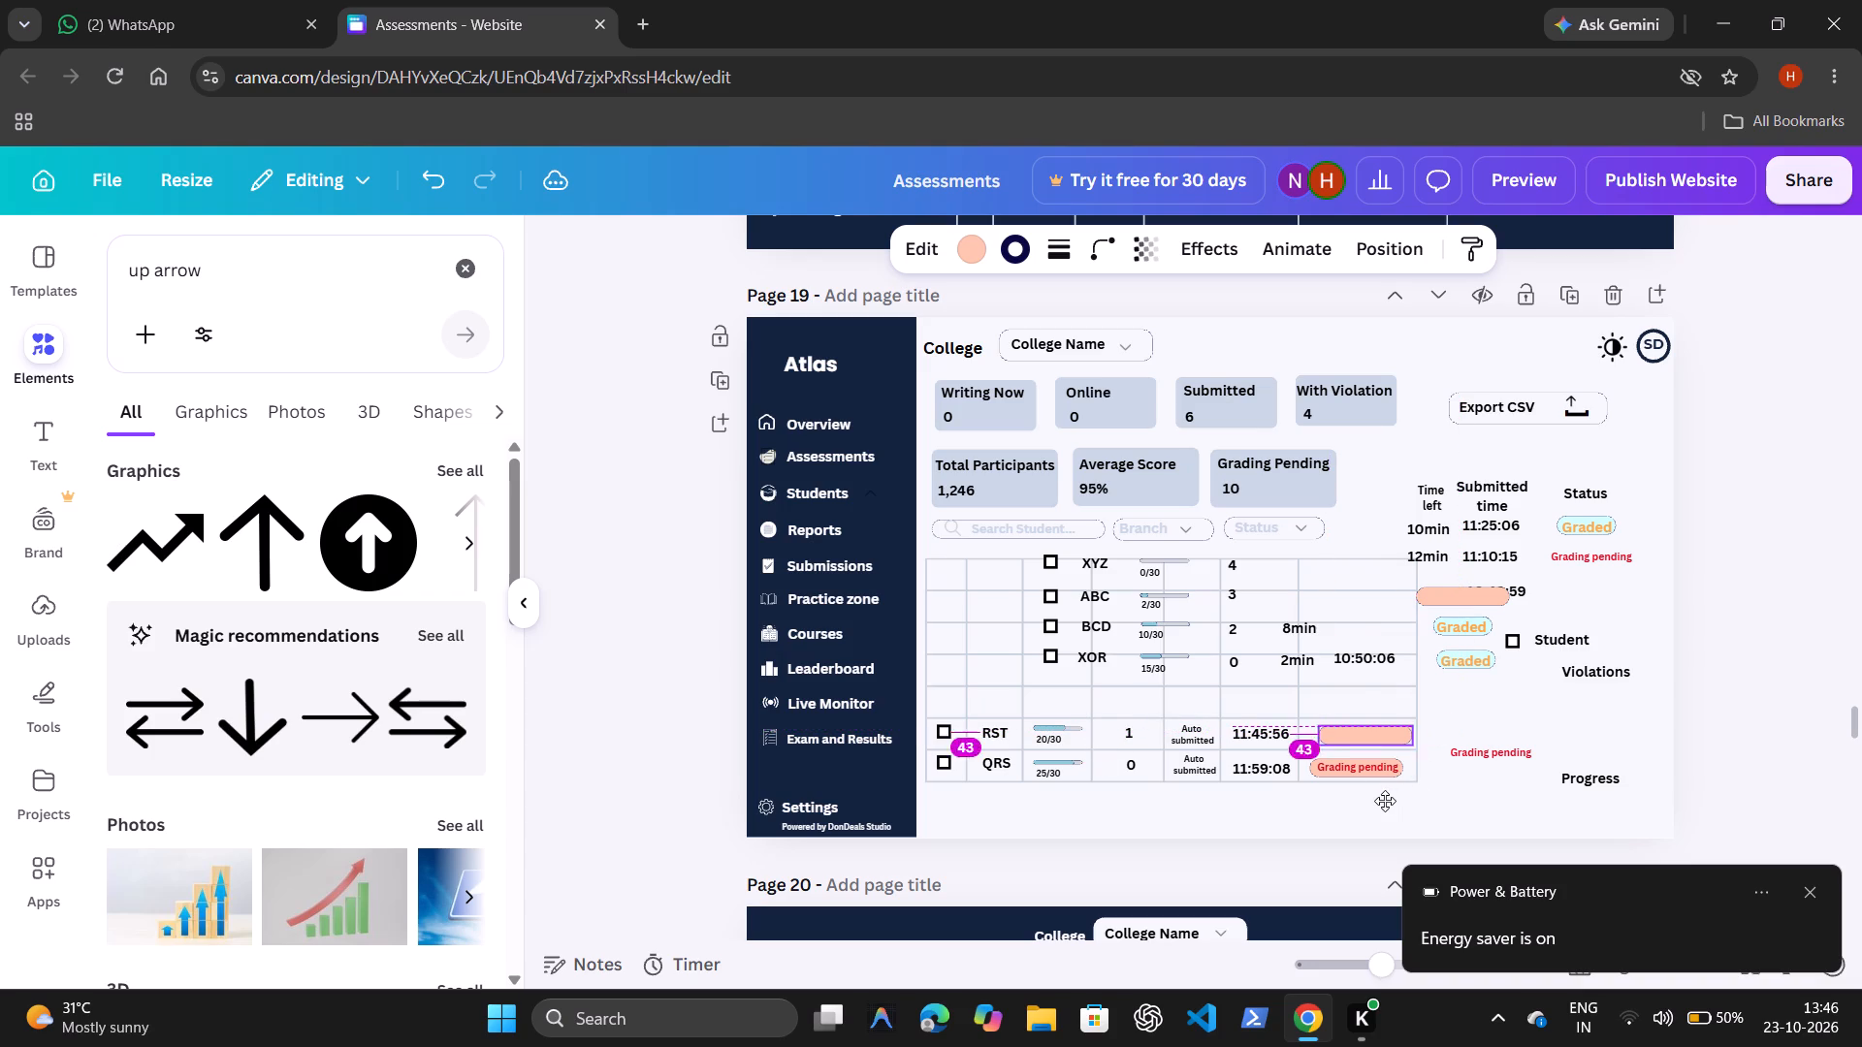
Settle the peach pill in the RST row's last cell and move the loose lowest Grading pending label onto it.
drag(1385, 801, 1377, 801)
click(1454, 750)
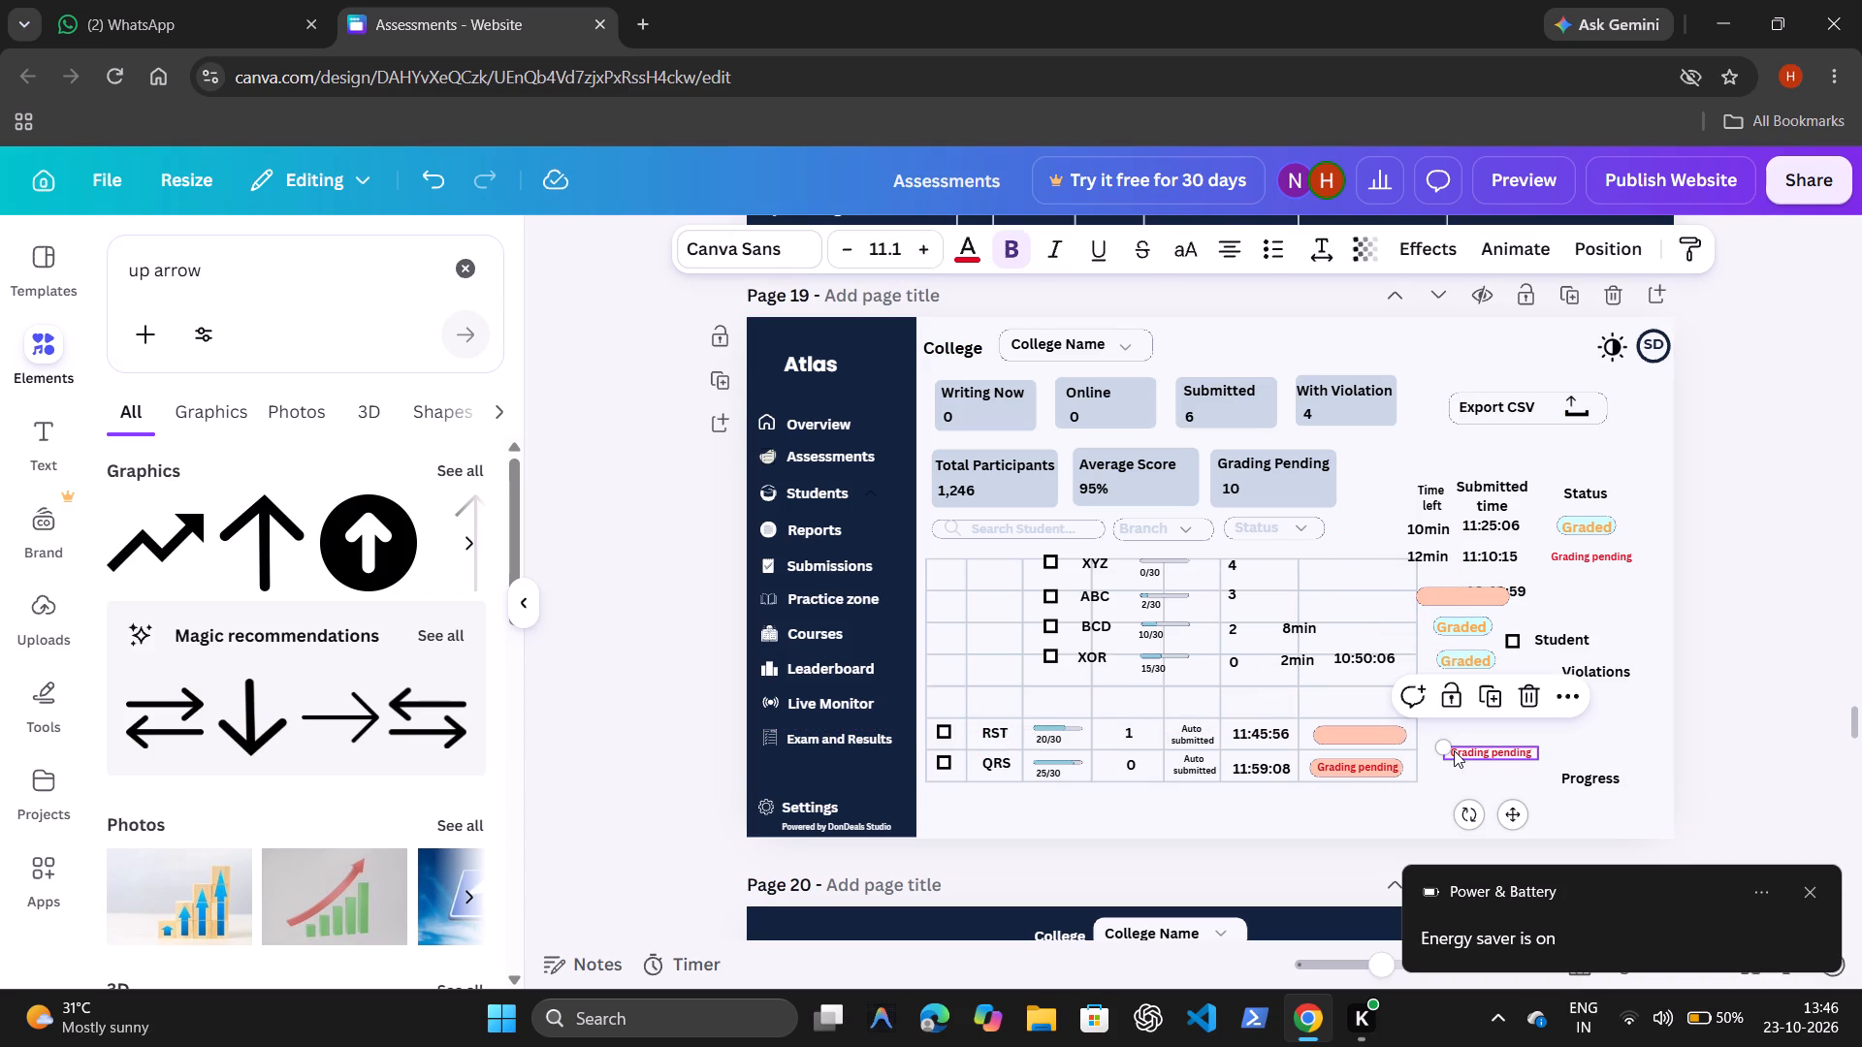
drag(1510, 813, 1388, 777)
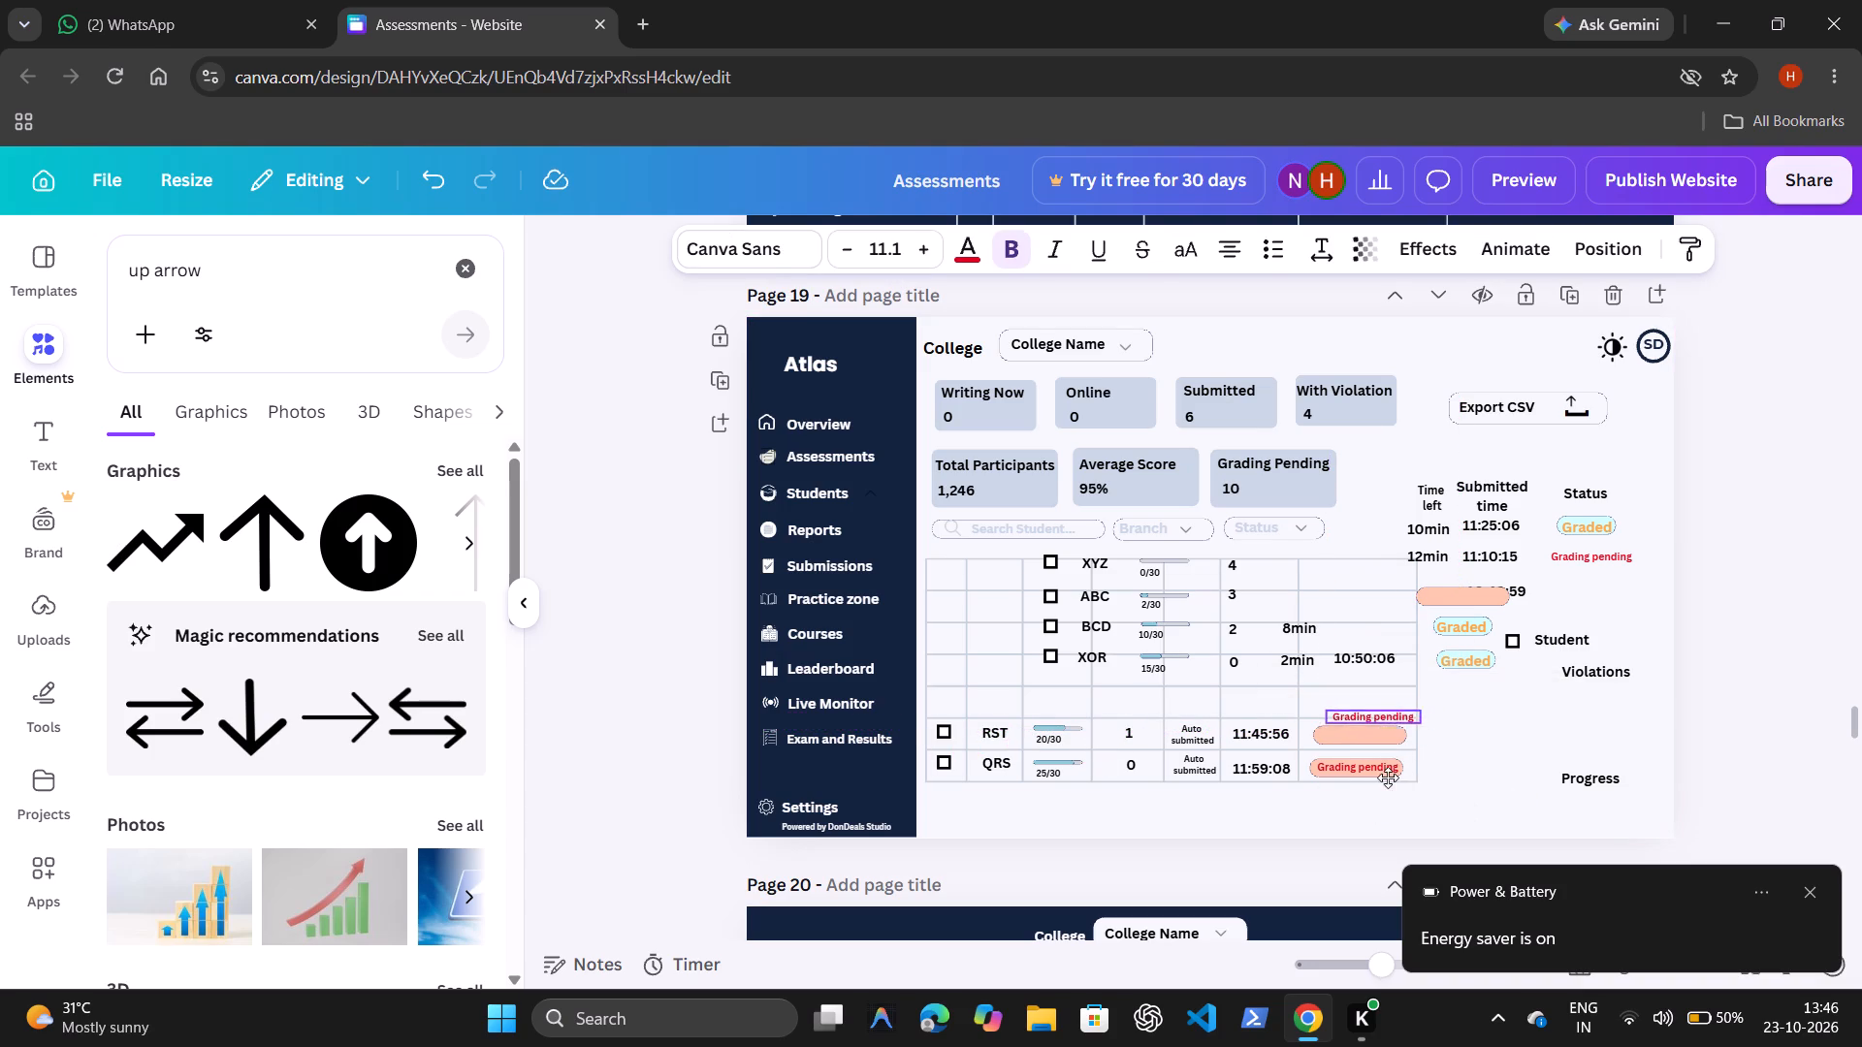
drag(1388, 777, 1385, 796)
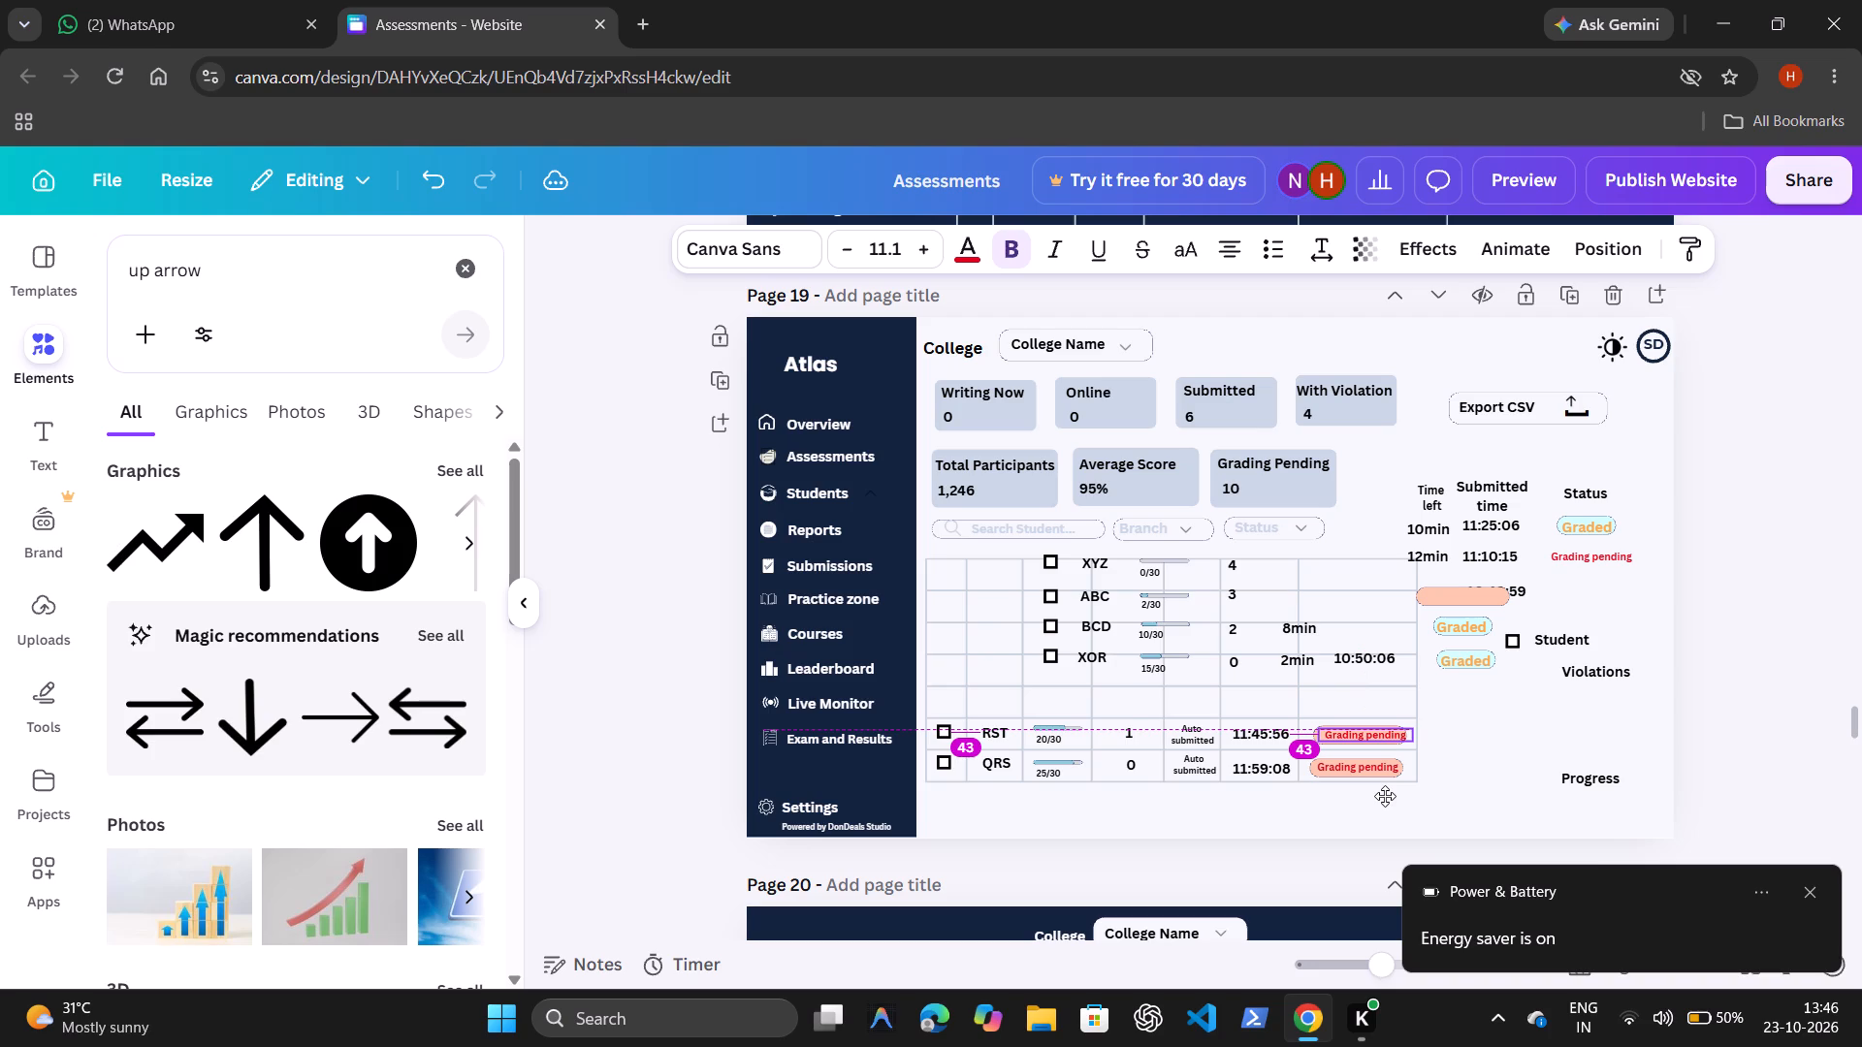
drag(1385, 796, 1374, 796)
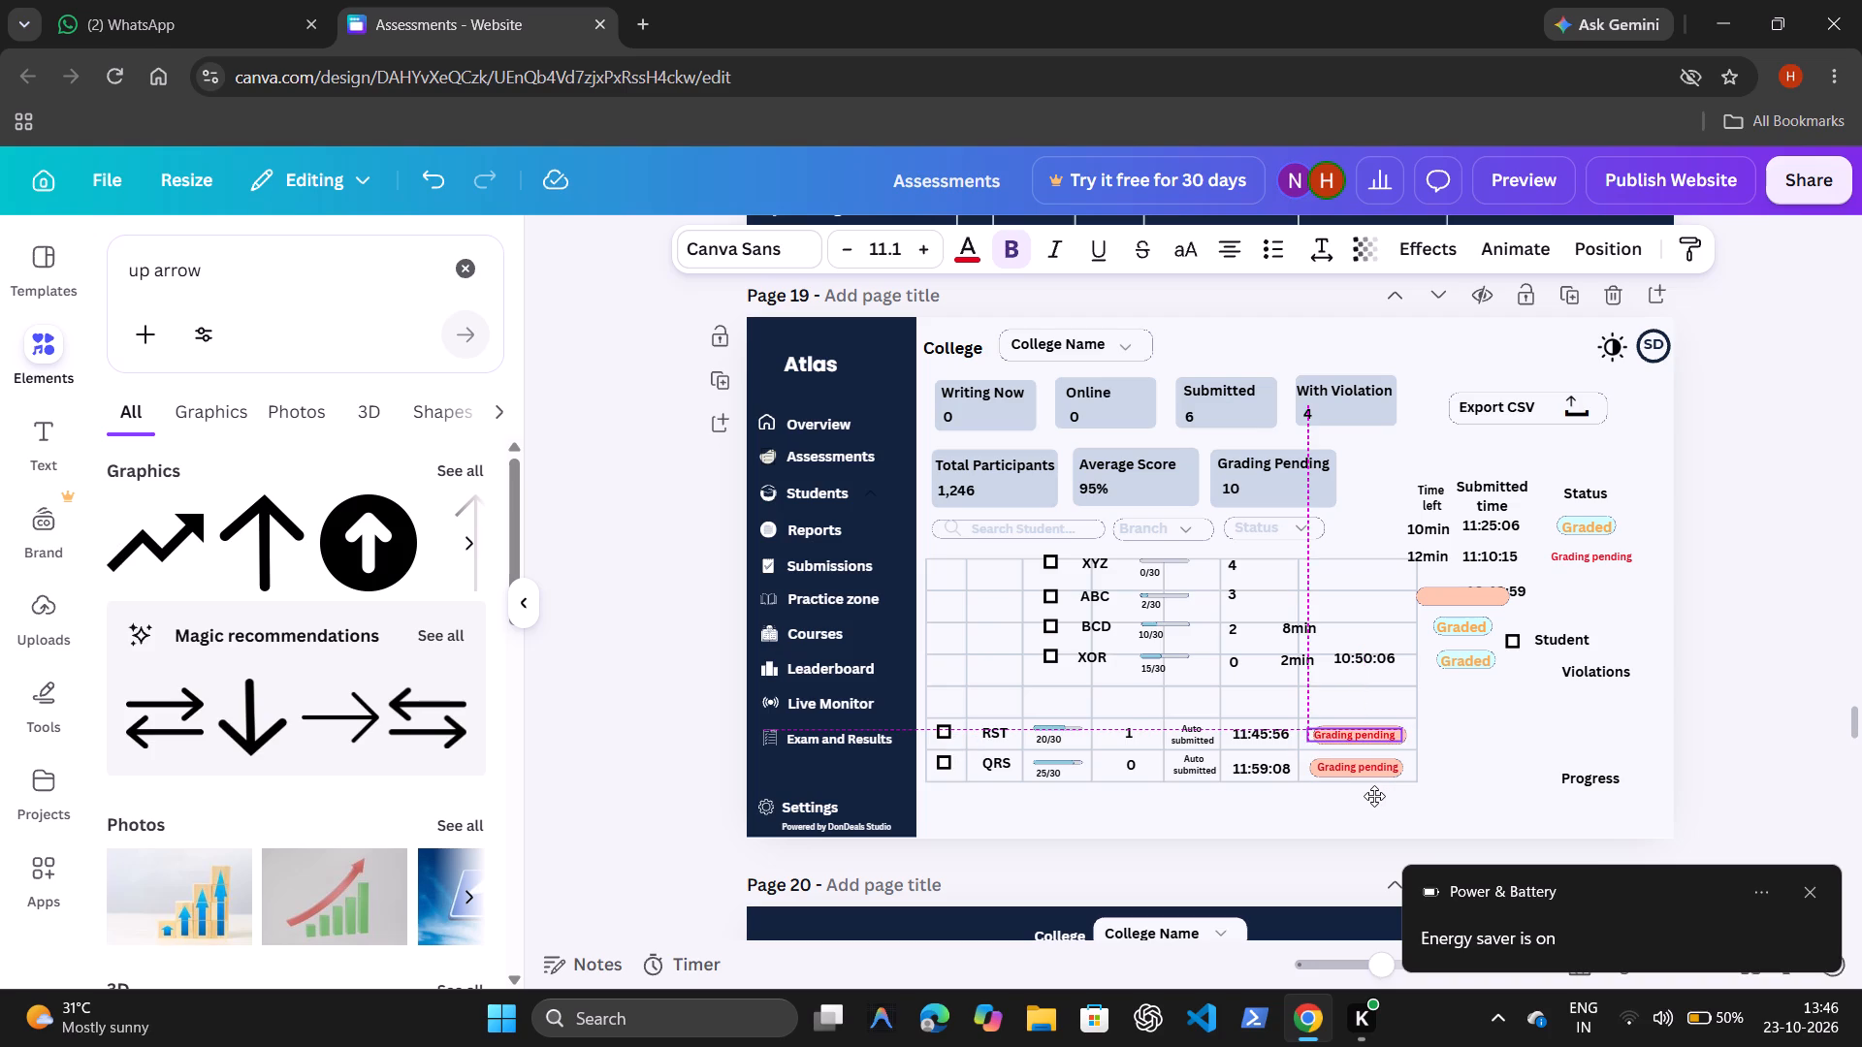
drag(1374, 796, 1381, 796)
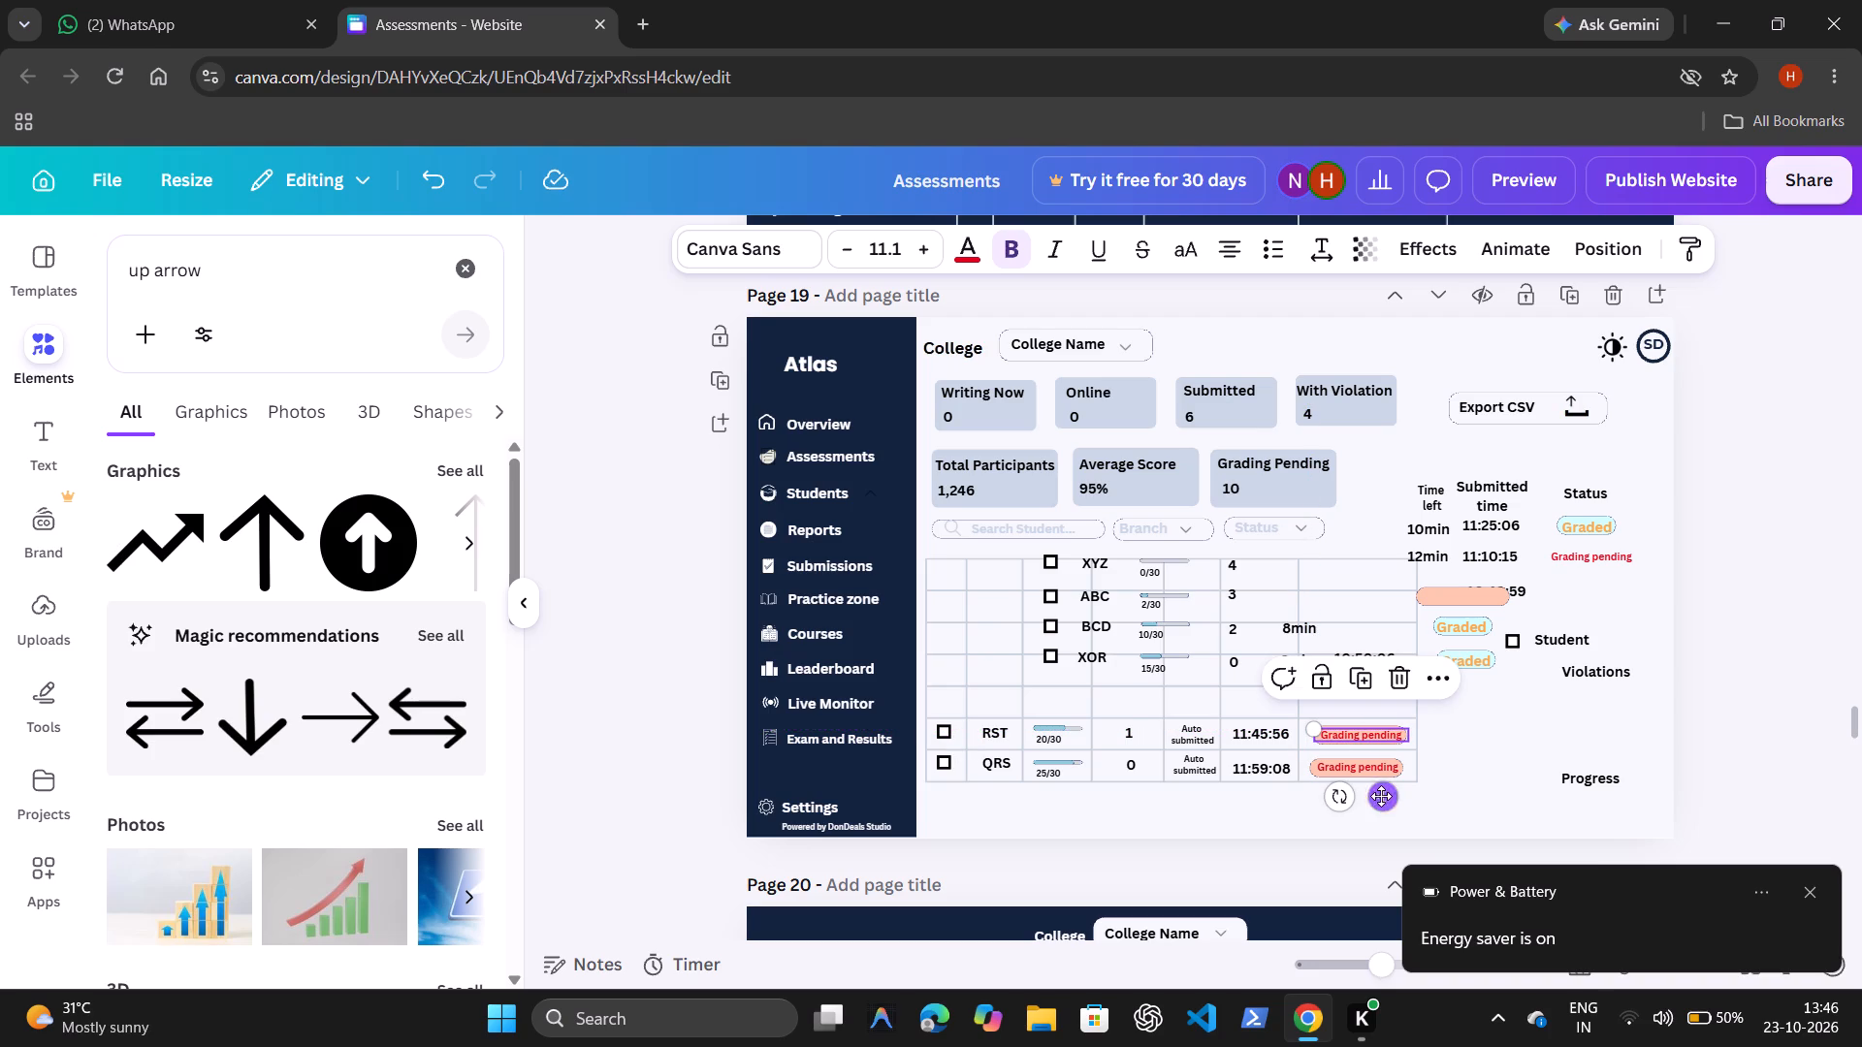
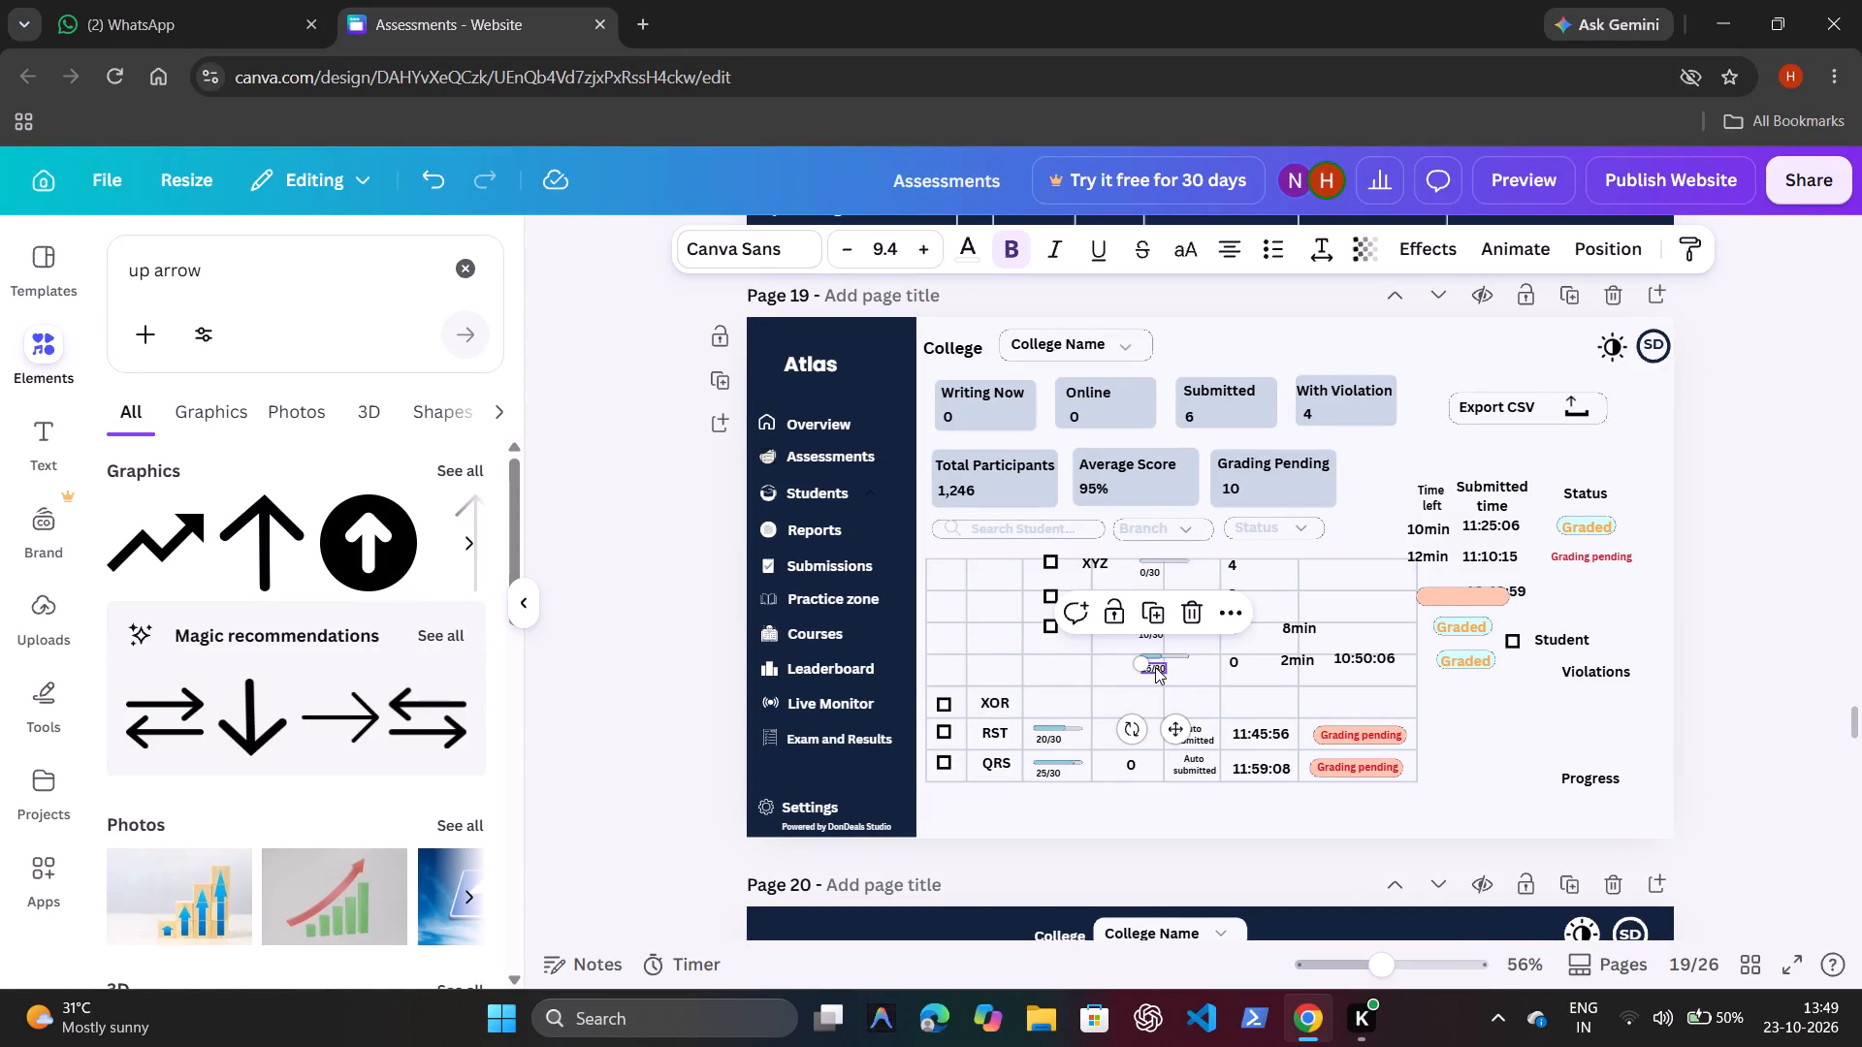
Move the 15/30 label, its grey progress track and blue fill into the XOR row's third cell, with the bar above the label.
drag(1174, 729, 1067, 769)
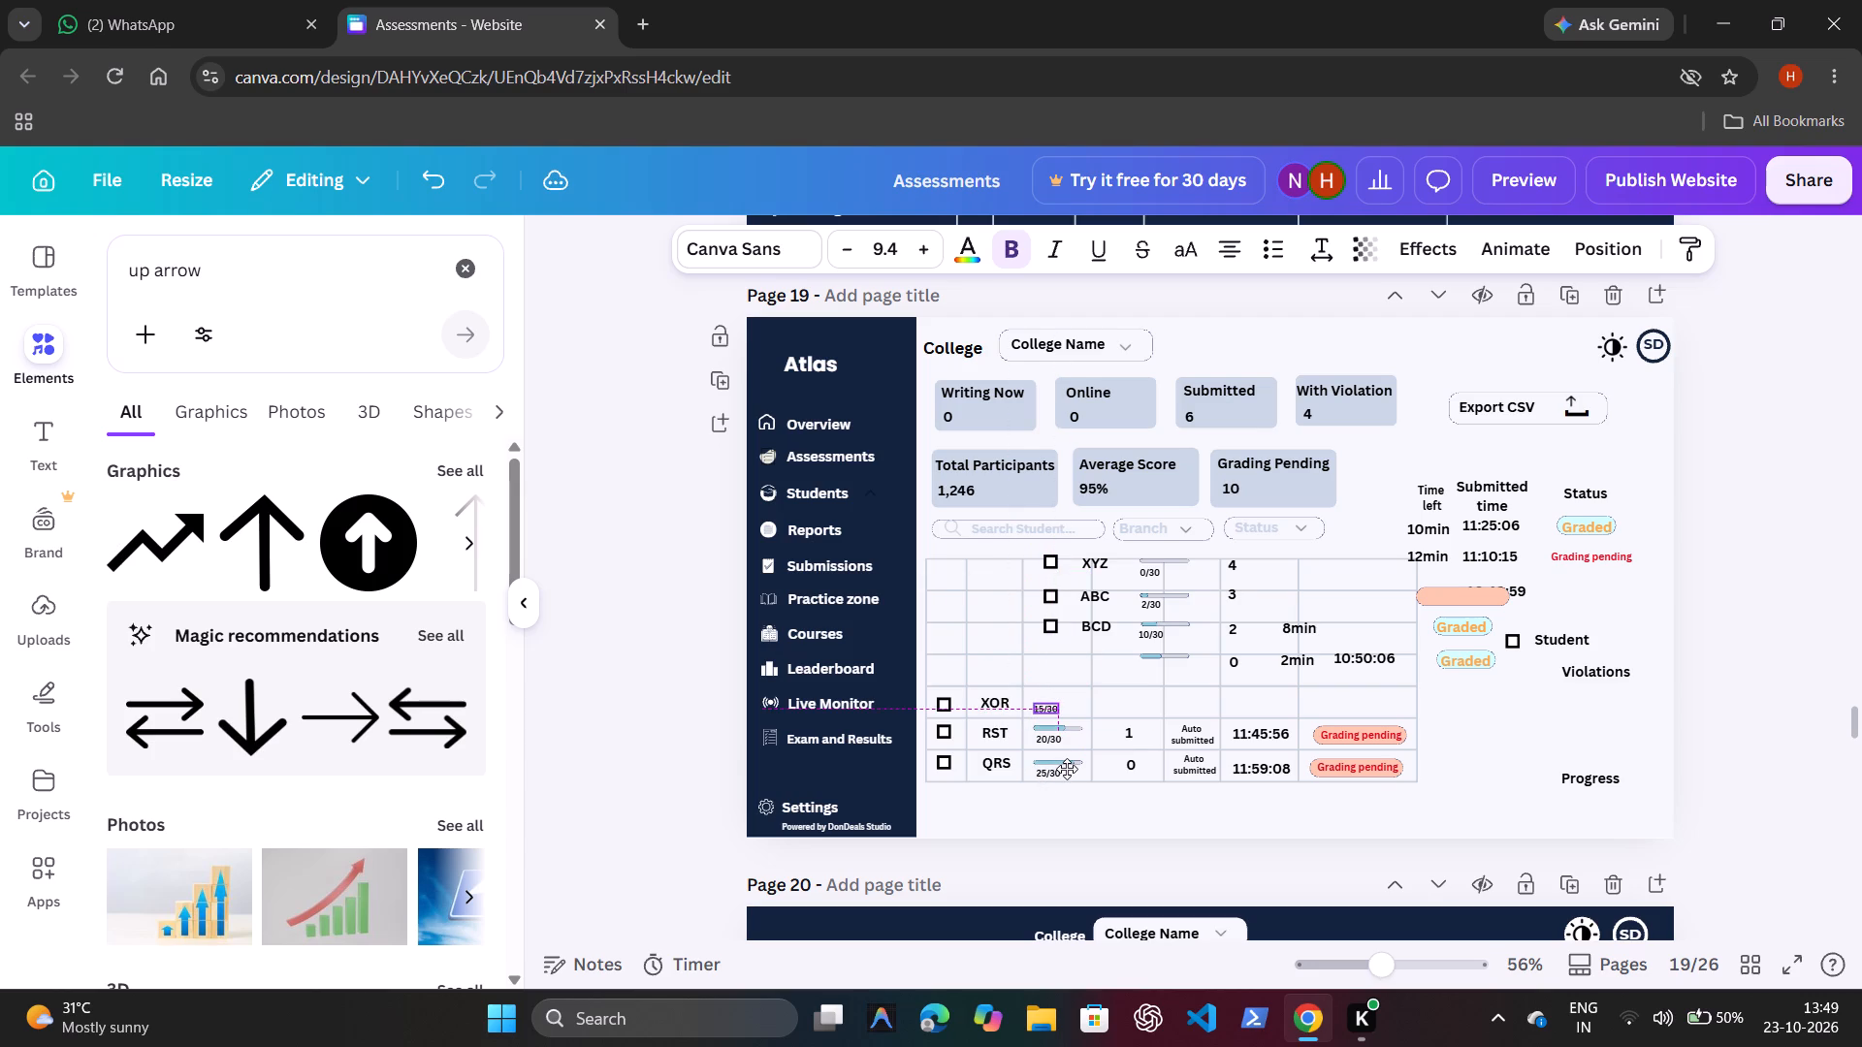
drag(1067, 769, 1064, 769)
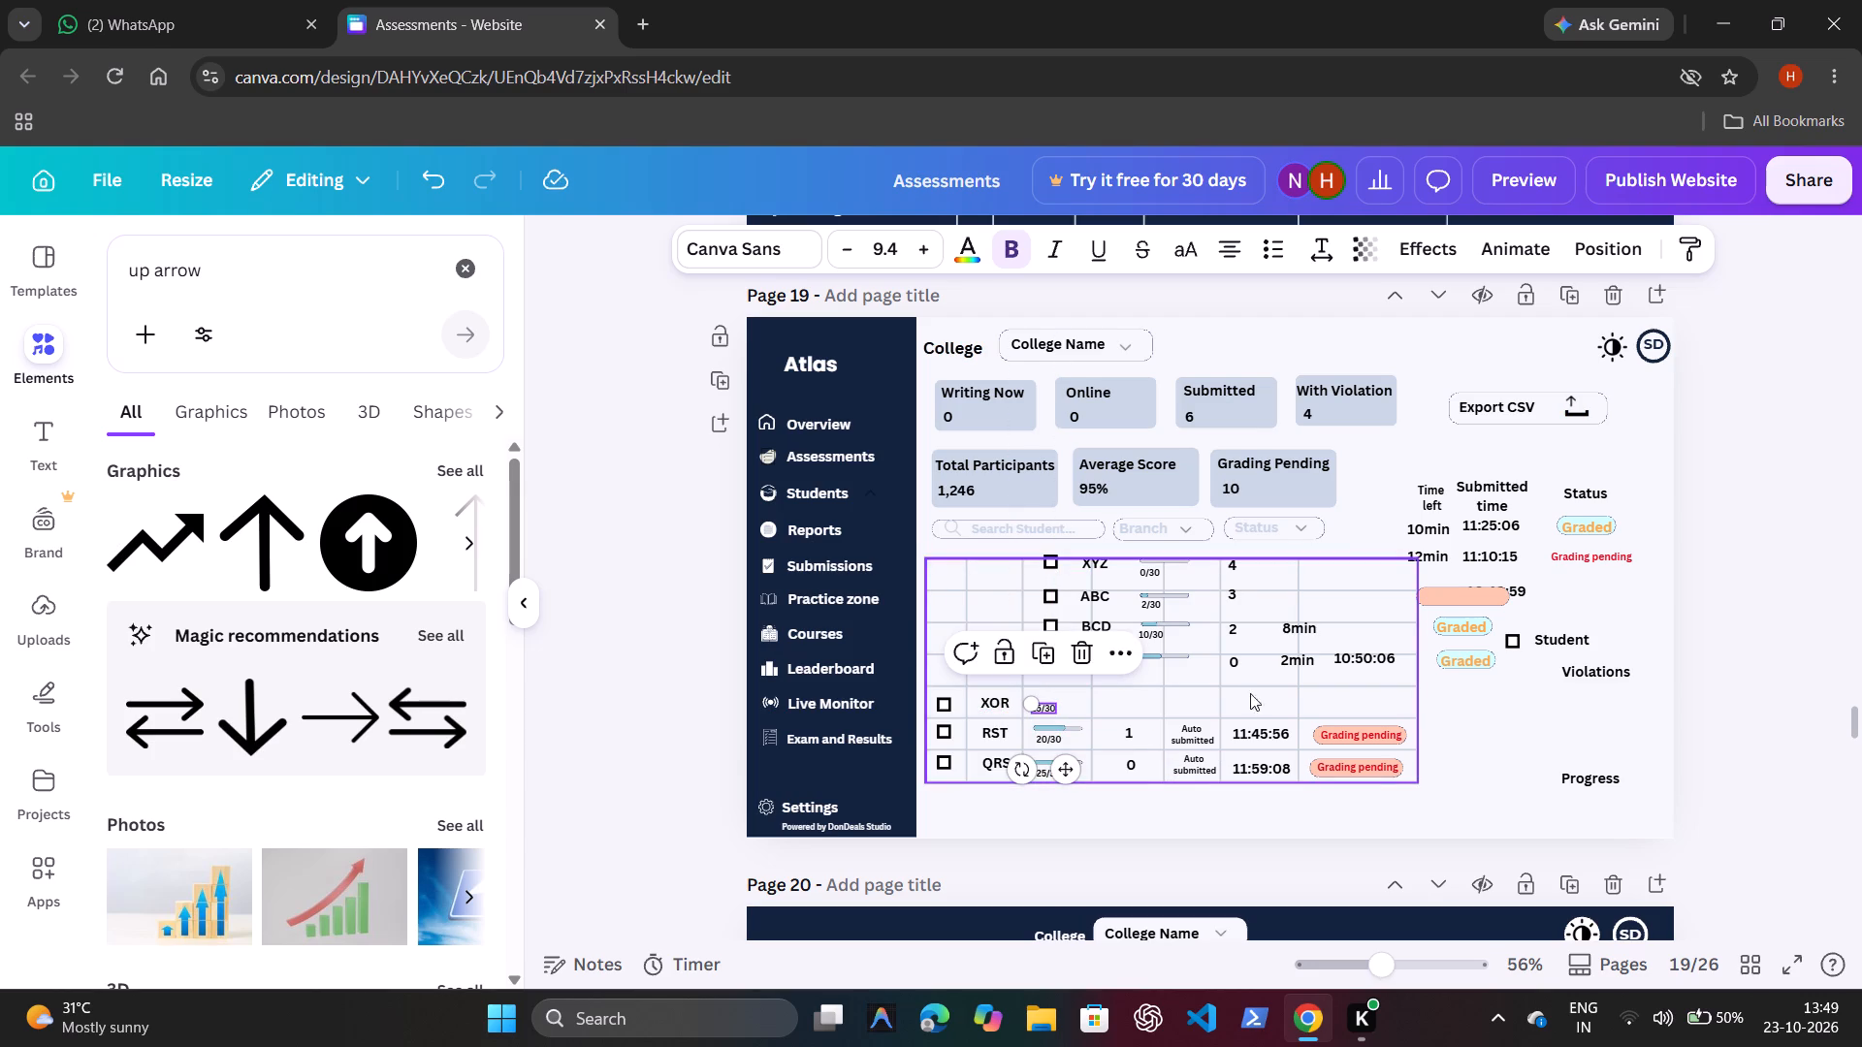
click(1179, 656)
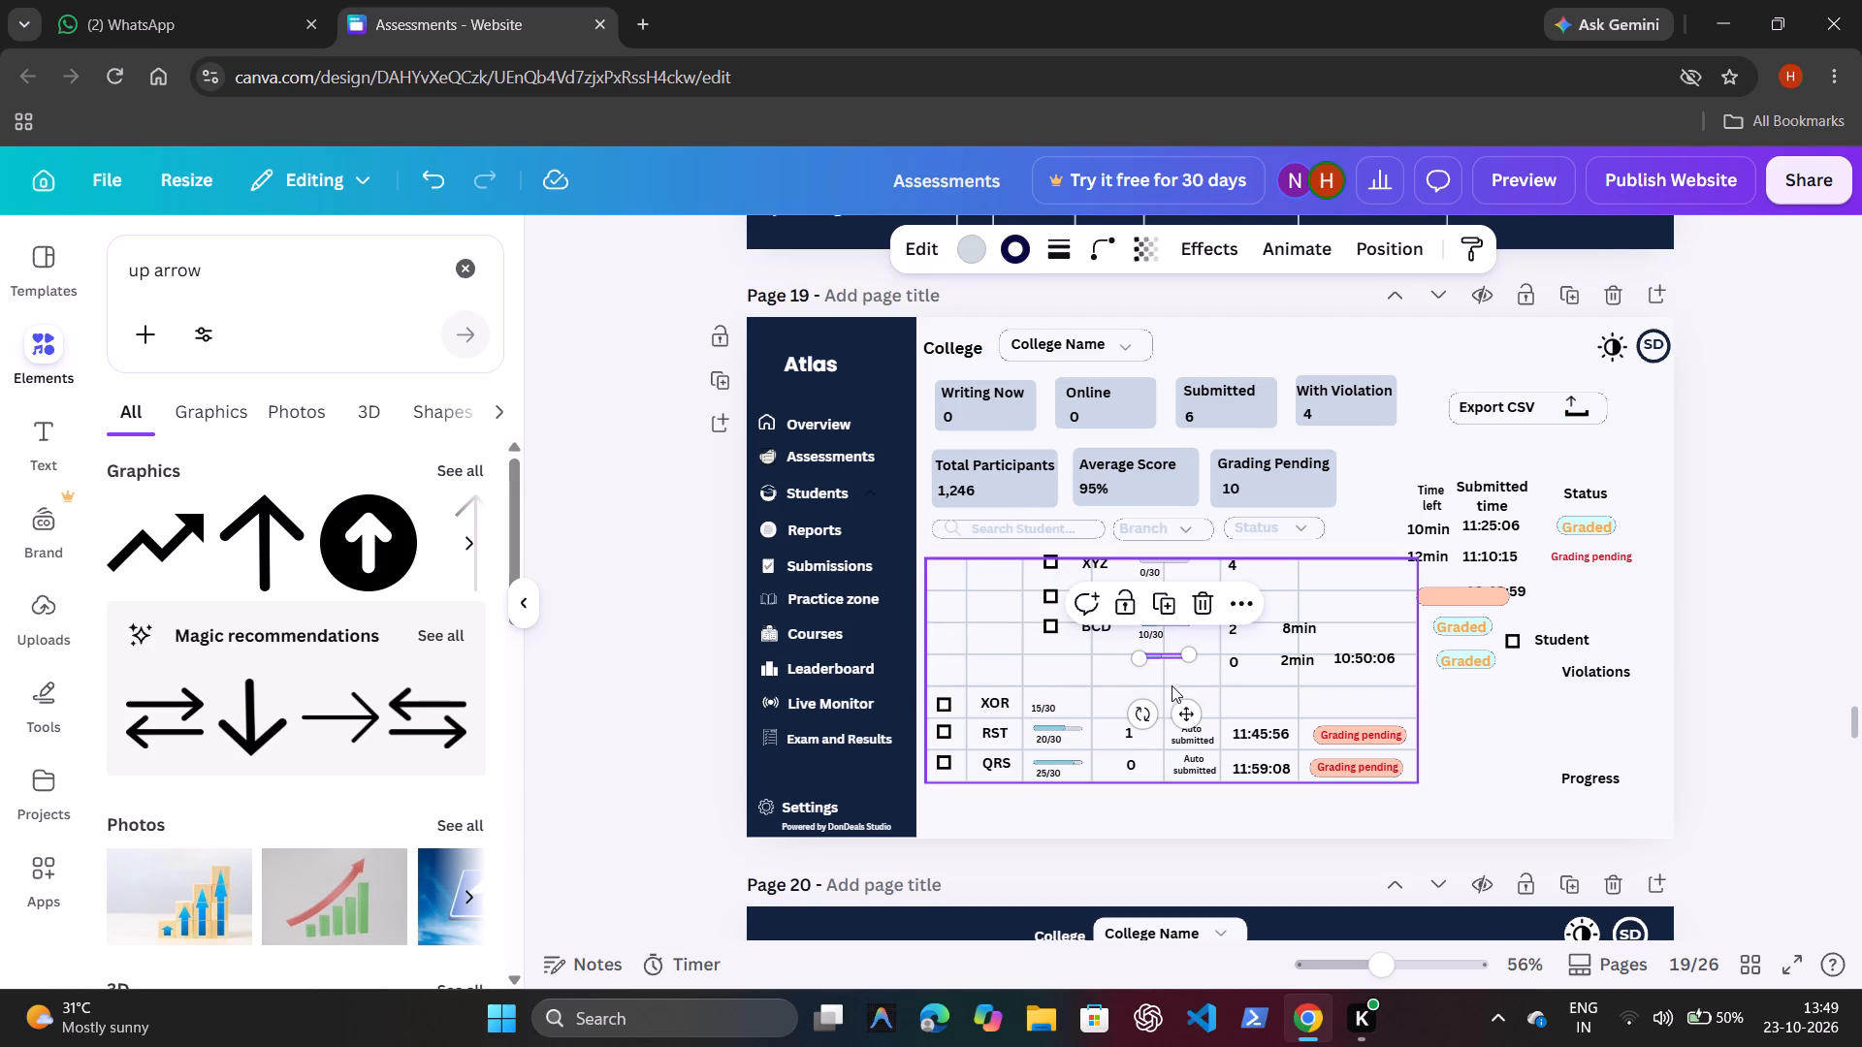
drag(1192, 708, 1085, 751)
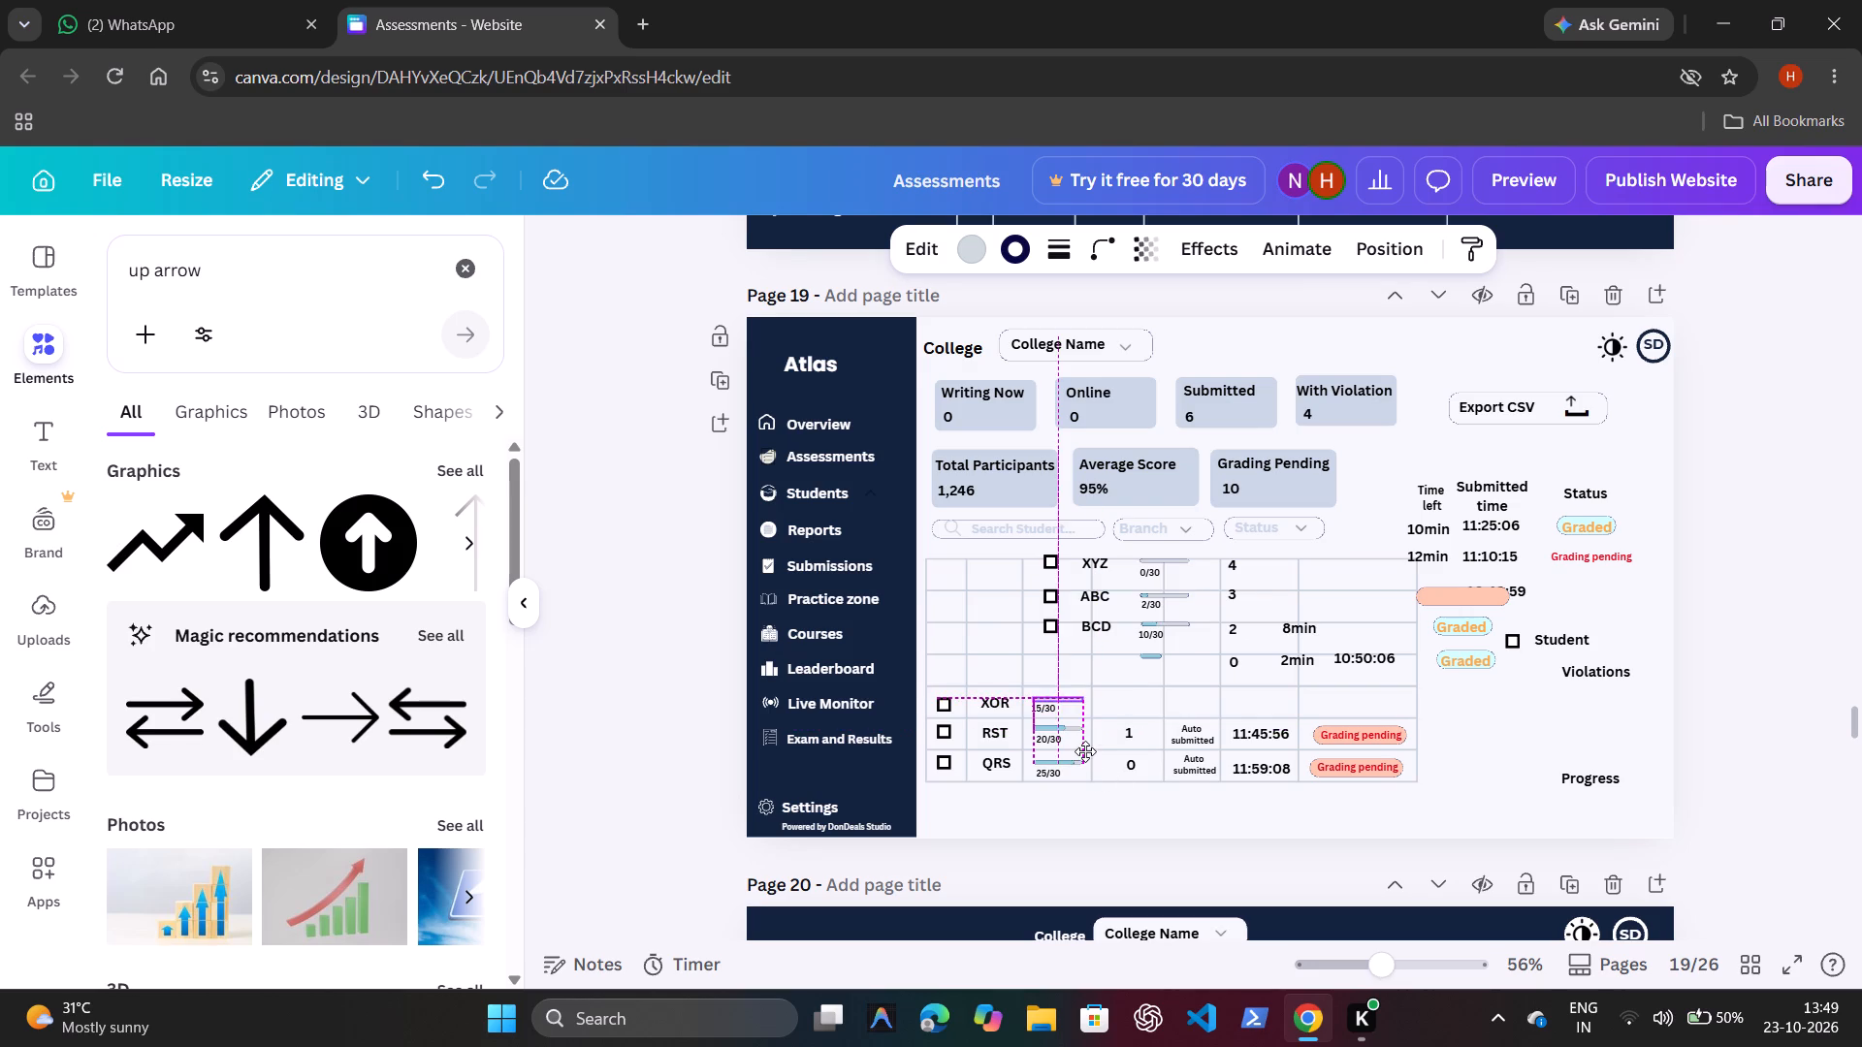
drag(1085, 751, 1085, 750)
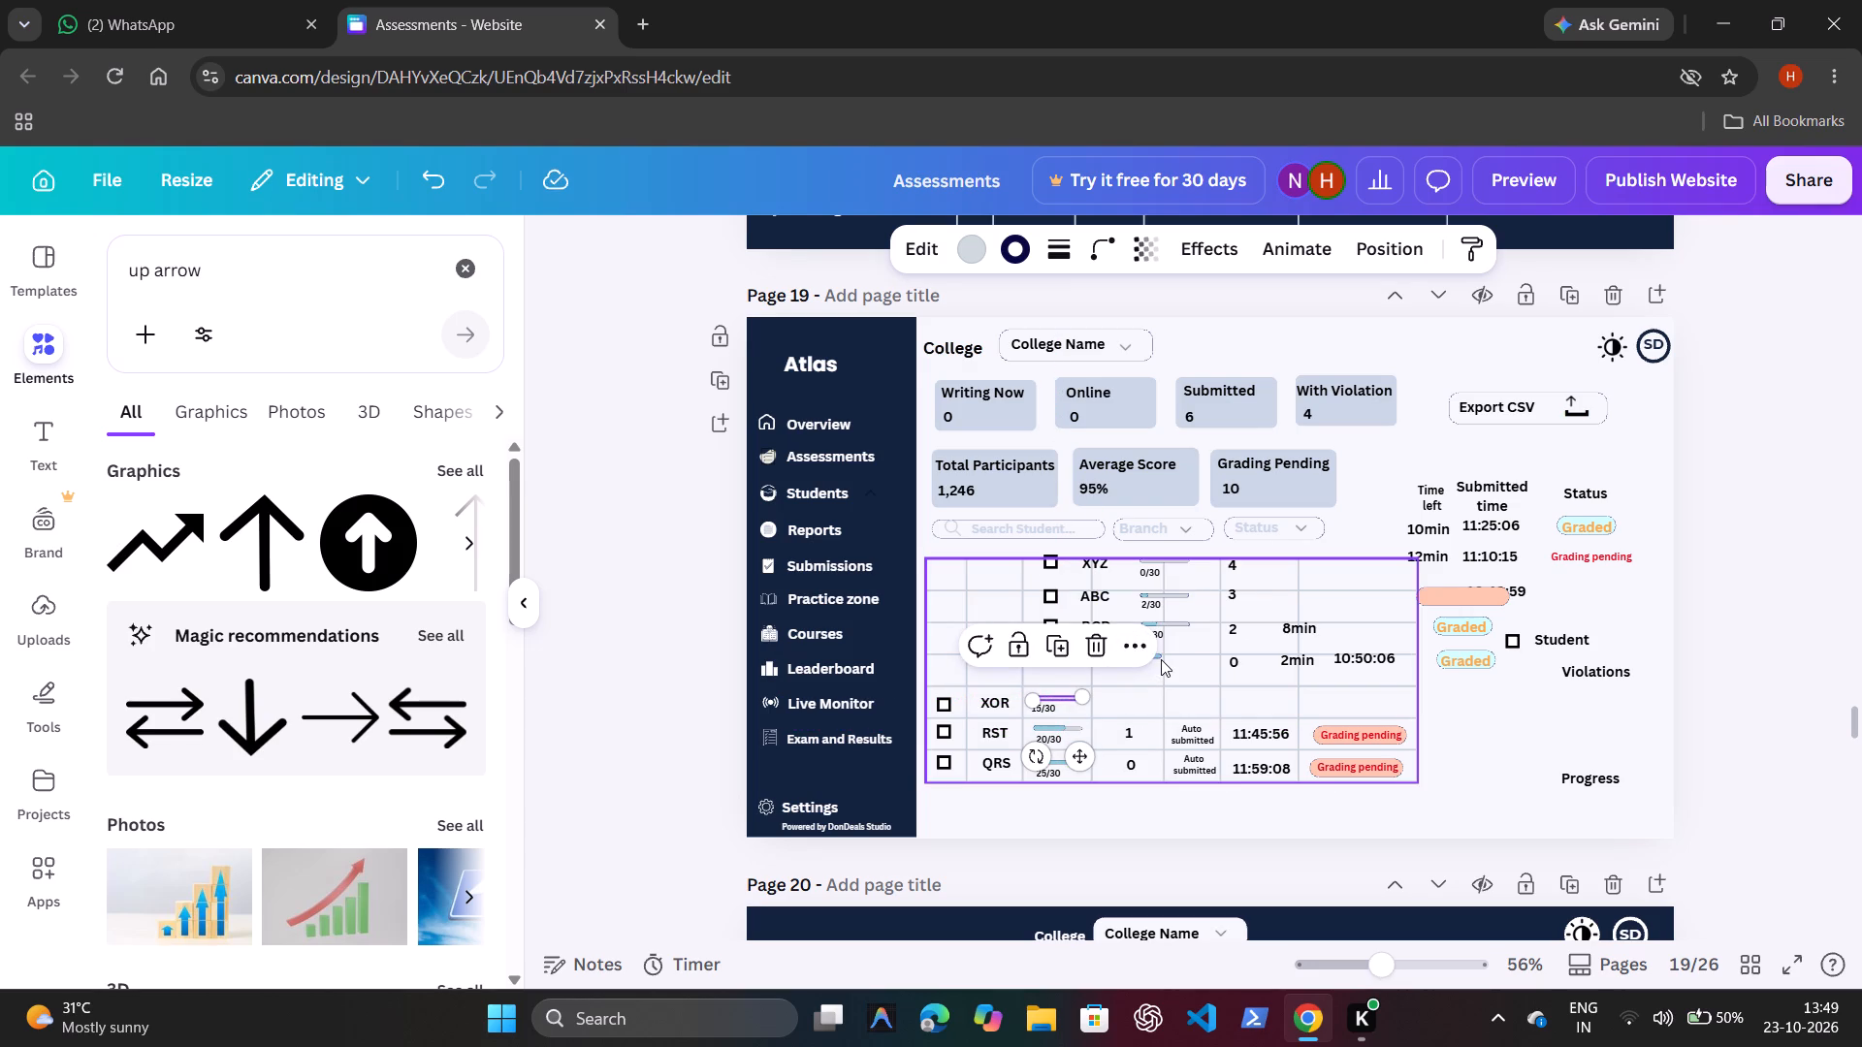
click(1157, 657)
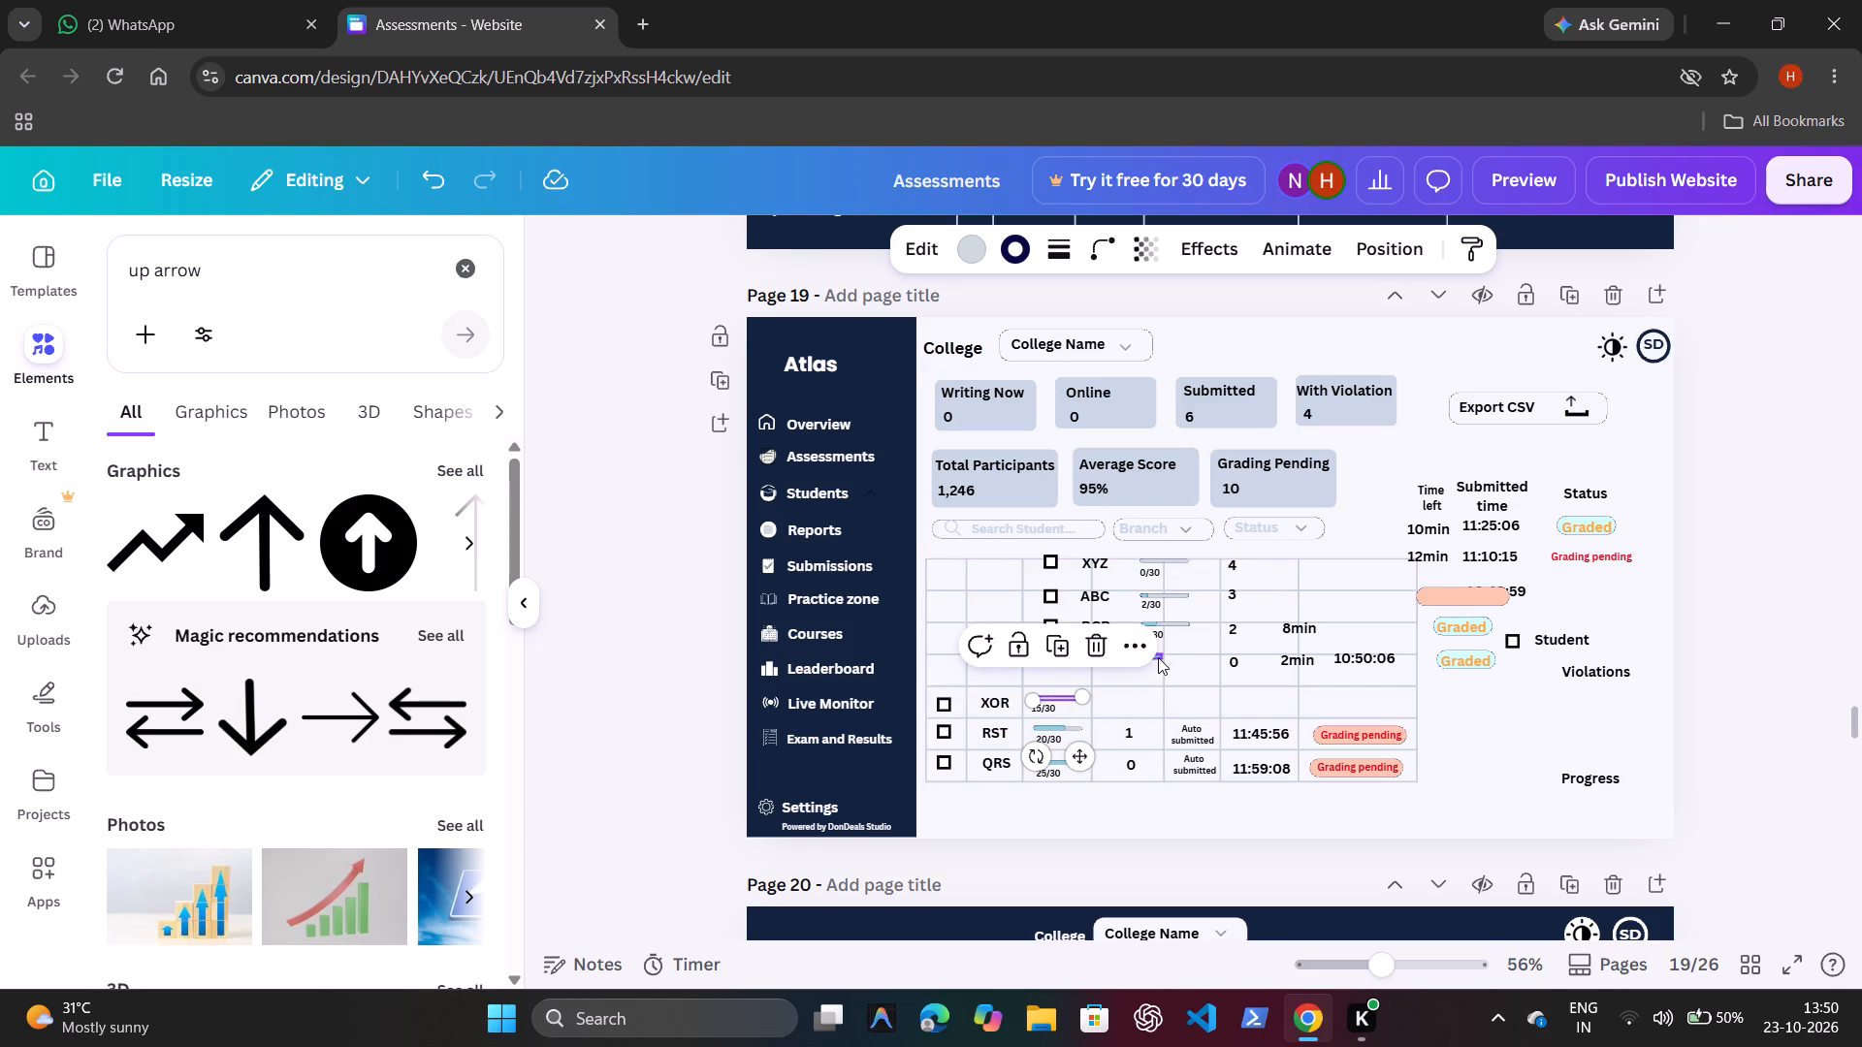
click(1158, 657)
drag(1172, 721, 1073, 763)
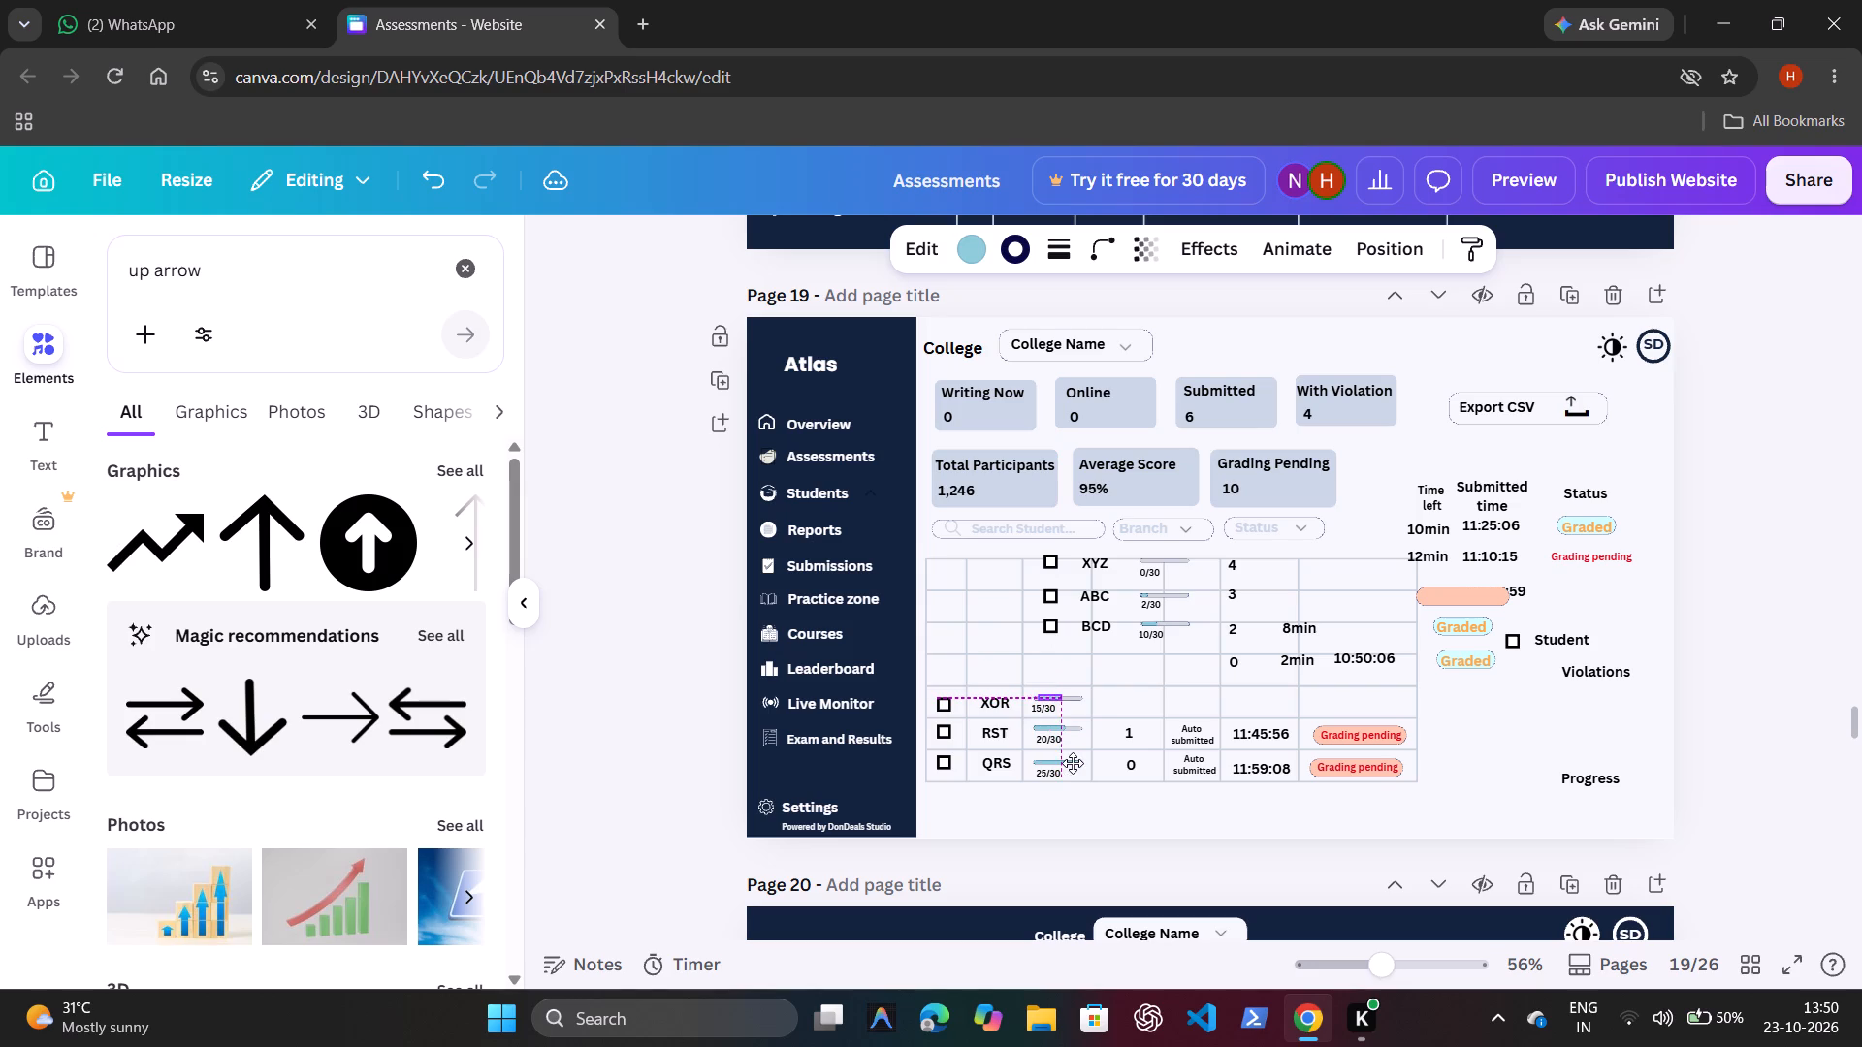
Align the blue progress fill with the start of the grey track above the XOR row's 15/30 label.
drag(1073, 763, 1067, 766)
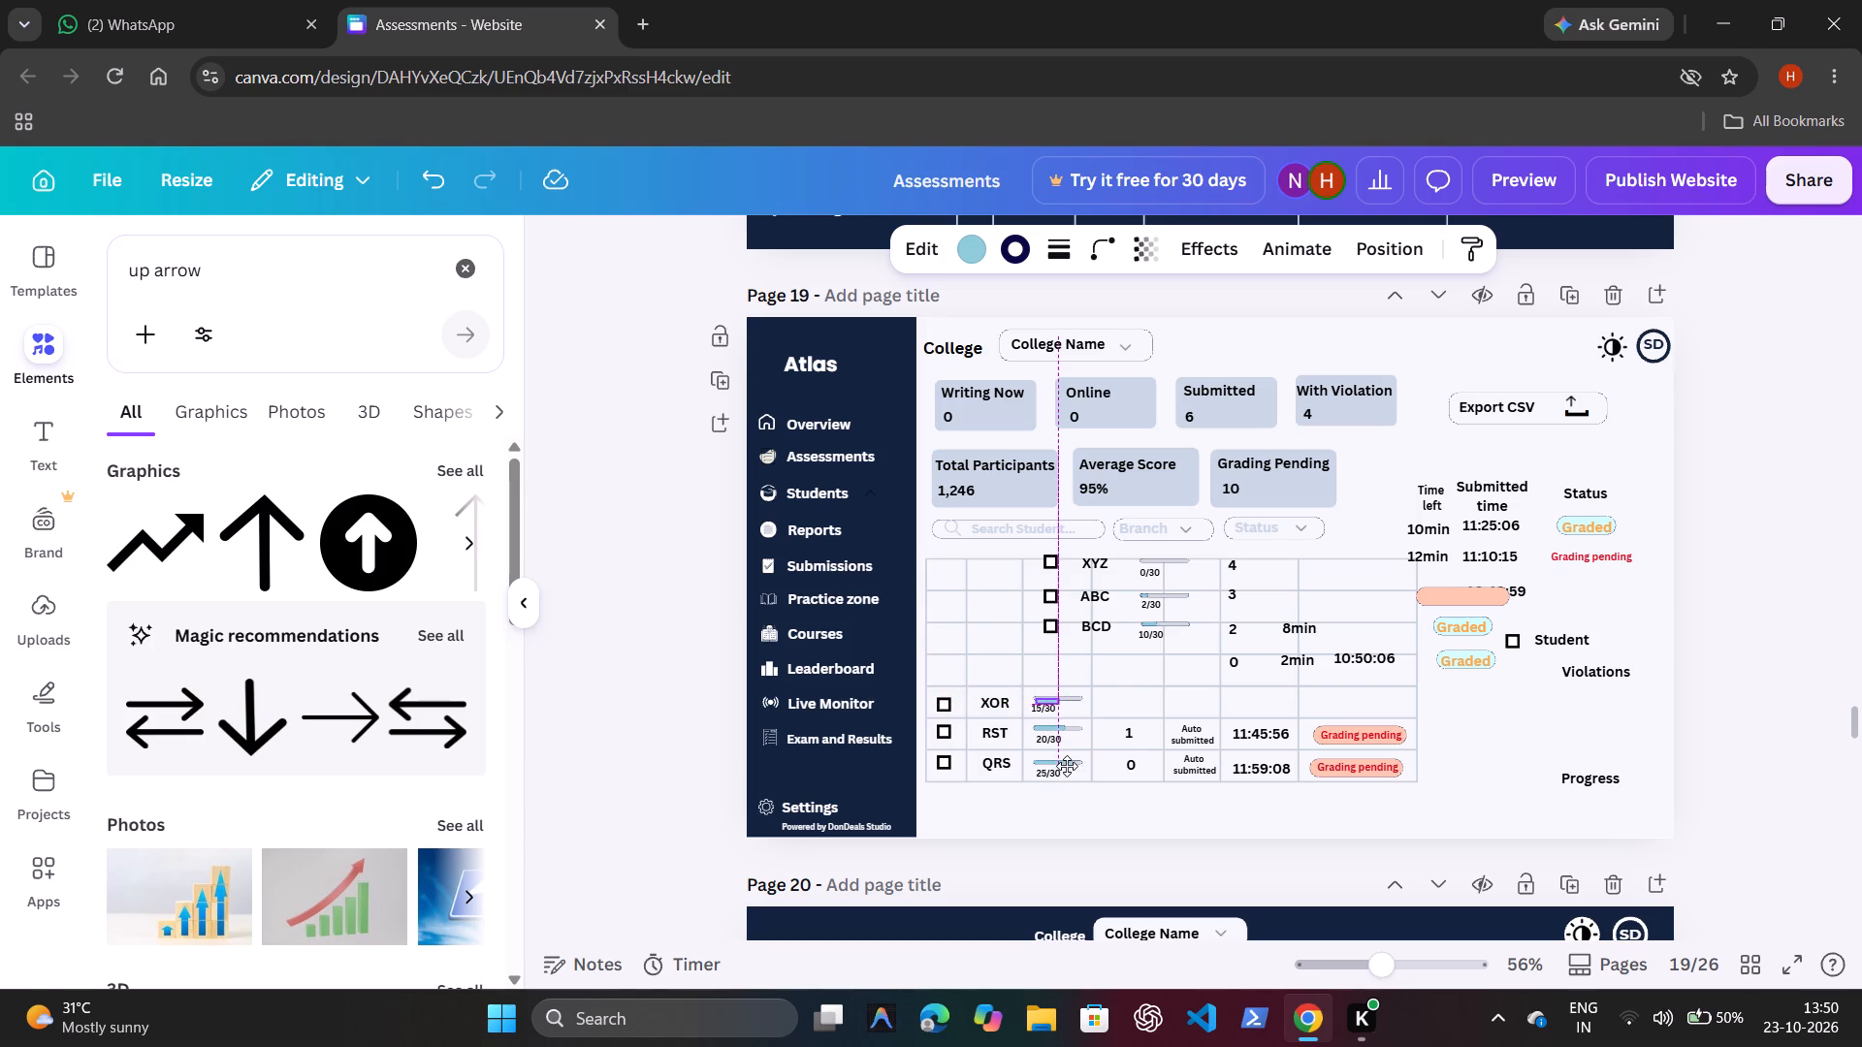
drag(1067, 766, 1066, 766)
drag(1066, 766, 1071, 764)
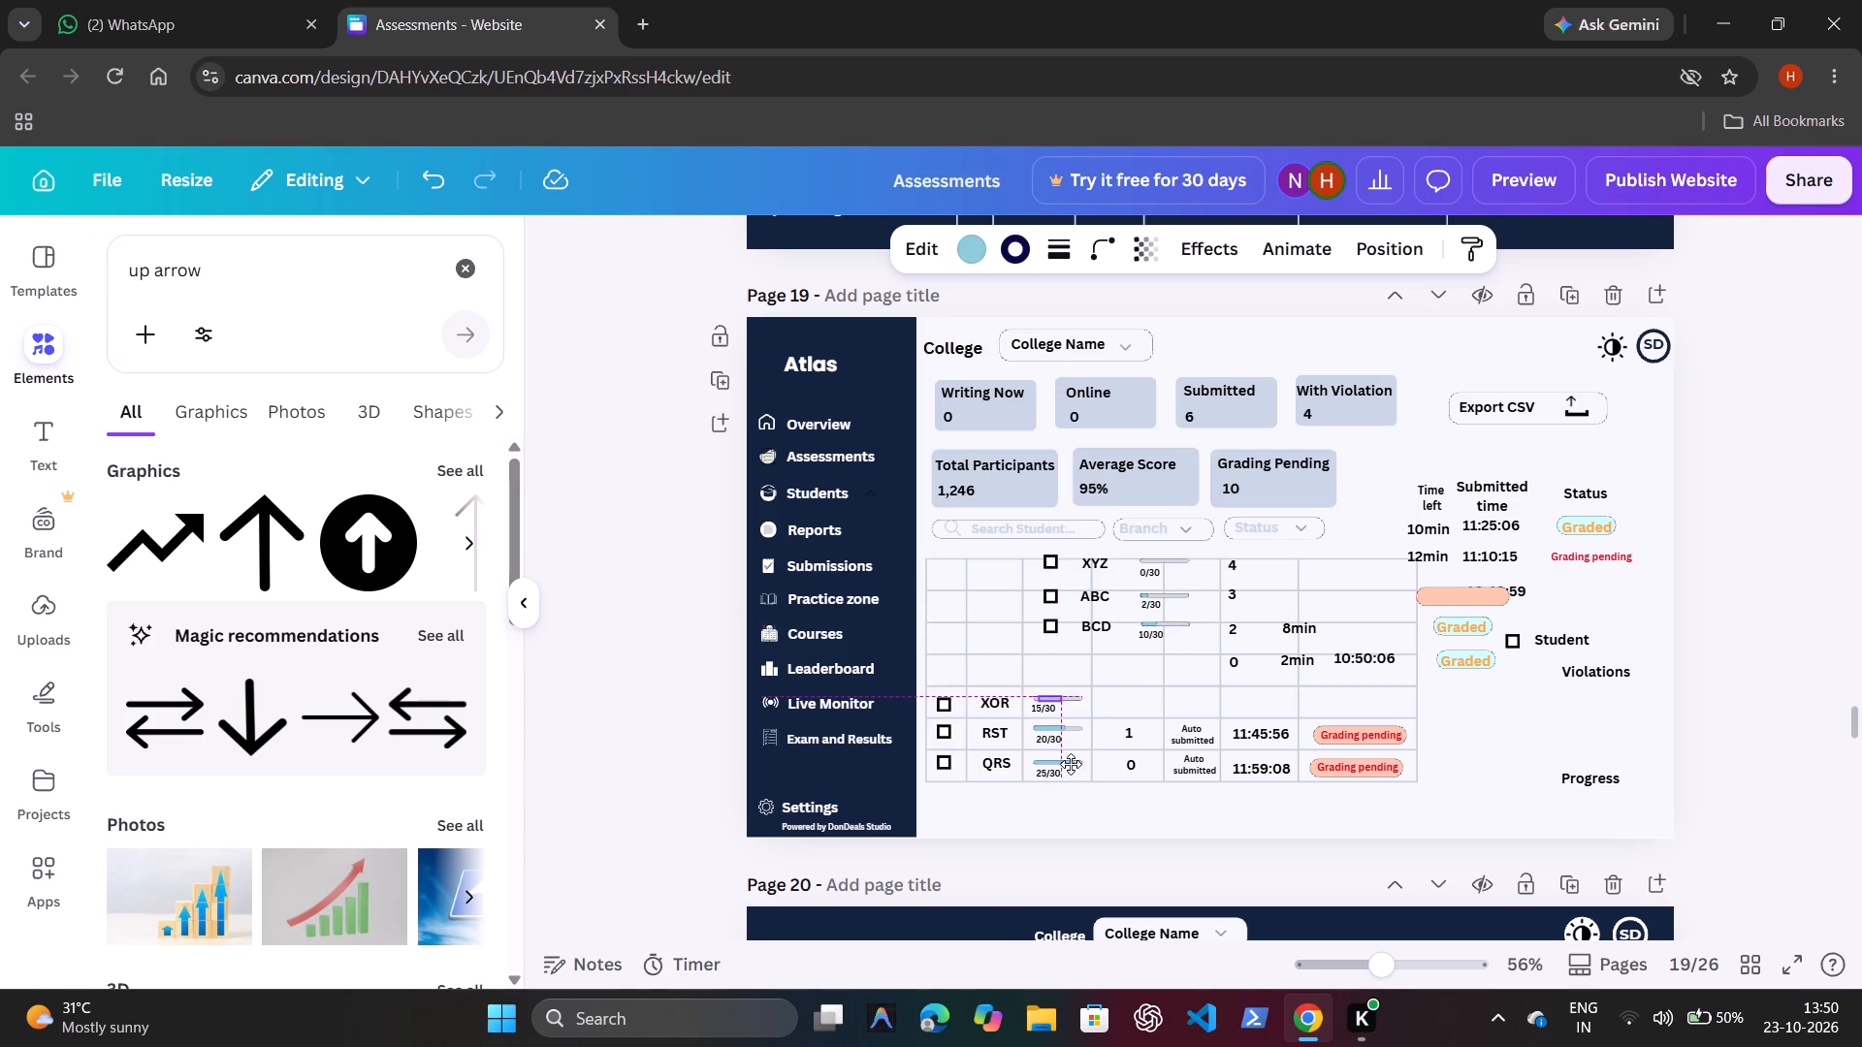
drag(1071, 764, 1064, 766)
drag(1064, 766, 1068, 762)
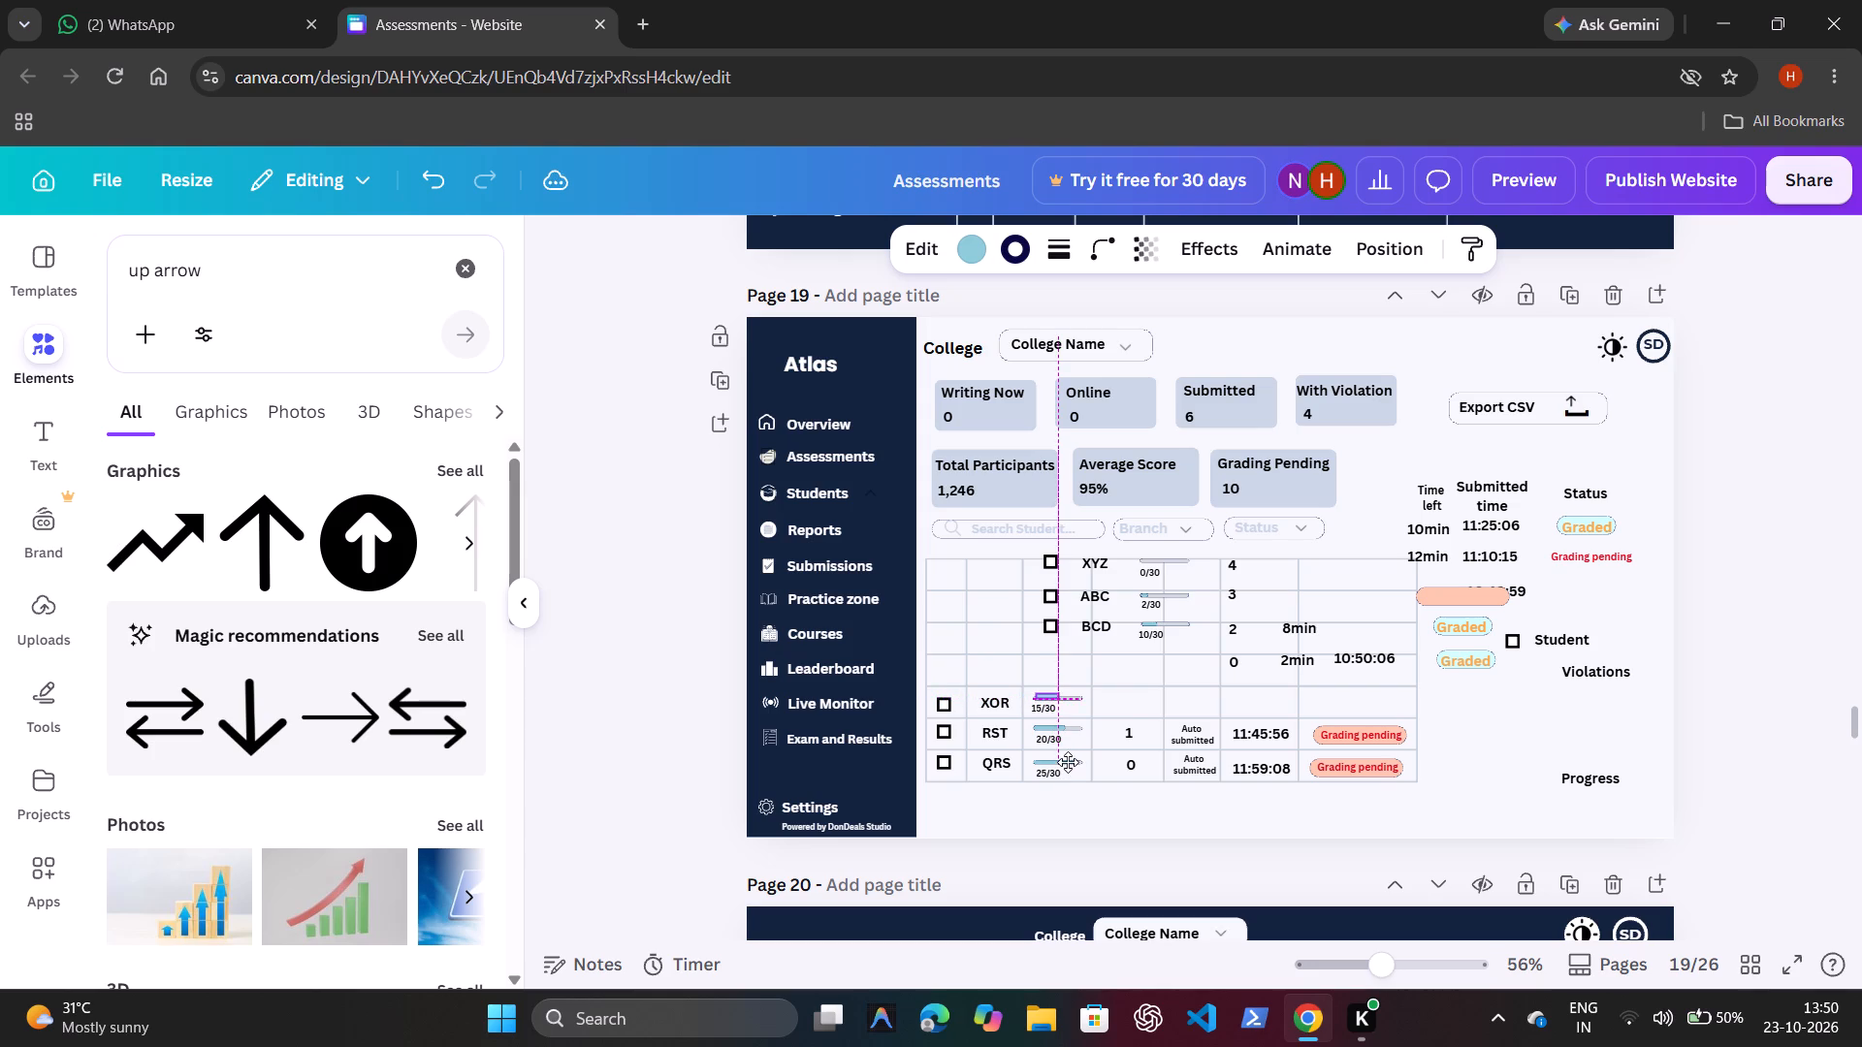
drag(1068, 762, 1067, 765)
drag(1067, 765, 1065, 761)
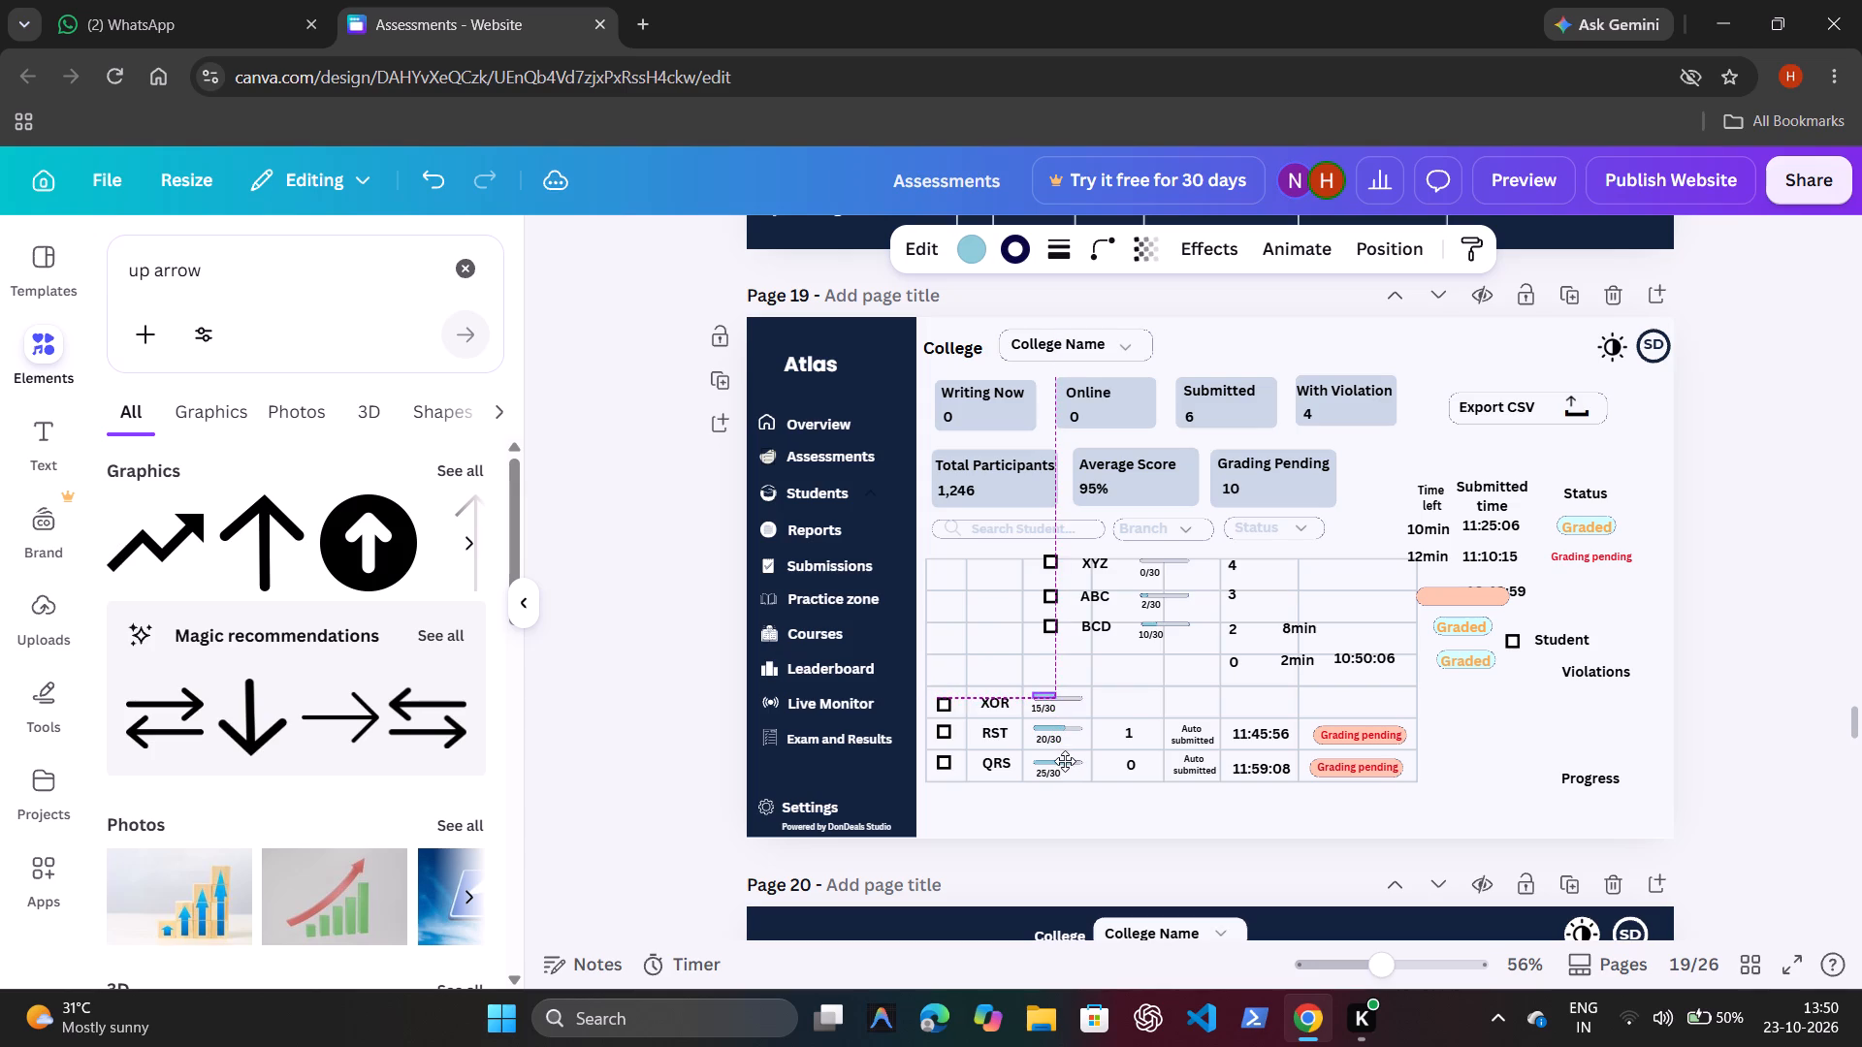
drag(1065, 761, 1068, 764)
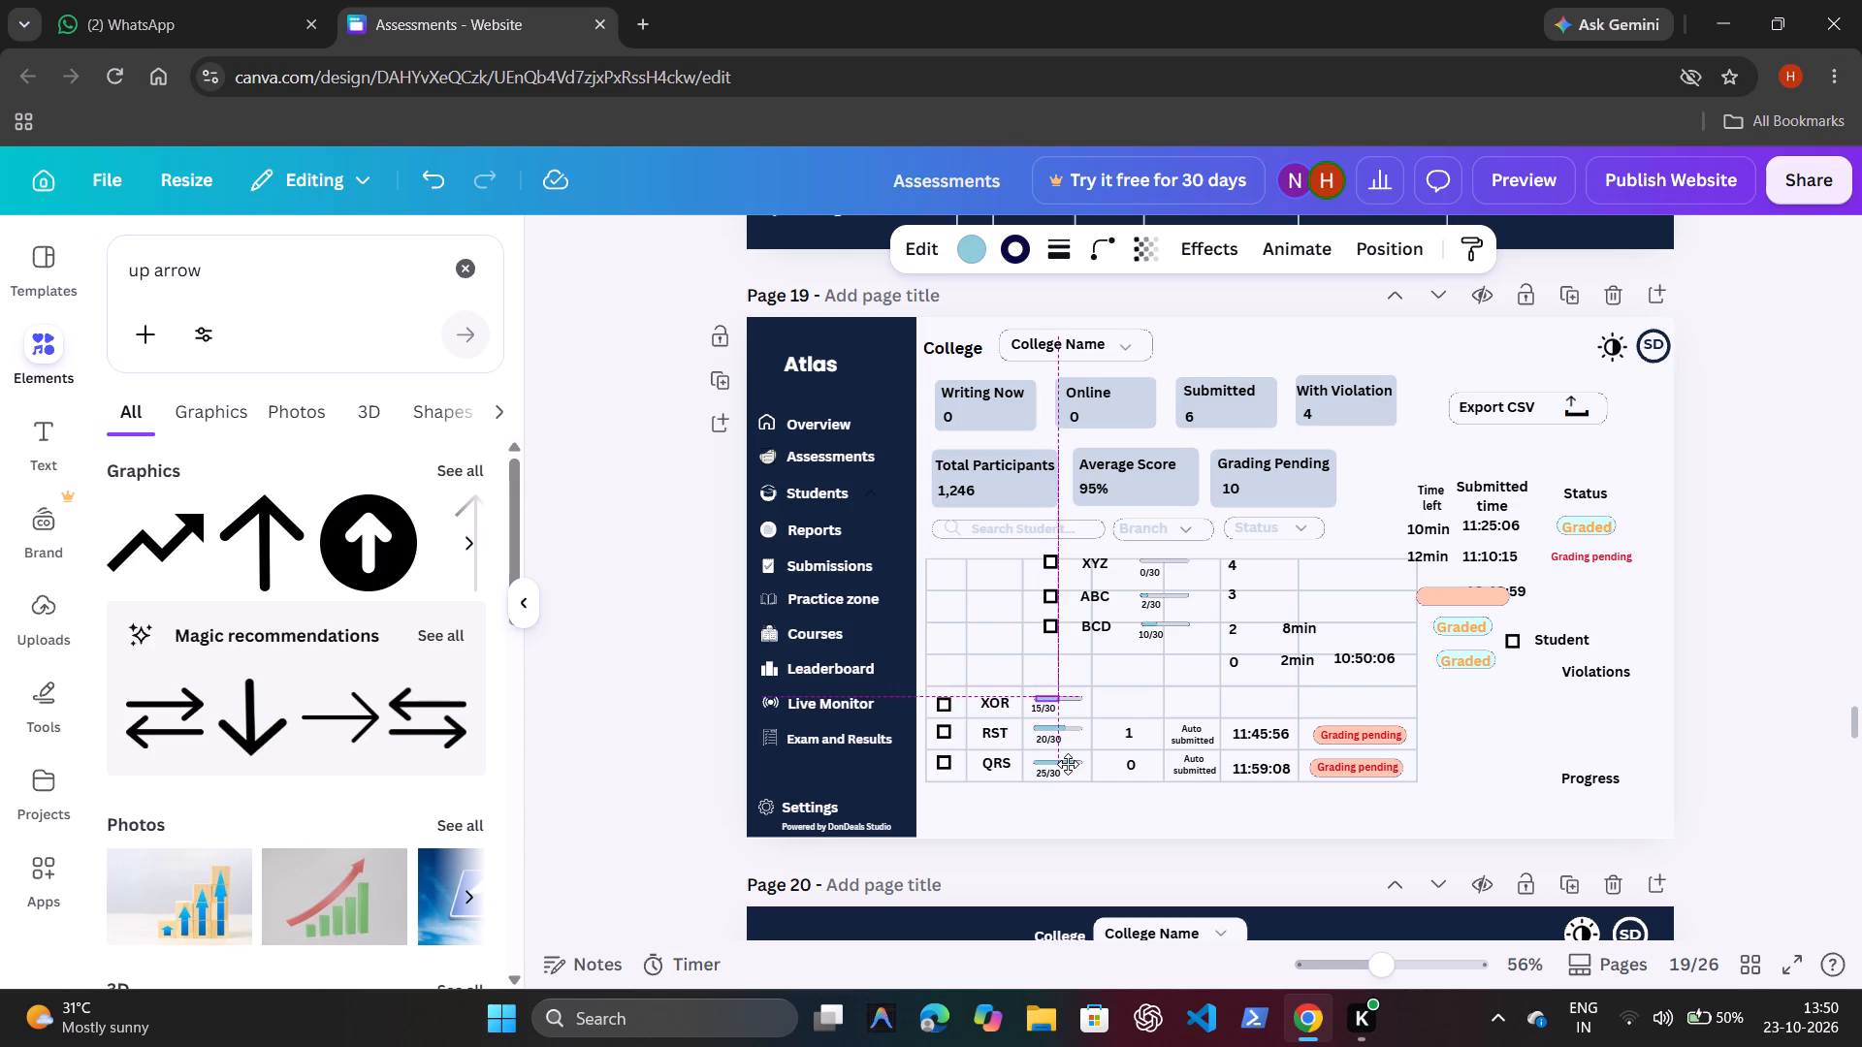
drag(1068, 764, 1065, 761)
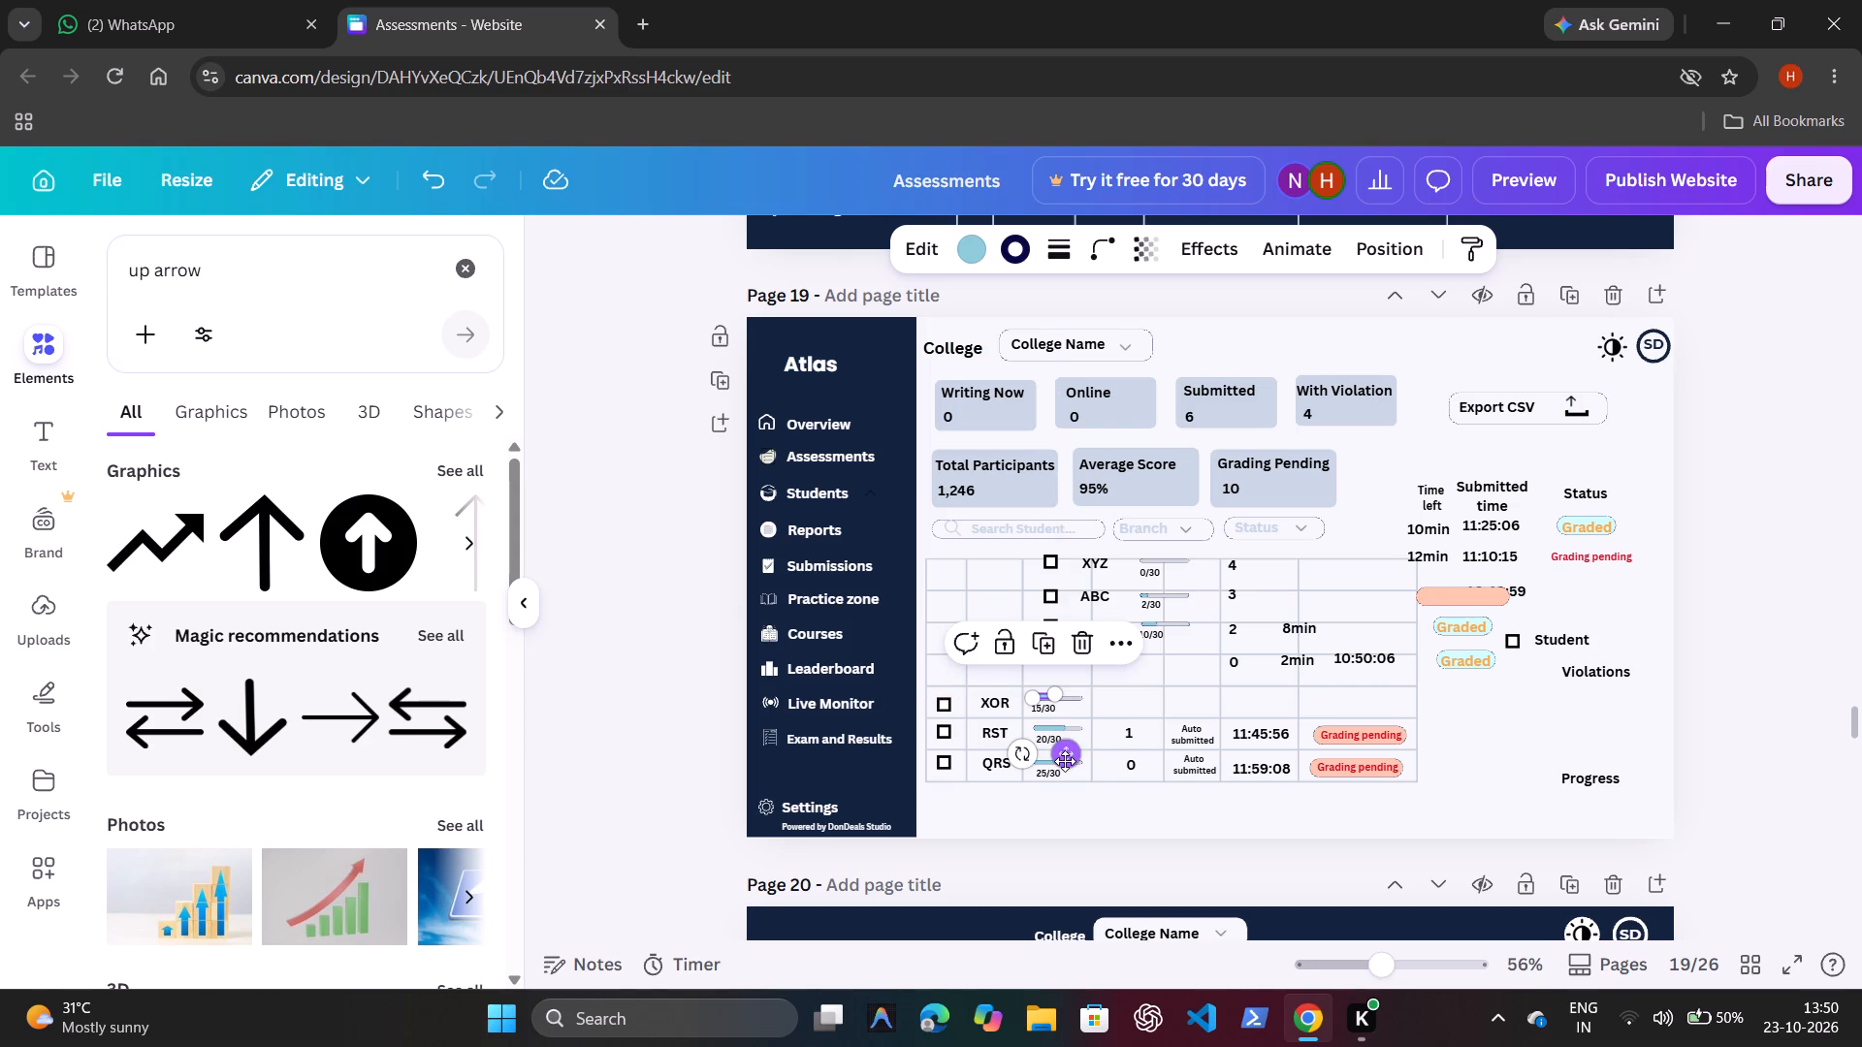
click(696, 674)
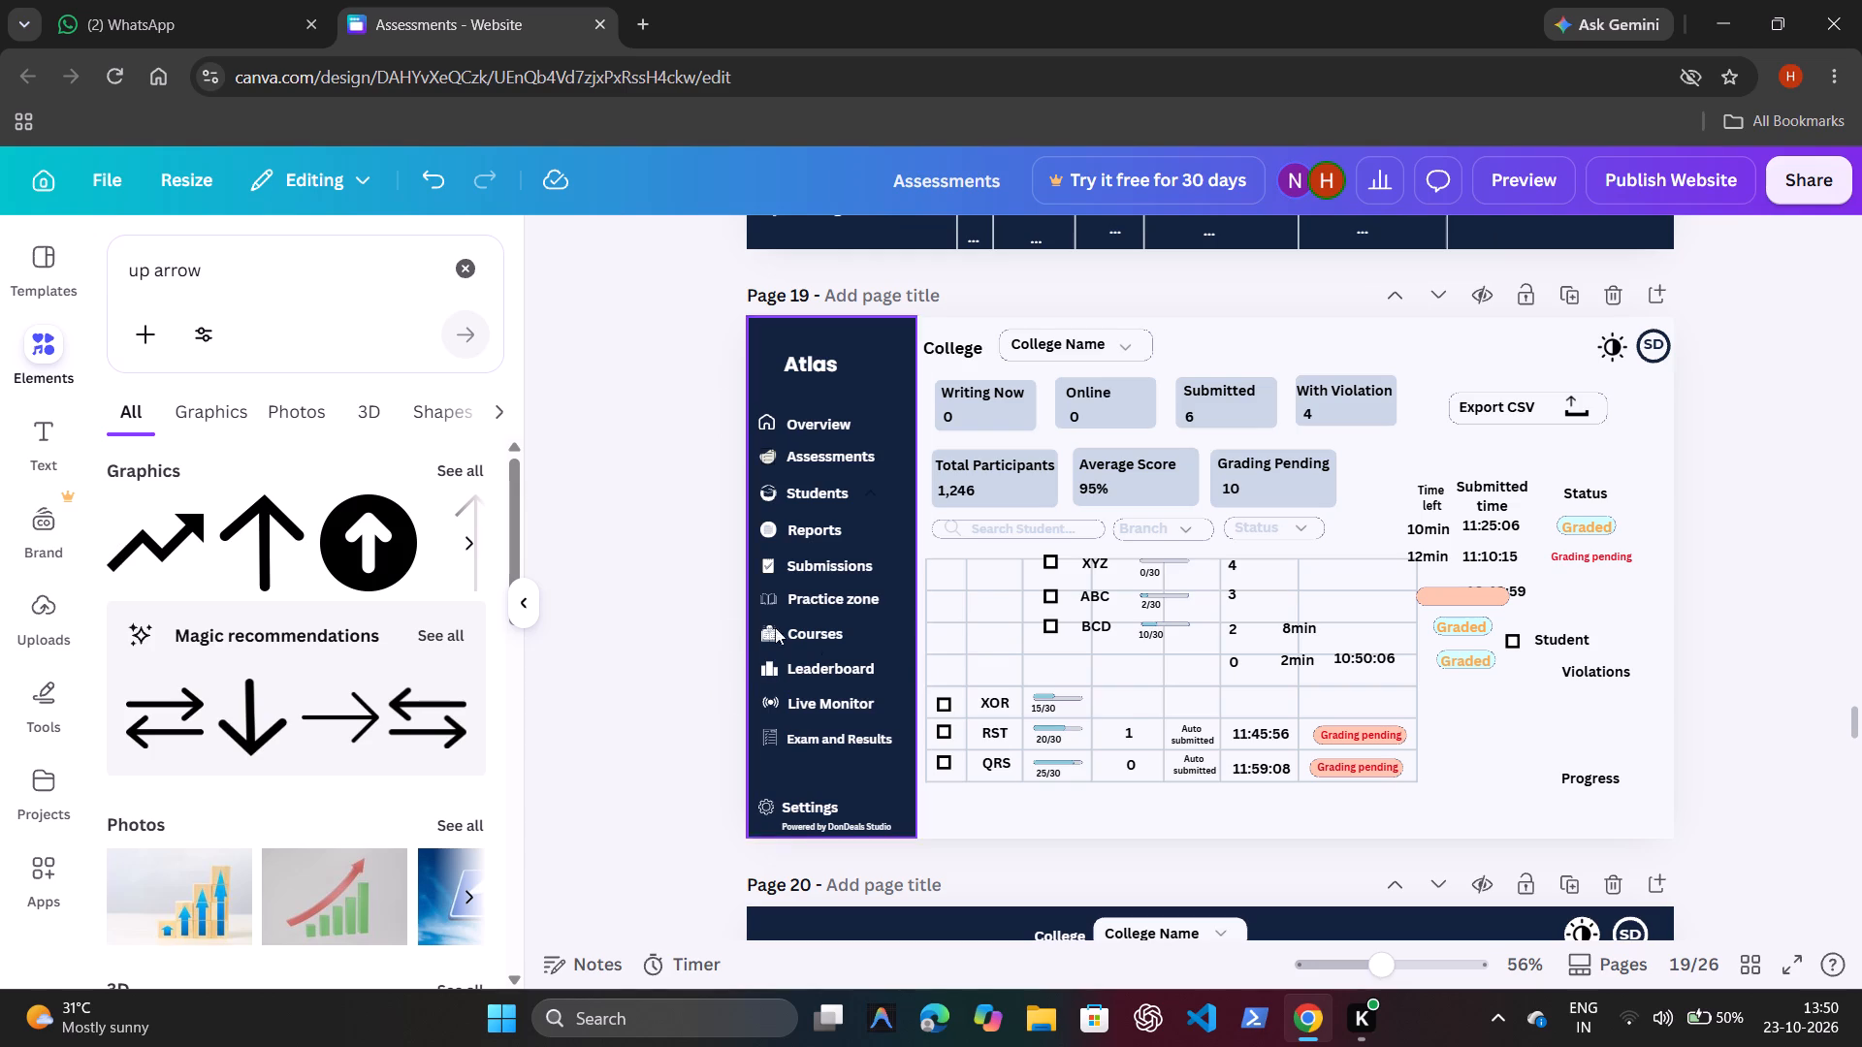
click(1041, 696)
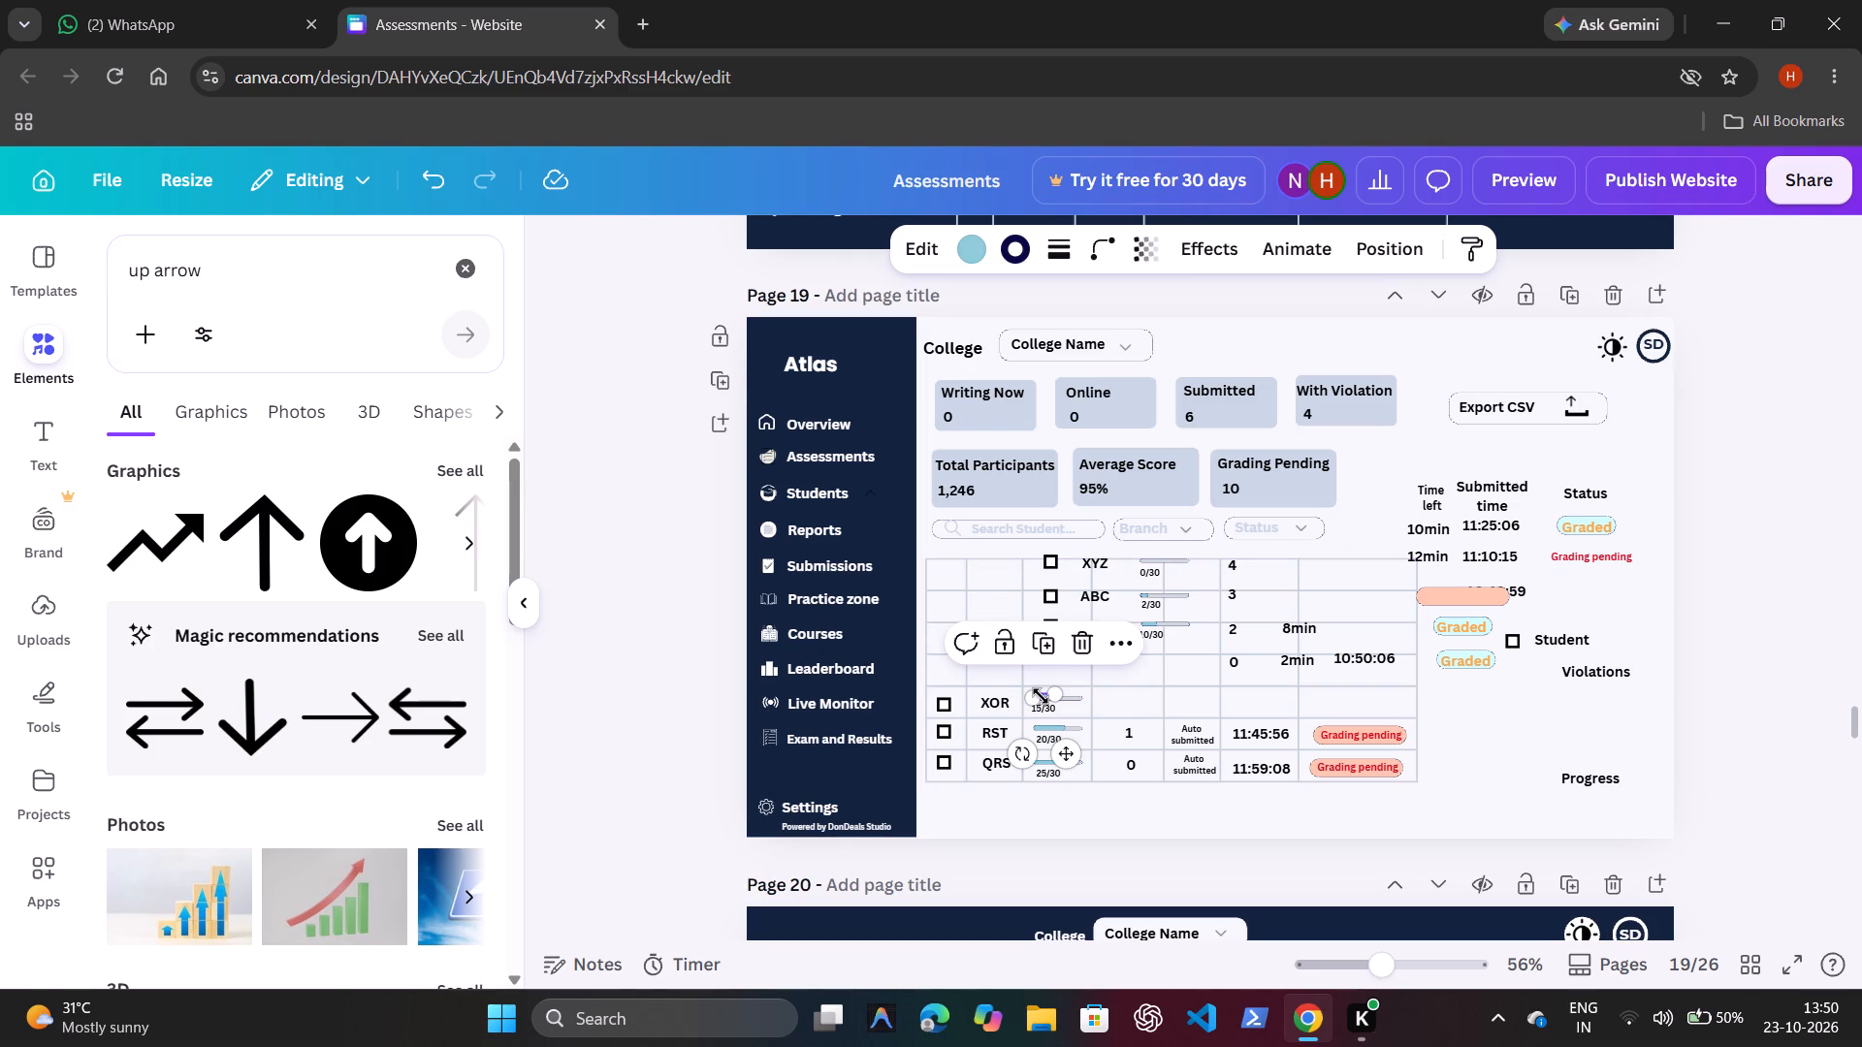
click(1054, 749)
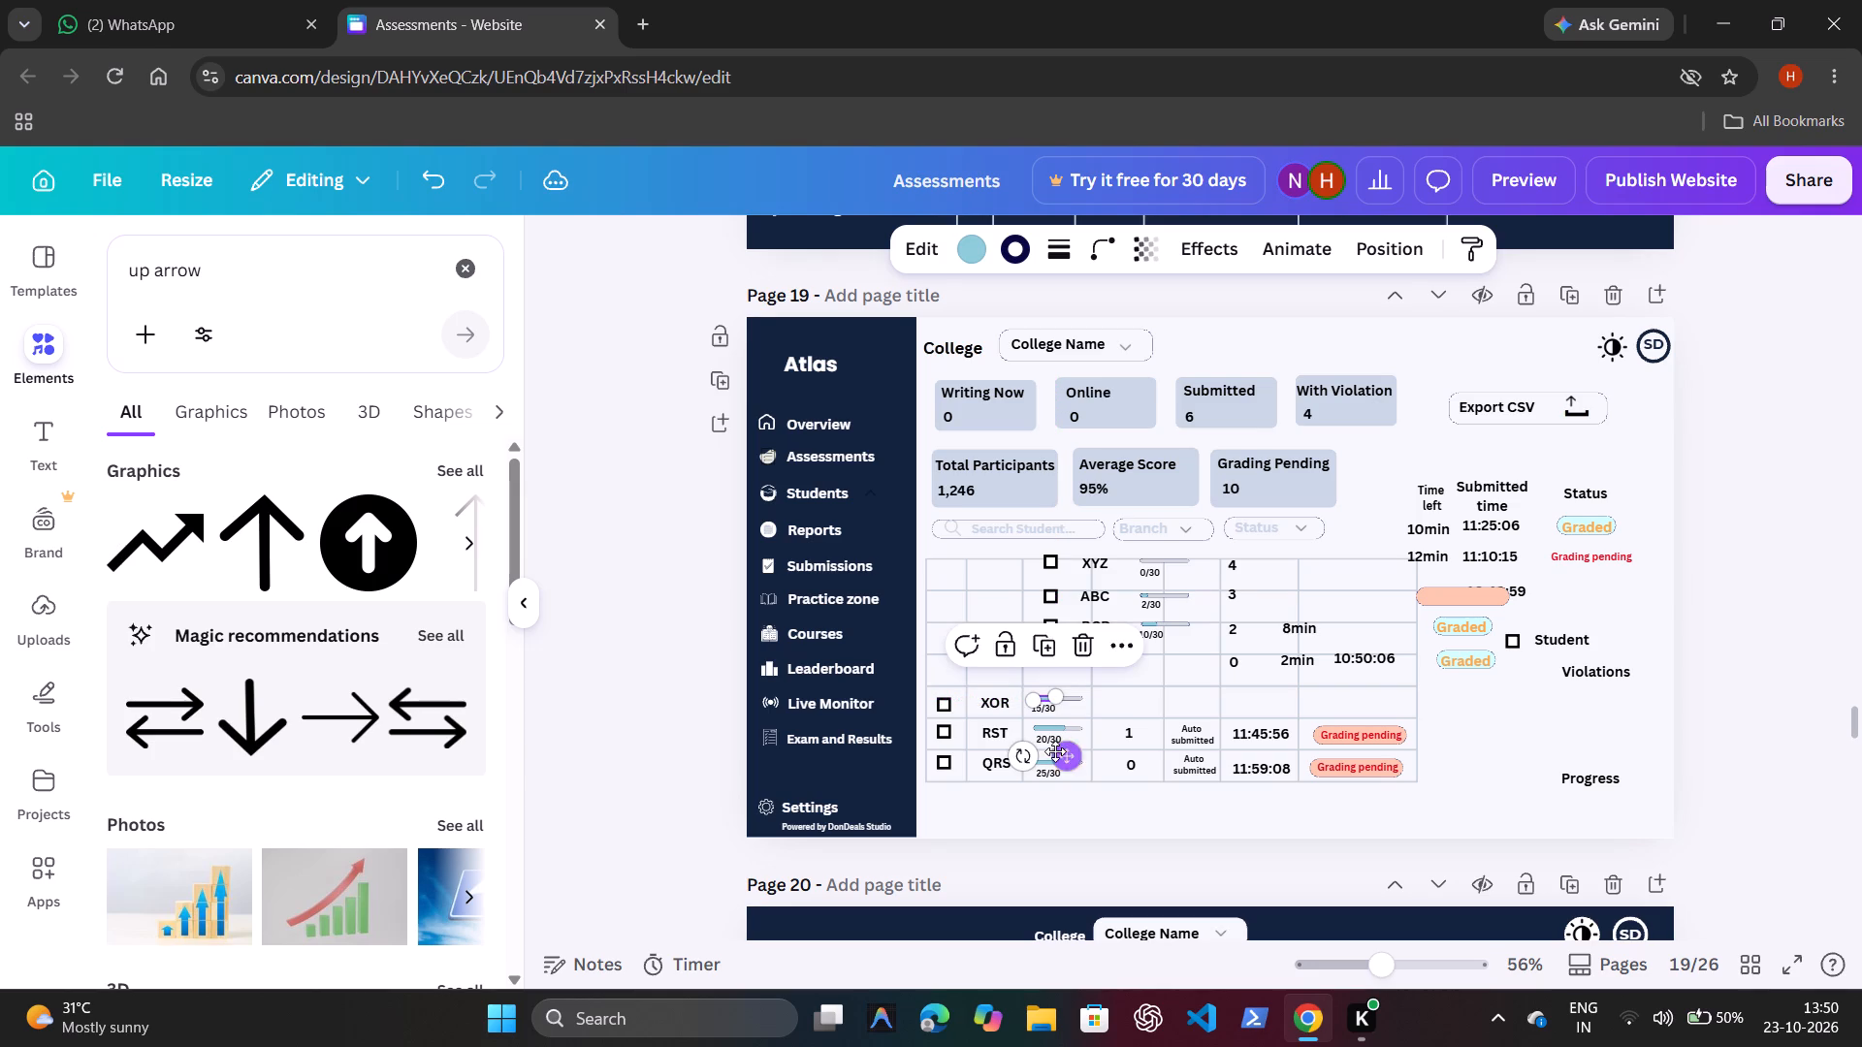
click(626, 556)
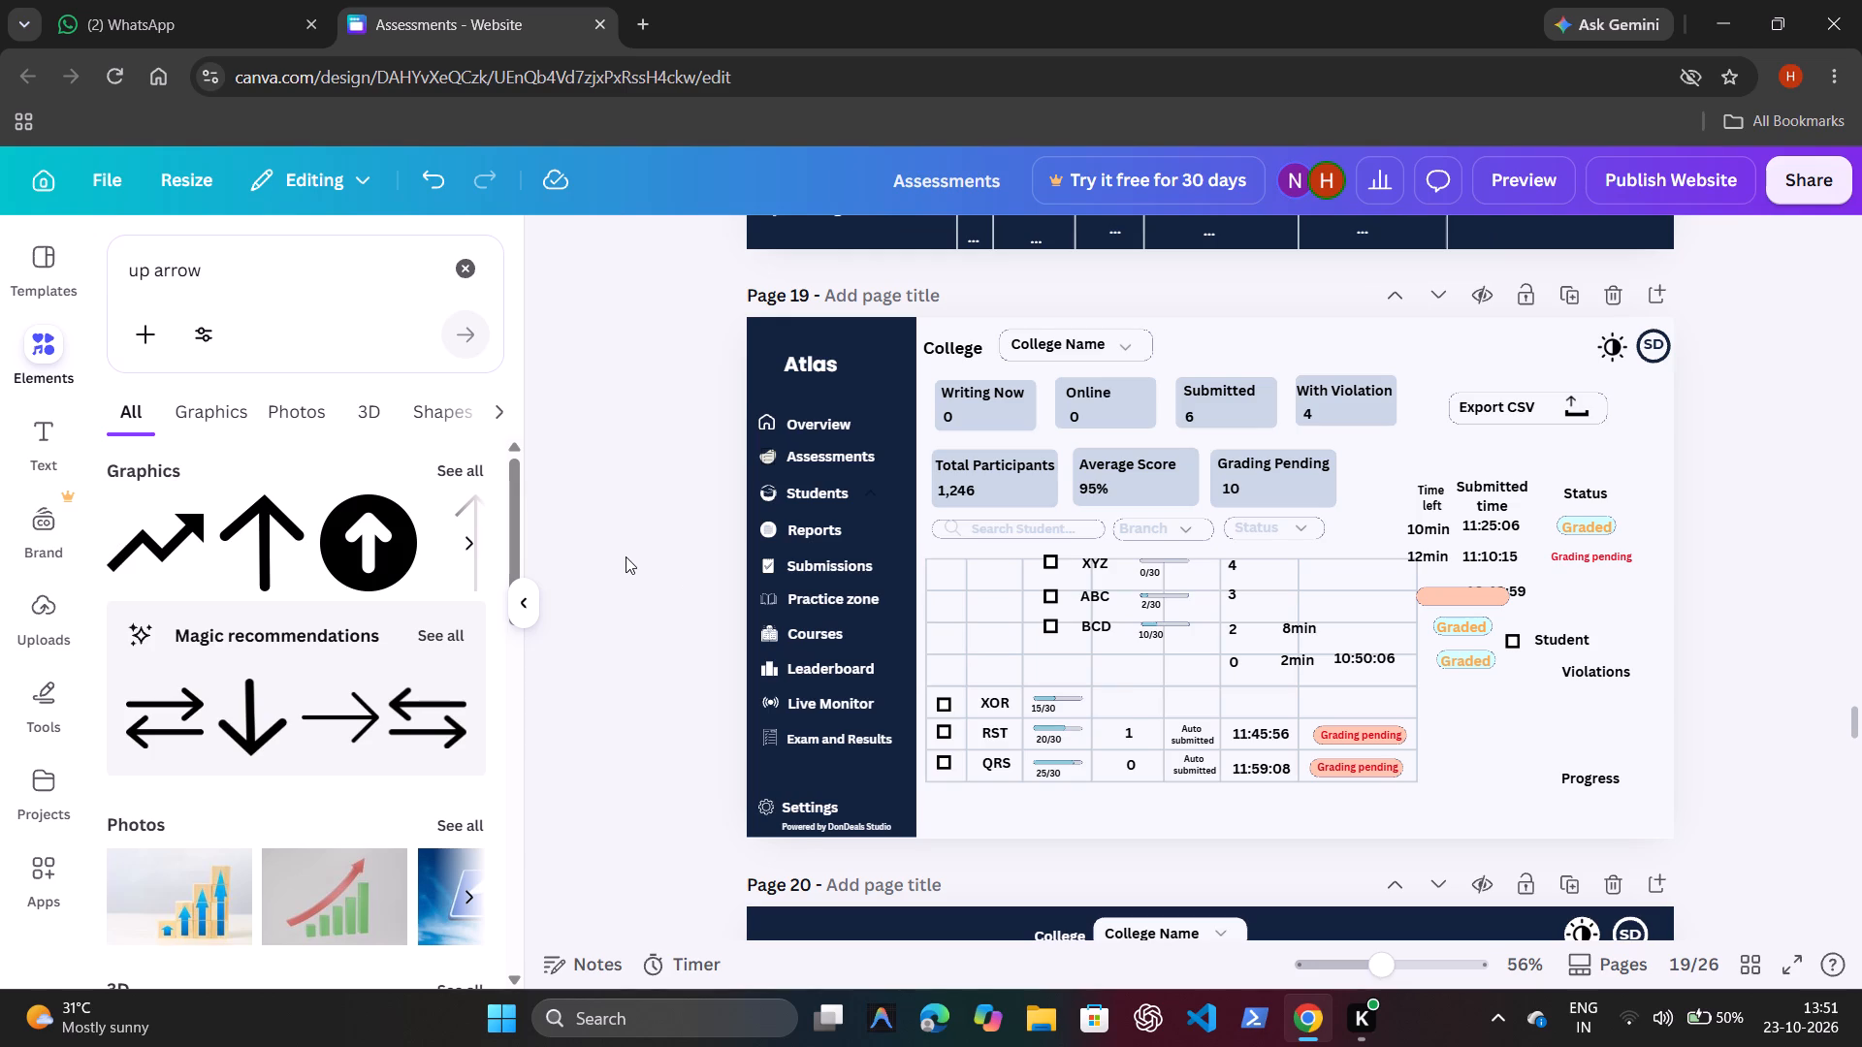
Select the unplaced 0 entry beside 2min for placement in the XOR row.
click(1236, 665)
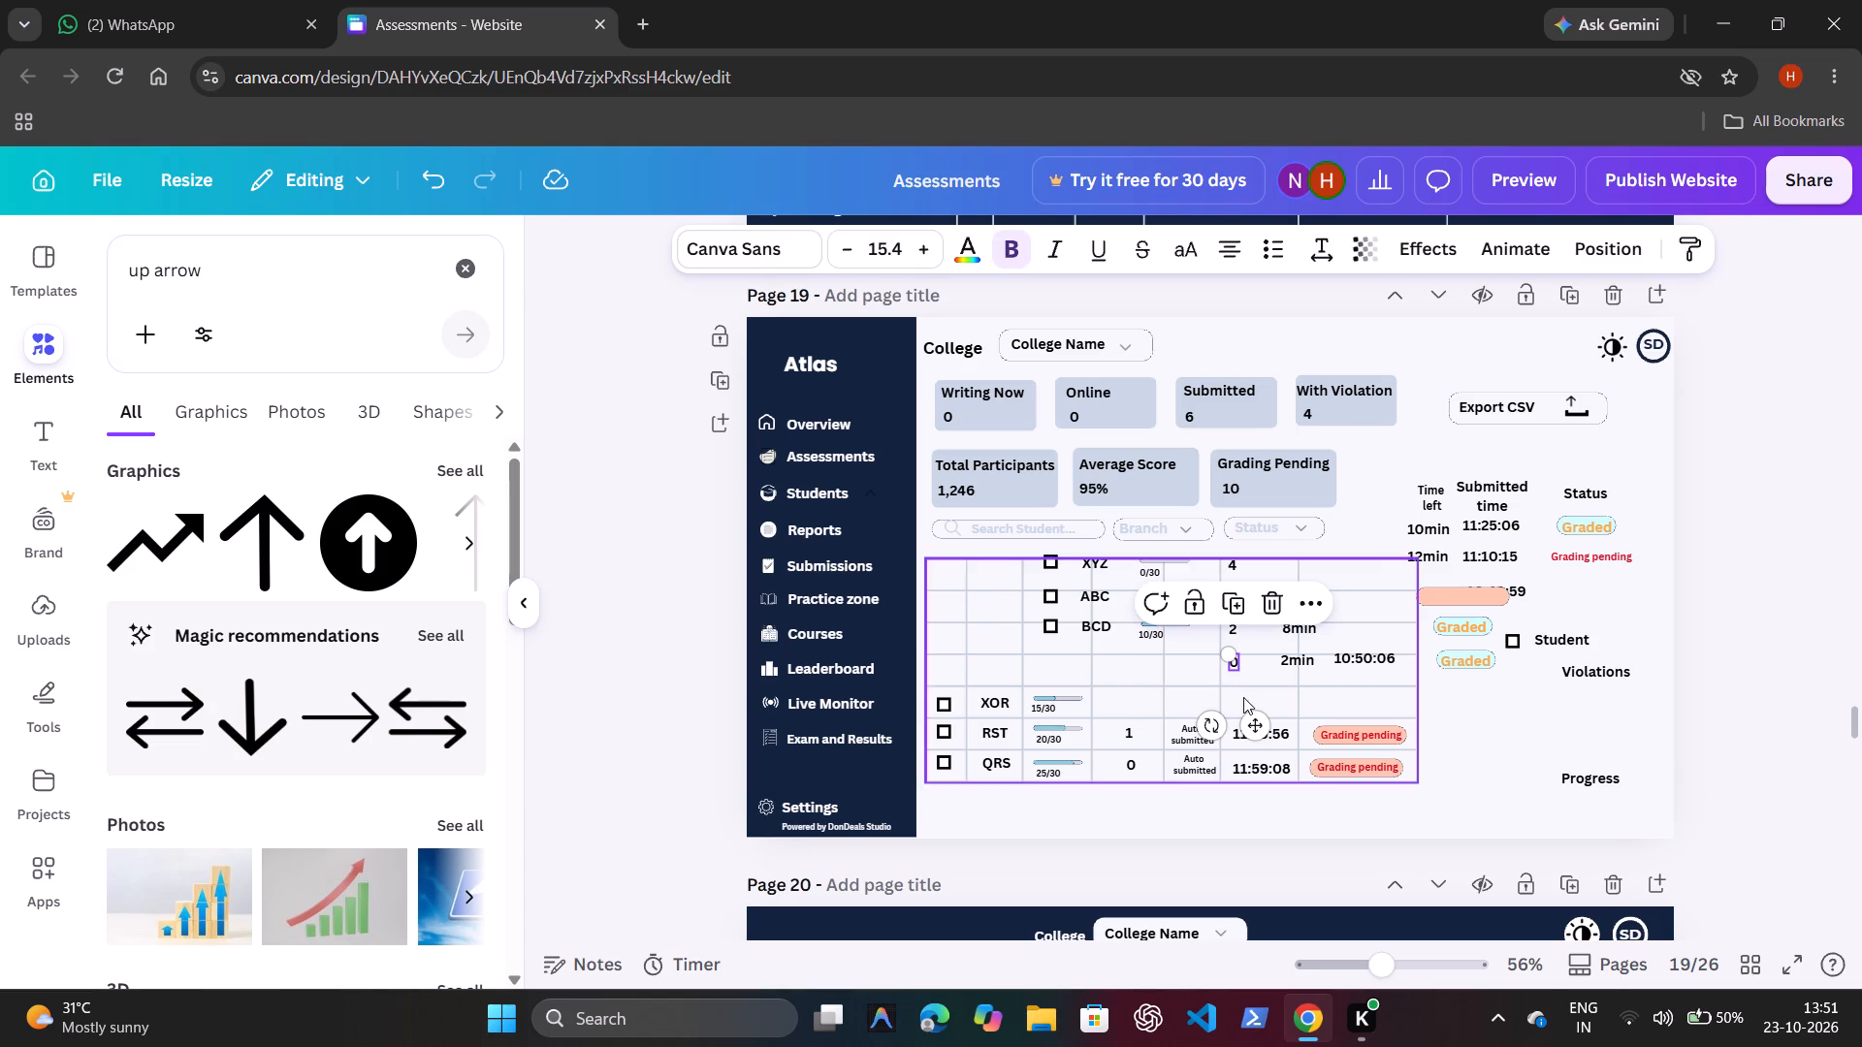
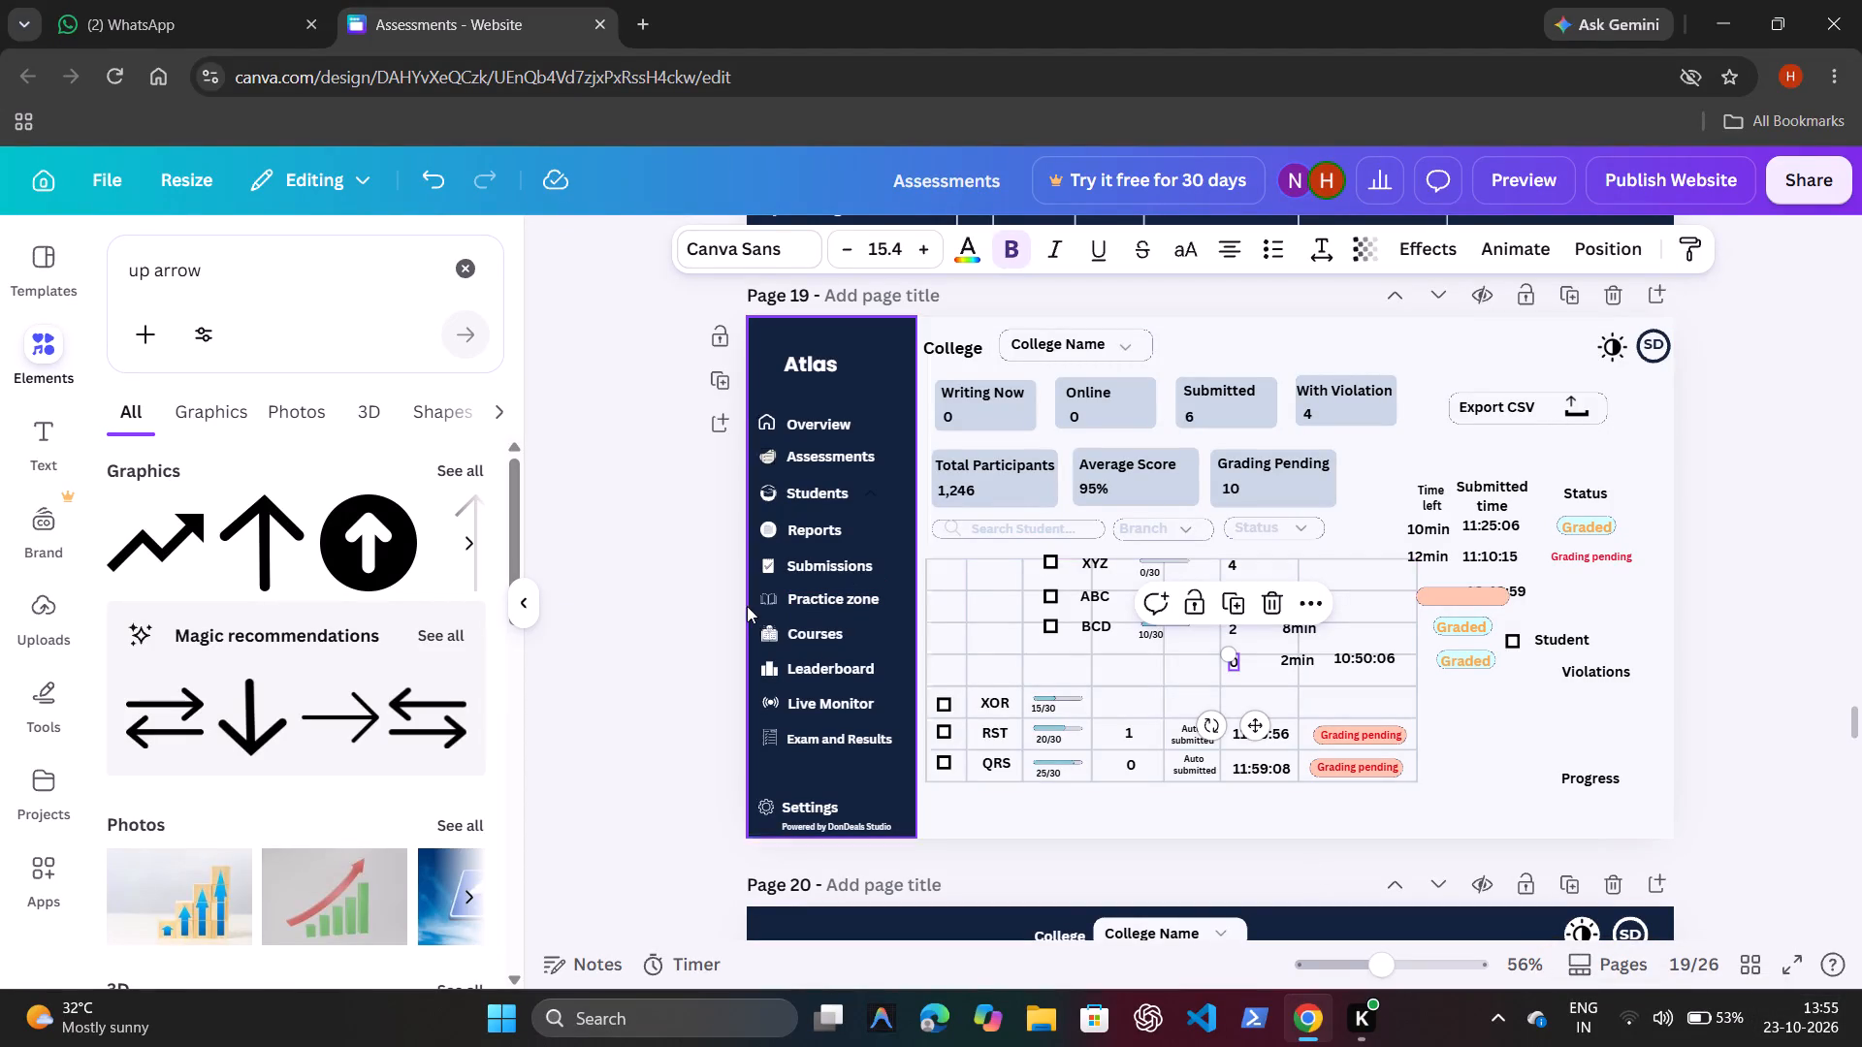
Move the 0 entry beside 2min into the XOR row's fourth cell, lined up with the 1 and 0 below.
click(674, 594)
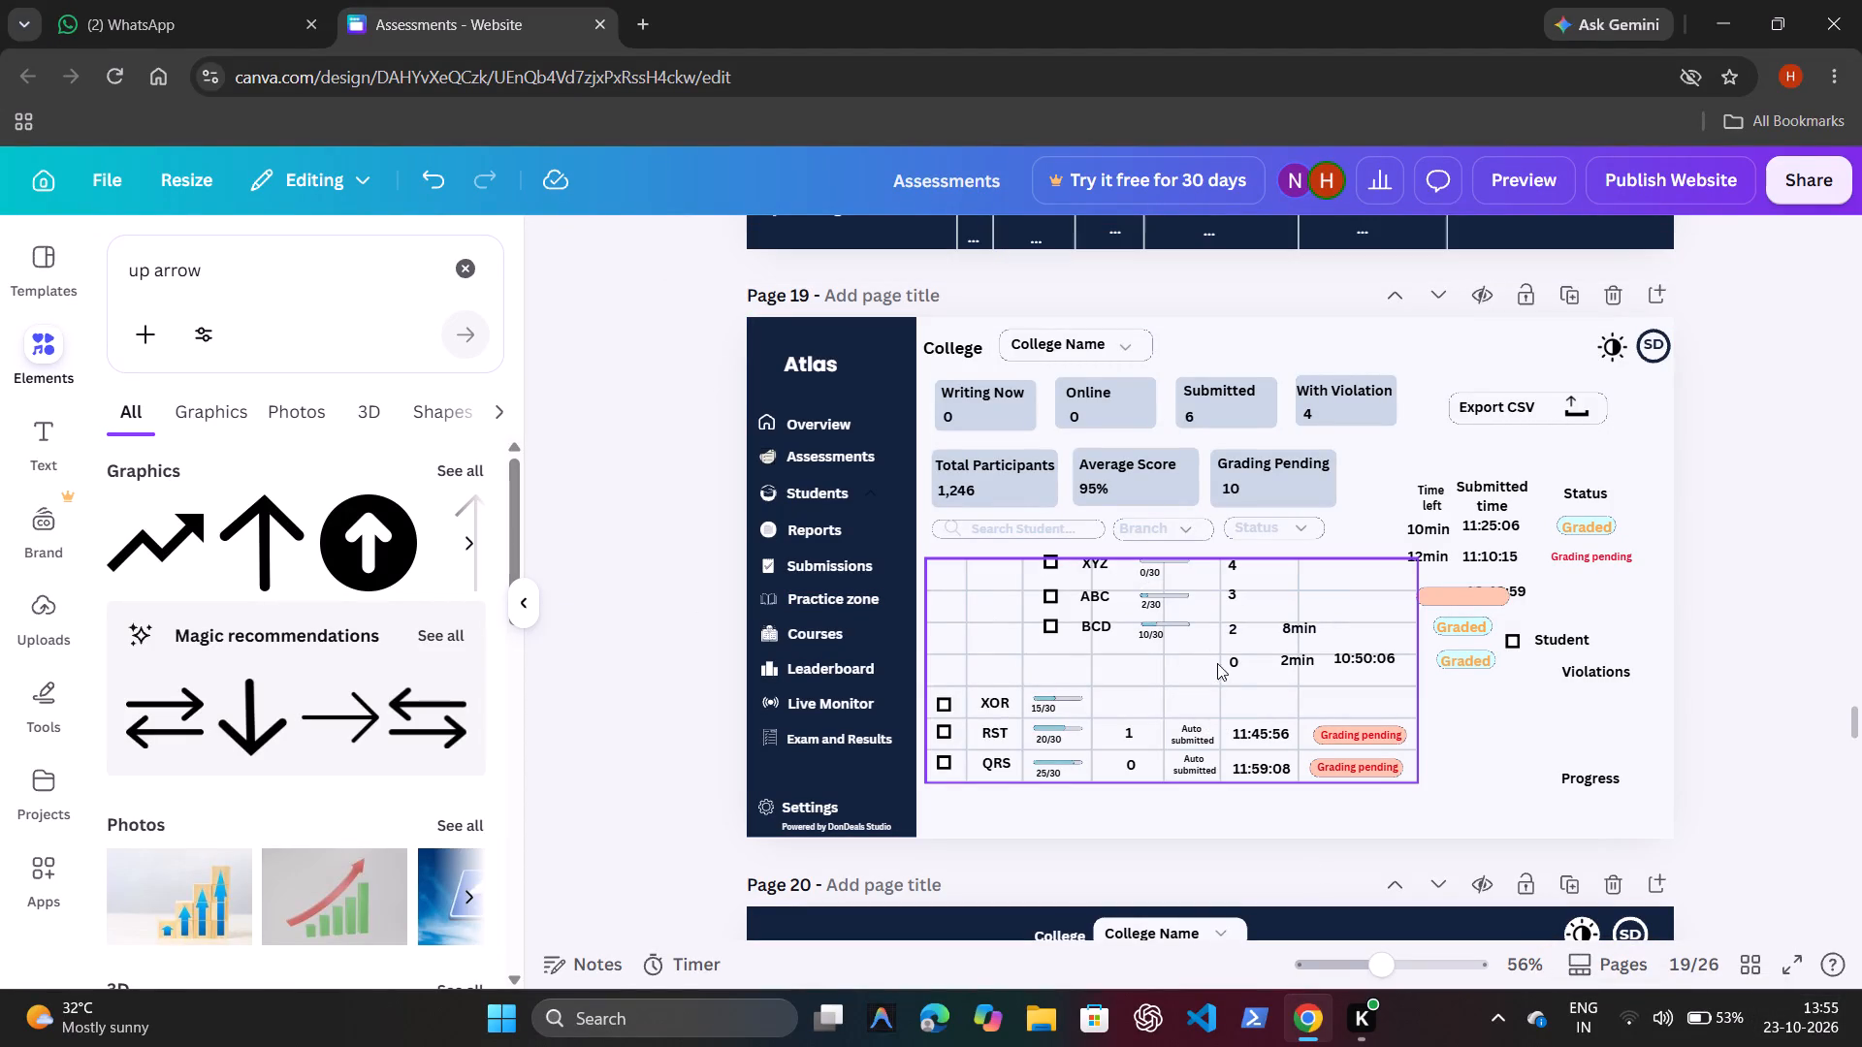
click(1231, 663)
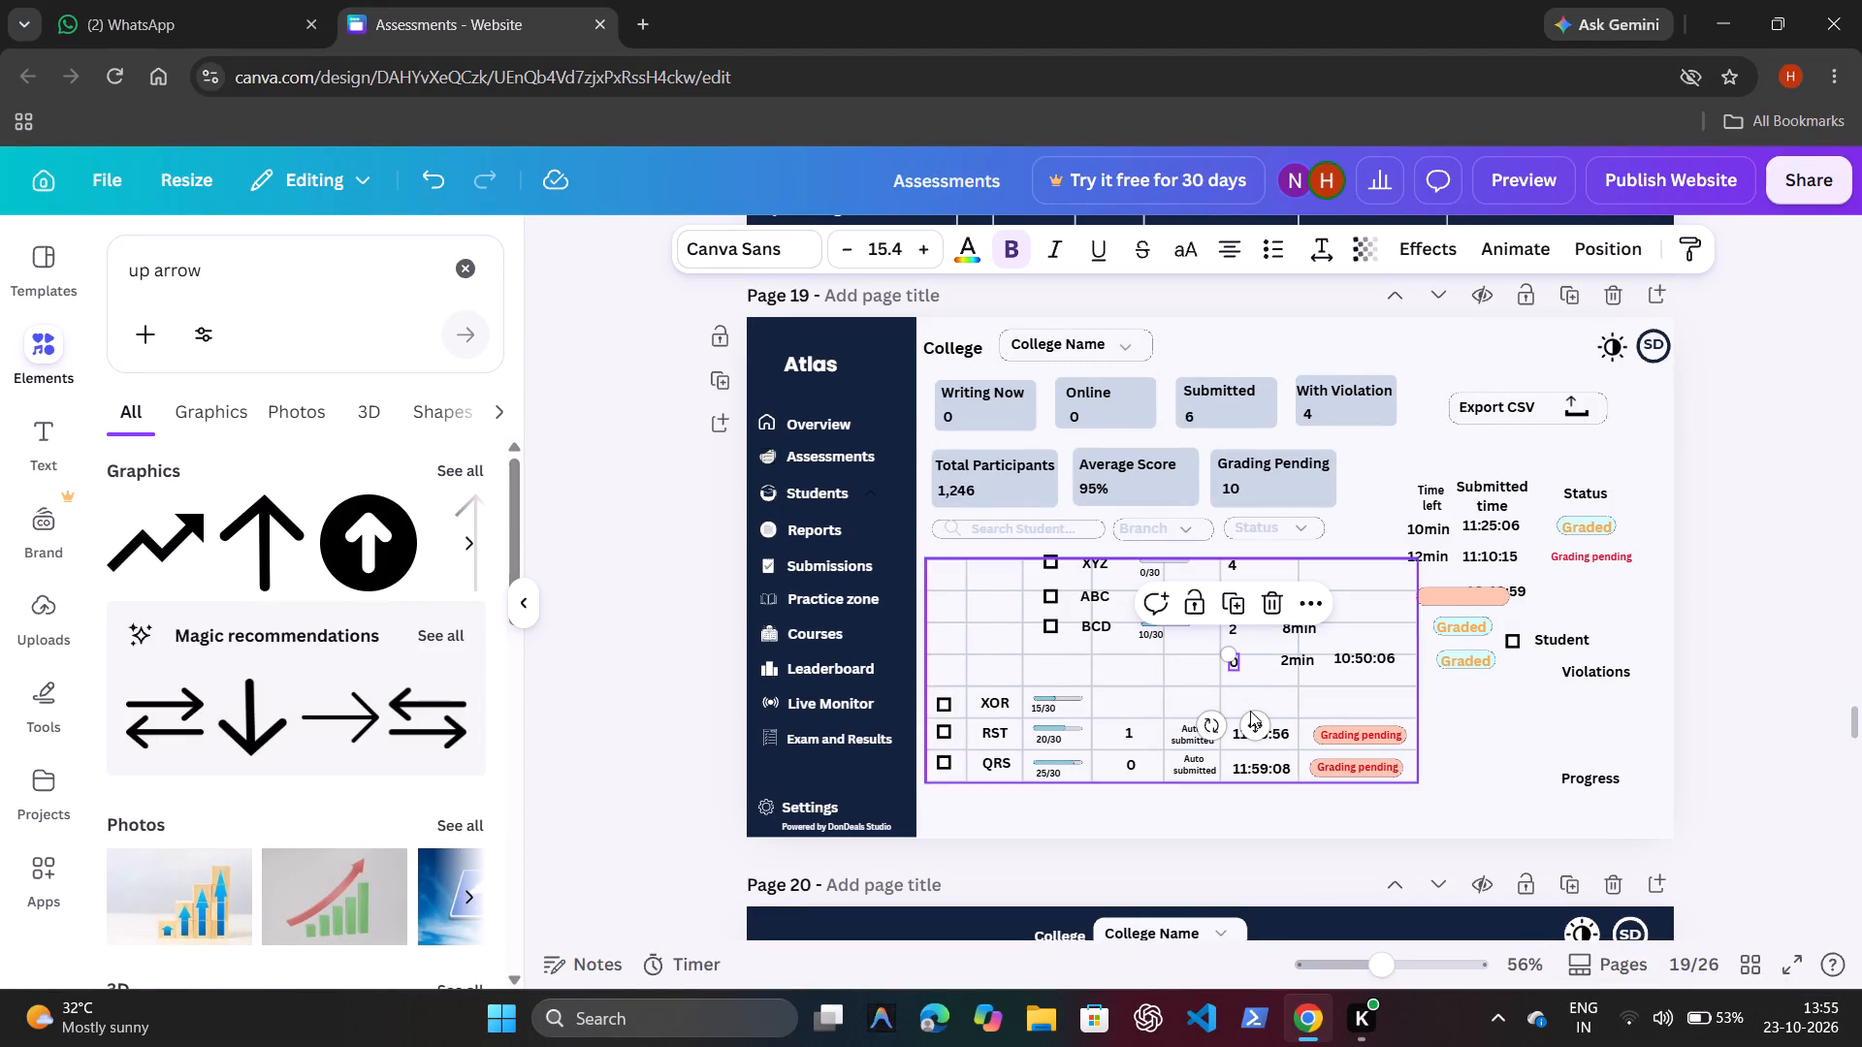
drag(1261, 725, 1151, 762)
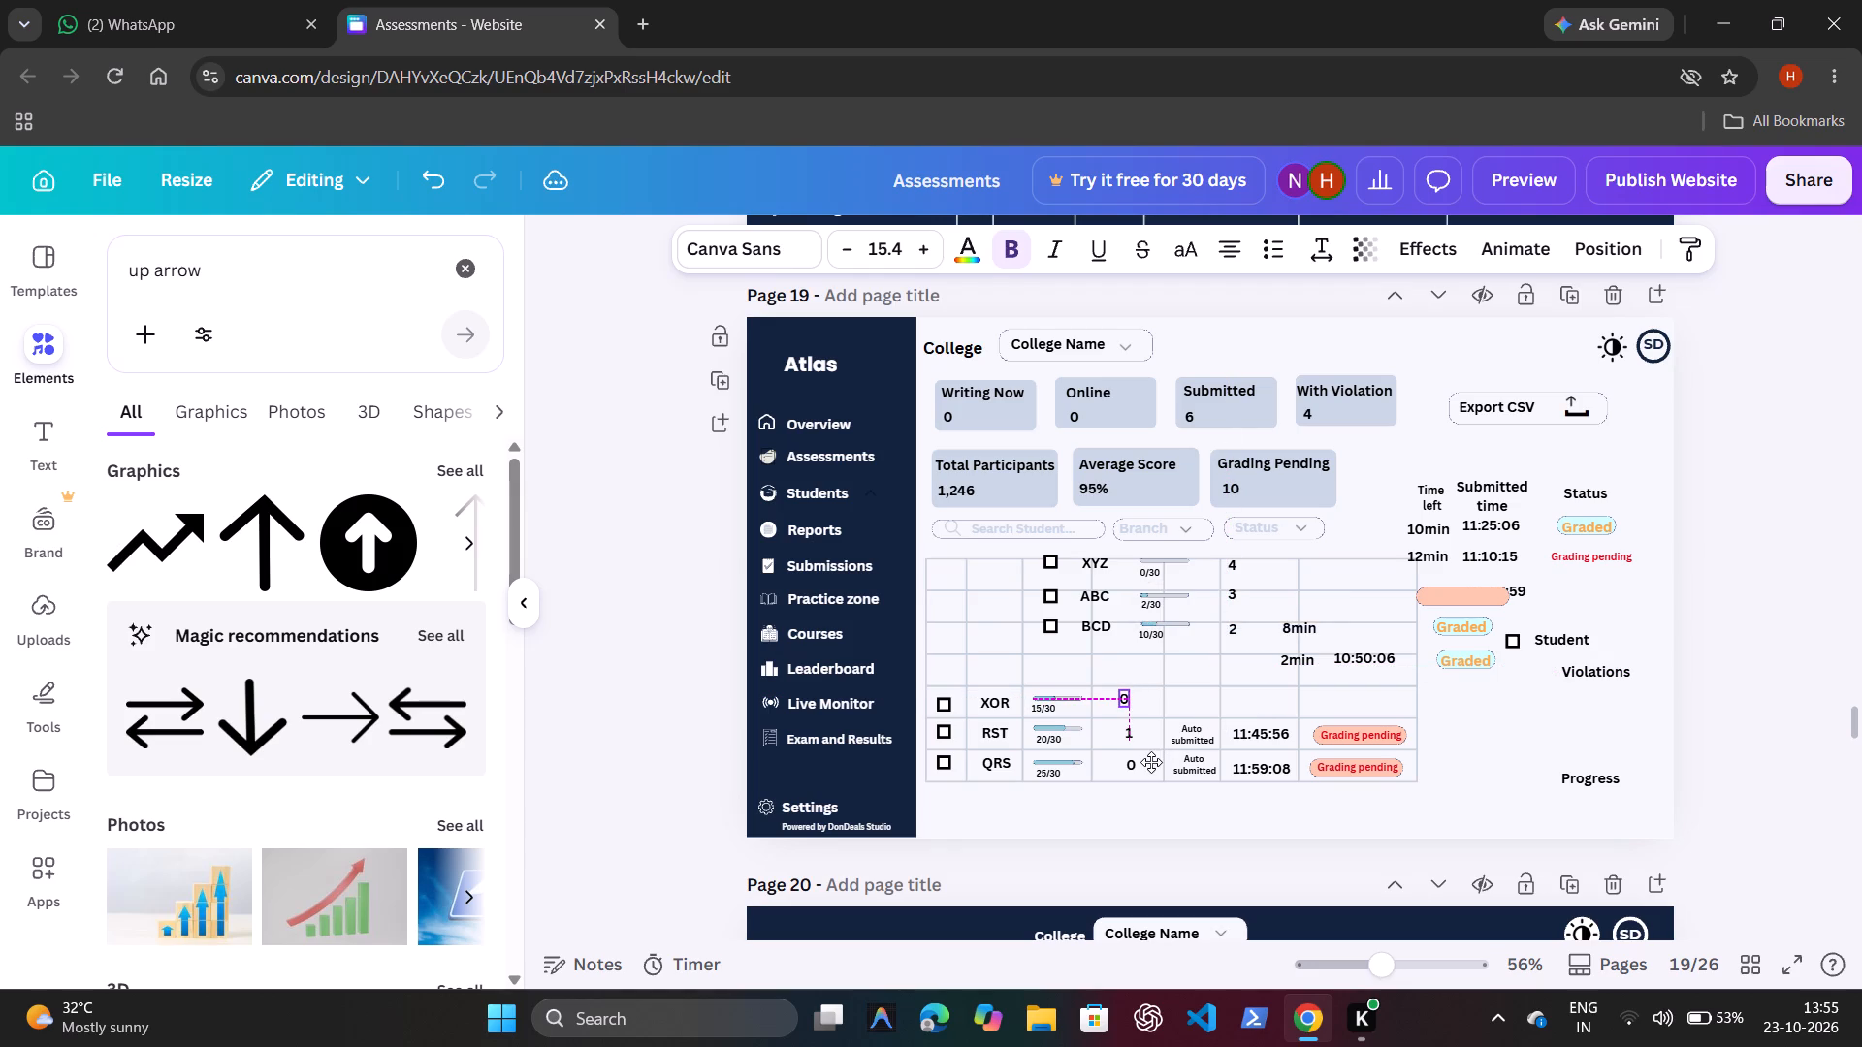
drag(1151, 762, 1158, 763)
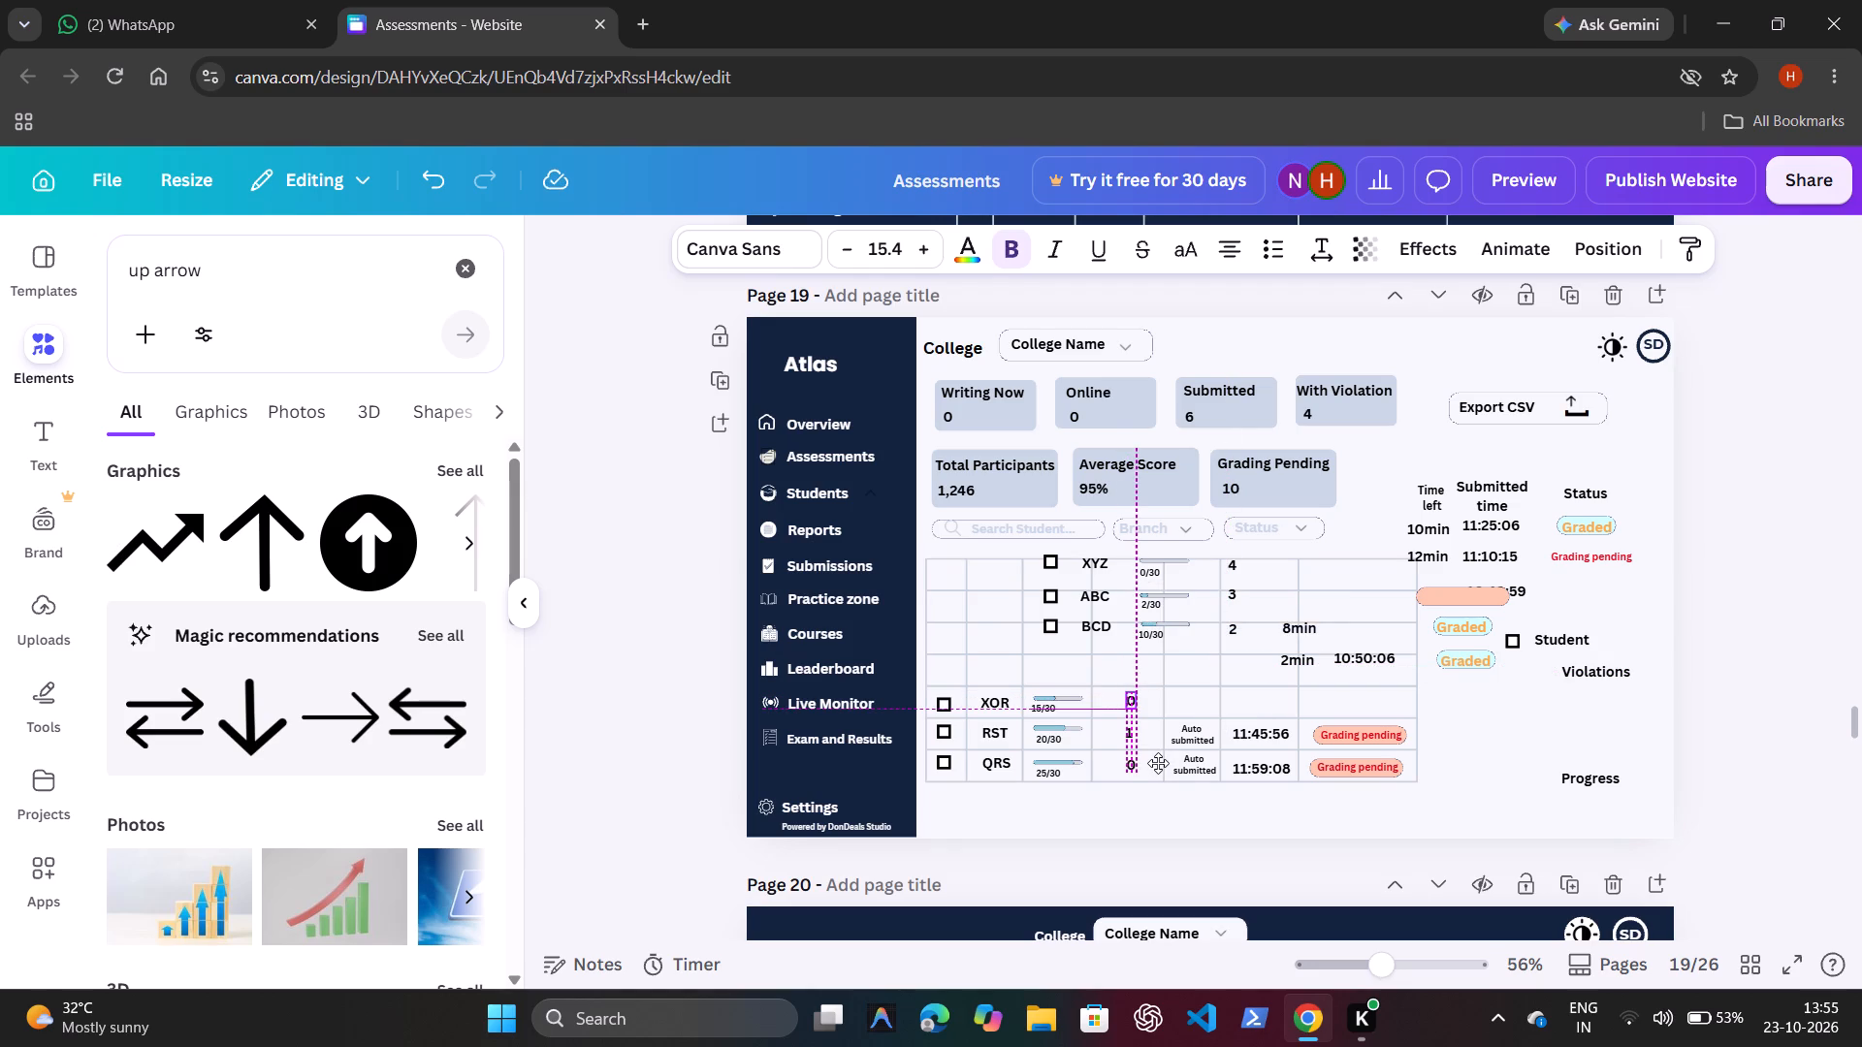
drag(1158, 763, 1158, 765)
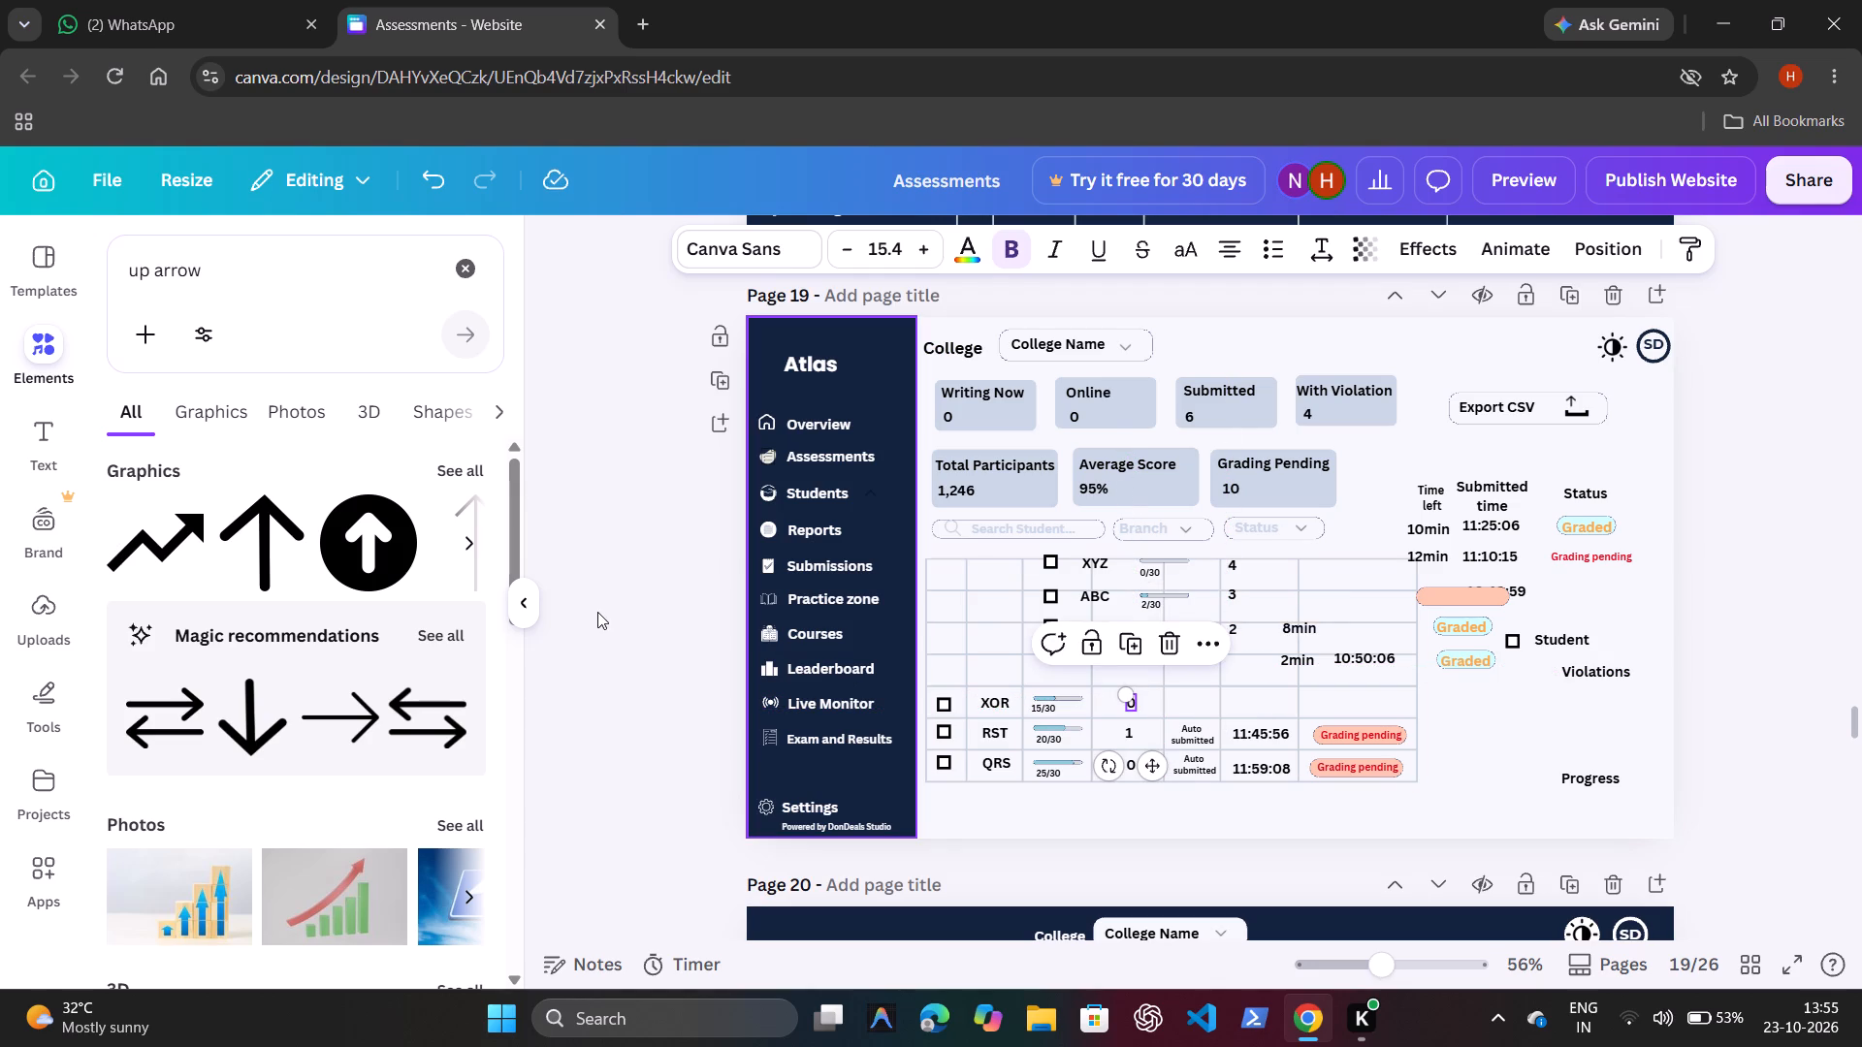
click(597, 612)
Move the 2min and 10:50:06 entries into the XOR row's fifth and sixth cells.
click(1294, 663)
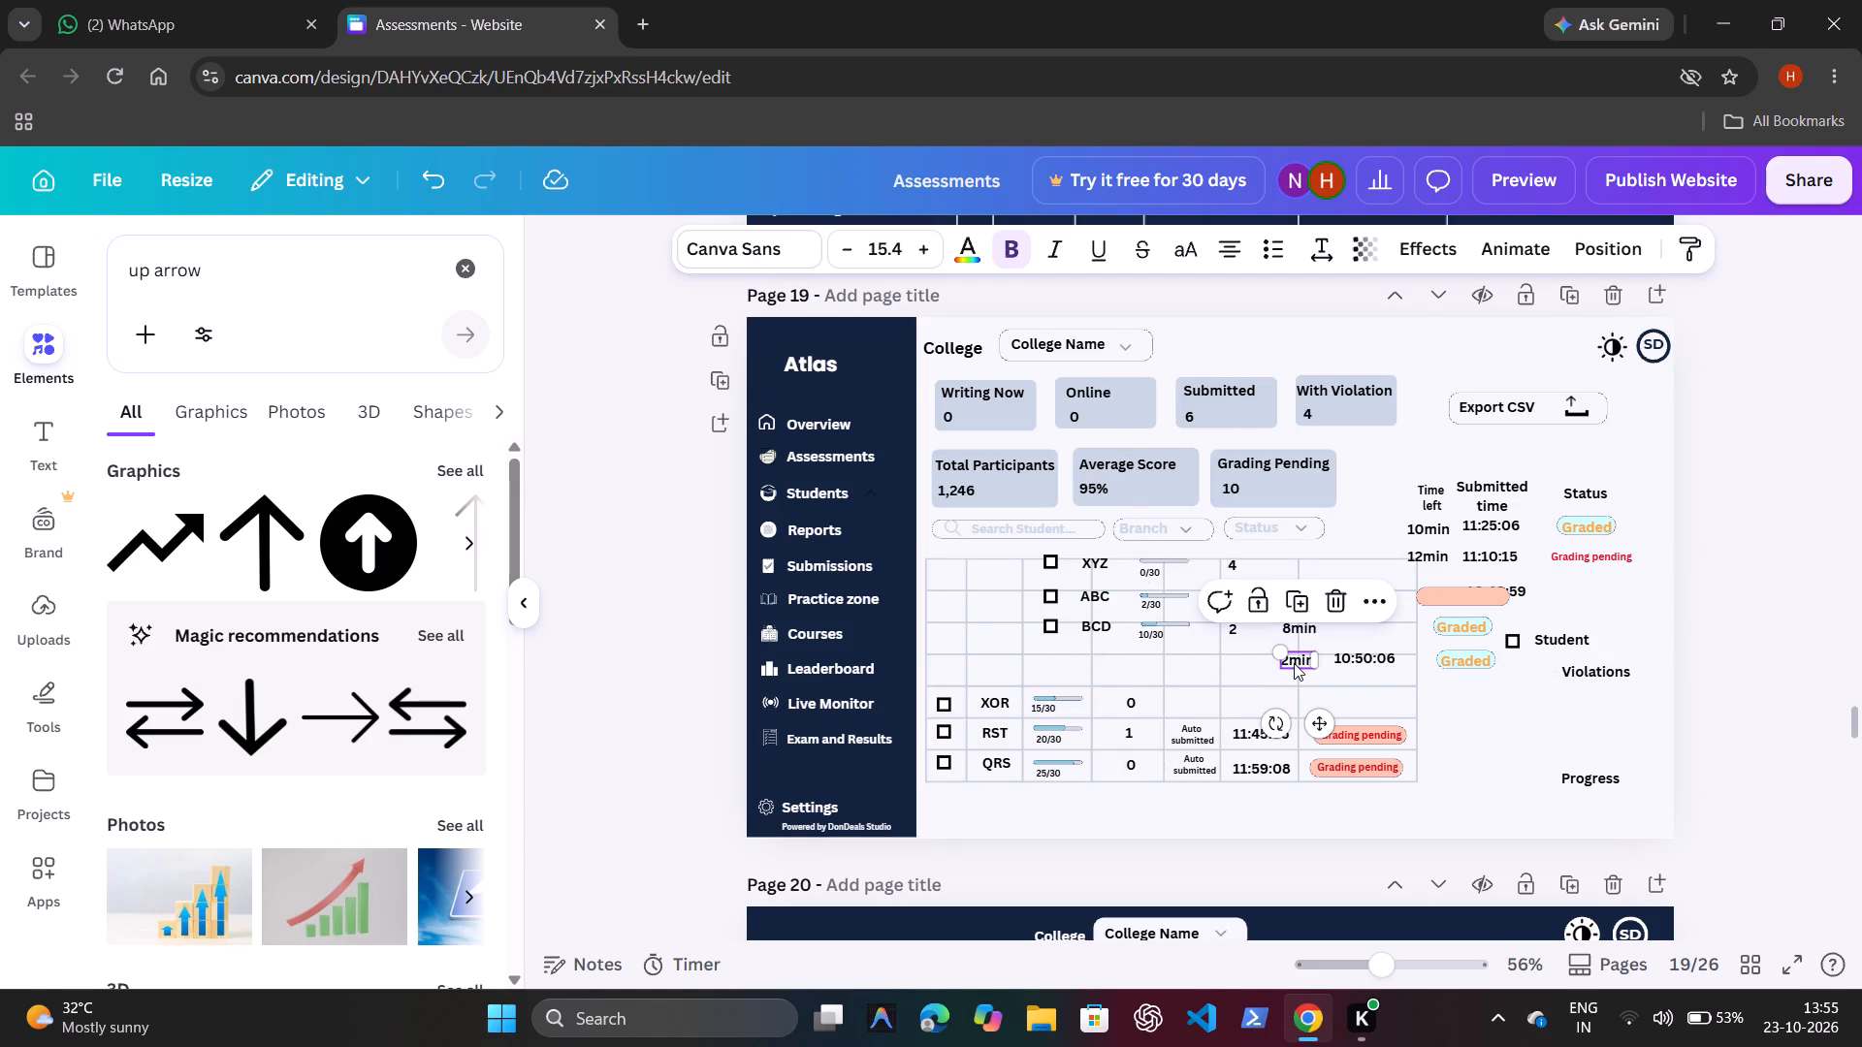
drag(1320, 729, 1223, 765)
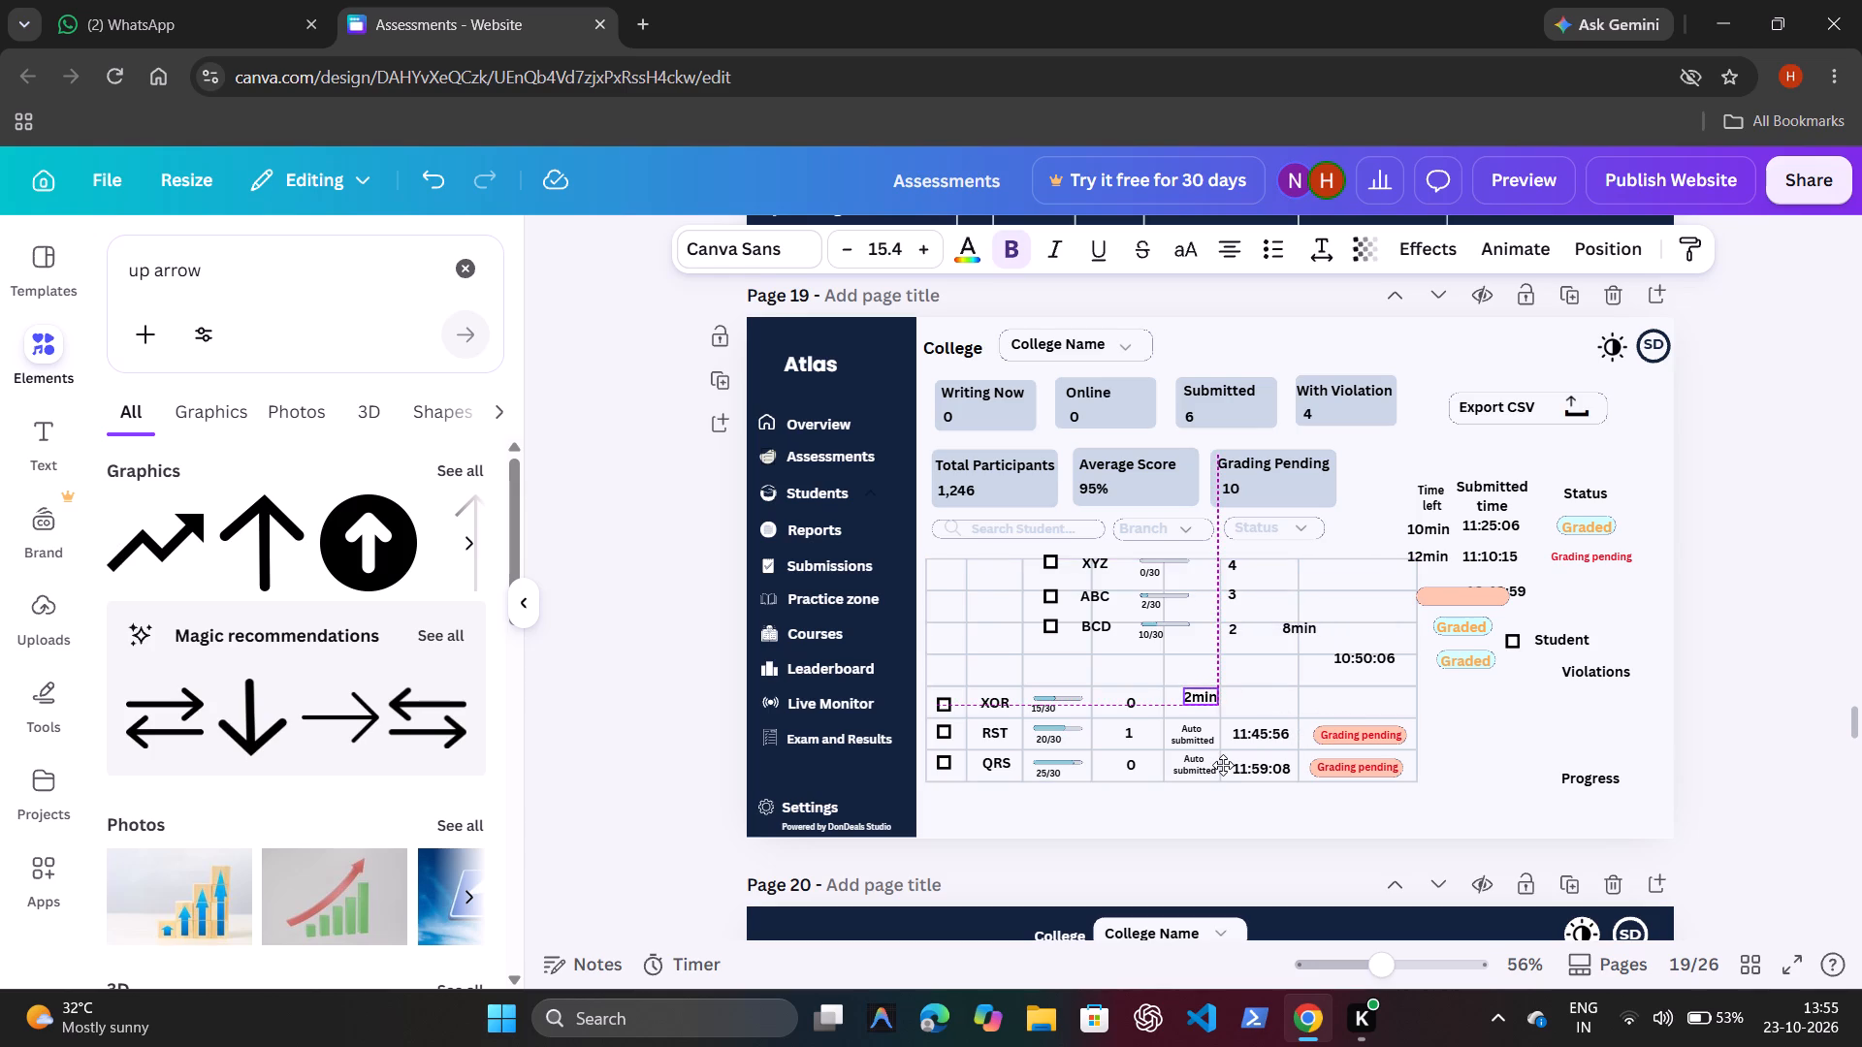
drag(1223, 765, 1215, 769)
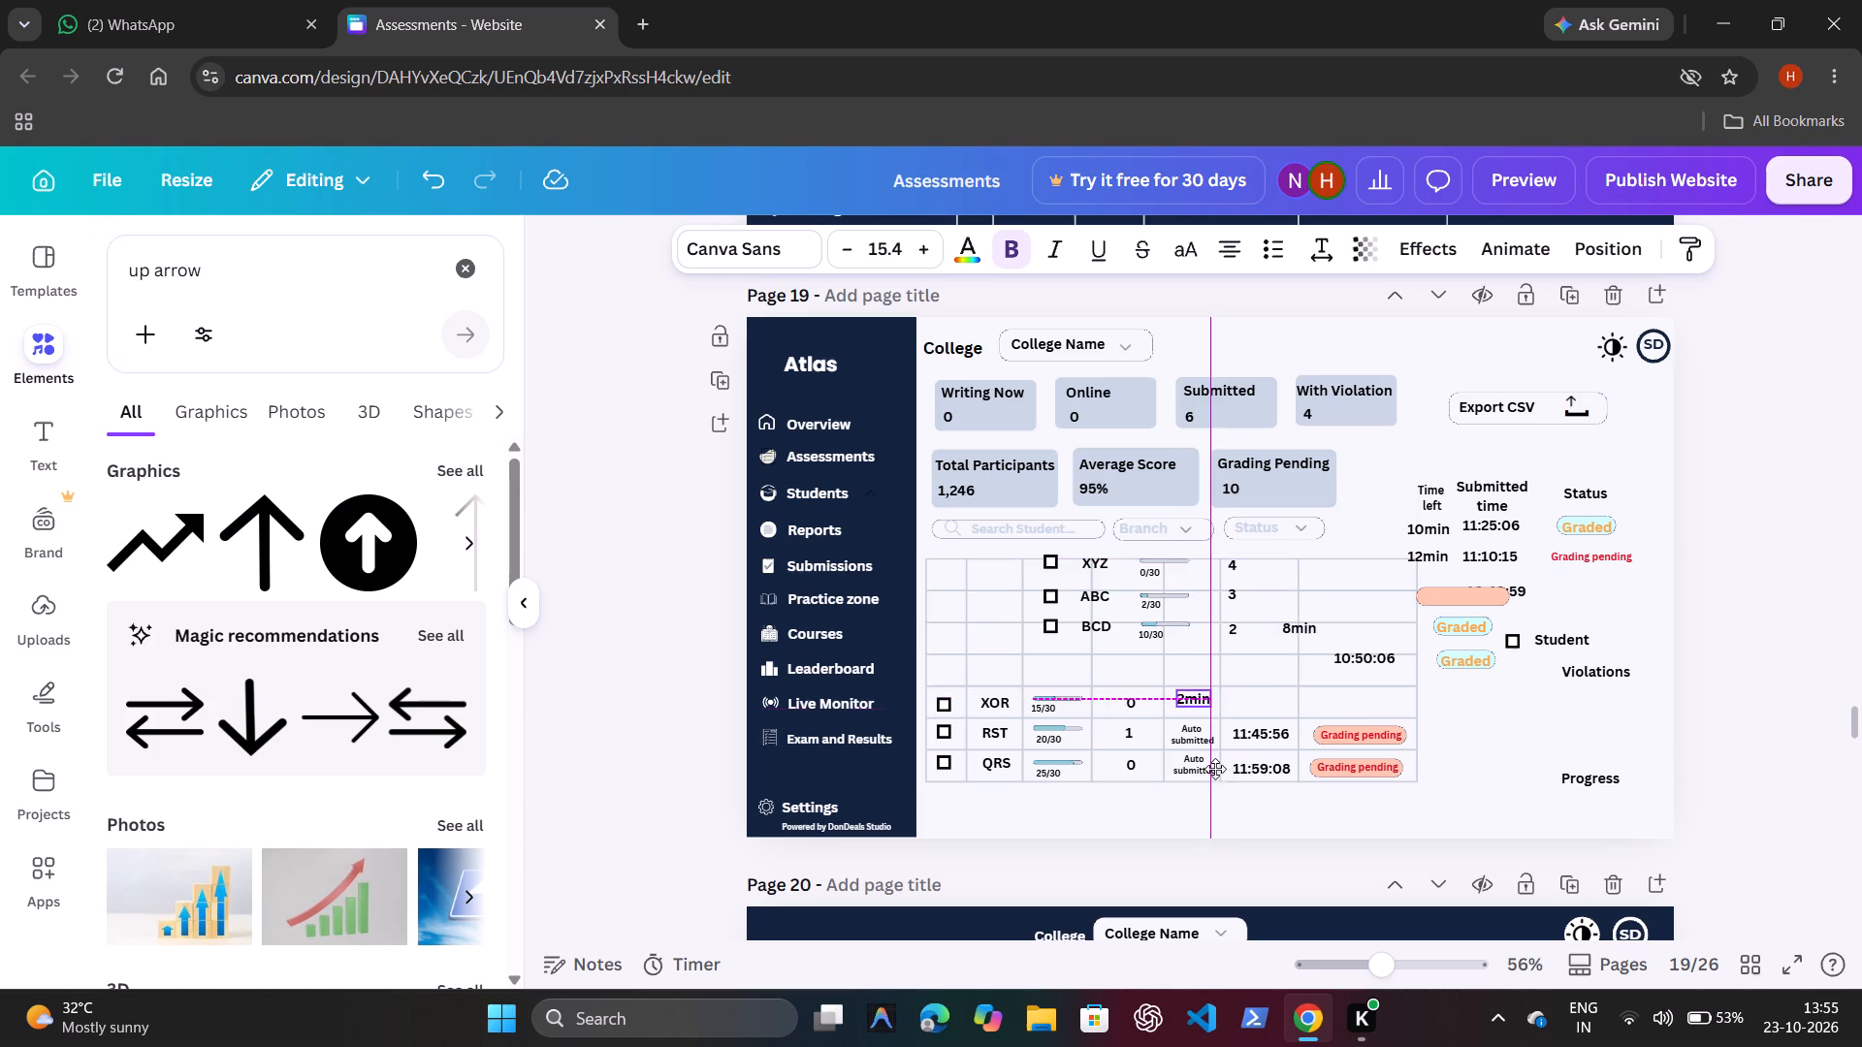
drag(1215, 769, 1216, 772)
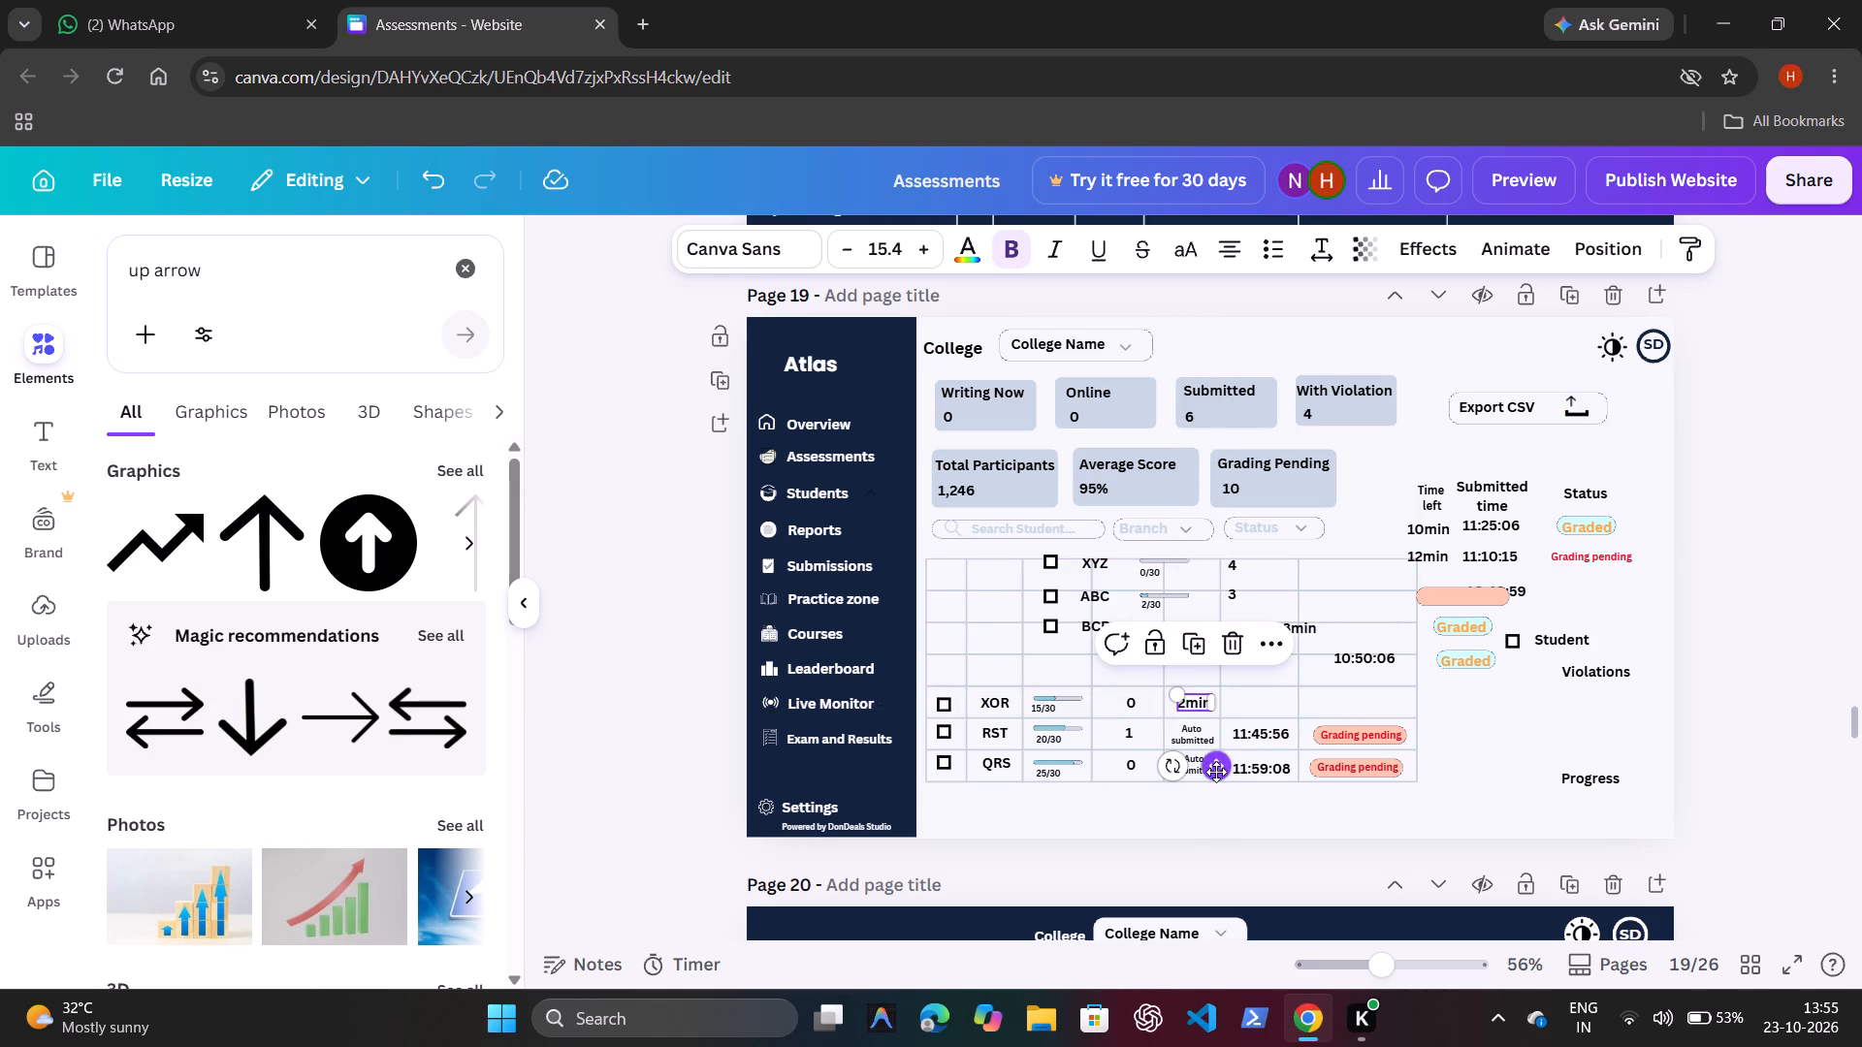
click(602, 642)
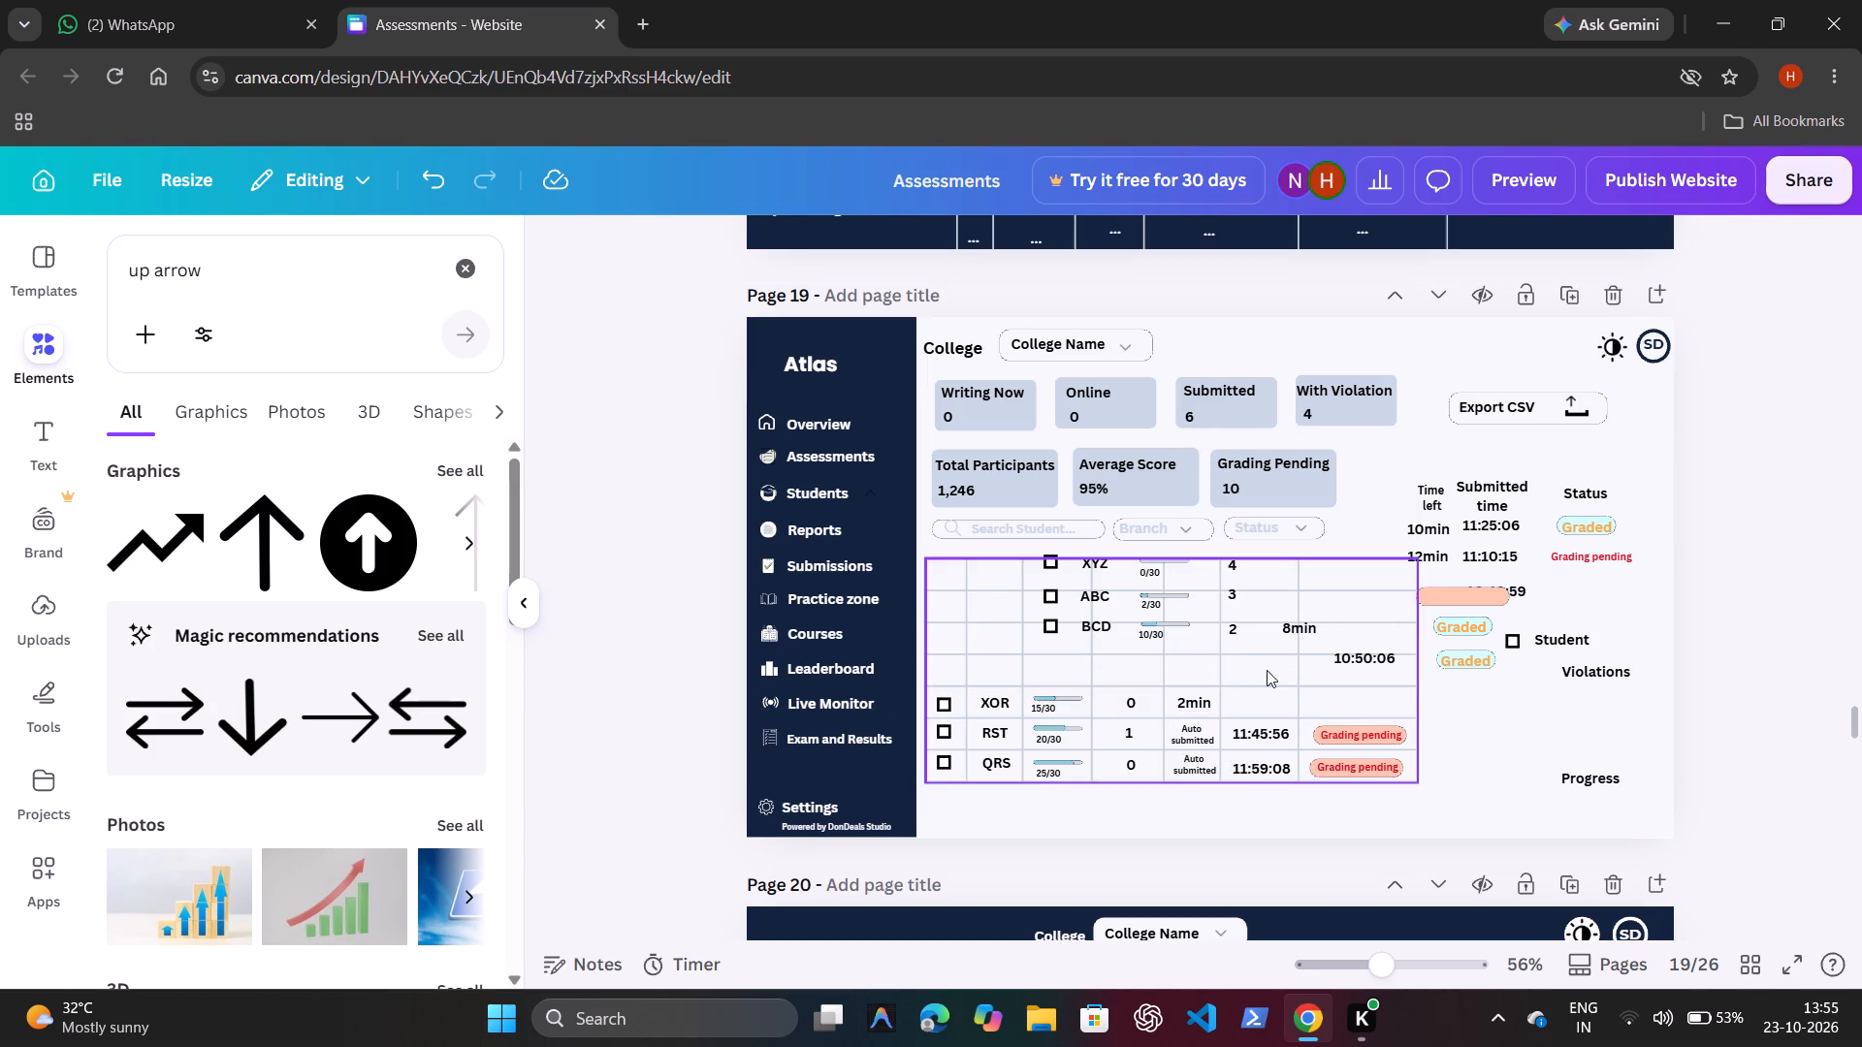
click(1353, 655)
drag(1388, 716, 1284, 759)
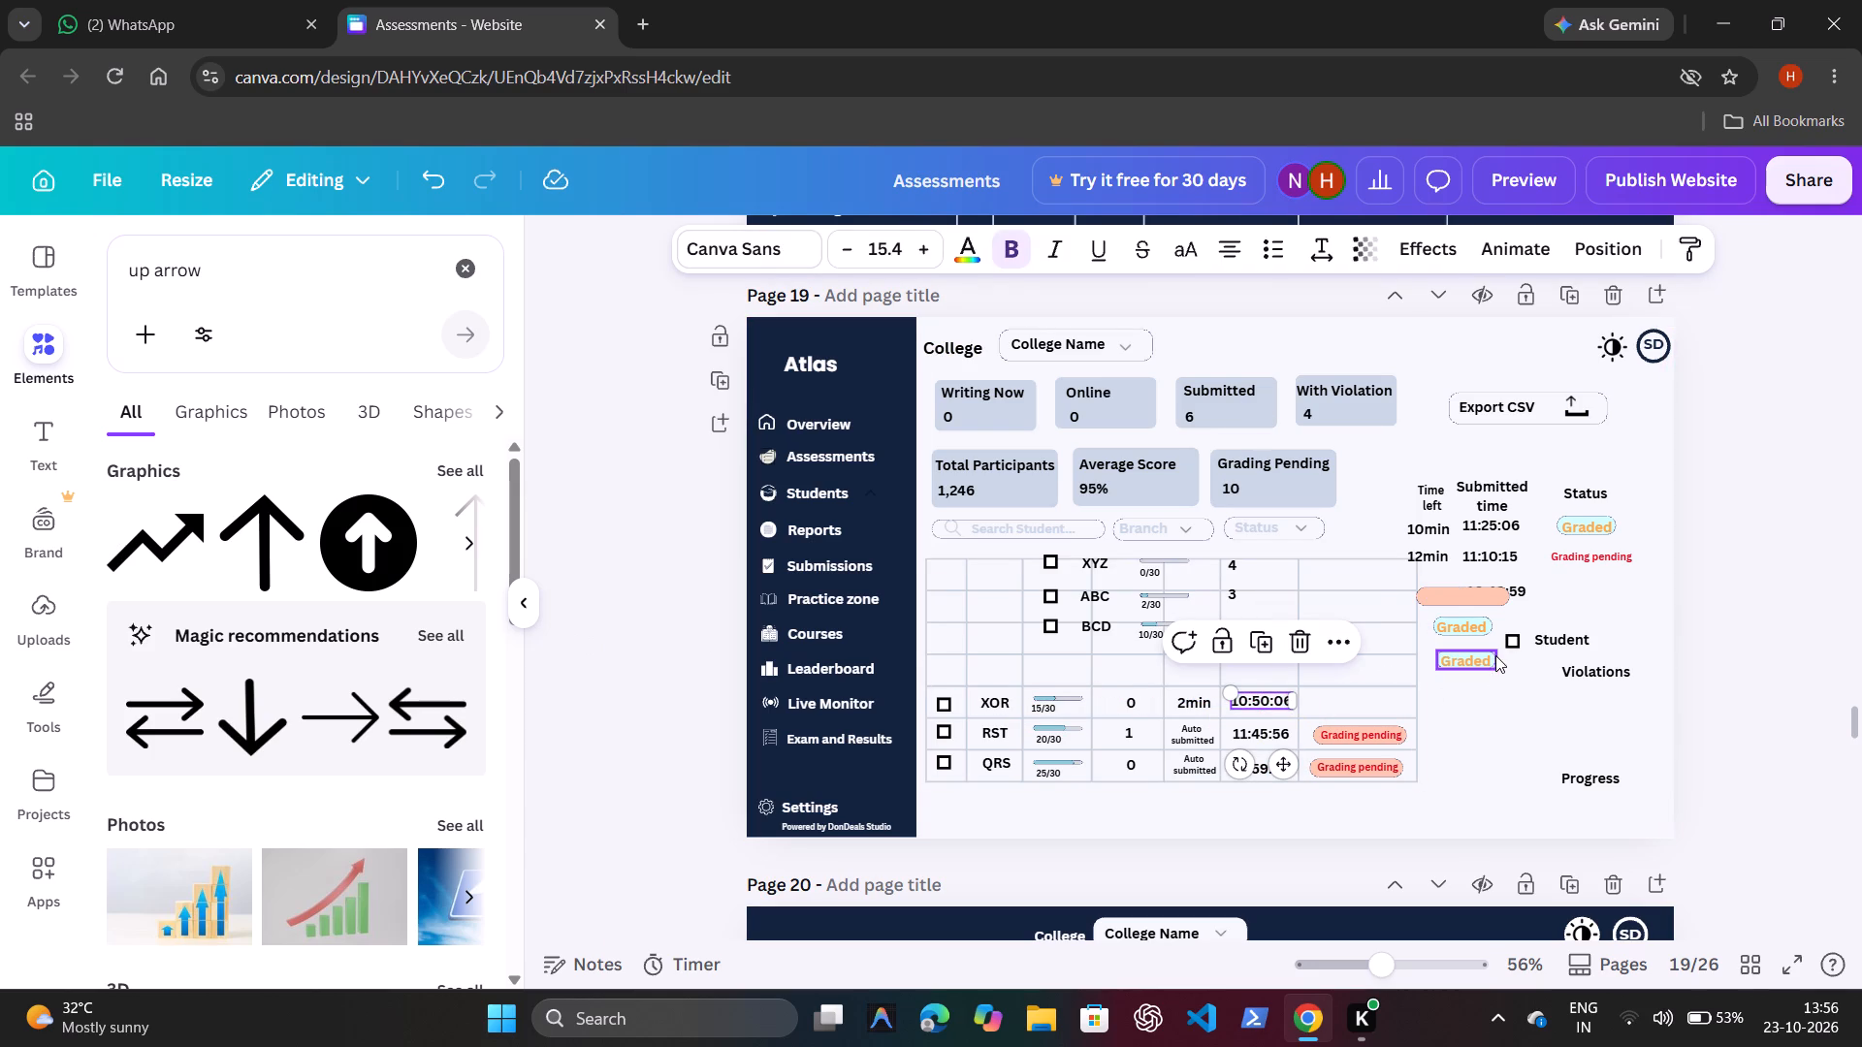
Move the lower Graded badge's light-blue shape and its text into the XOR row's last cell, with the text over the shape.
click(1495, 656)
drag(1491, 728, 1431, 747)
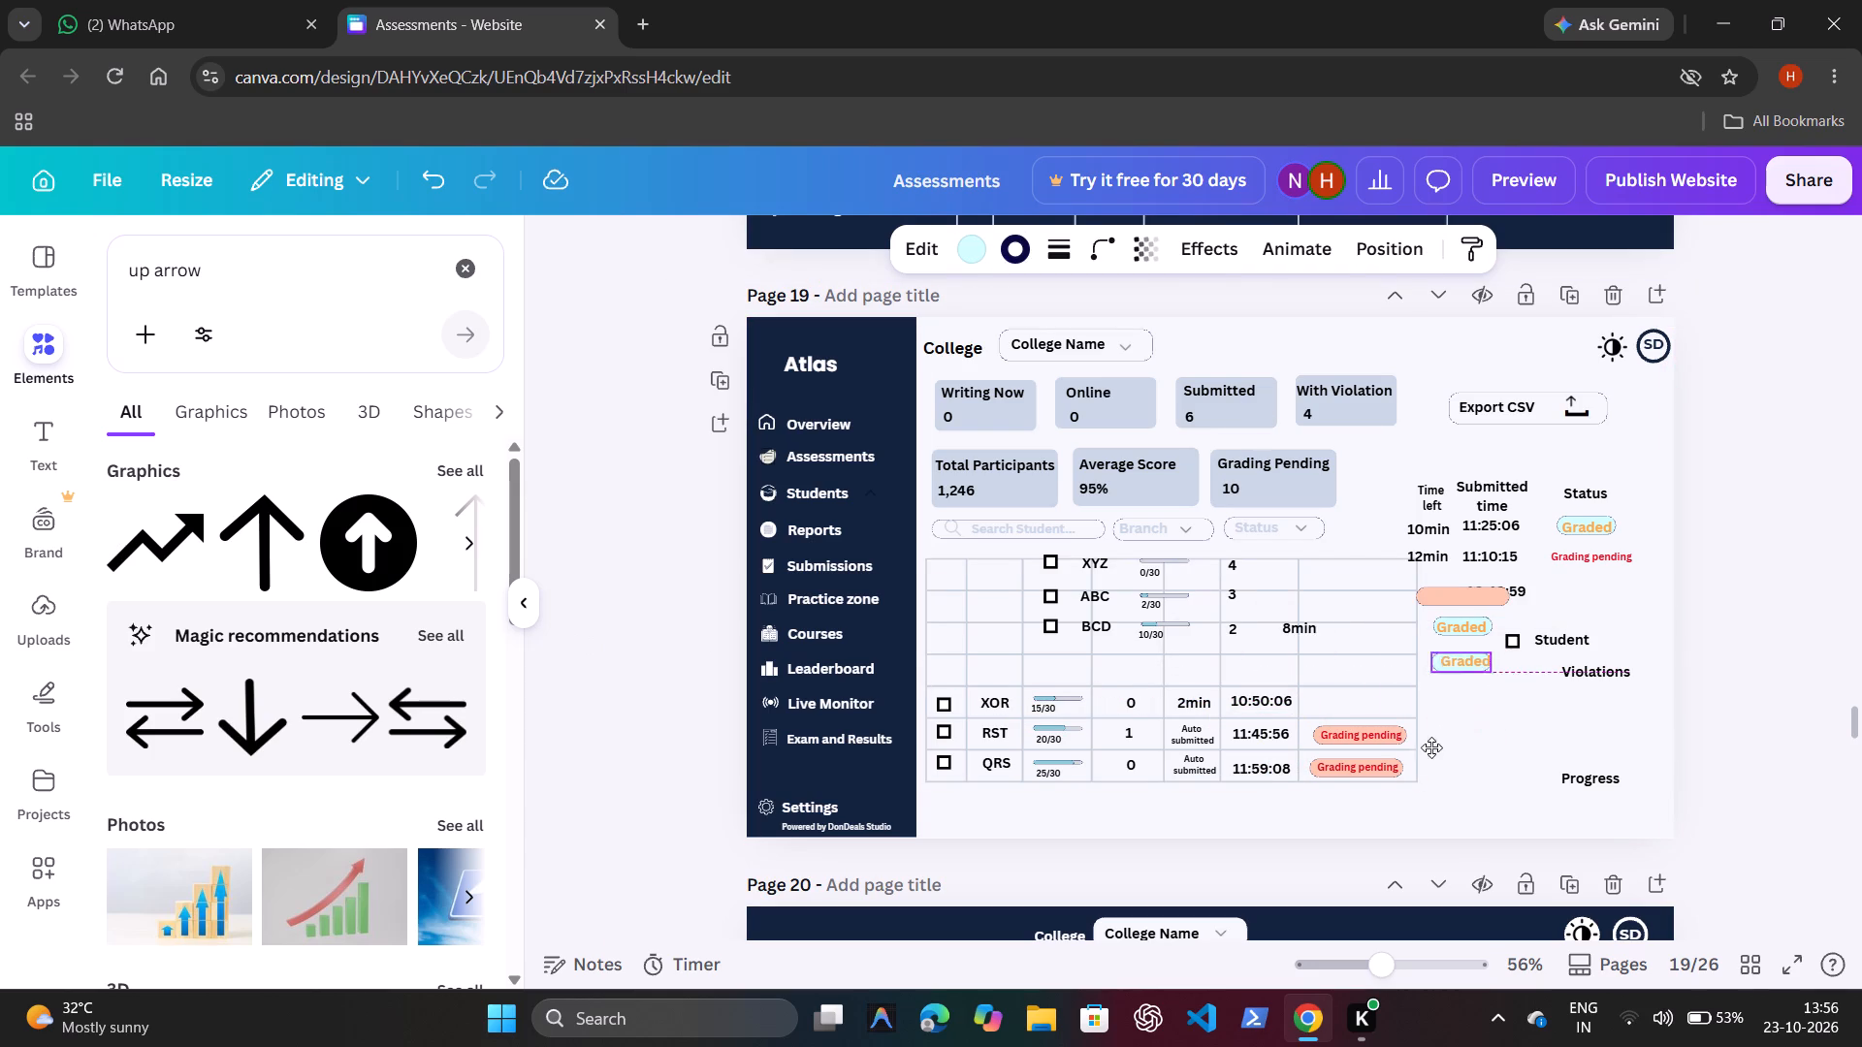
drag(1431, 747, 1380, 768)
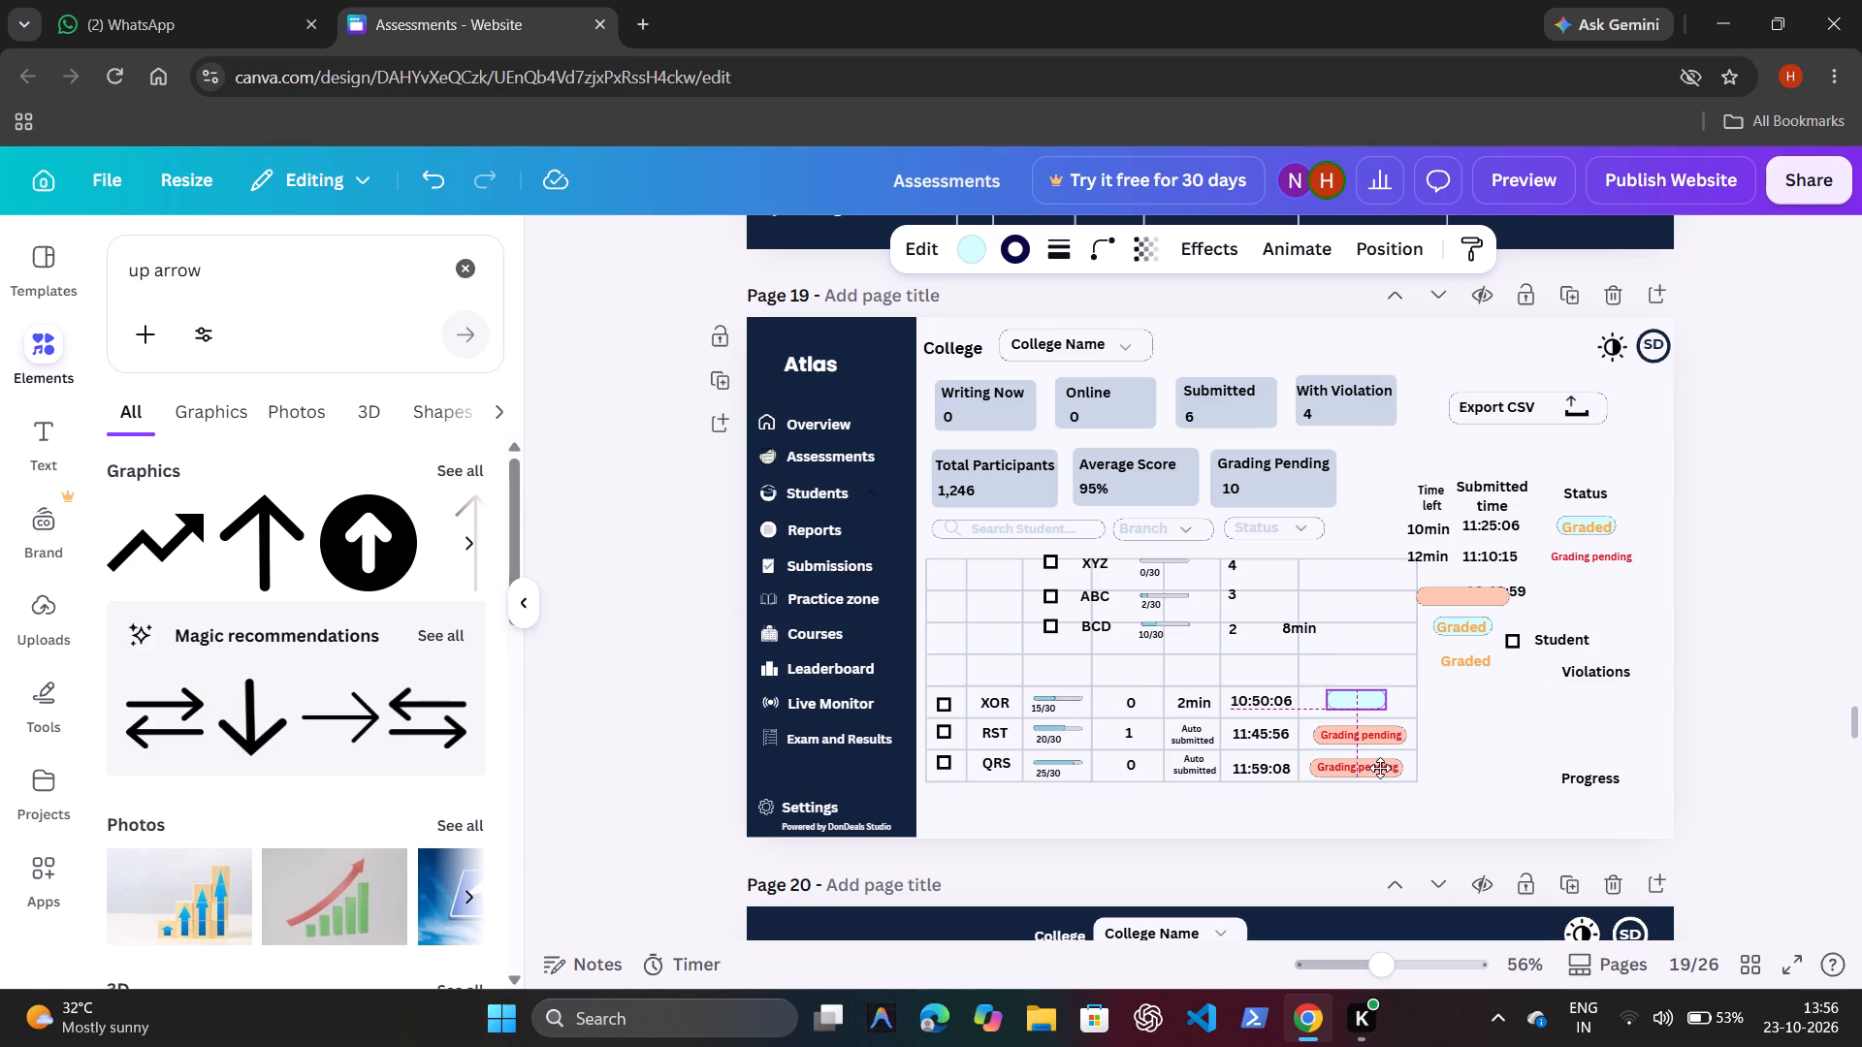
drag(1380, 768, 1380, 770)
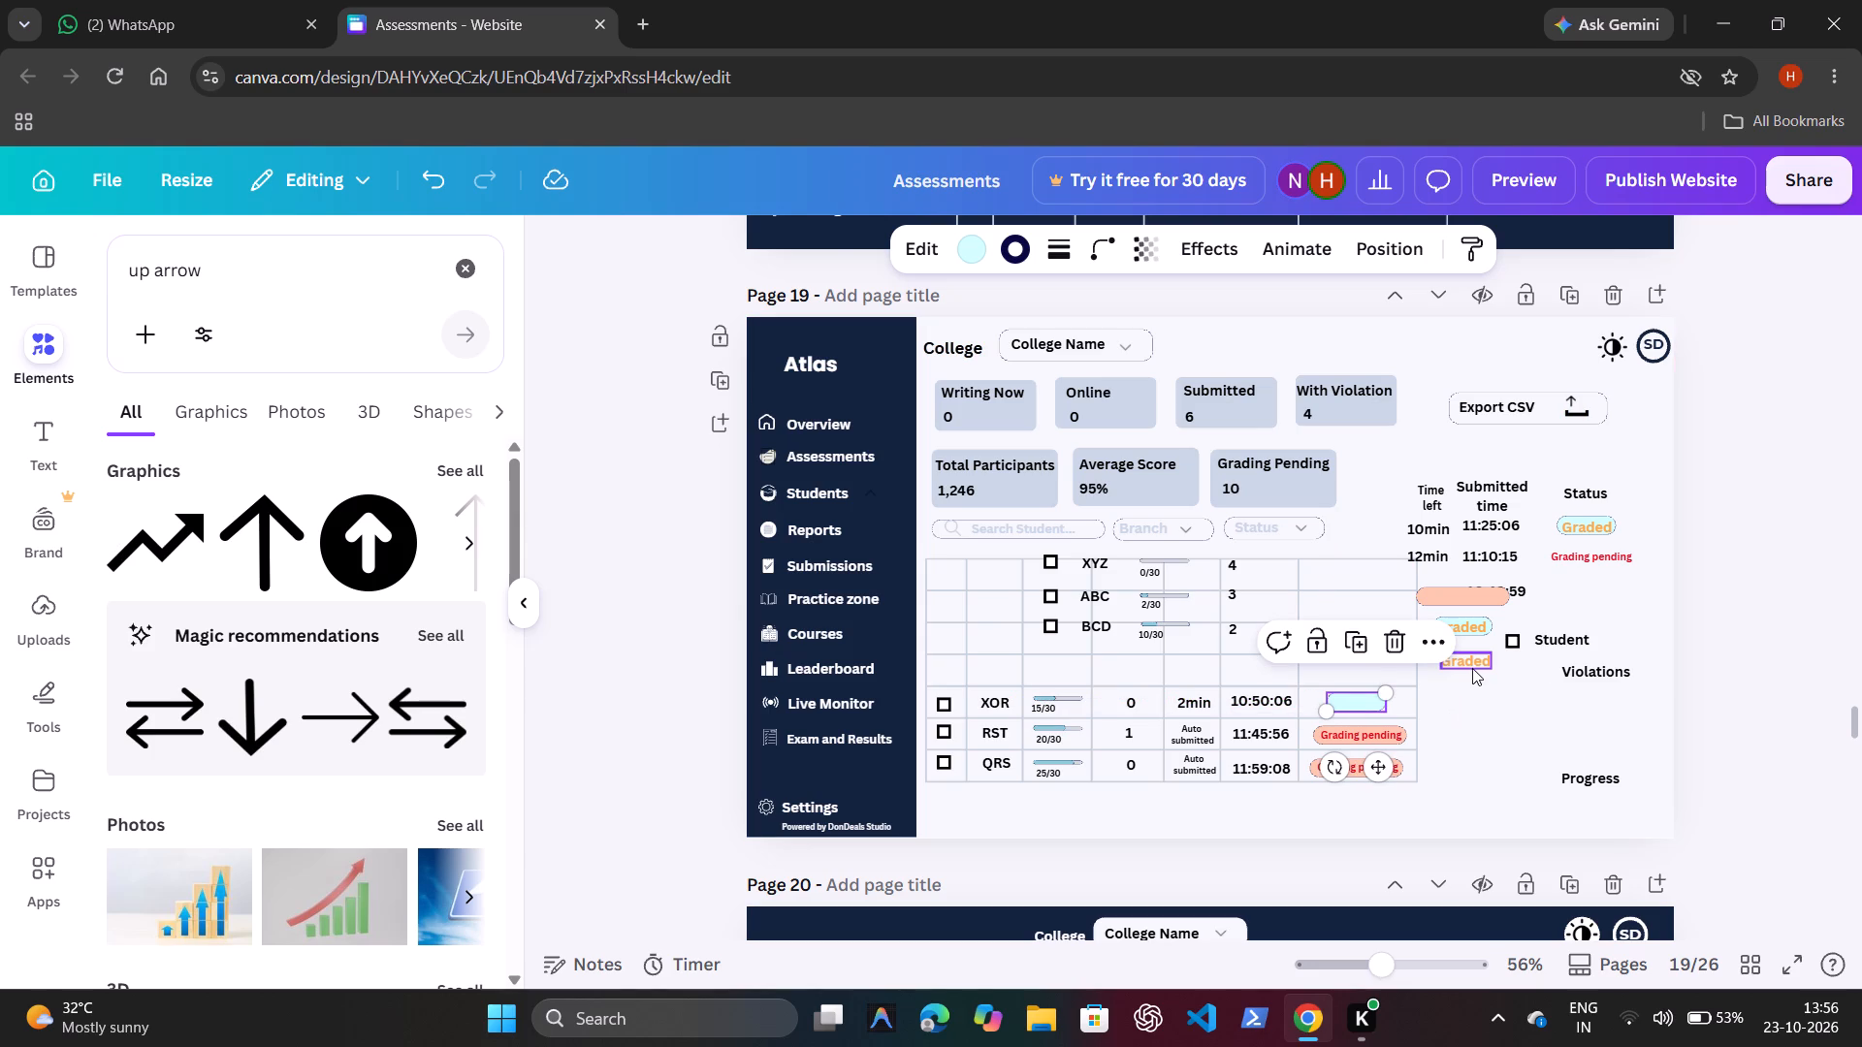
click(1473, 667)
drag(1490, 721, 1381, 763)
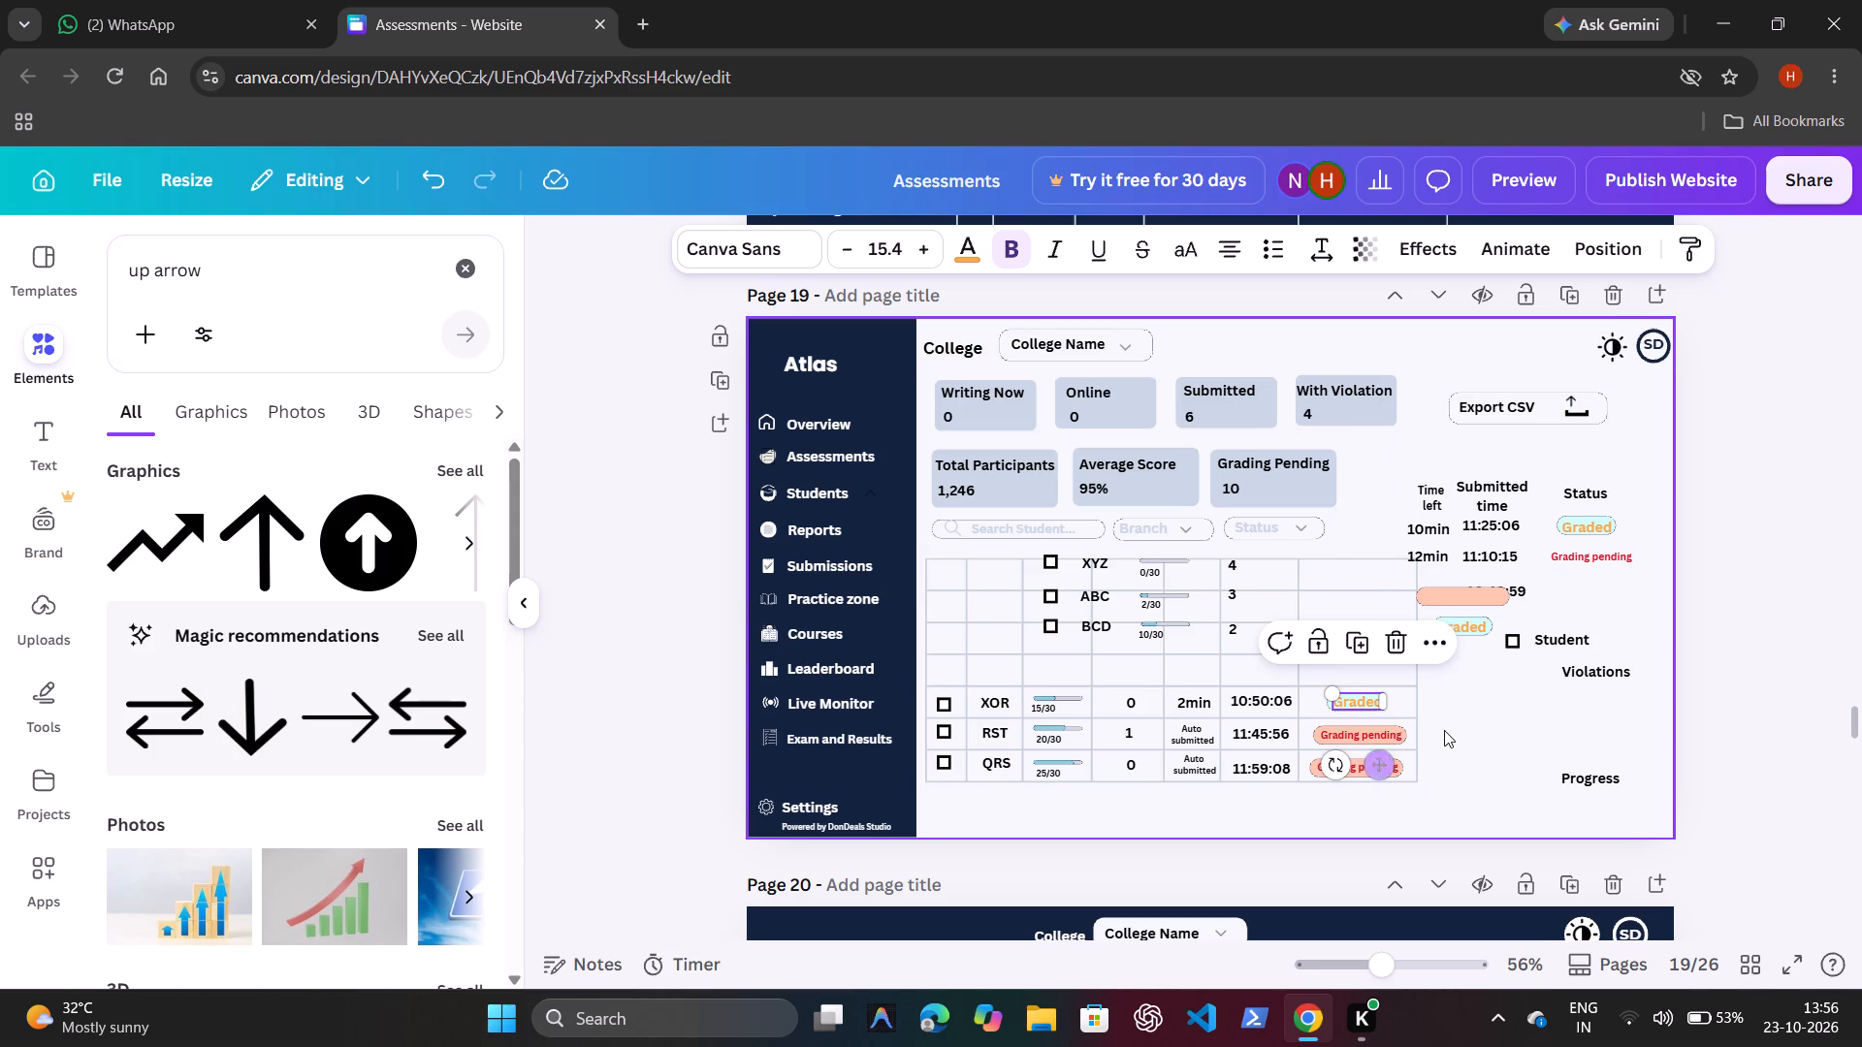
click(1449, 727)
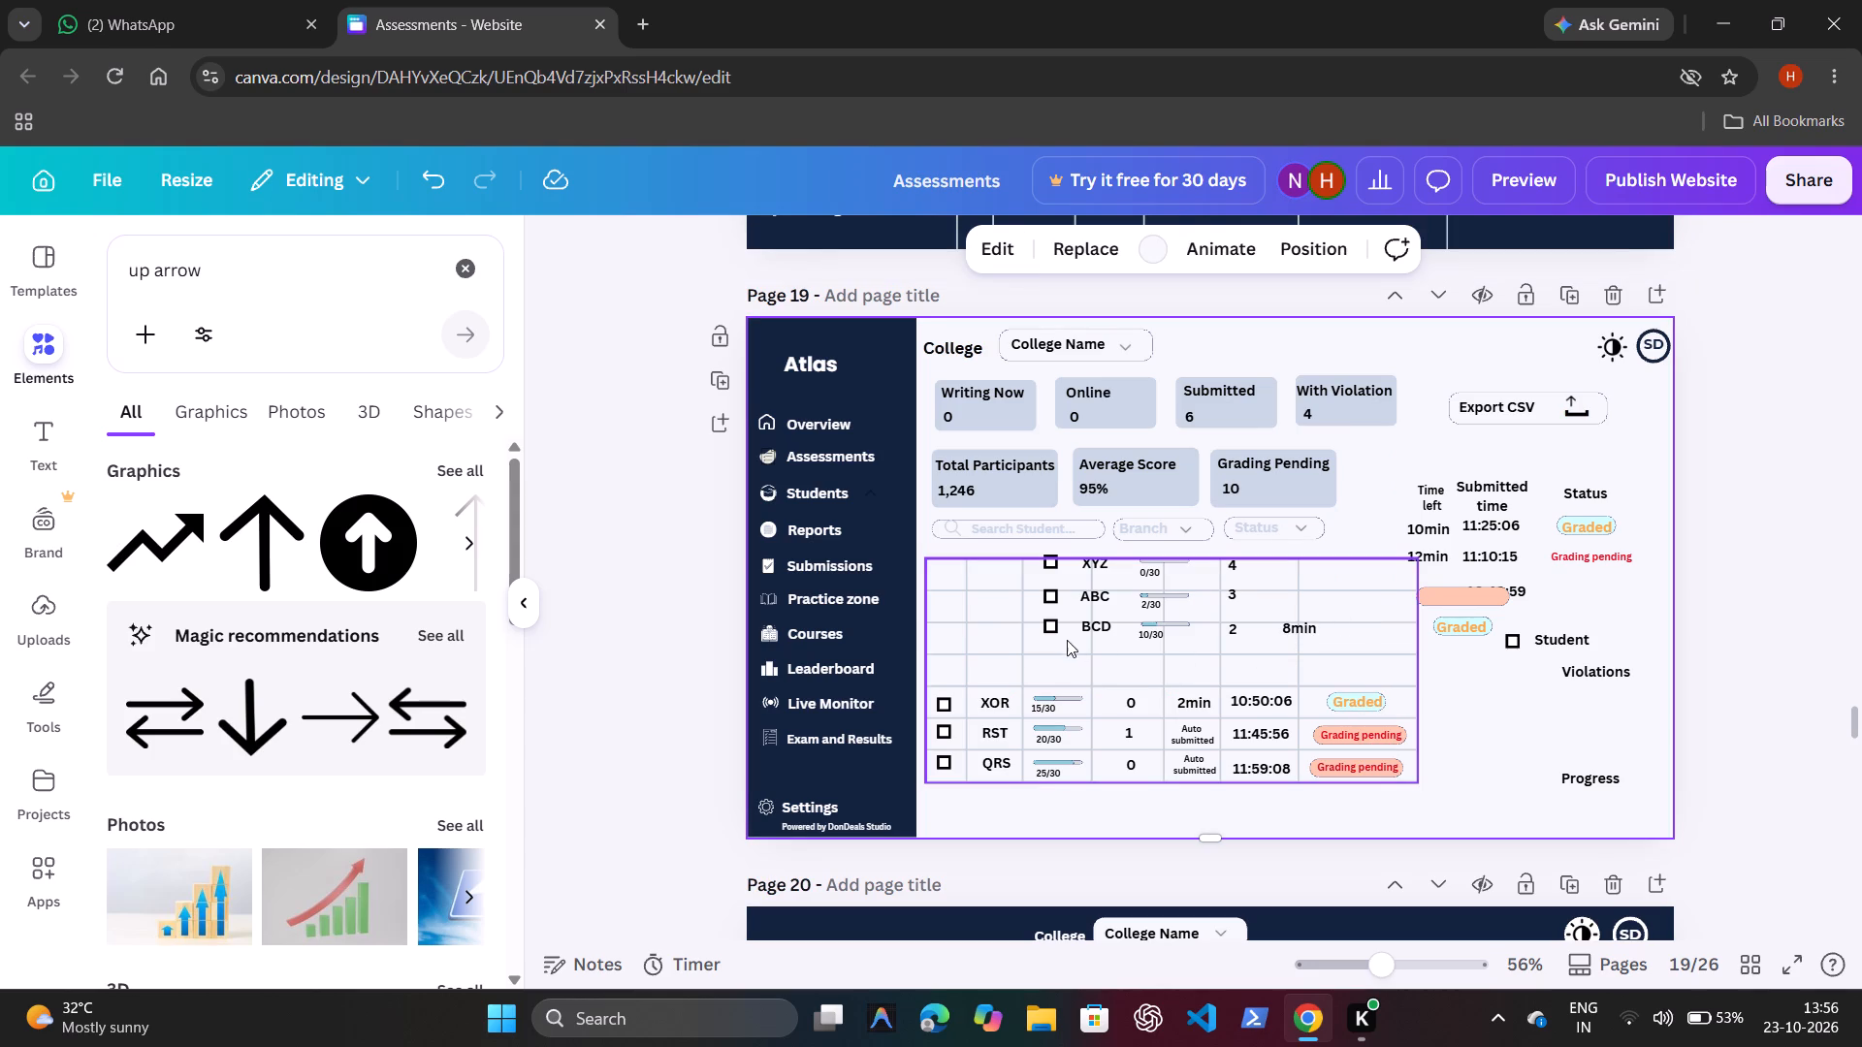
Move BCD's checkbox into the first cell of the row above XOR, aligned with the checkboxes below.
click(1056, 626)
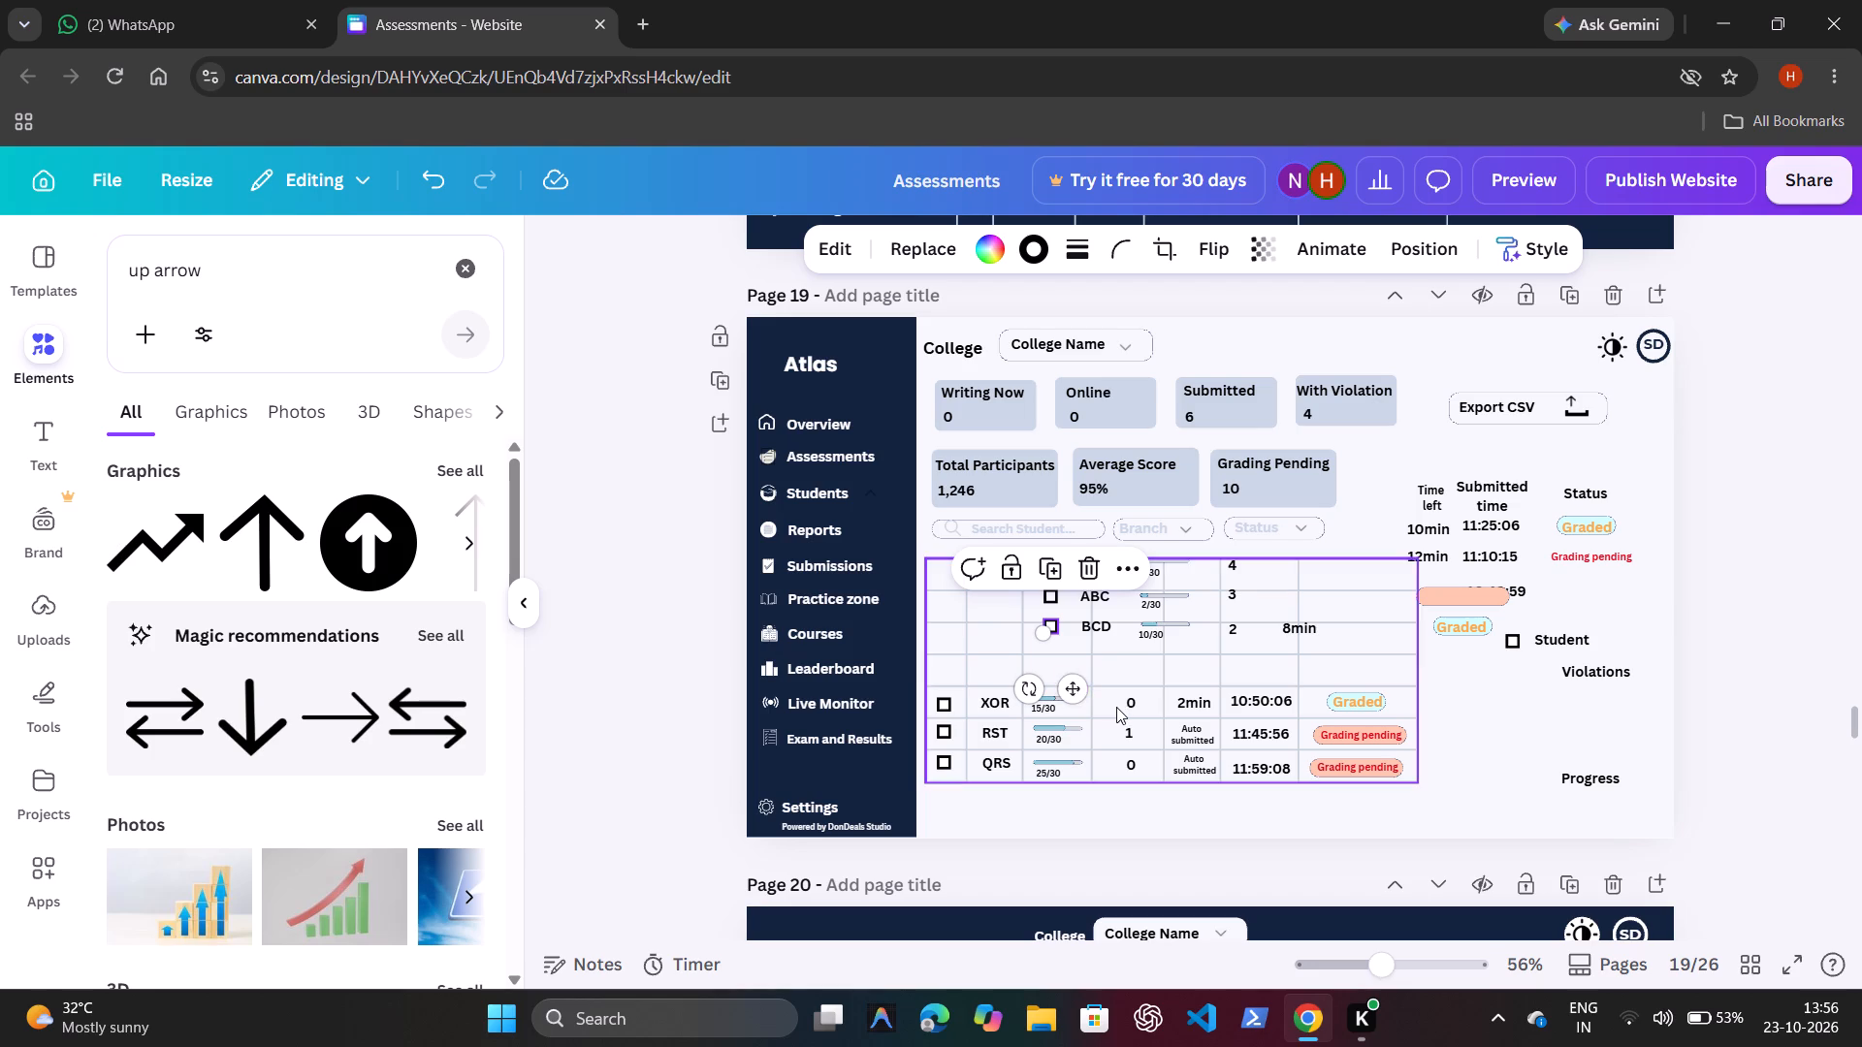
drag(1072, 685, 957, 728)
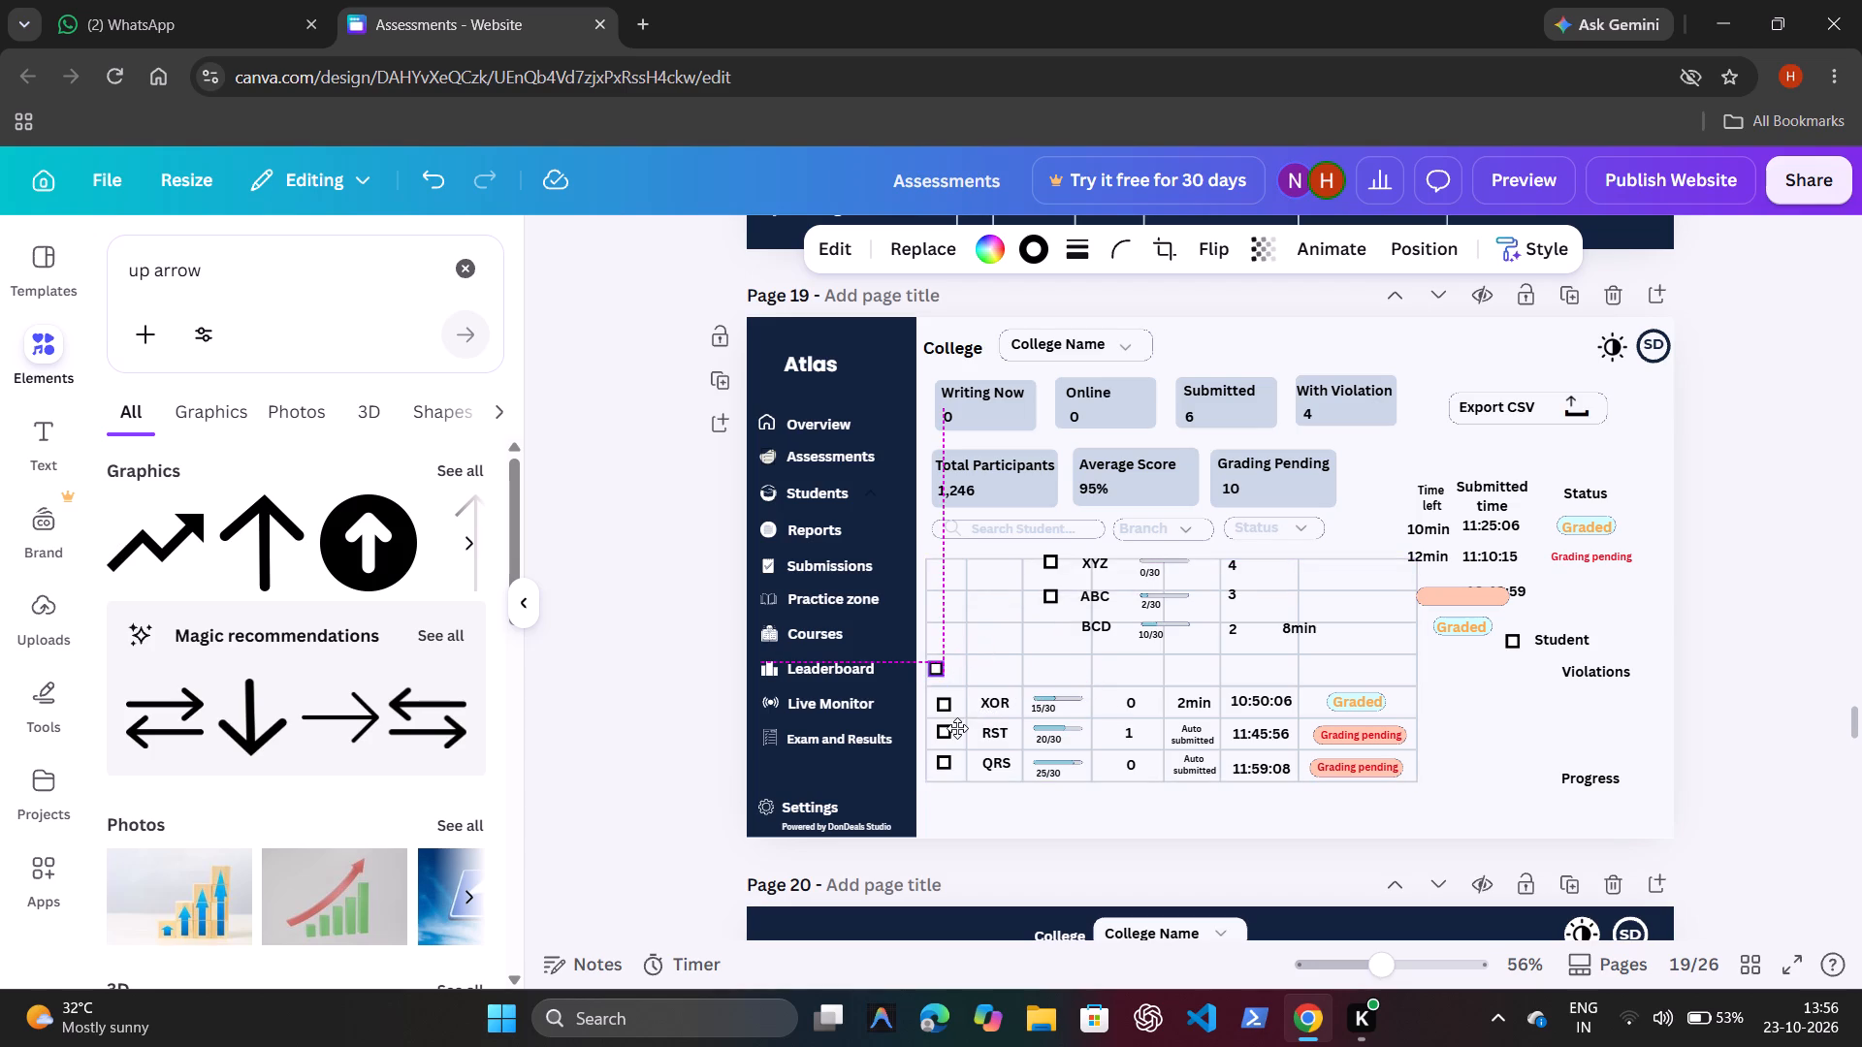
drag(957, 728, 964, 728)
drag(964, 728, 965, 733)
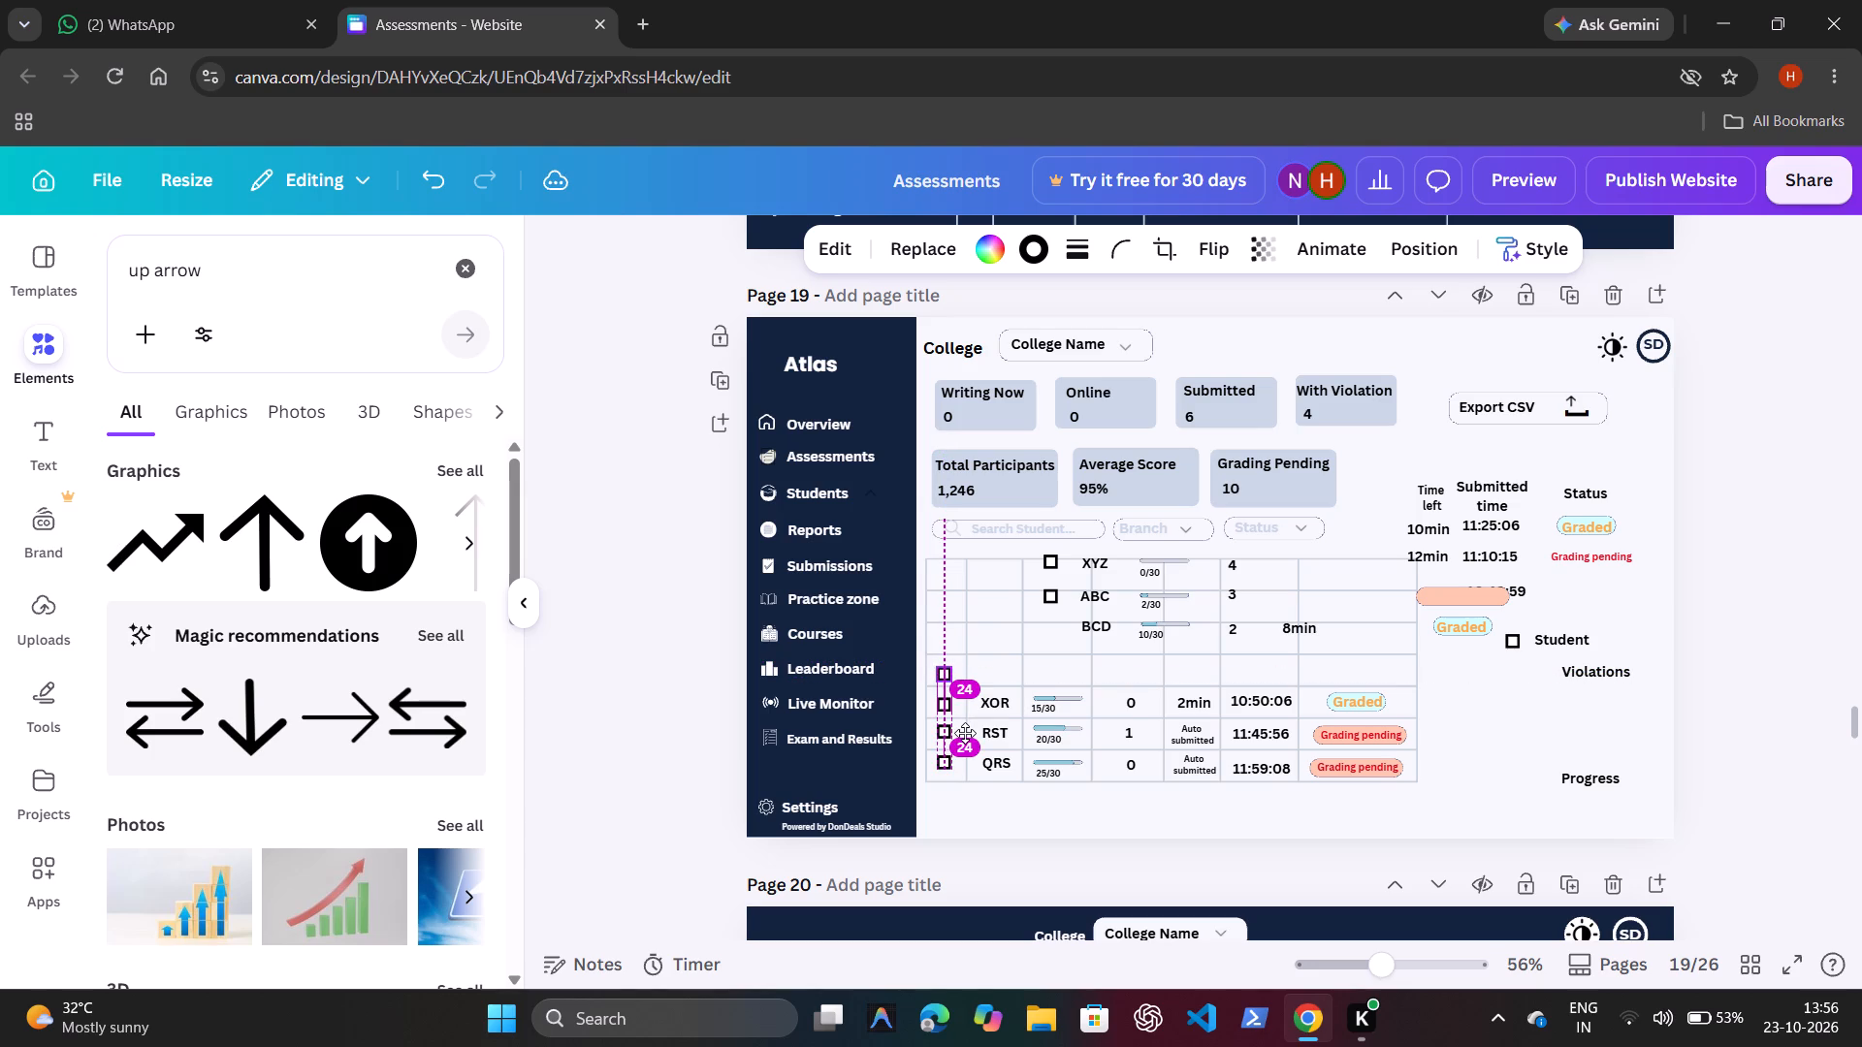
drag(965, 733, 965, 730)
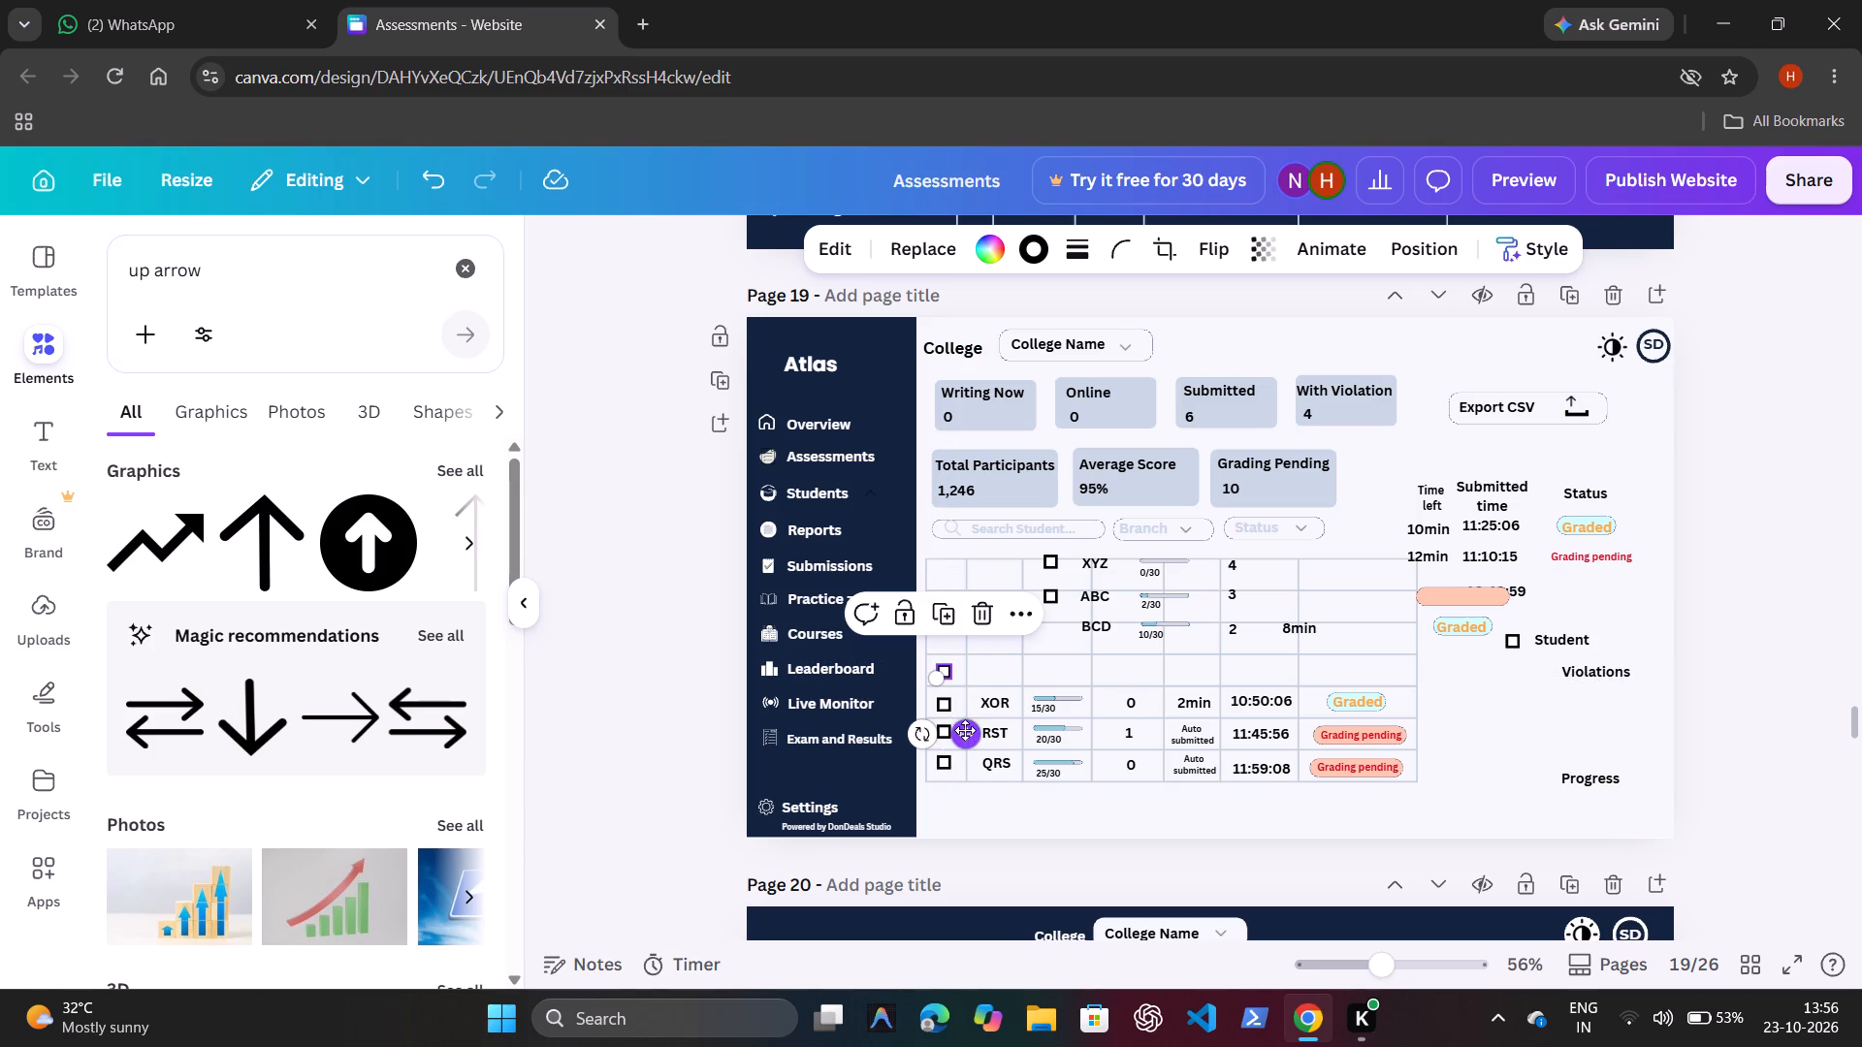
Move the BCD name into the second cell of the row above XOR, centred over the names below.
click(1095, 629)
drag(1108, 686, 1021, 725)
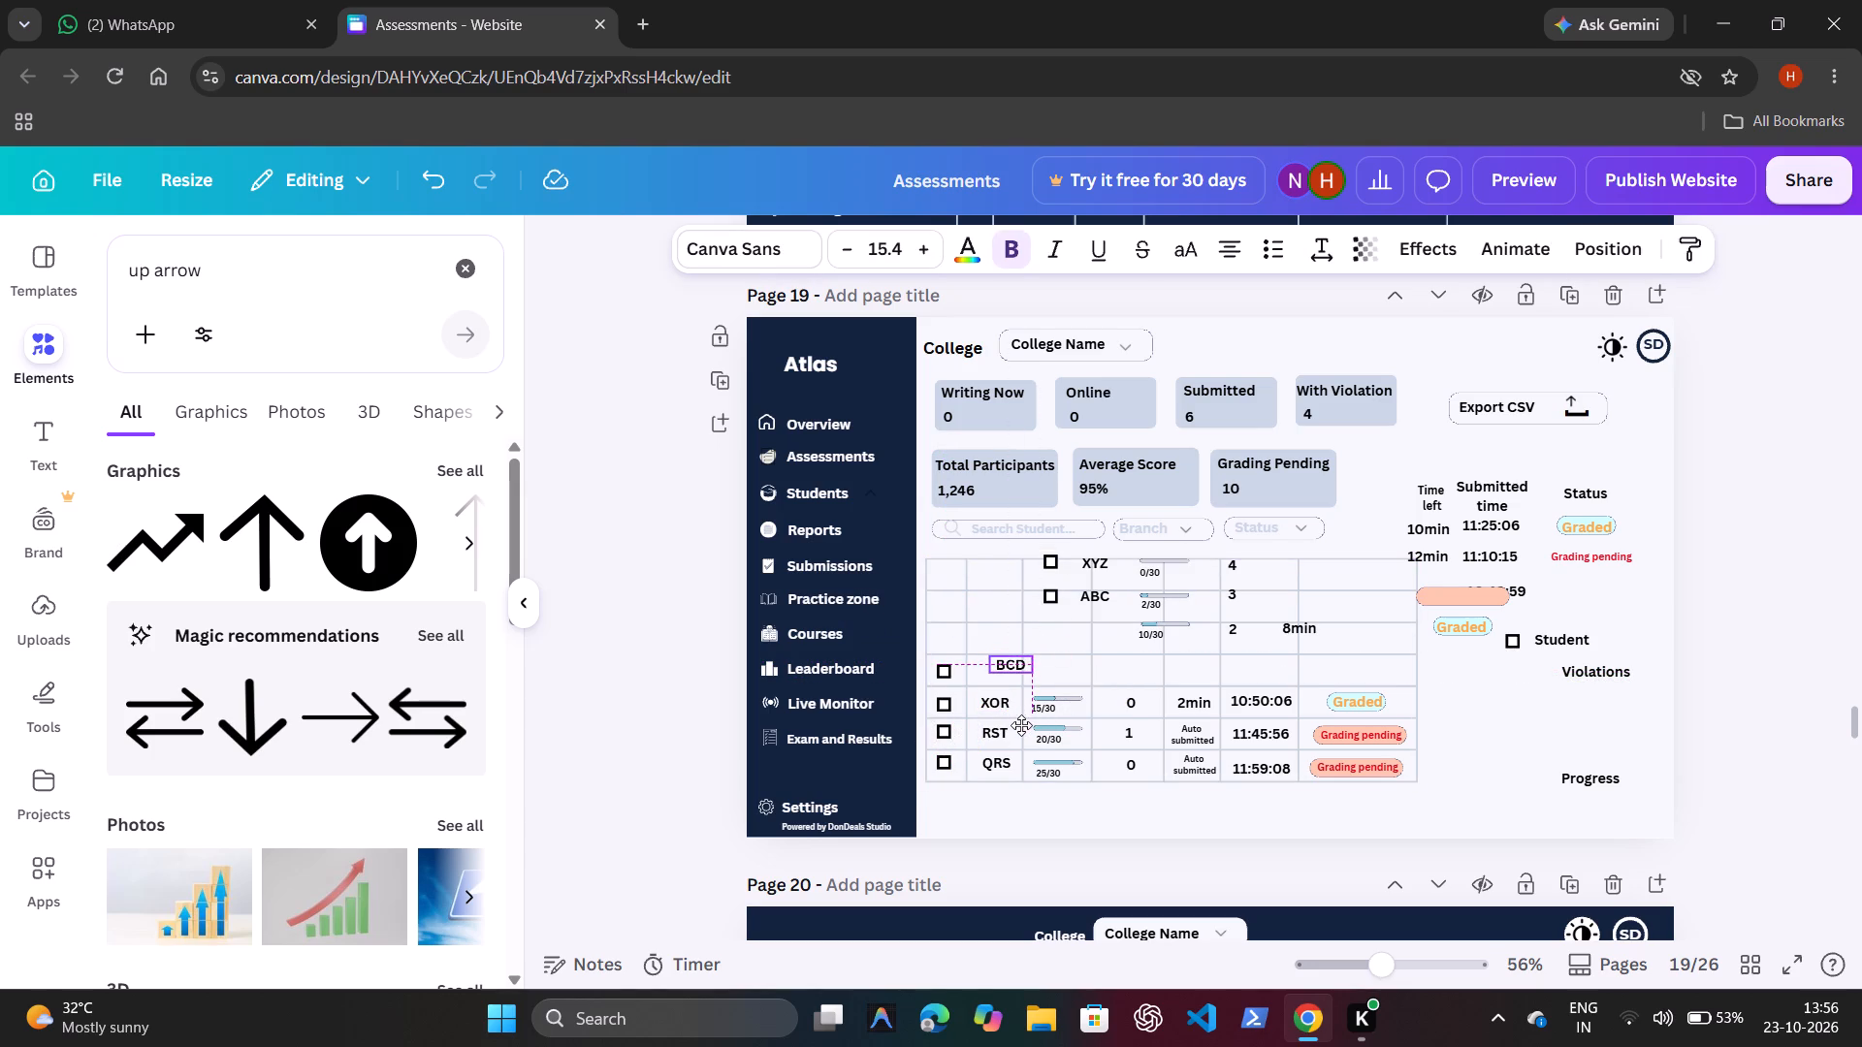
drag(1021, 725, 1008, 731)
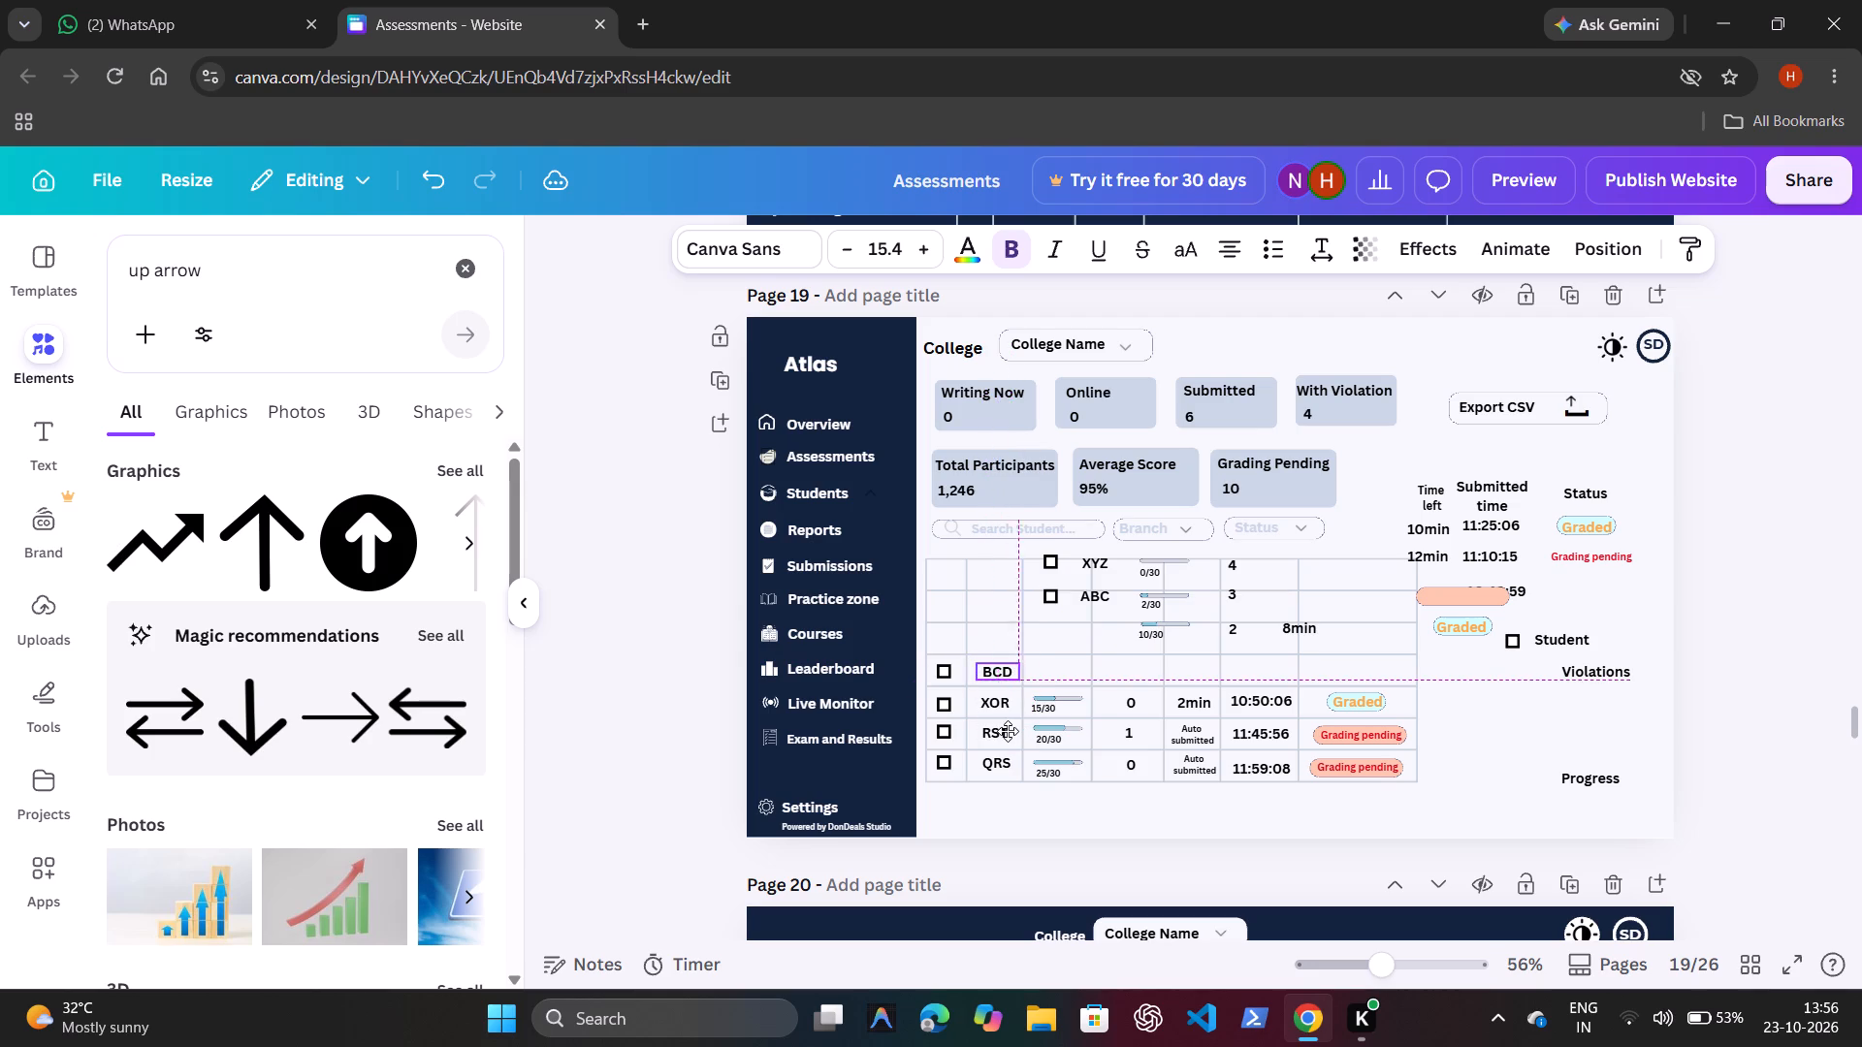
drag(1008, 731, 1007, 729)
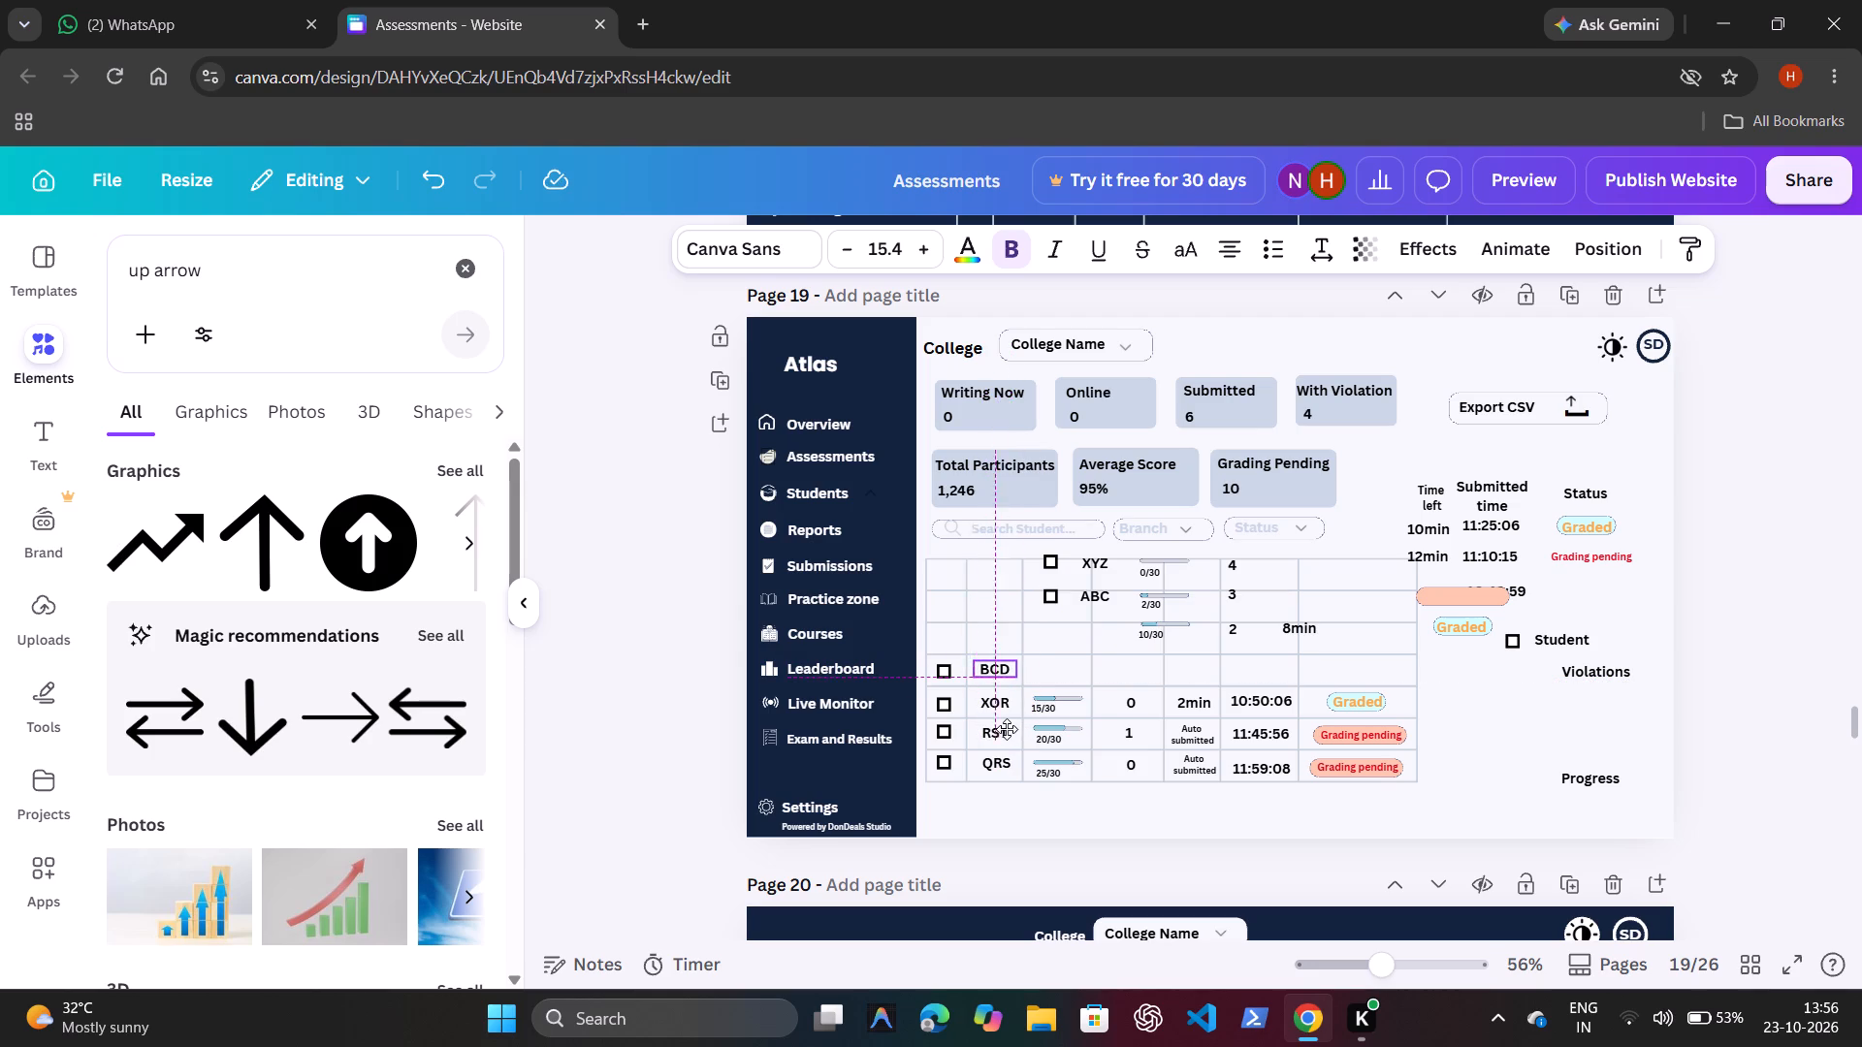
drag(1007, 729, 1008, 730)
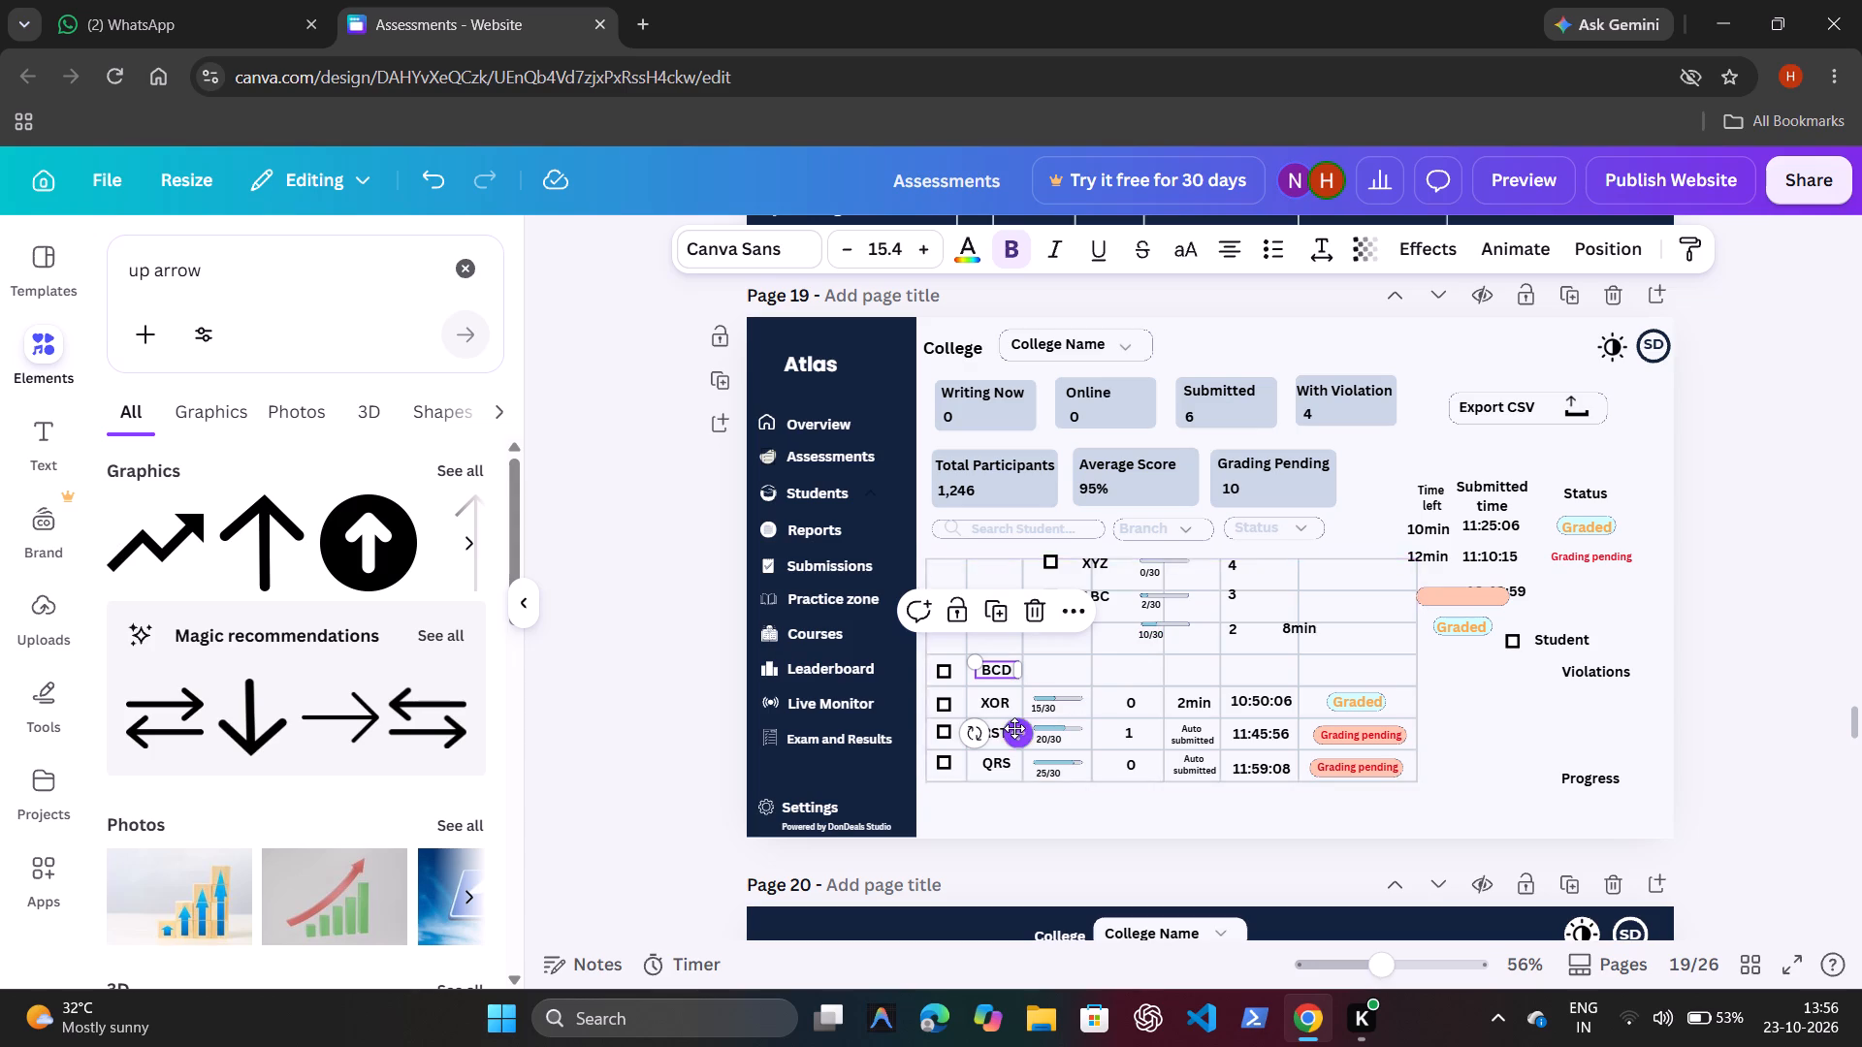
Move the 10/30 label and its grey progress track into the BCD row's third cell, with the track above the label.
click(1147, 639)
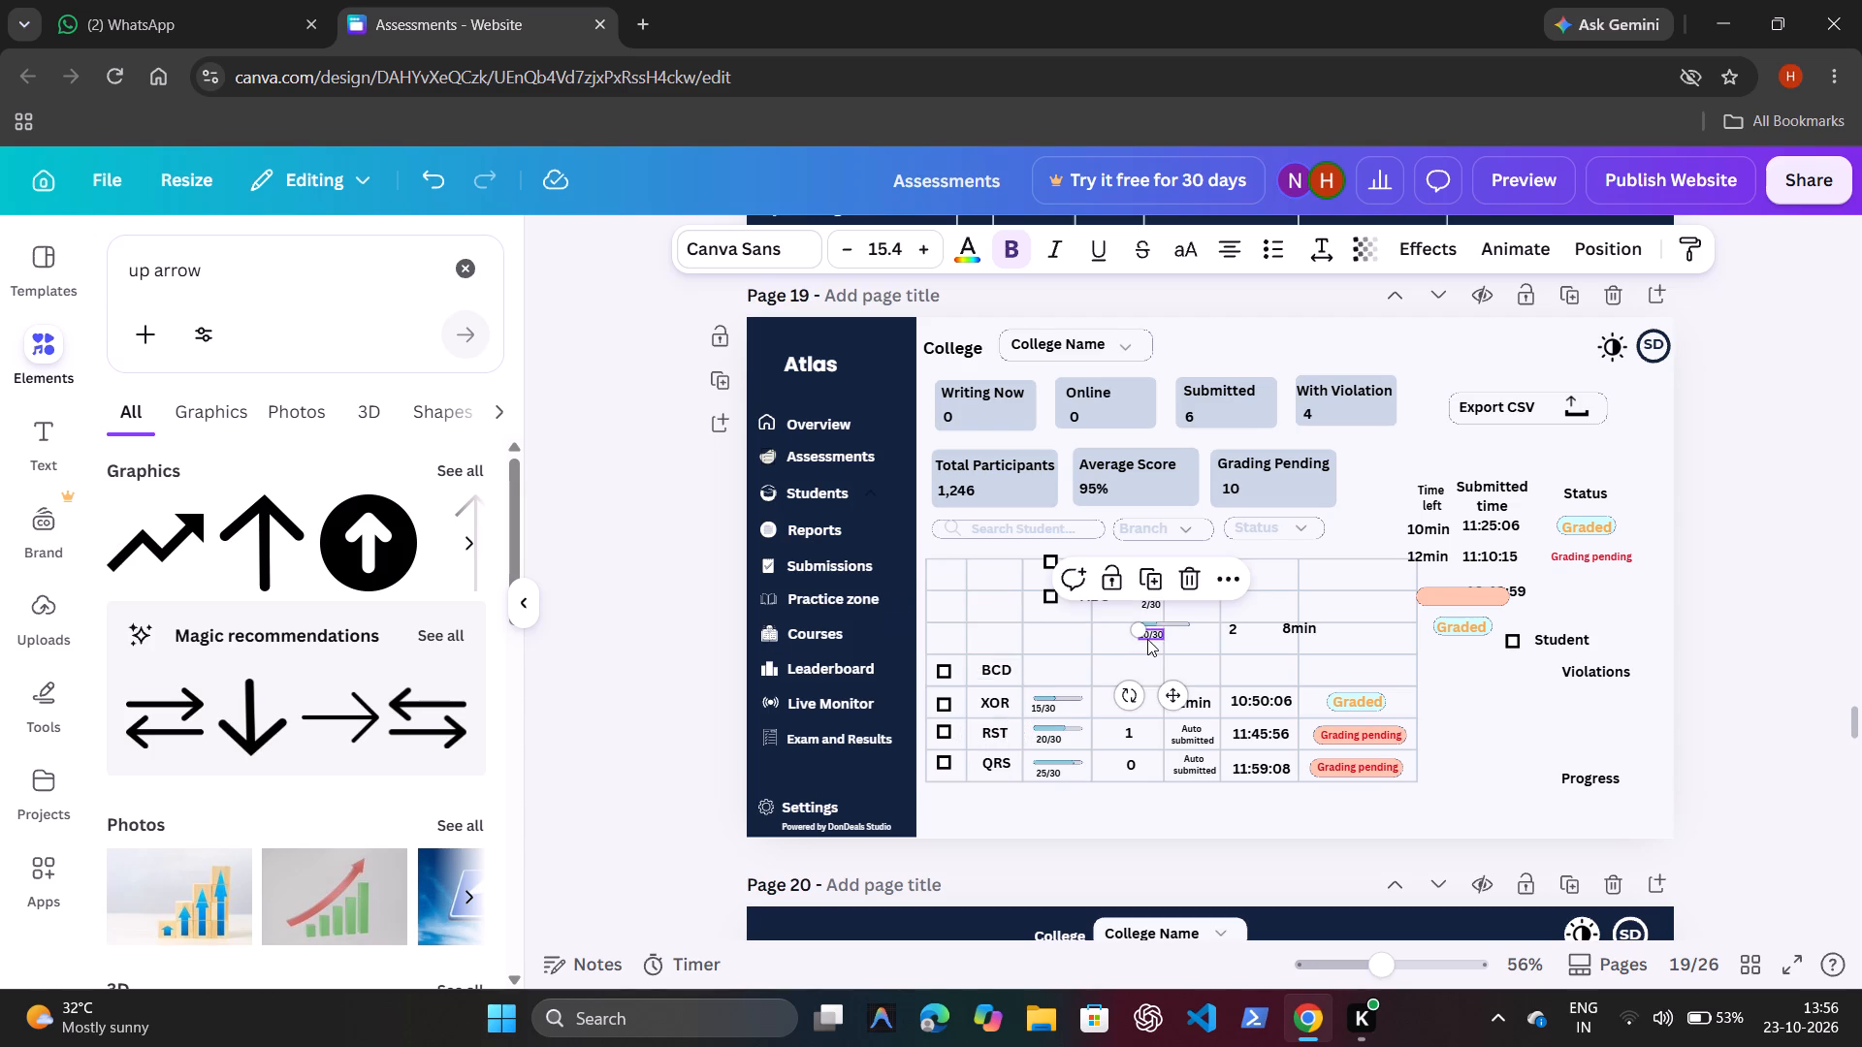
drag(1169, 696, 1076, 737)
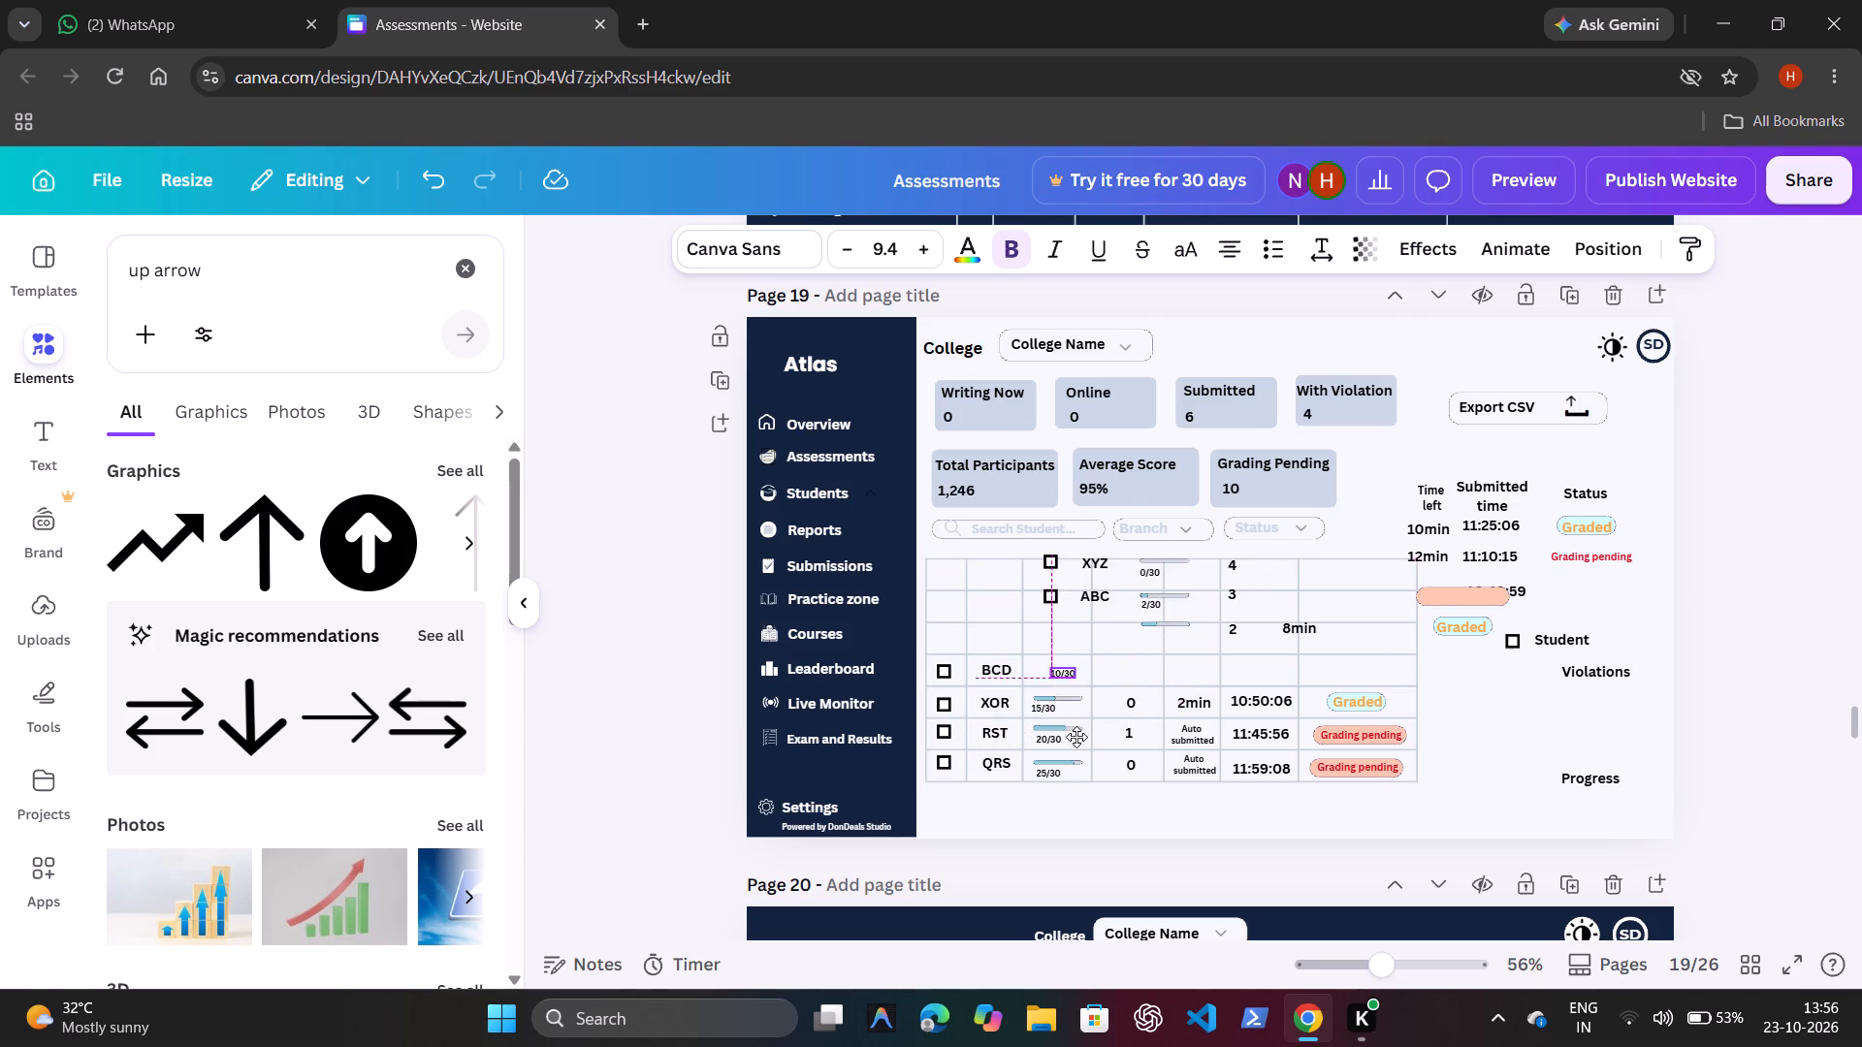
drag(1076, 737, 1068, 739)
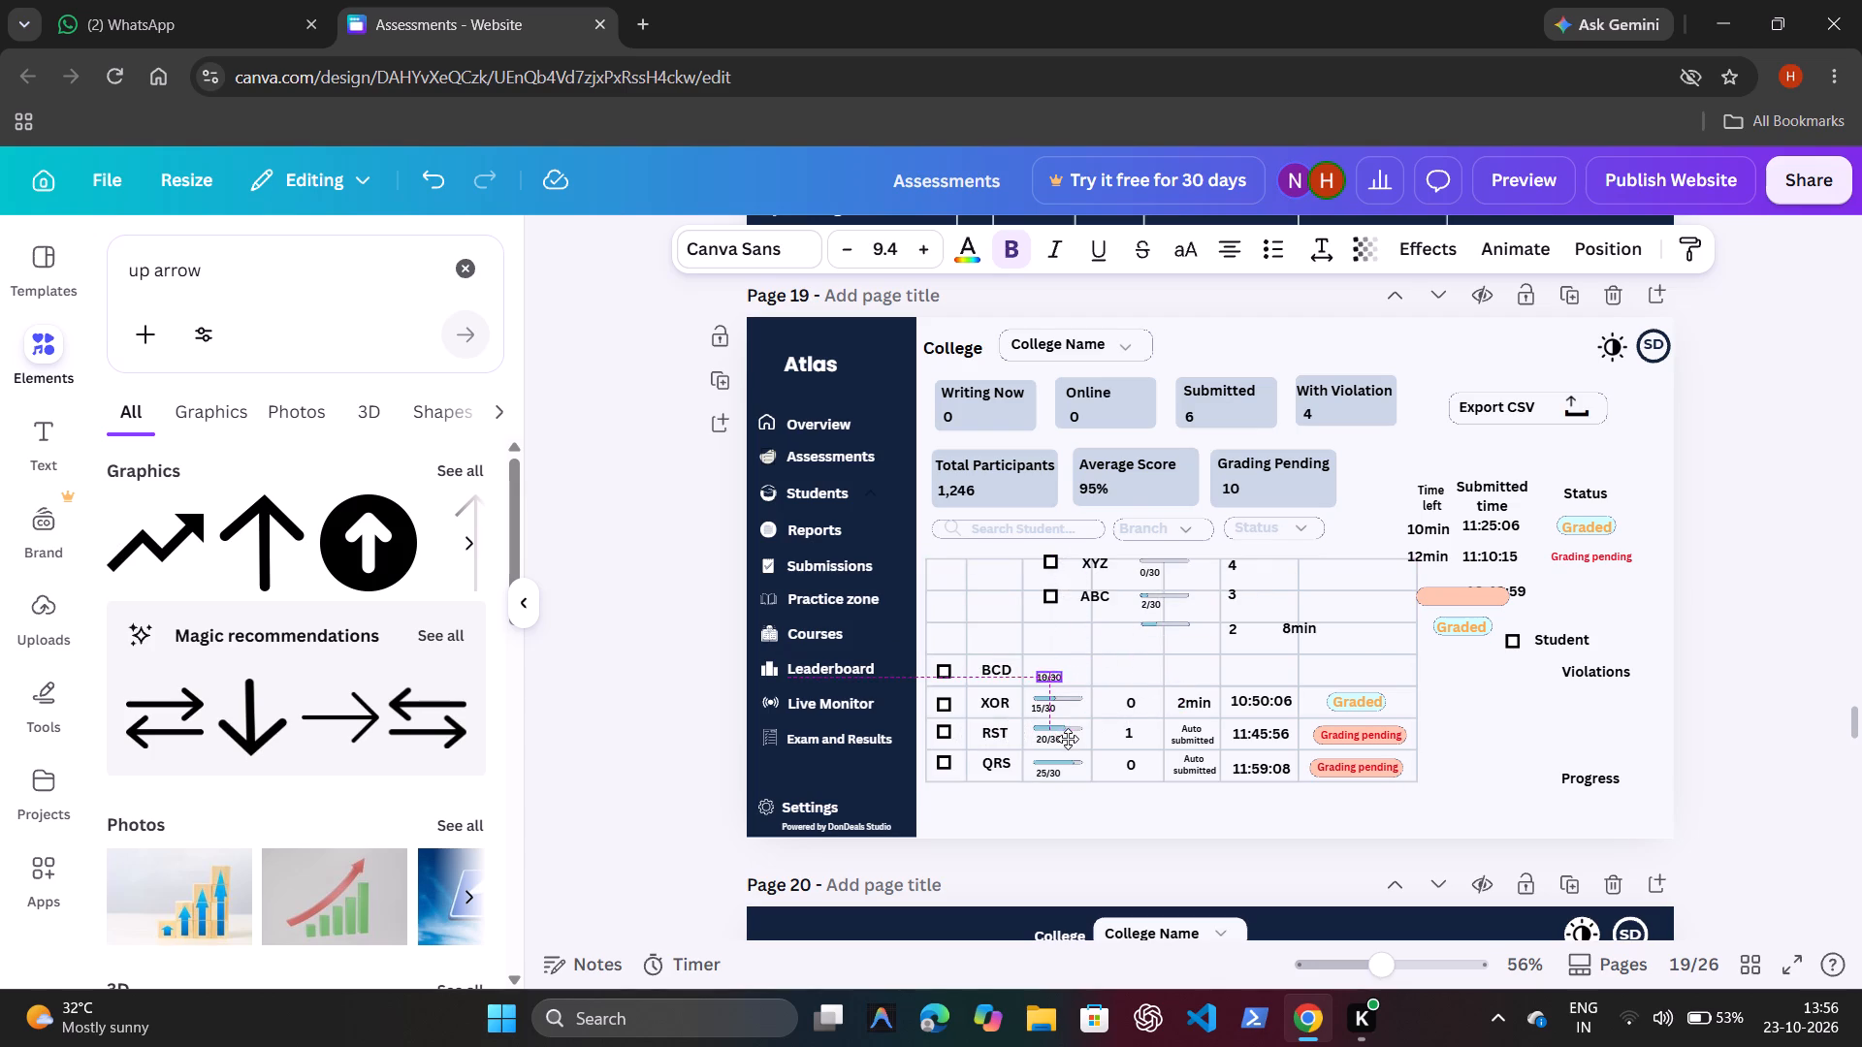
drag(1068, 739, 1063, 740)
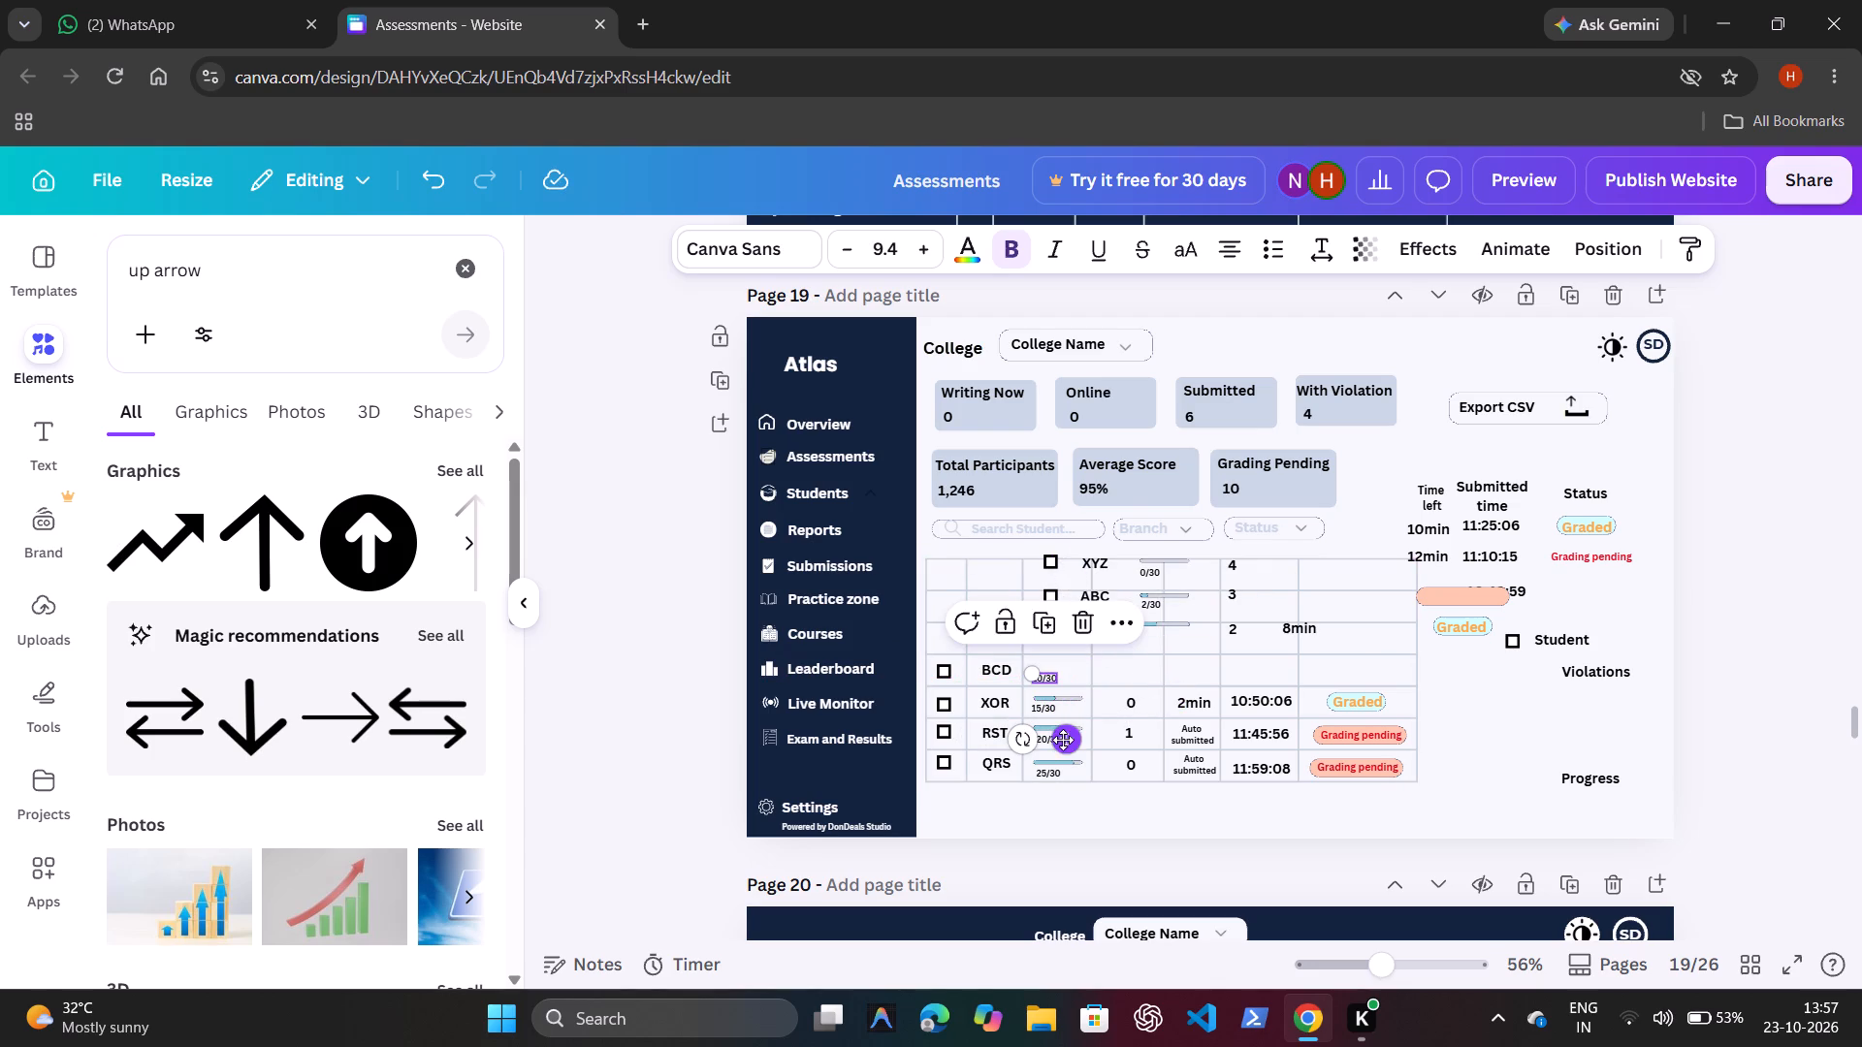
click(1181, 622)
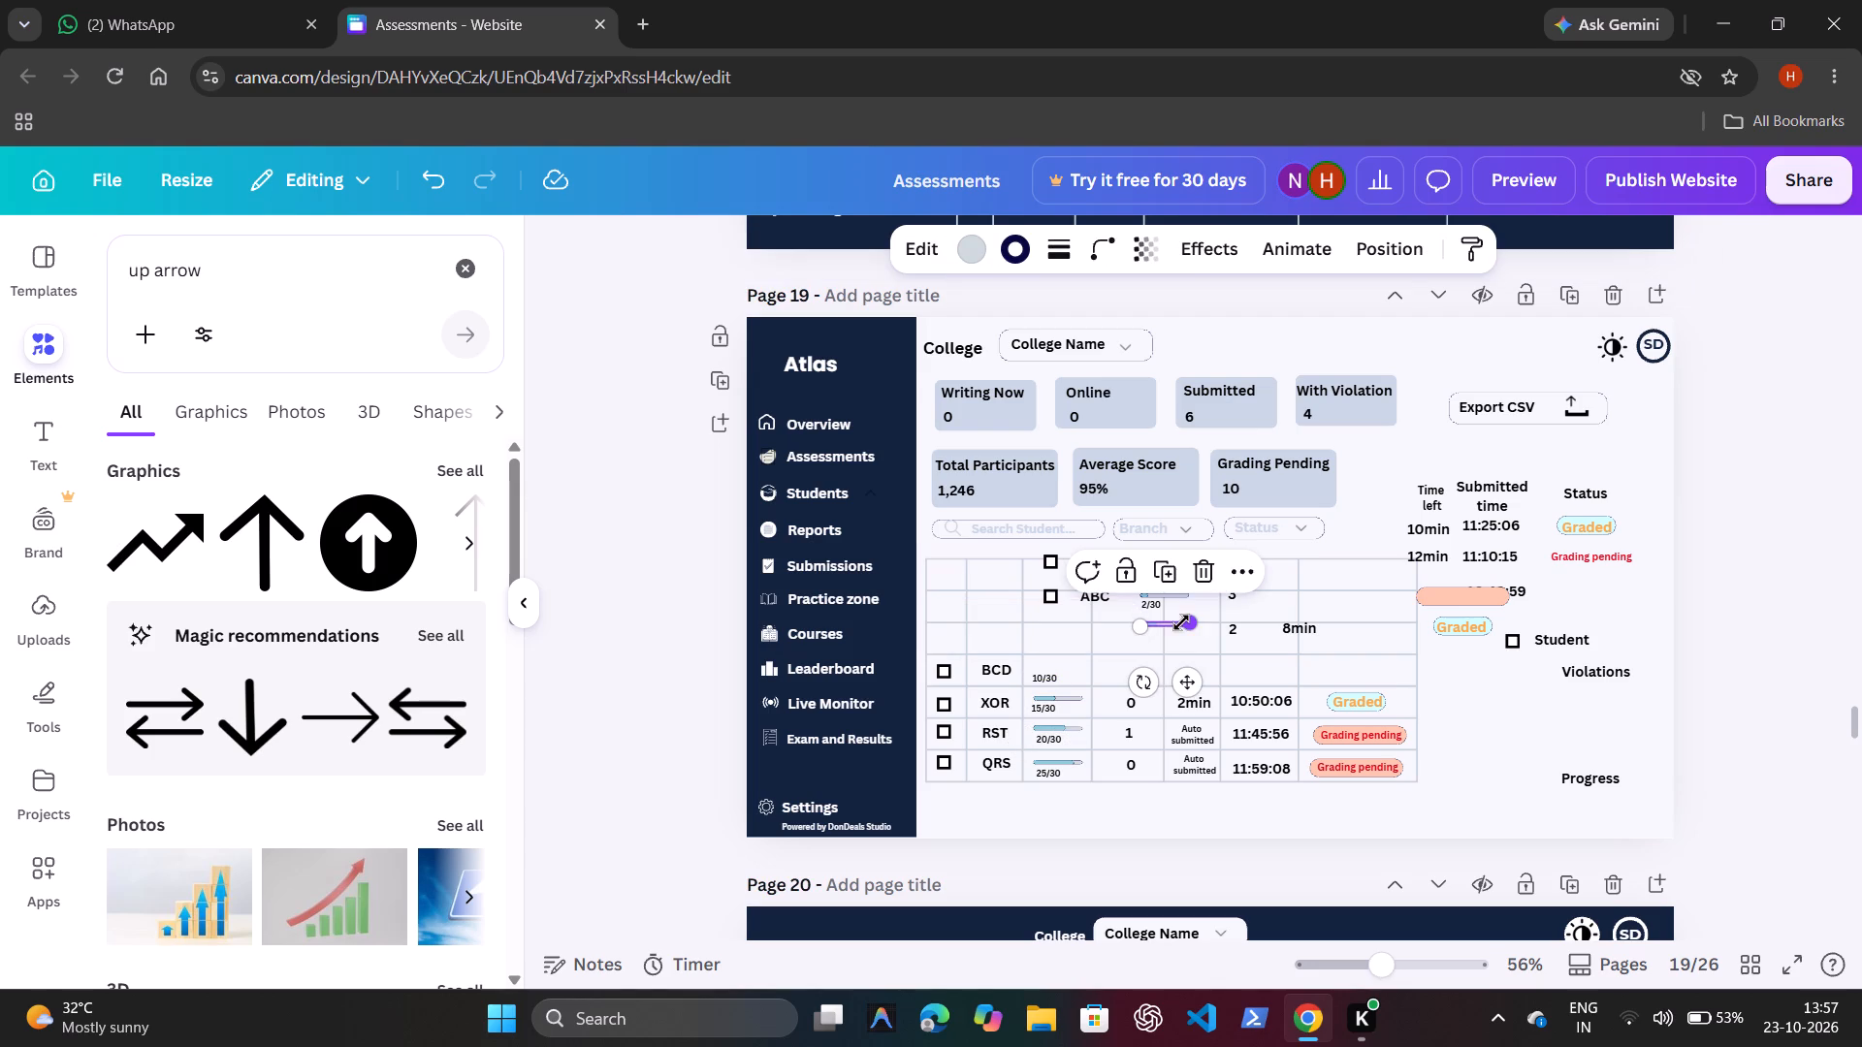
drag(1187, 682, 1083, 709)
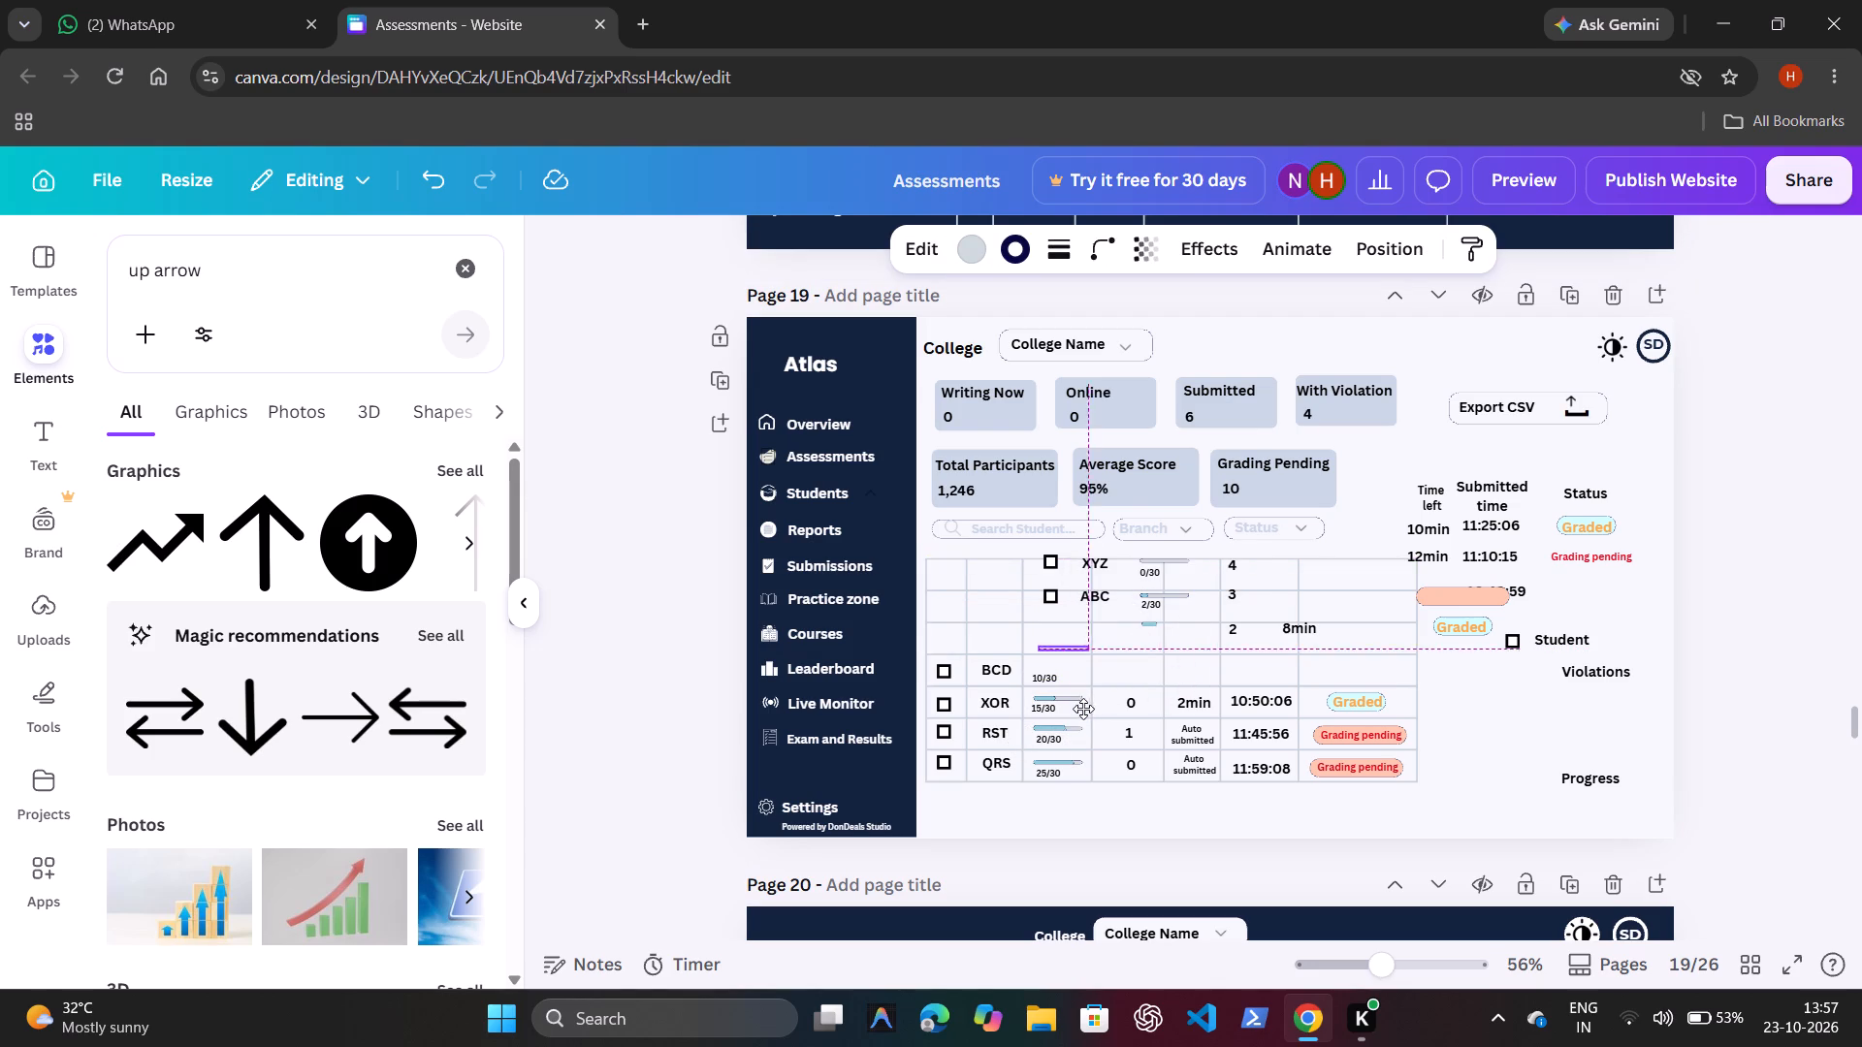
drag(1083, 709, 1079, 722)
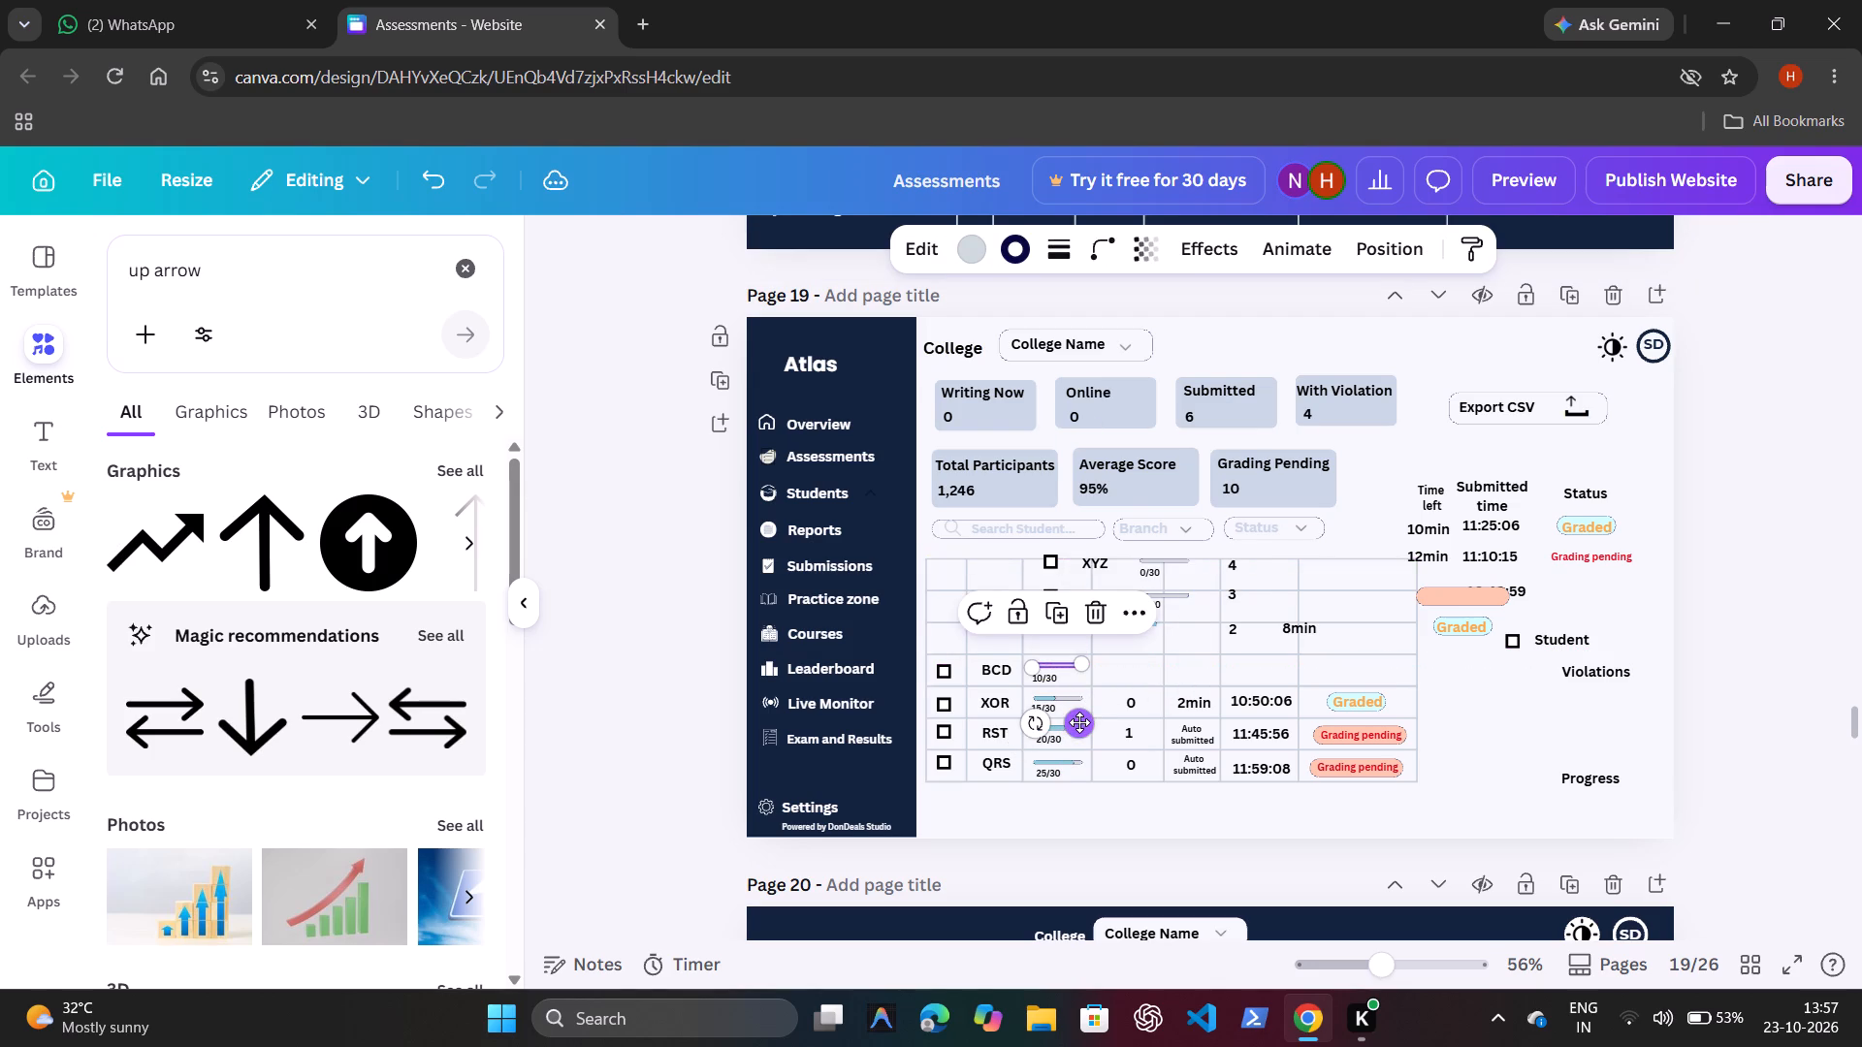
click(1158, 633)
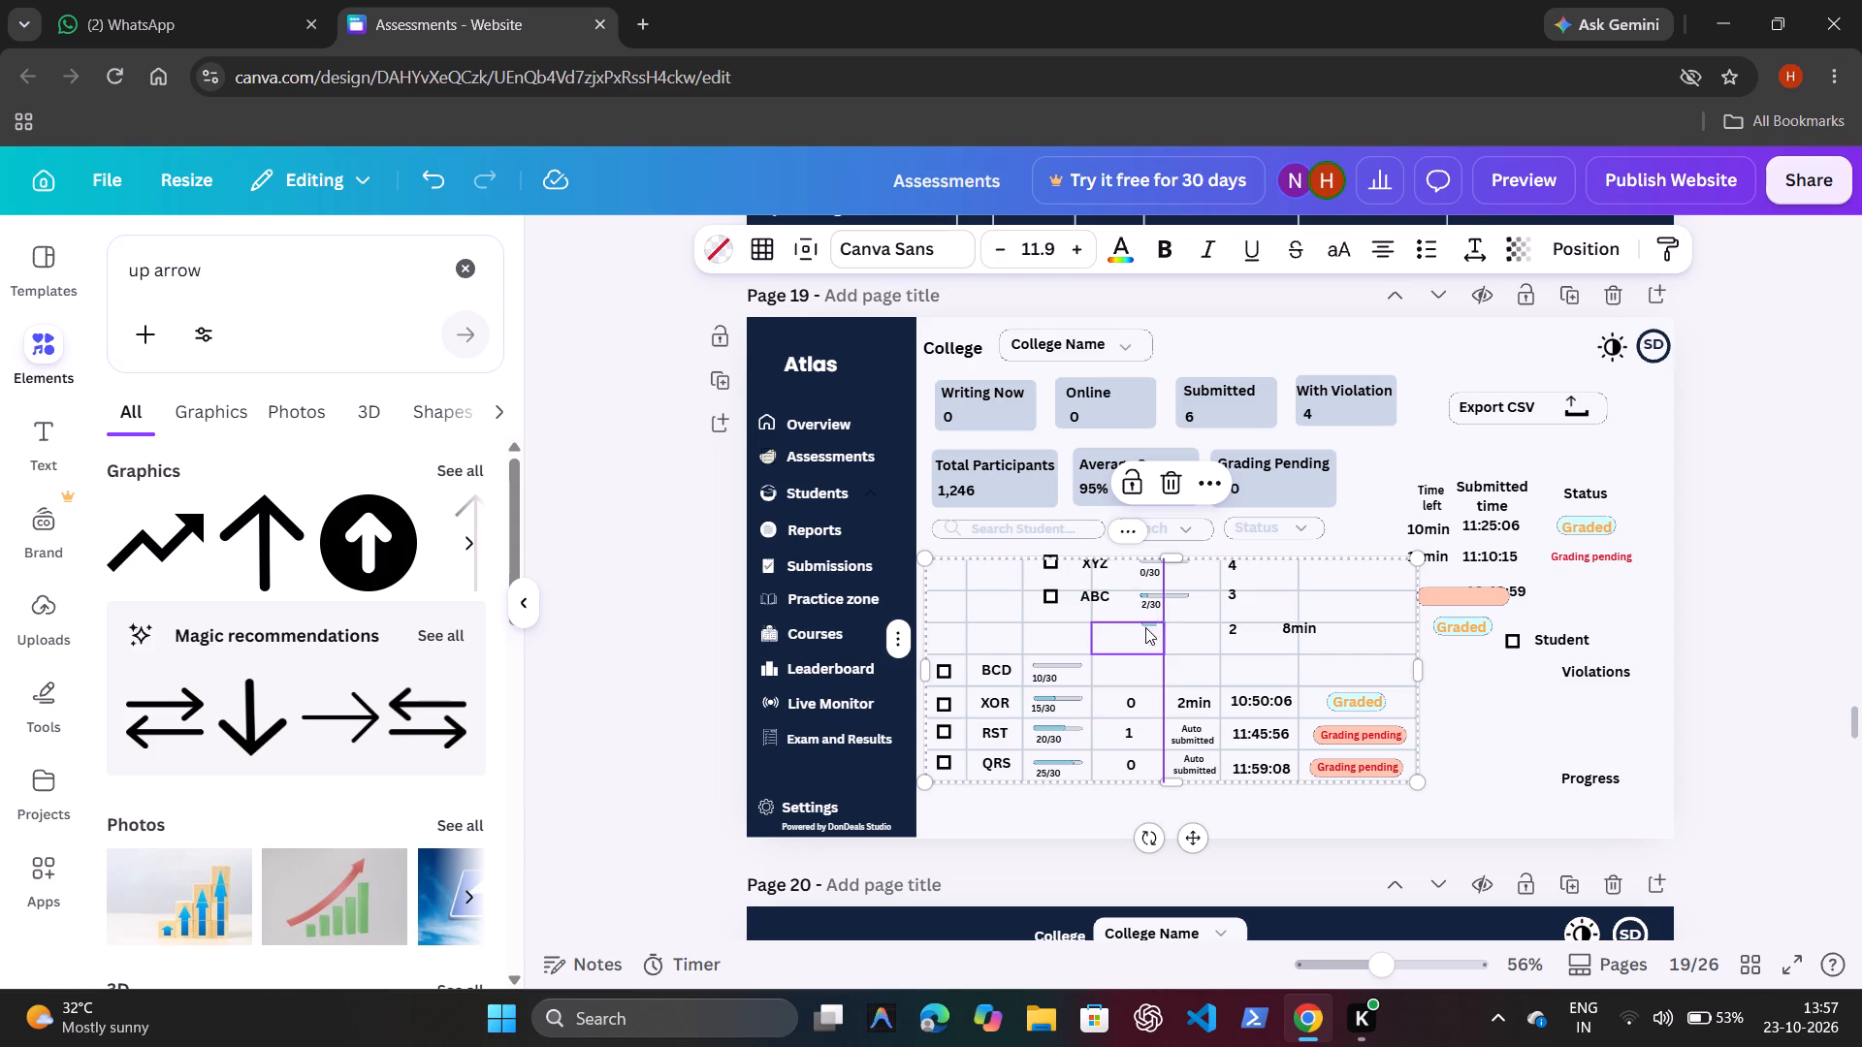
click(1364, 524)
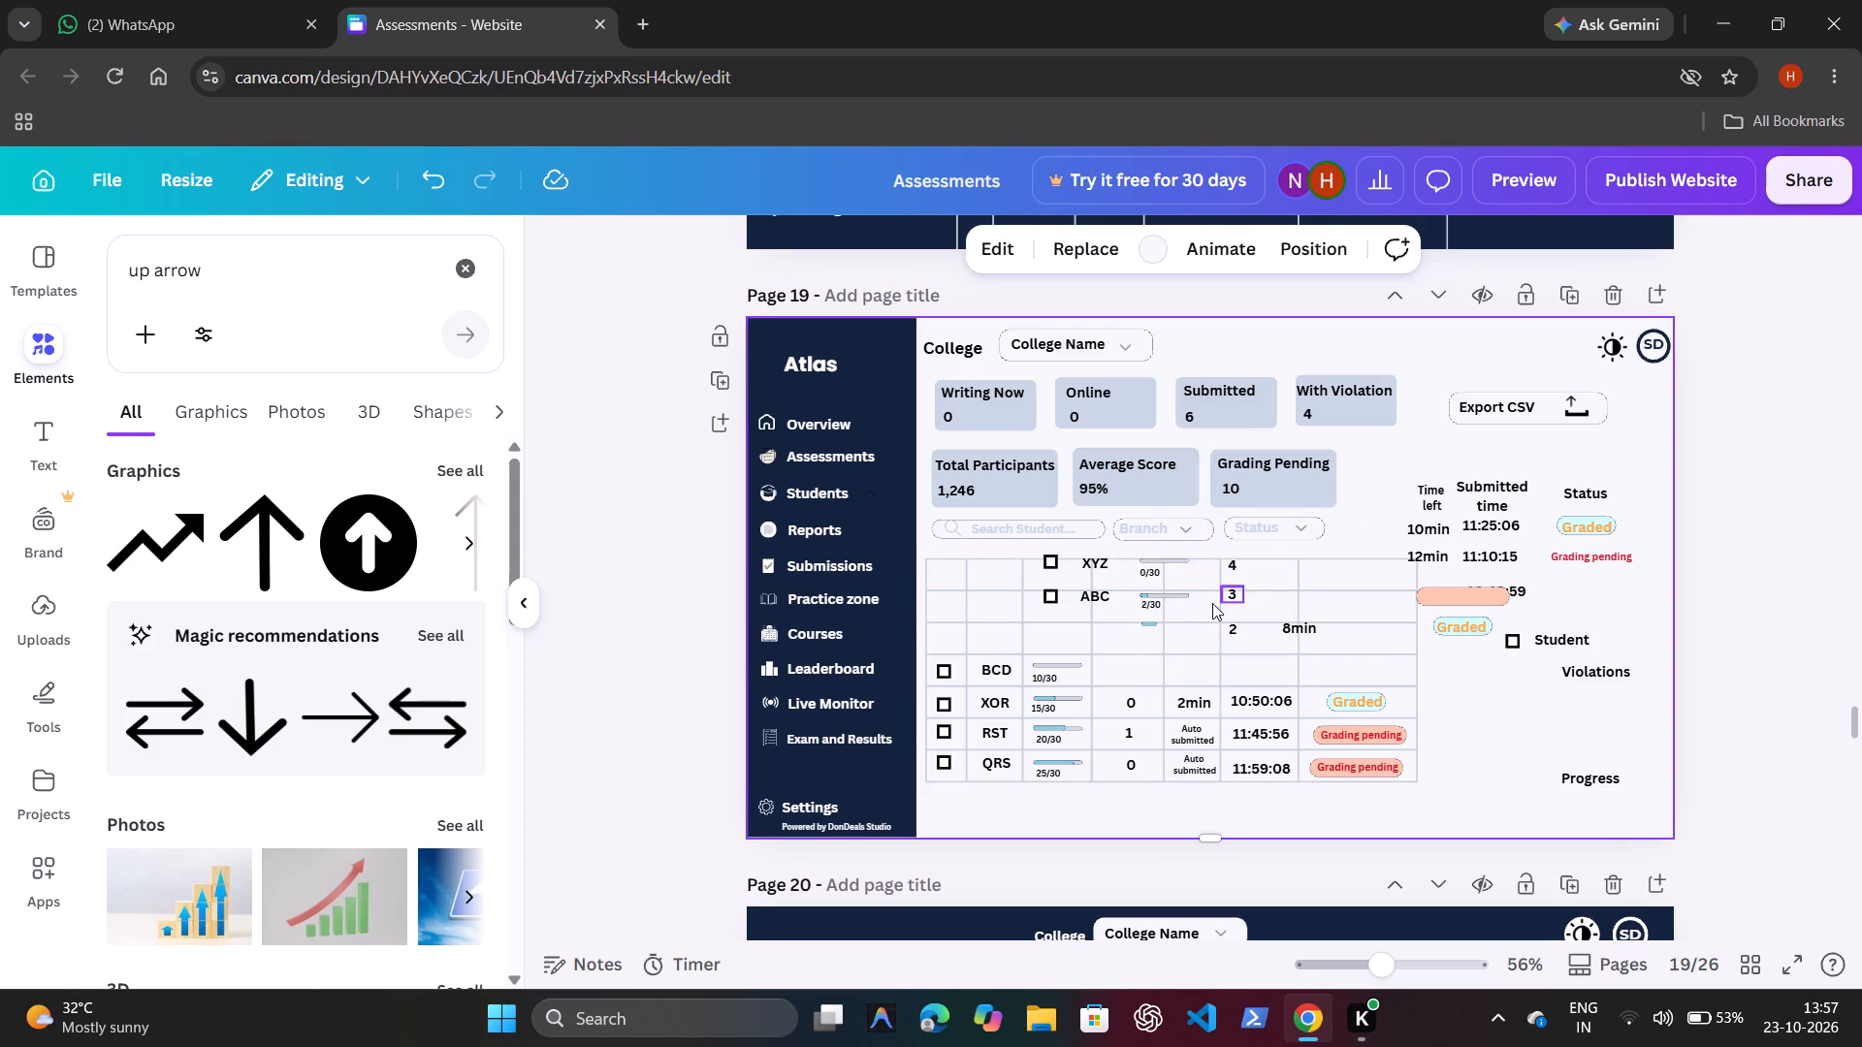
Move the short blue progress fill onto the start of the grey track above 10/30 in the BCD row.
click(1152, 626)
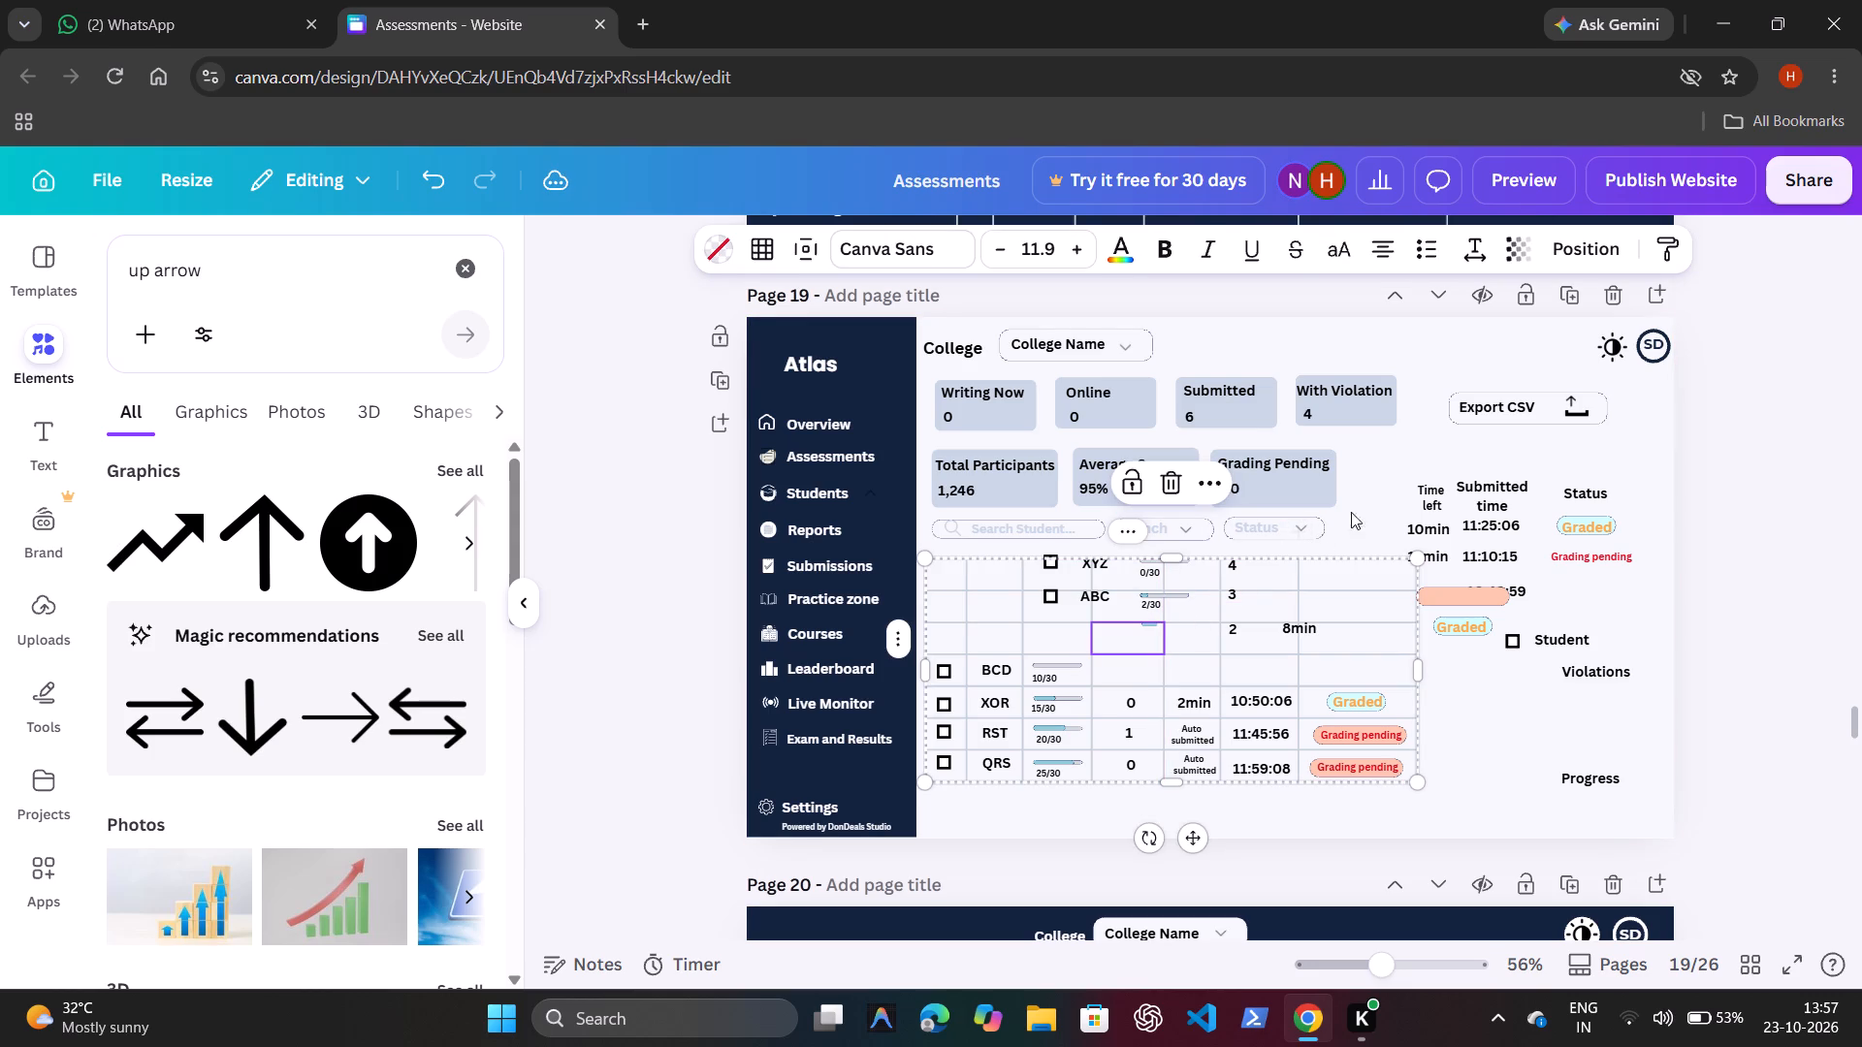
click(1372, 490)
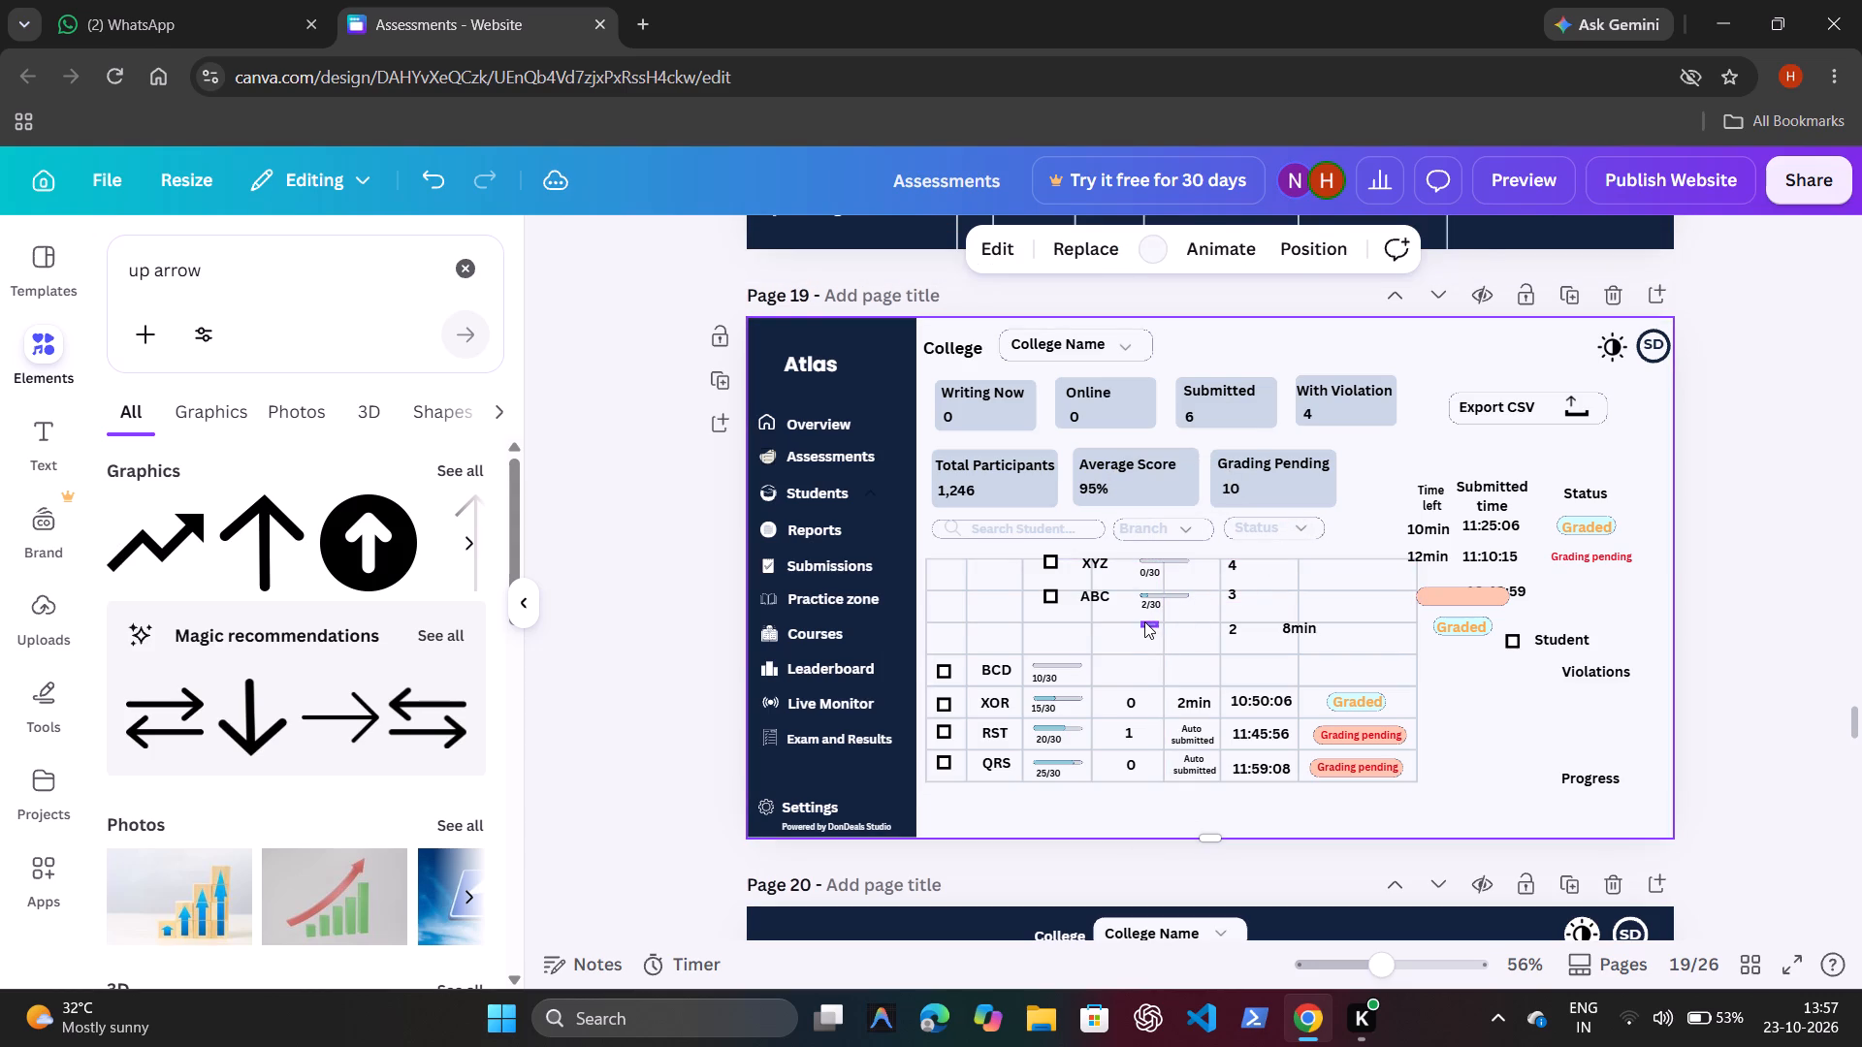
click(1144, 621)
drag(1170, 680, 1112, 698)
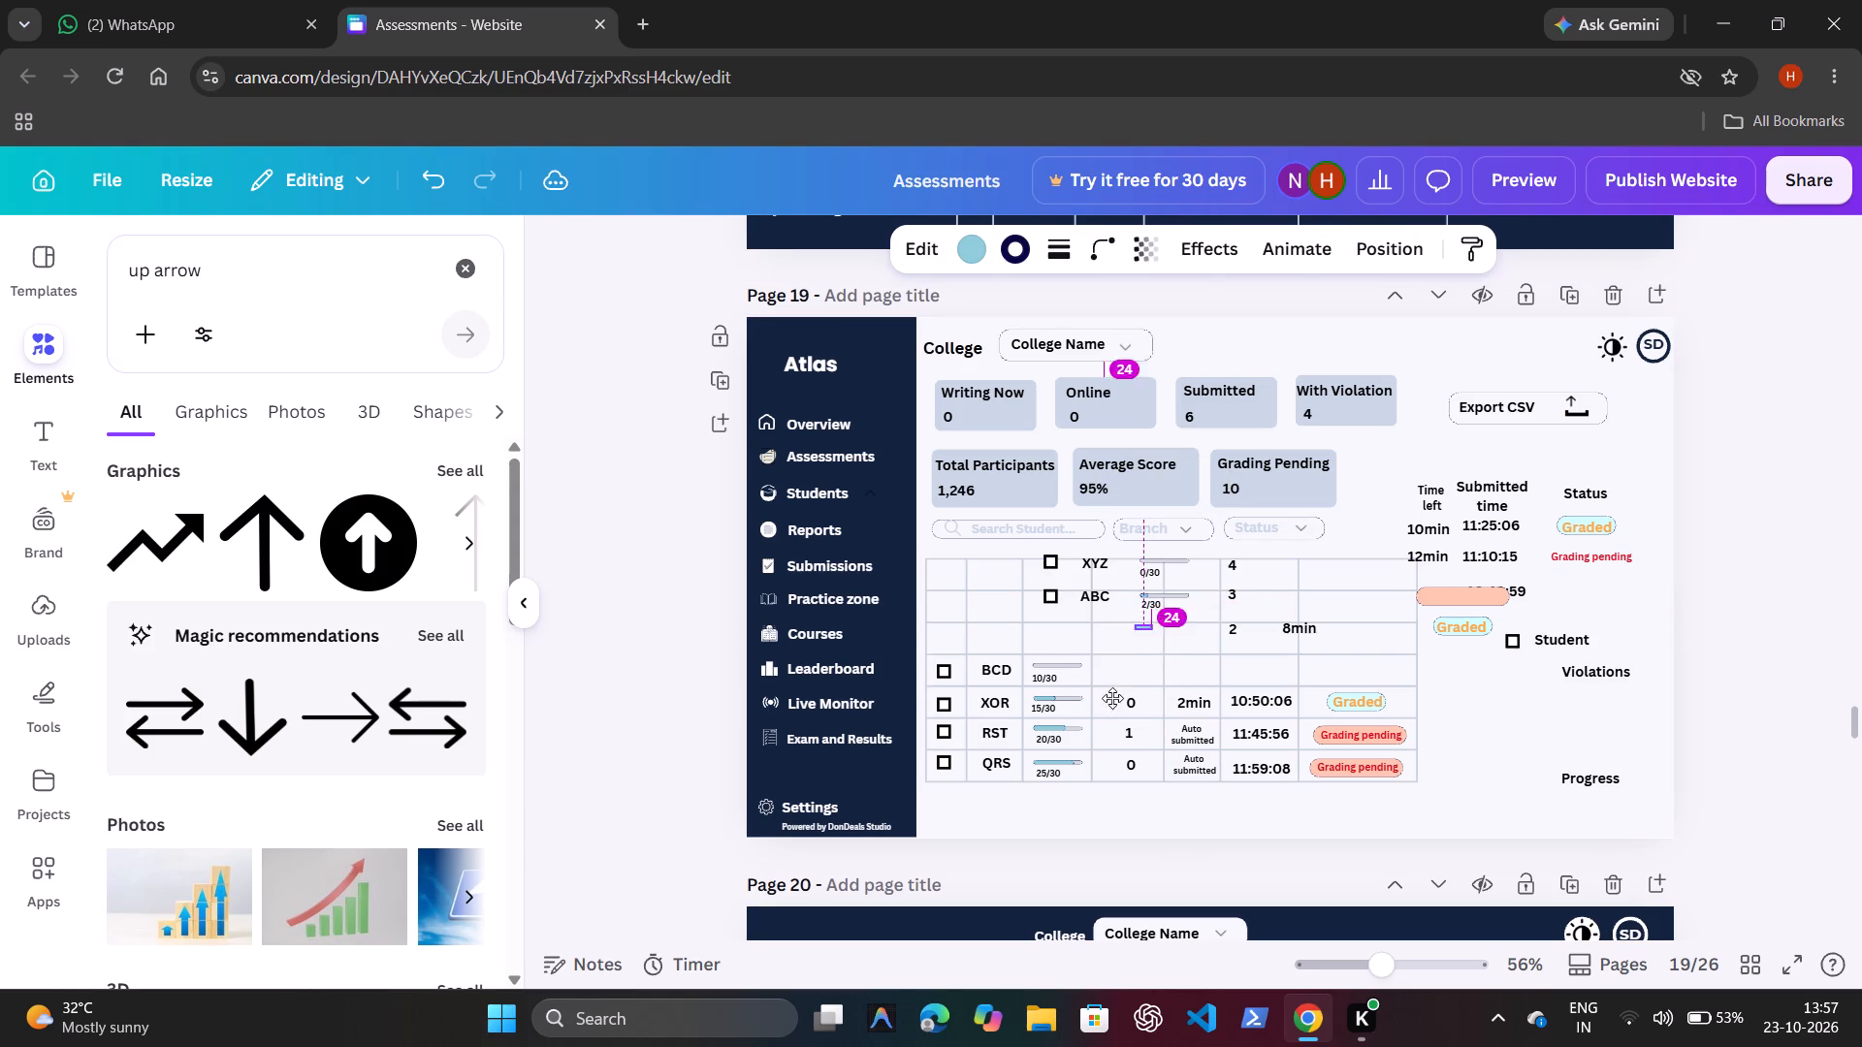
drag(1112, 698, 1061, 722)
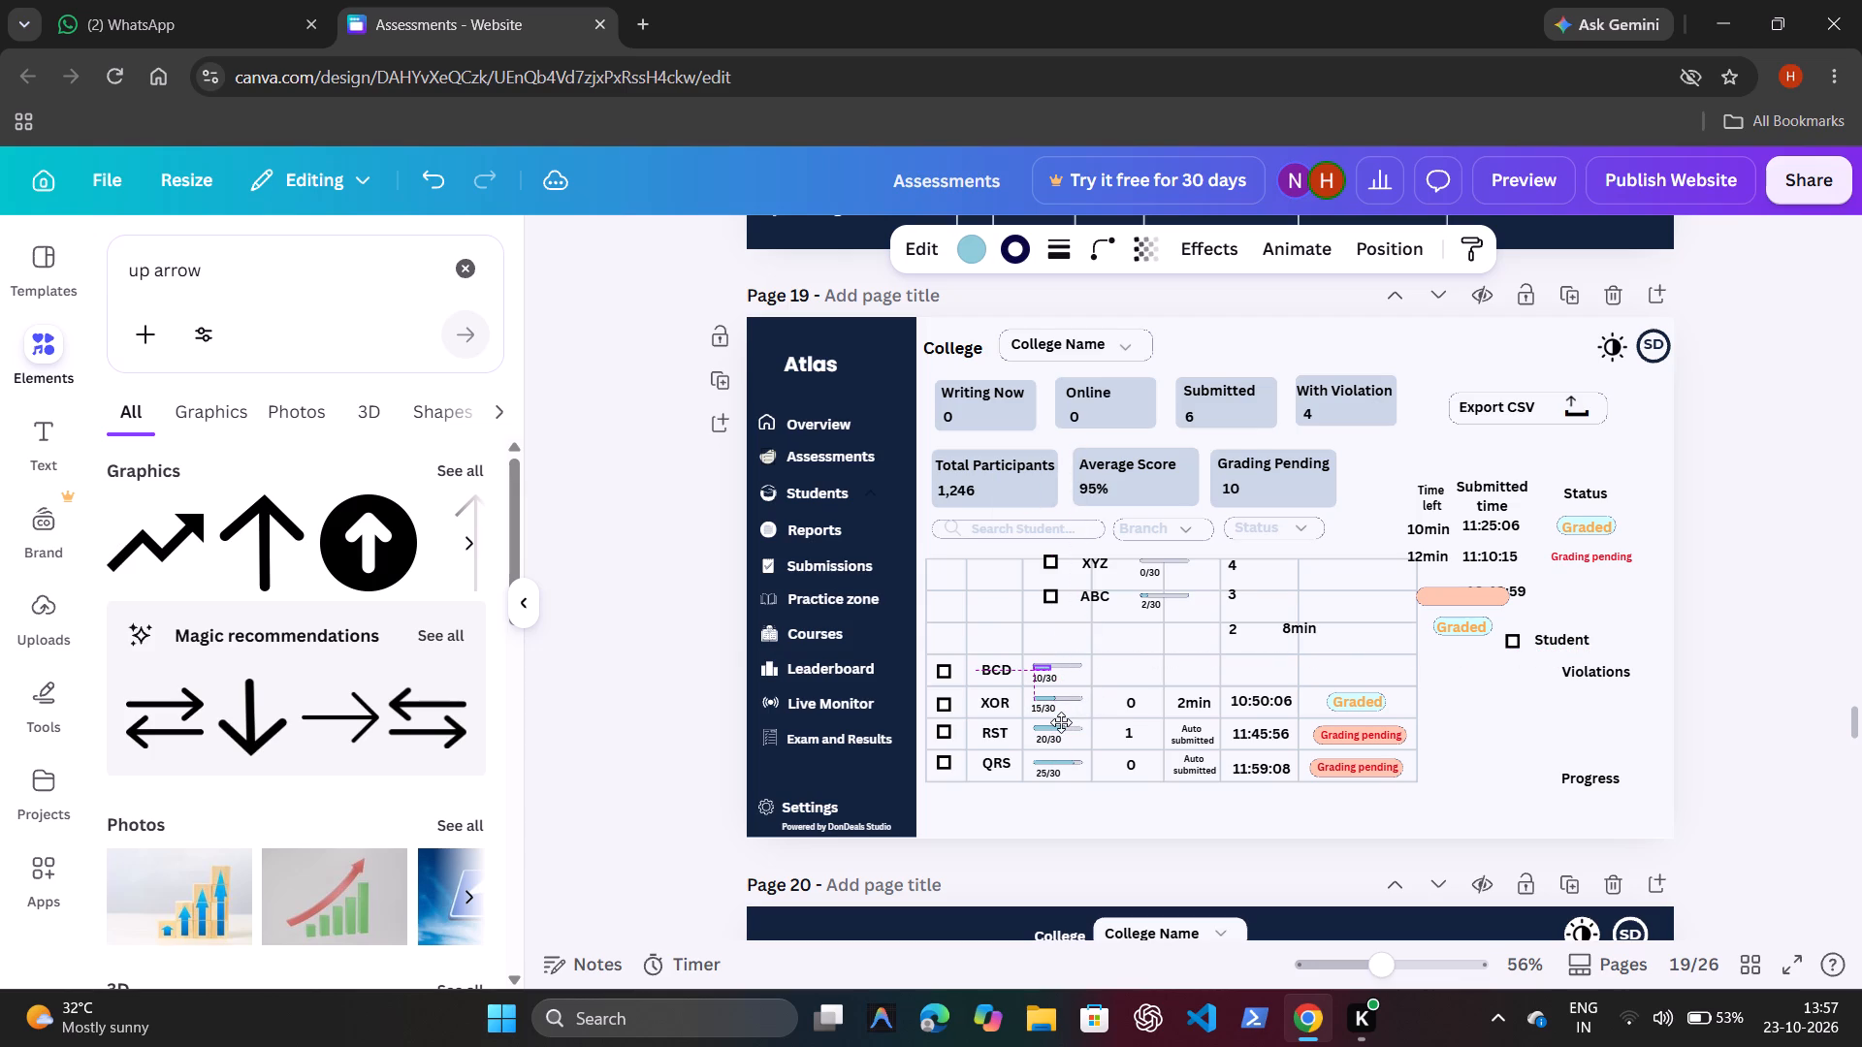
drag(1061, 722, 1062, 721)
drag(1062, 721, 1061, 720)
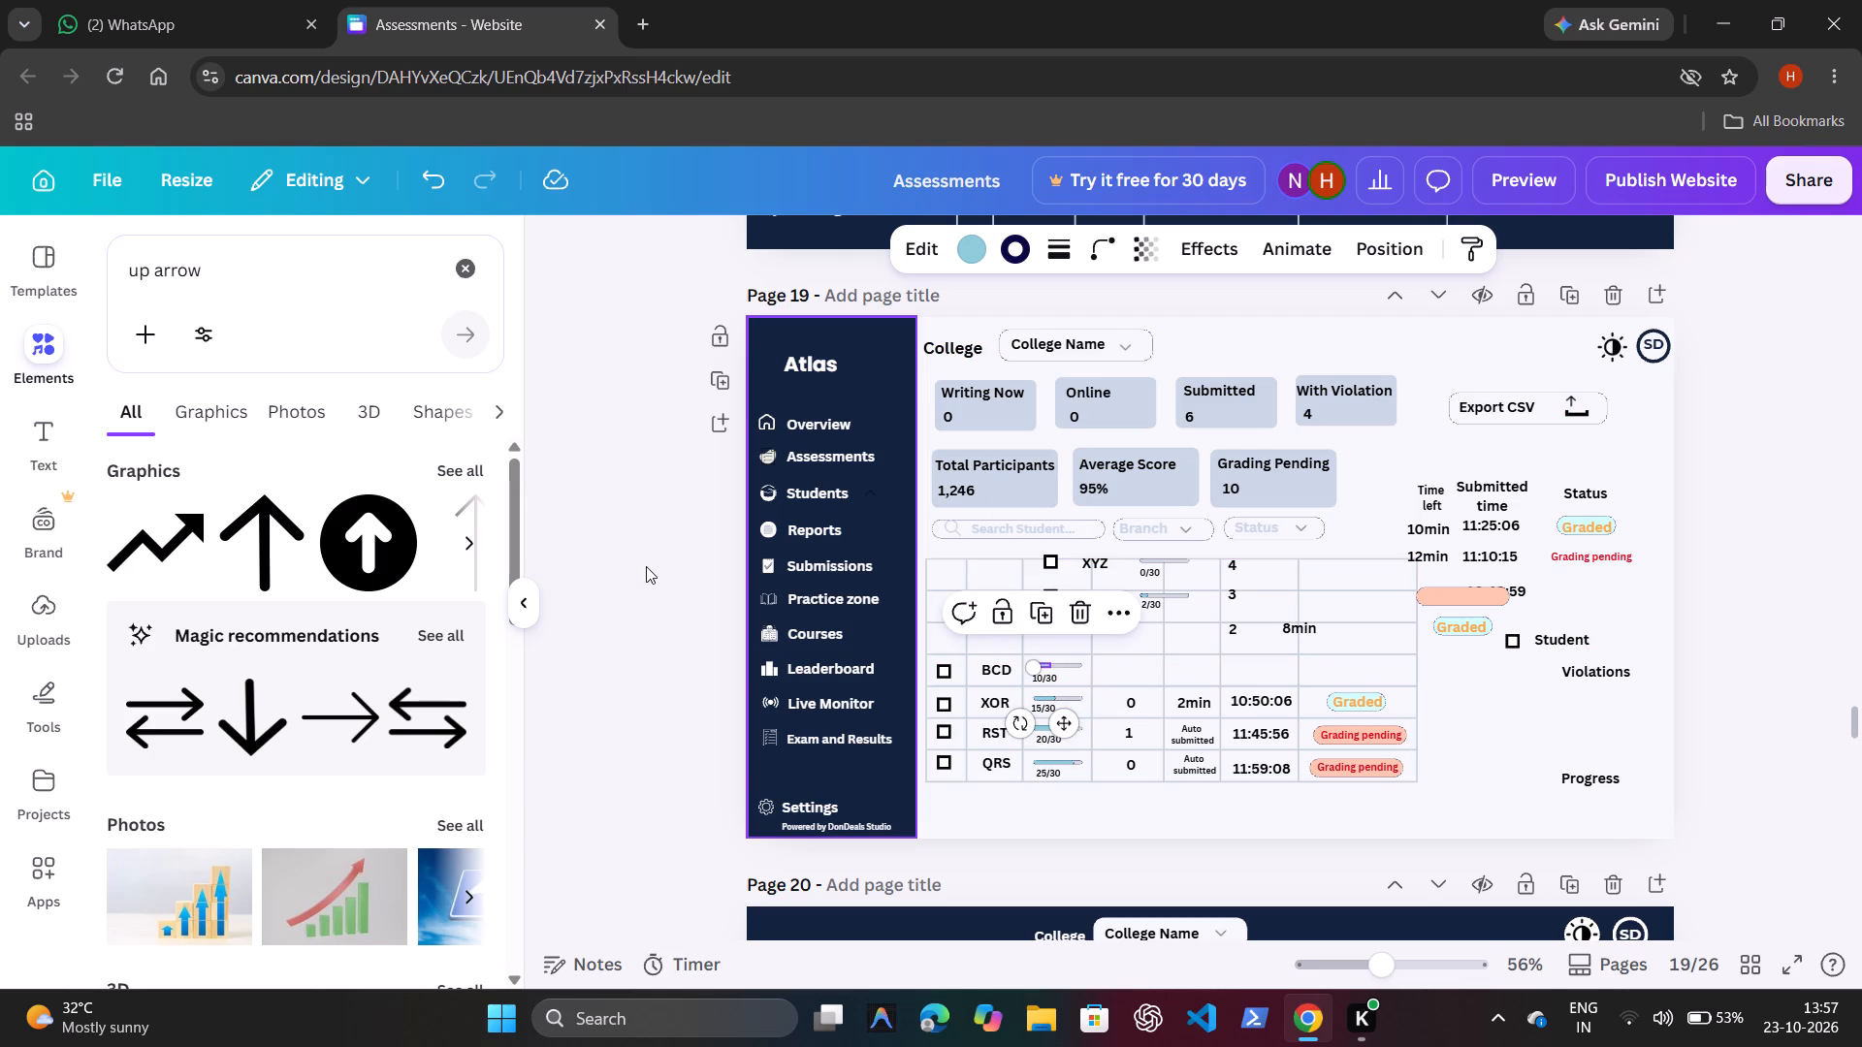
click(646, 566)
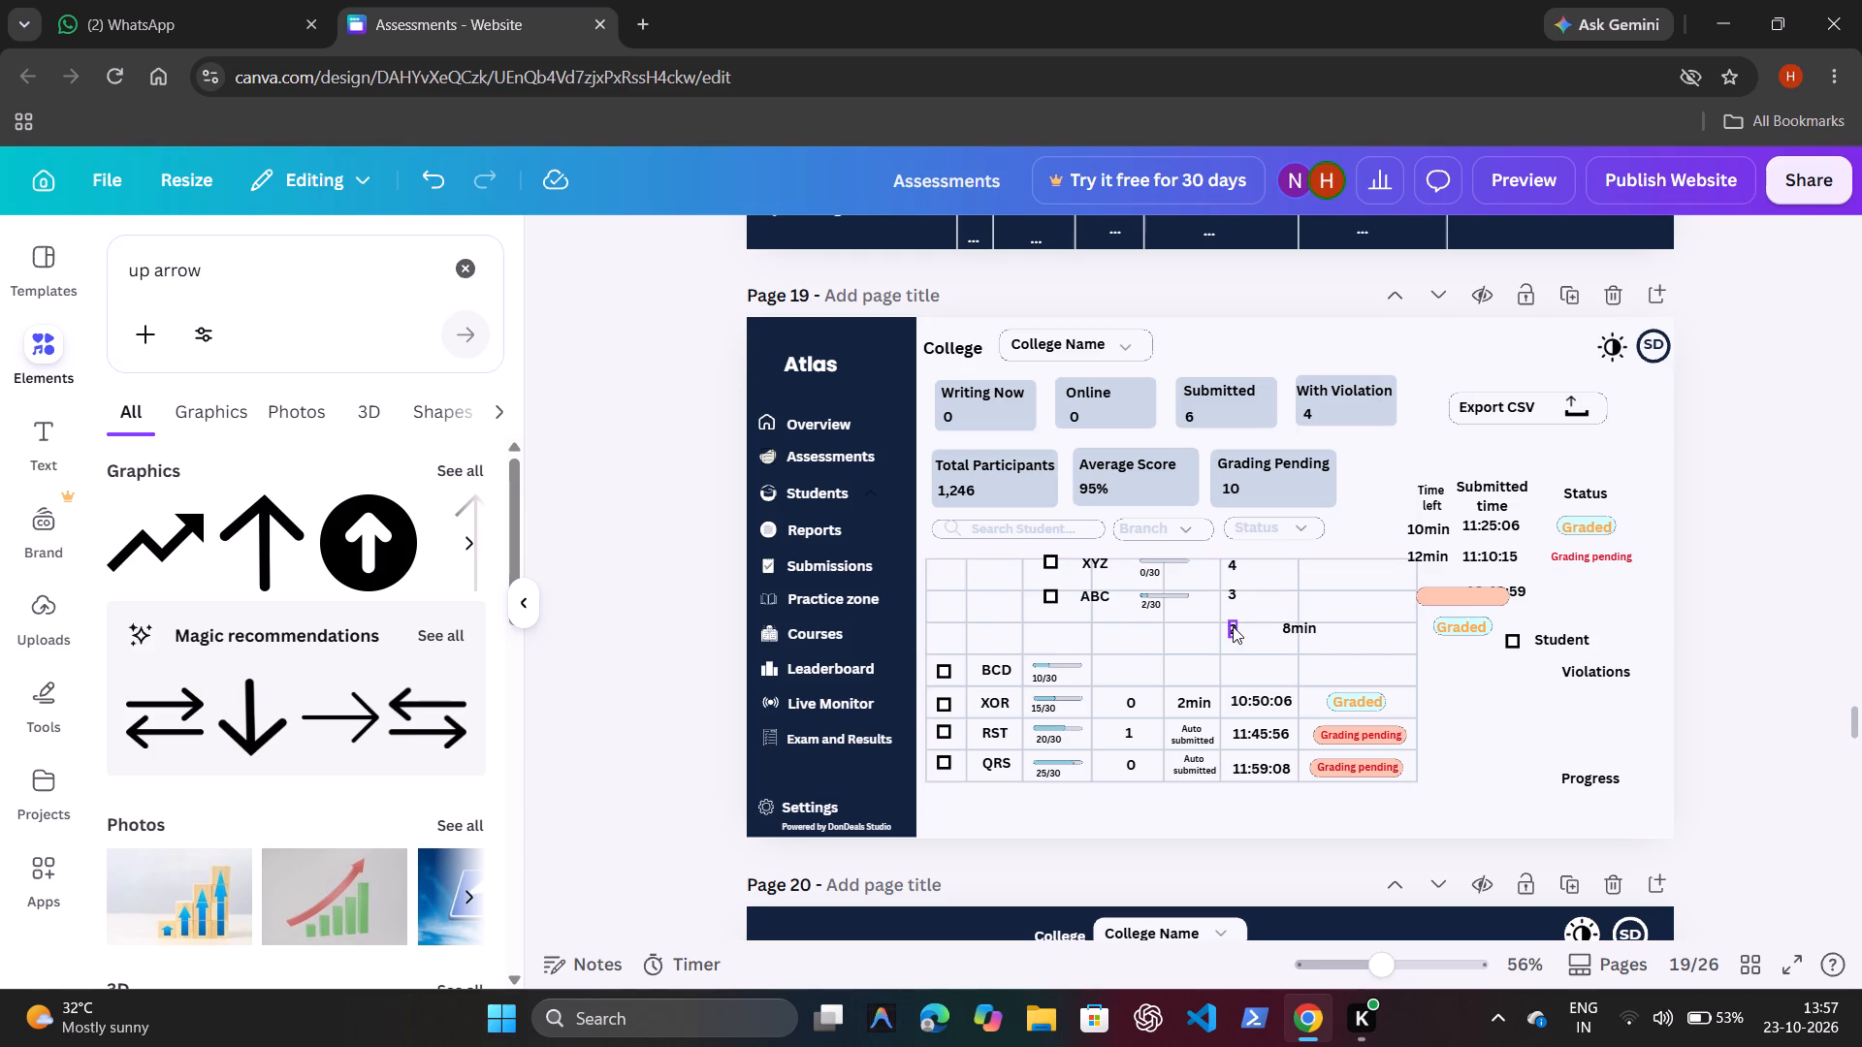
Move the violation count 2 into the BCD row's fourth cell, aligned with the counts below.
click(1233, 626)
drag(1256, 699, 1237, 716)
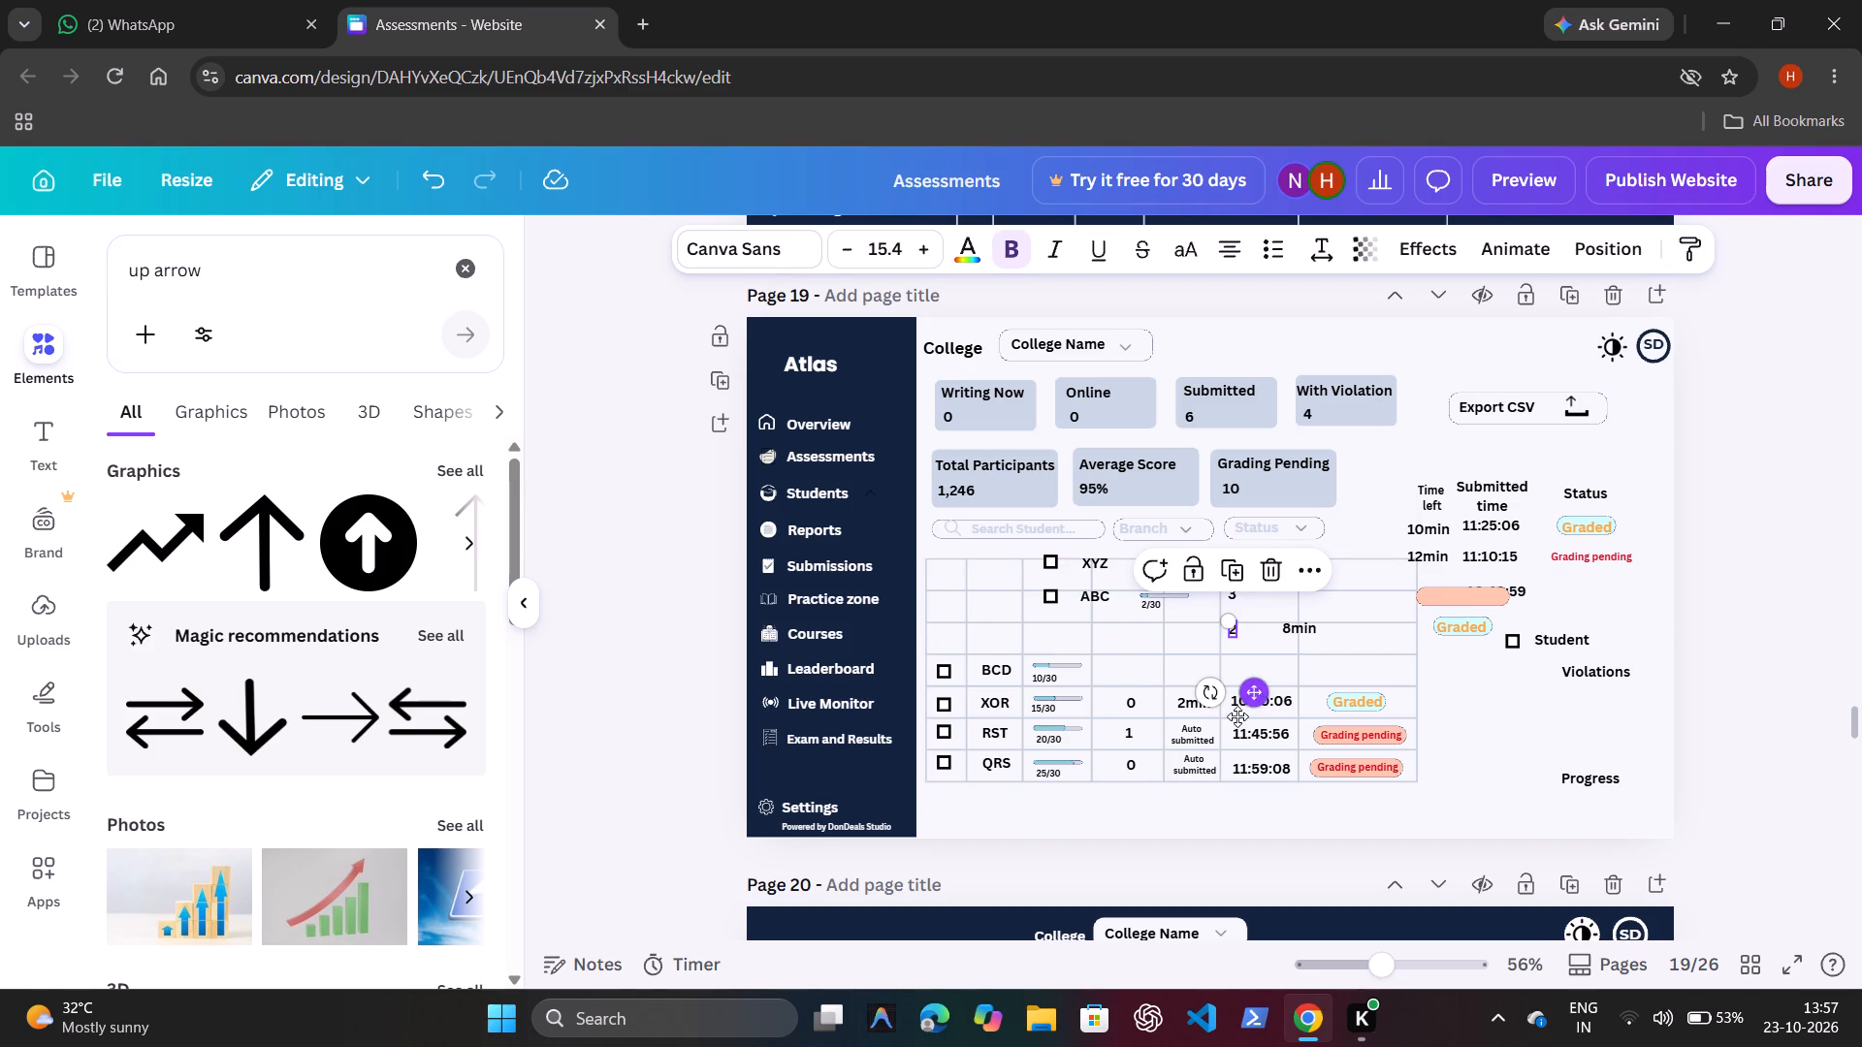
drag(1237, 716, 1147, 742)
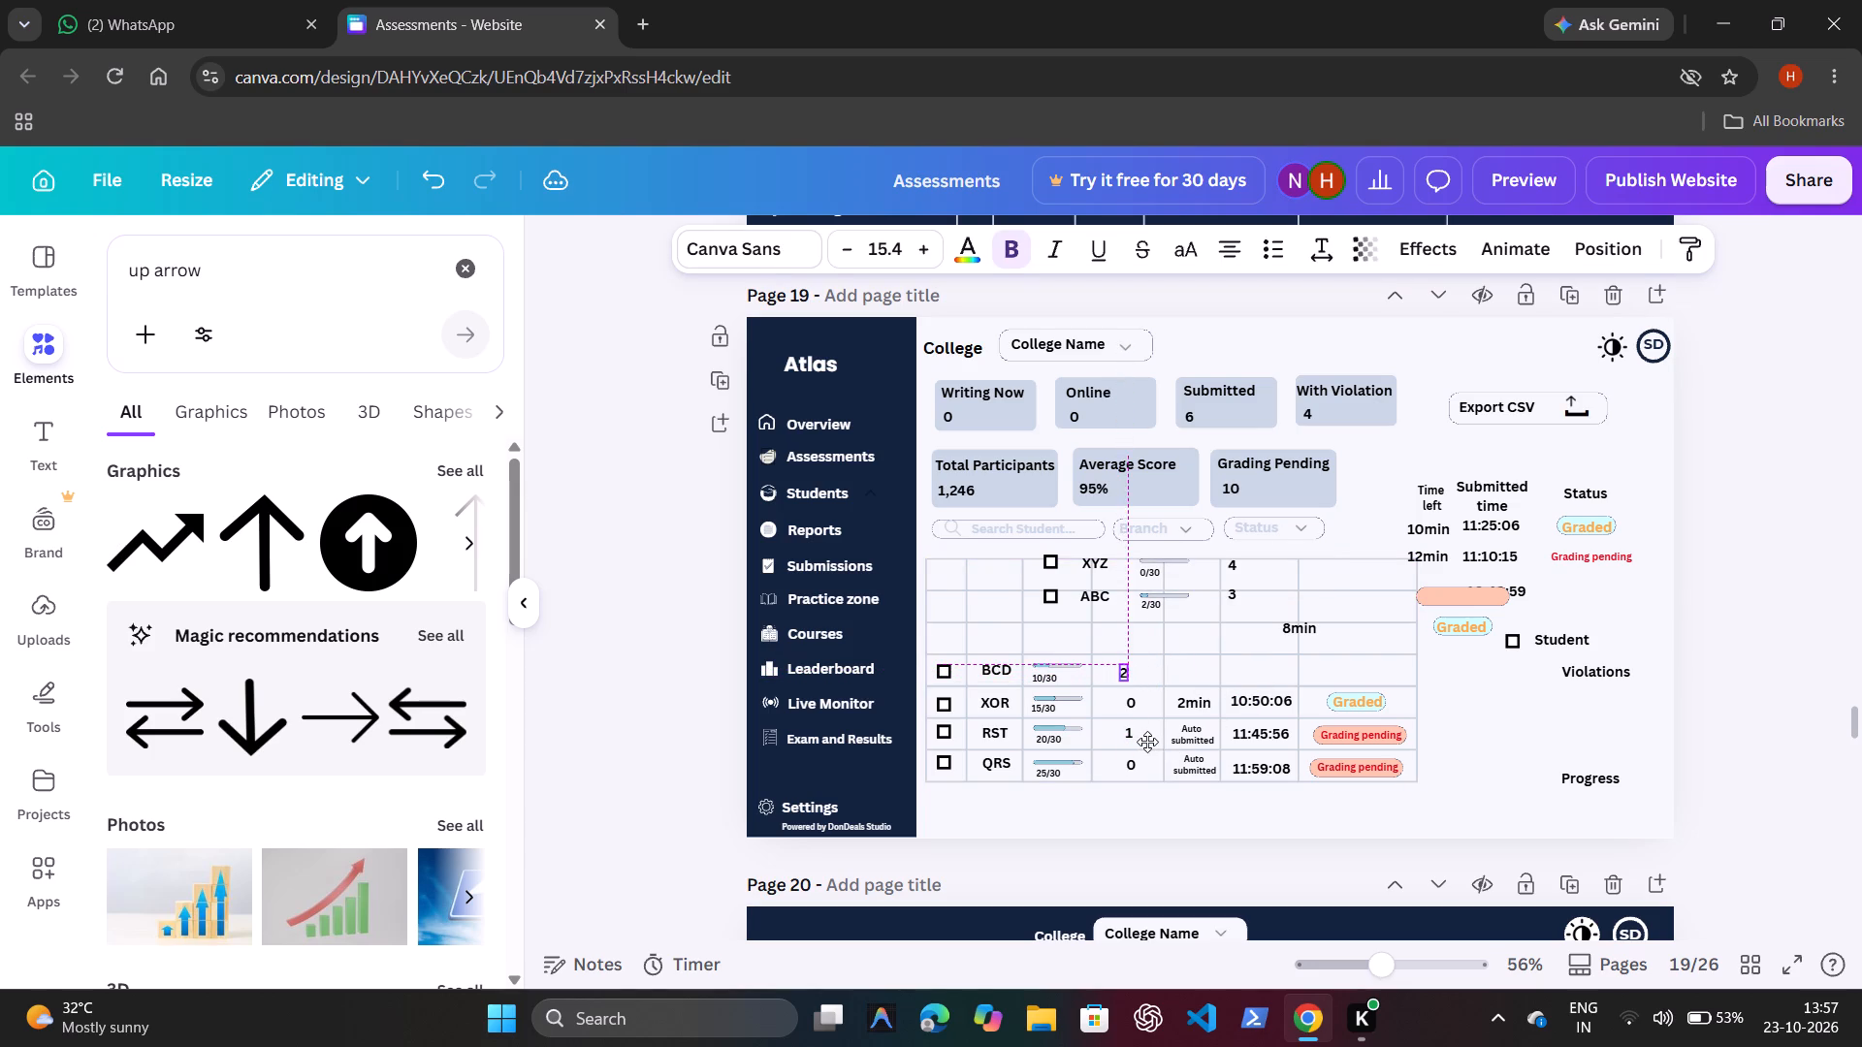
drag(1147, 742, 1153, 736)
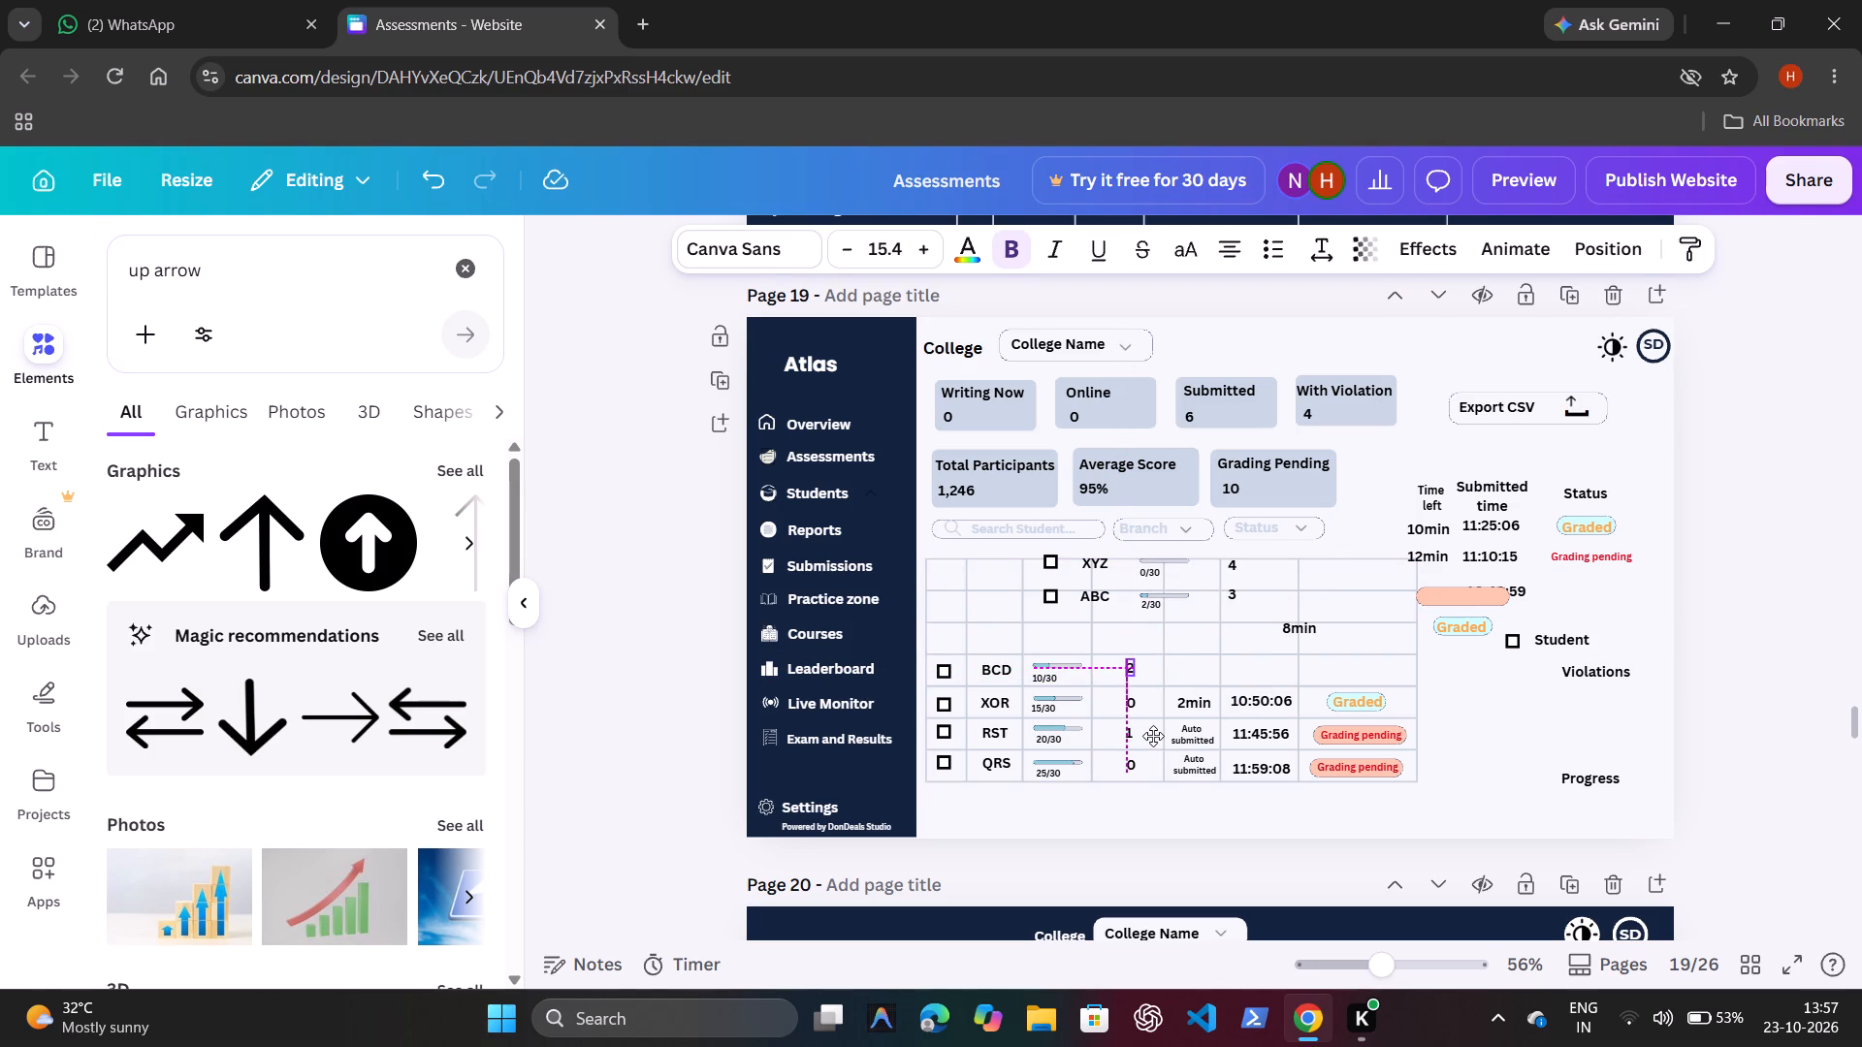
drag(1153, 736, 1153, 737)
Move the 8min time-left label into the BCD row's fifth cell, above 2min.
click(1300, 633)
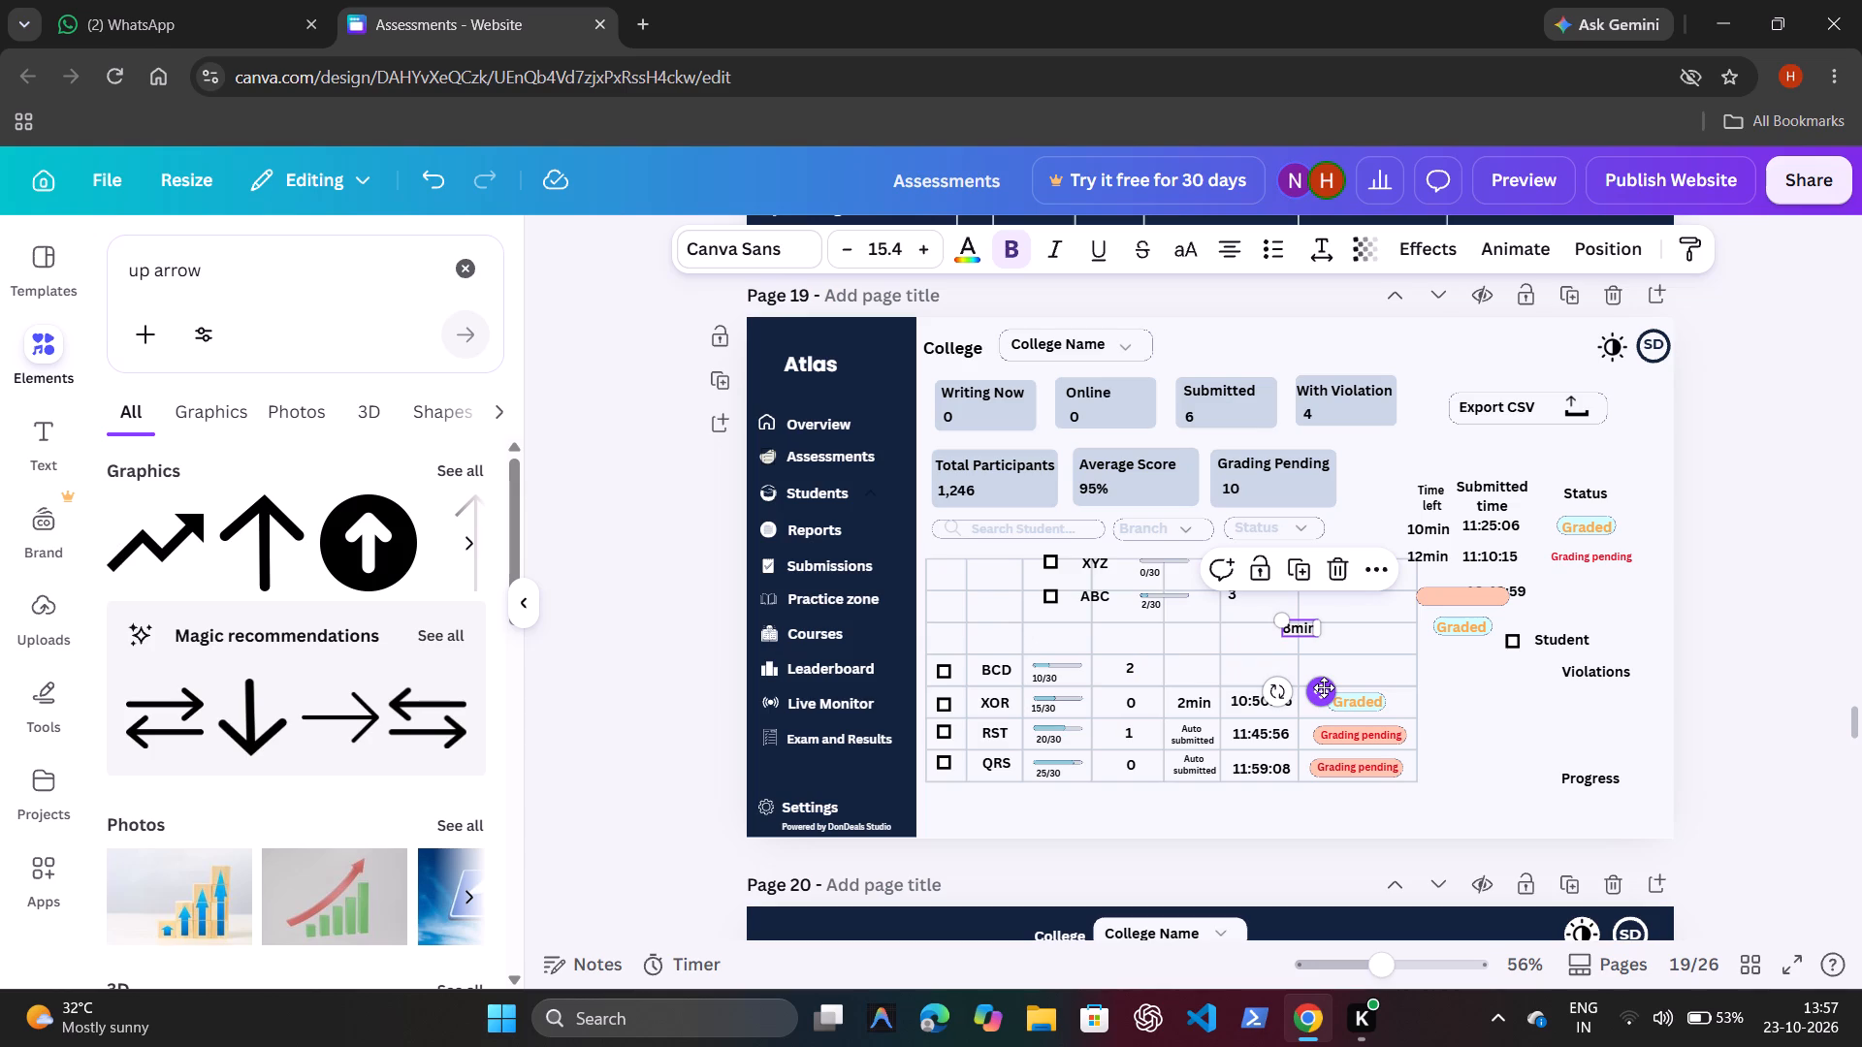
drag(1319, 699, 1215, 738)
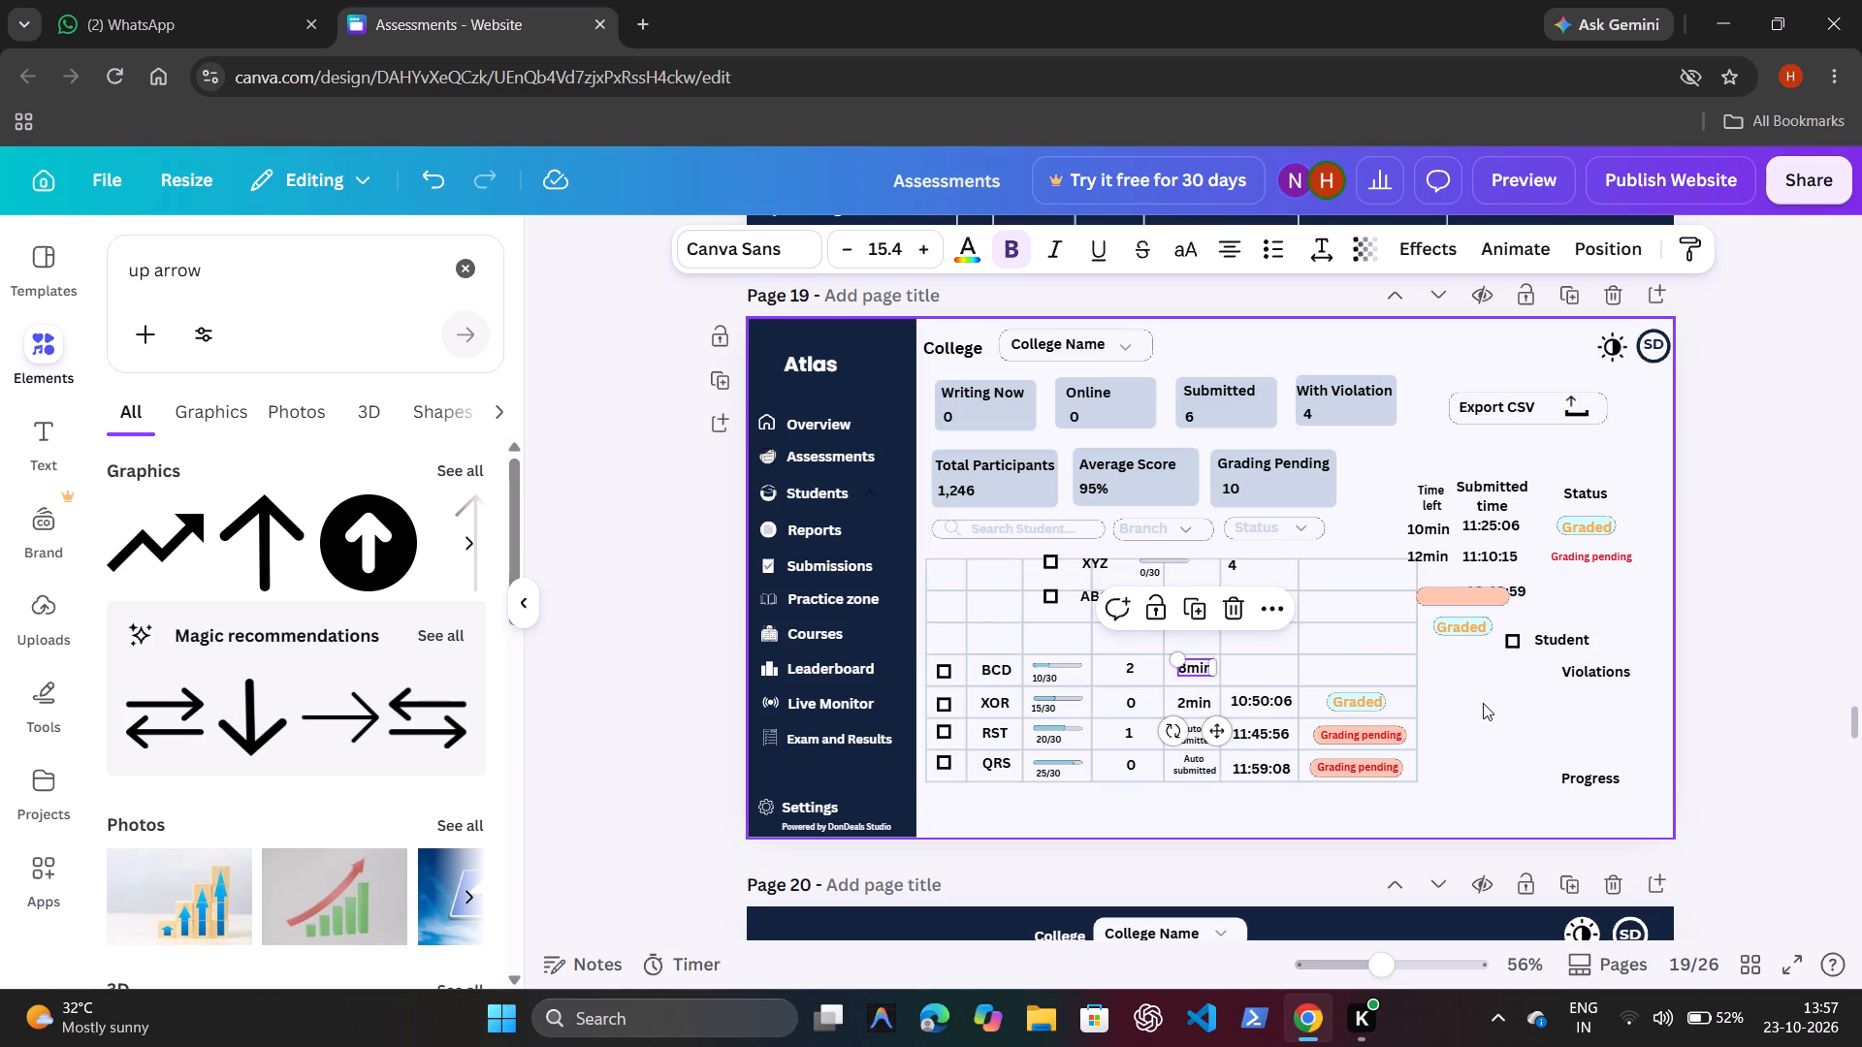
click(1483, 703)
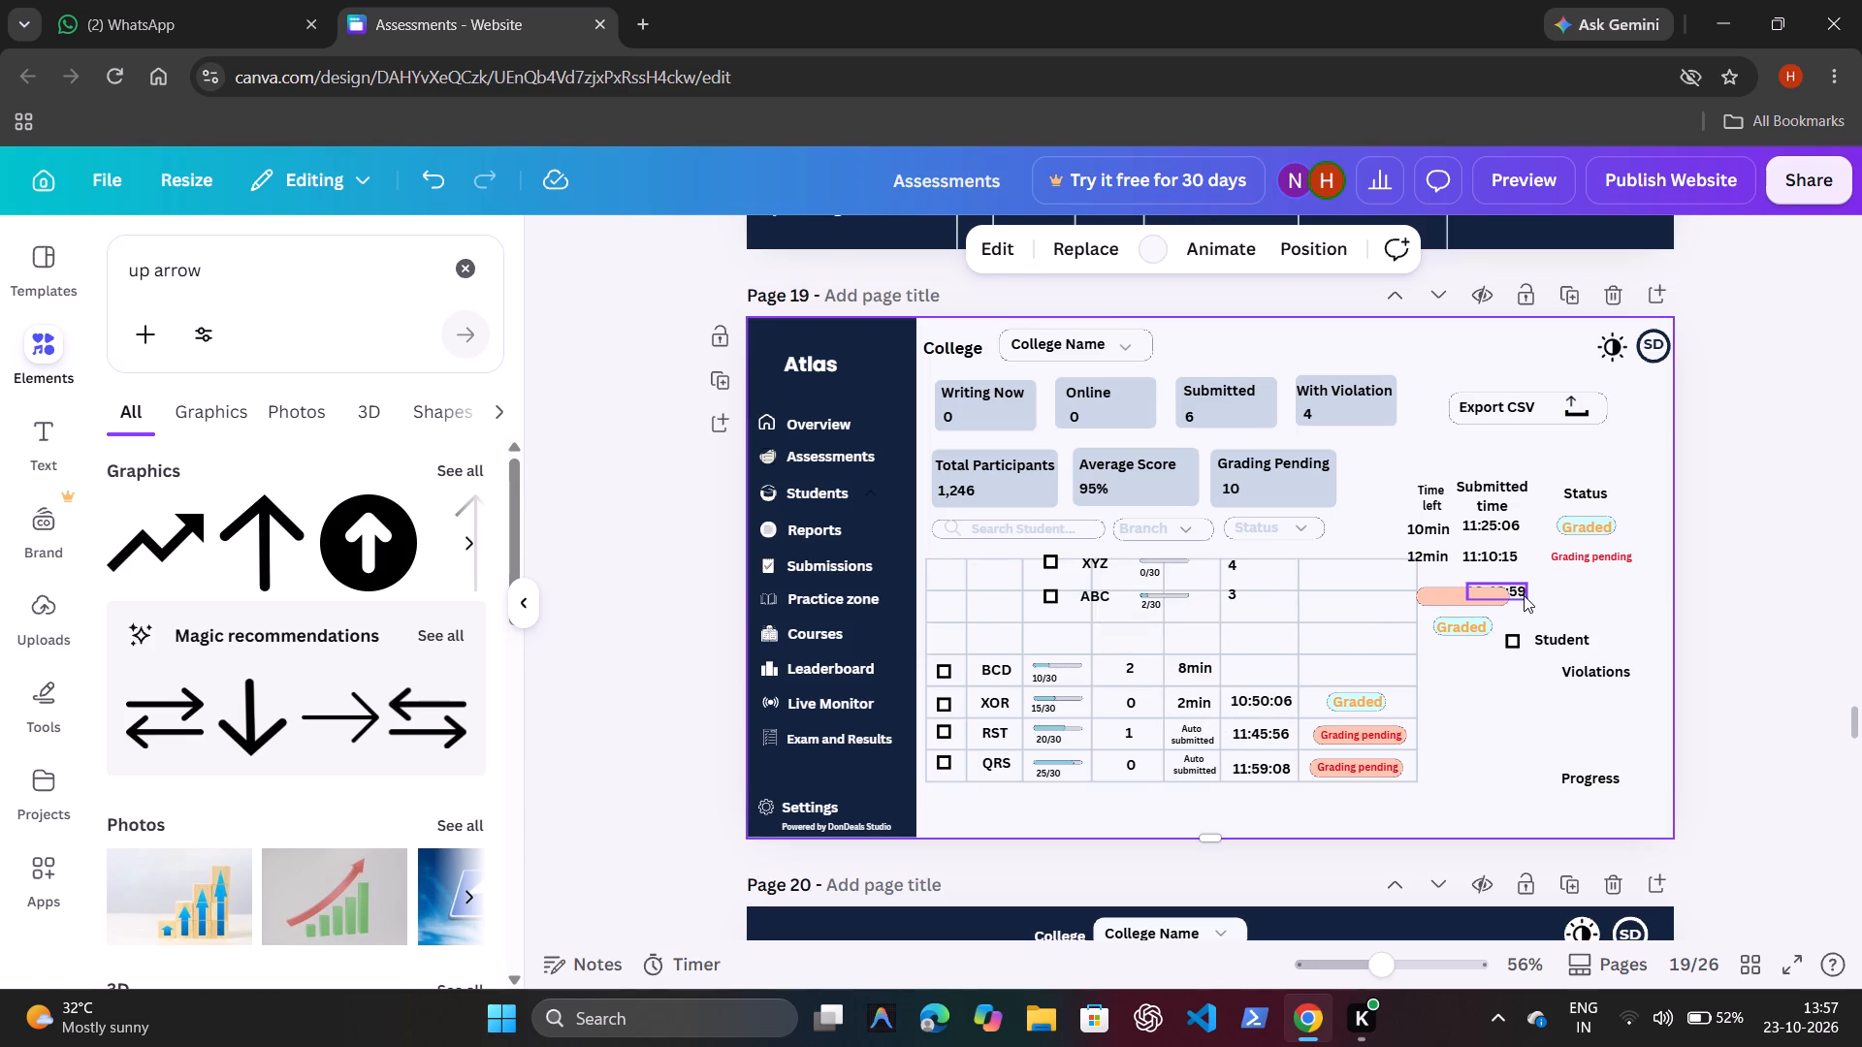
Move the 10:49:59 submitted time into the BCD row's sixth cell, aligned with the times below.
click(1524, 595)
drag(1515, 651, 1429, 696)
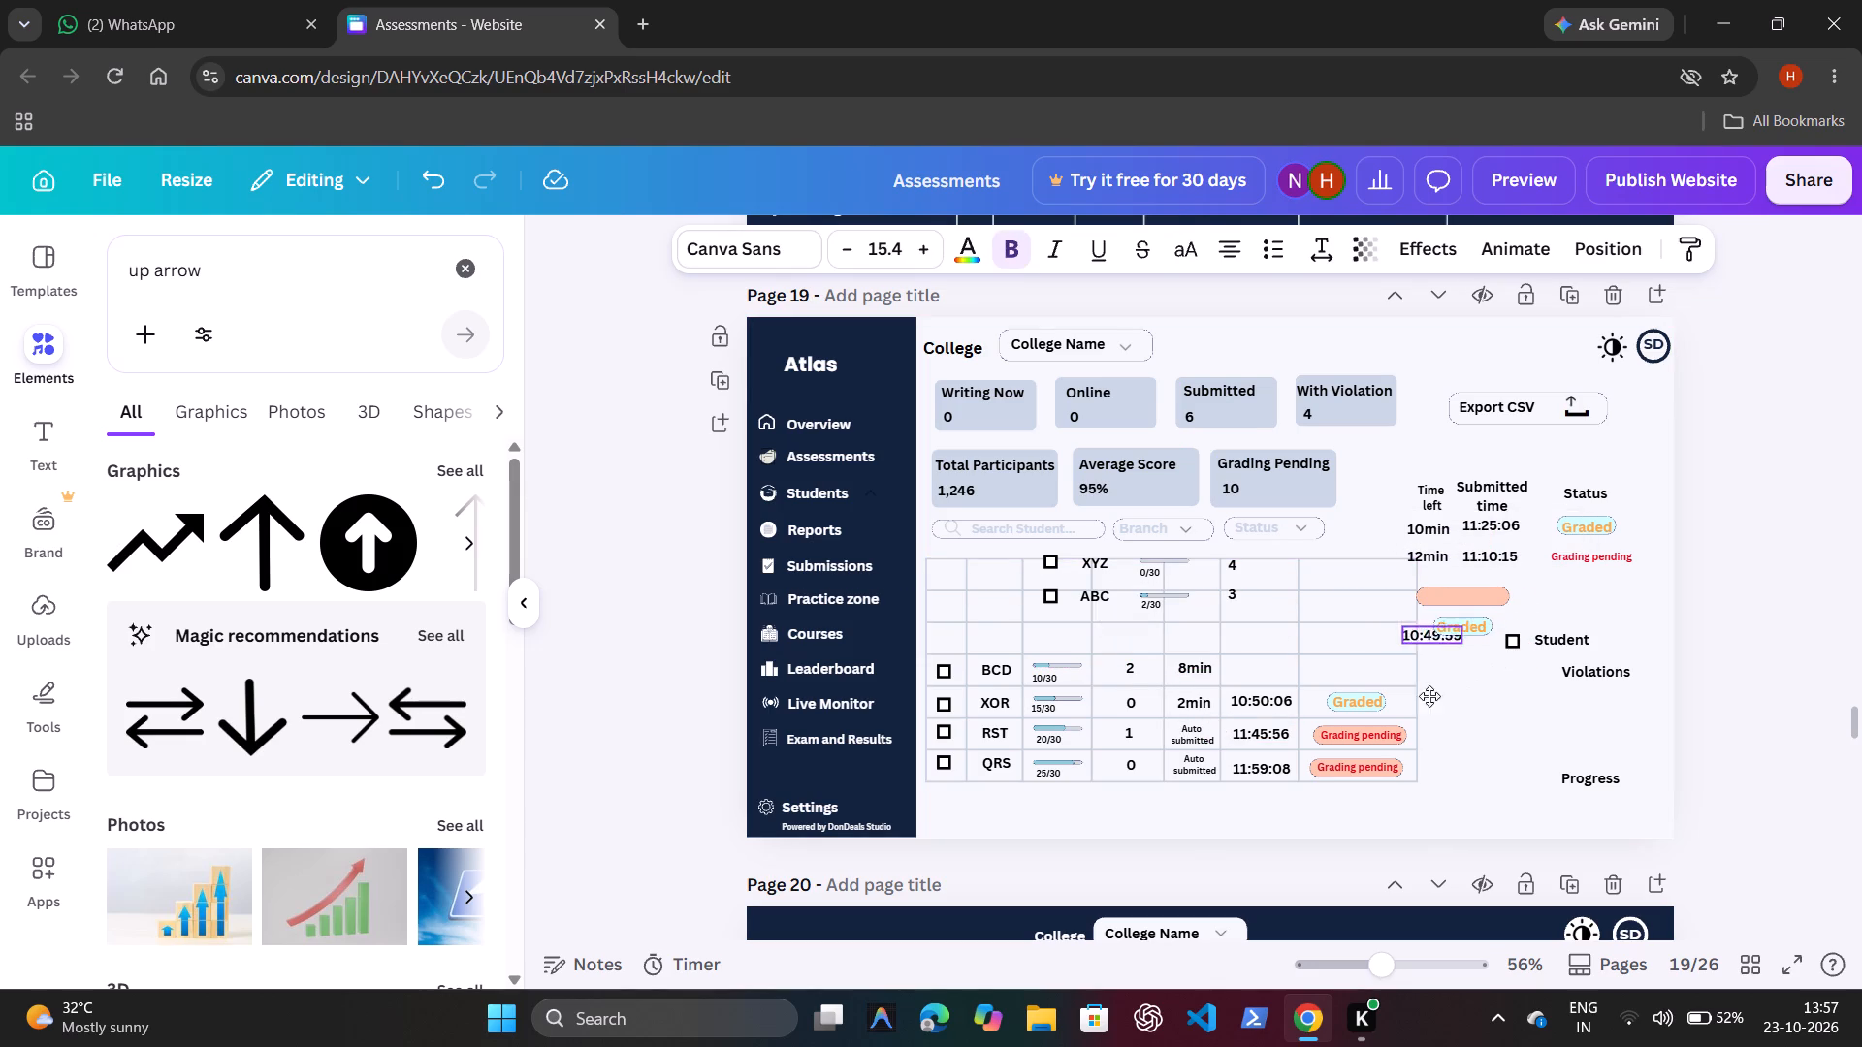
drag(1429, 696, 1278, 725)
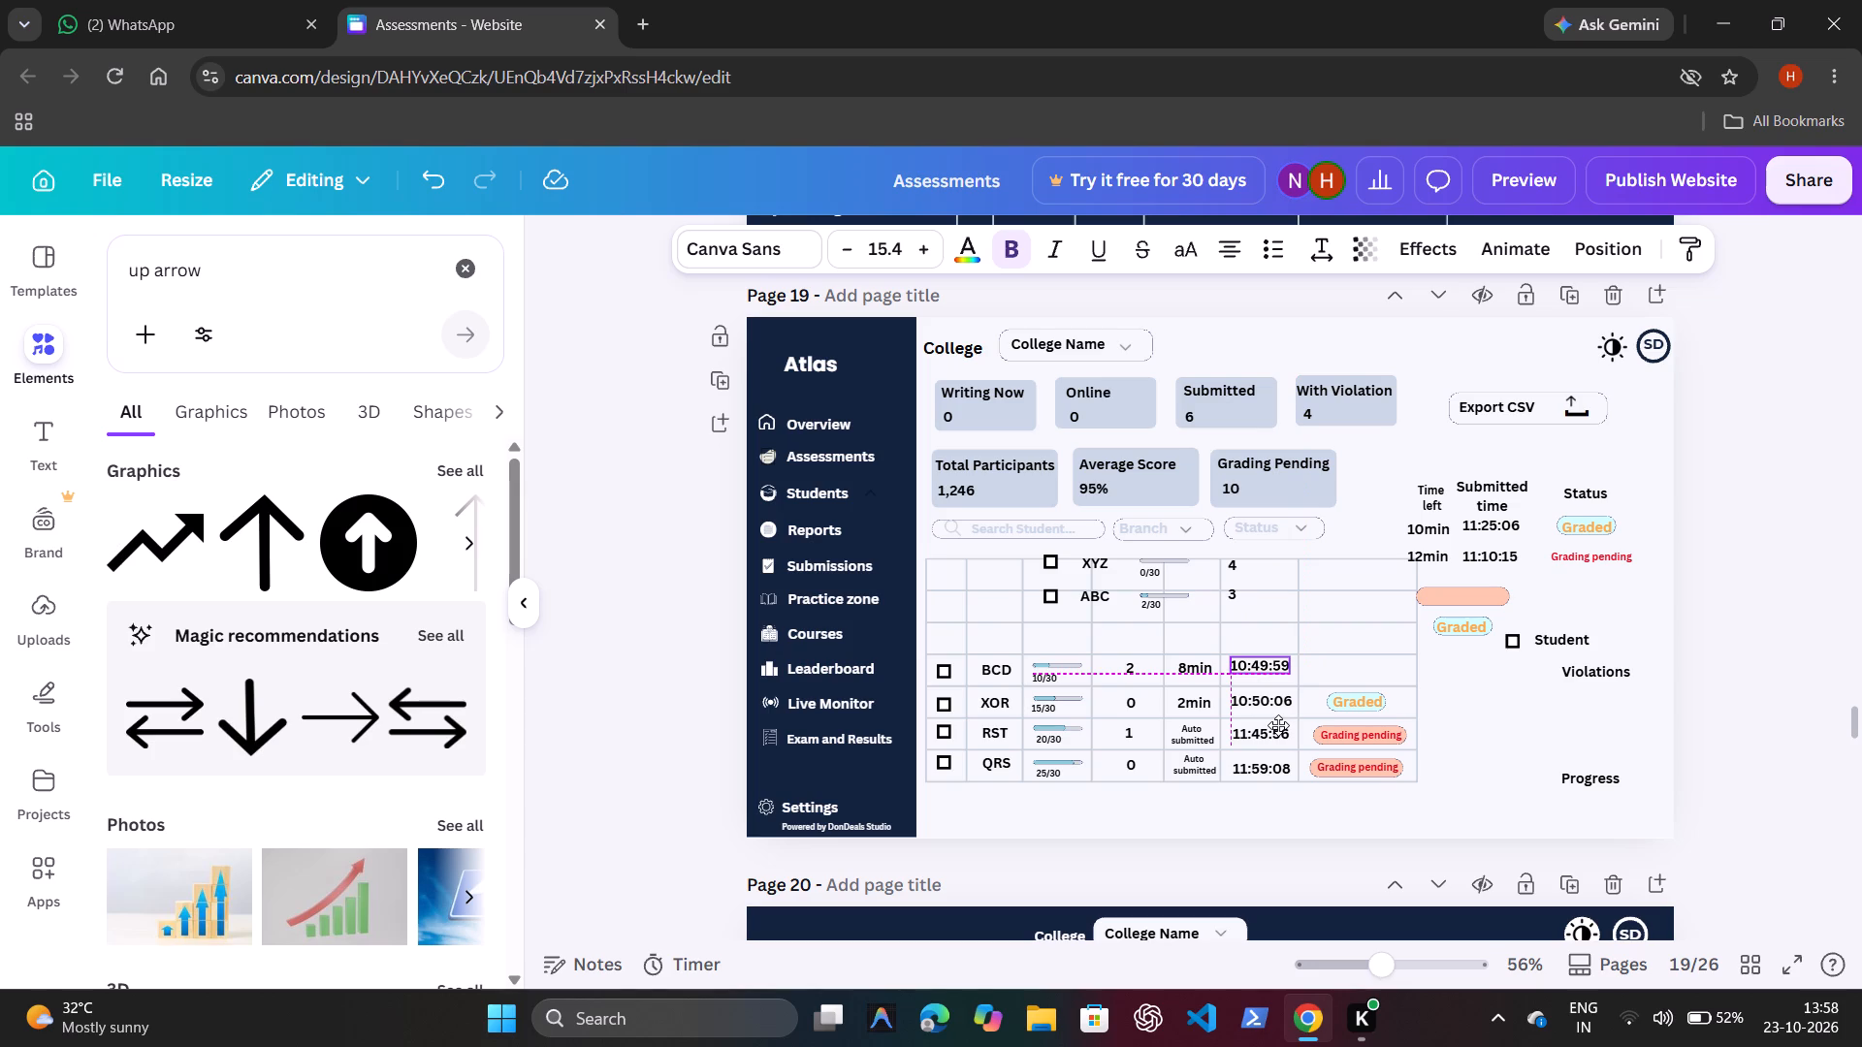
drag(1278, 725, 1278, 729)
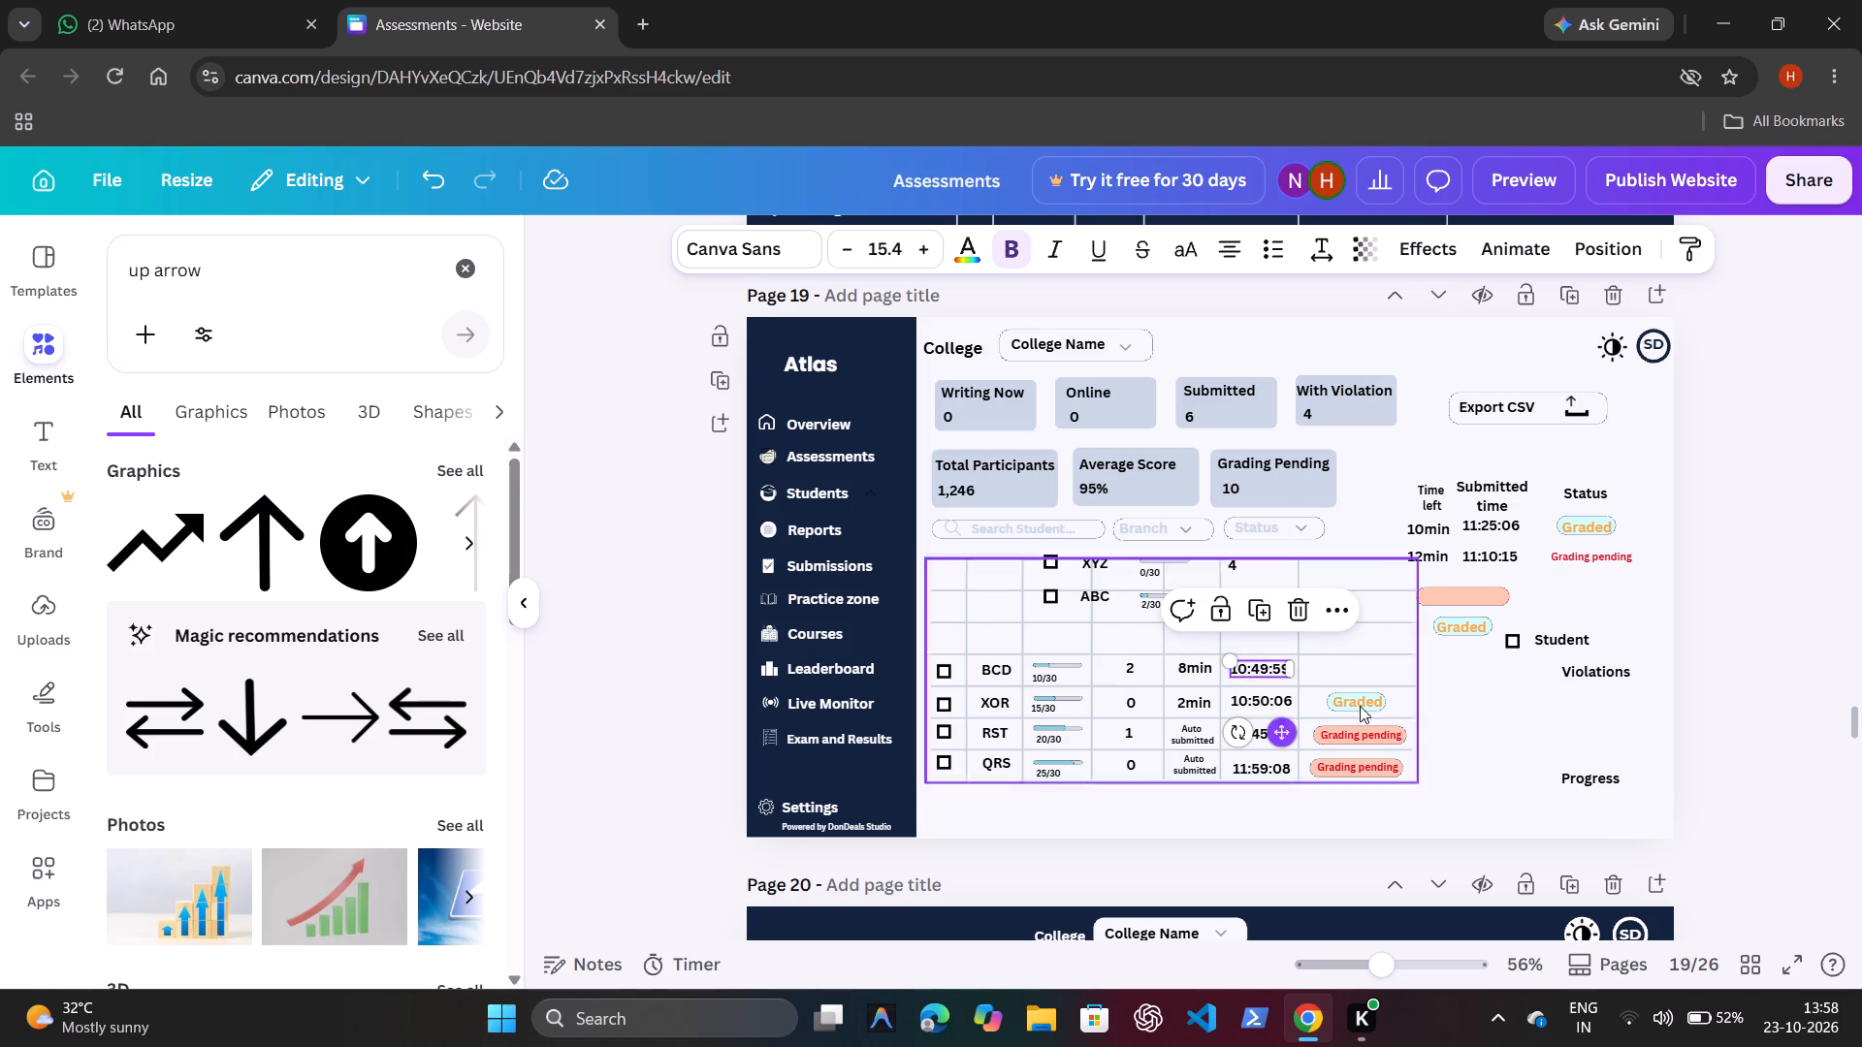
click(1465, 696)
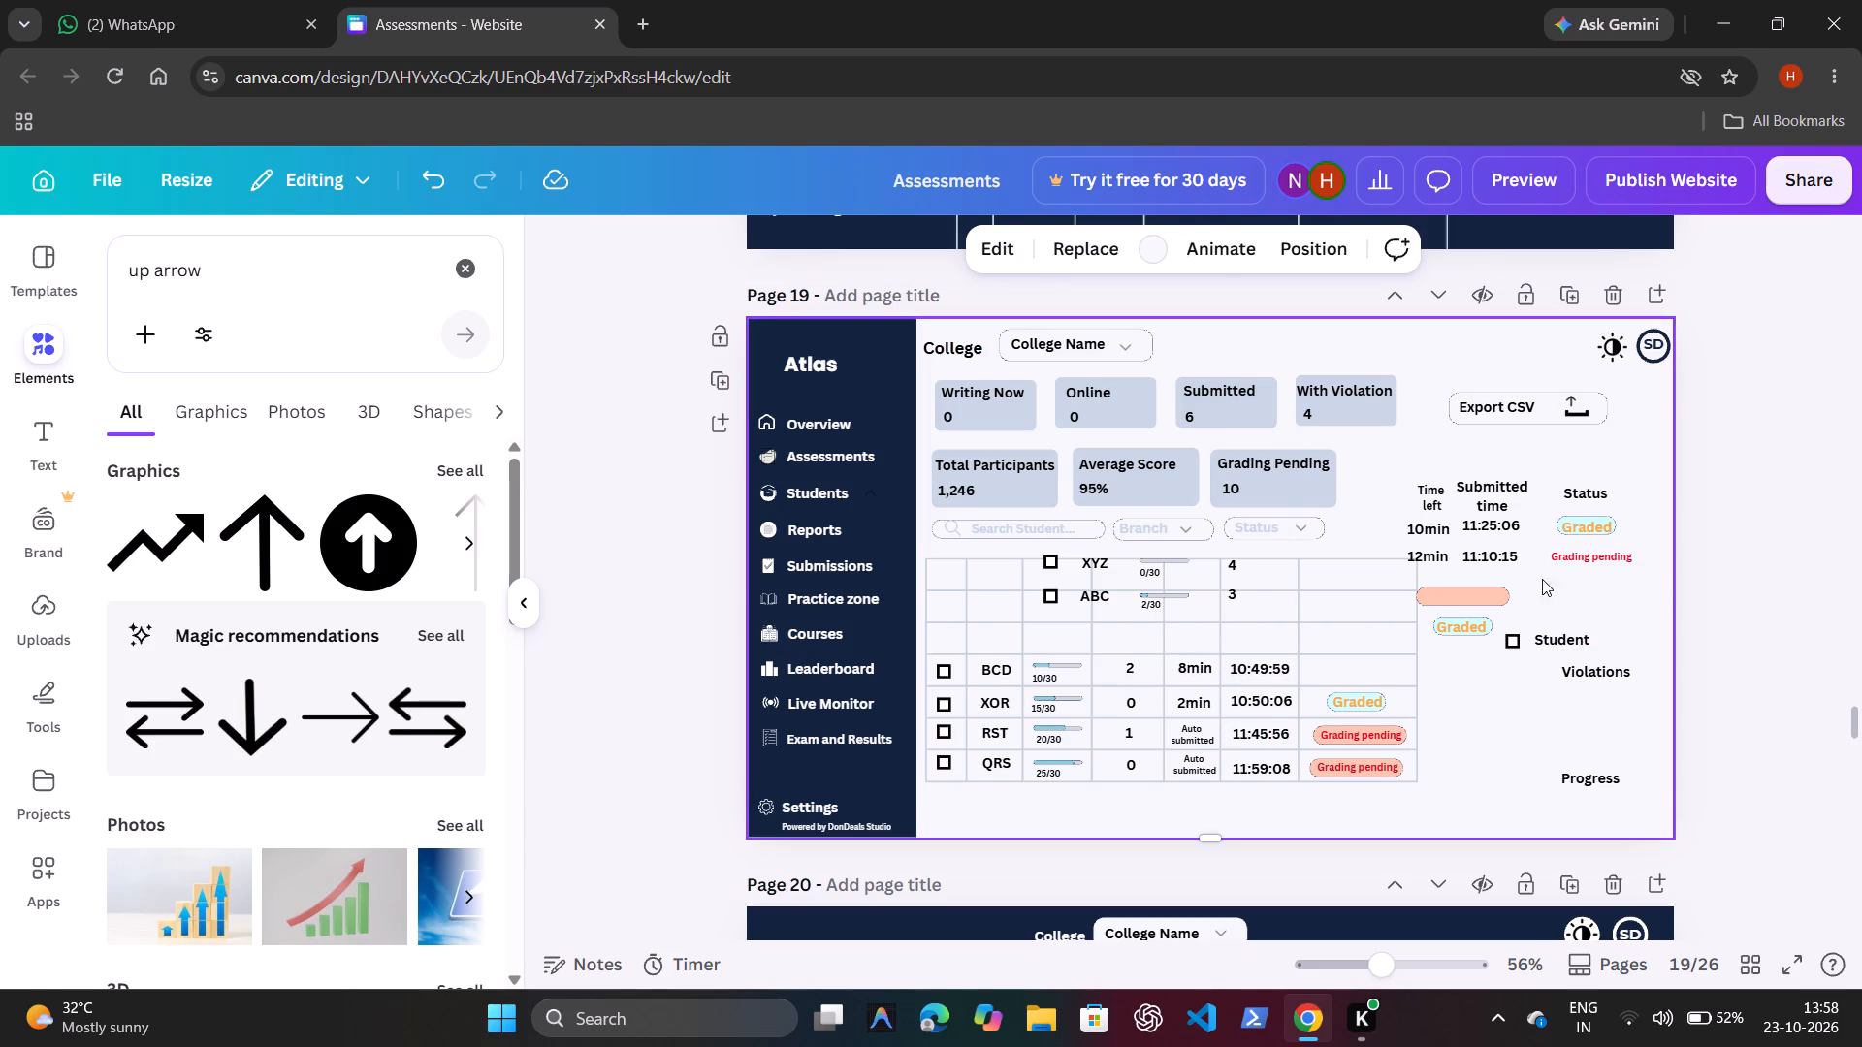
Move the empty salmon badge shape into the BCD row's last cell, aligned with the badges below.
click(1464, 600)
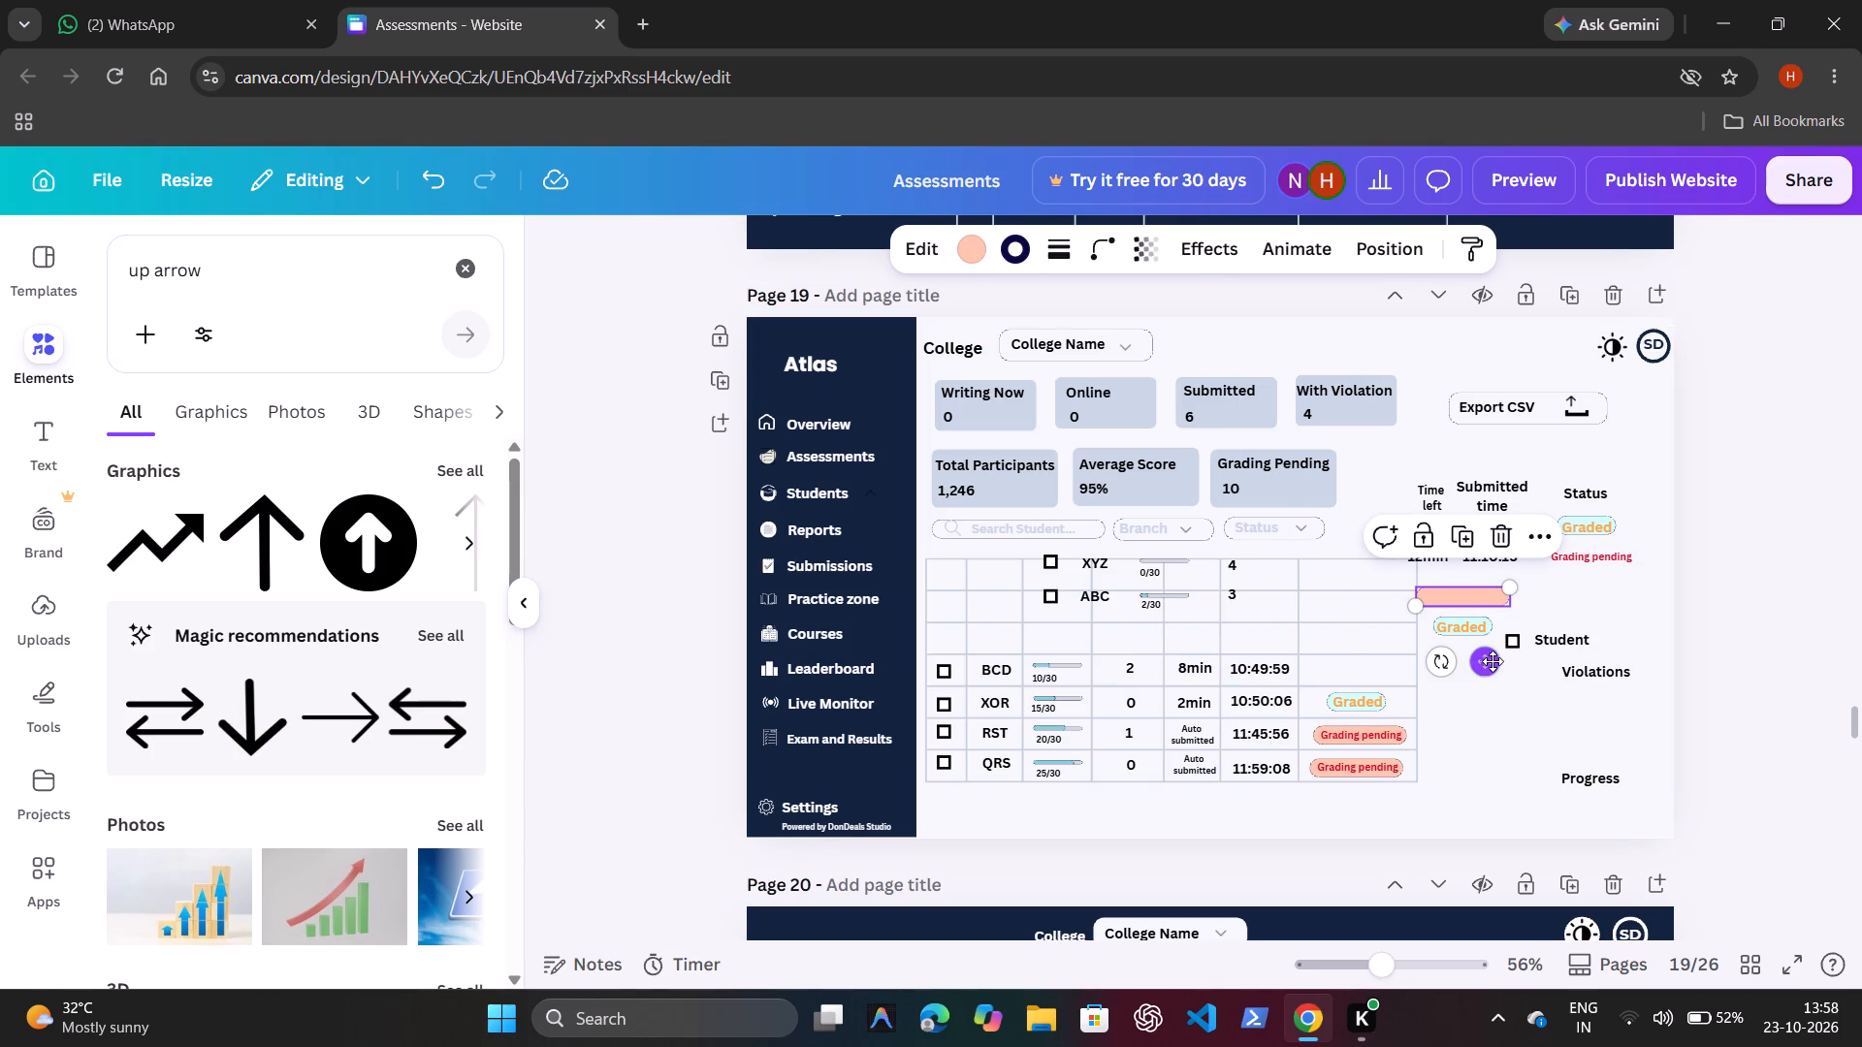
drag(1493, 661, 1380, 733)
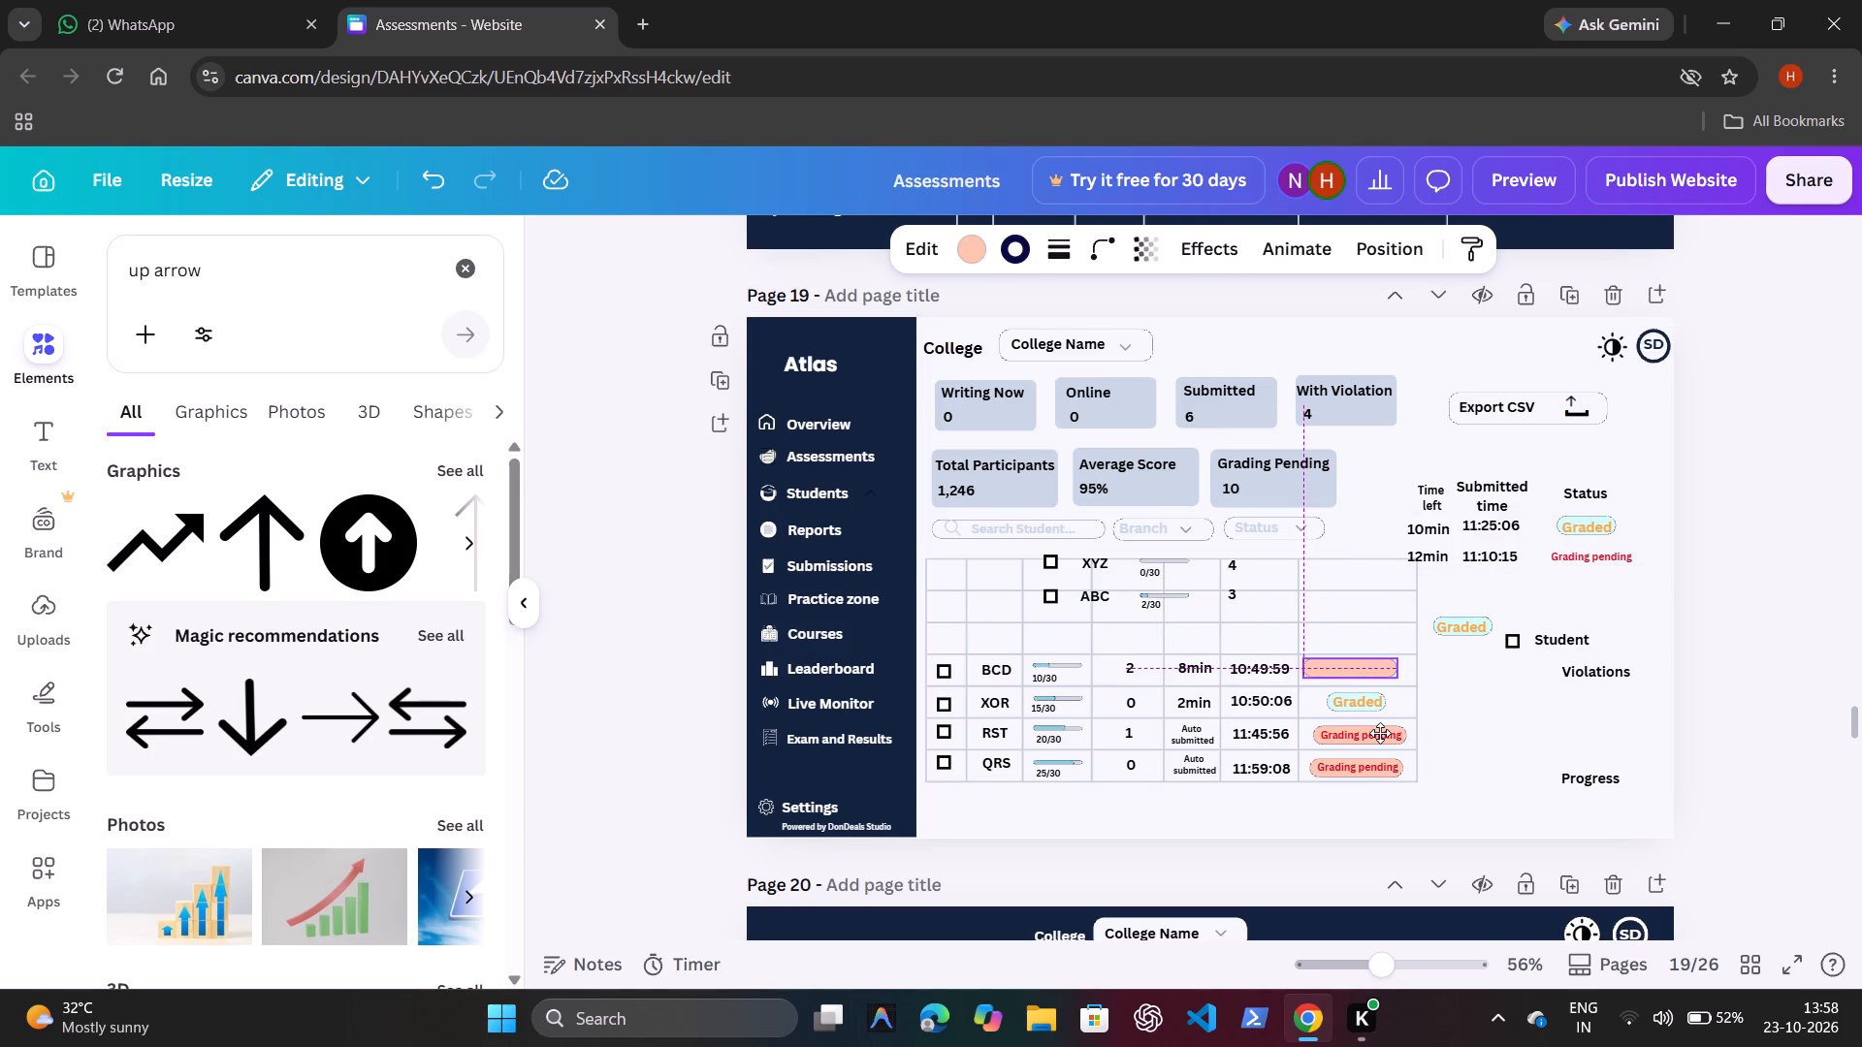
drag(1380, 733, 1390, 734)
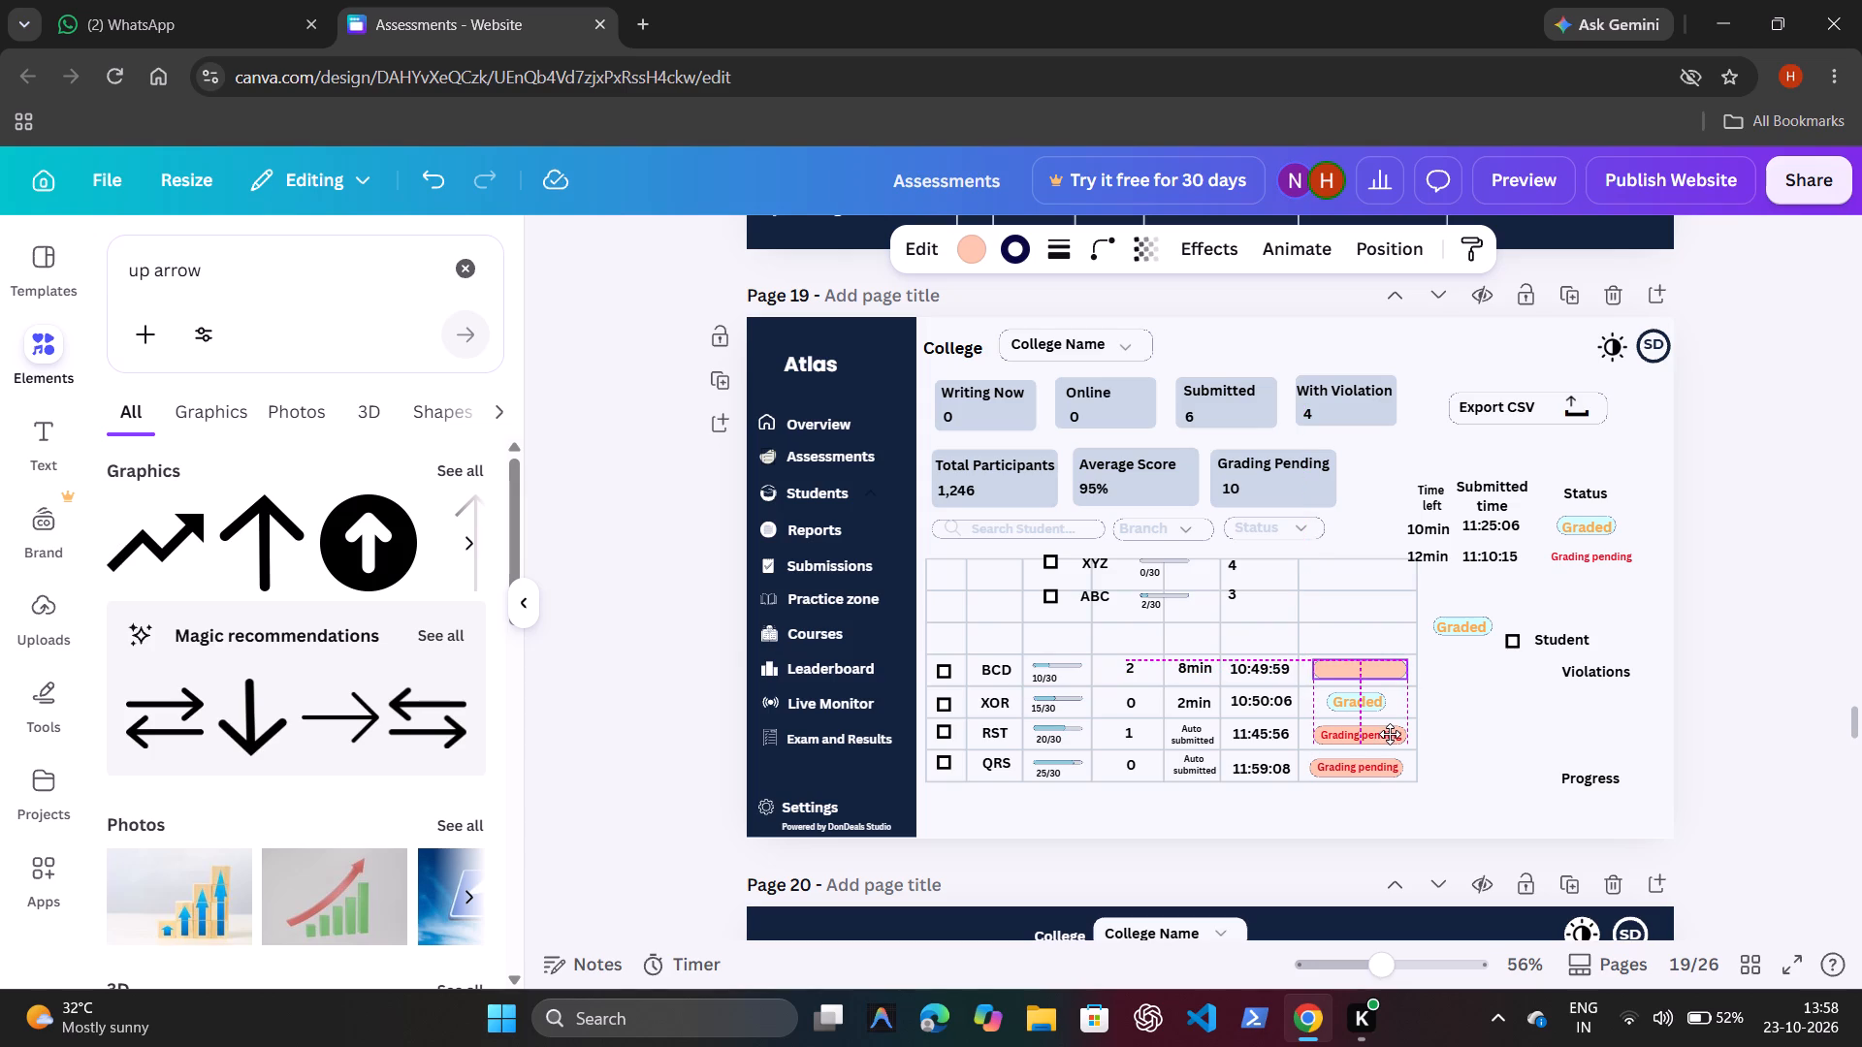
drag(1390, 734, 1389, 734)
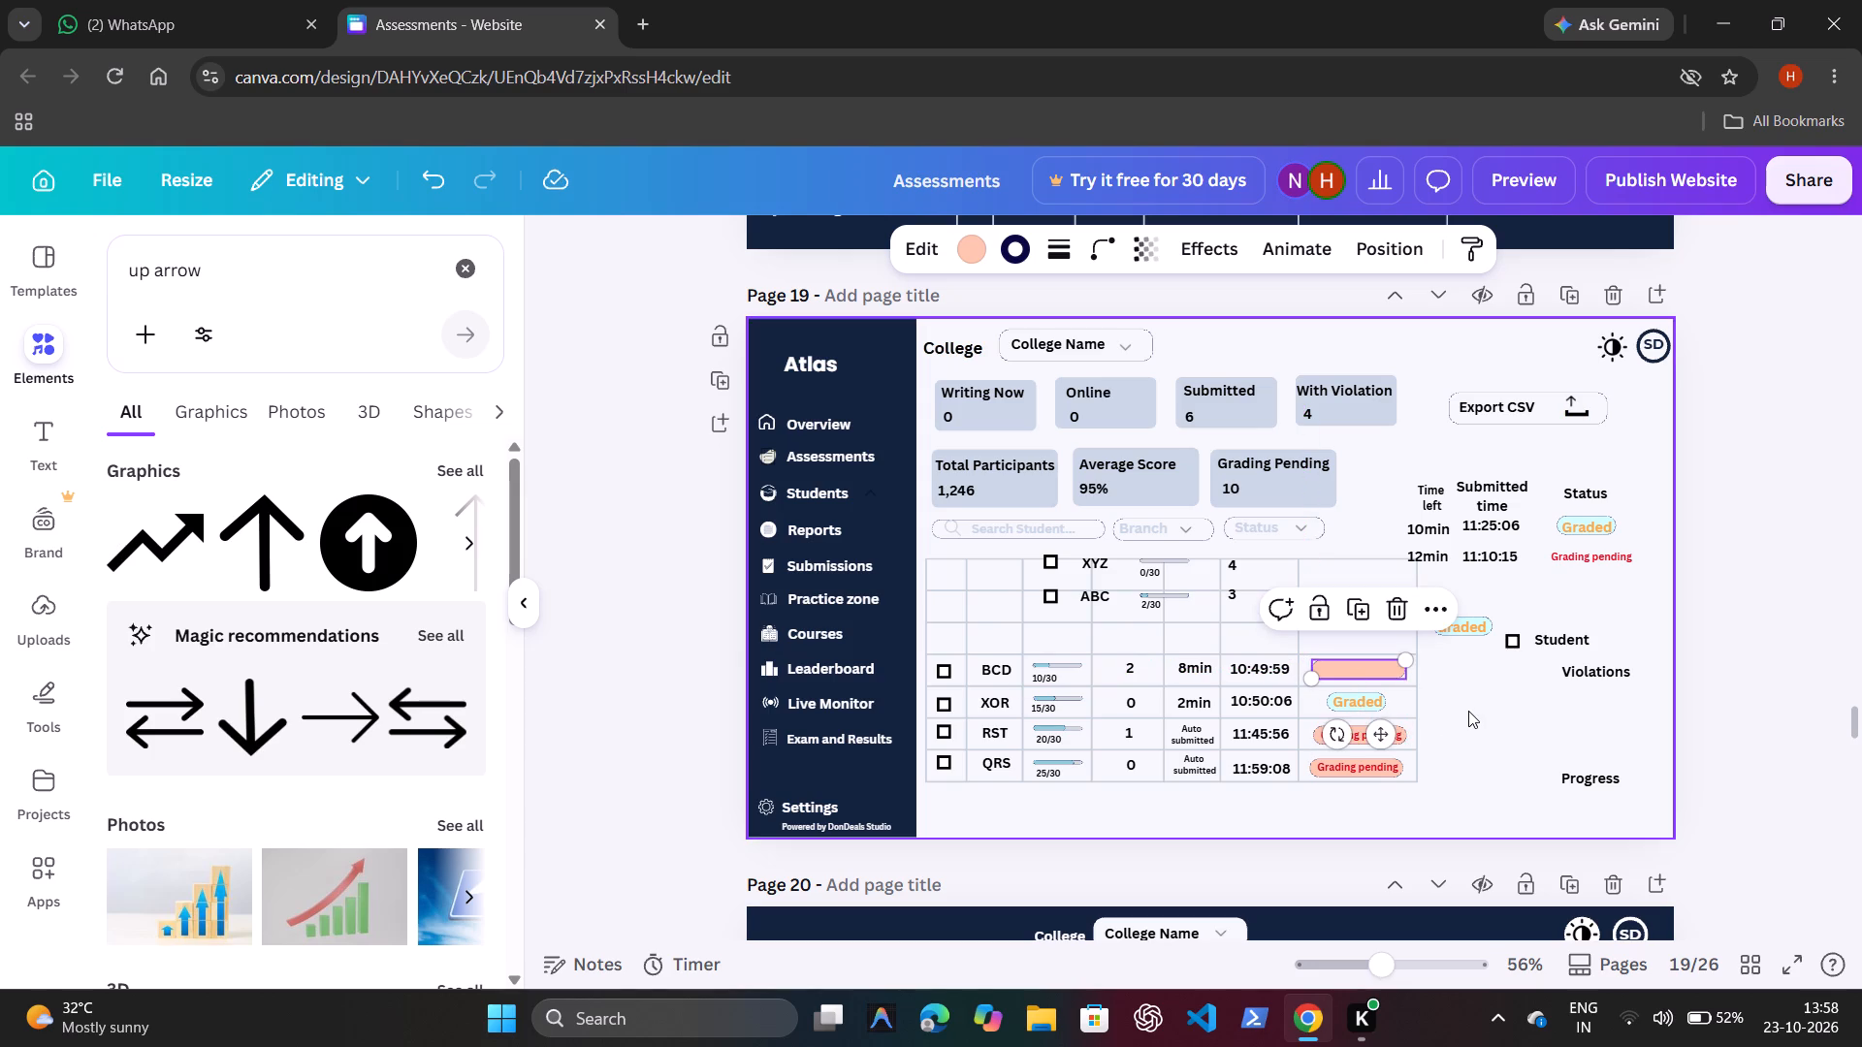
click(1469, 711)
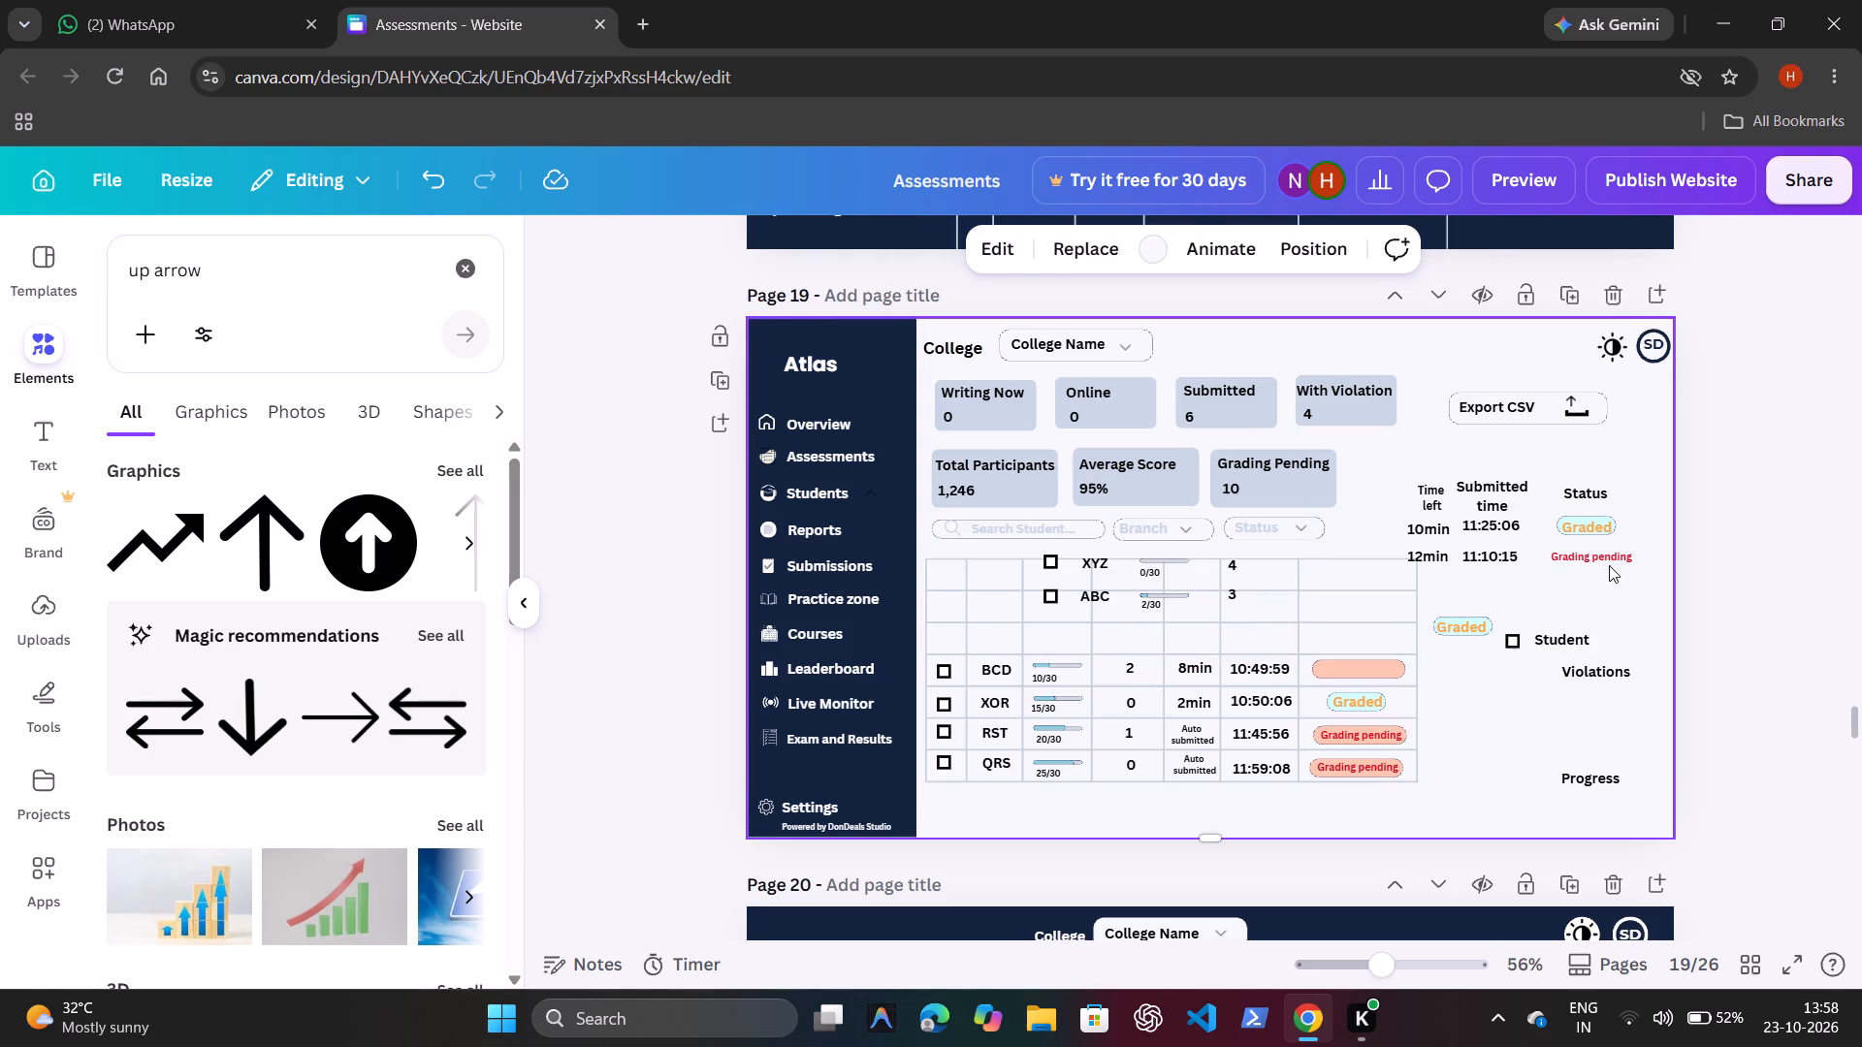
Move the loose Grading pending text onto the salmon badge shape in the BCD row's last cell and centre it.
click(1608, 565)
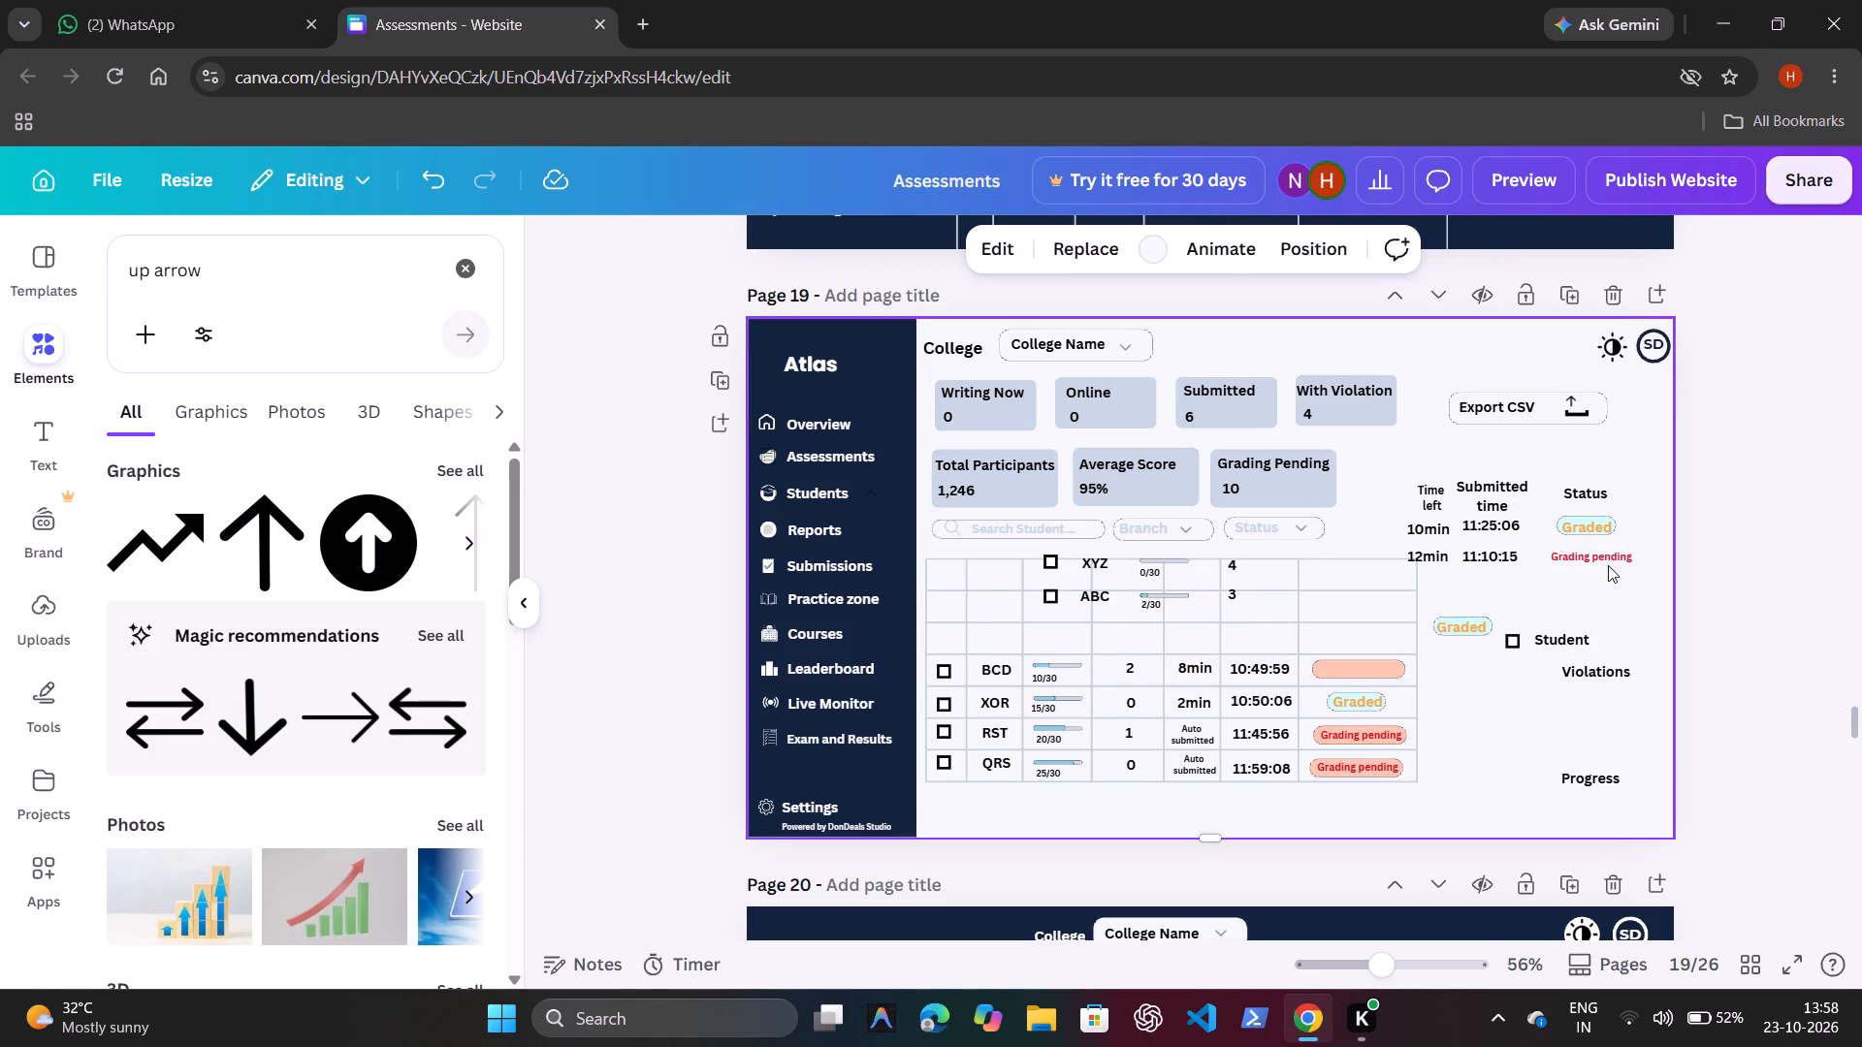
click(1608, 561)
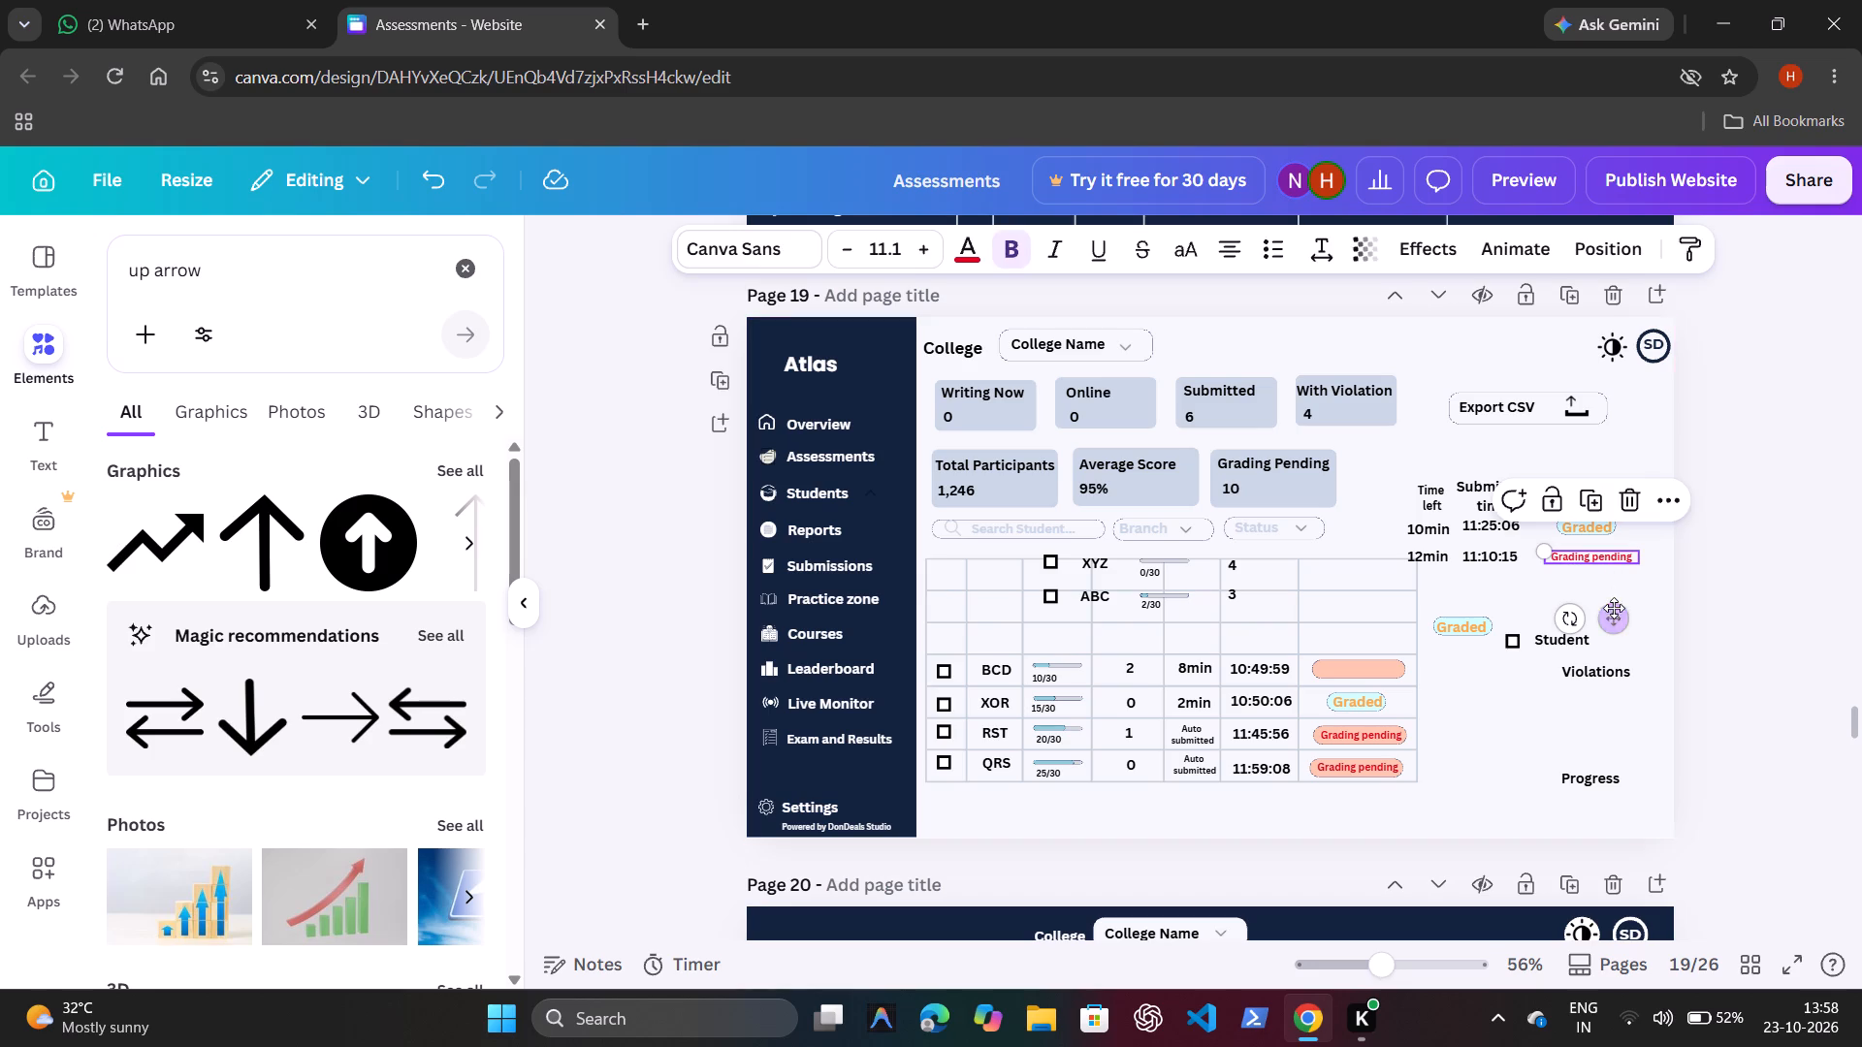
drag(1614, 618, 1390, 718)
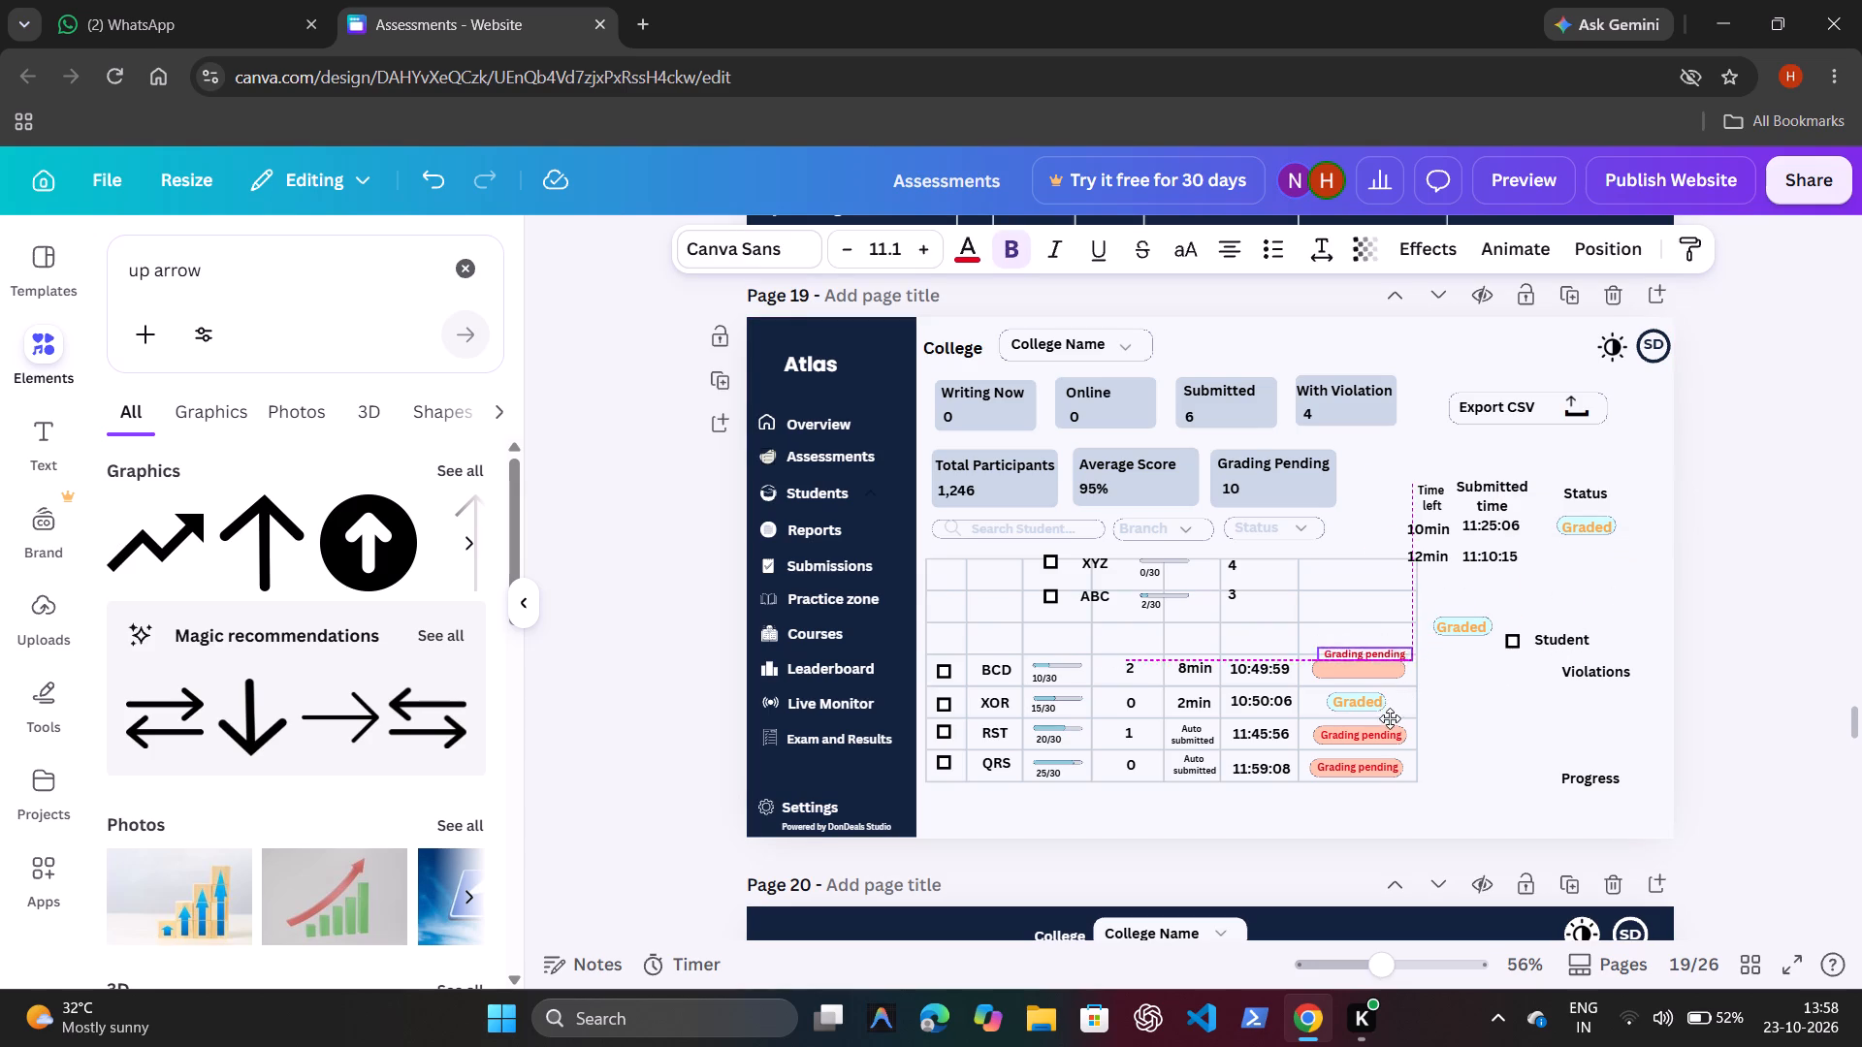
drag(1390, 718, 1384, 727)
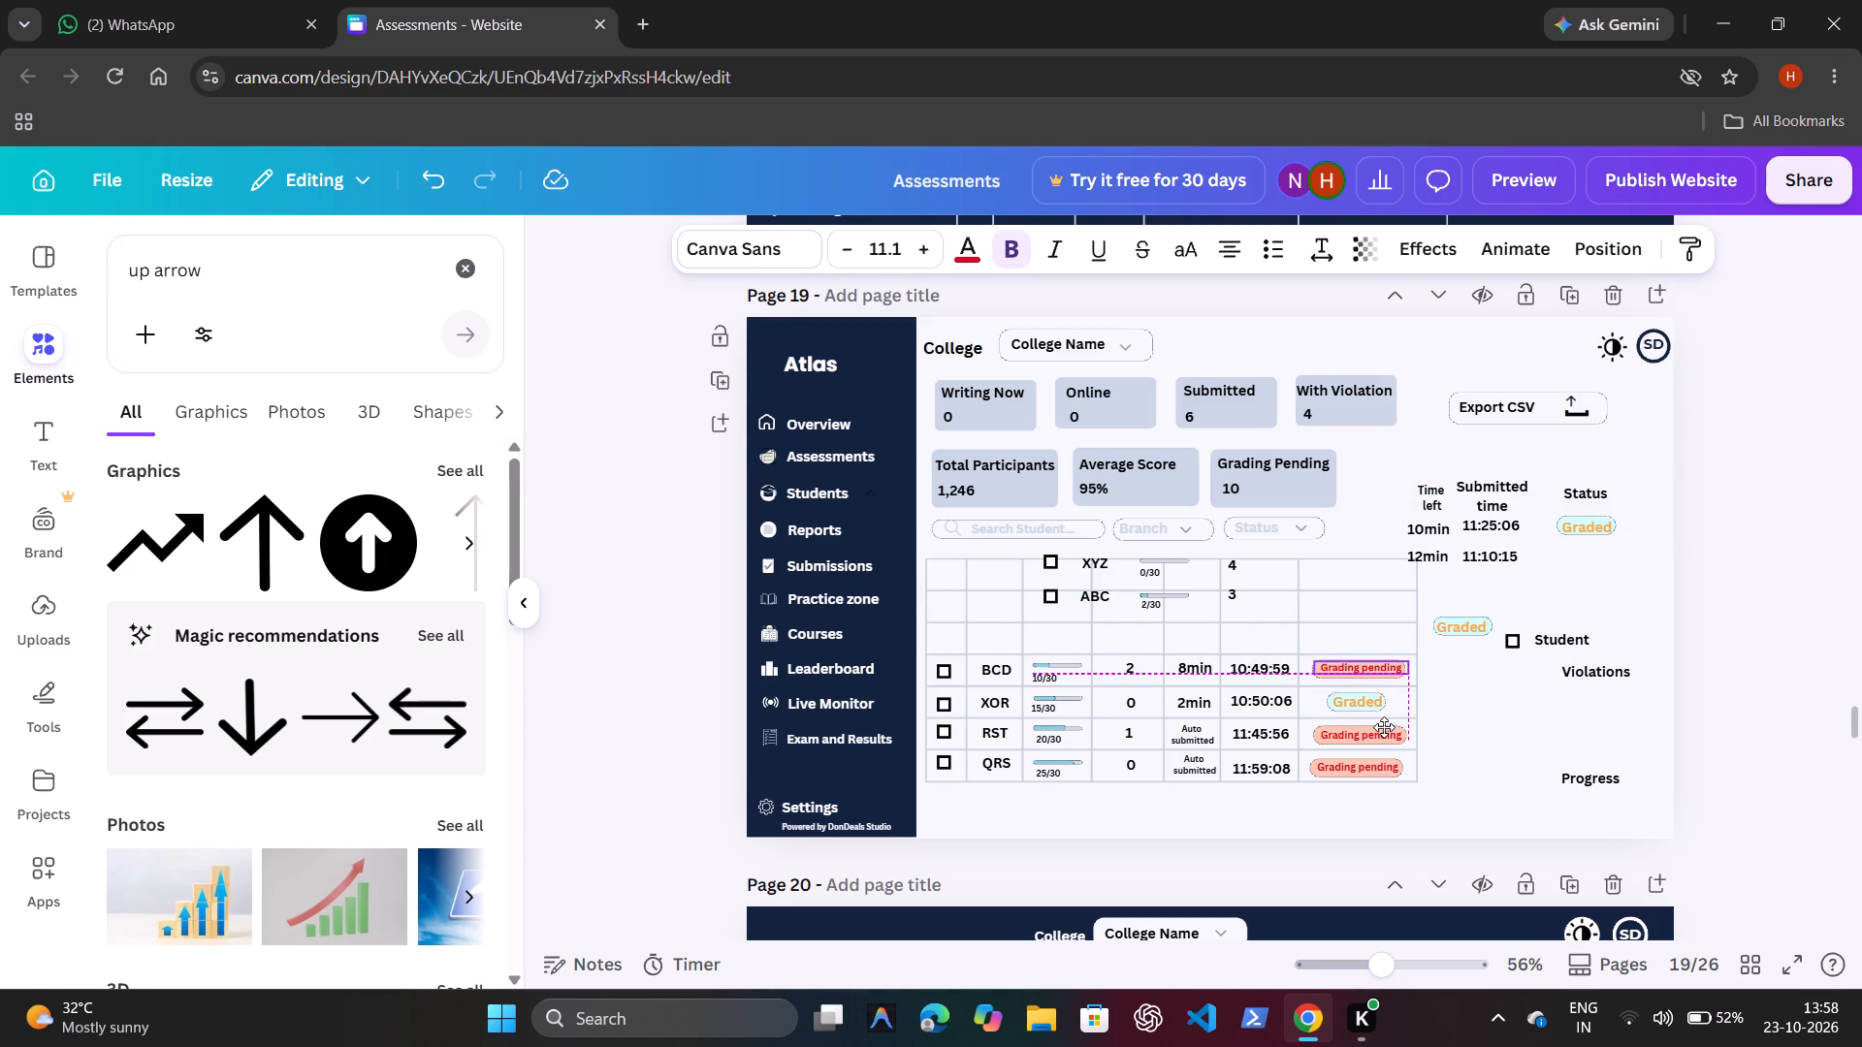
drag(1384, 727, 1381, 730)
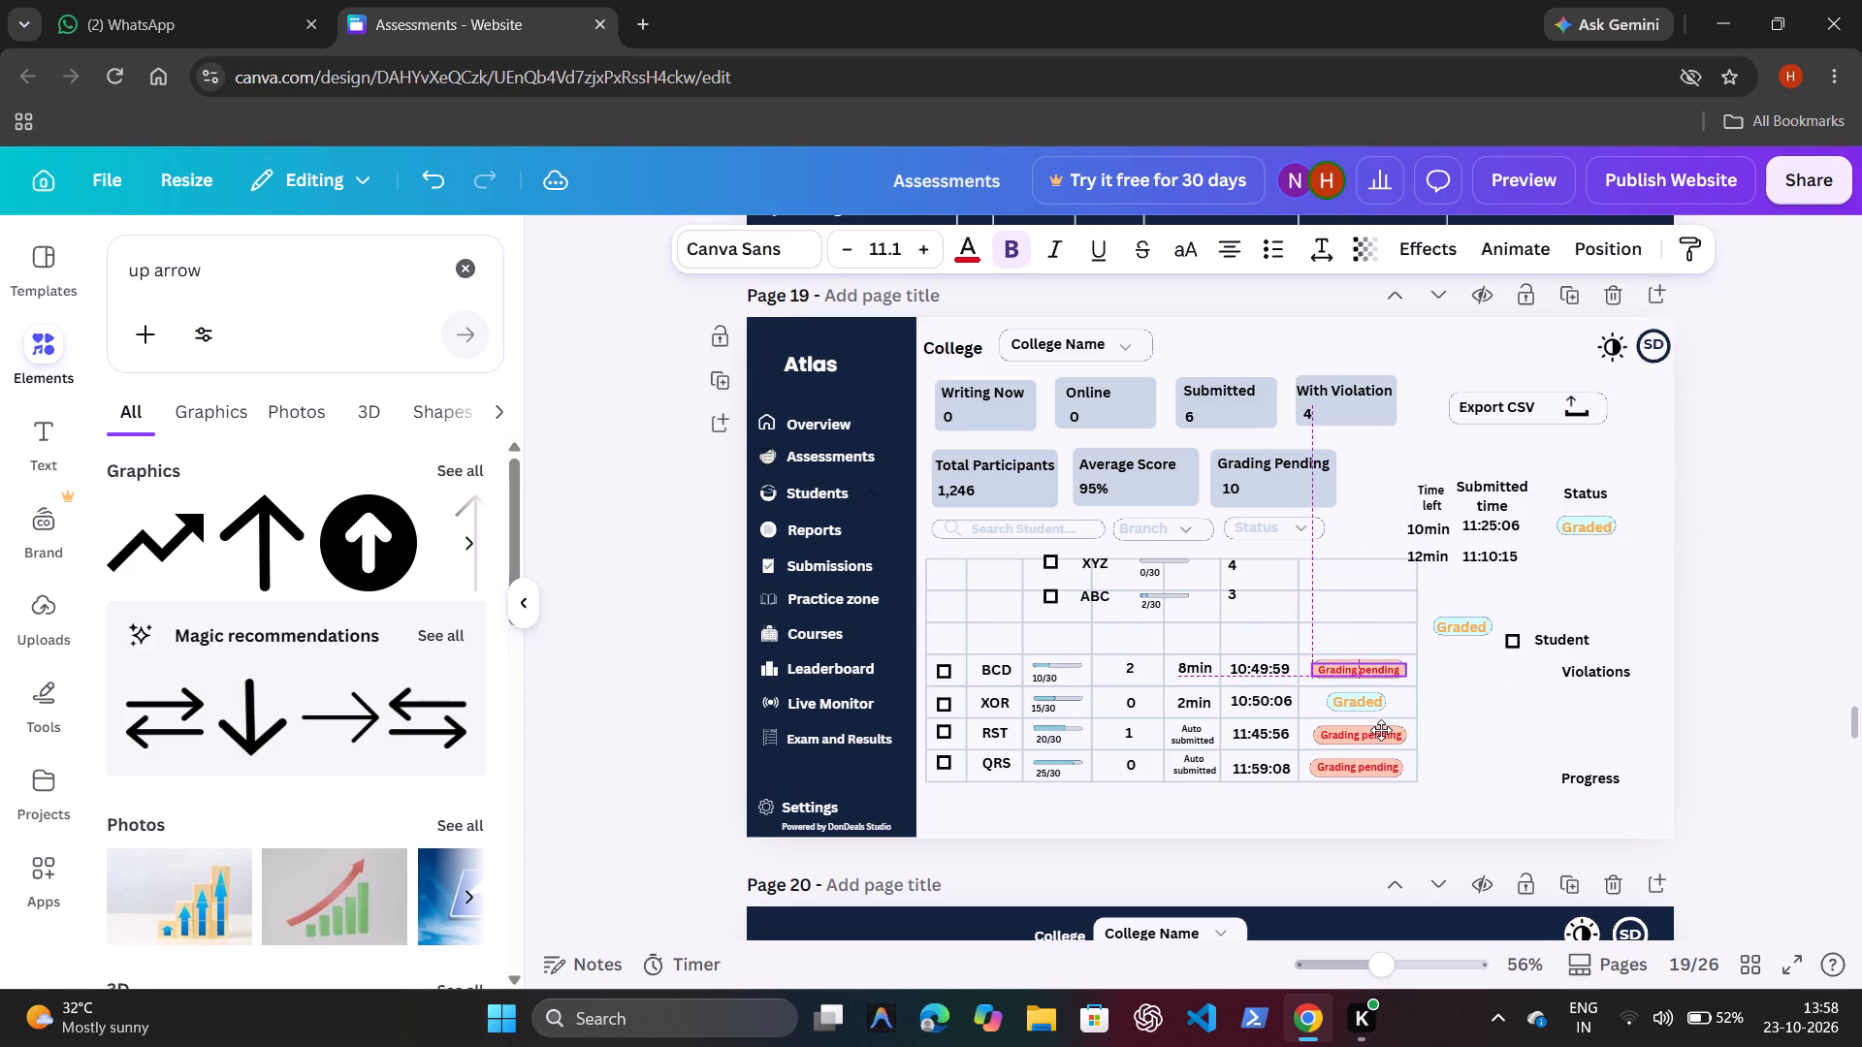
drag(1381, 730, 1381, 727)
click(1482, 684)
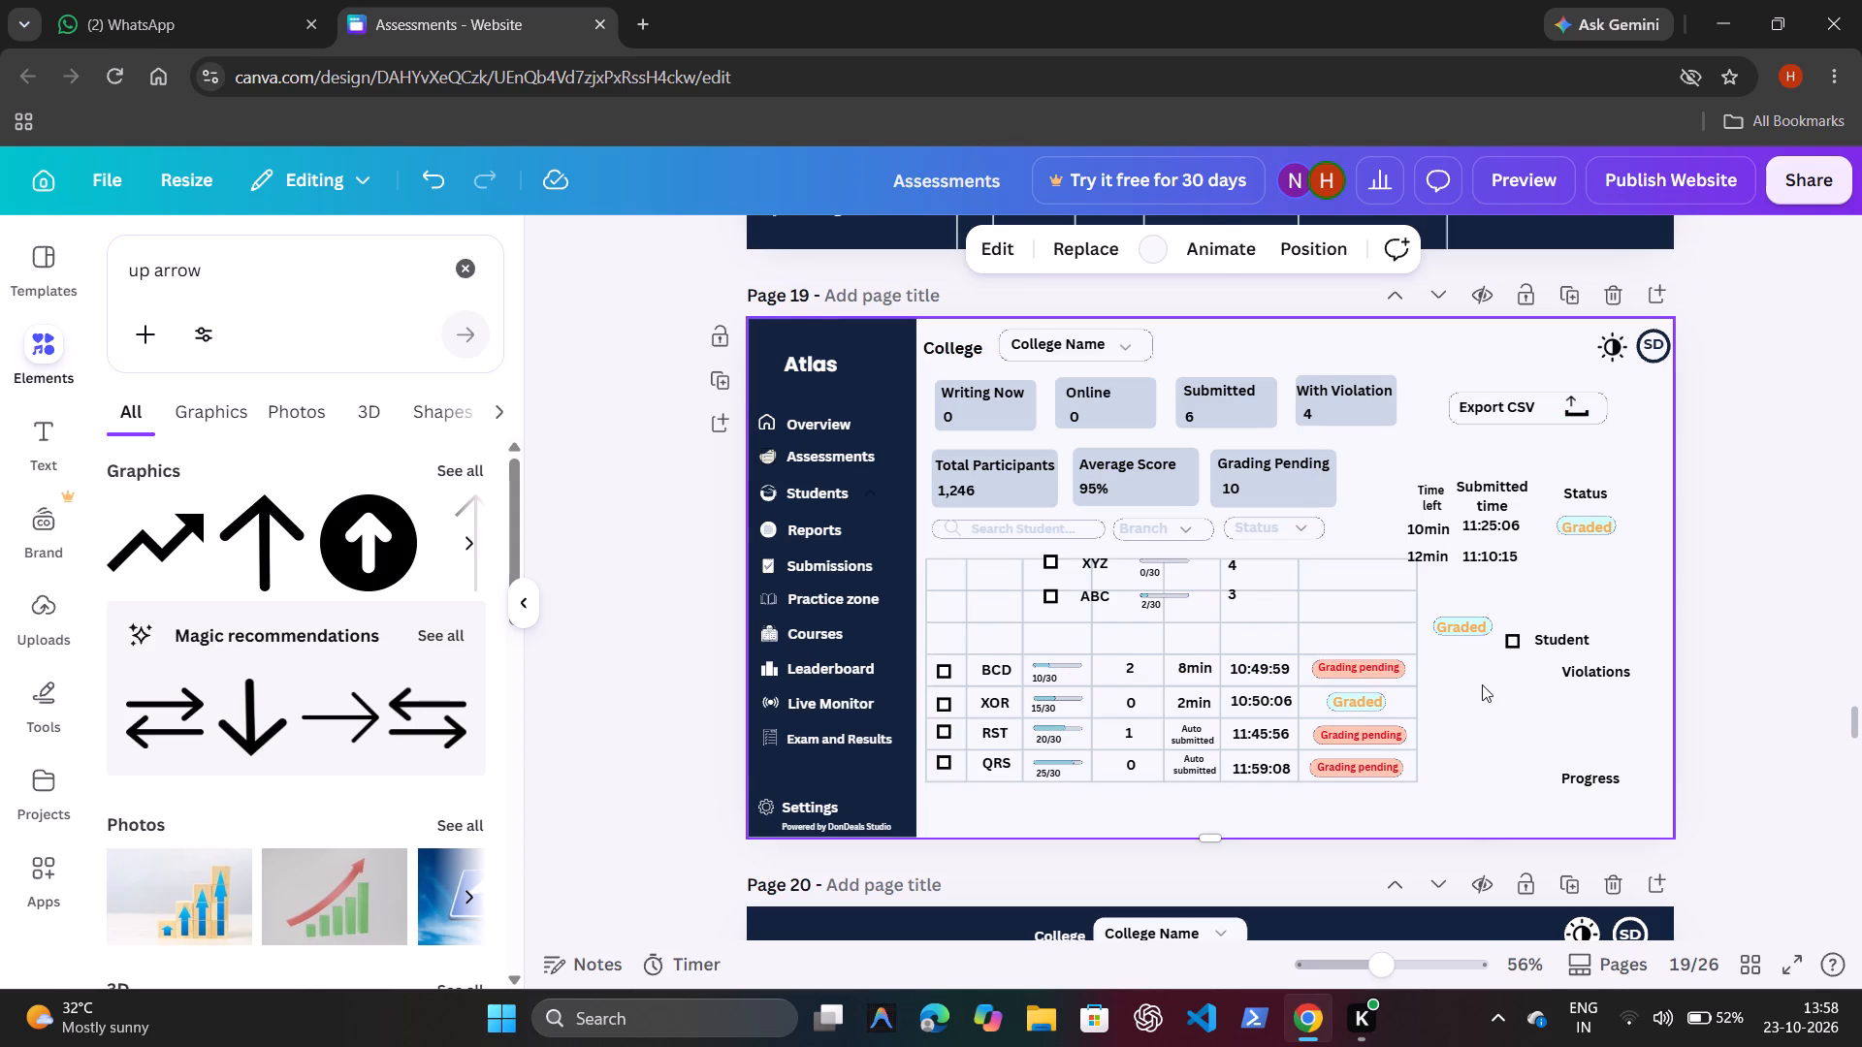
click(1371, 666)
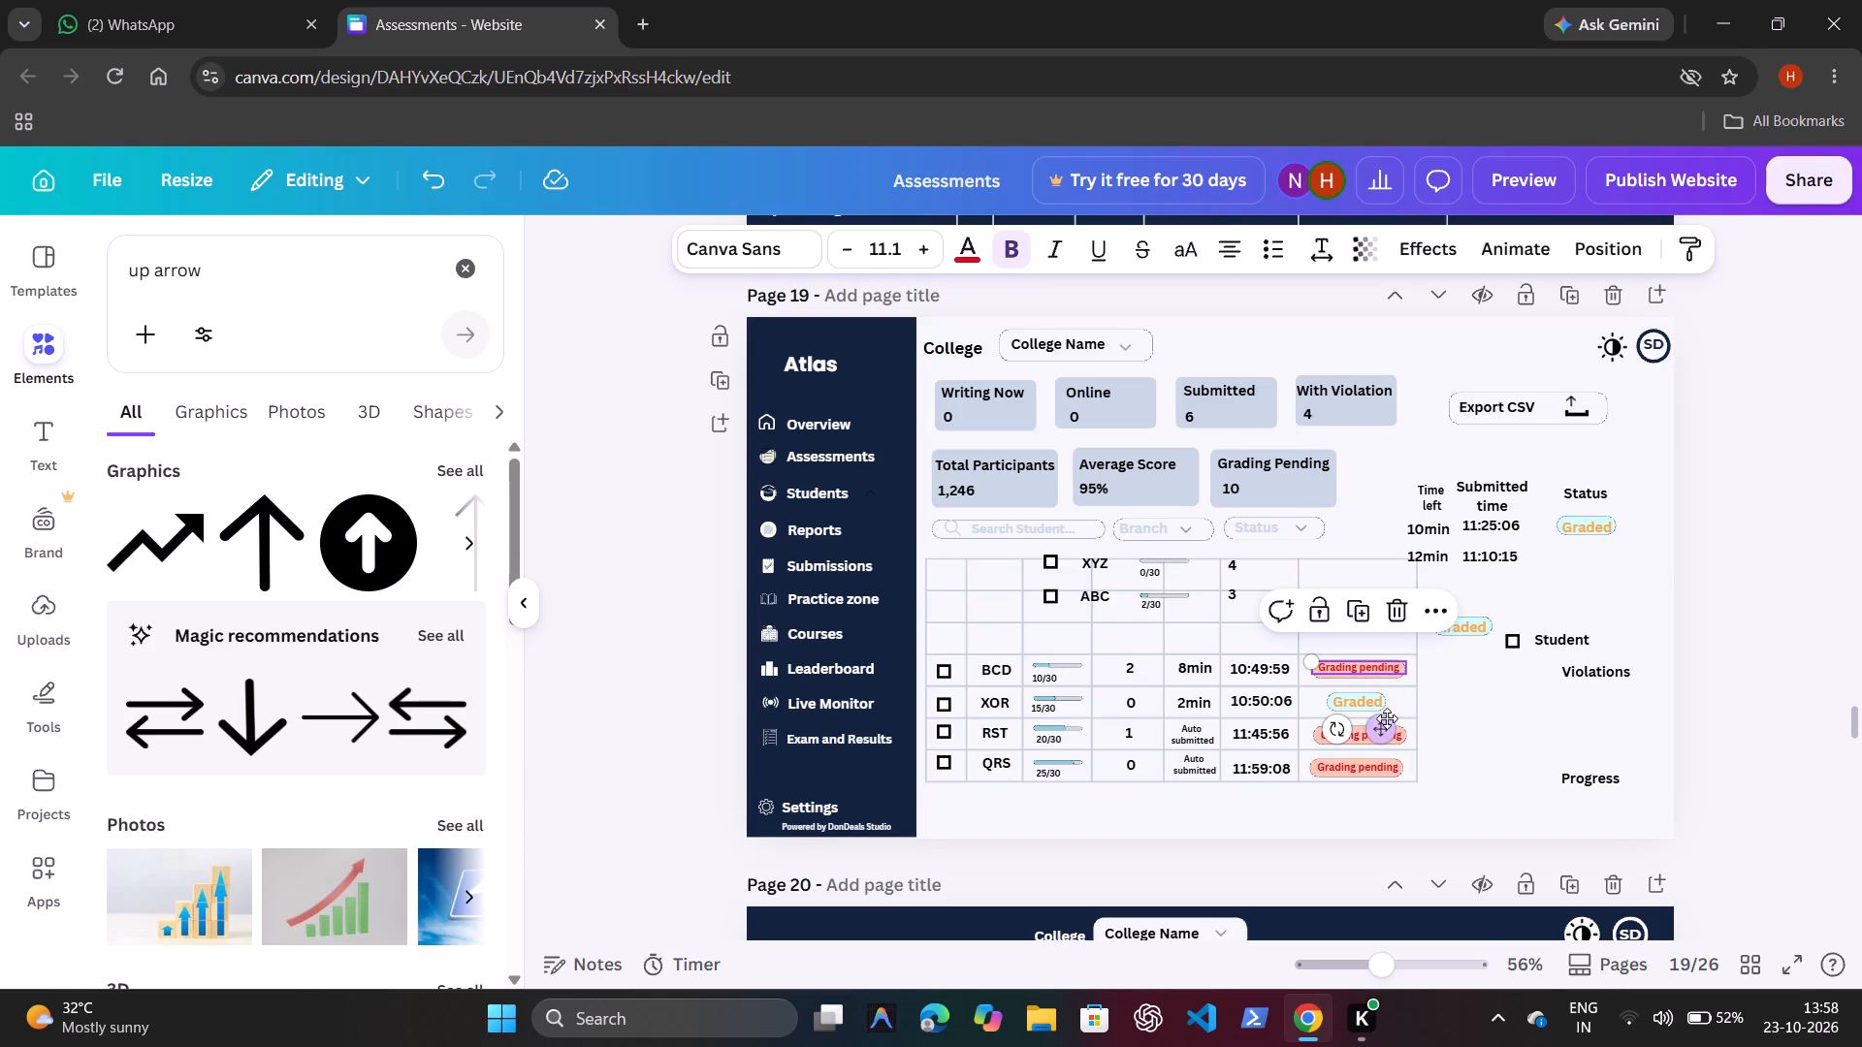
click(1381, 727)
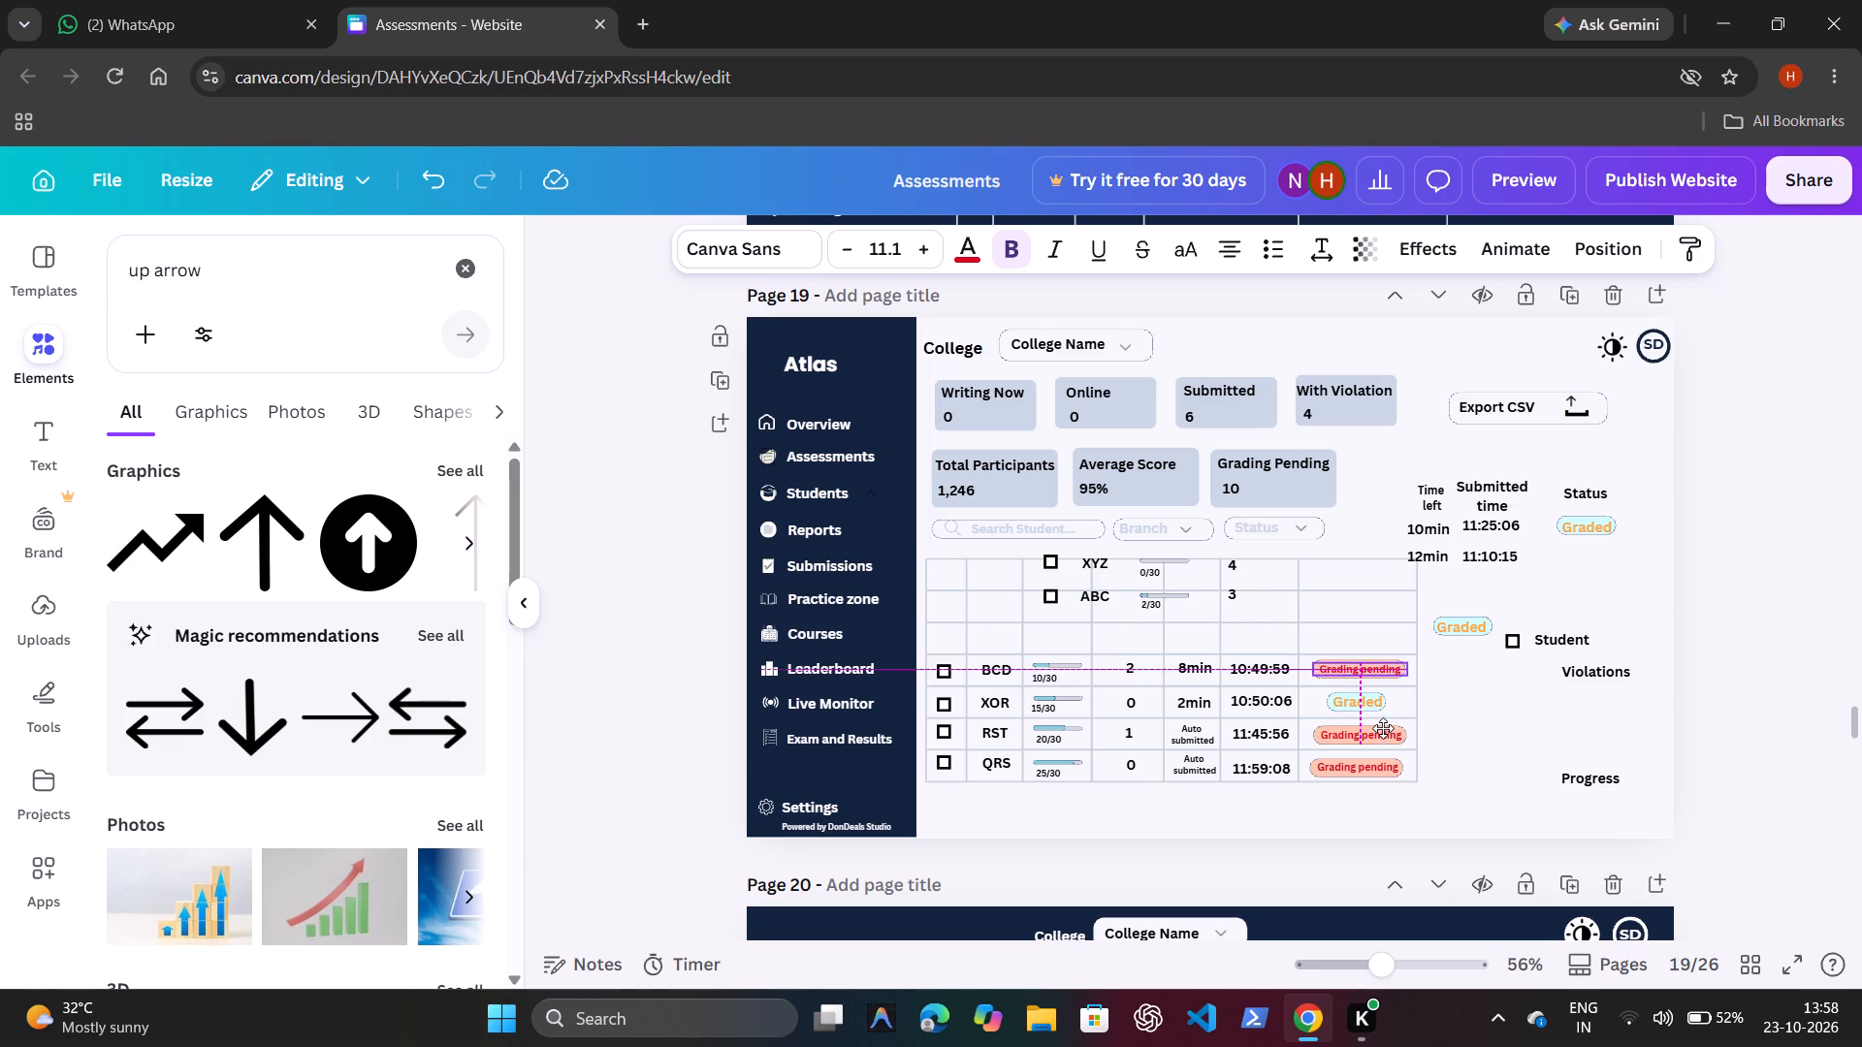
click(1448, 706)
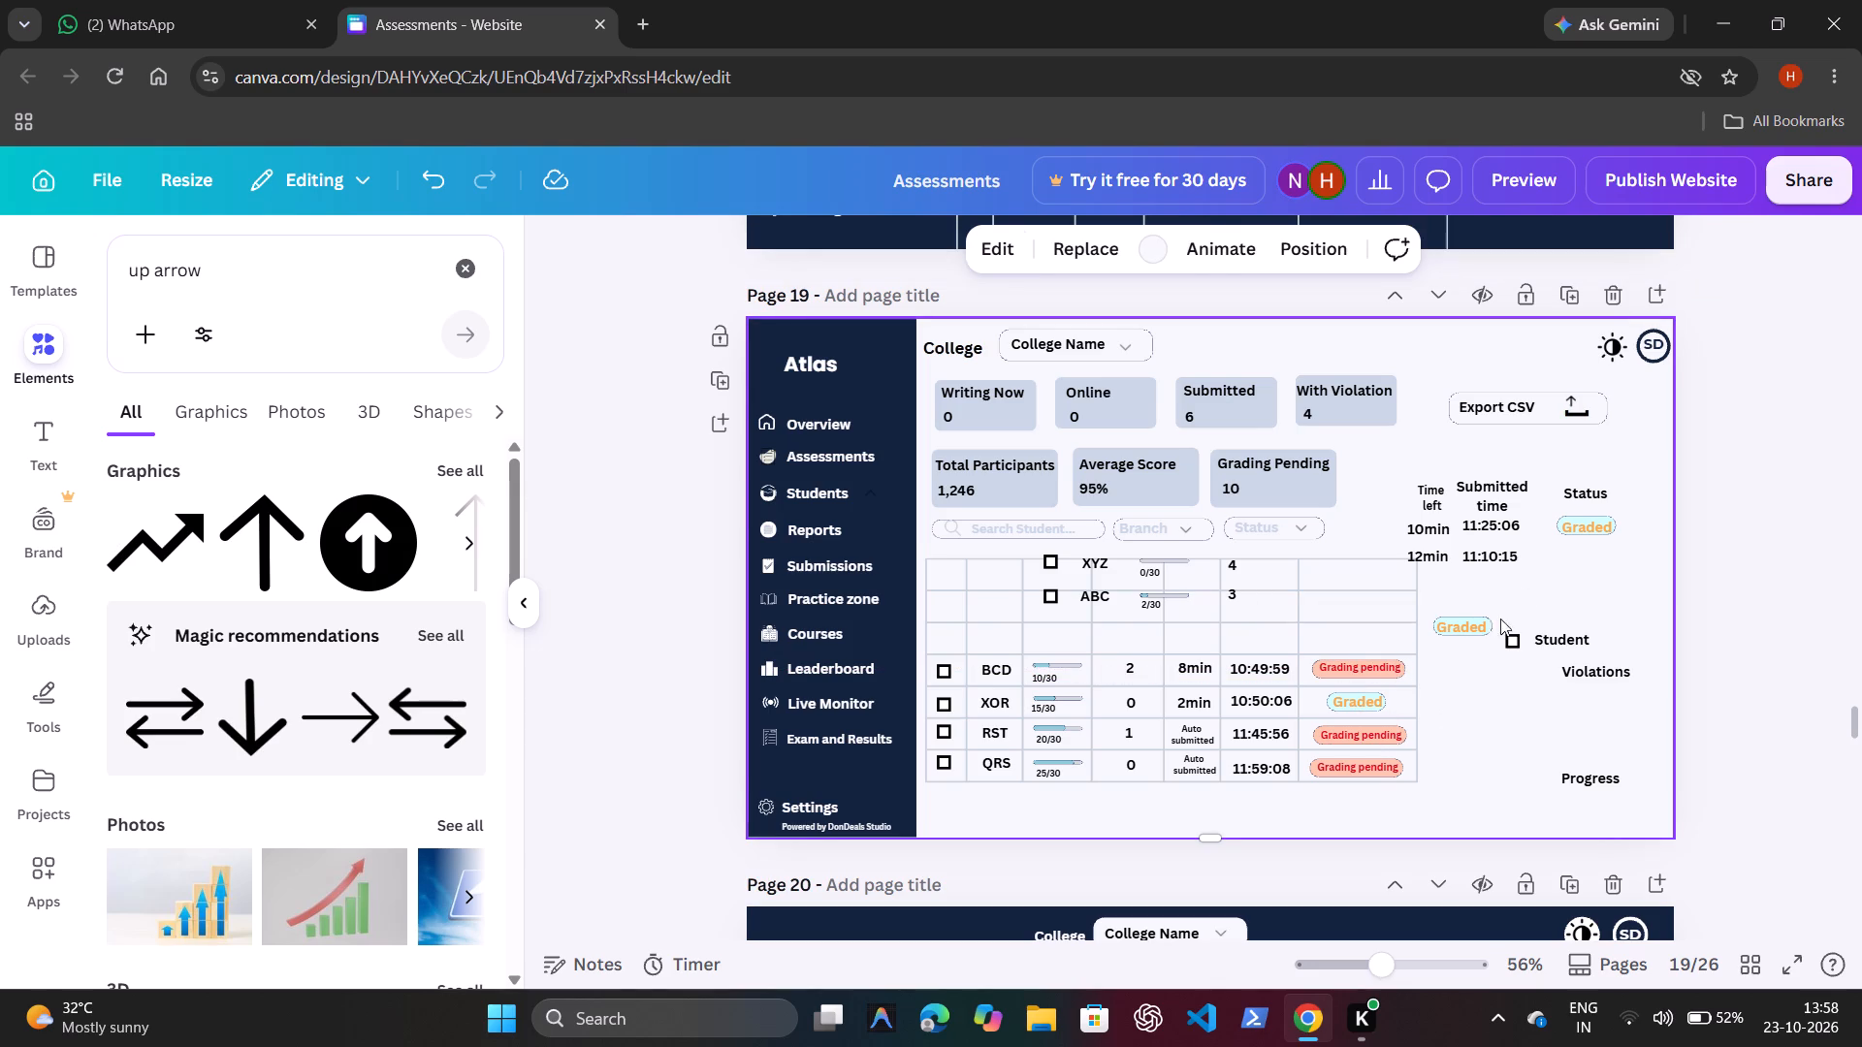
Move ABC's checkbox into the first cell of the row above BCD, aligned with the checkboxes below.
click(1047, 596)
drag(1073, 662, 976, 706)
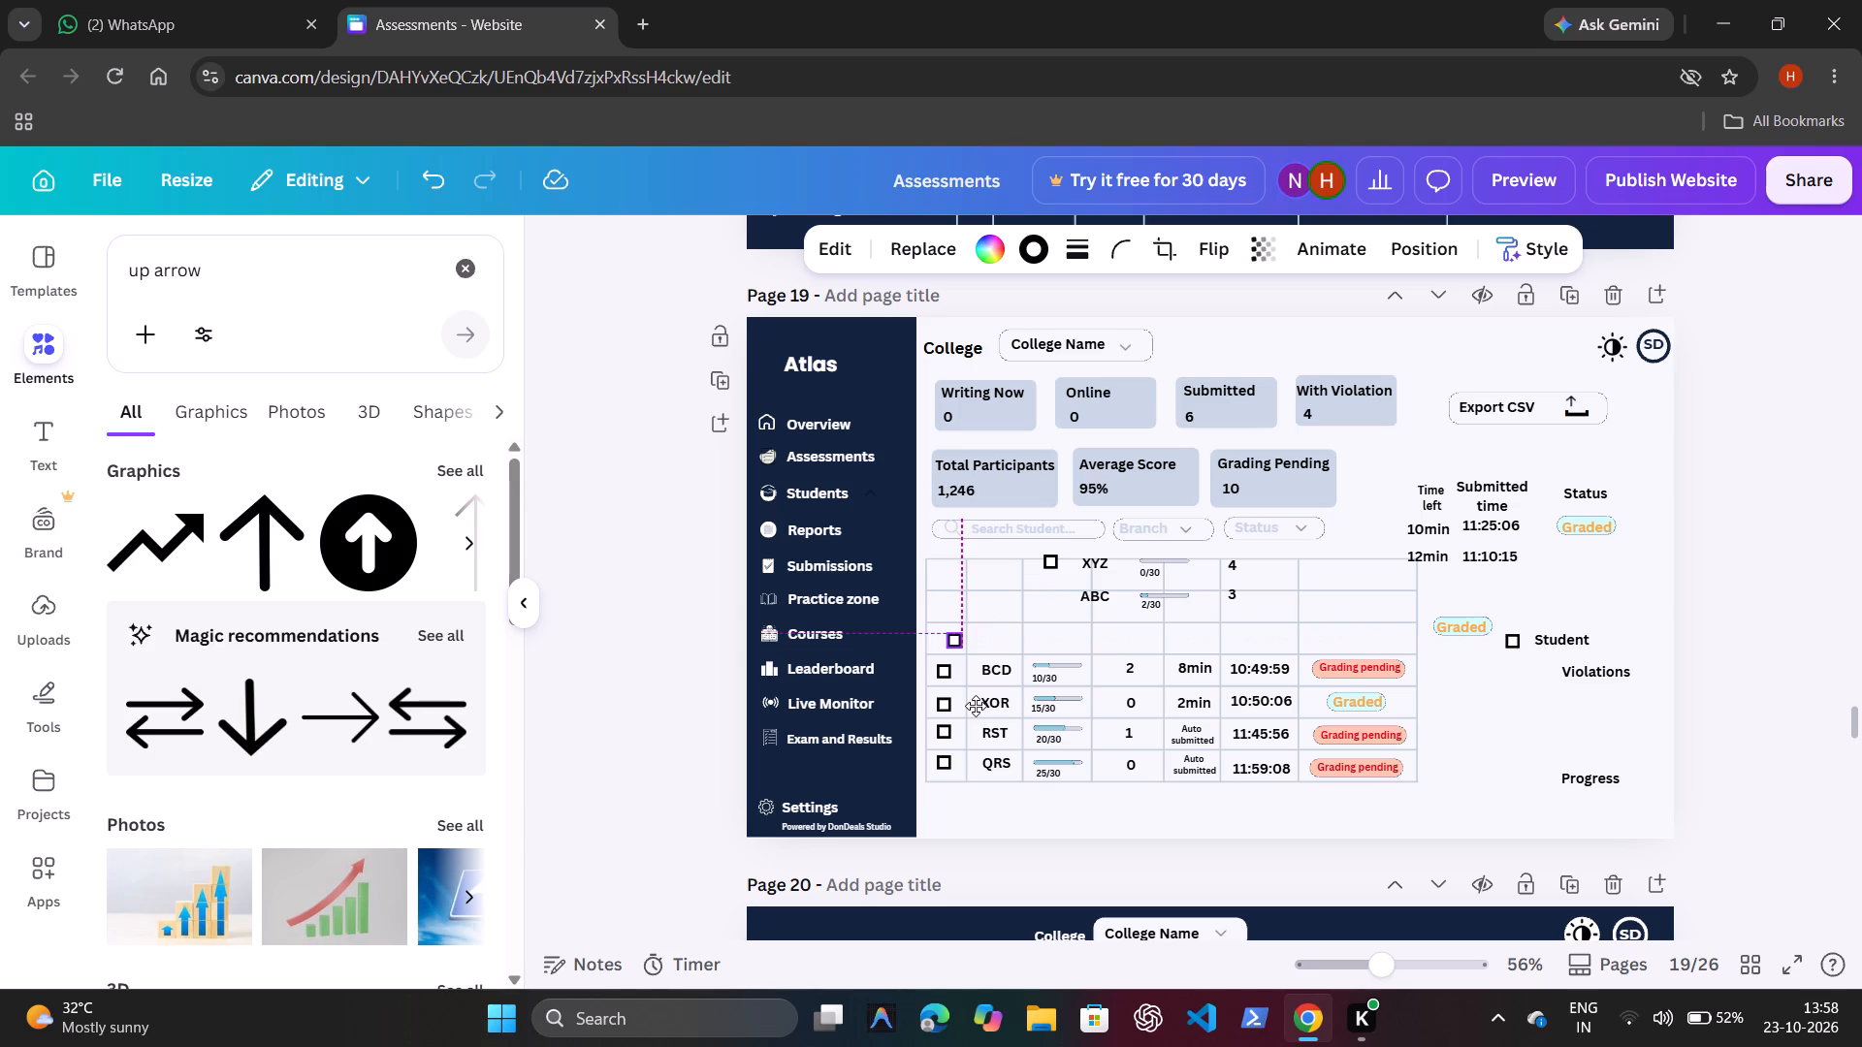
drag(976, 706, 967, 705)
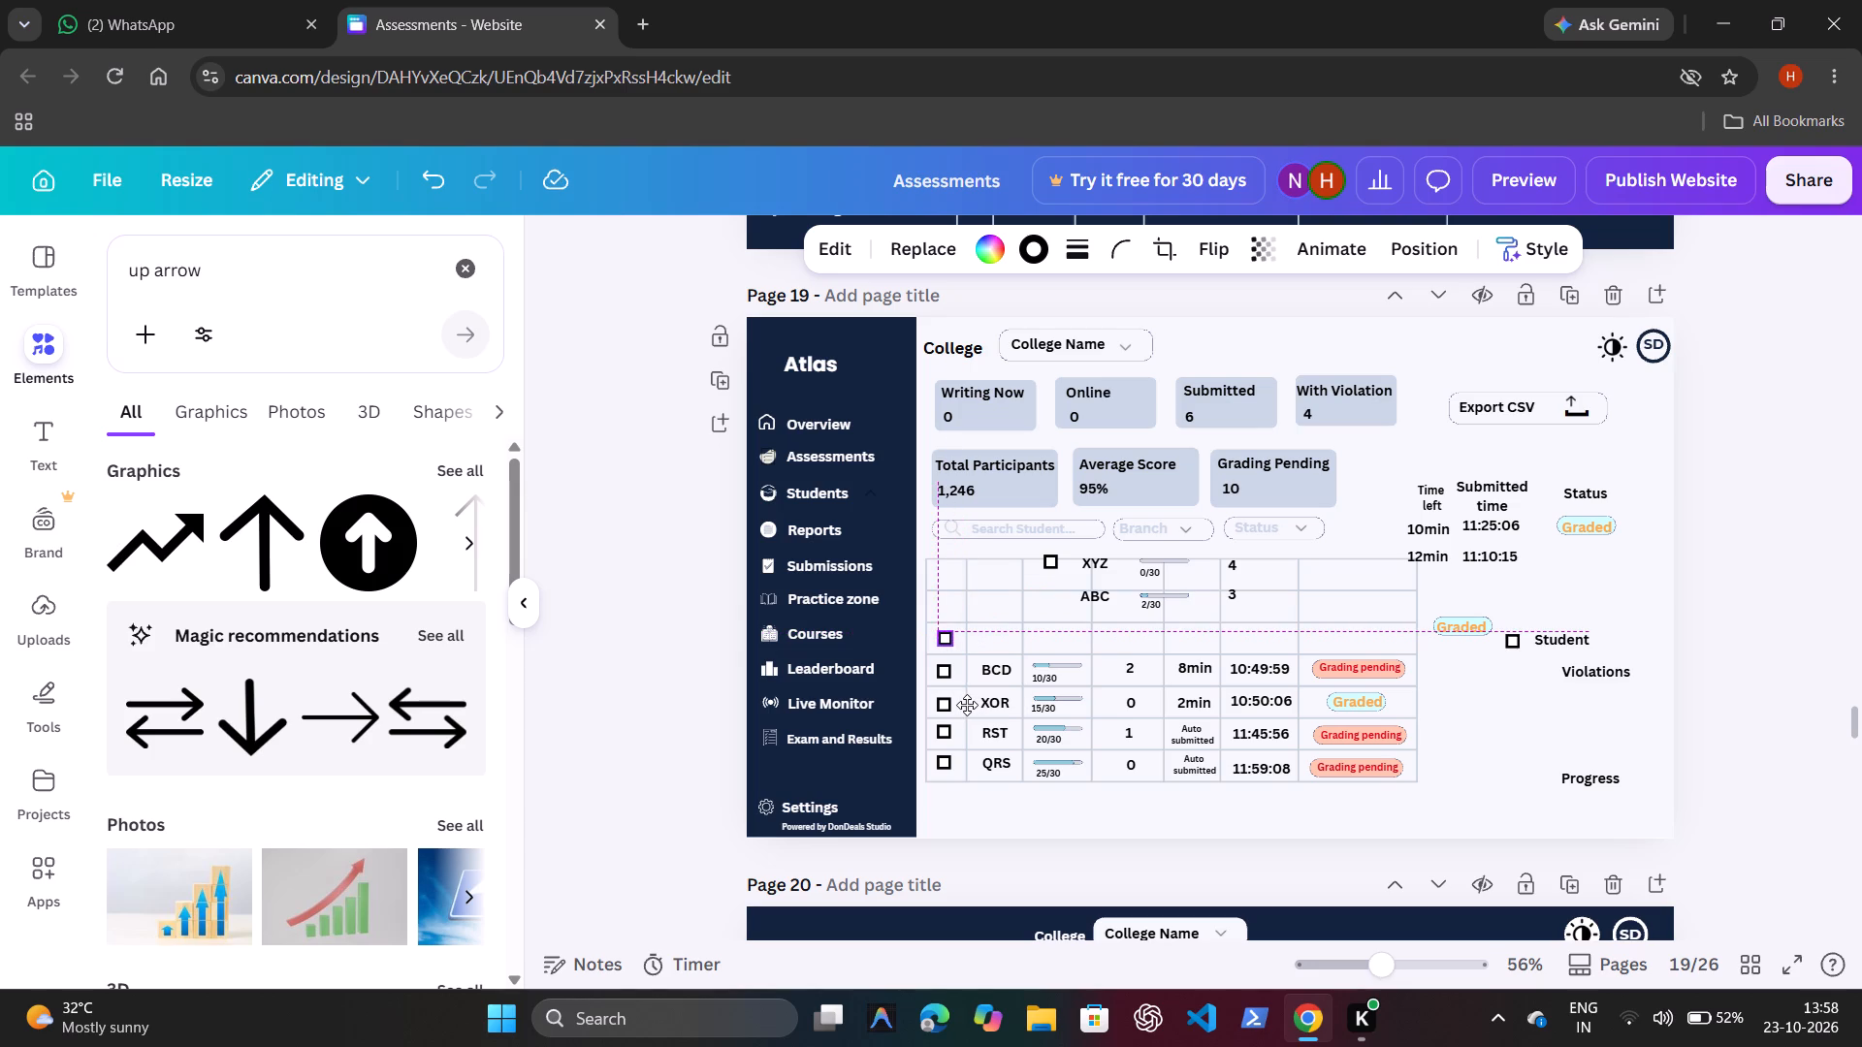
drag(967, 705, 964, 705)
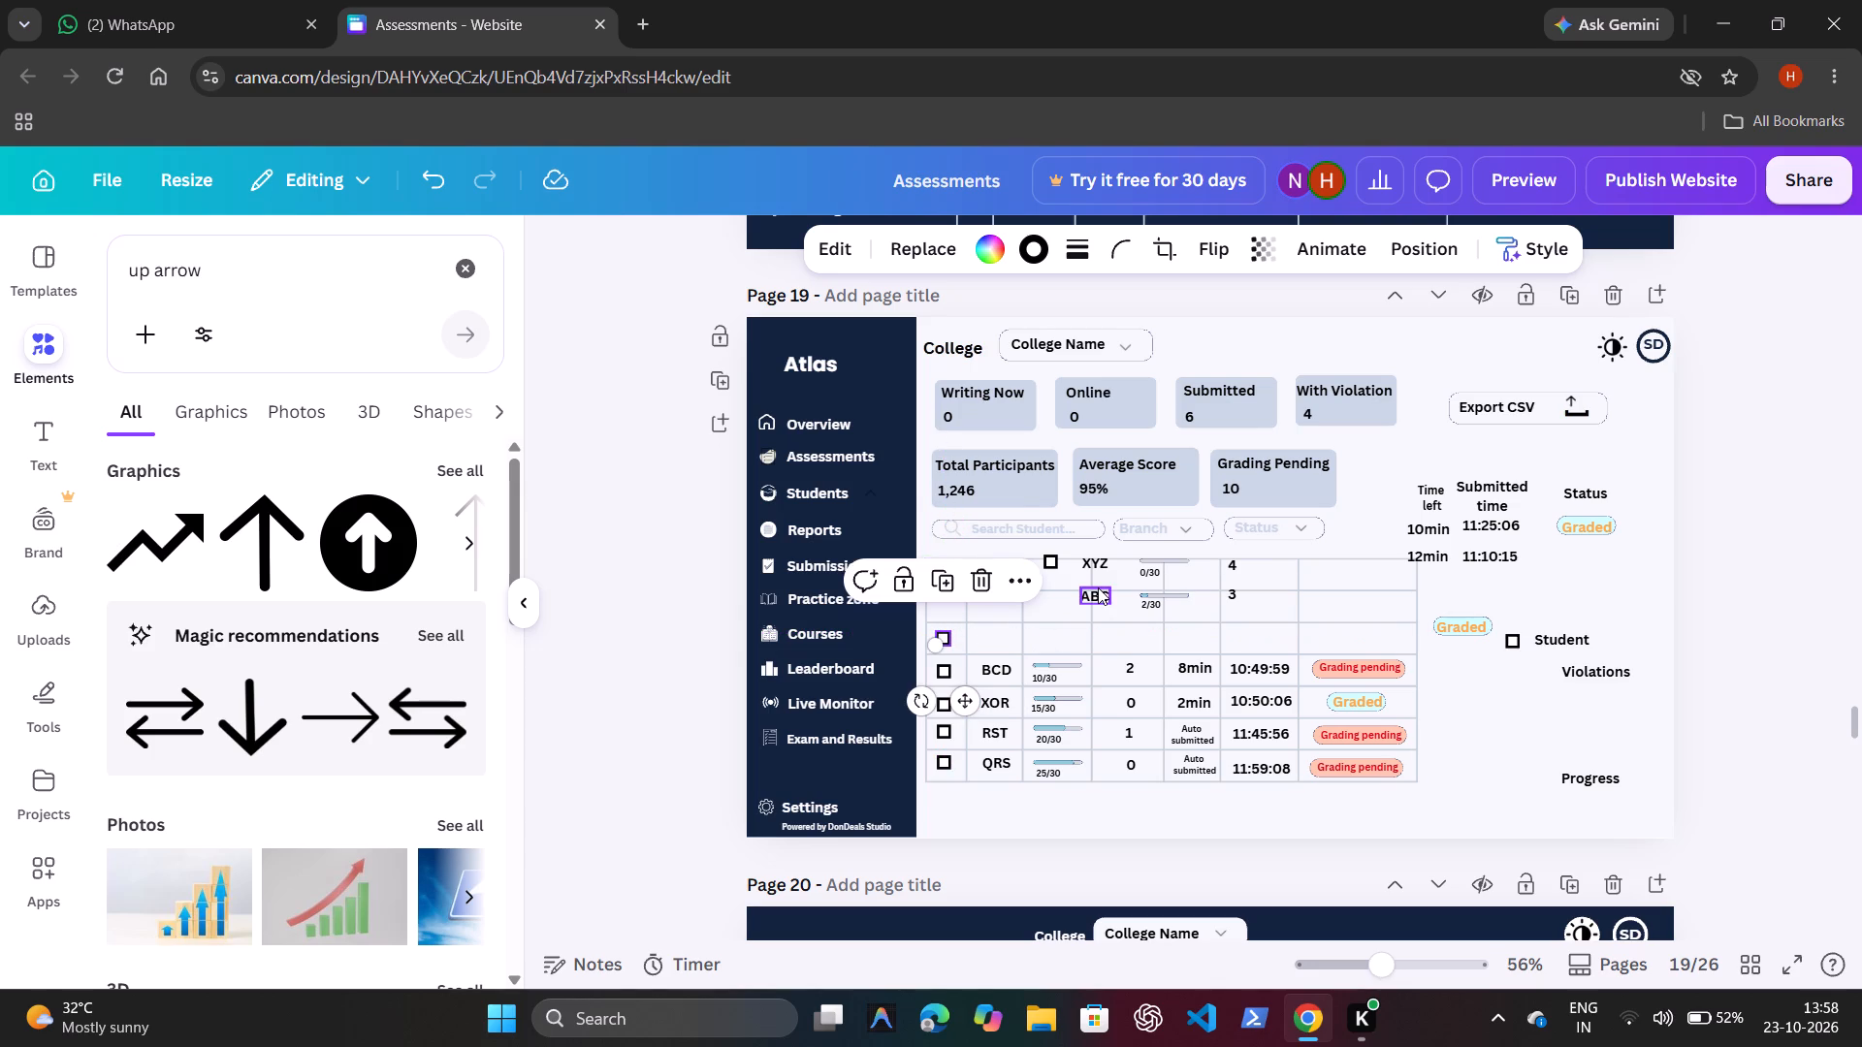
Move the ABC name into the second cell of the row above BCD, aligned with the names below.
click(1098, 587)
drag(1121, 661, 1071, 685)
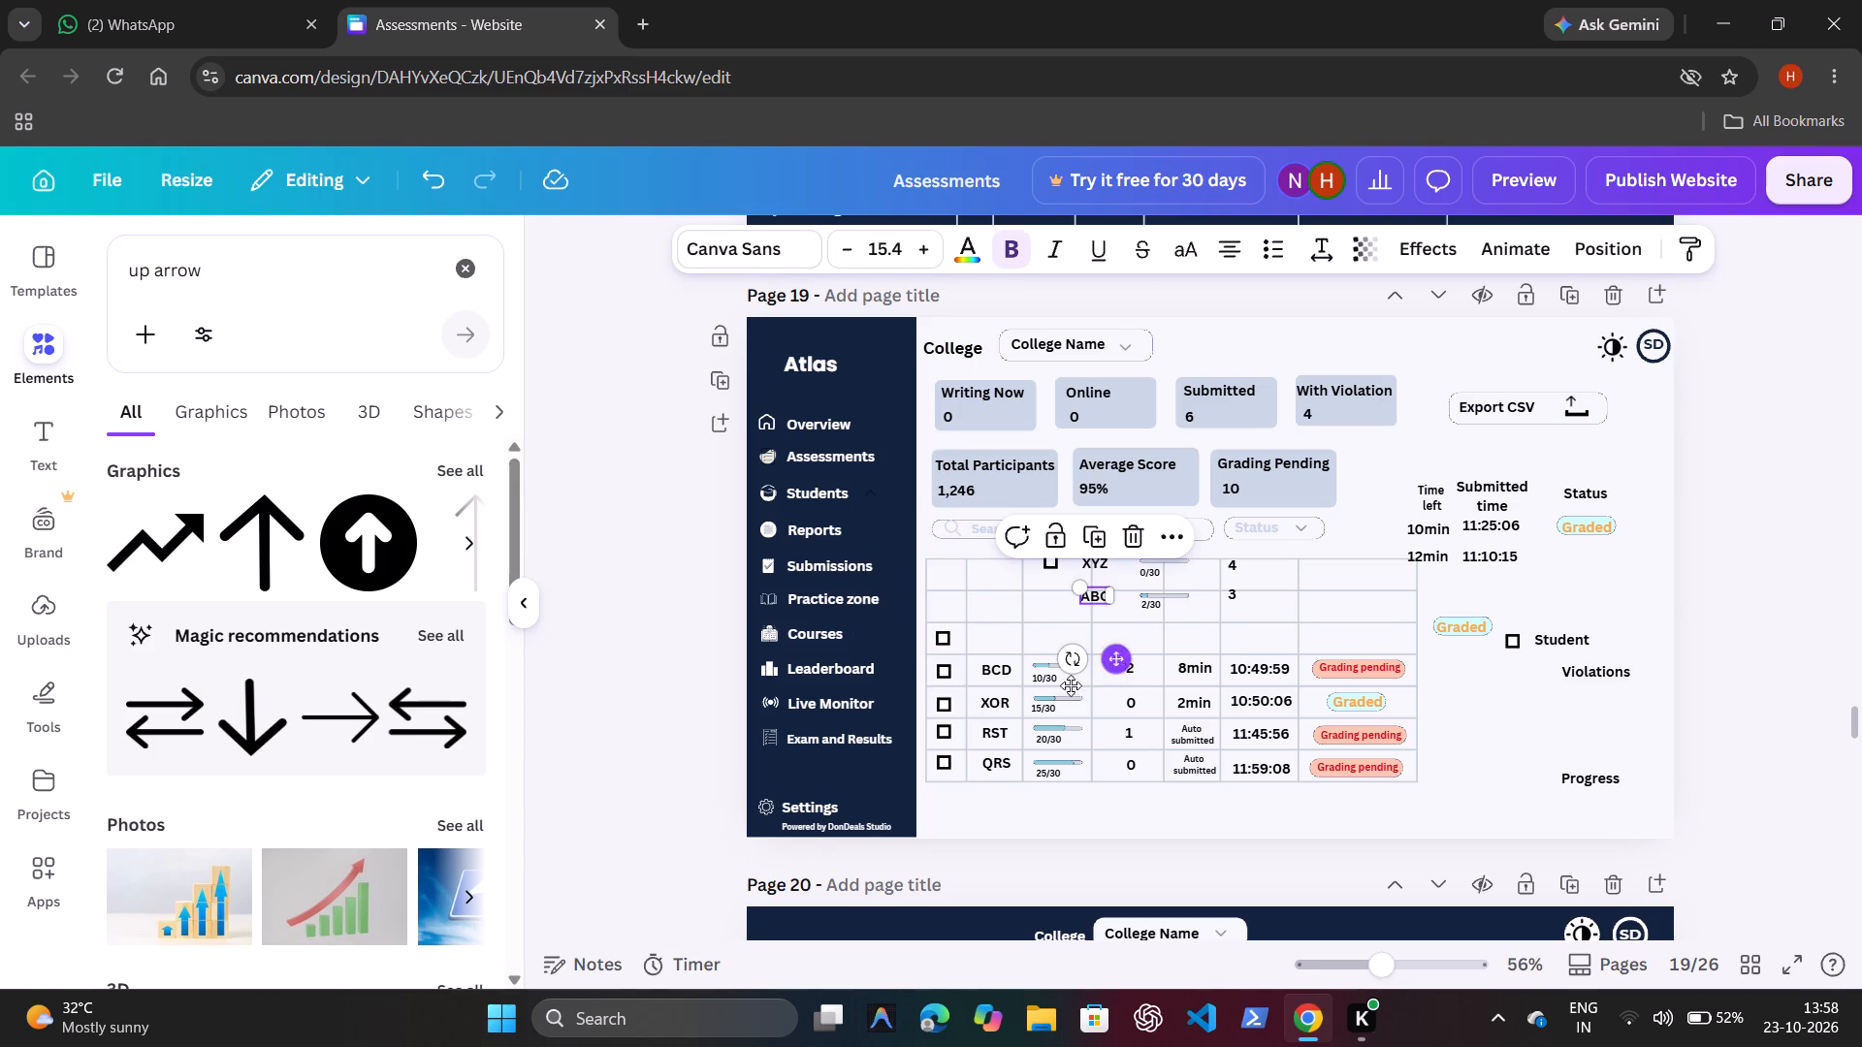
drag(1071, 685, 1023, 704)
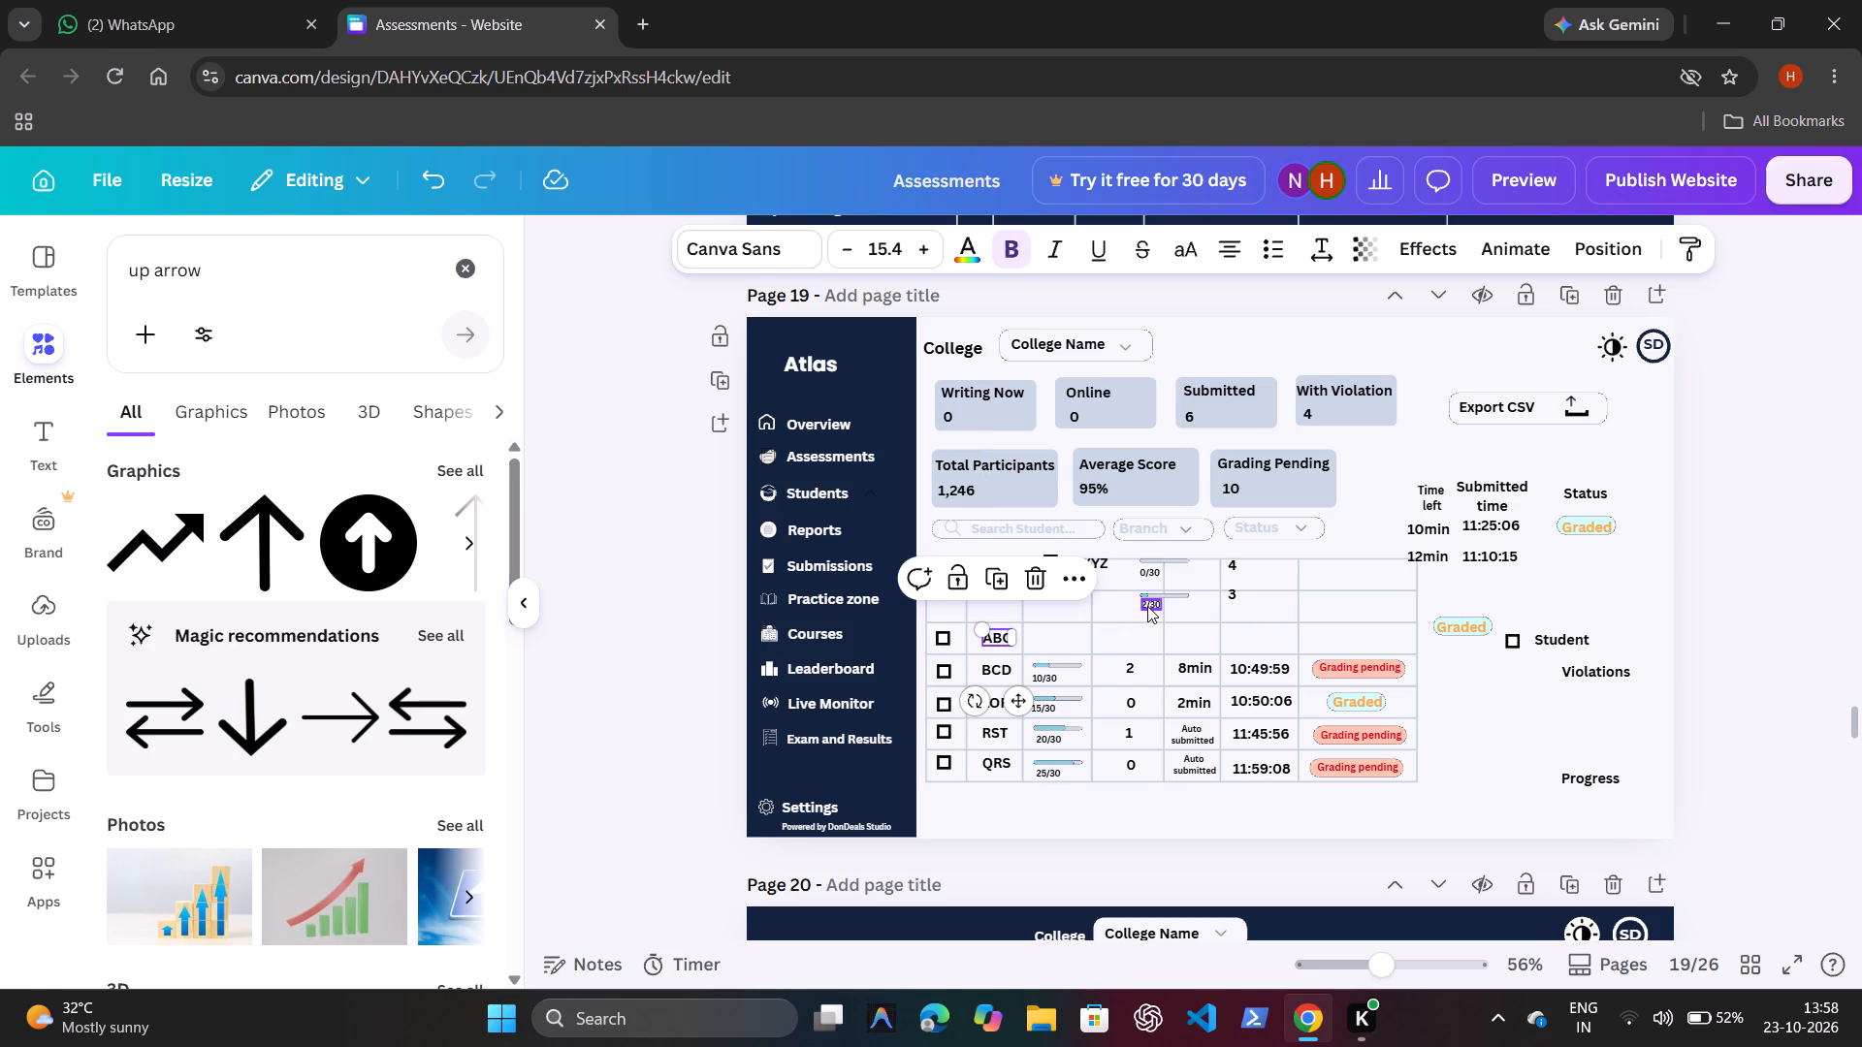
Move the loose 2/30 progress label into the ABC row's third cell, near the cell's bottom like the labels below.
click(1147, 606)
drag(1175, 666, 1148, 650)
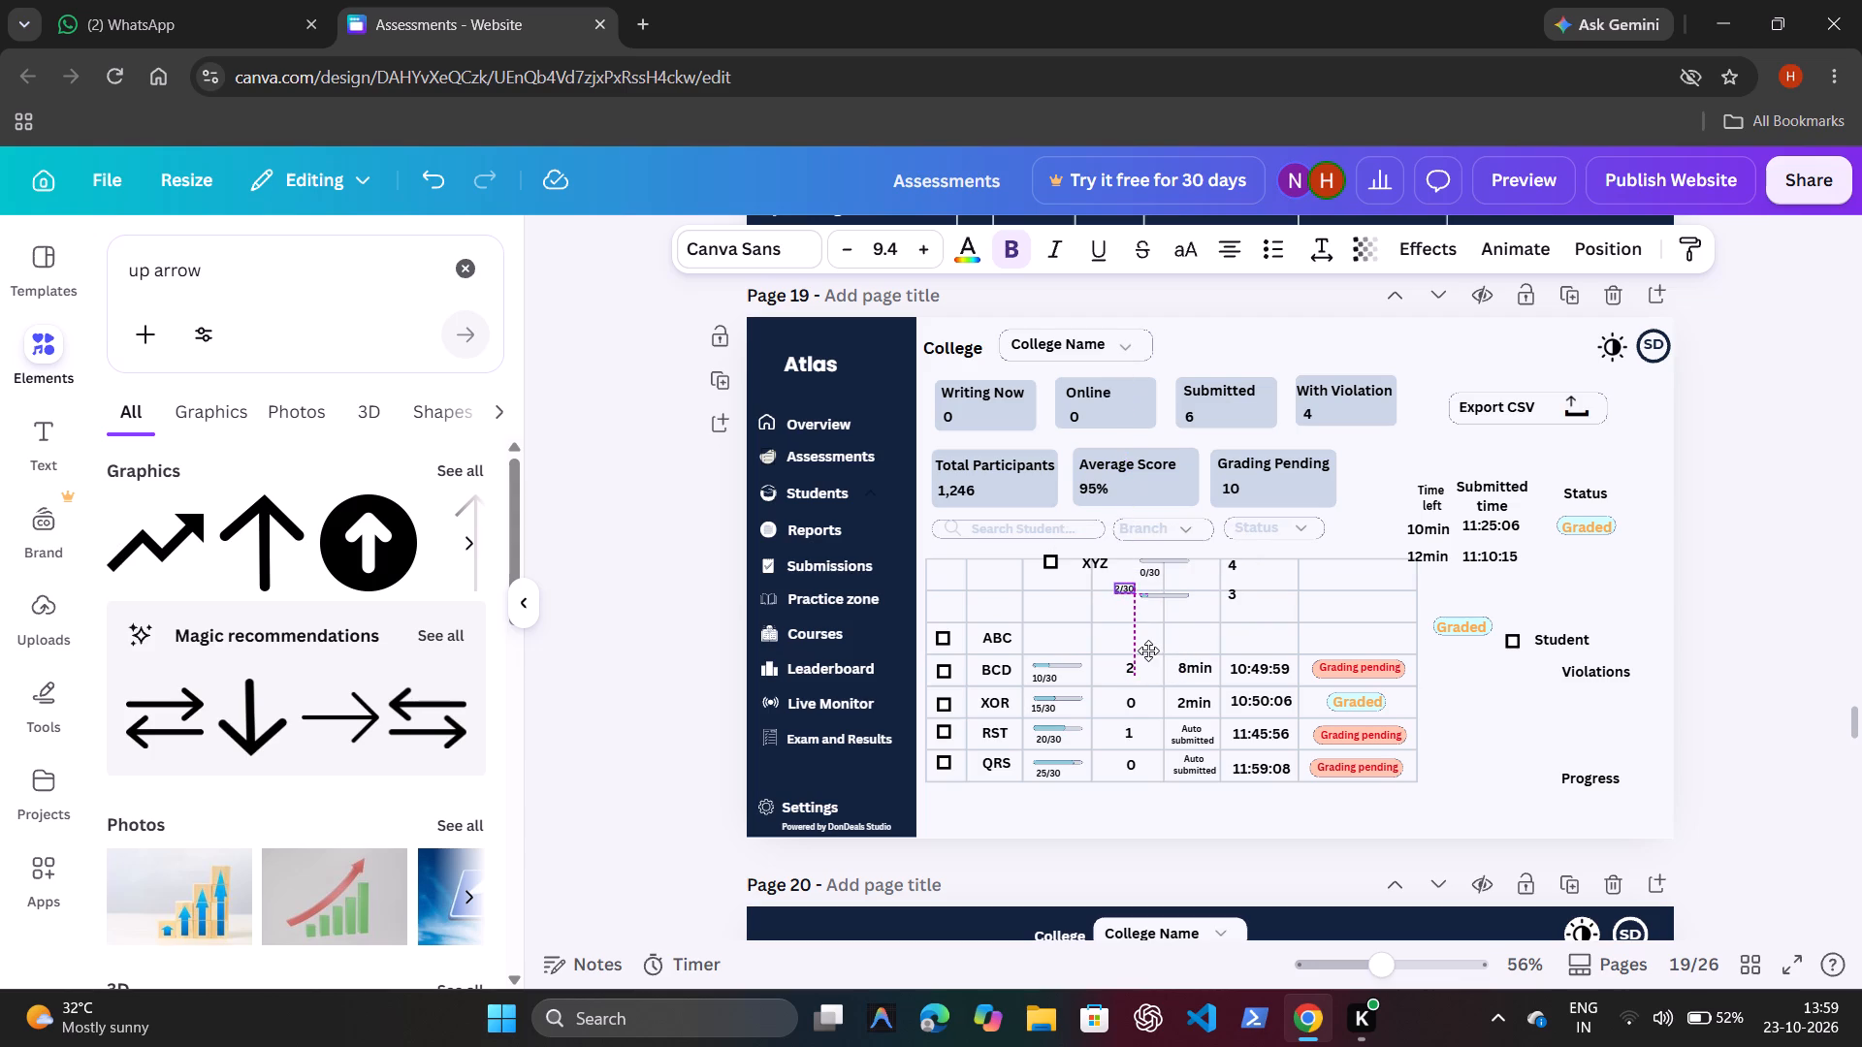
drag(1148, 650, 1073, 706)
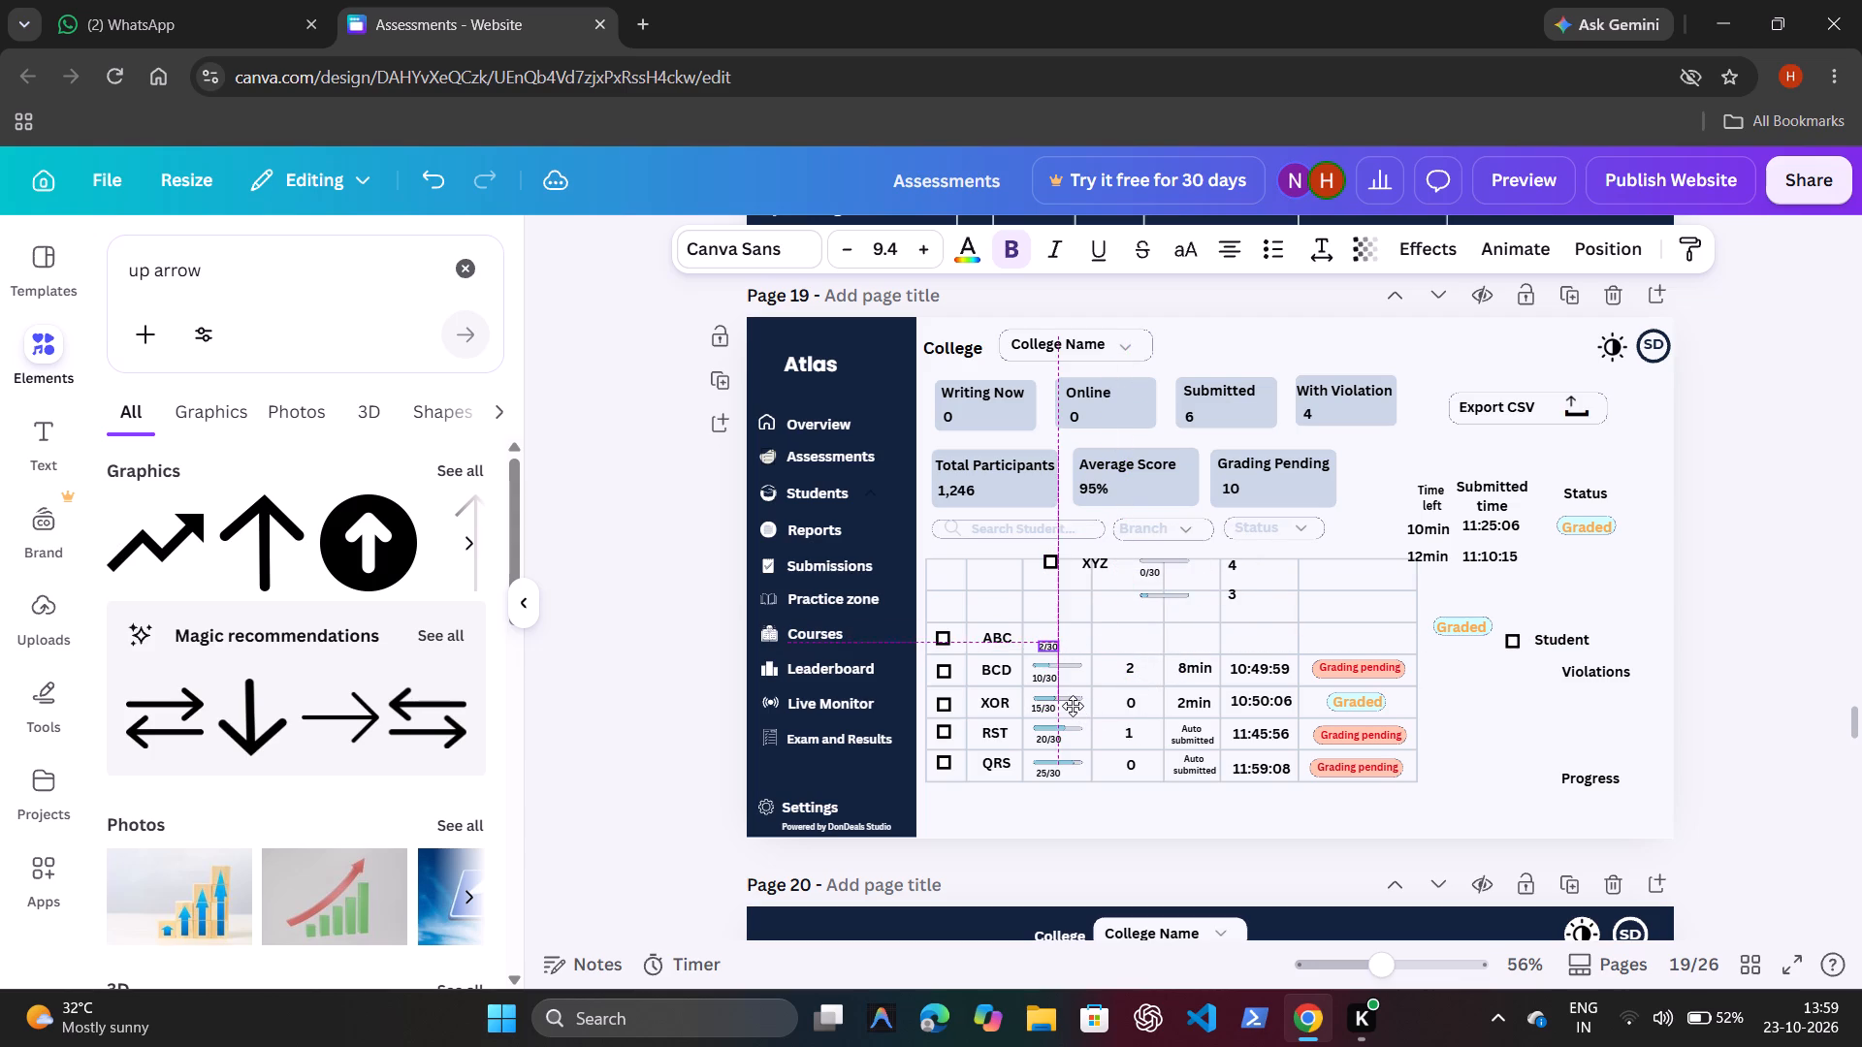
drag(1073, 706, 1067, 709)
Move ABC's grey progress bar above the 2/30 label and place its short blue fill over the bar's left end.
click(1187, 597)
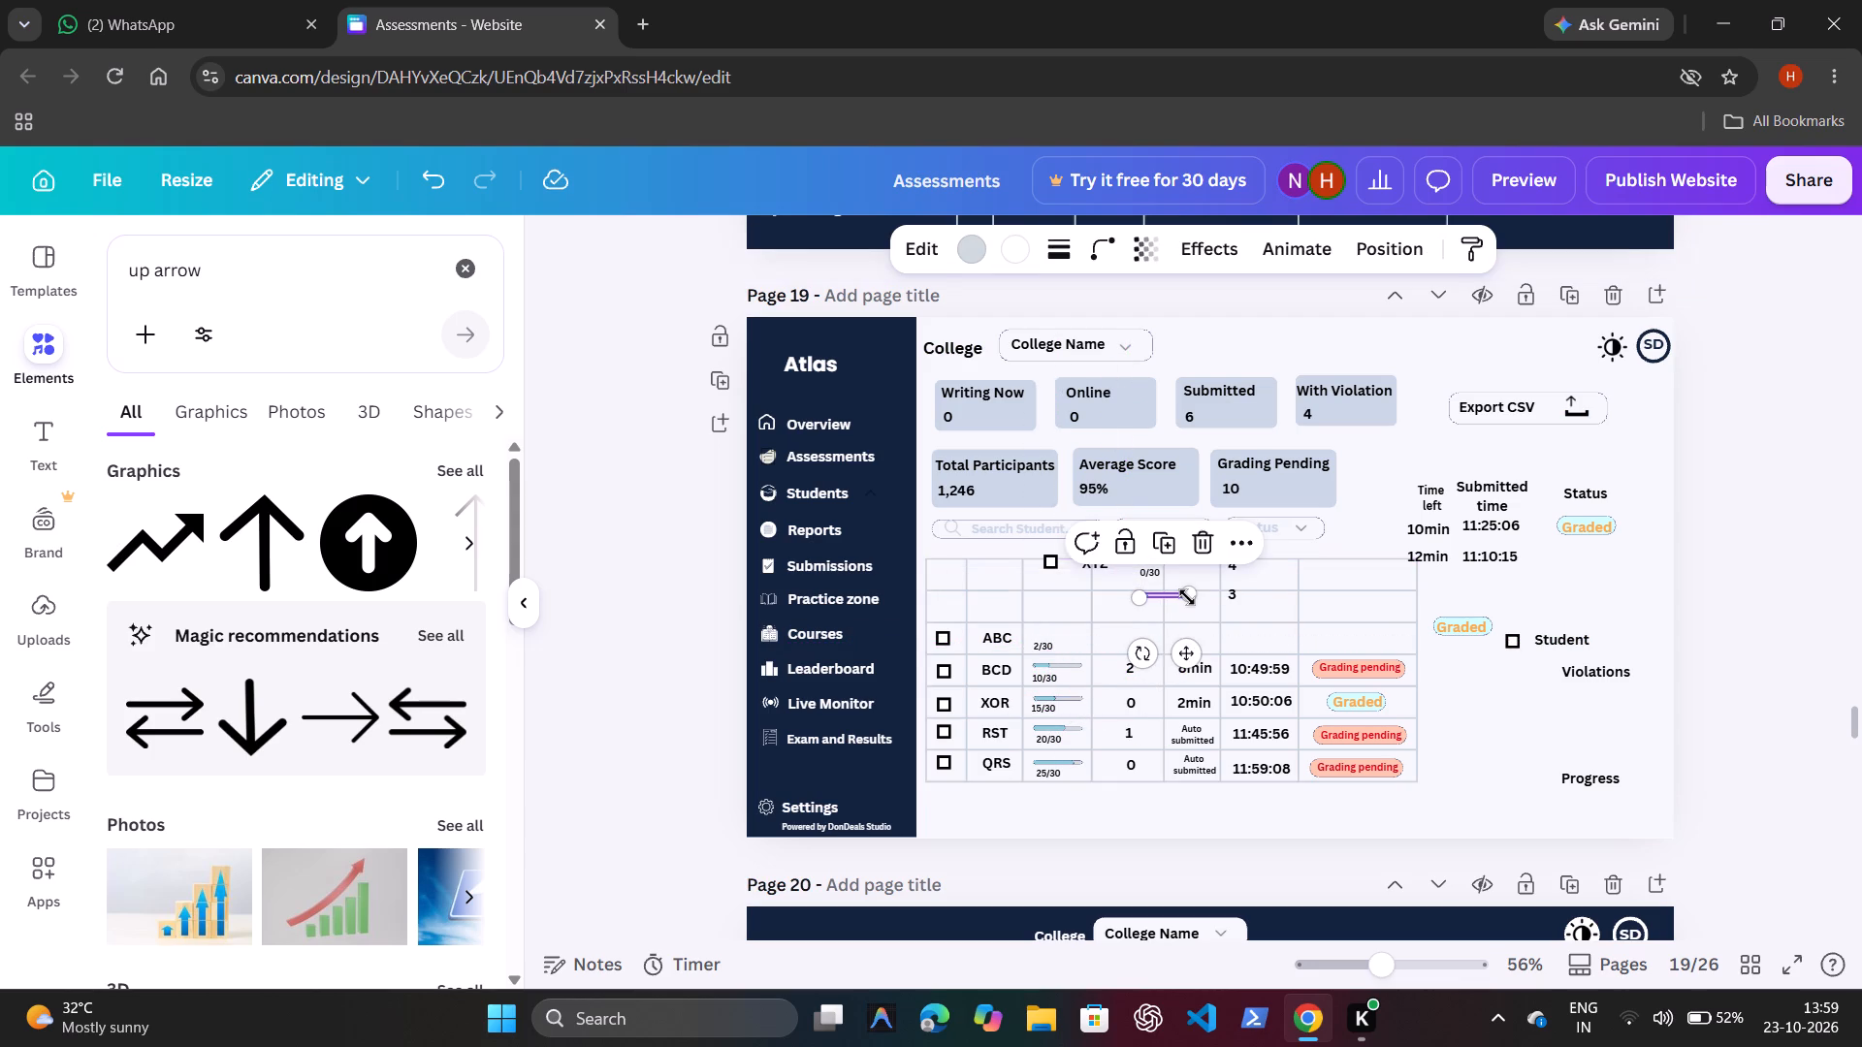
drag(1183, 649, 1097, 686)
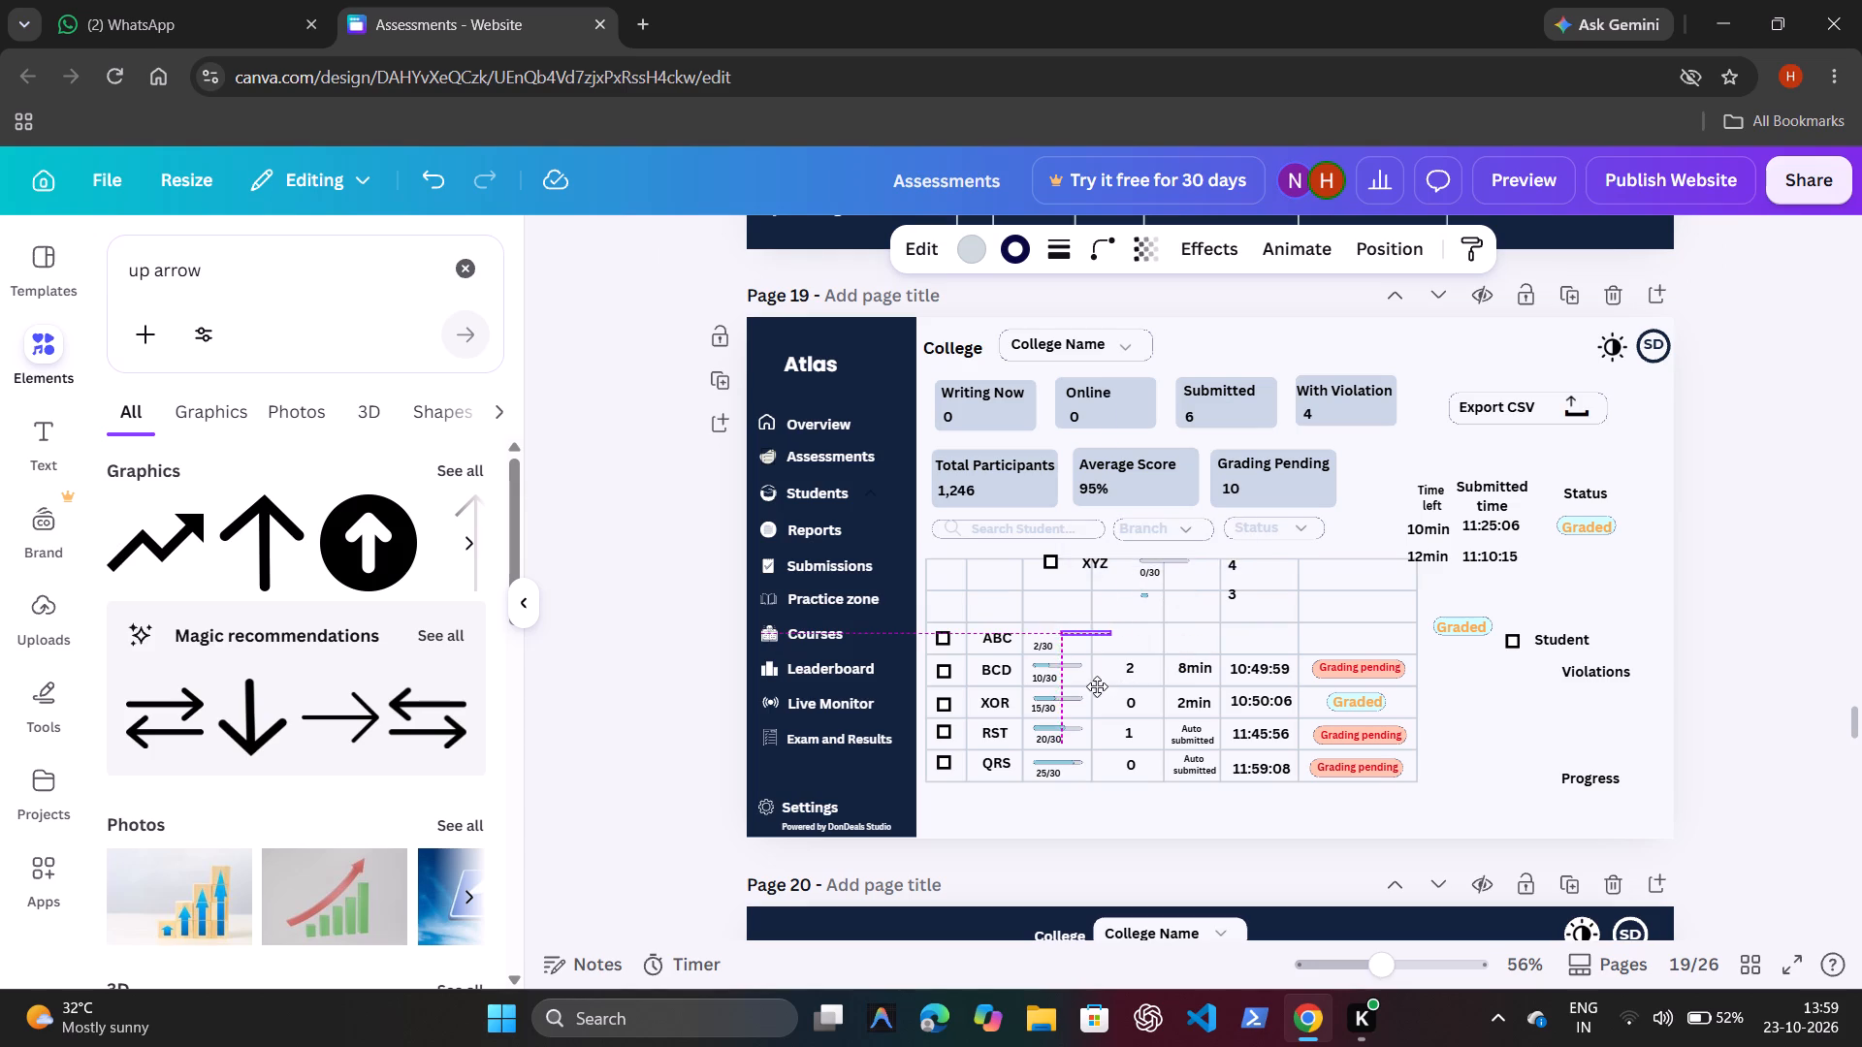
drag(1097, 686, 1079, 686)
drag(1079, 686, 1078, 686)
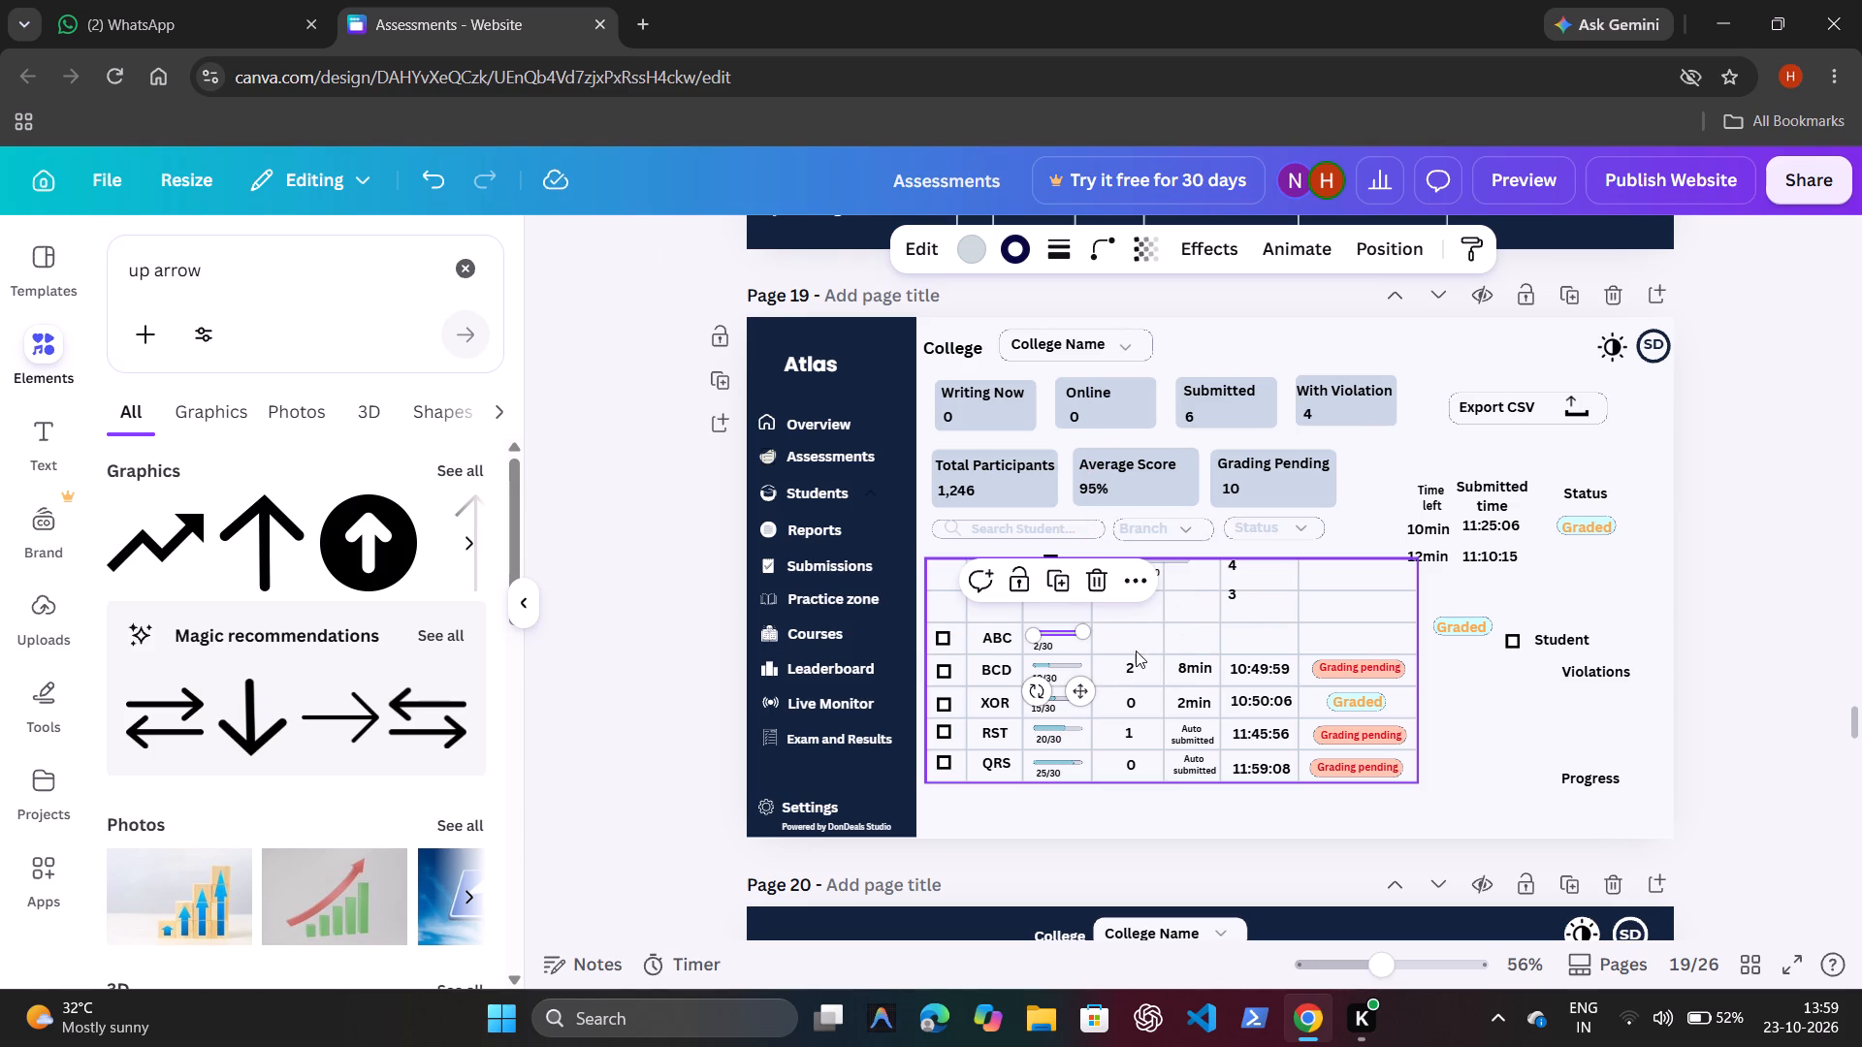
click(1151, 608)
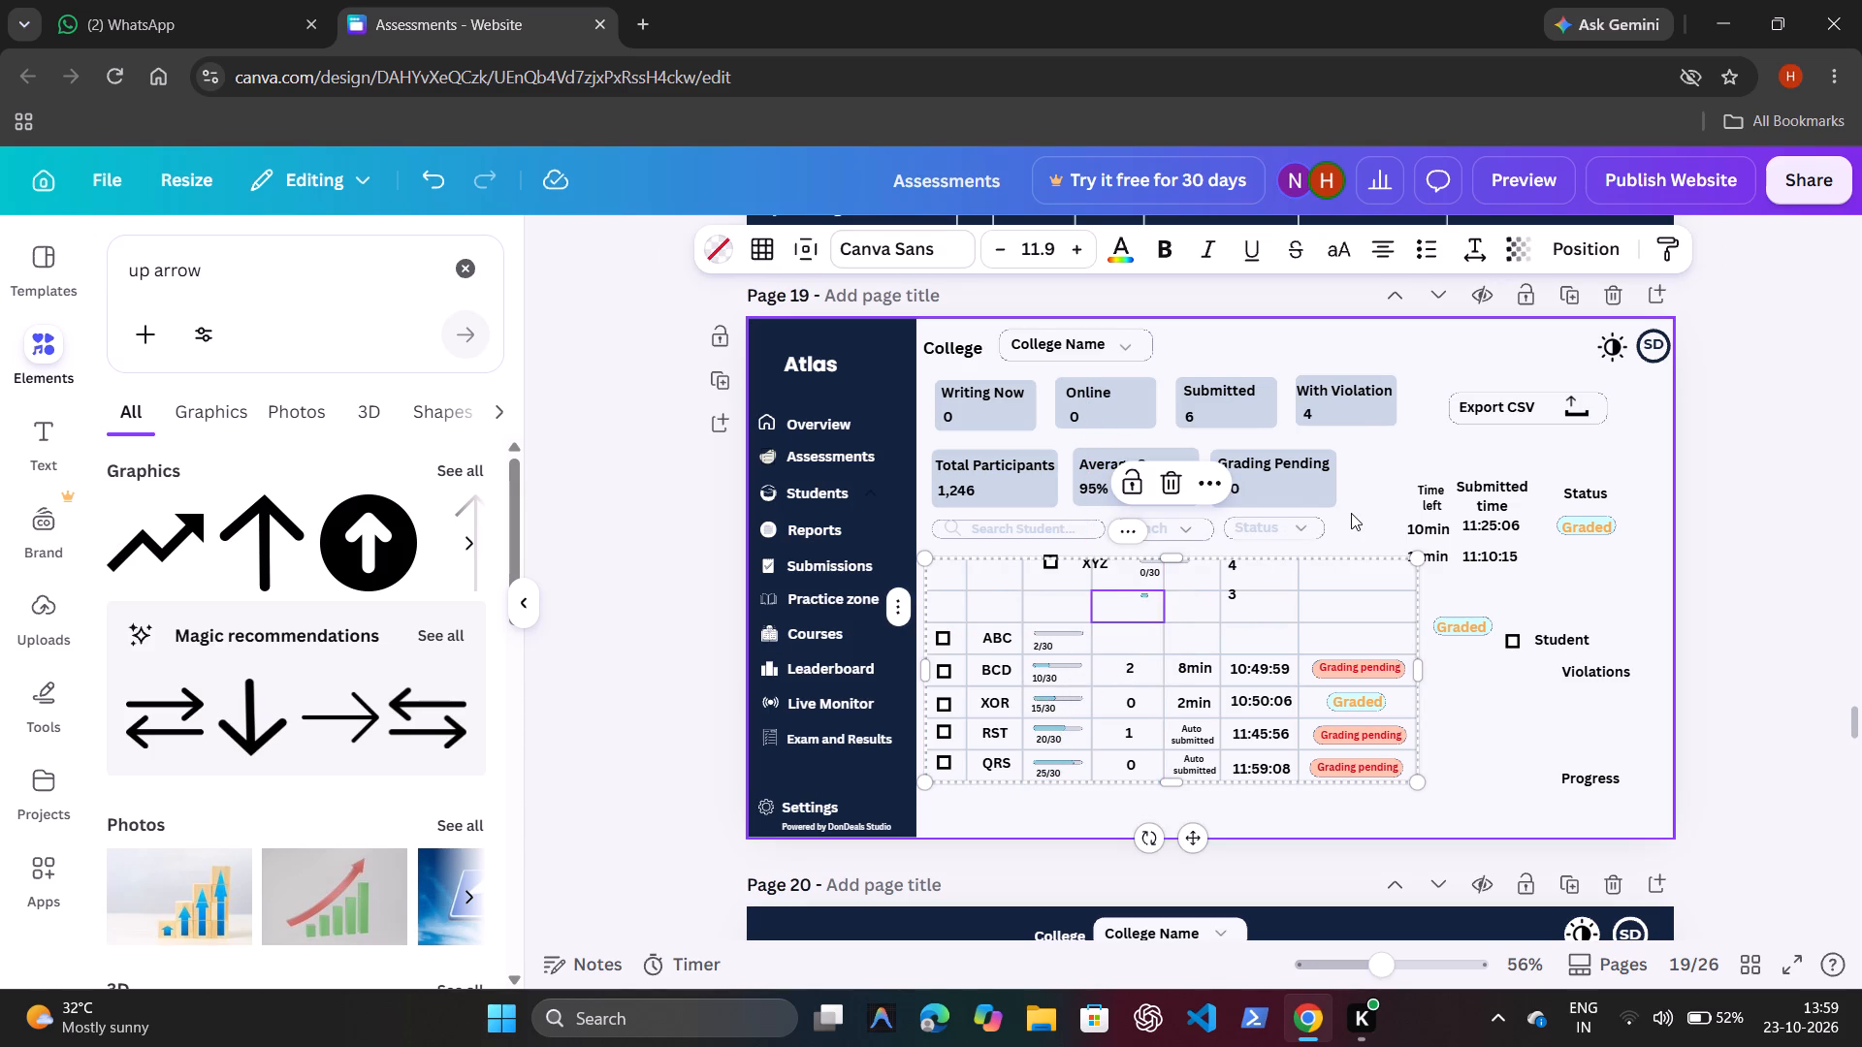
click(1351, 513)
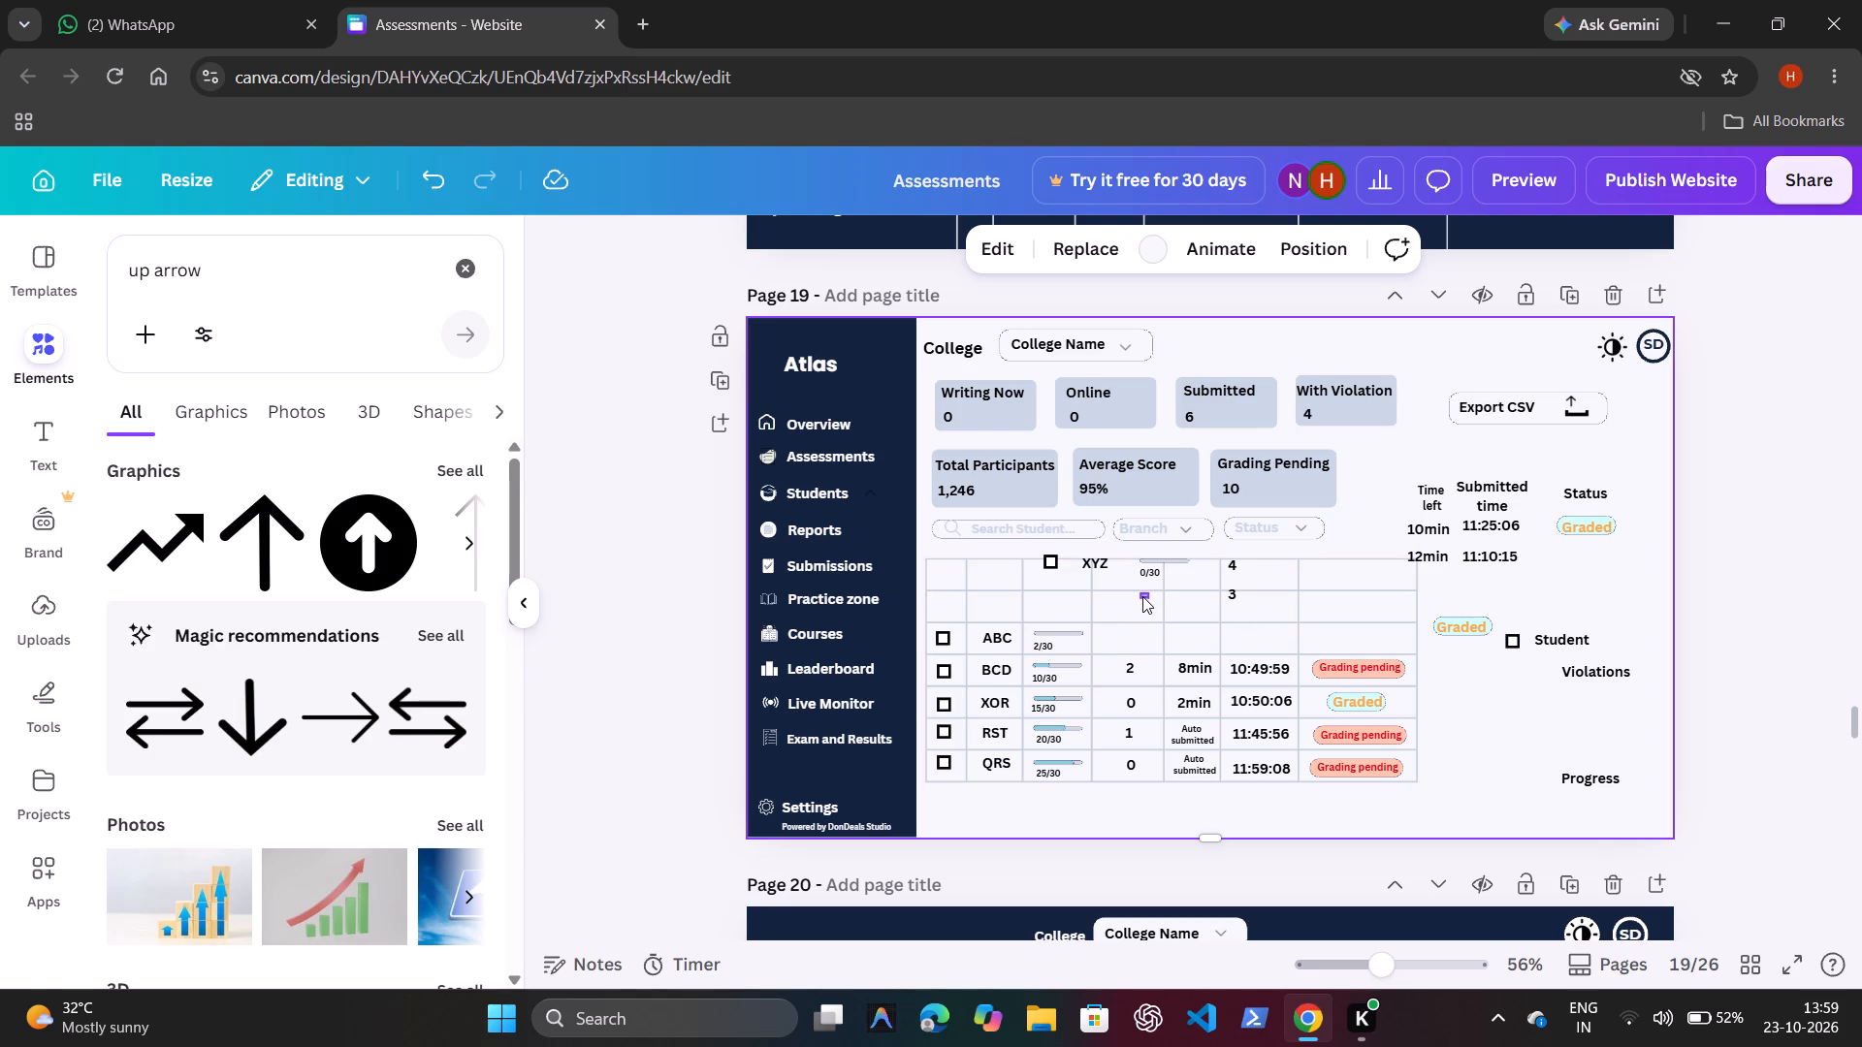
click(1142, 596)
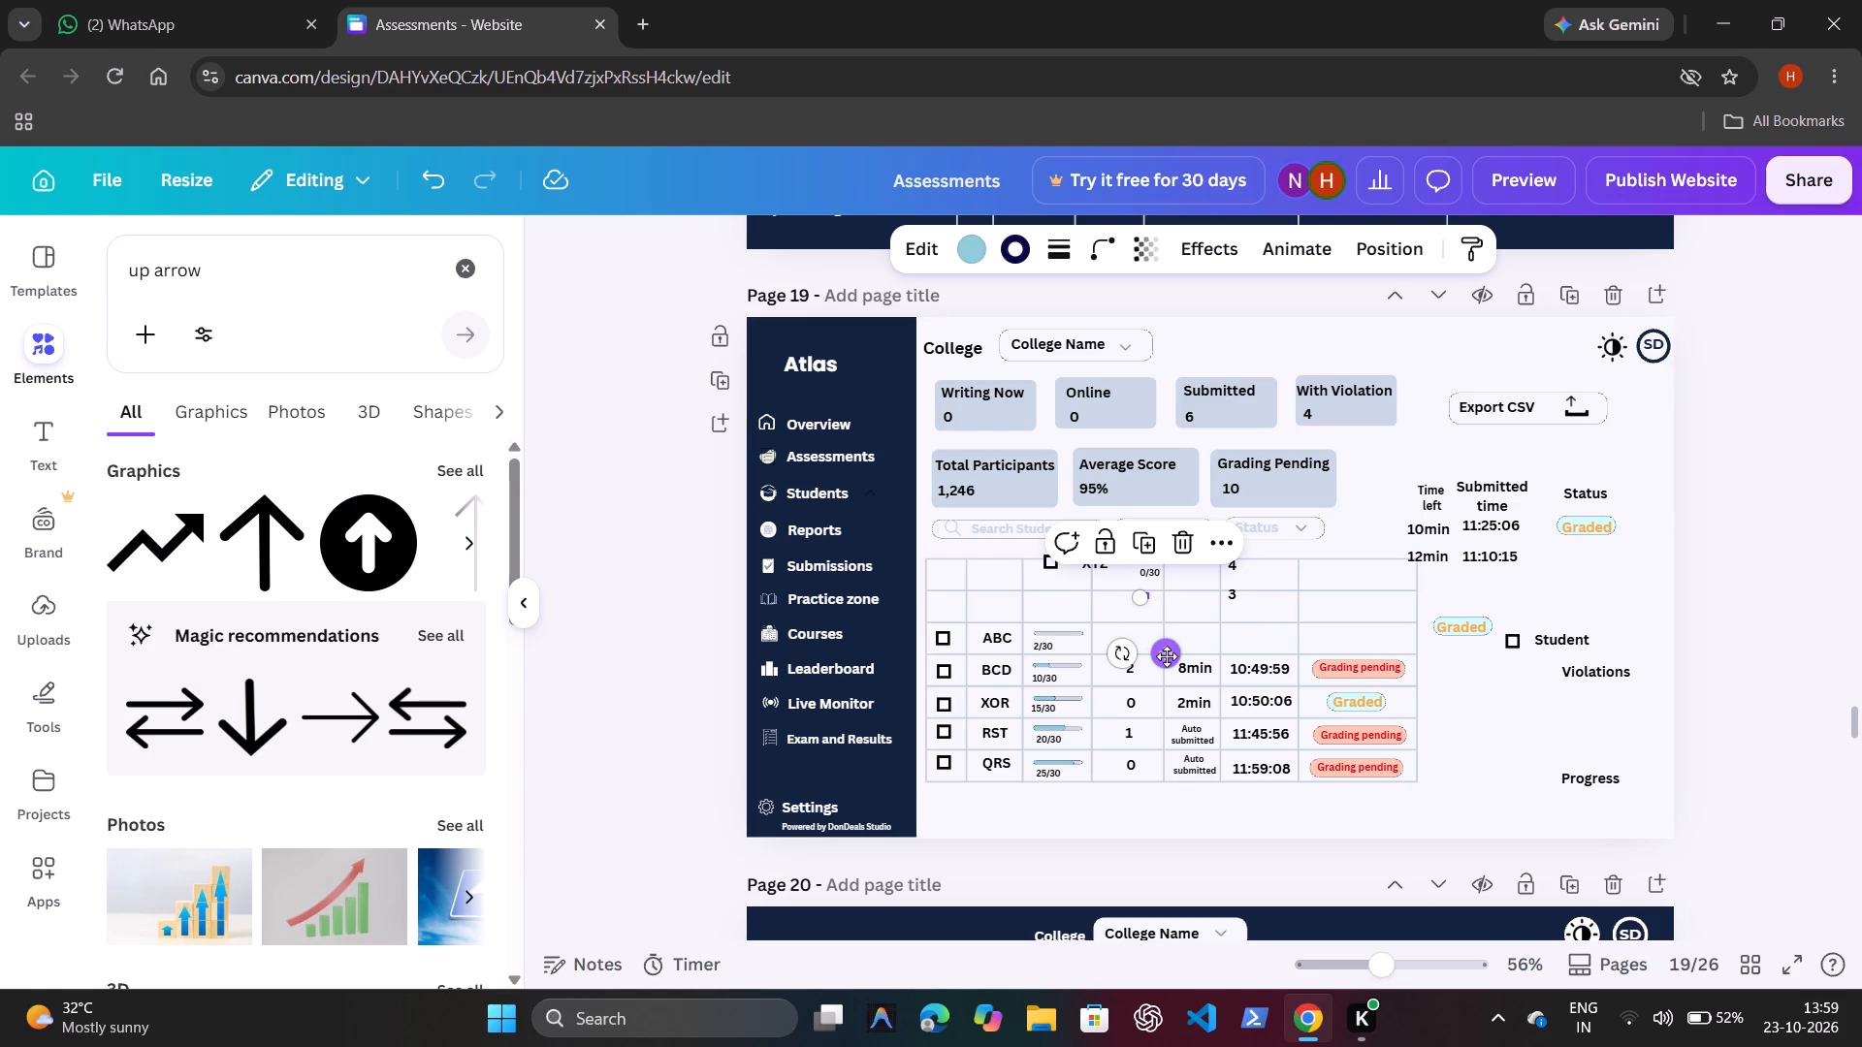
drag(1167, 656, 1059, 692)
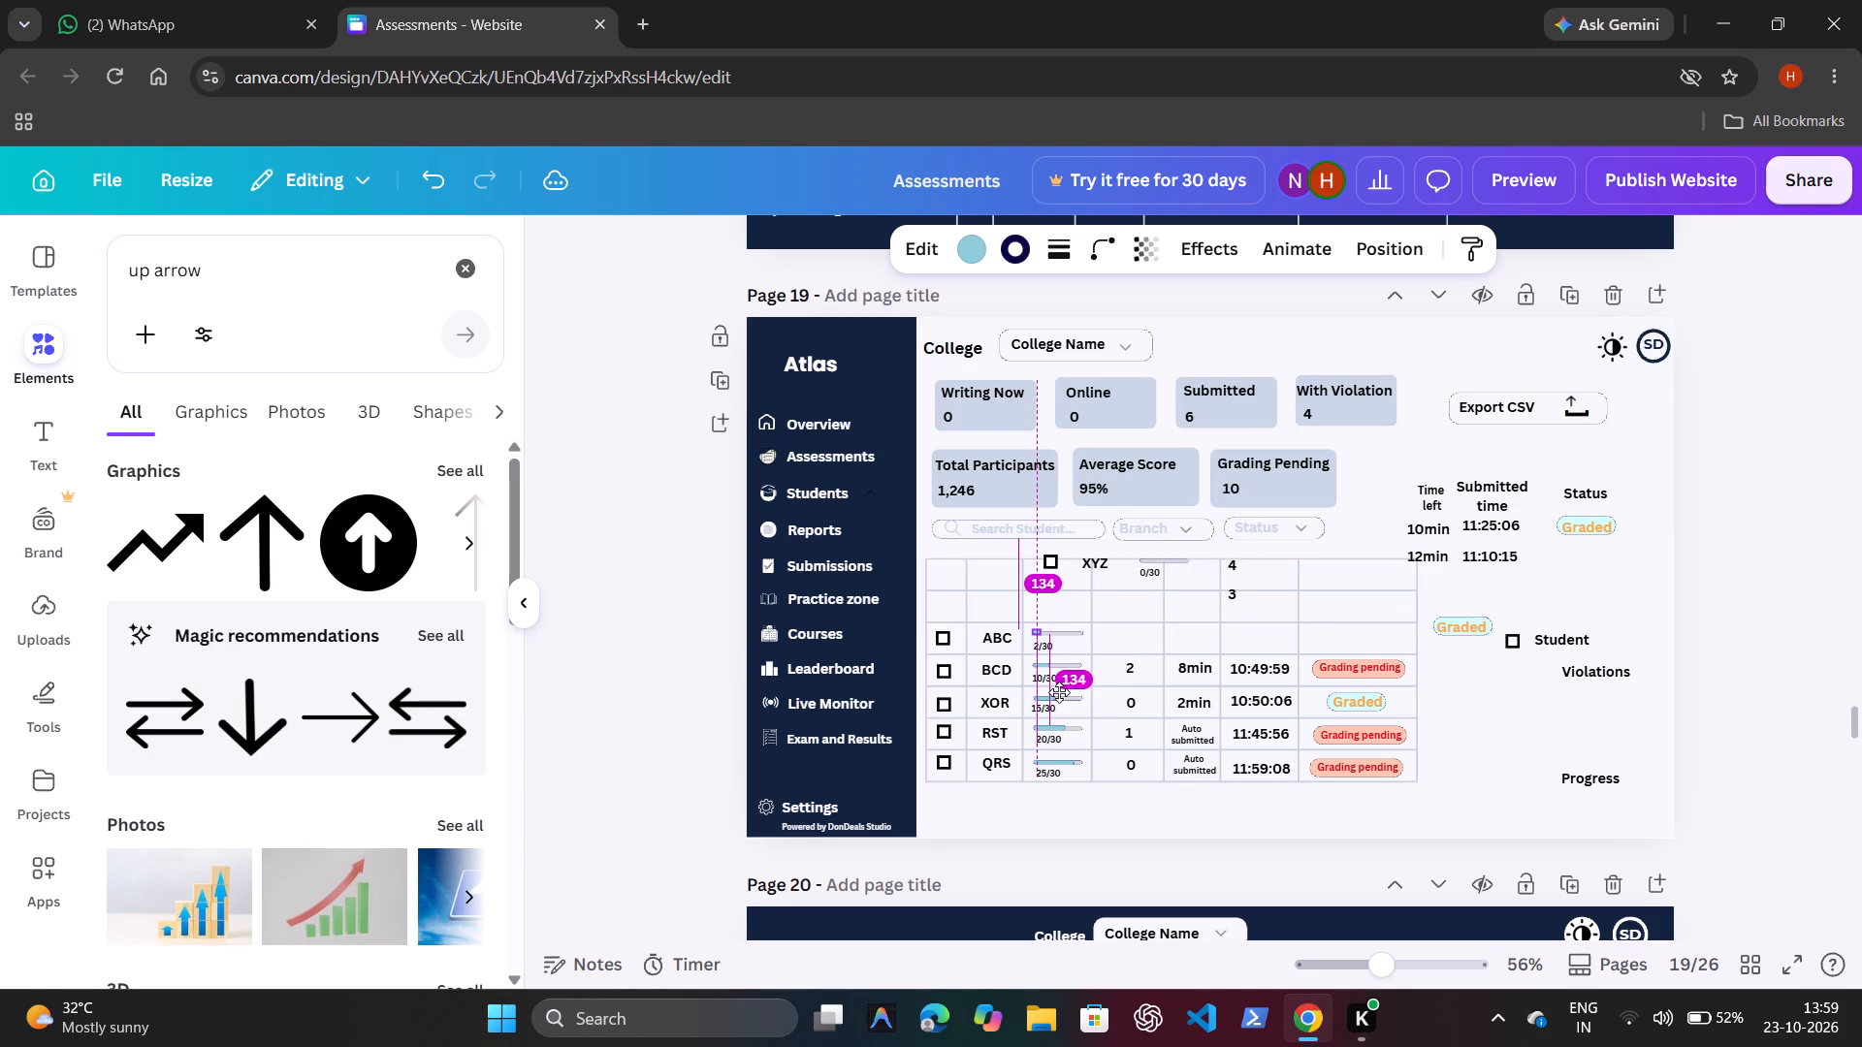
drag(1059, 692, 1062, 695)
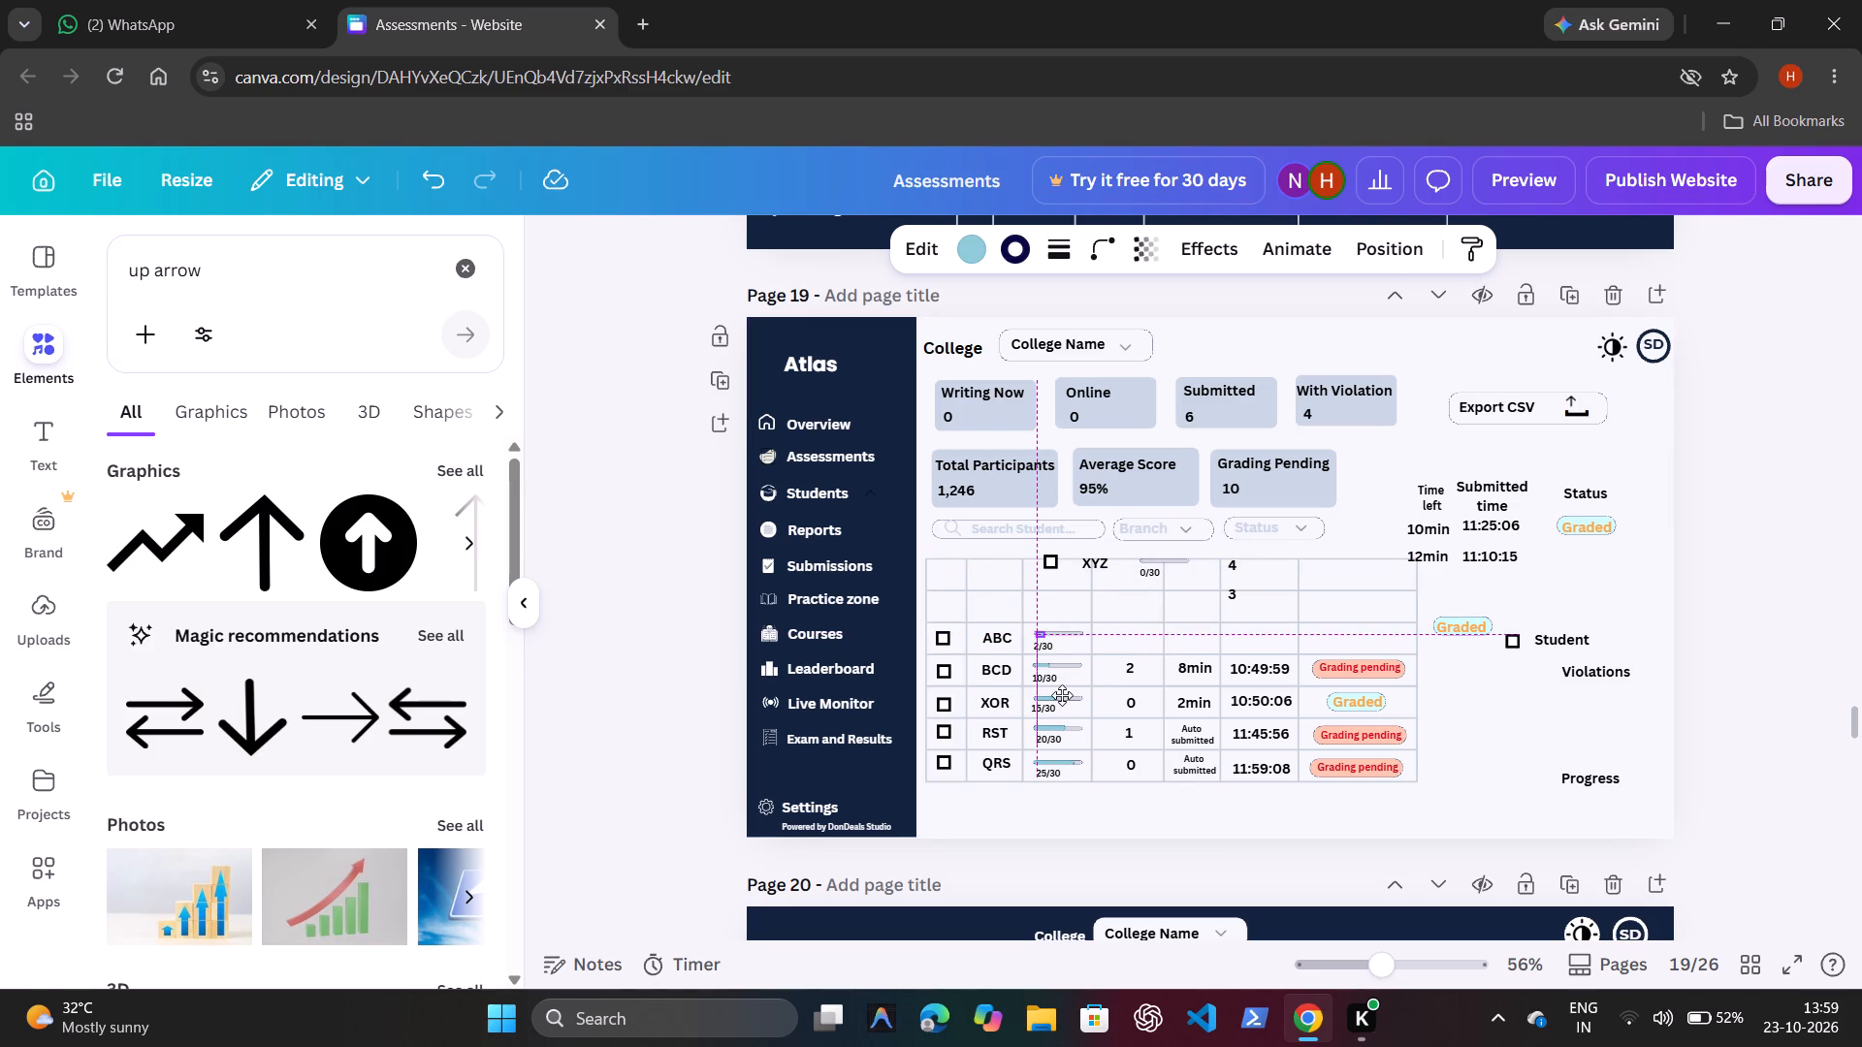
drag(1062, 695, 1059, 694)
drag(1059, 694, 1058, 695)
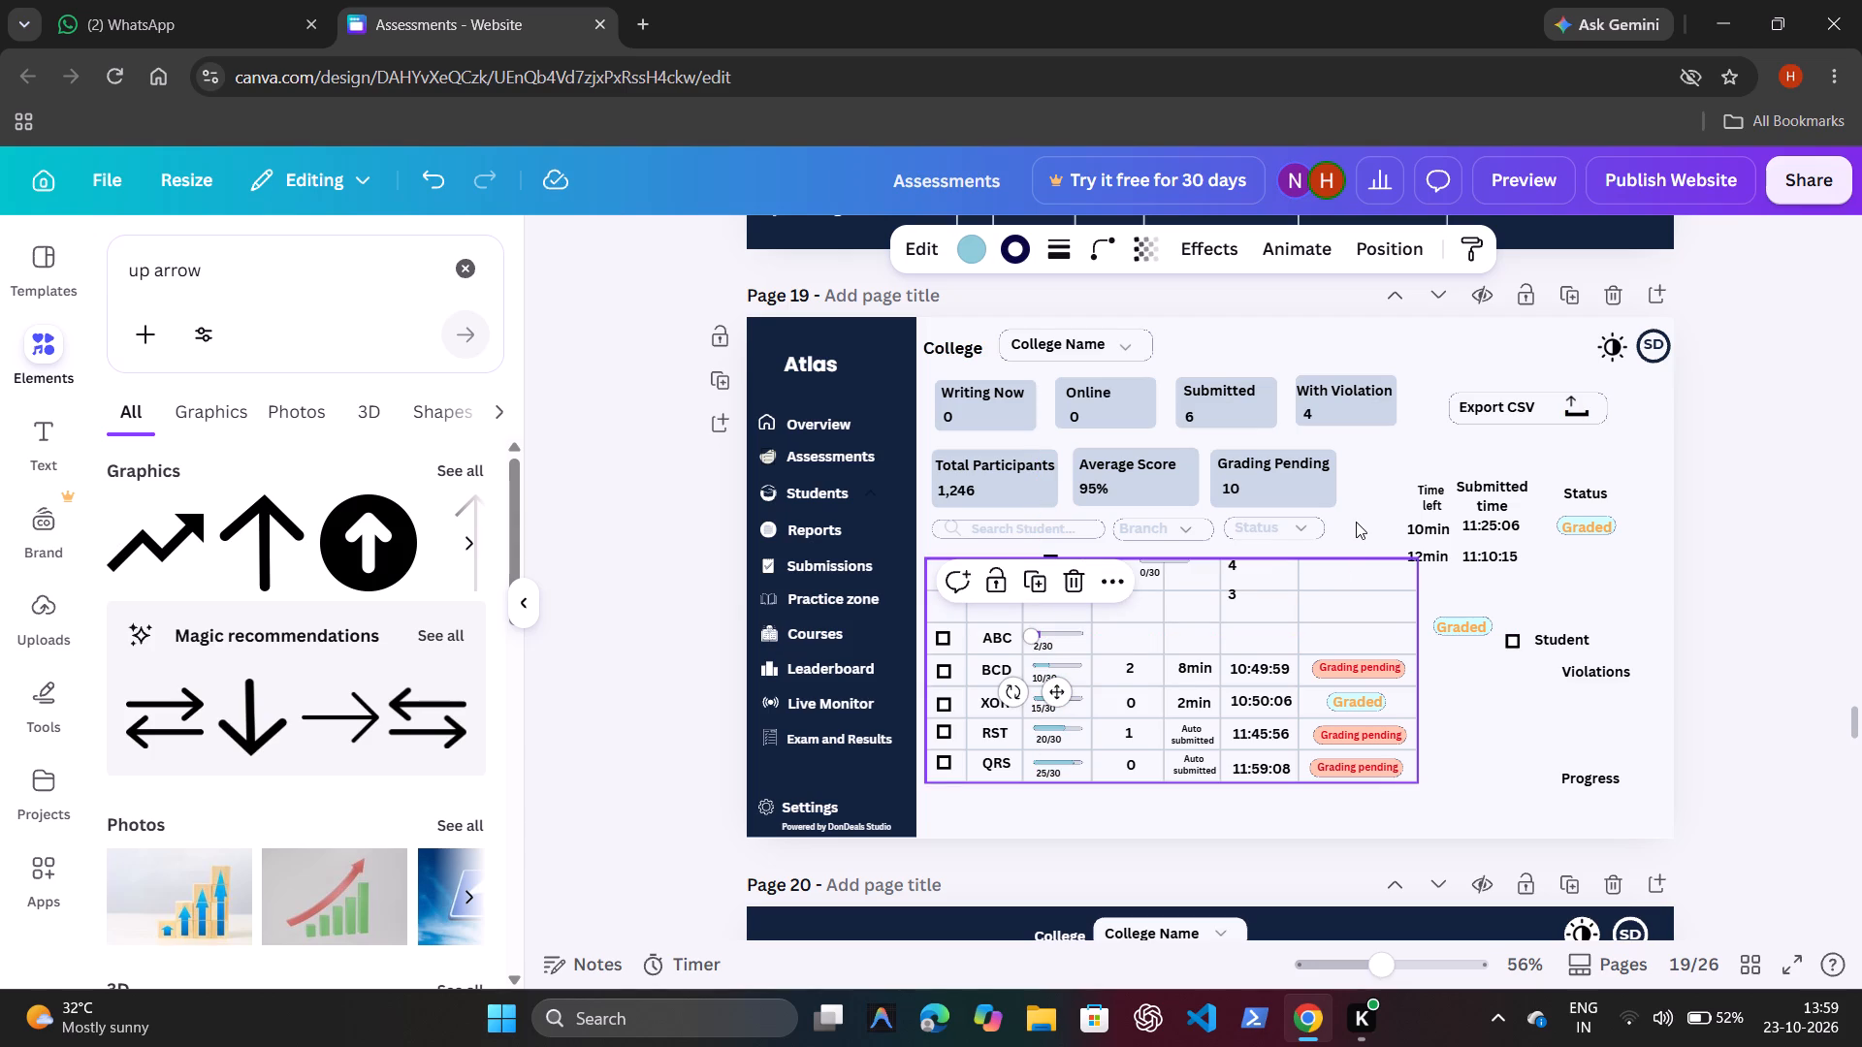
click(1356, 522)
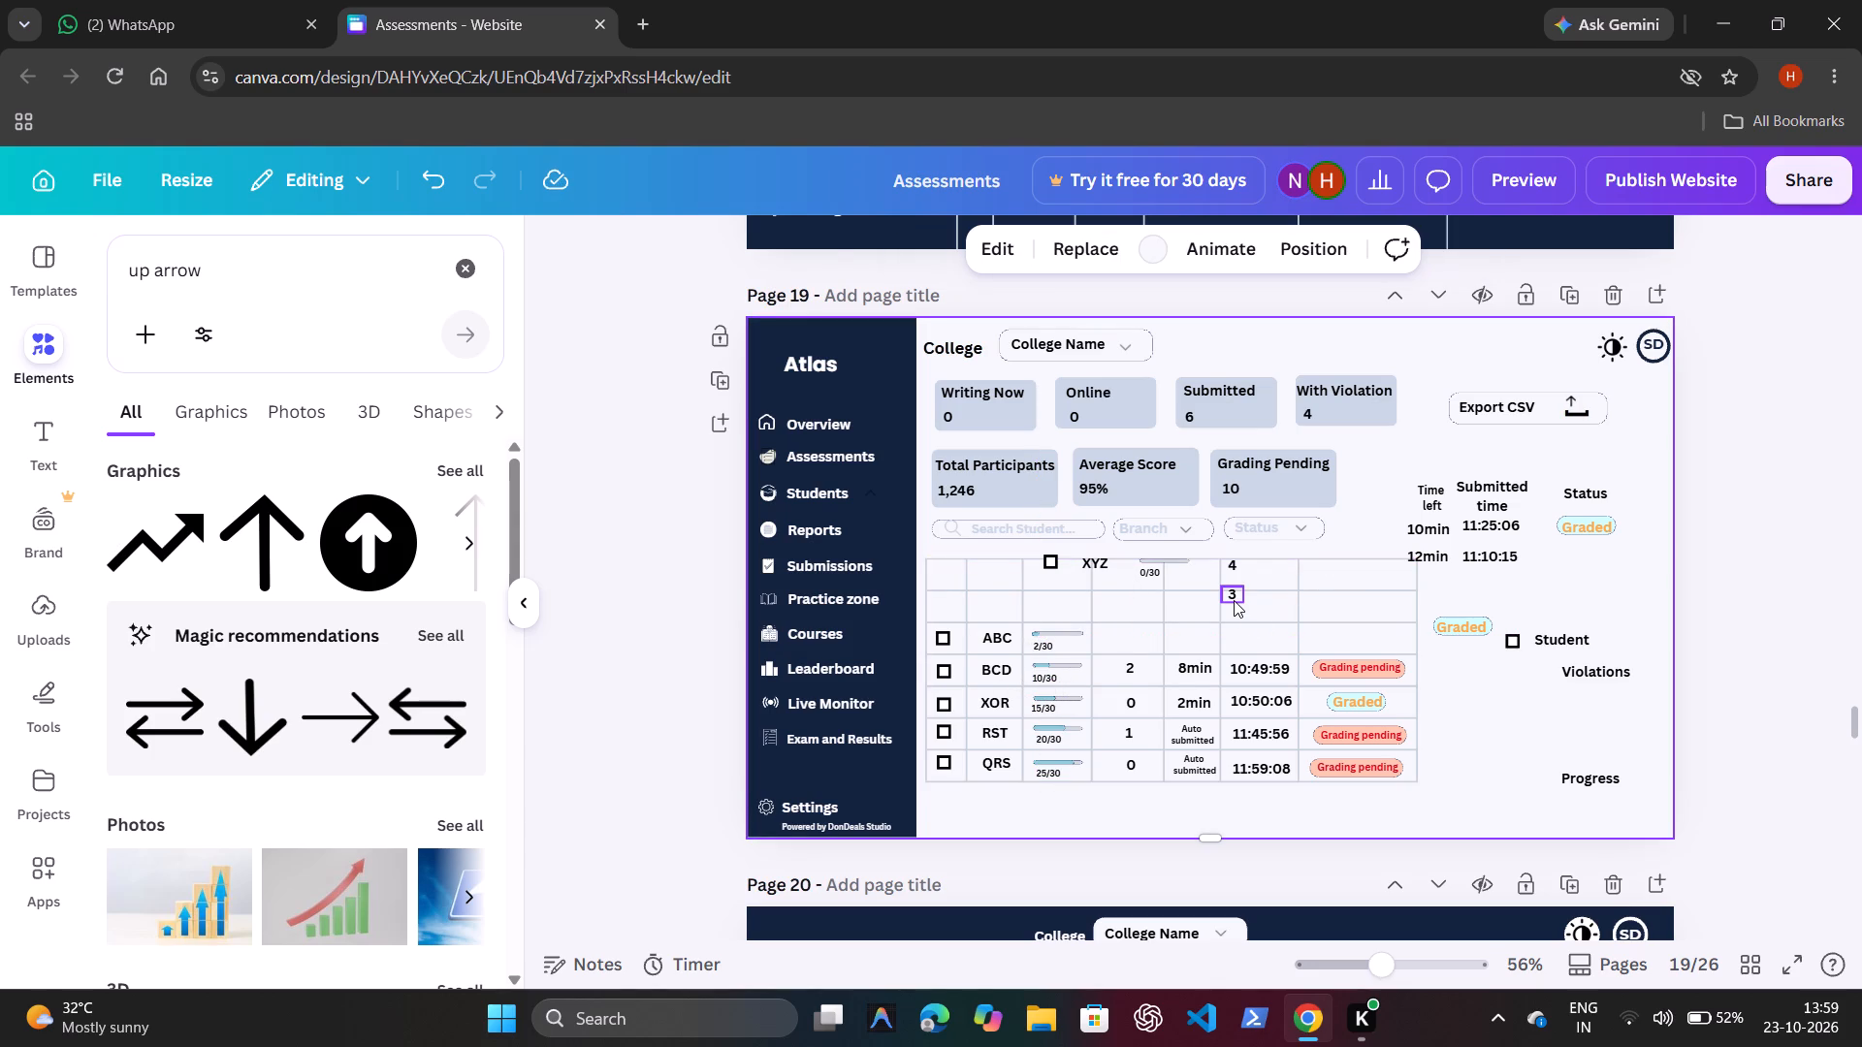
Move the loose violation count 3 into the ABC row's fourth cell, aligned with the counts below.
click(1234, 600)
drag(1260, 656, 1154, 703)
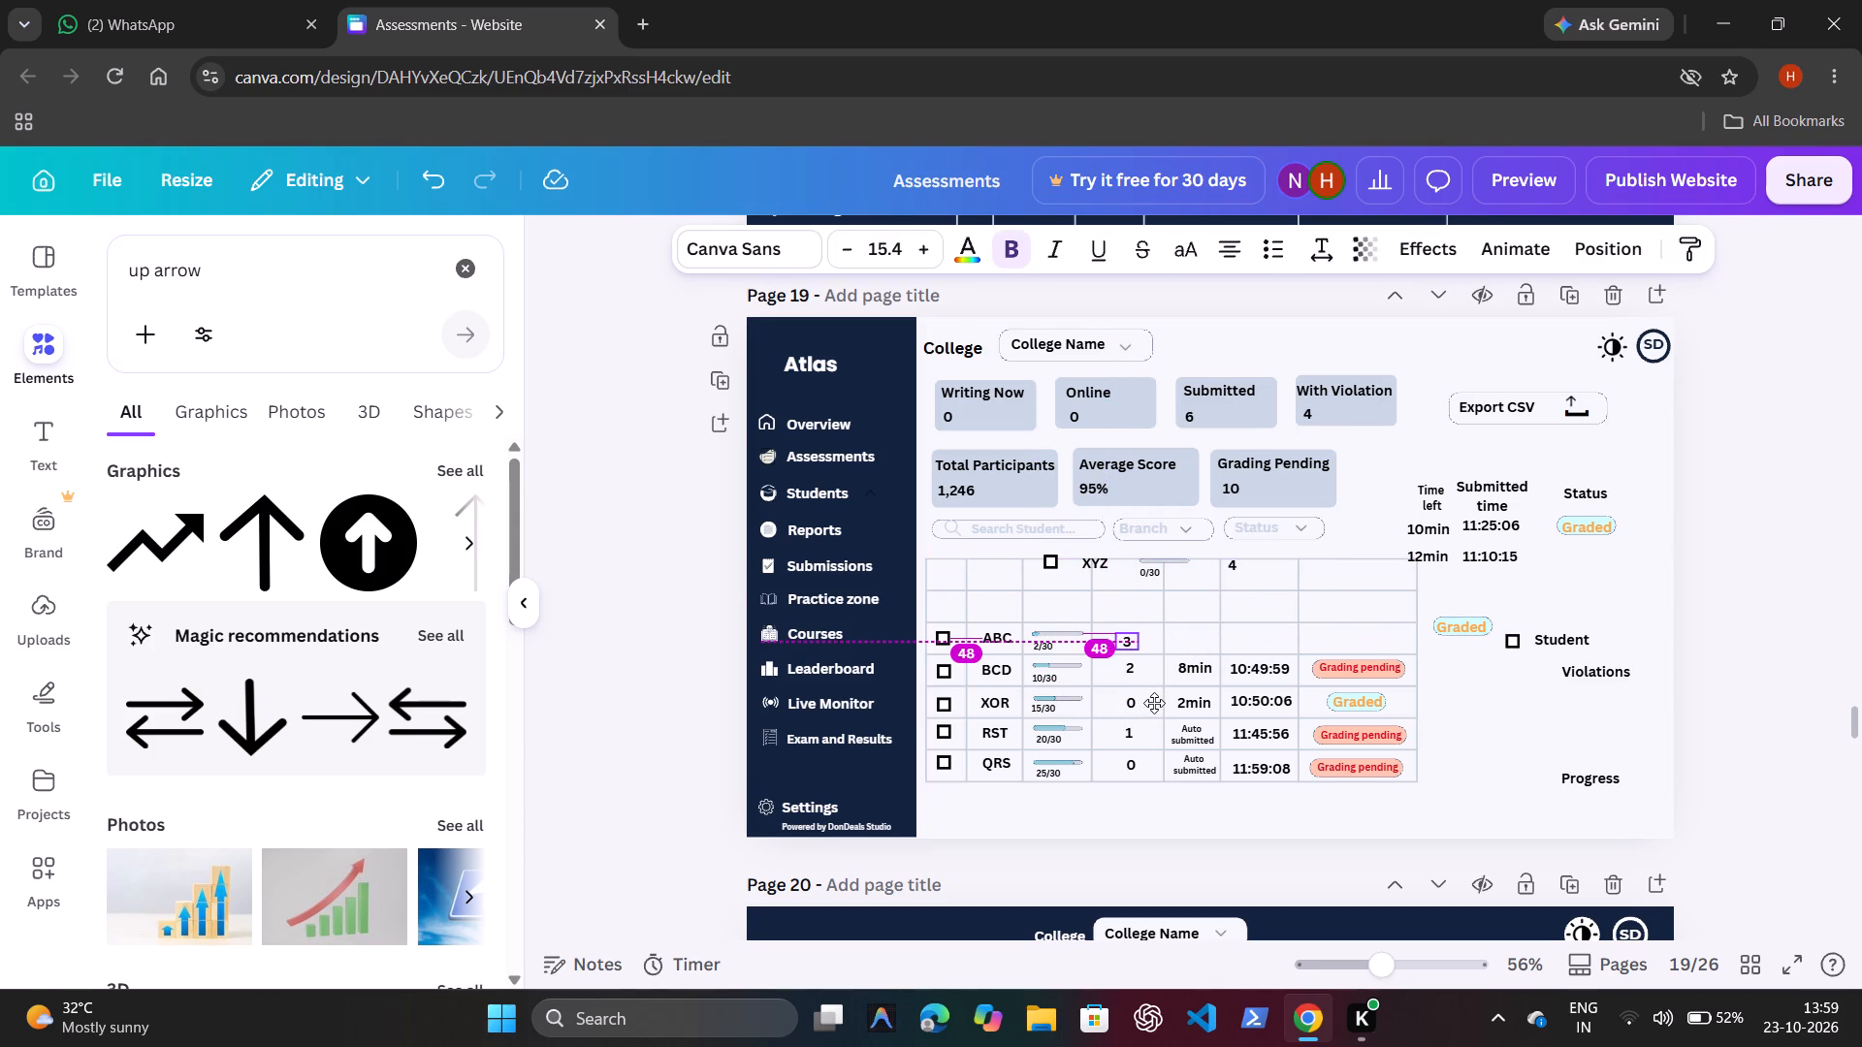
drag(1154, 703, 1157, 700)
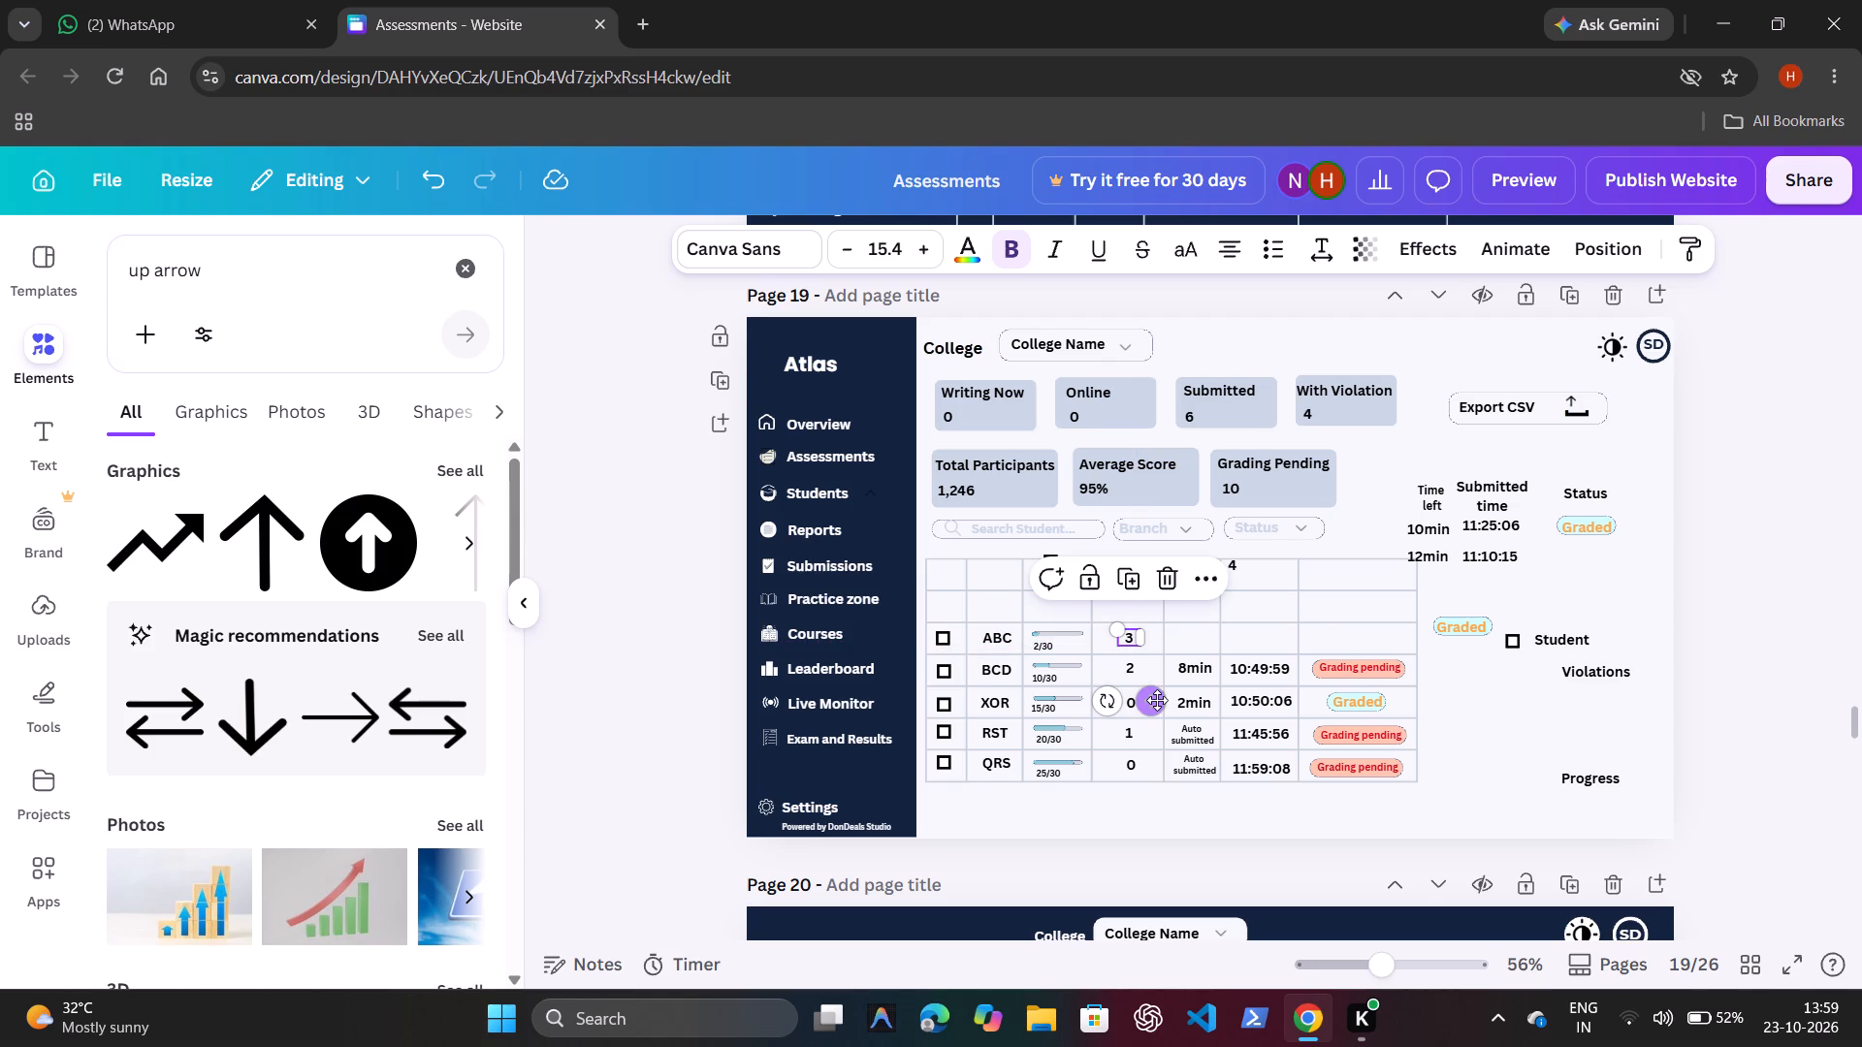
Move the 12min time-left text into the ABC row's fifth cell, centred above 8min.
click(1427, 558)
drag(1458, 619, 1223, 677)
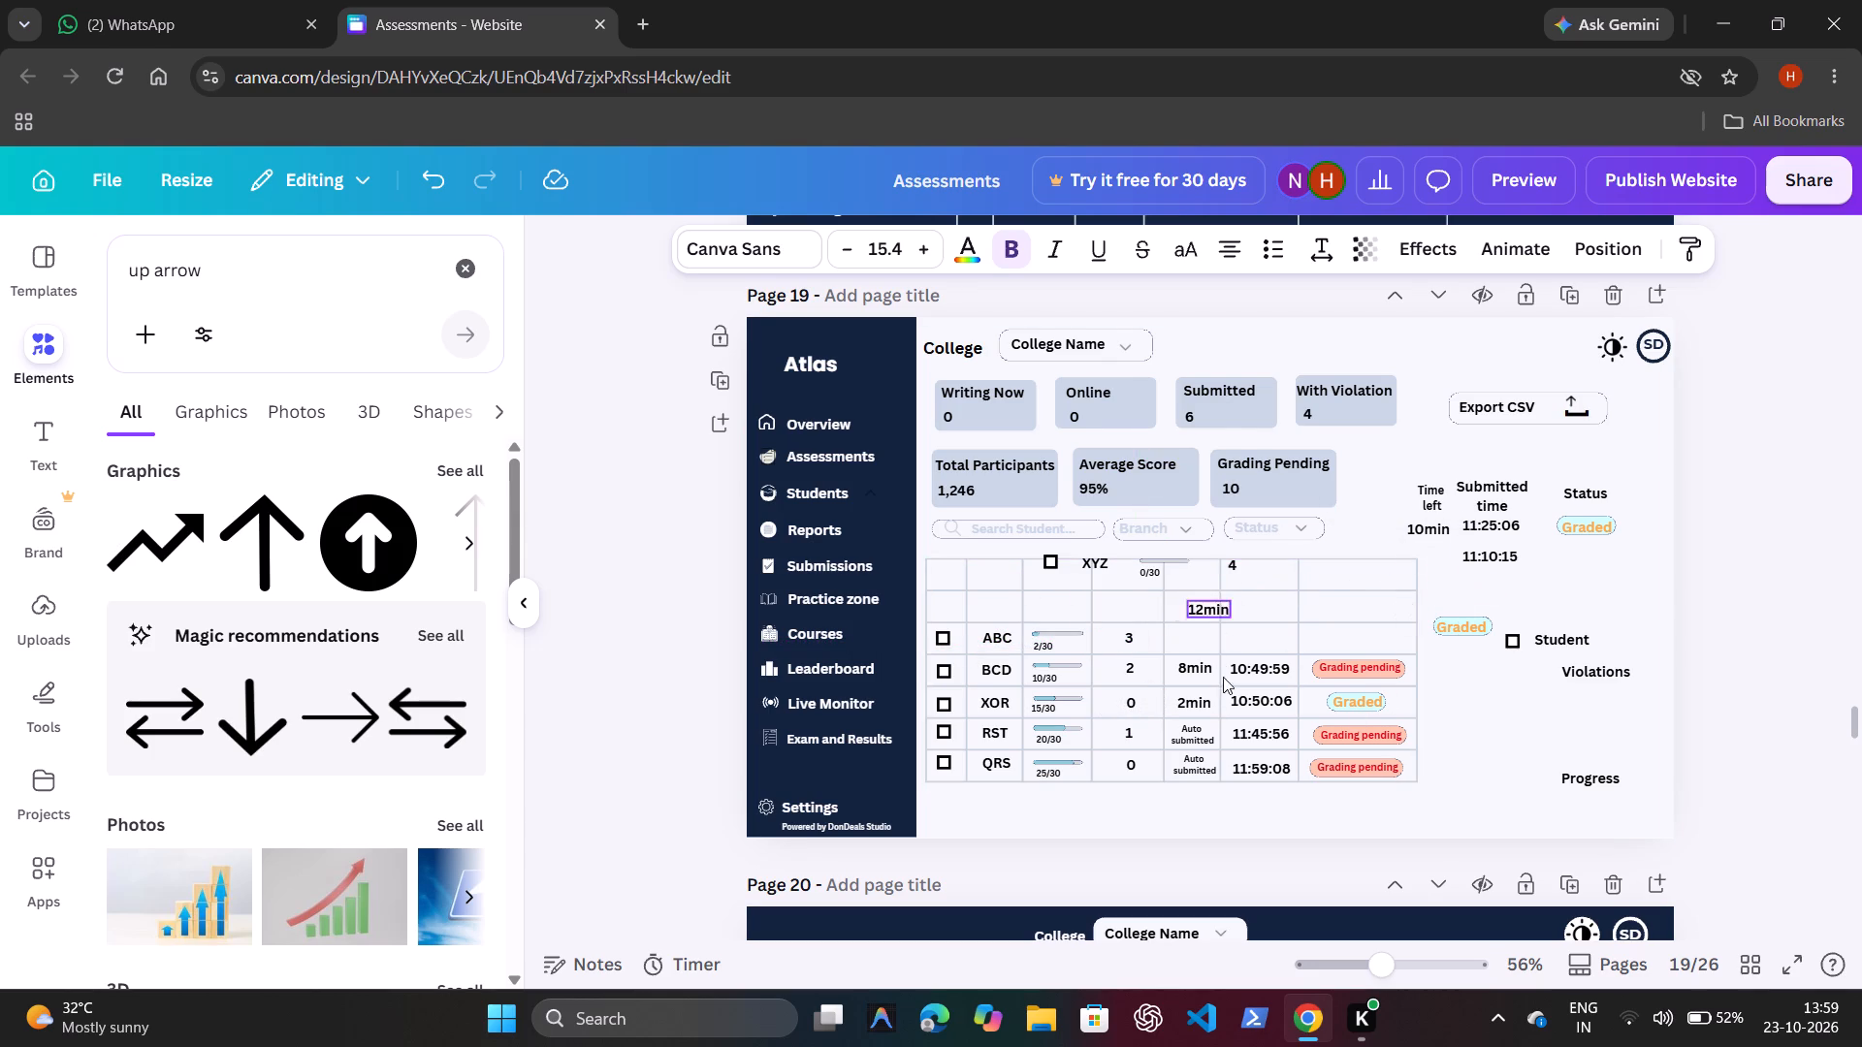
drag(1223, 677, 1225, 706)
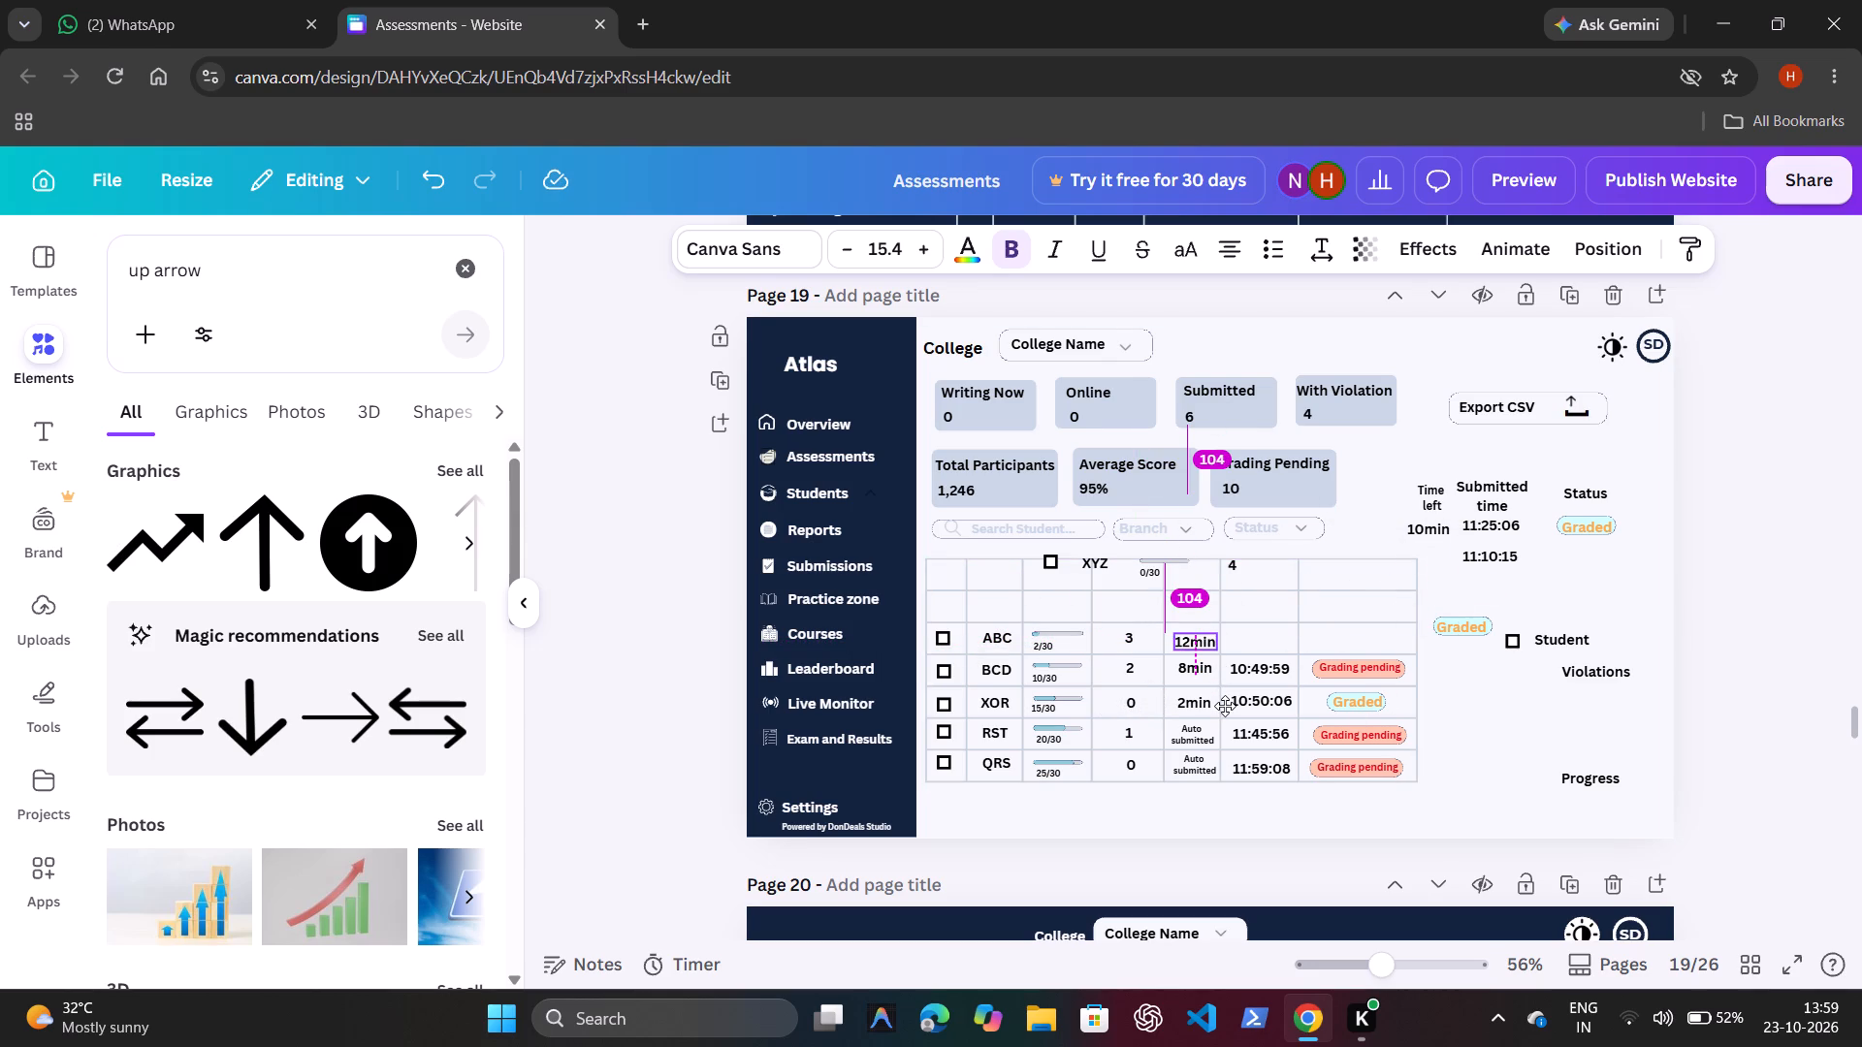
drag(1225, 706, 1225, 703)
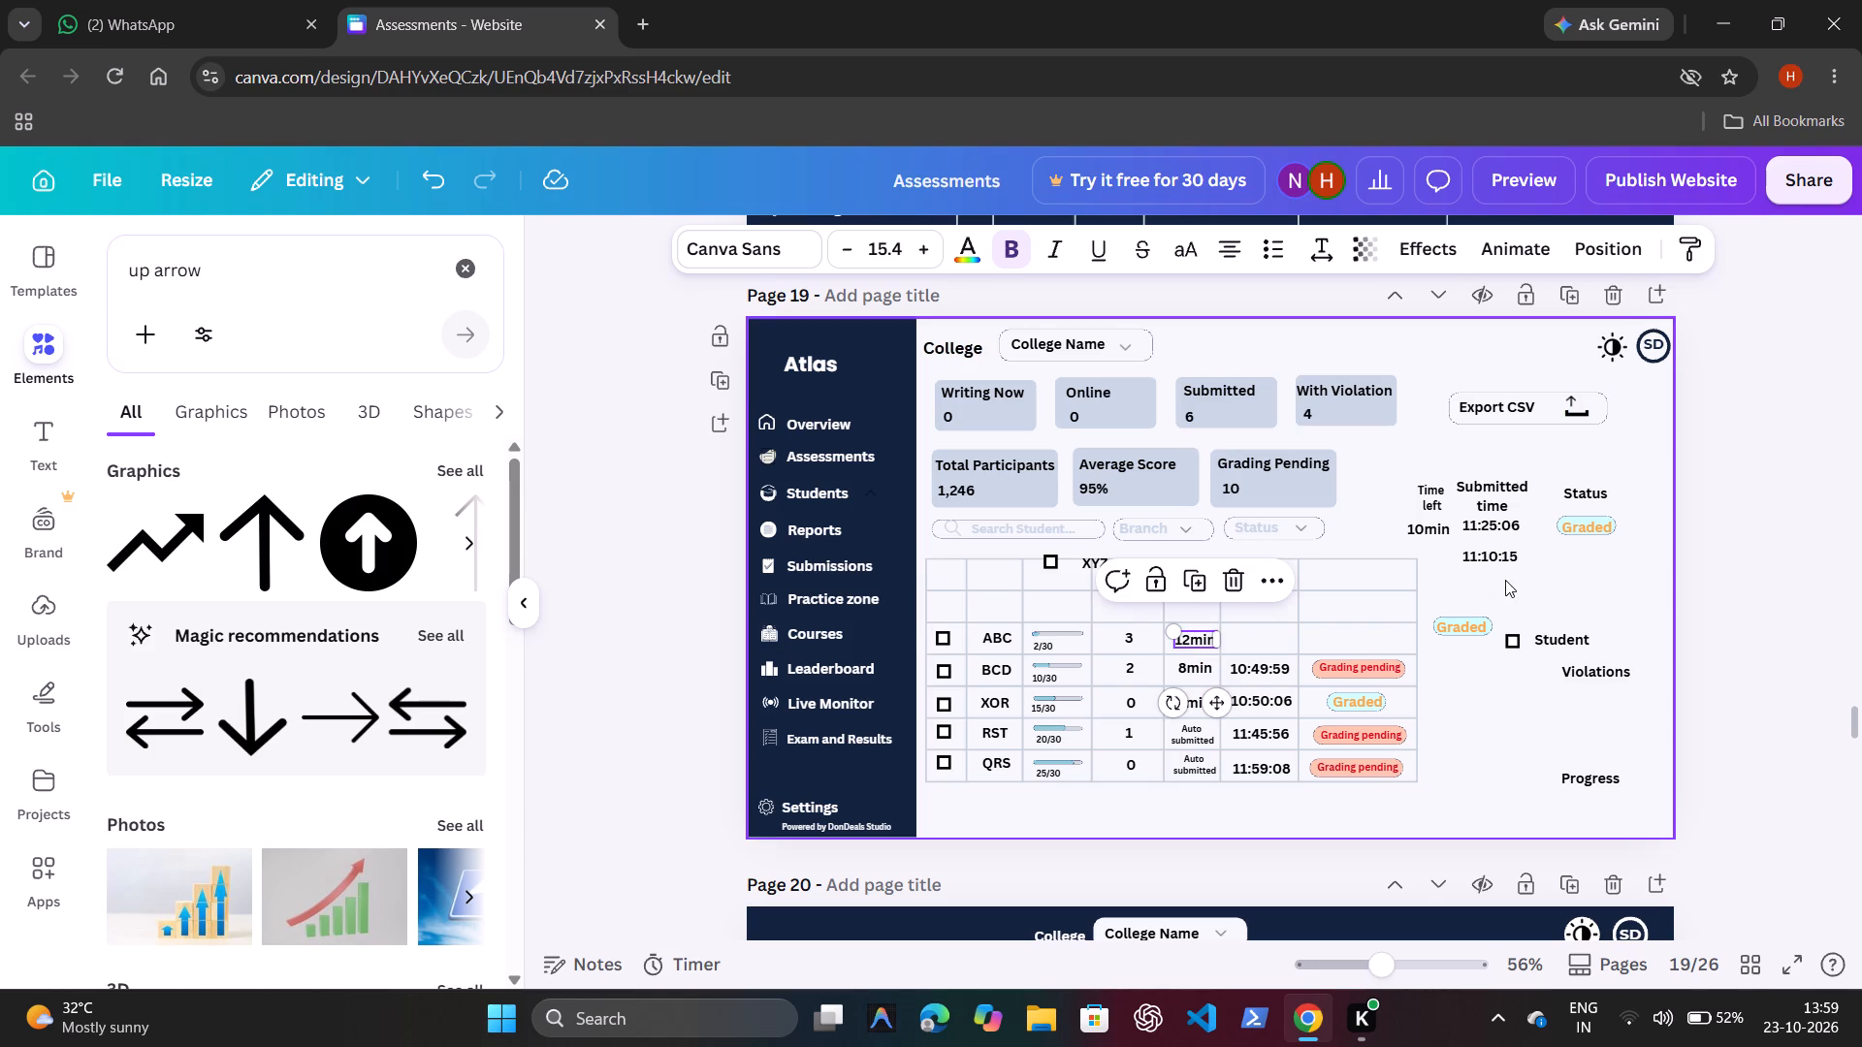
click(1507, 580)
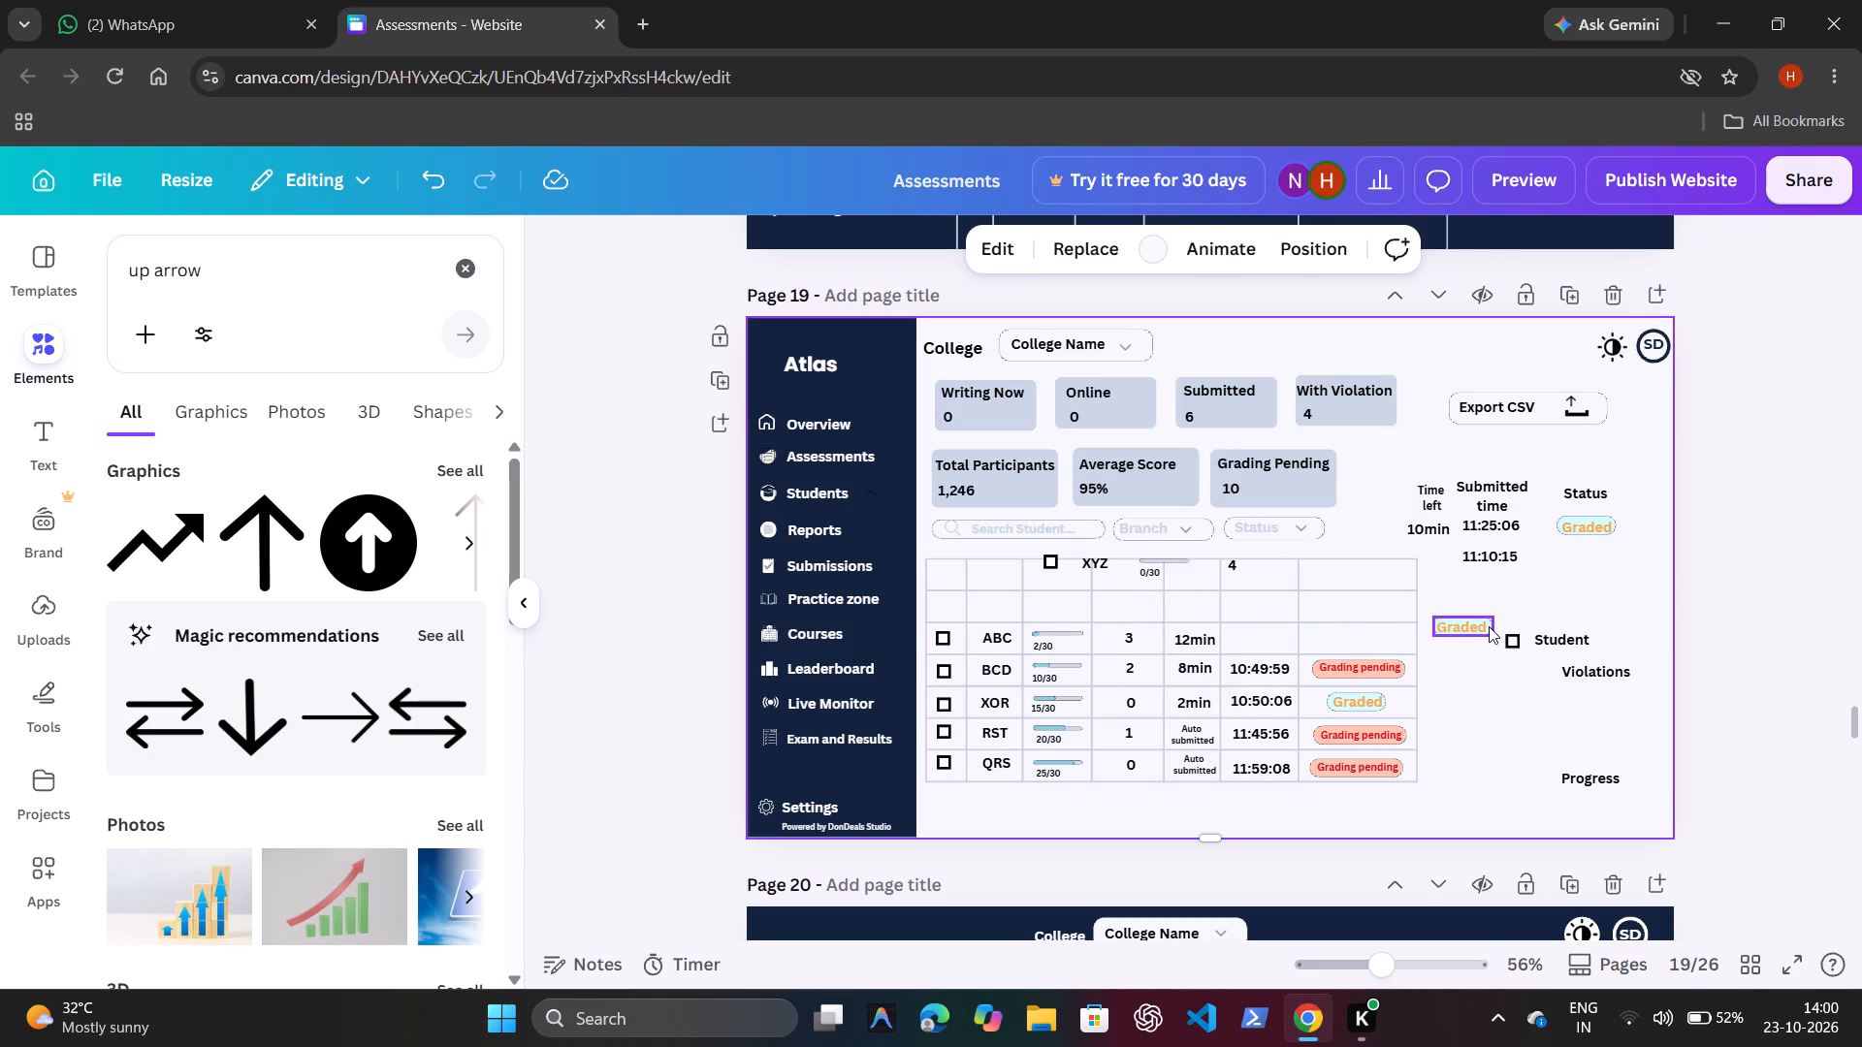
Move the Graded badge beside the grid into the ABC row's last cell, with its text centred on the pale blue shape.
click(1489, 626)
drag(1481, 691, 1393, 691)
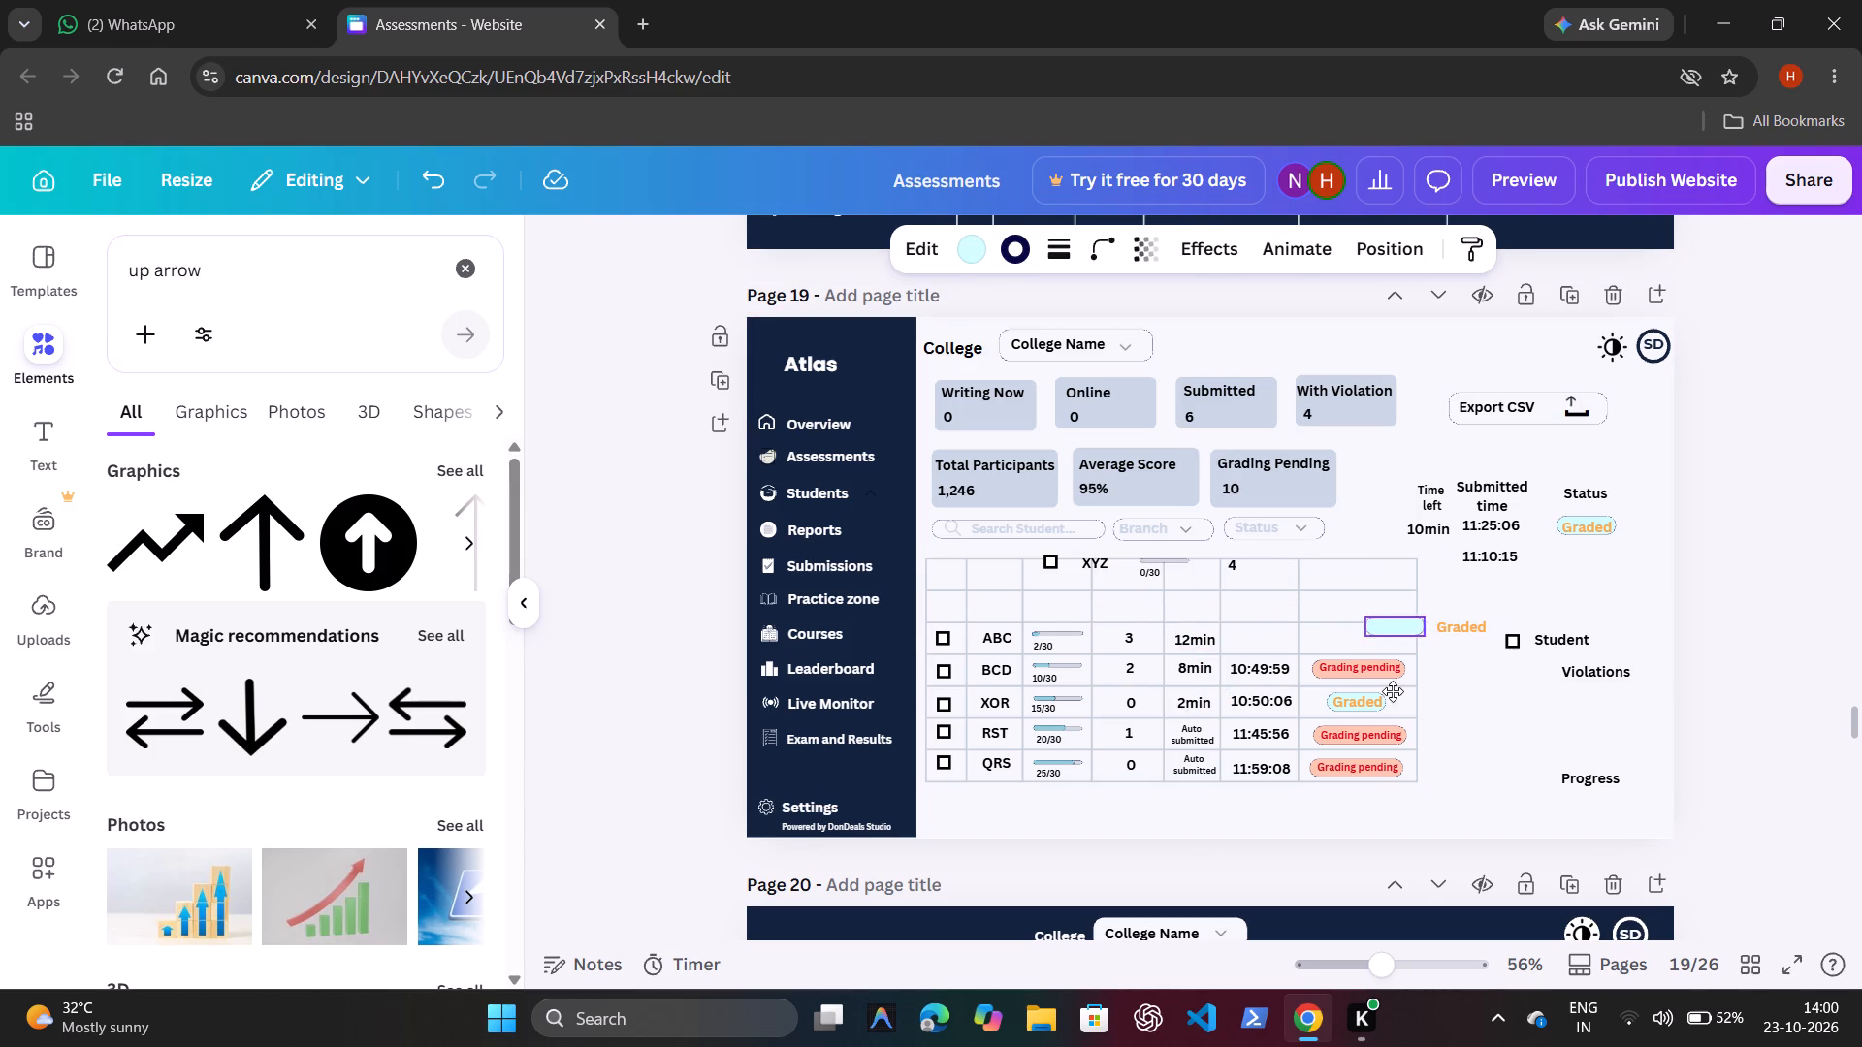
drag(1393, 691, 1376, 702)
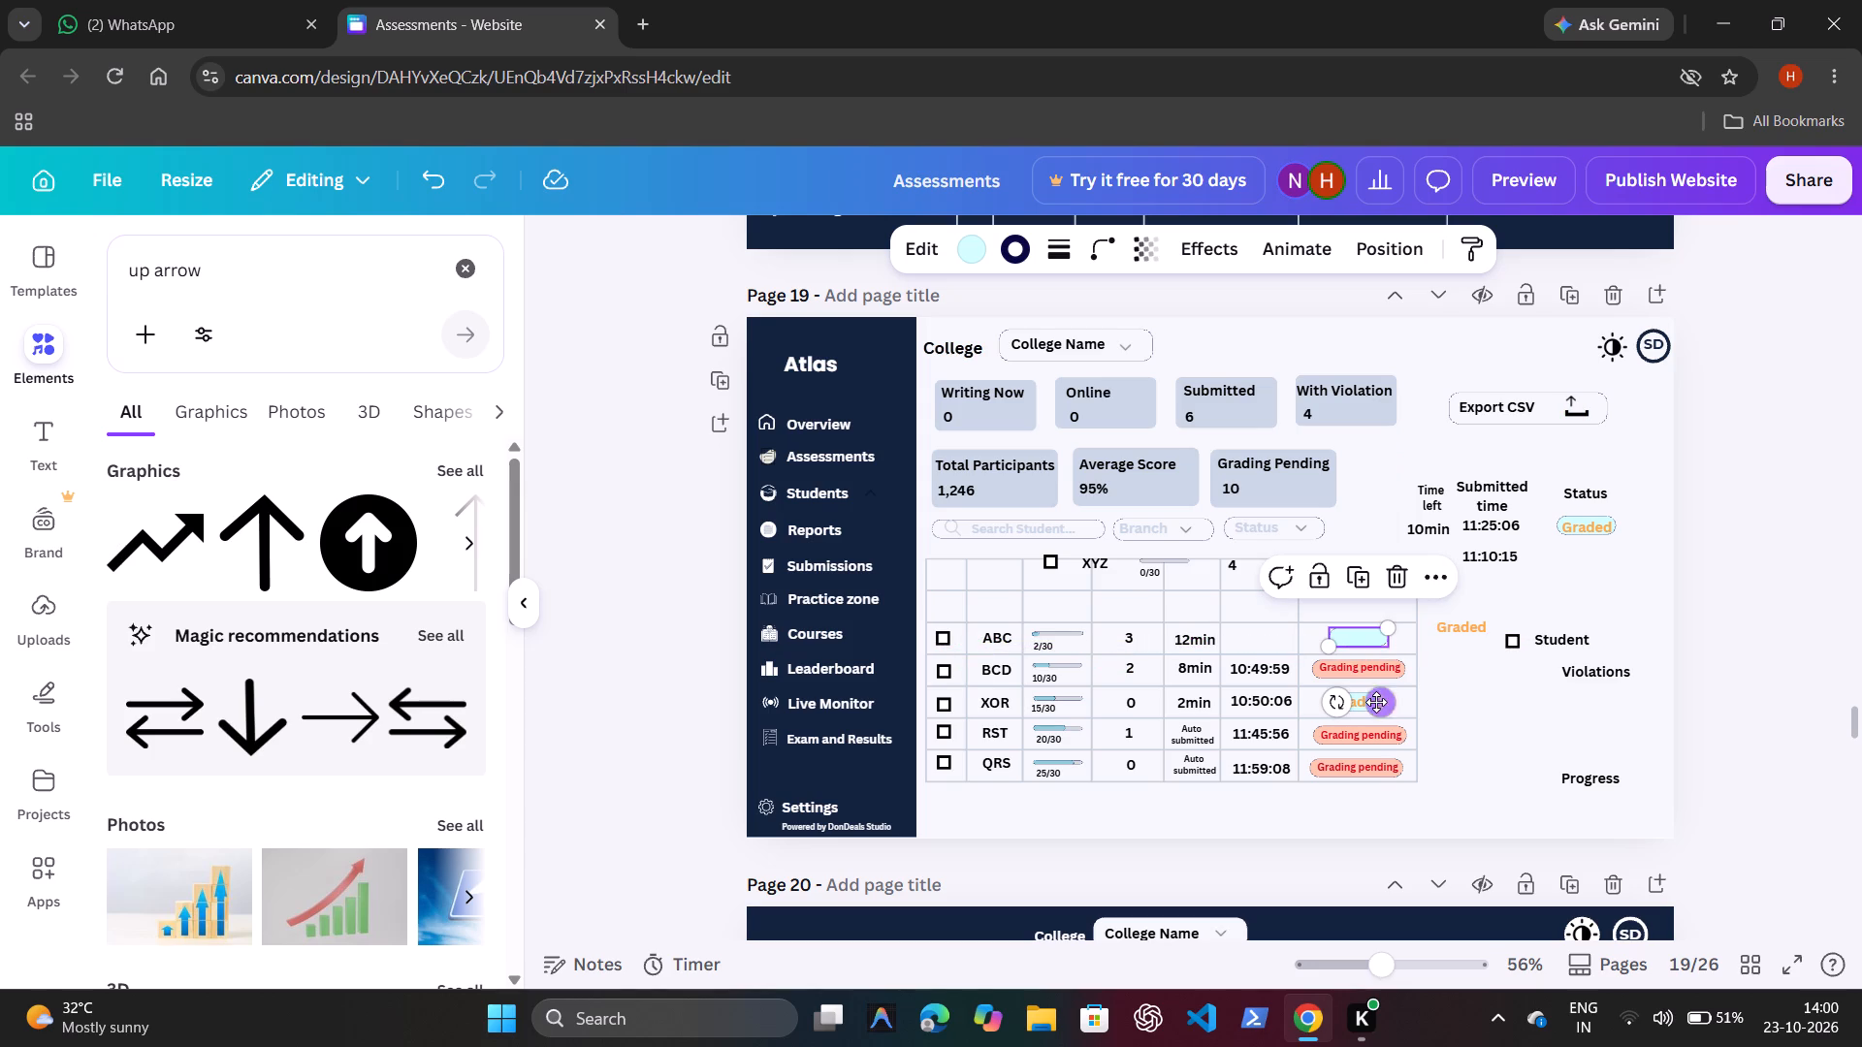
click(1459, 632)
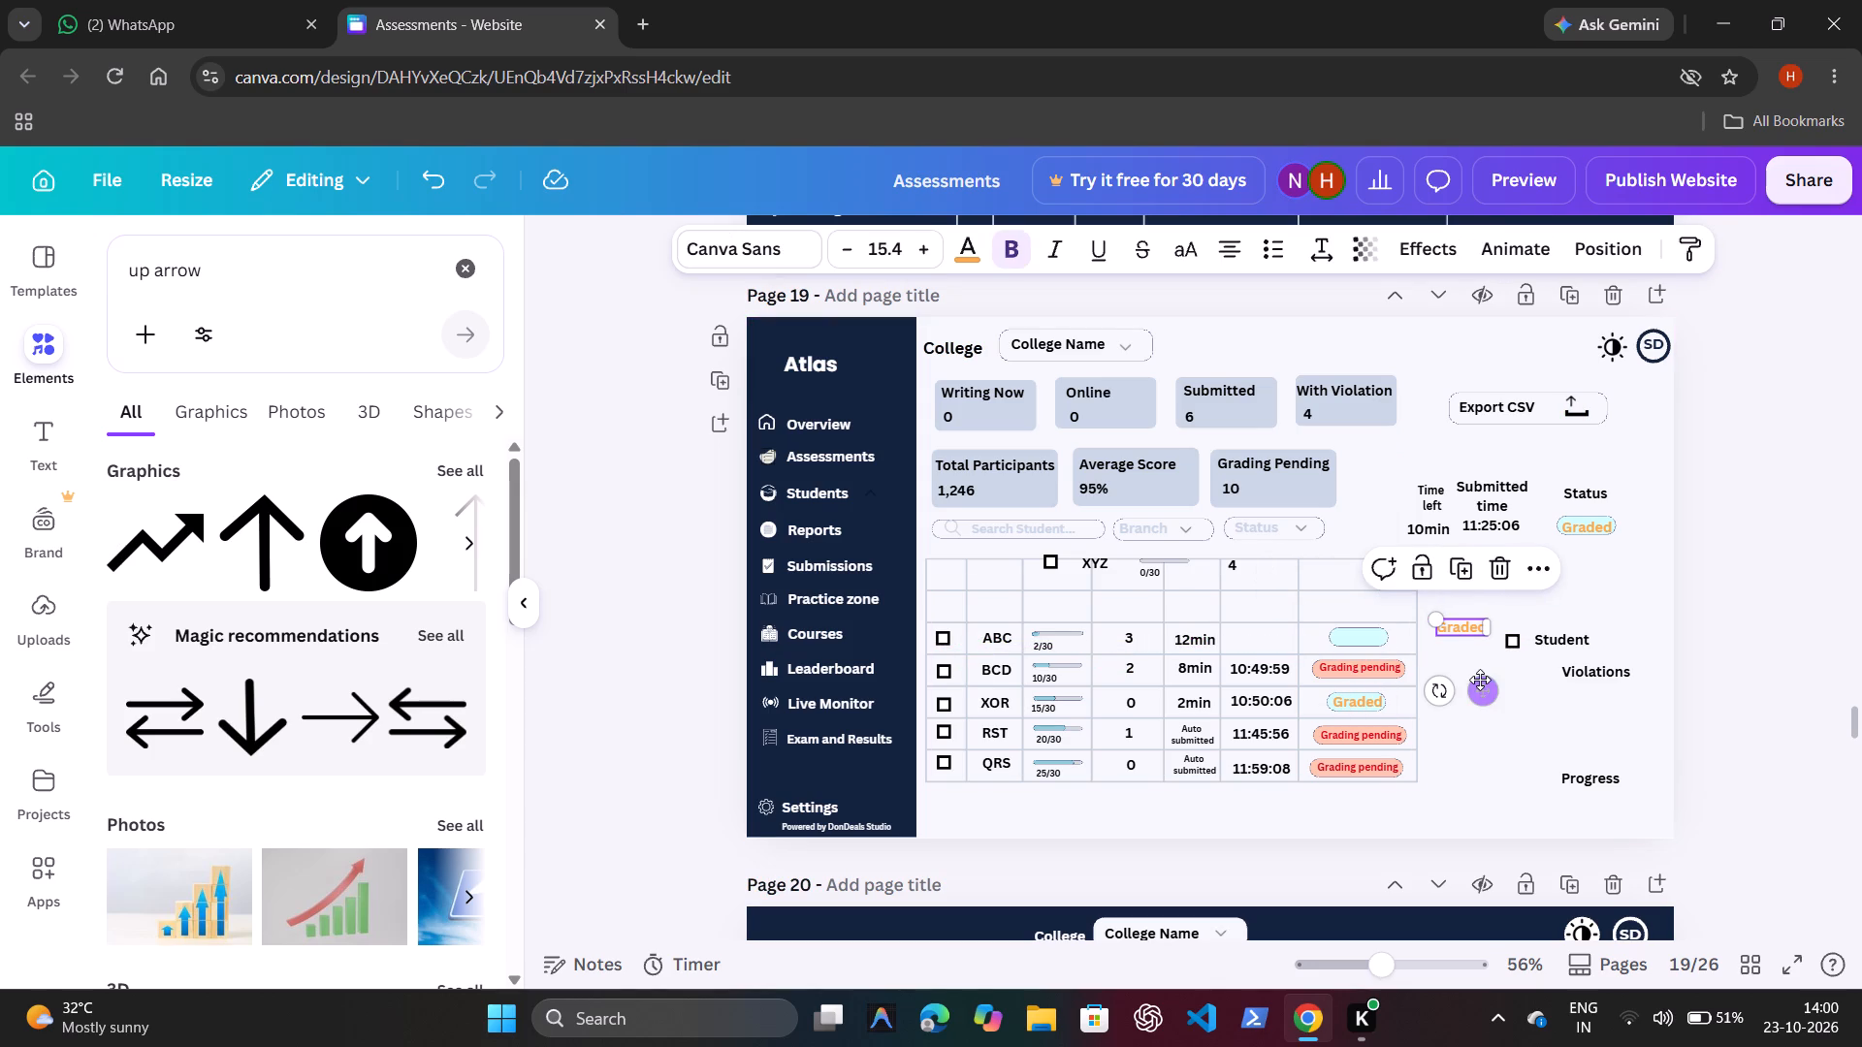
drag(1481, 686, 1371, 695)
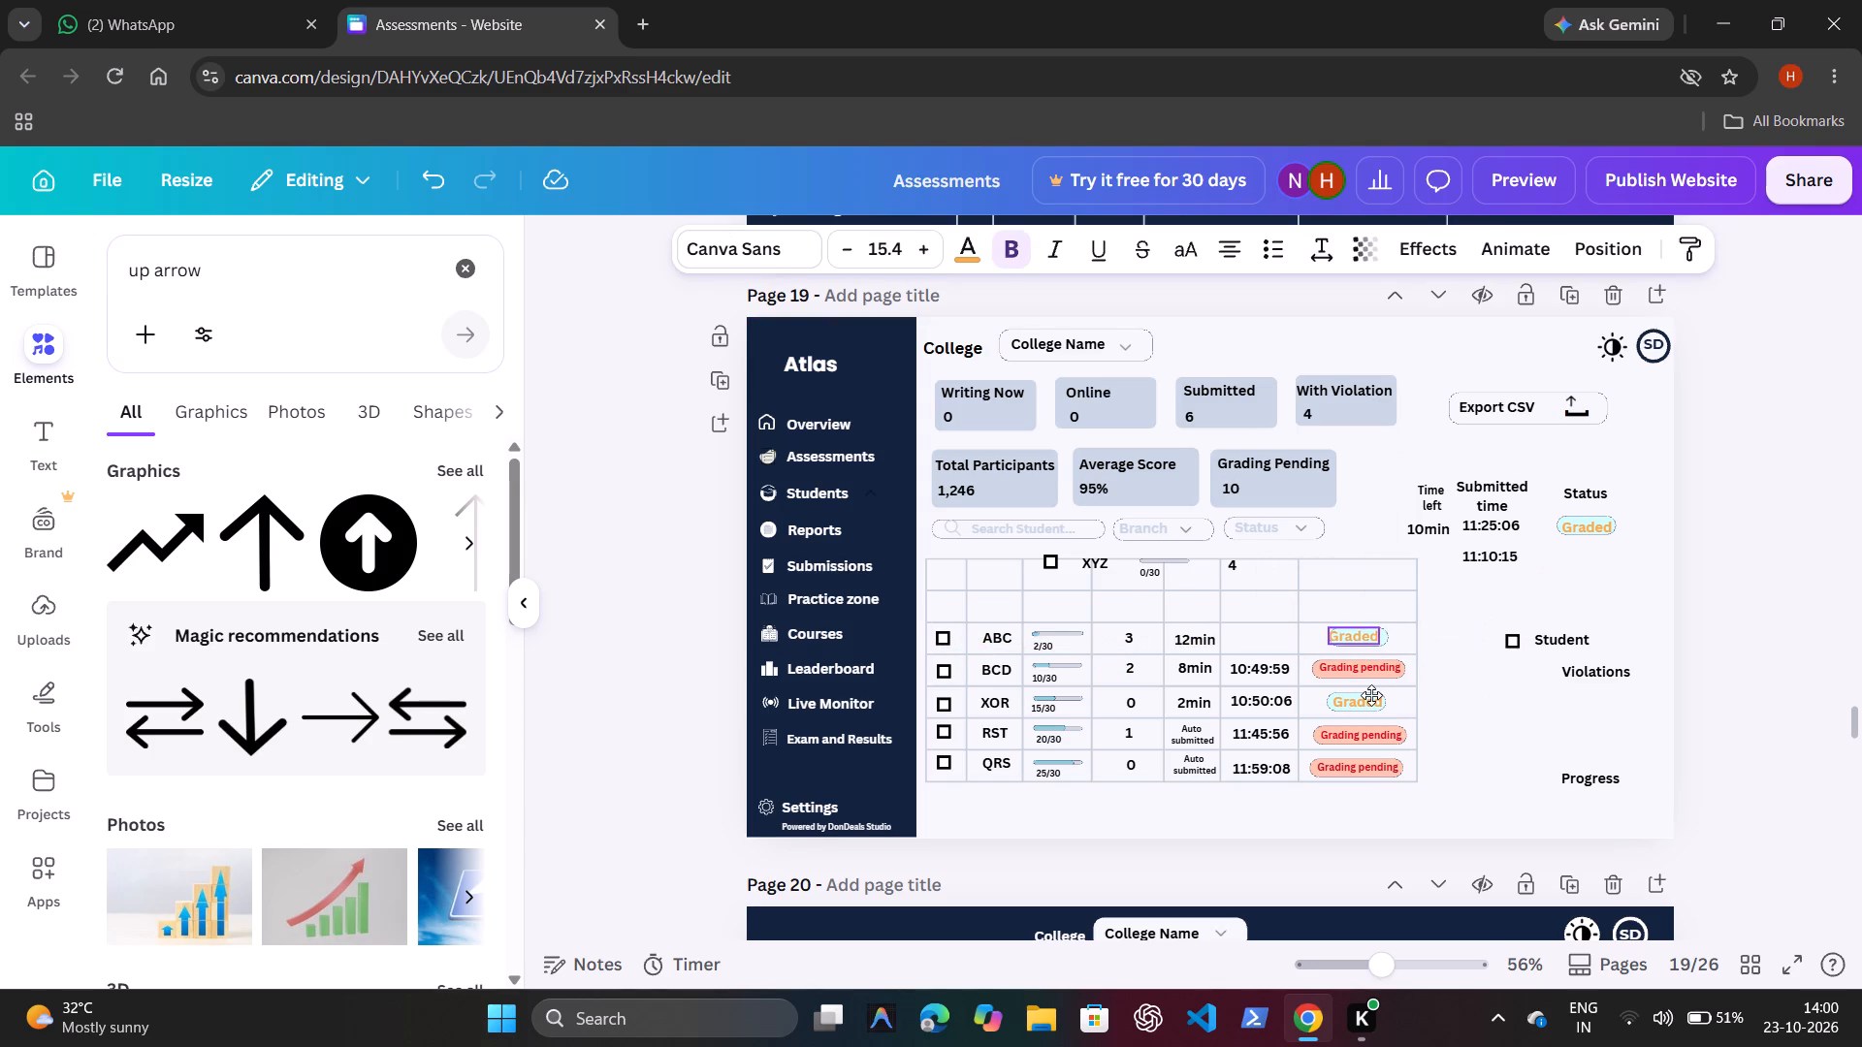
drag(1371, 695, 1378, 694)
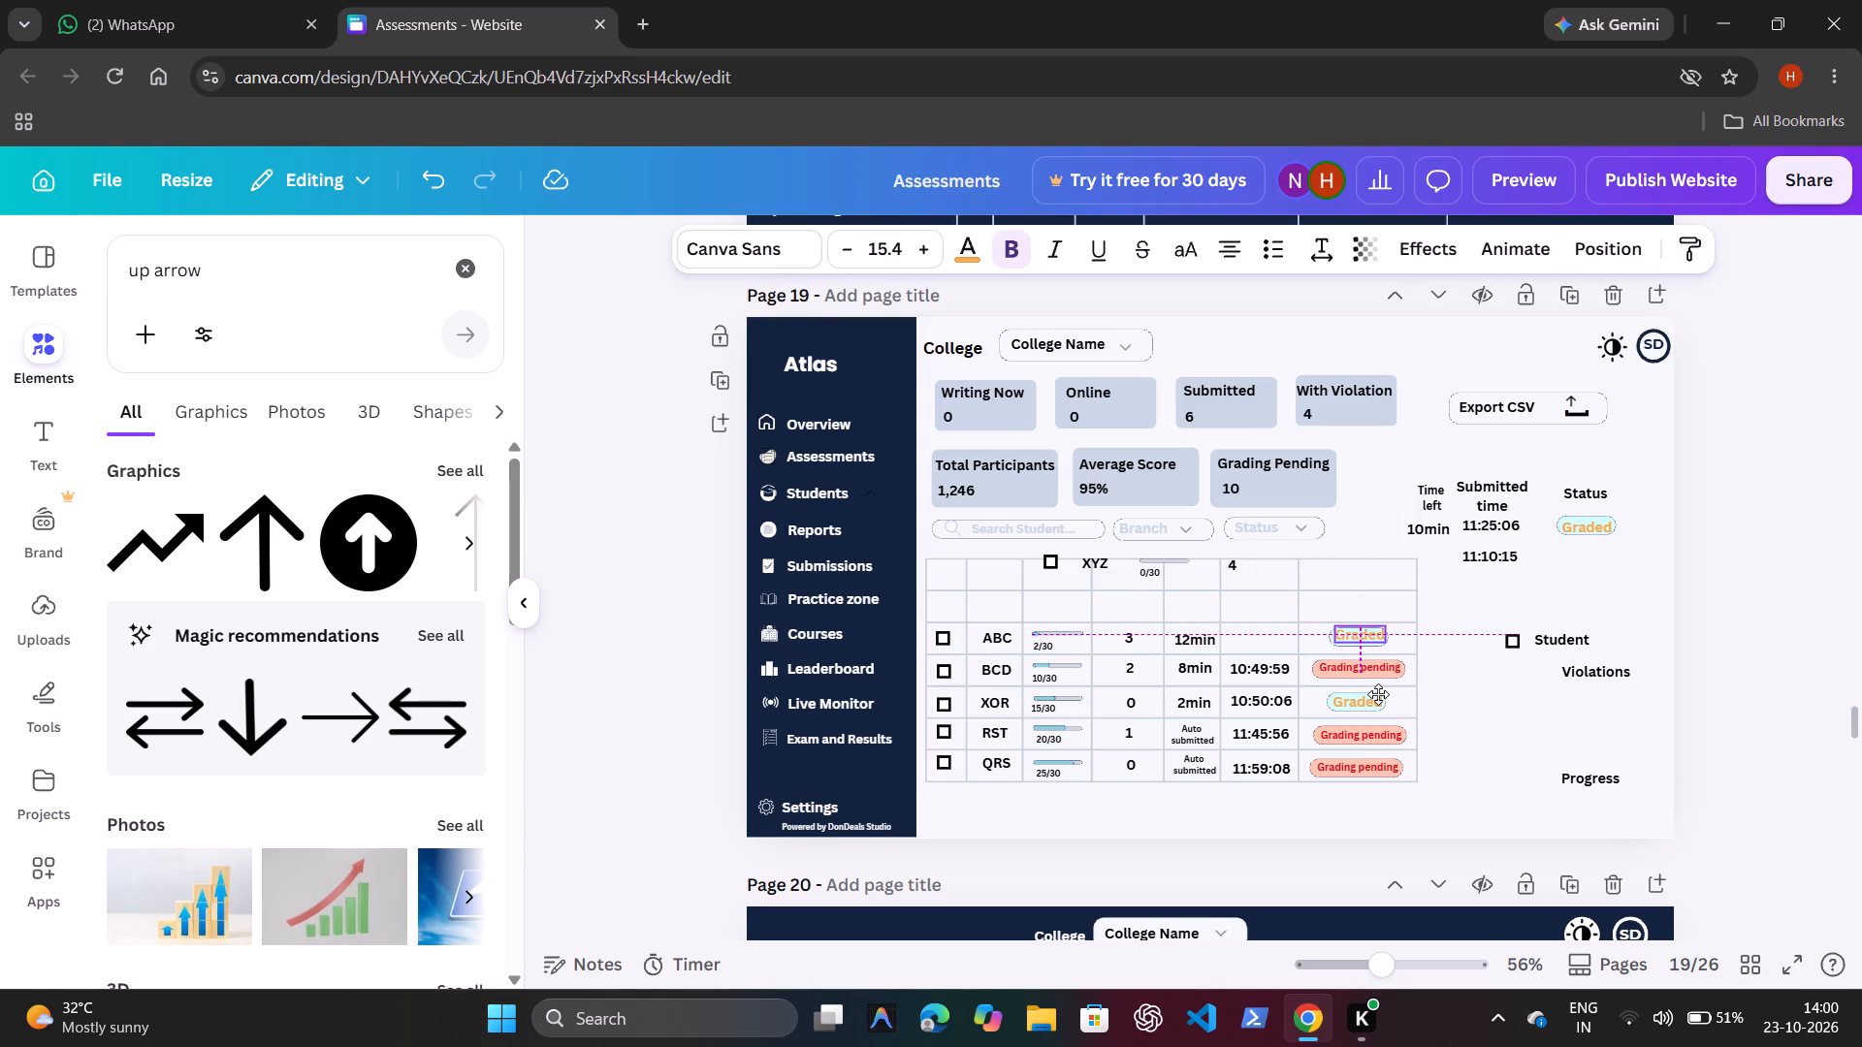
drag(1378, 694, 1377, 695)
click(1441, 652)
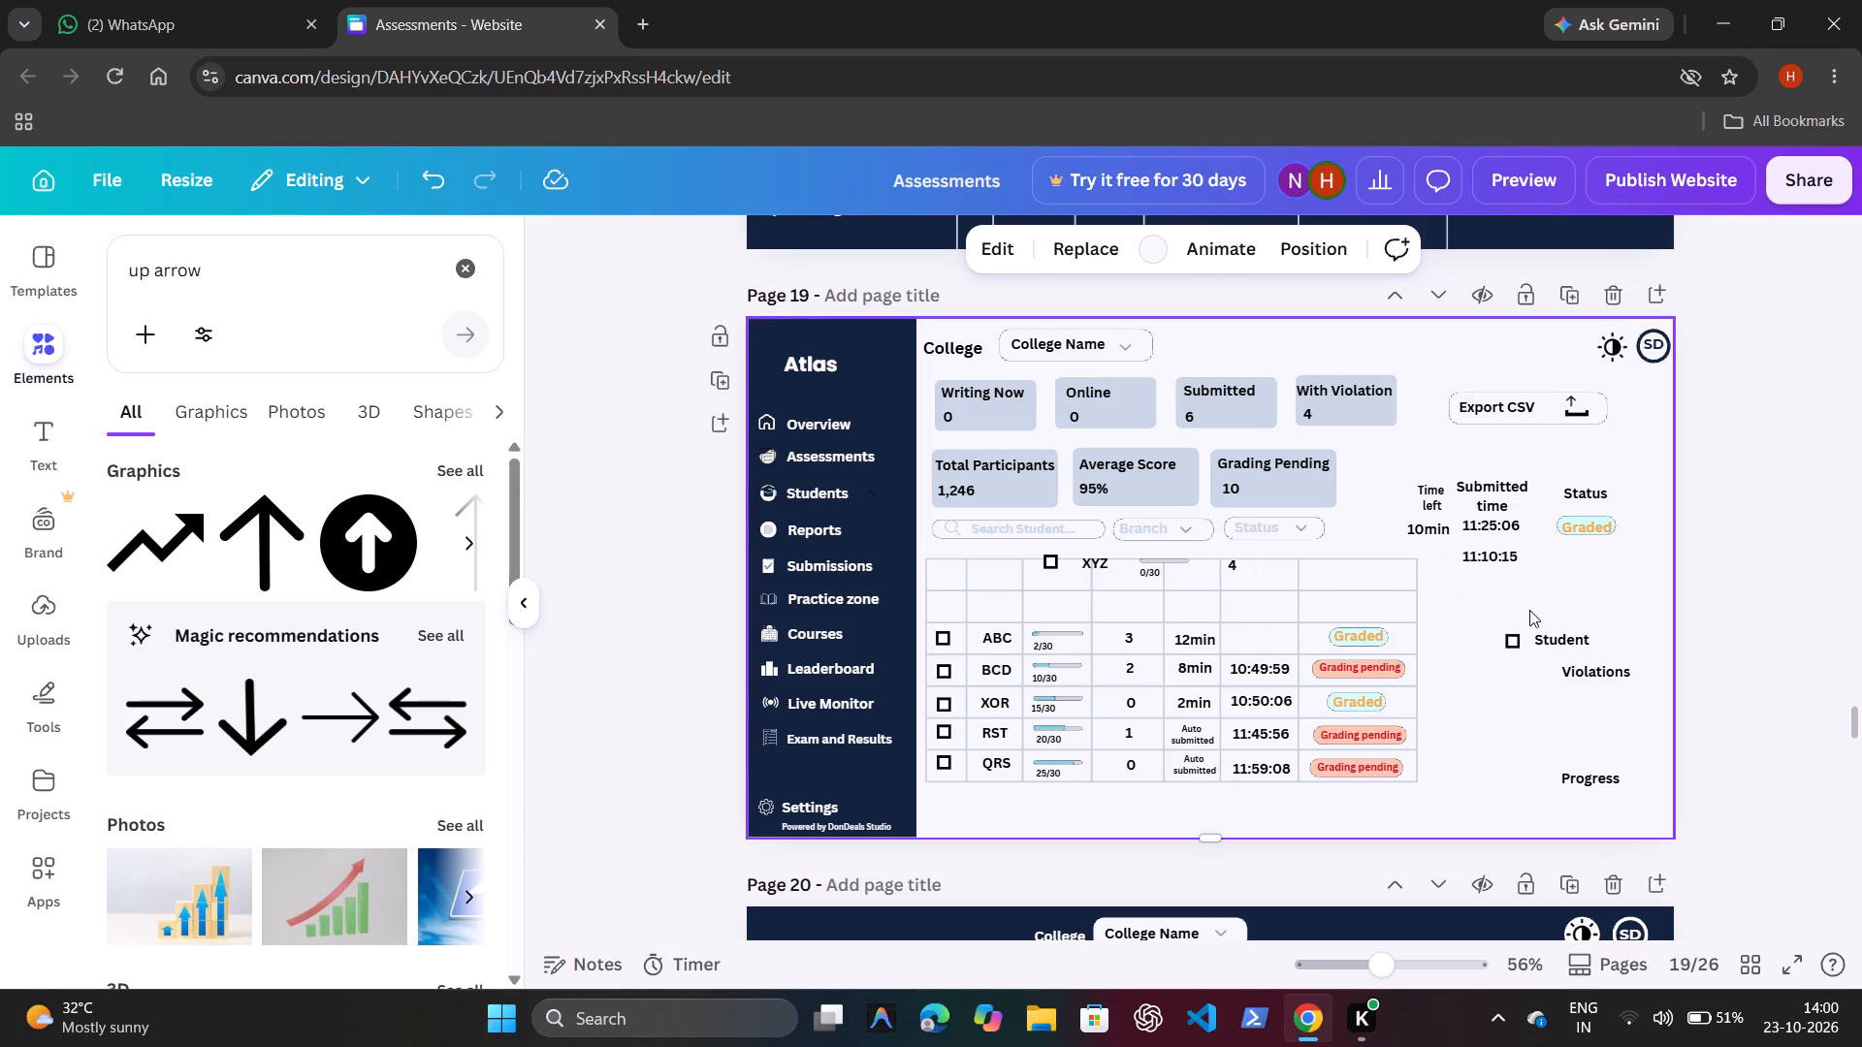
Move the Graded badge under the Status heading into the last cell of the row above ABC, starting with its pale blue shape.
click(1615, 525)
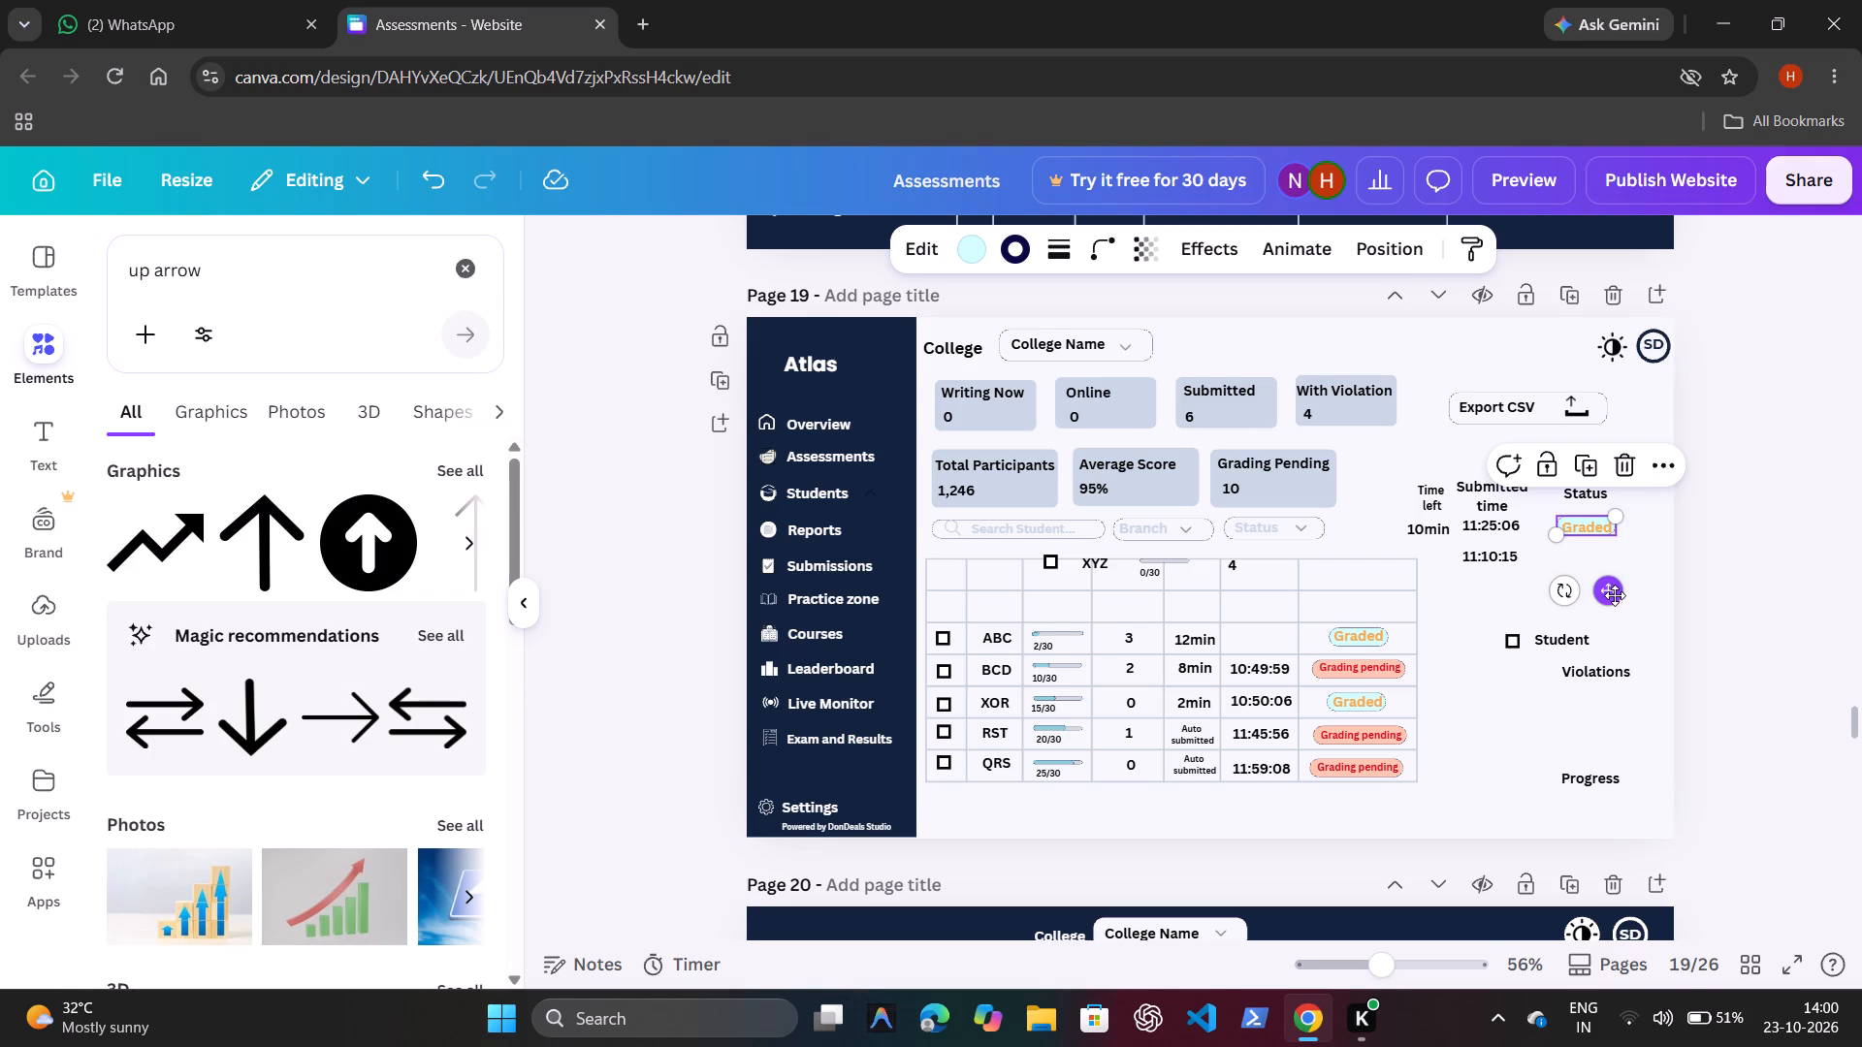
drag(1615, 595, 1386, 678)
click(1569, 524)
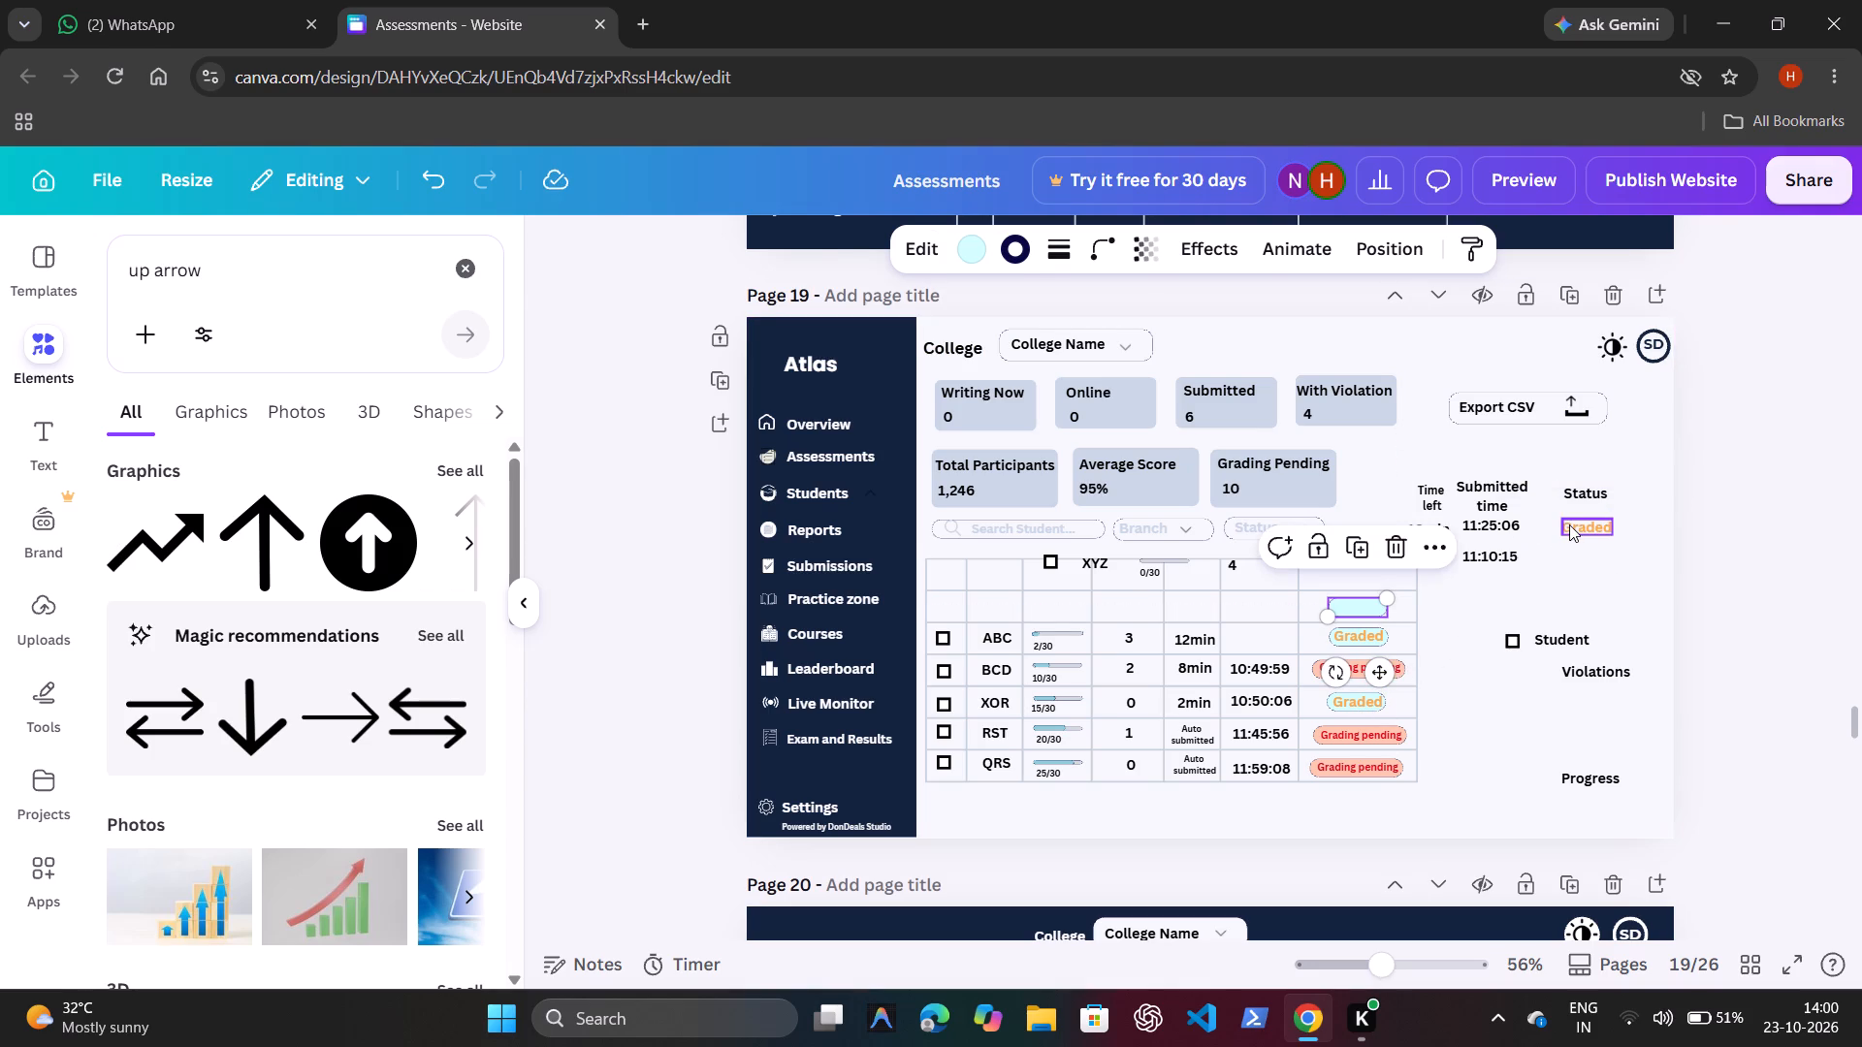
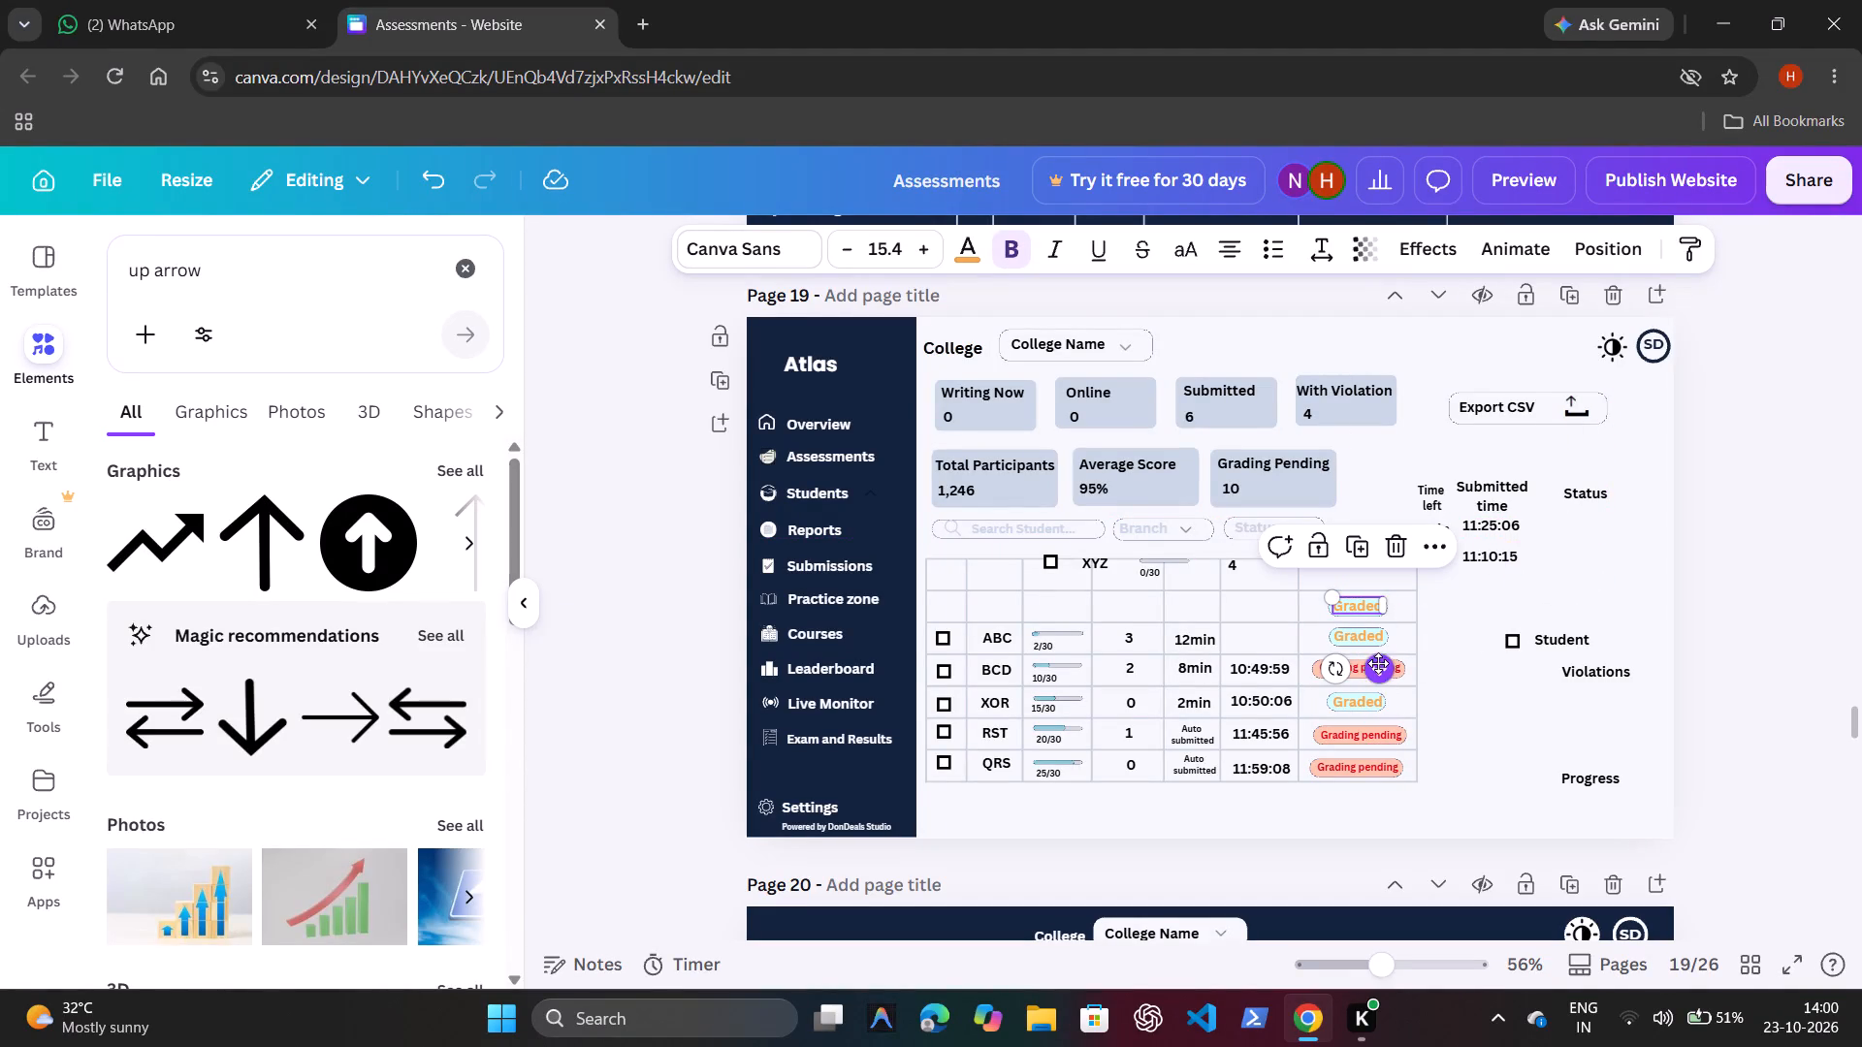
Move the loose 11:10:15 submitted time into the ABC row's sixth cell, above 10:49:59.
click(1492, 604)
click(1512, 557)
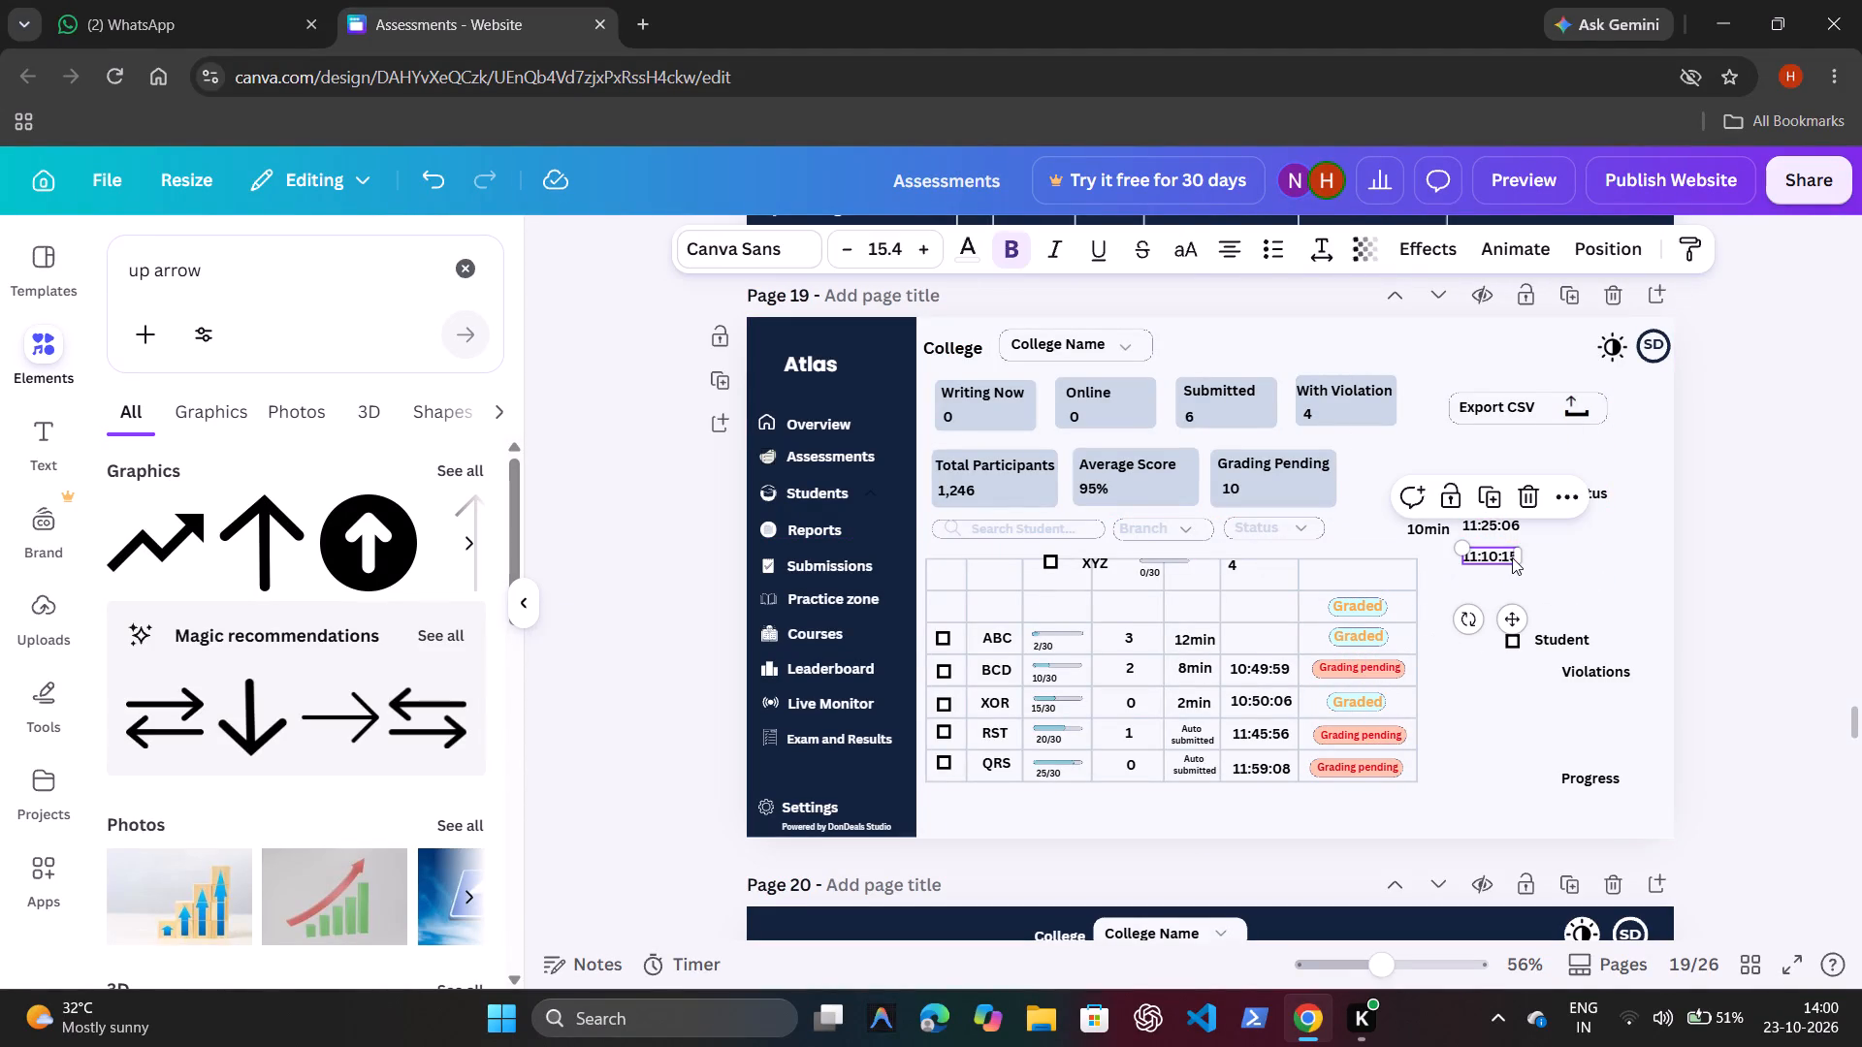
drag(1513, 618, 1388, 643)
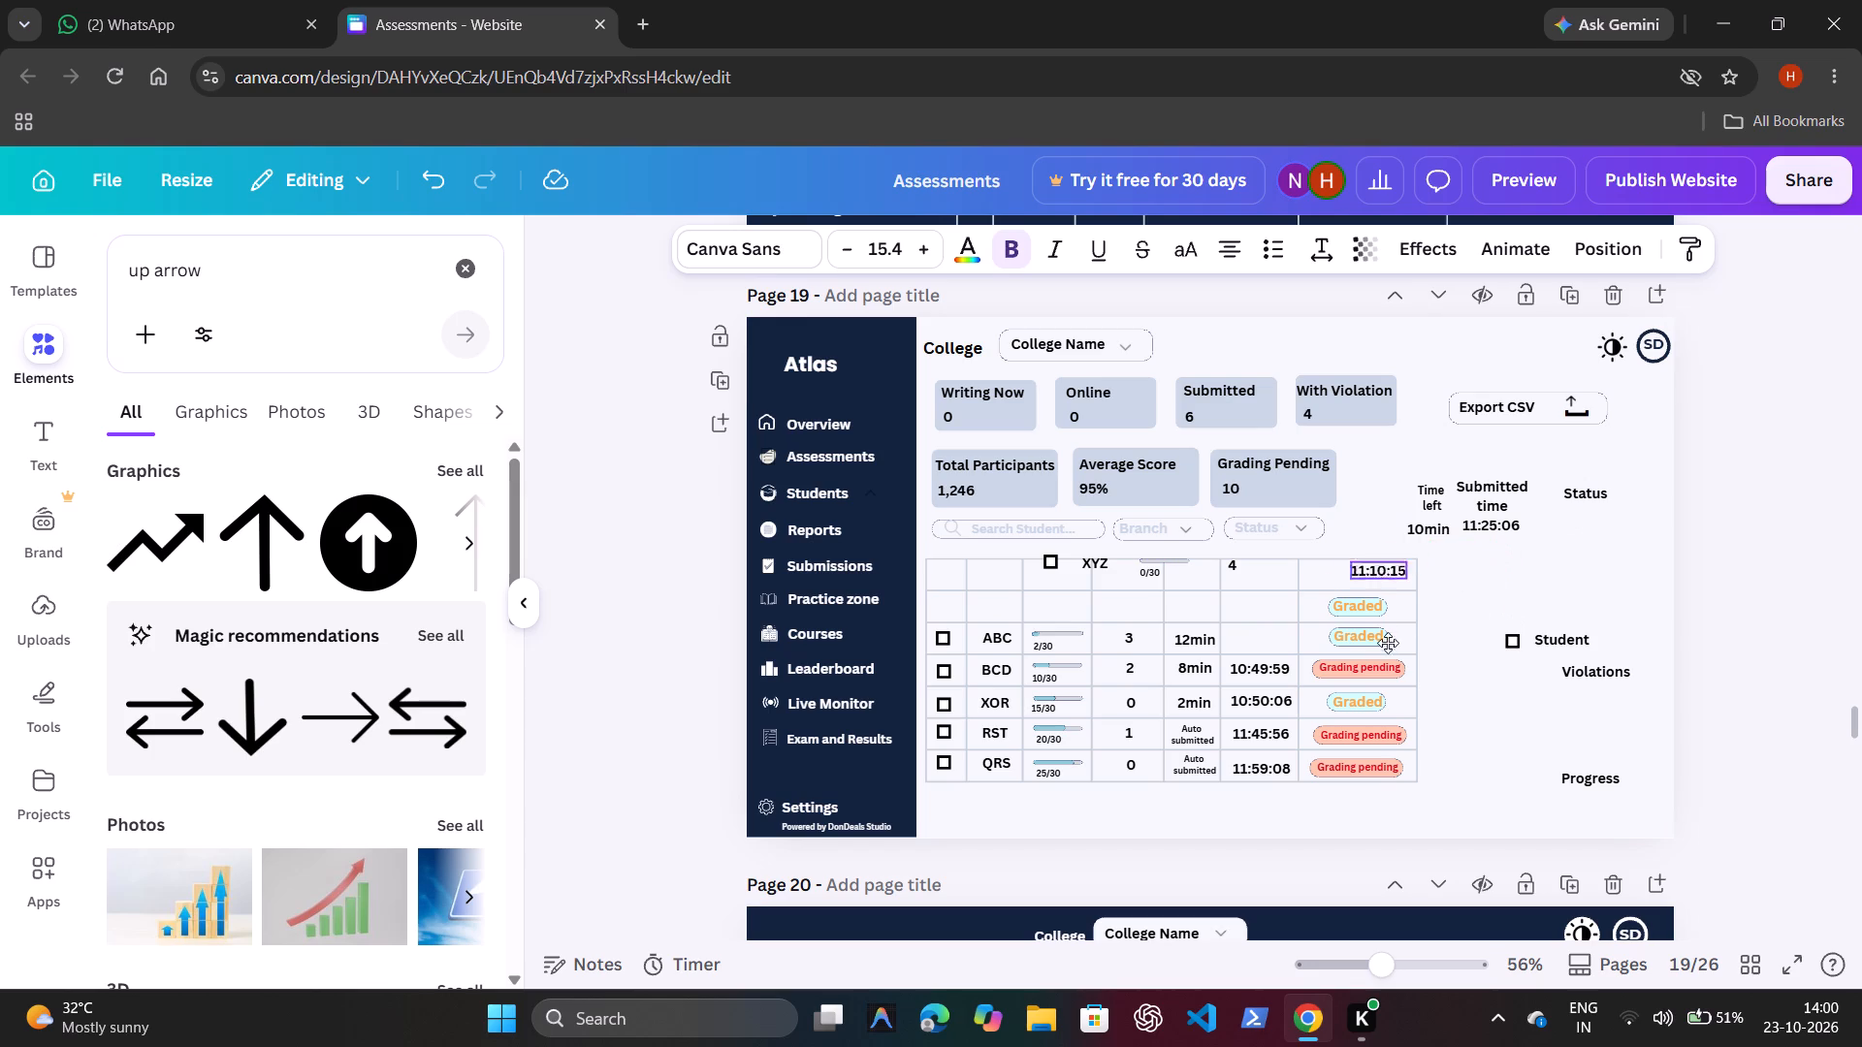
drag(1388, 643, 1283, 698)
click(1458, 601)
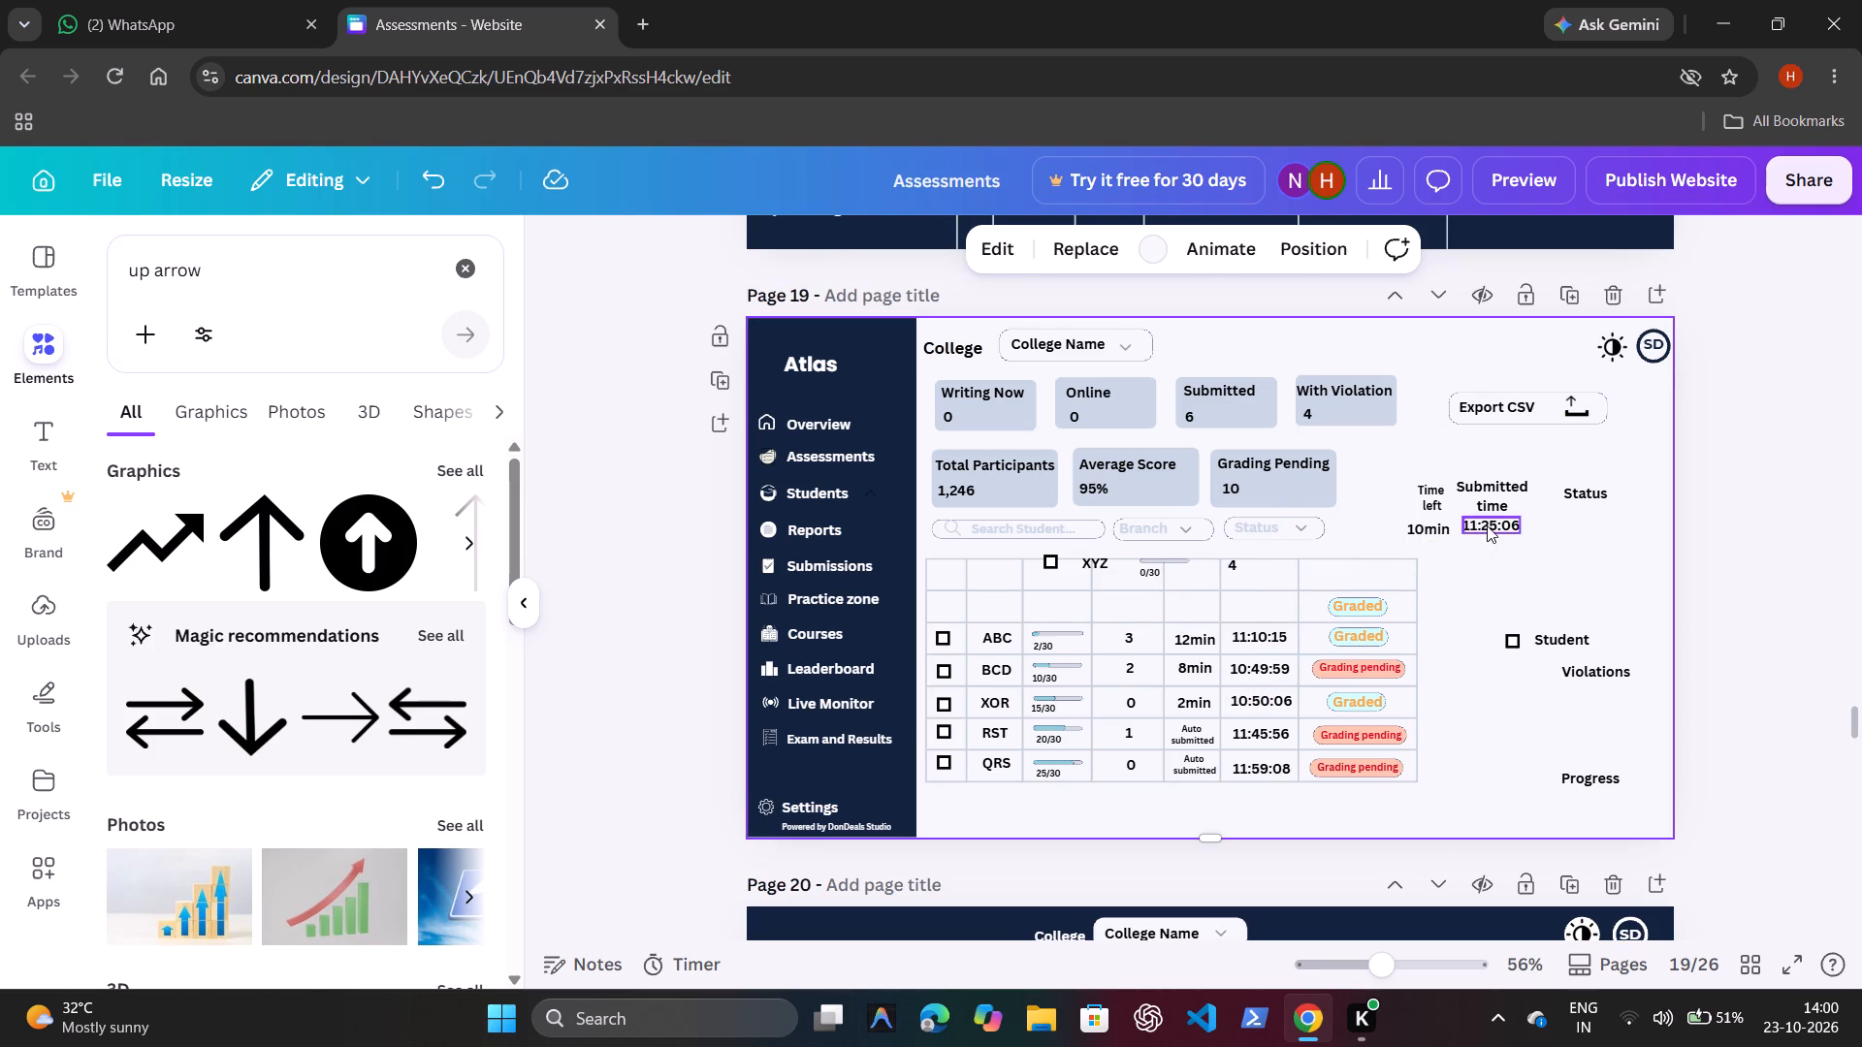
Move the 11:25:06 submitted time into the sixth cell of the row above ABC, aligned with the times below.
click(1487, 524)
drag(1513, 584, 1396, 607)
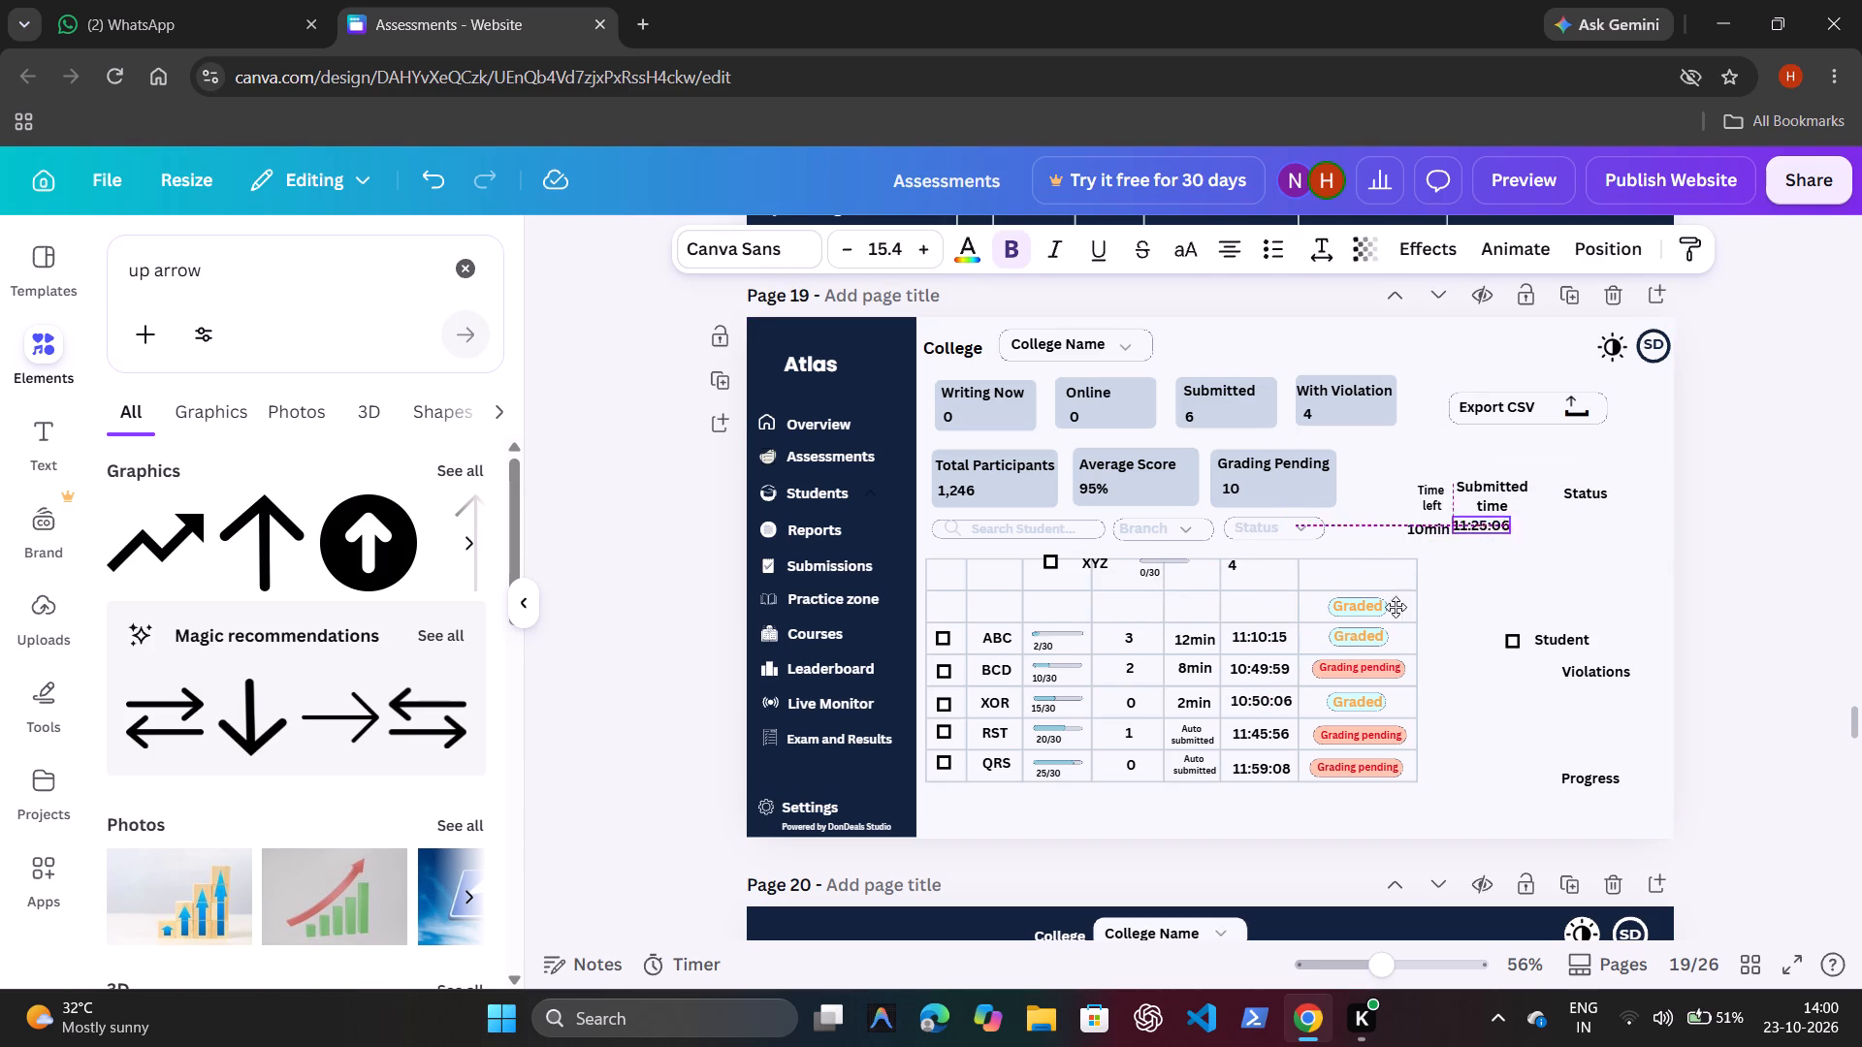
drag(1396, 607, 1287, 666)
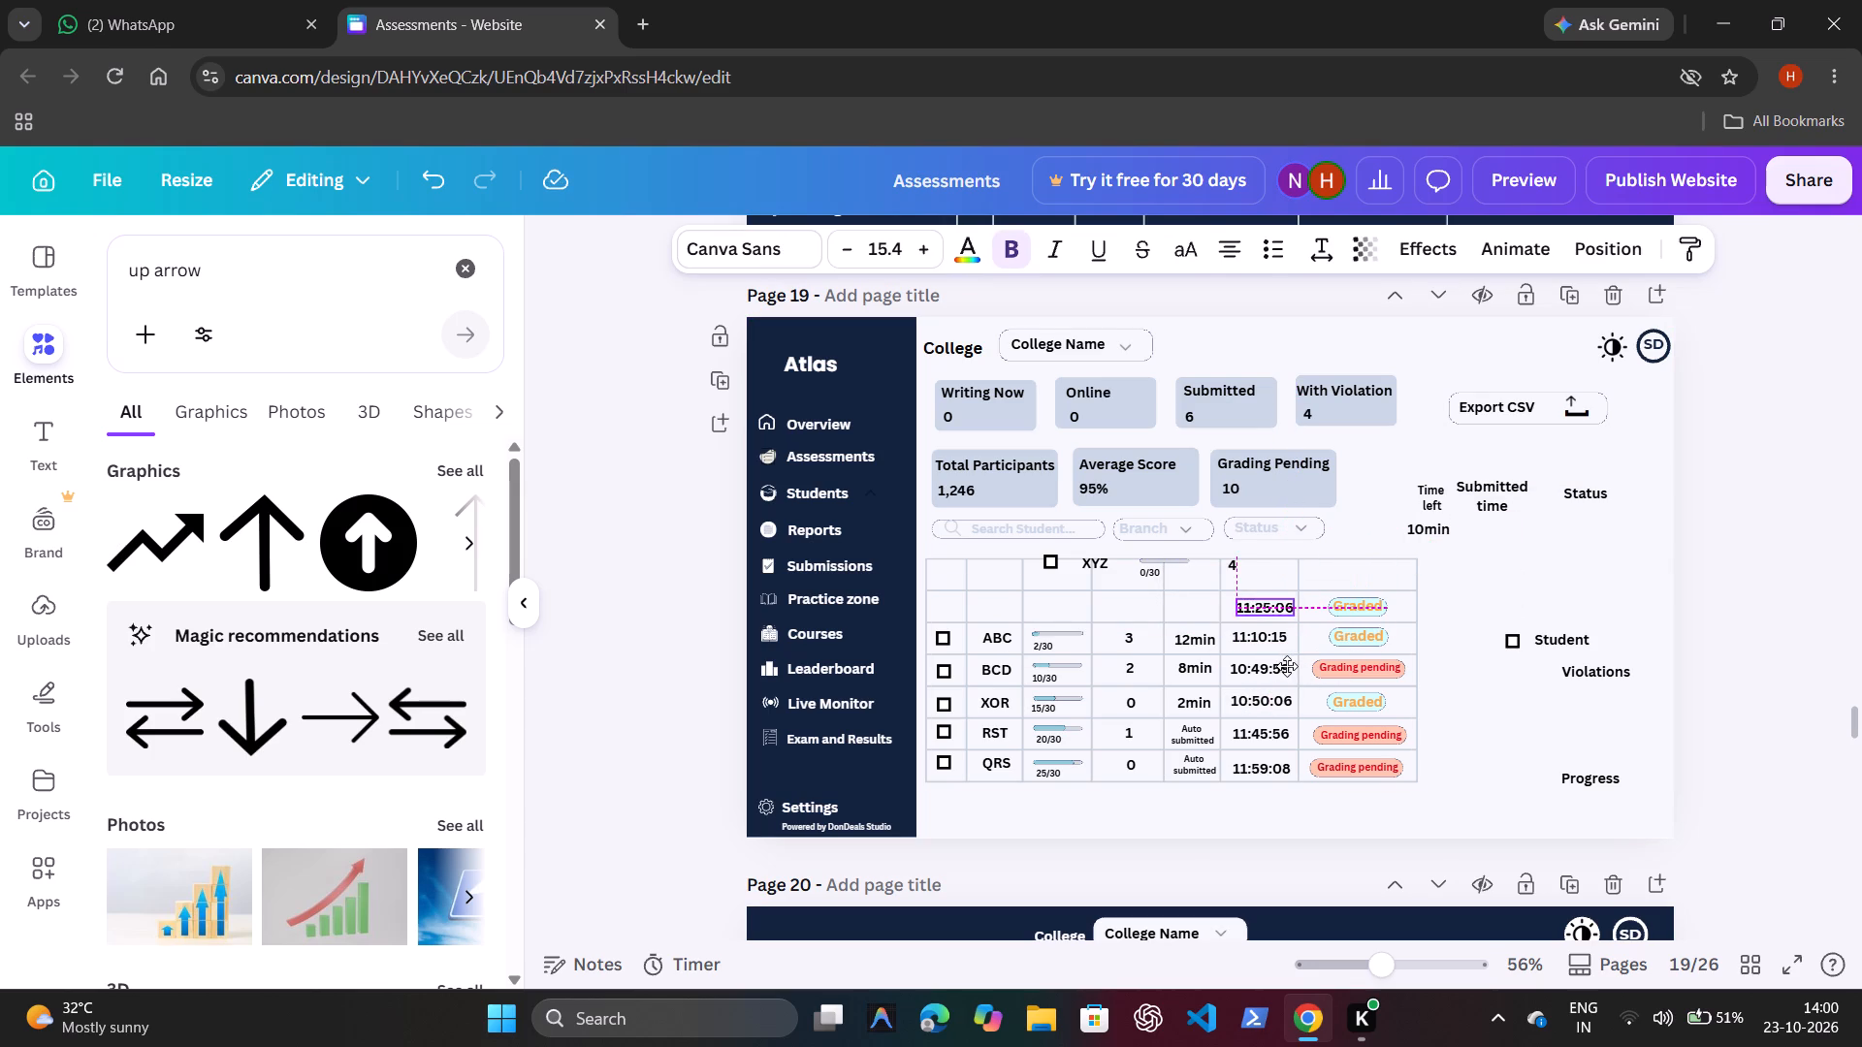
drag(1287, 666, 1281, 666)
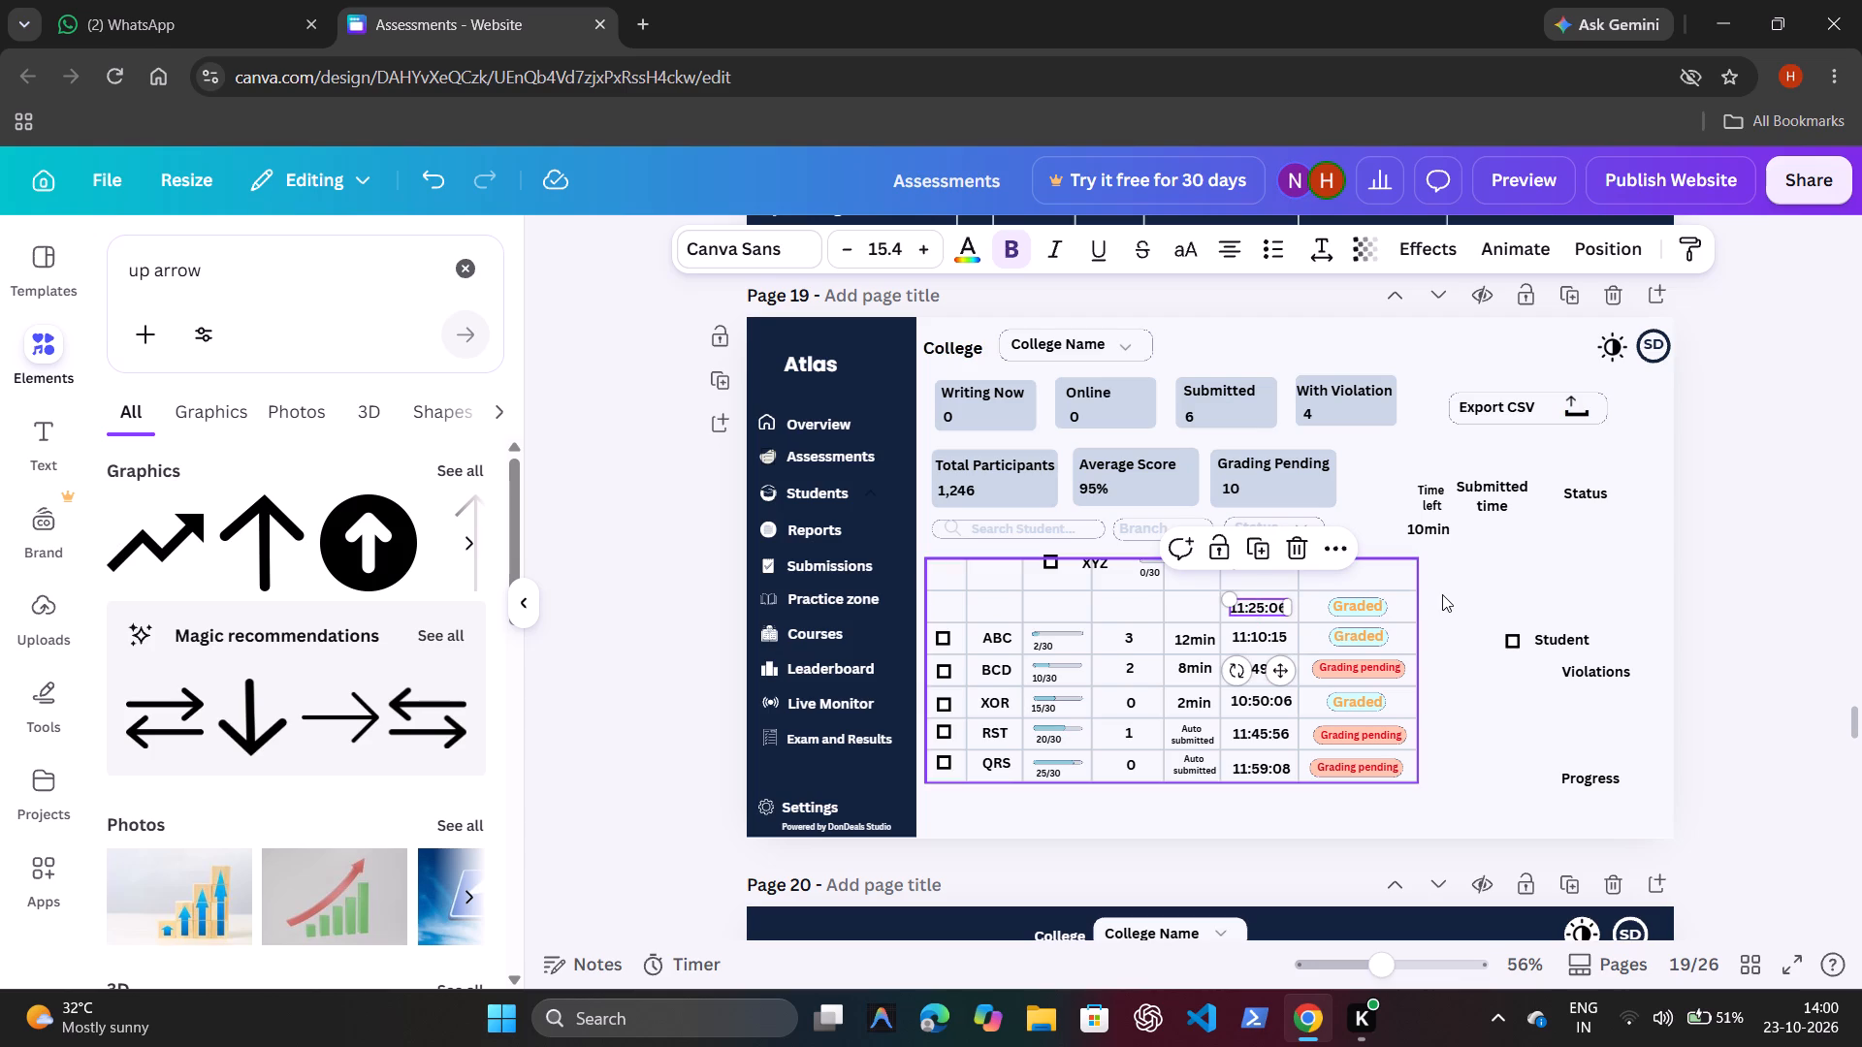
click(1446, 594)
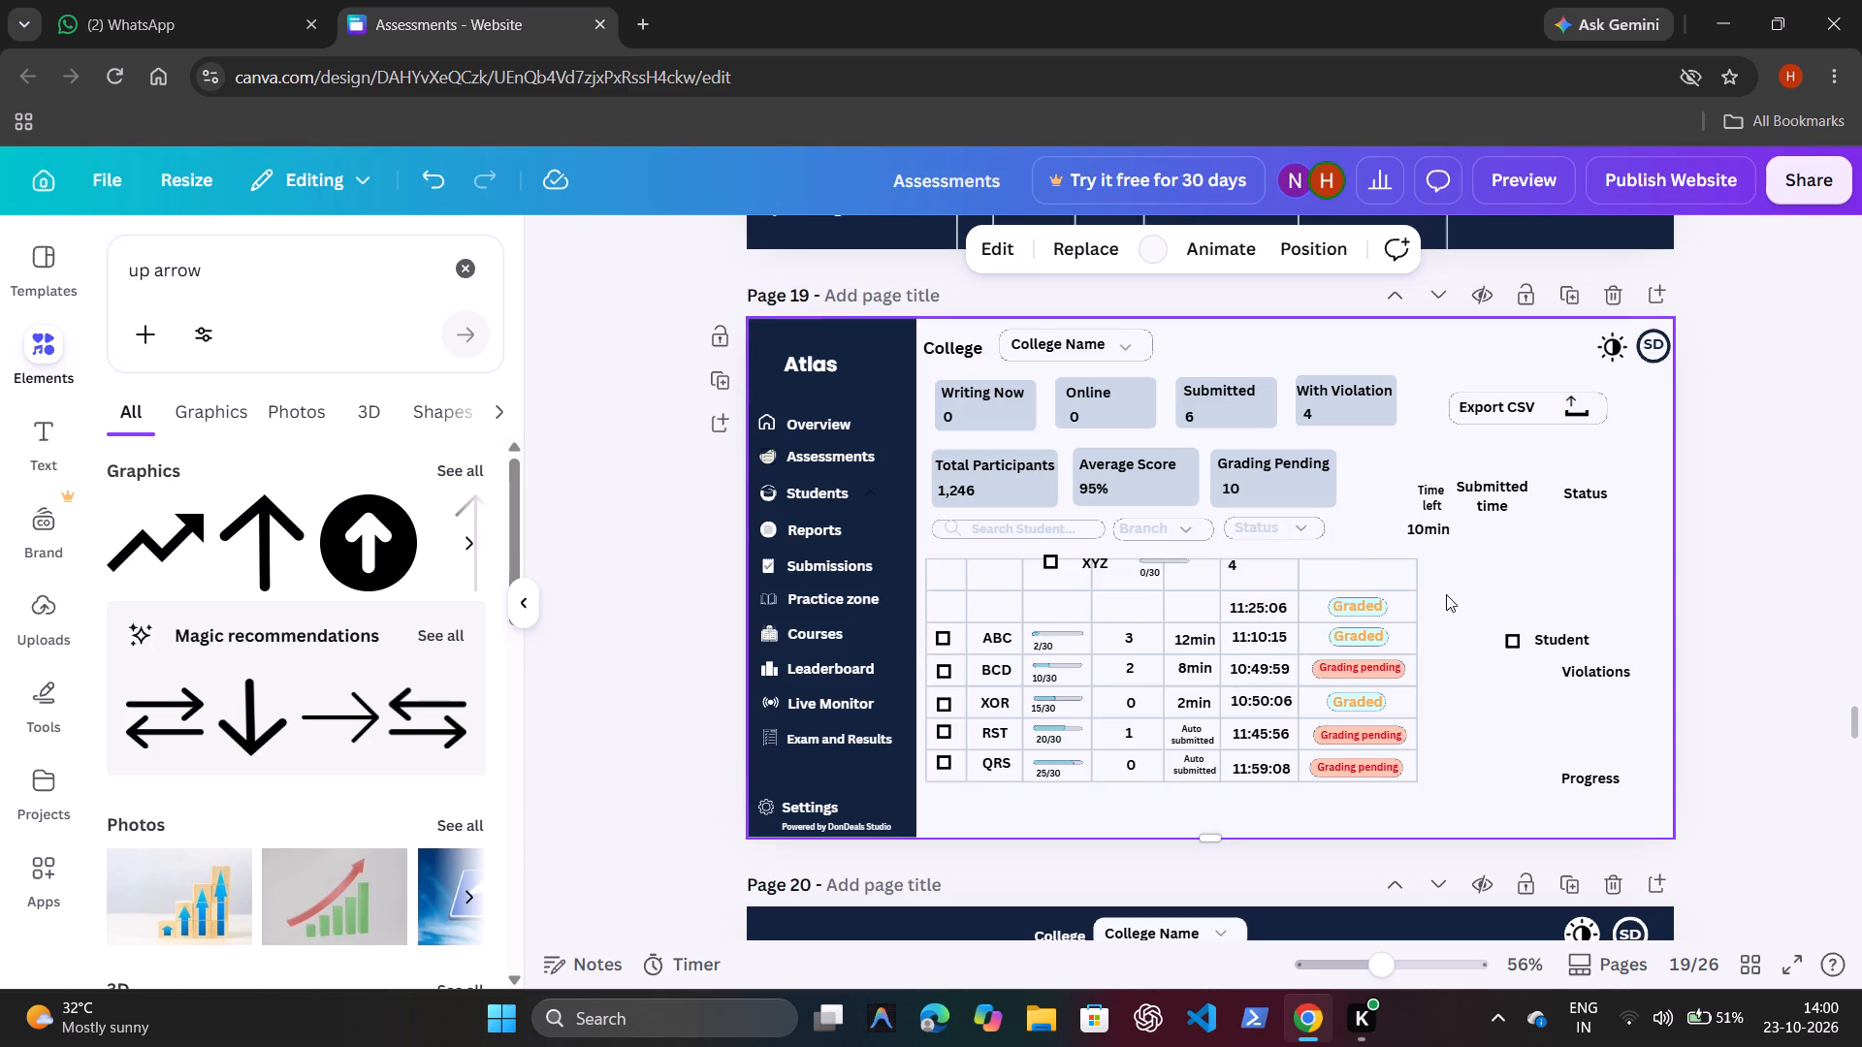
Move the 10min time-left text into the fifth cell of the row above ABC, aligned with 12min.
click(1419, 522)
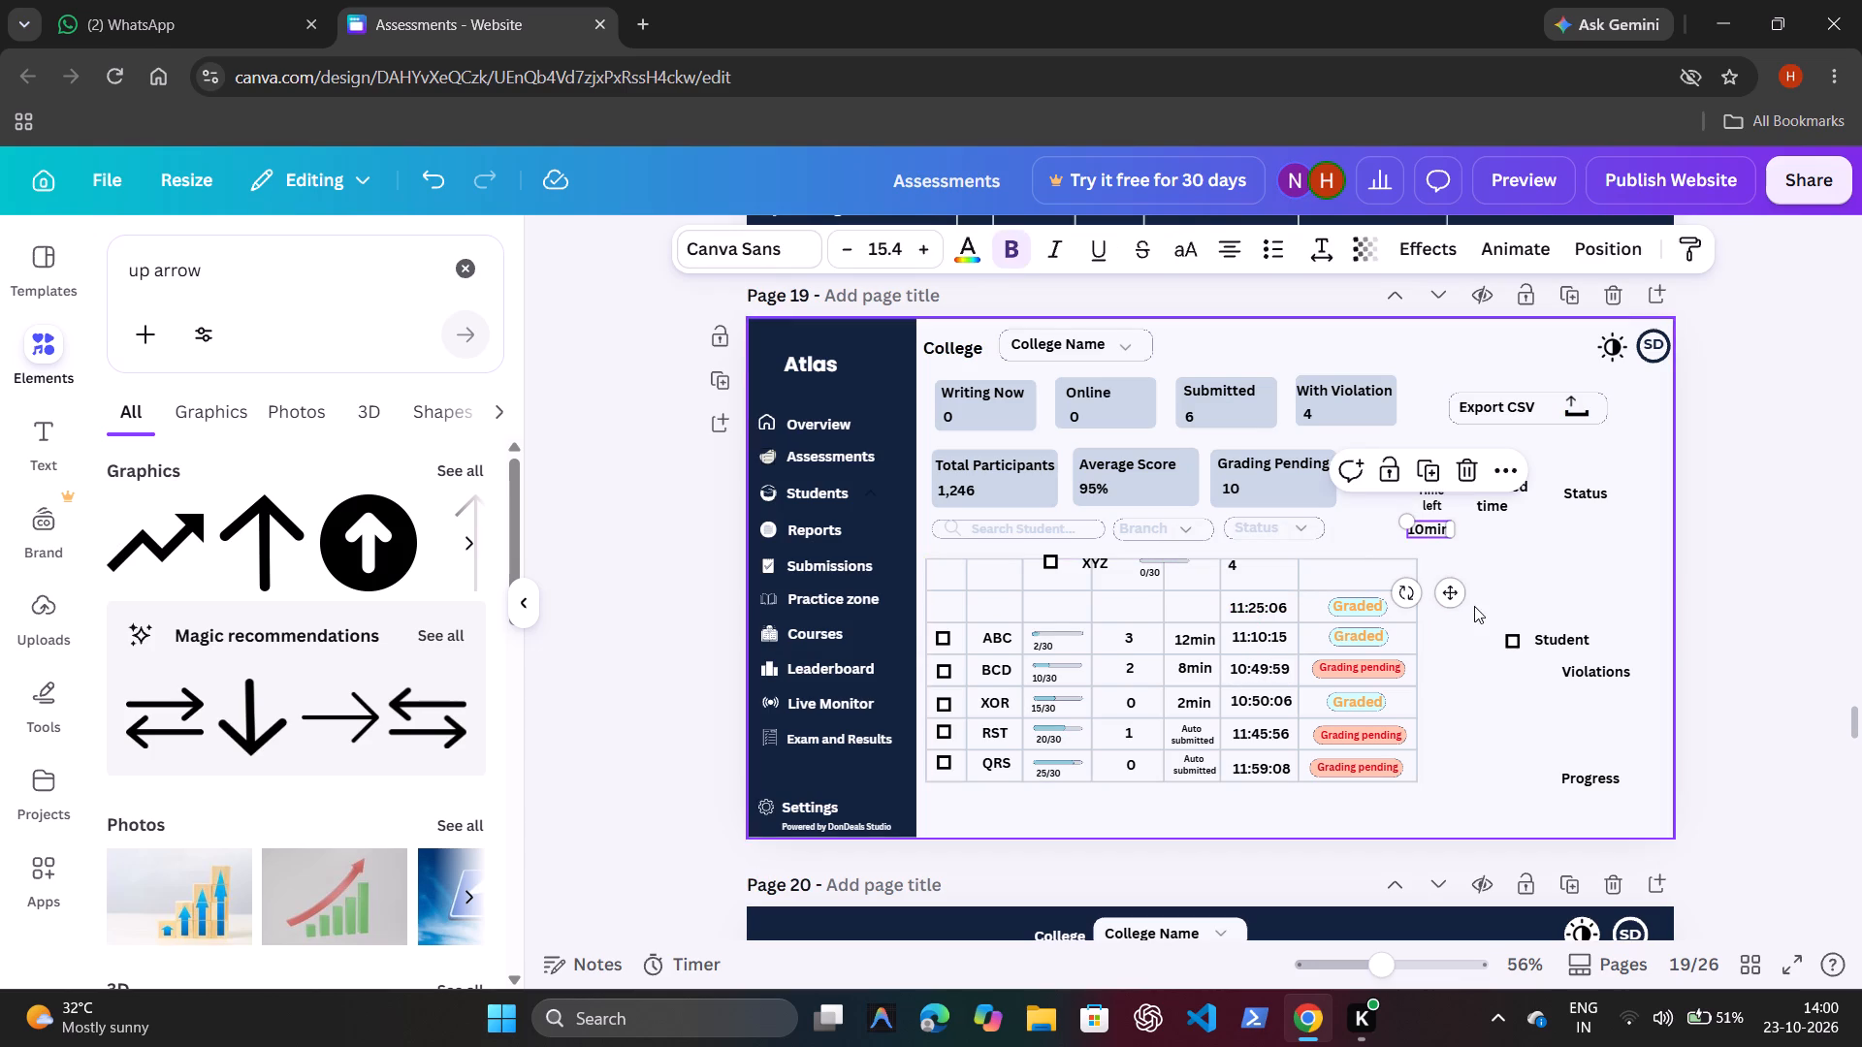
drag(1449, 599, 1217, 668)
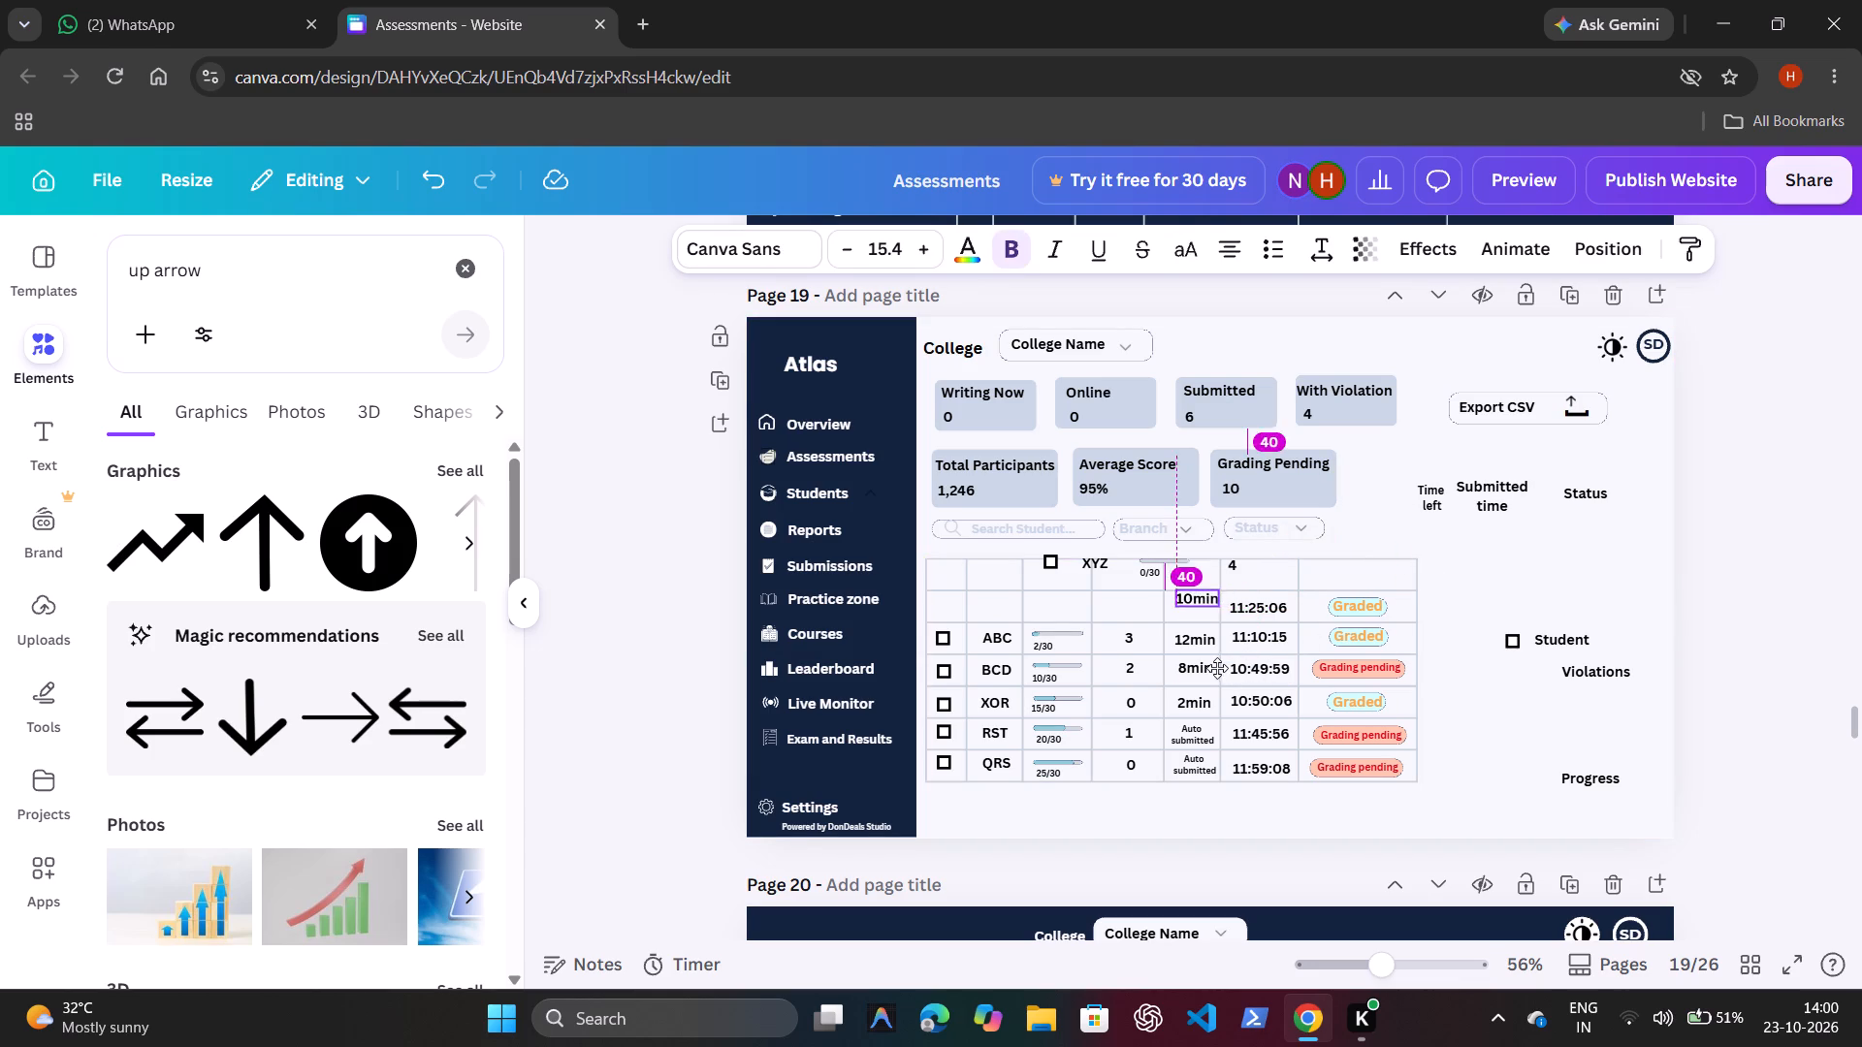
drag(1217, 668, 1210, 678)
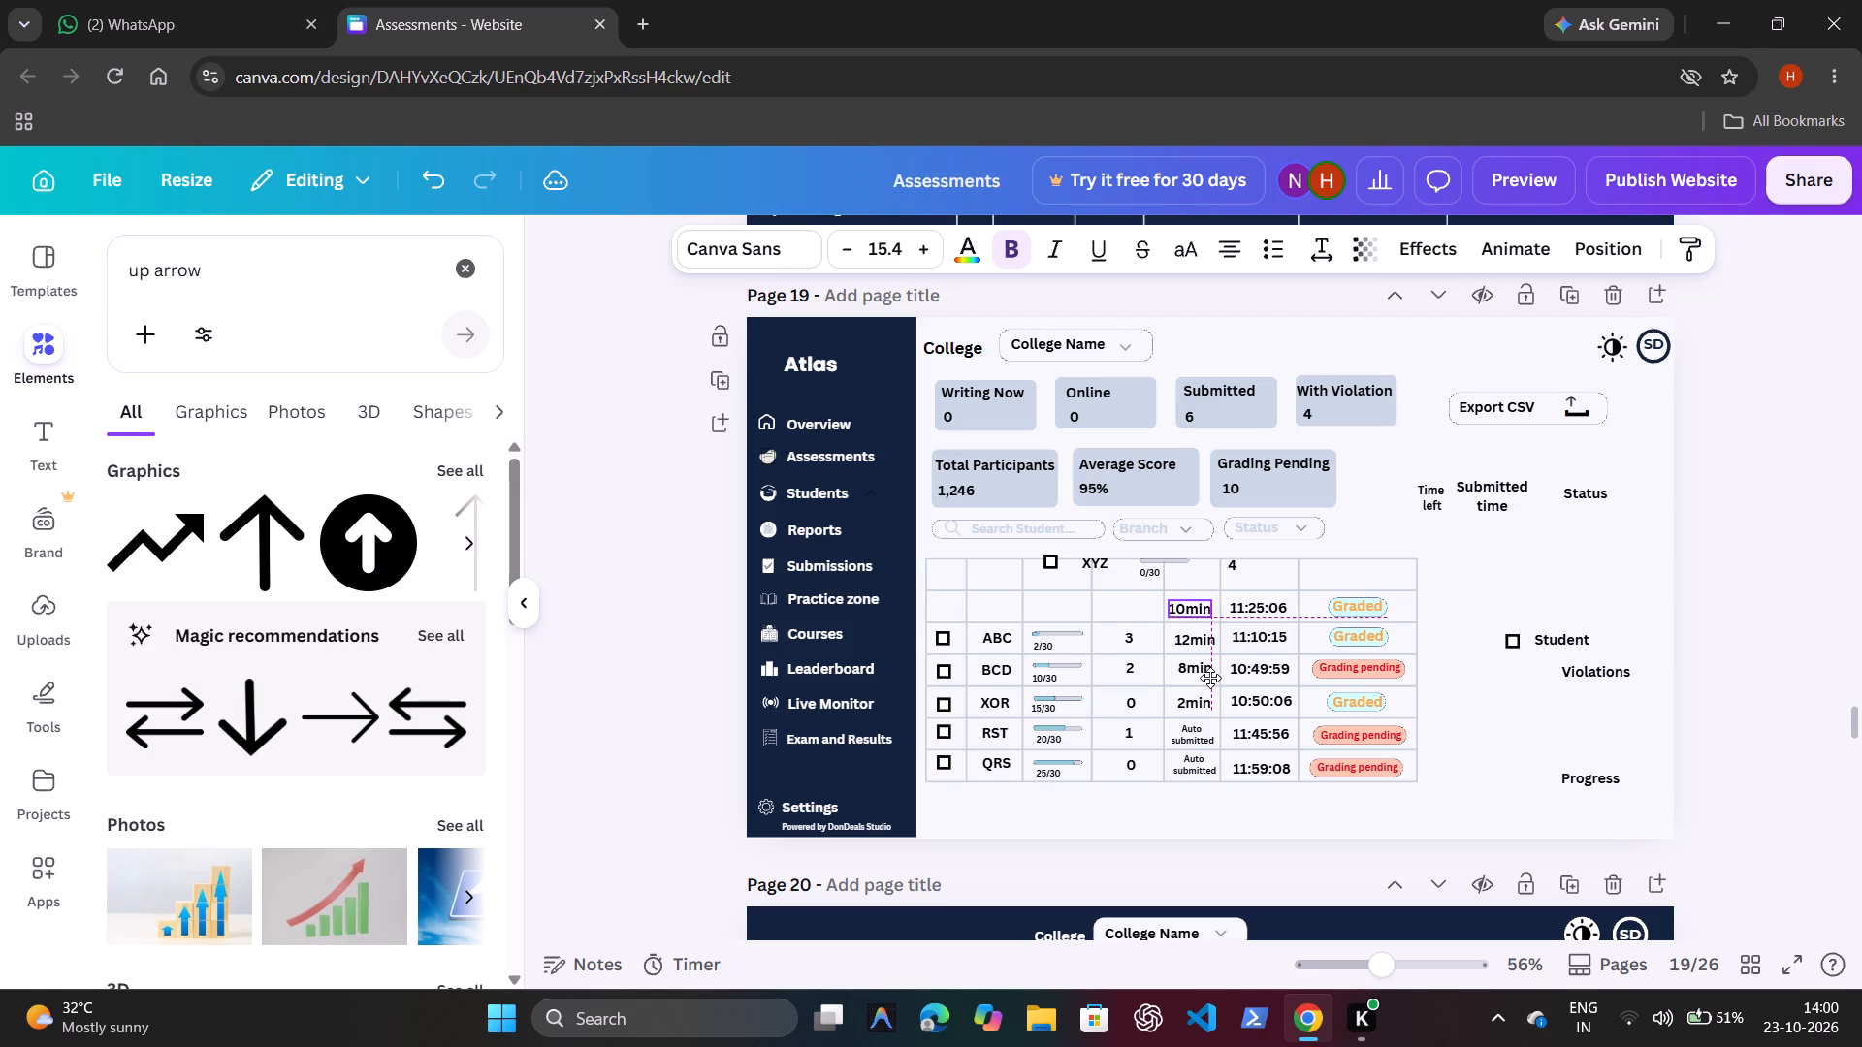
drag(1210, 678, 1216, 677)
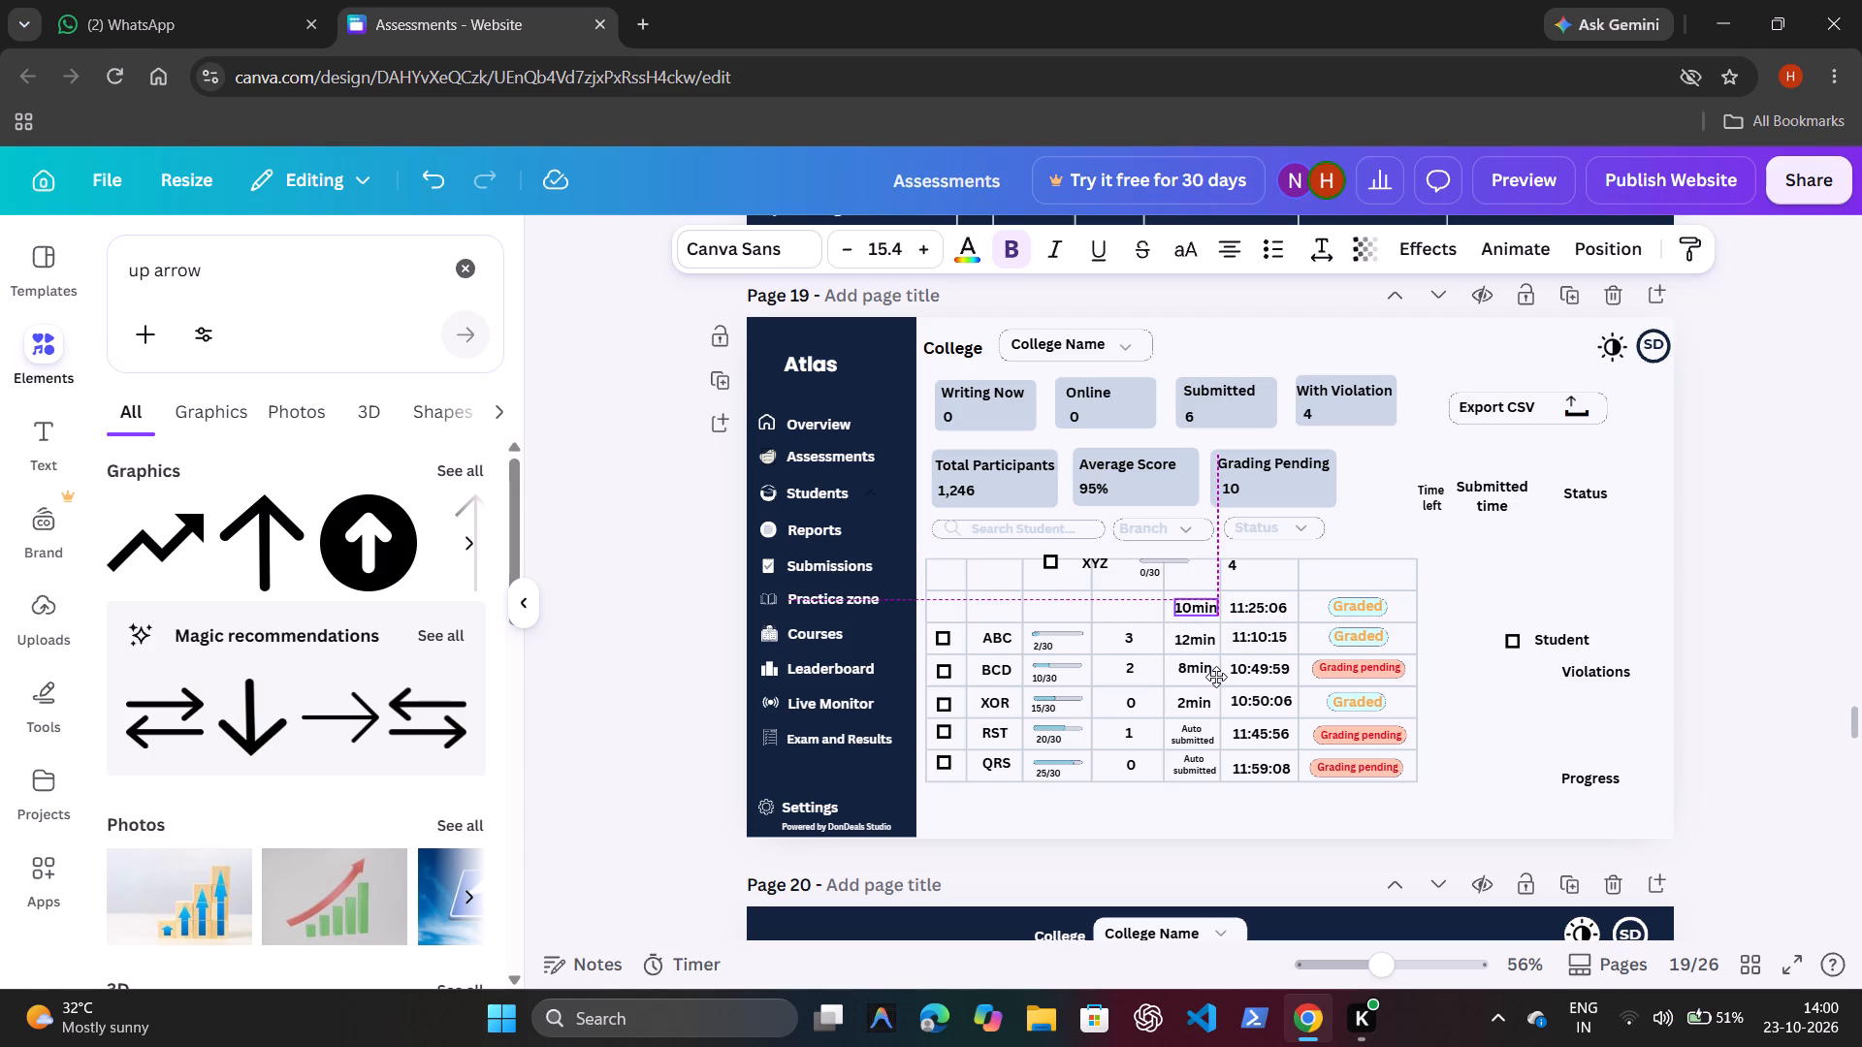
drag(1216, 677, 1214, 681)
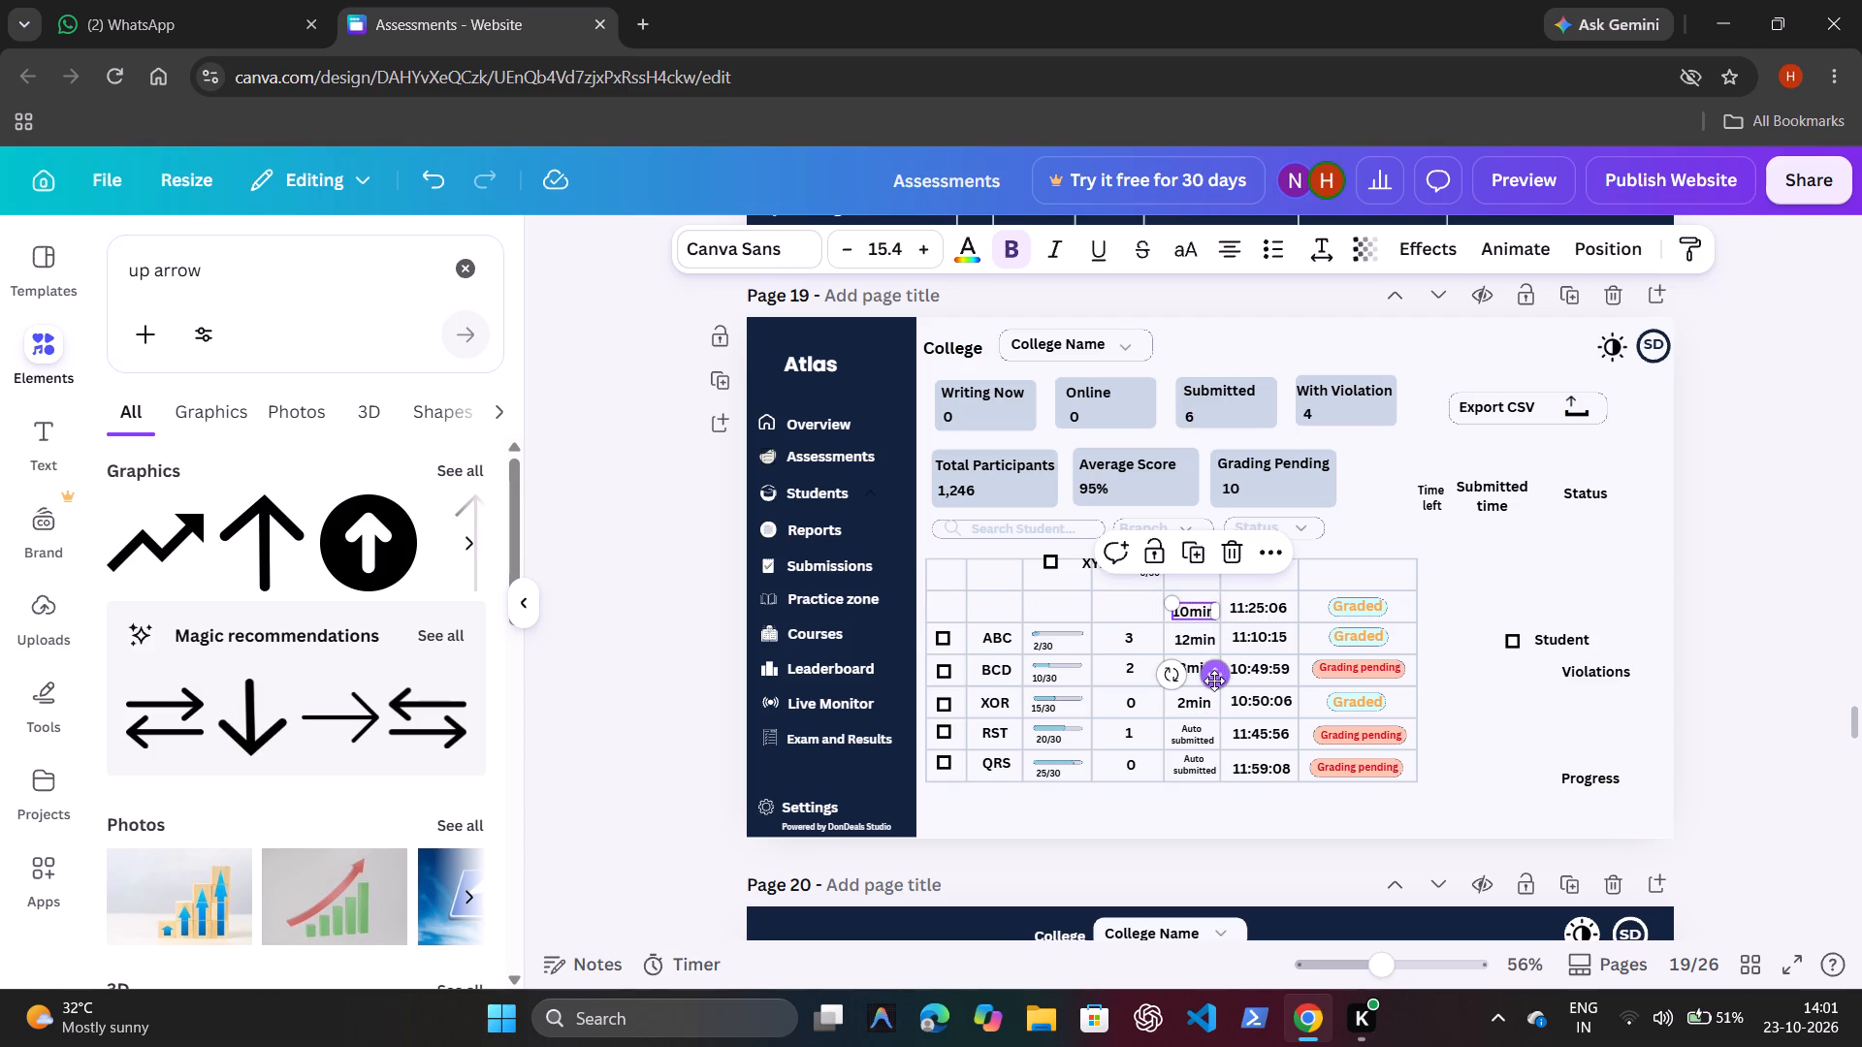
click(1367, 538)
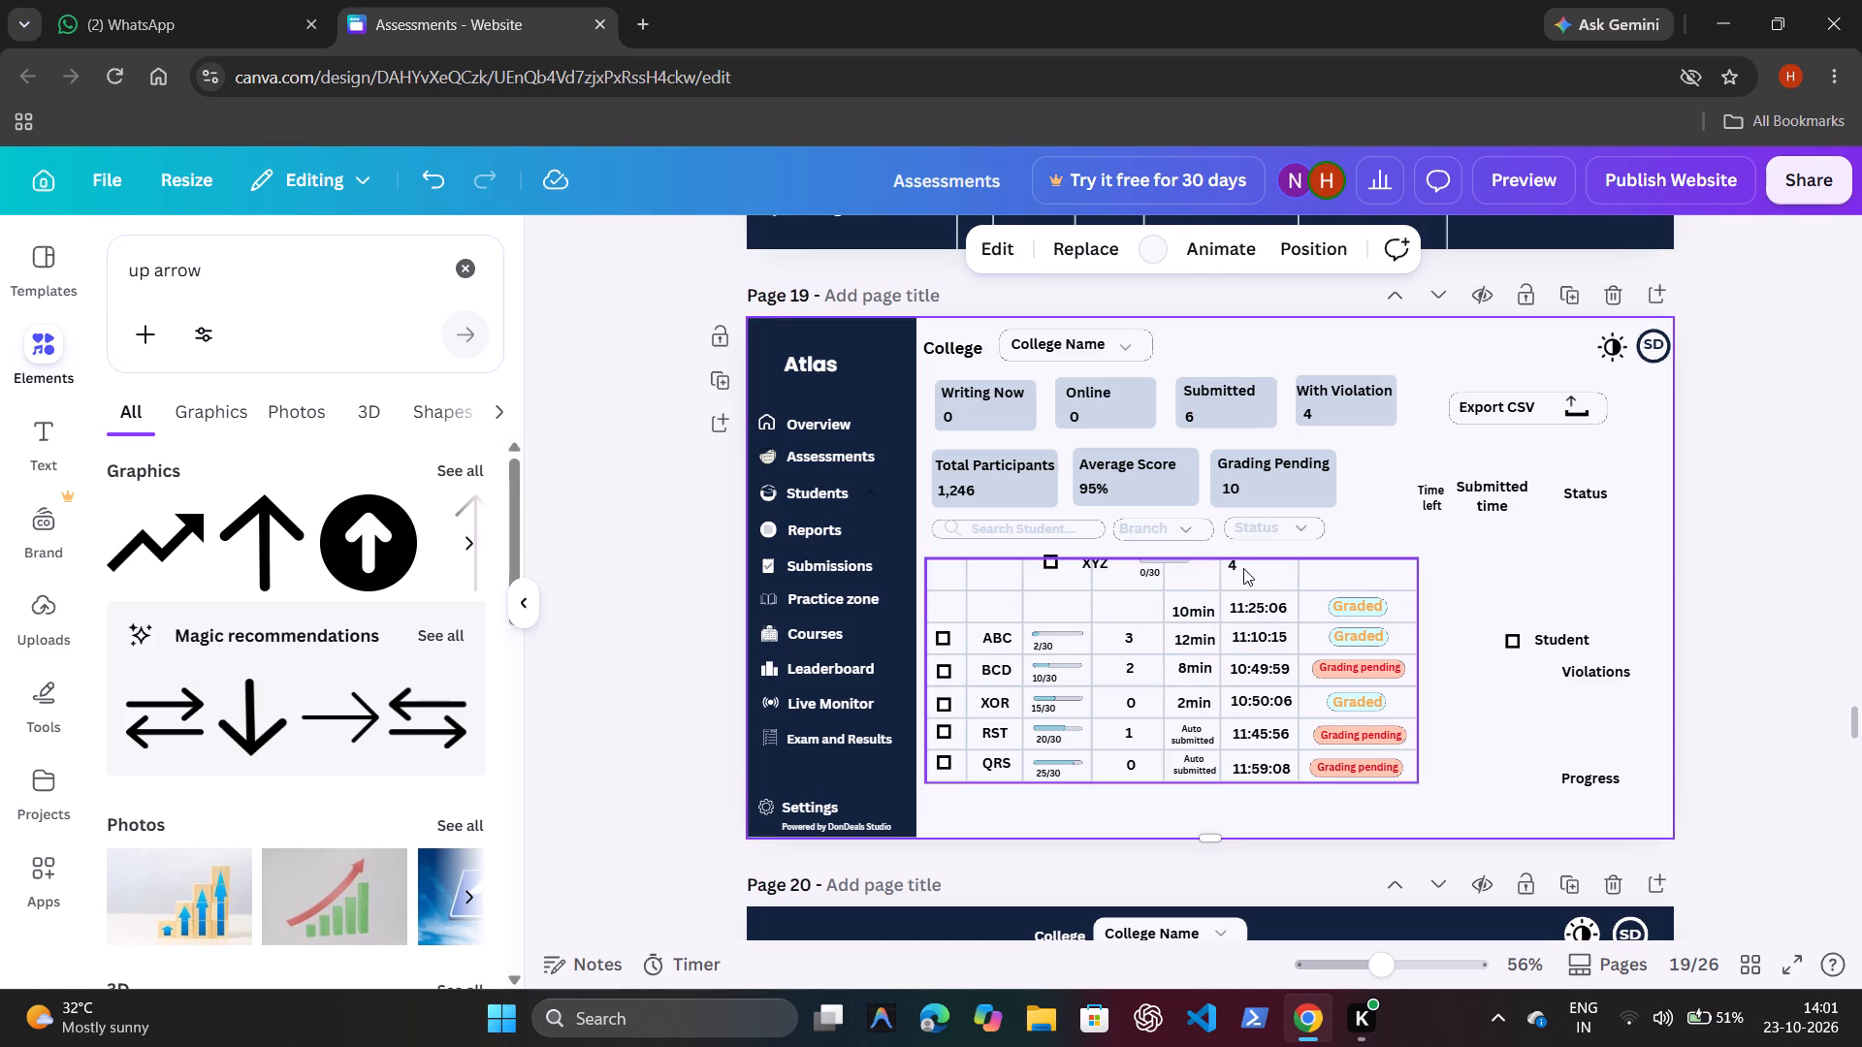
Move the loose violation count 4 into the fourth cell of the row above ABC, aligned with the counts below.
click(1231, 568)
drag(1249, 640, 1147, 676)
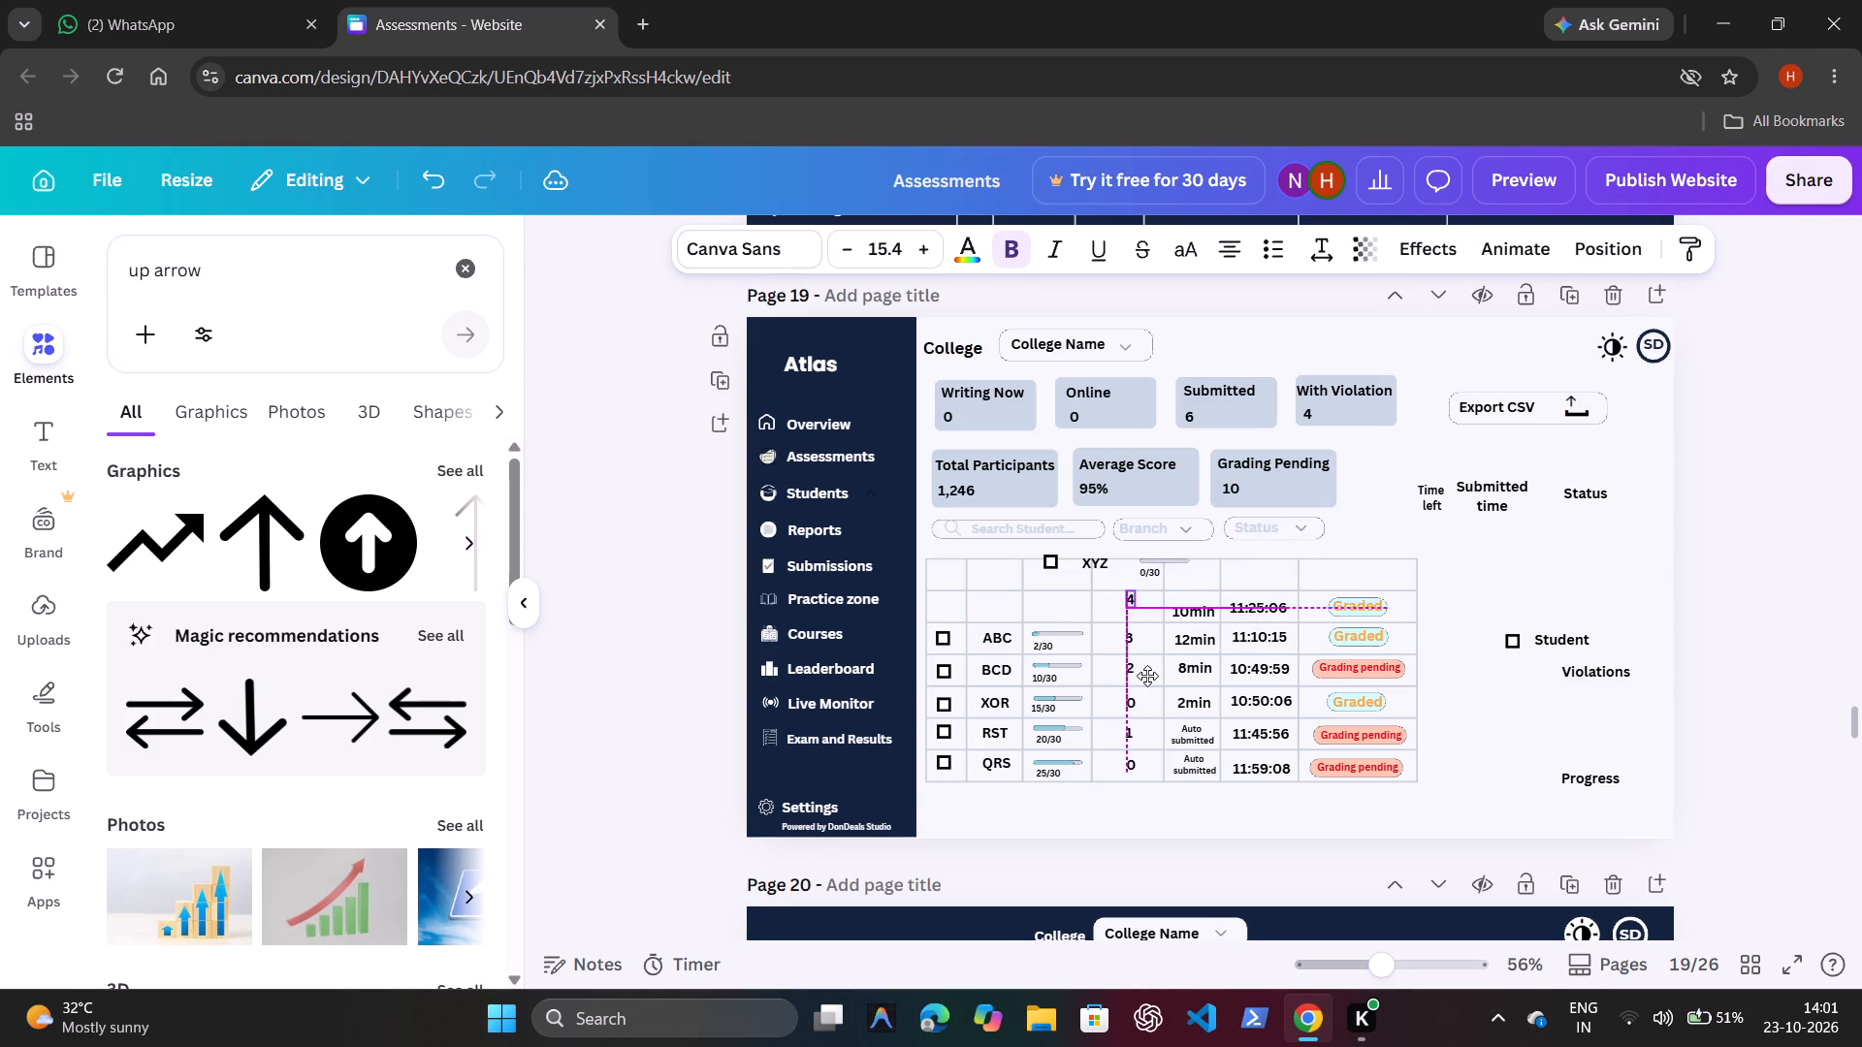
drag(1147, 676, 1144, 681)
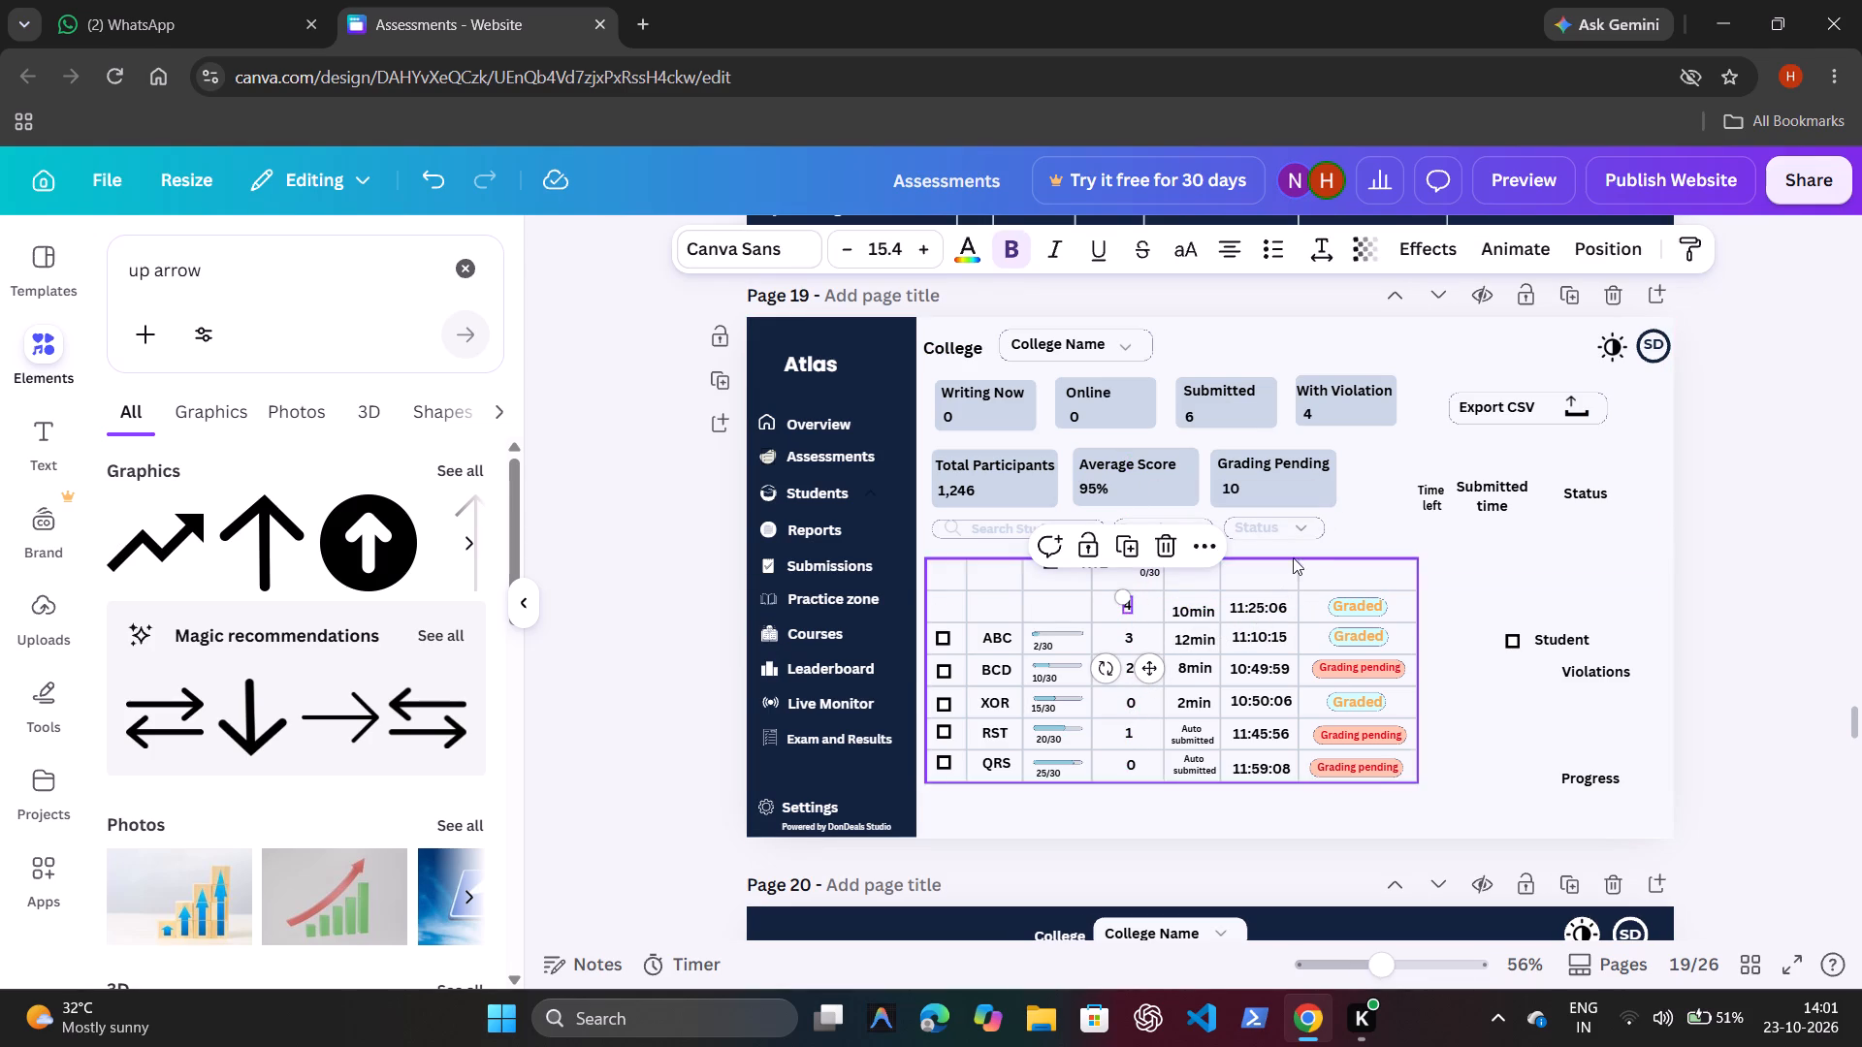
click(1362, 503)
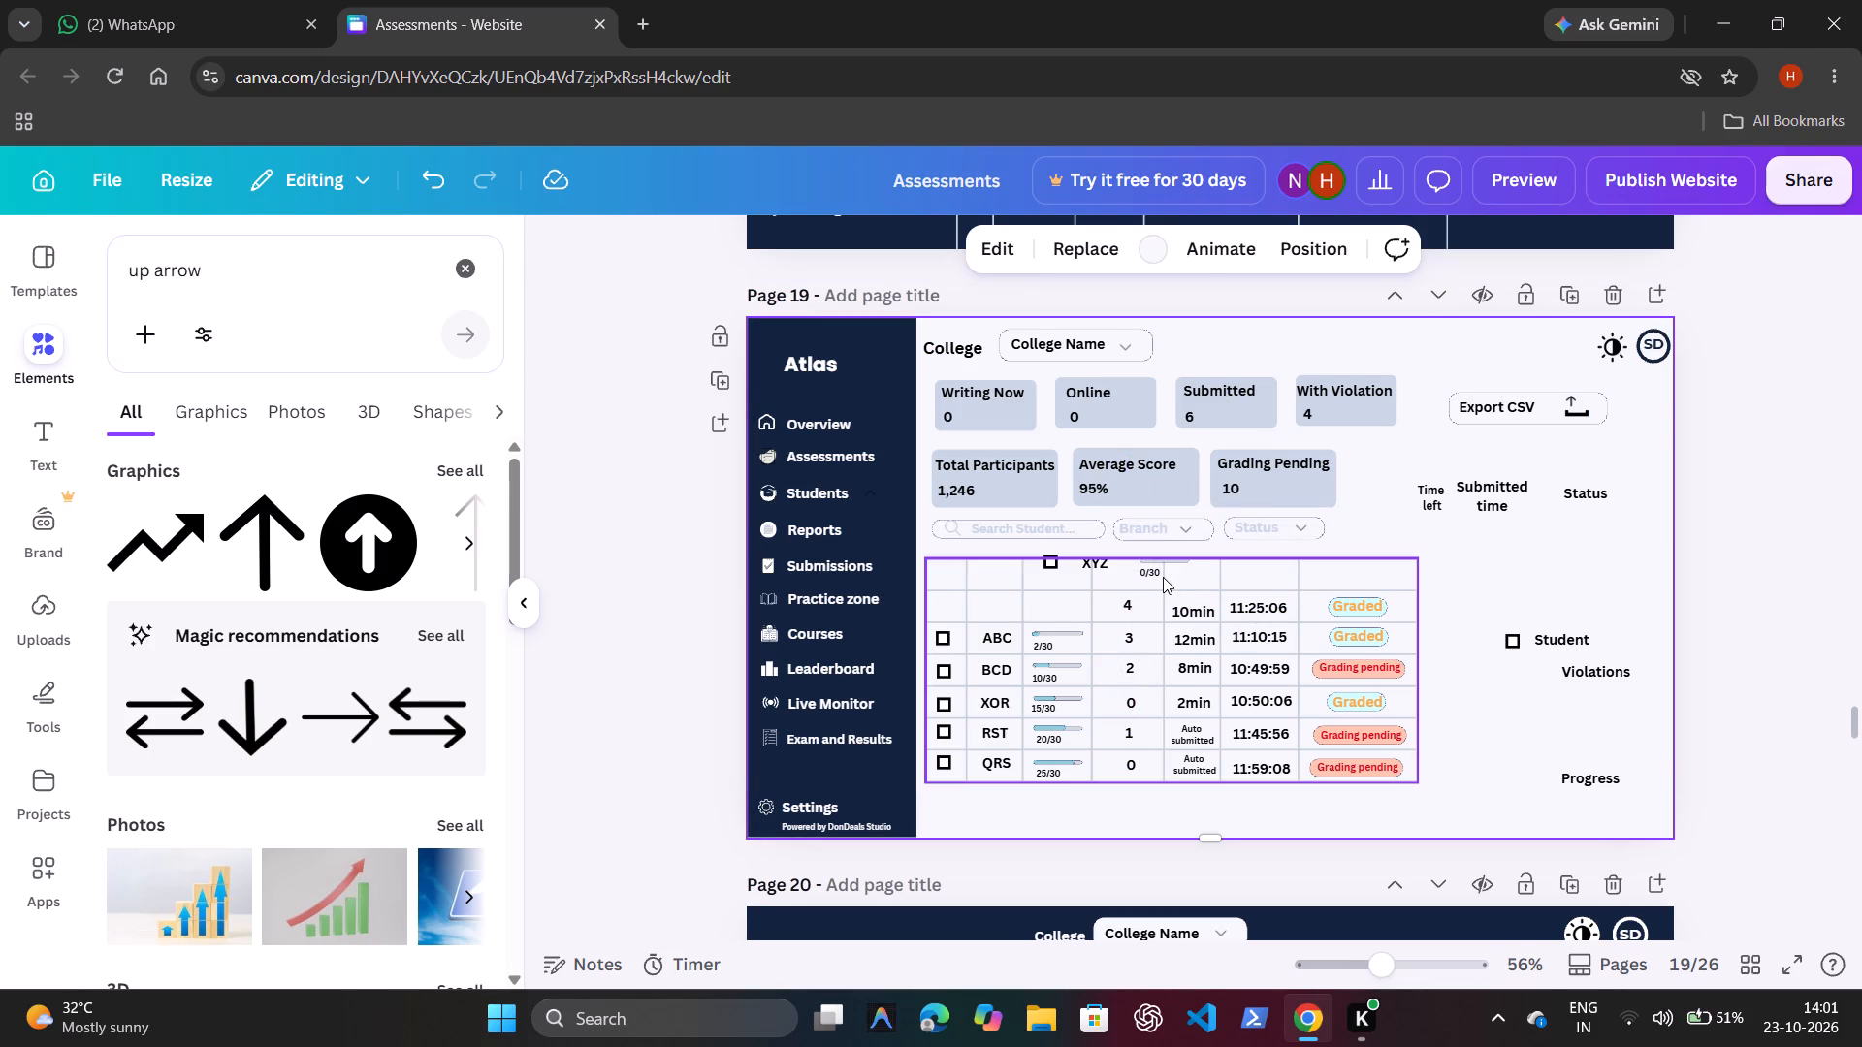
Move the 0/30 label and its grey progress bar into the third cell of the row above ABC, with the bar over the label.
click(1152, 576)
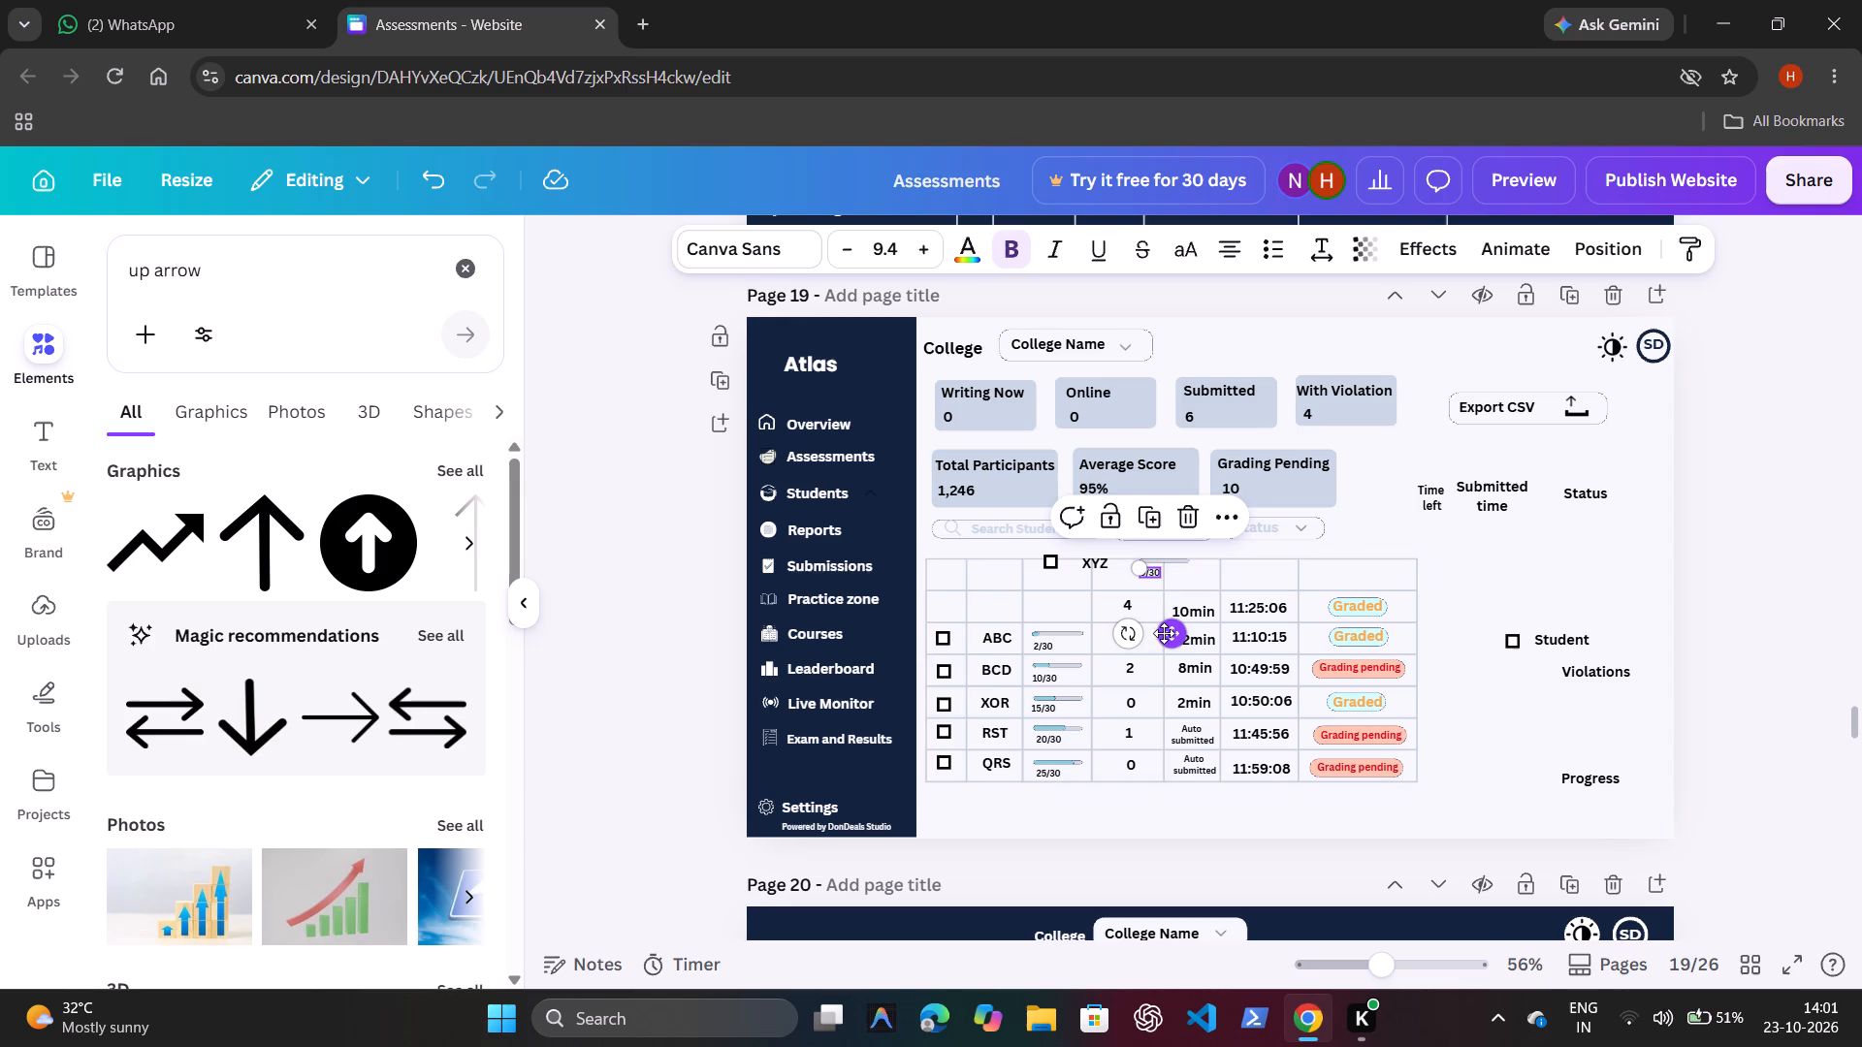
drag(1164, 633, 1059, 676)
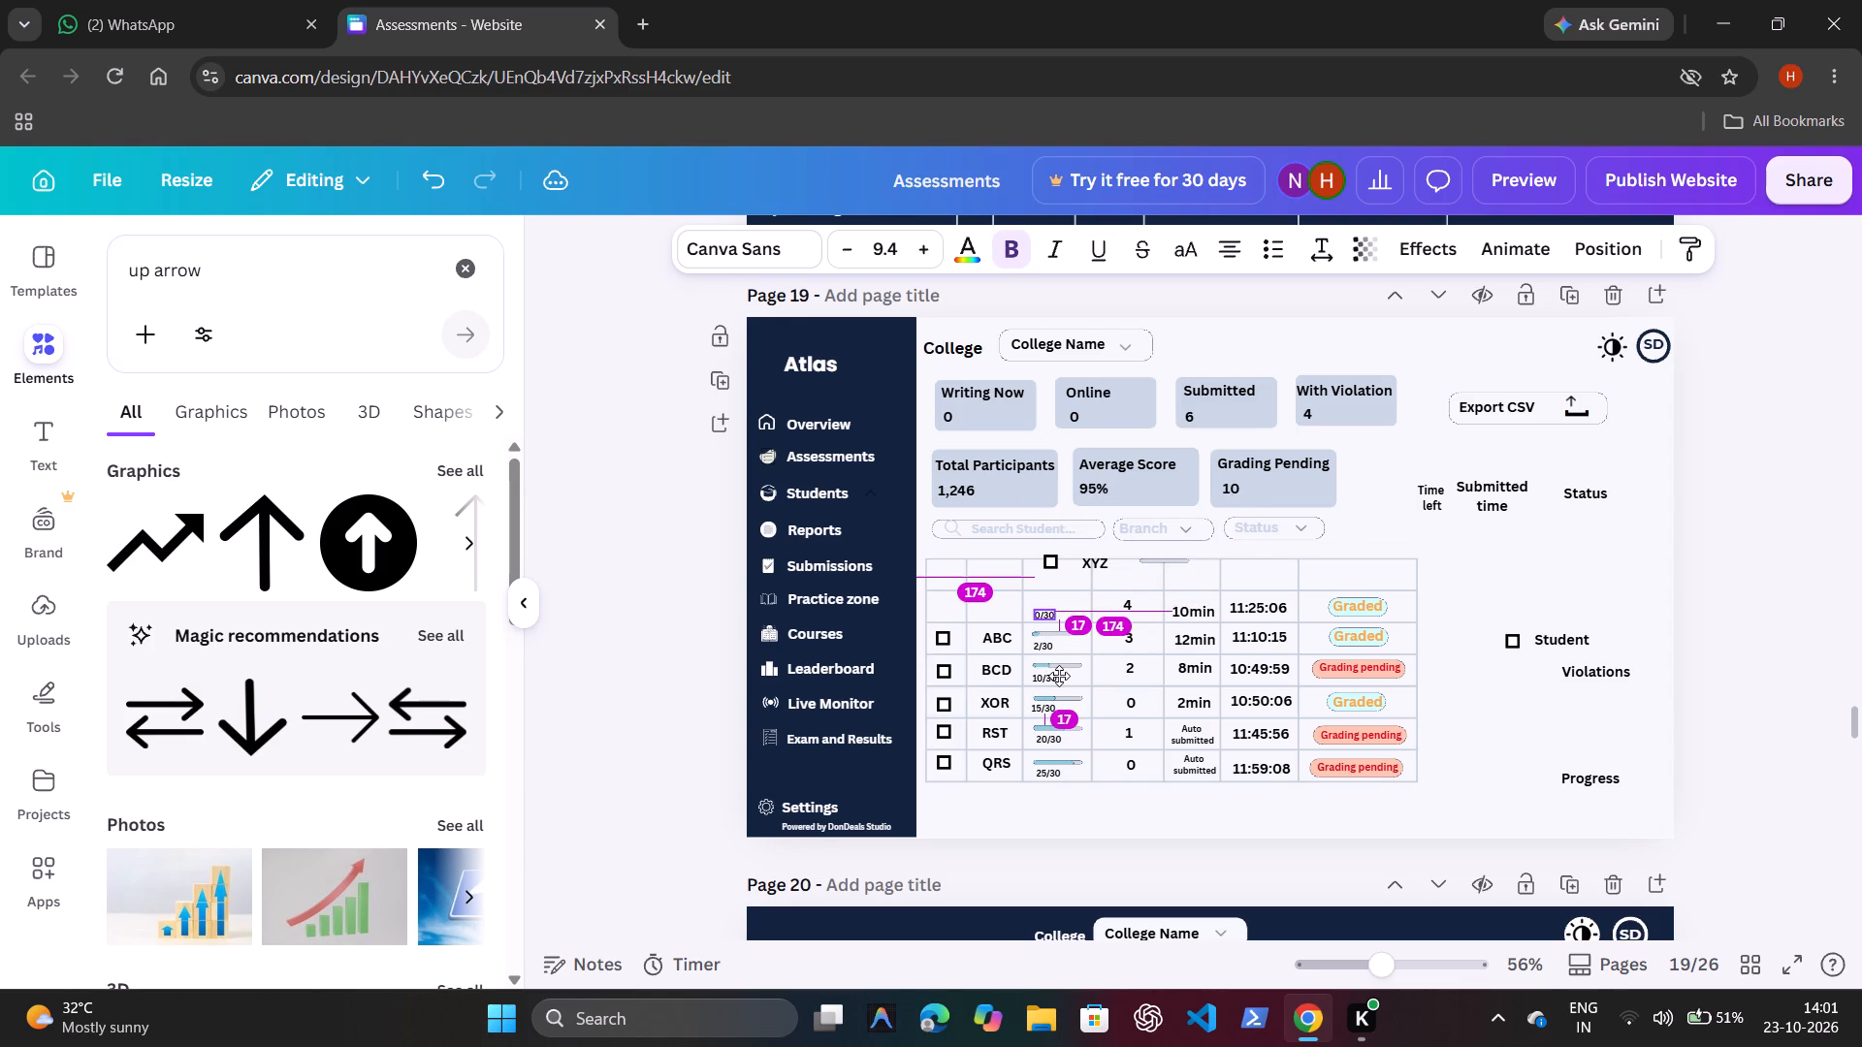
drag(1059, 676, 1055, 675)
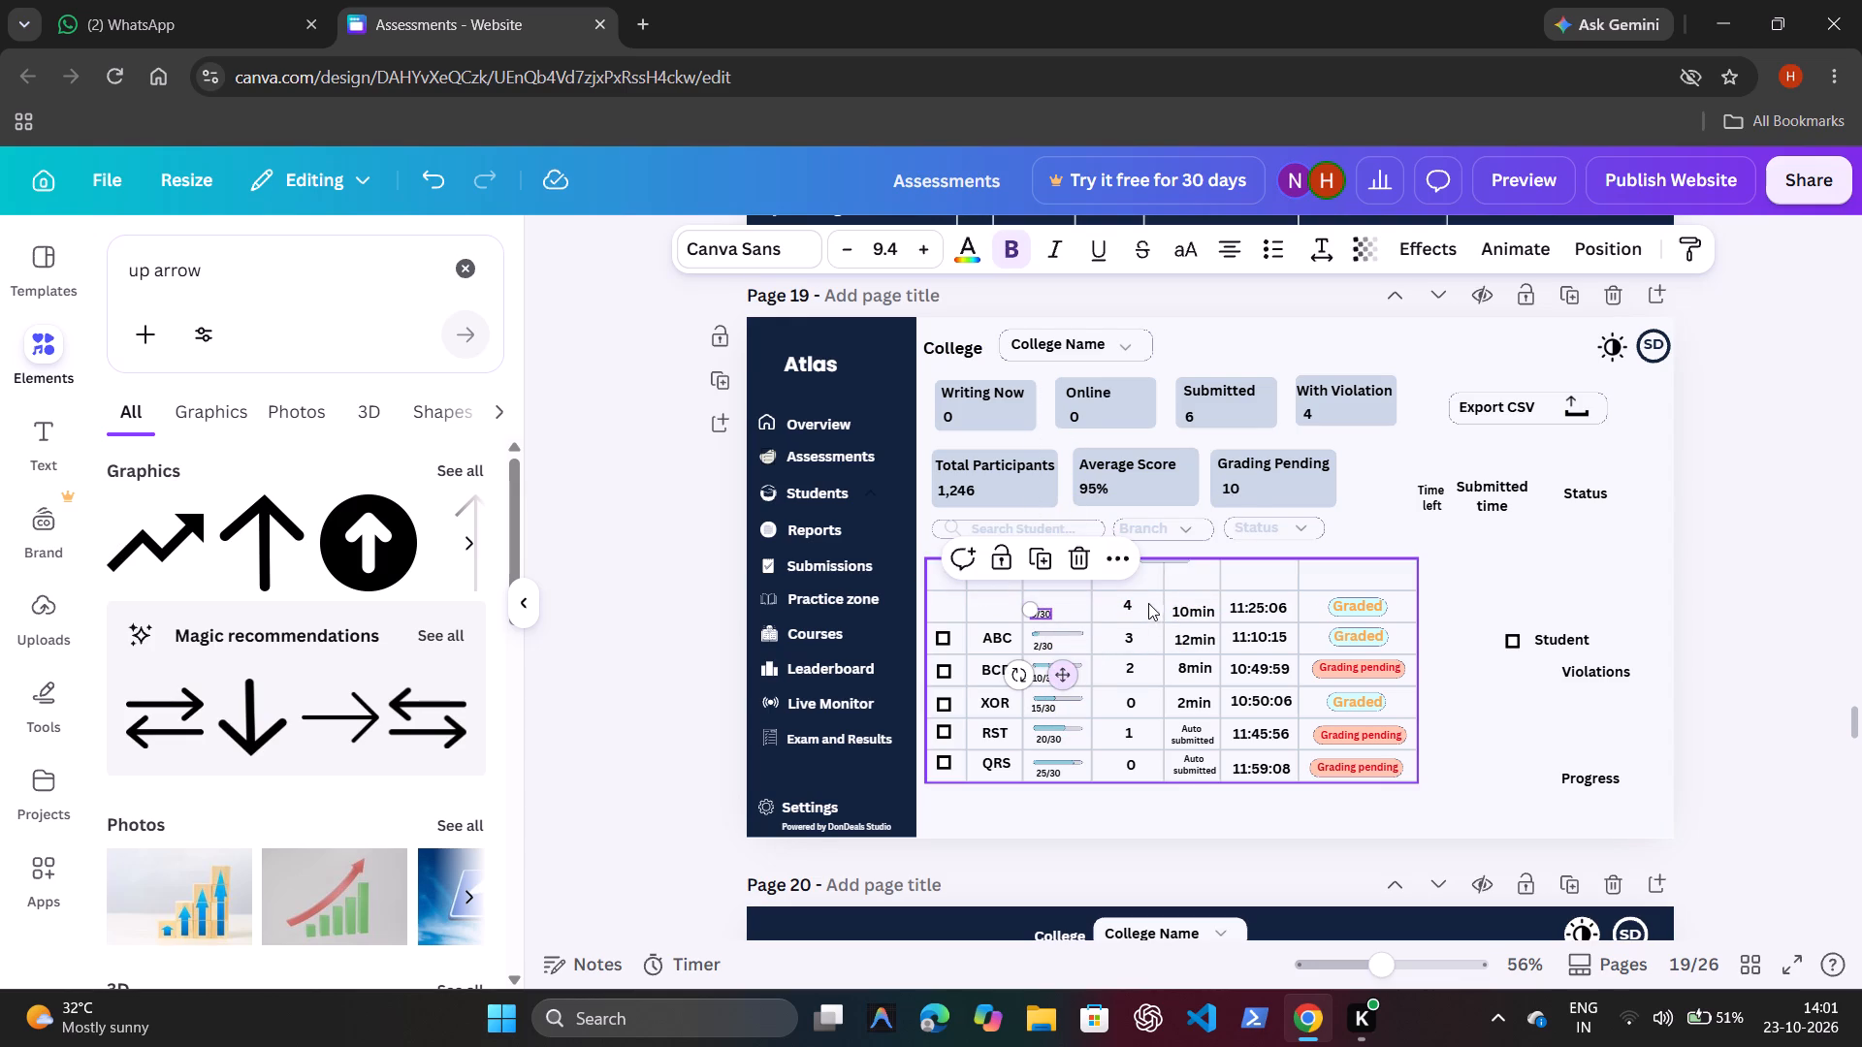
click(1180, 560)
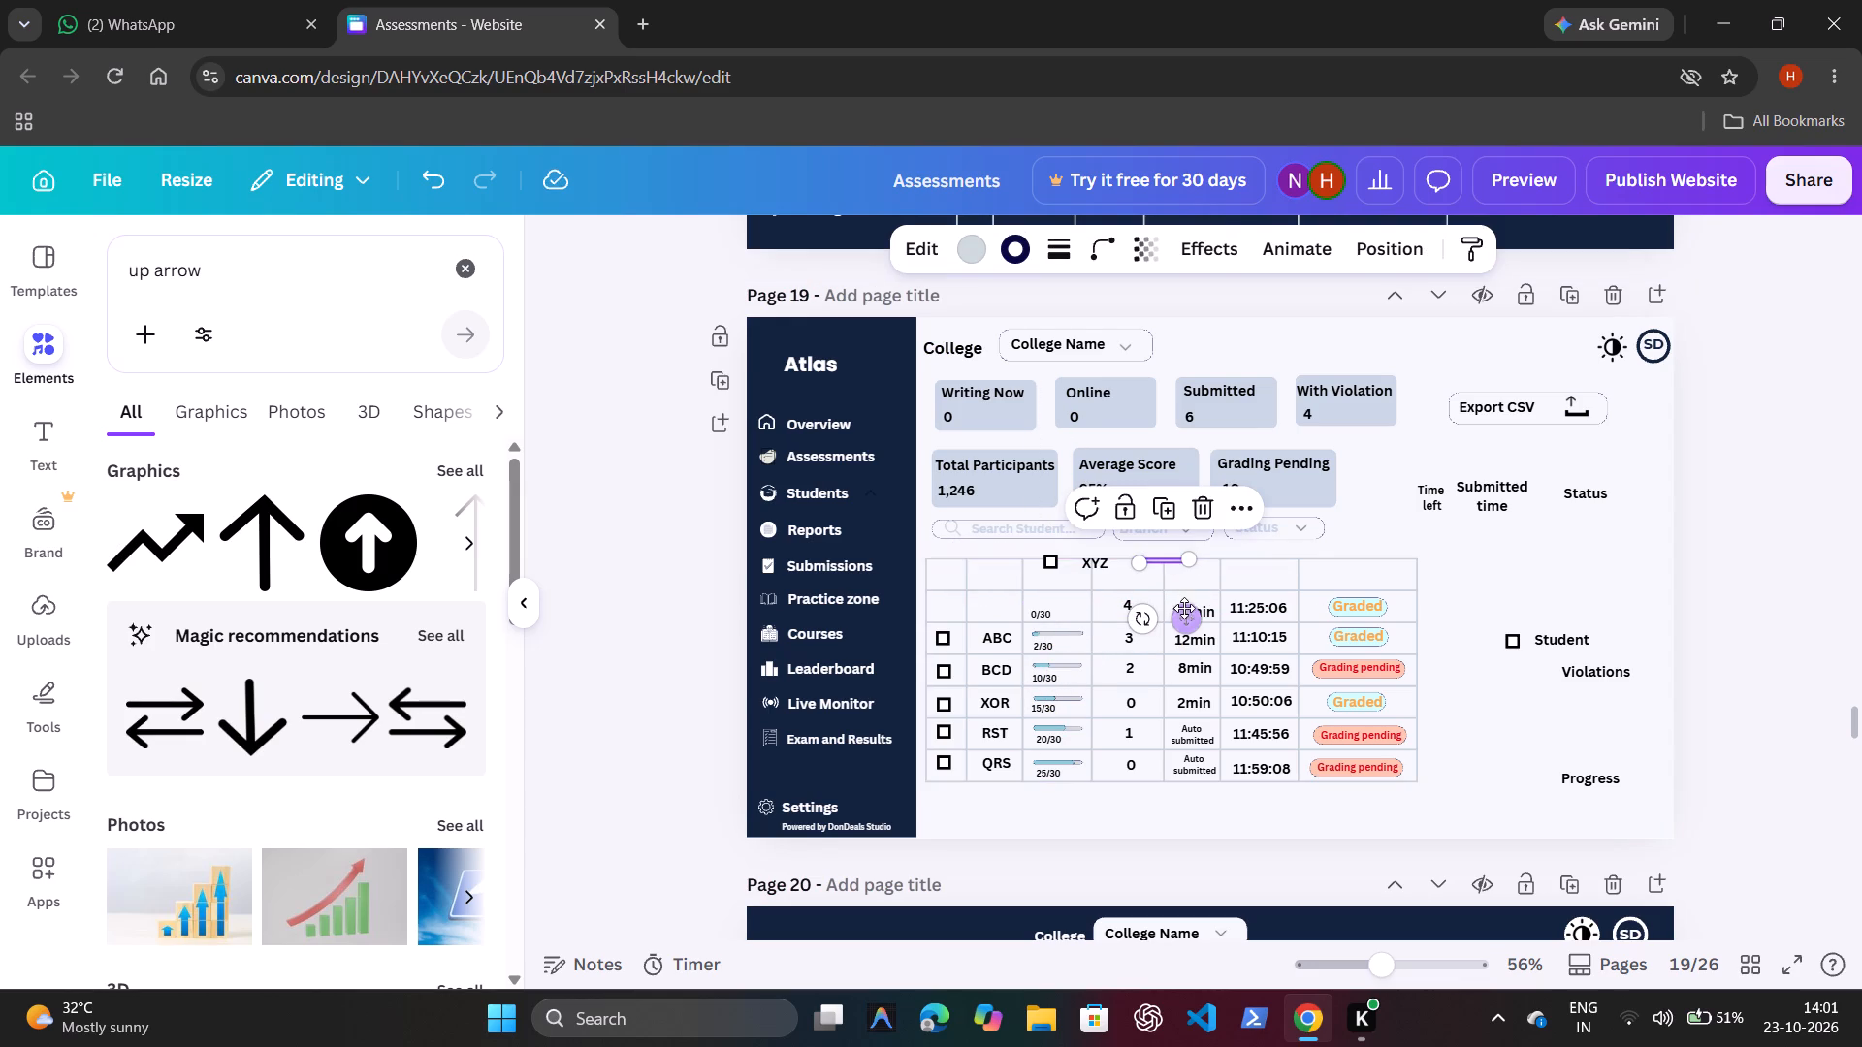
drag(1184, 610, 1076, 651)
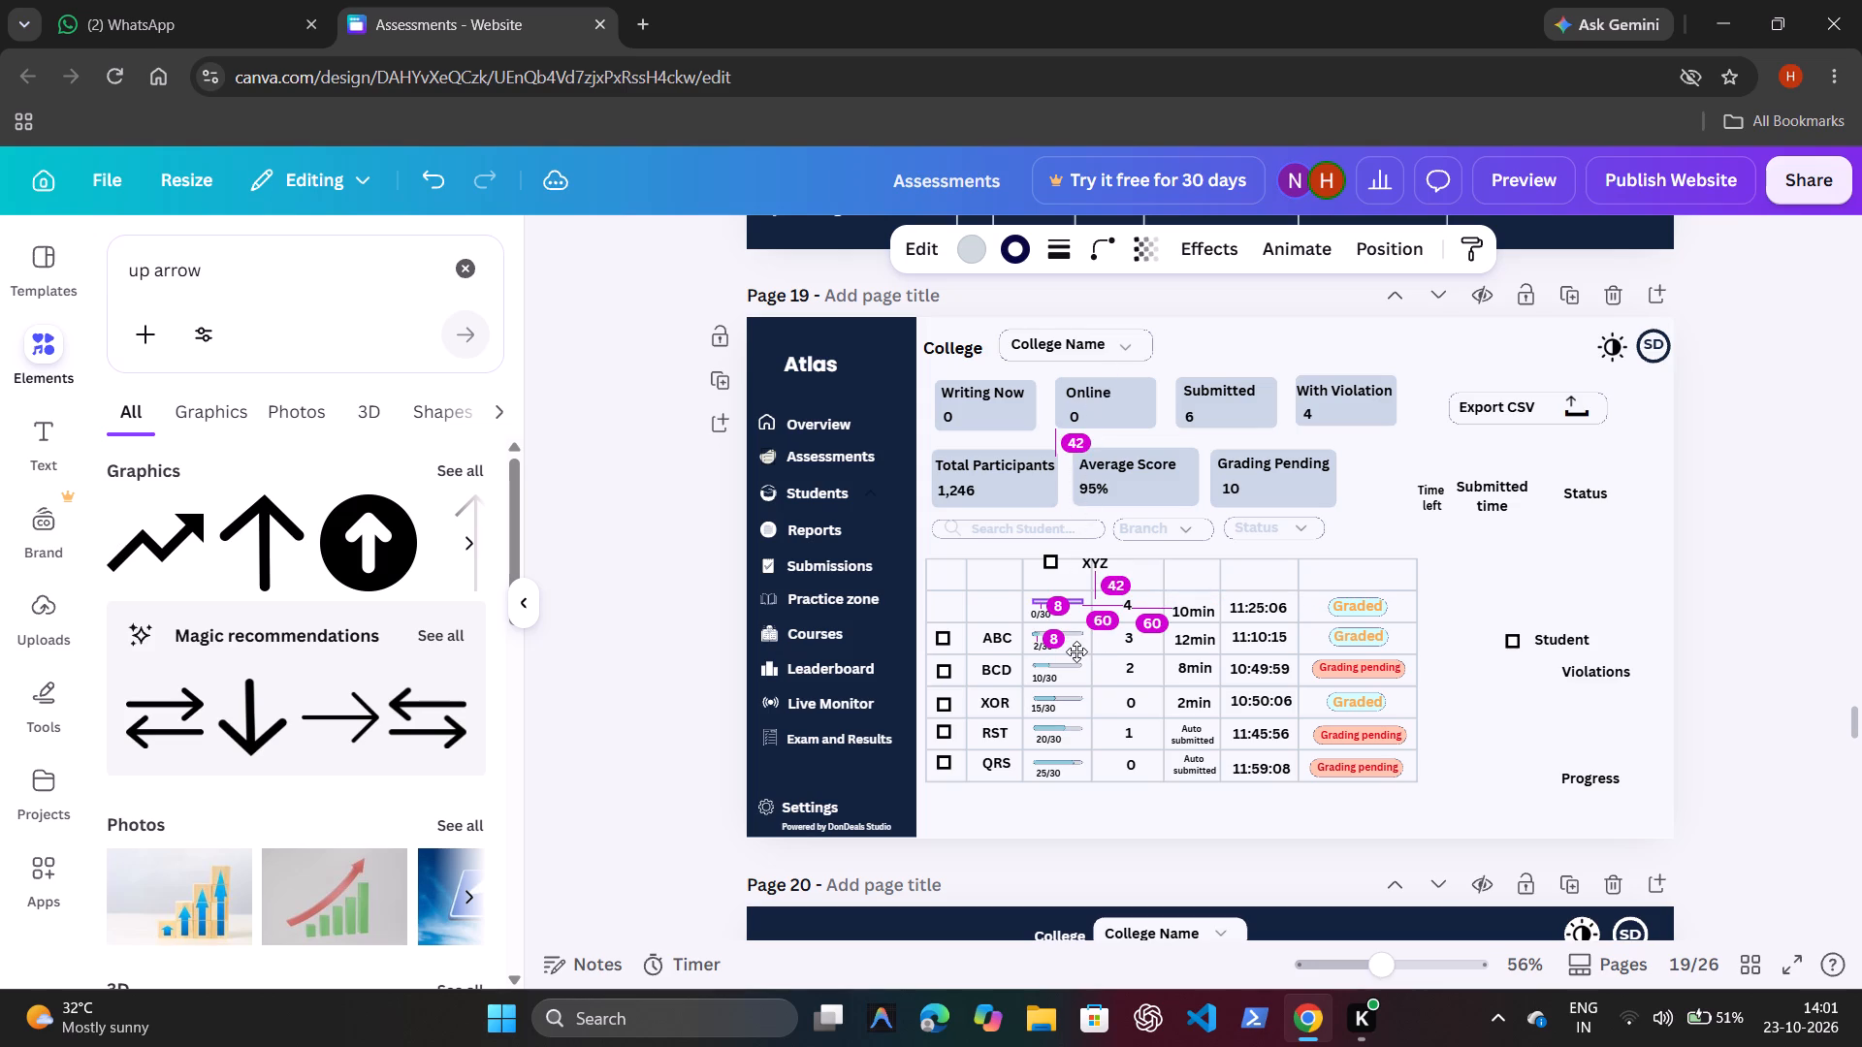
drag(1076, 651, 1074, 651)
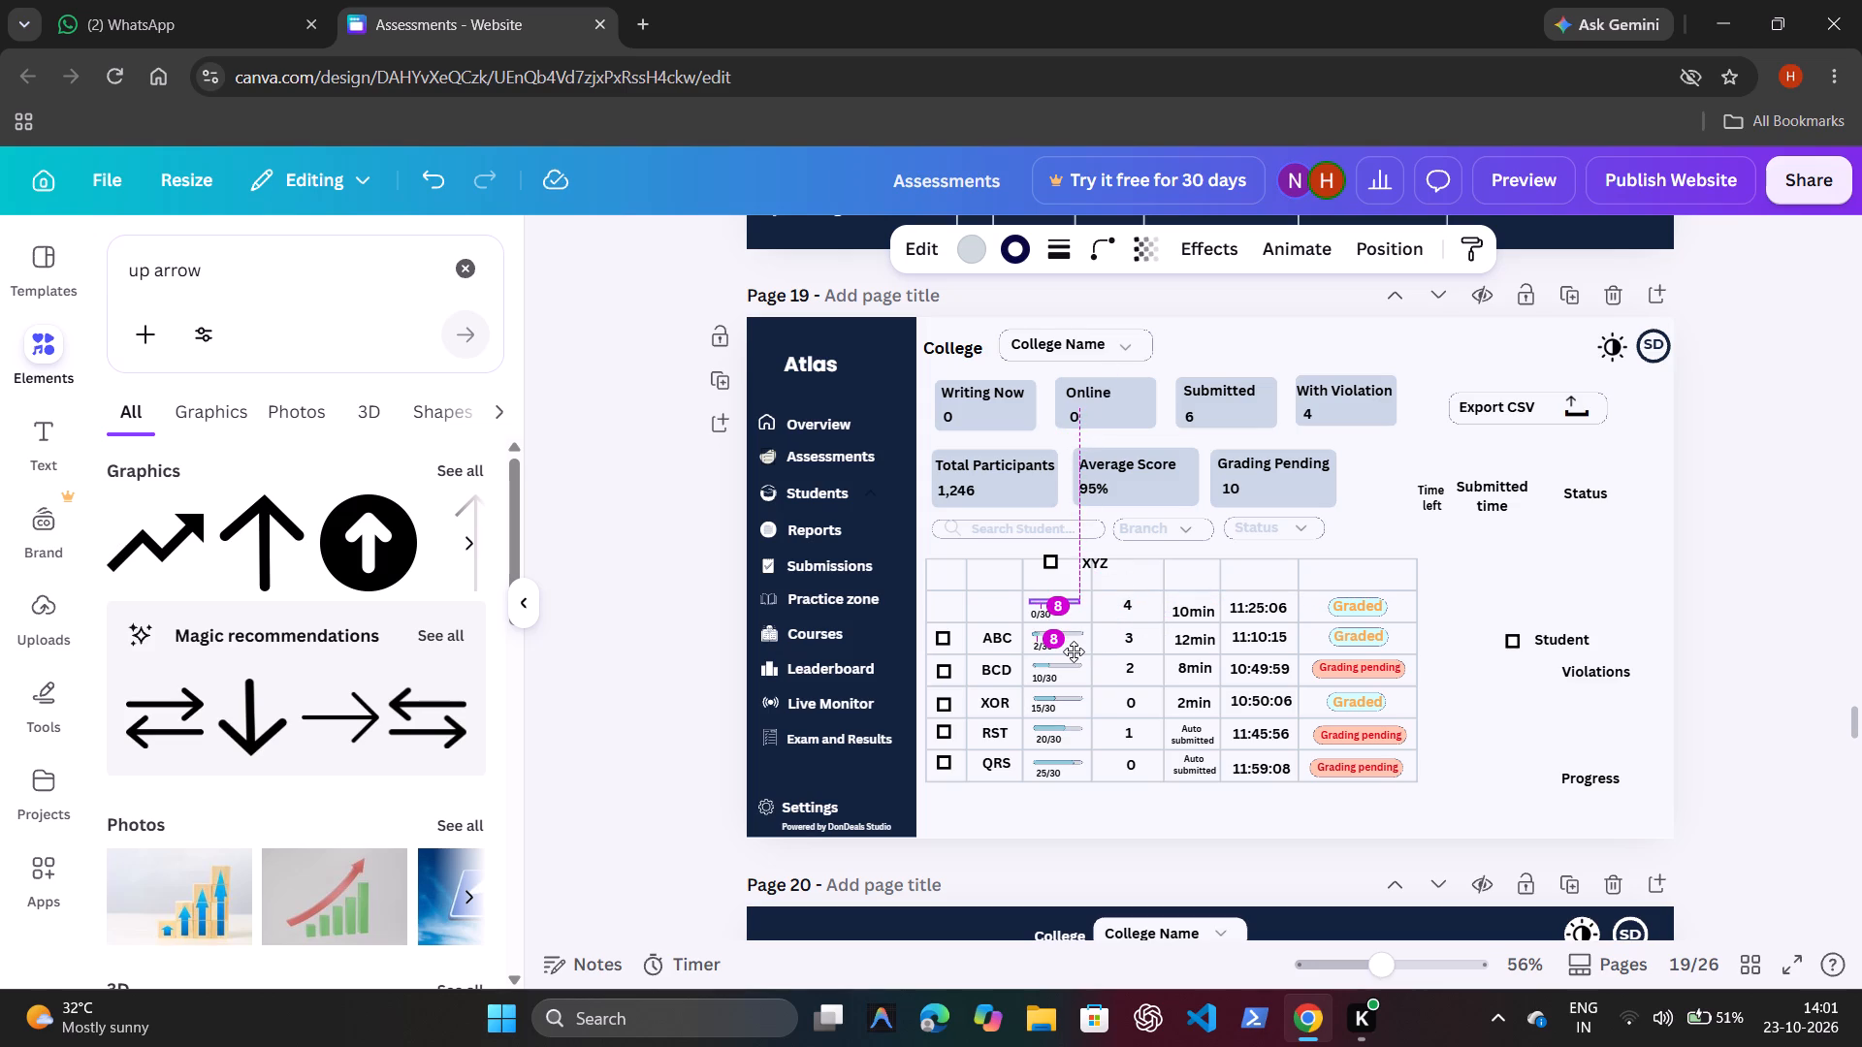
drag(1074, 651, 1073, 651)
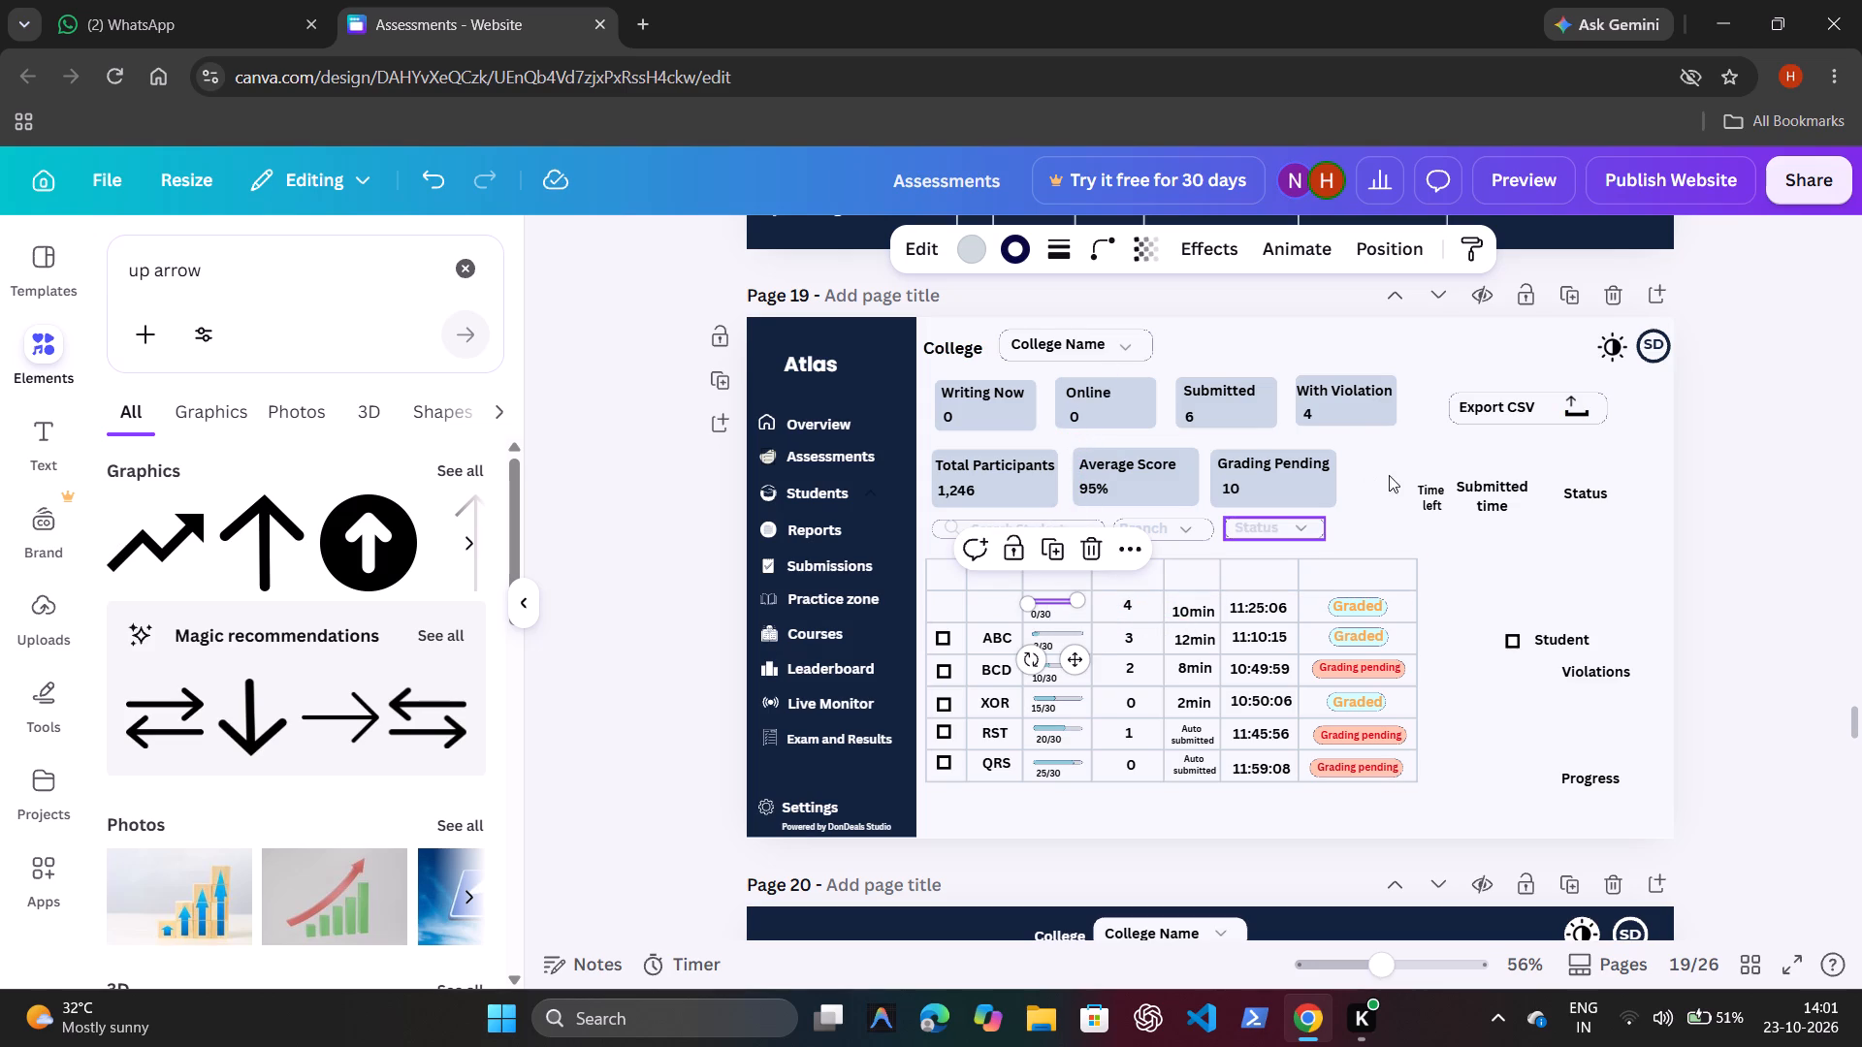
click(1392, 493)
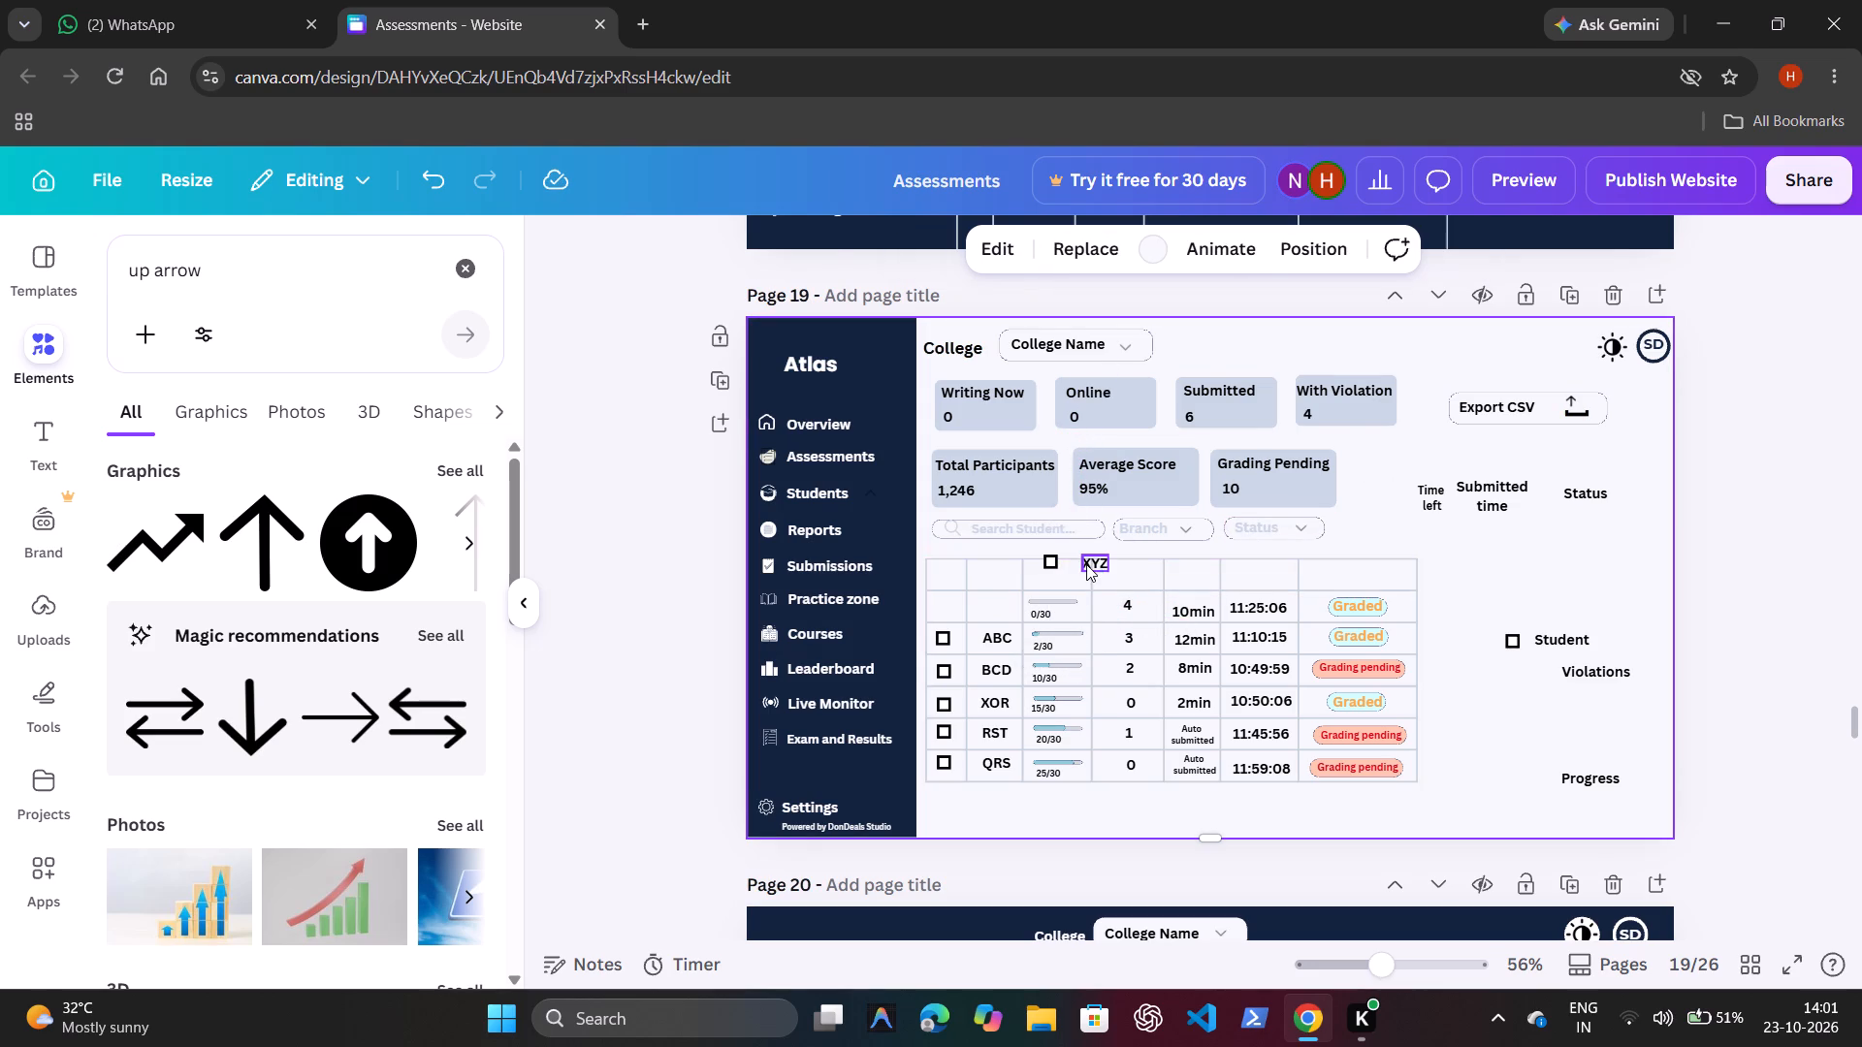
Move the XYZ student name into the second cell of the row above ABC, aligned with the names below.
click(1086, 564)
drag(1116, 630, 1041, 646)
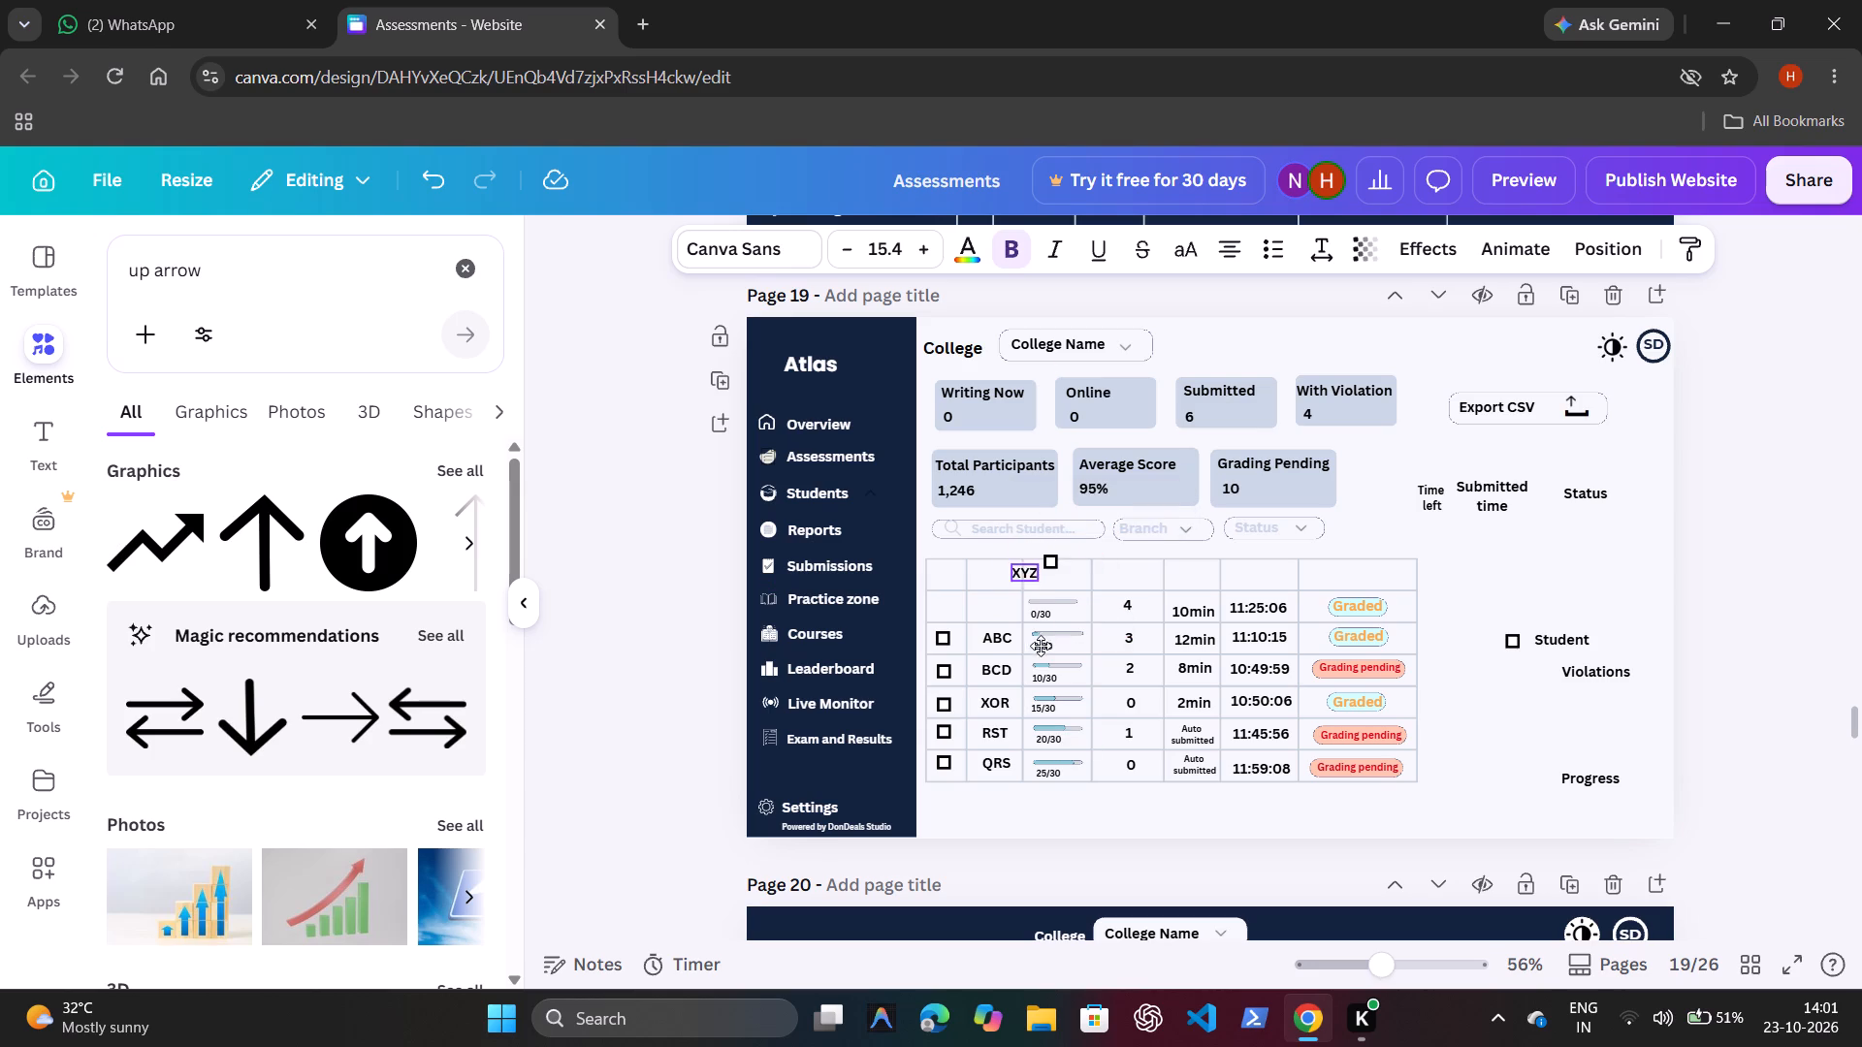
drag(1041, 646, 1016, 668)
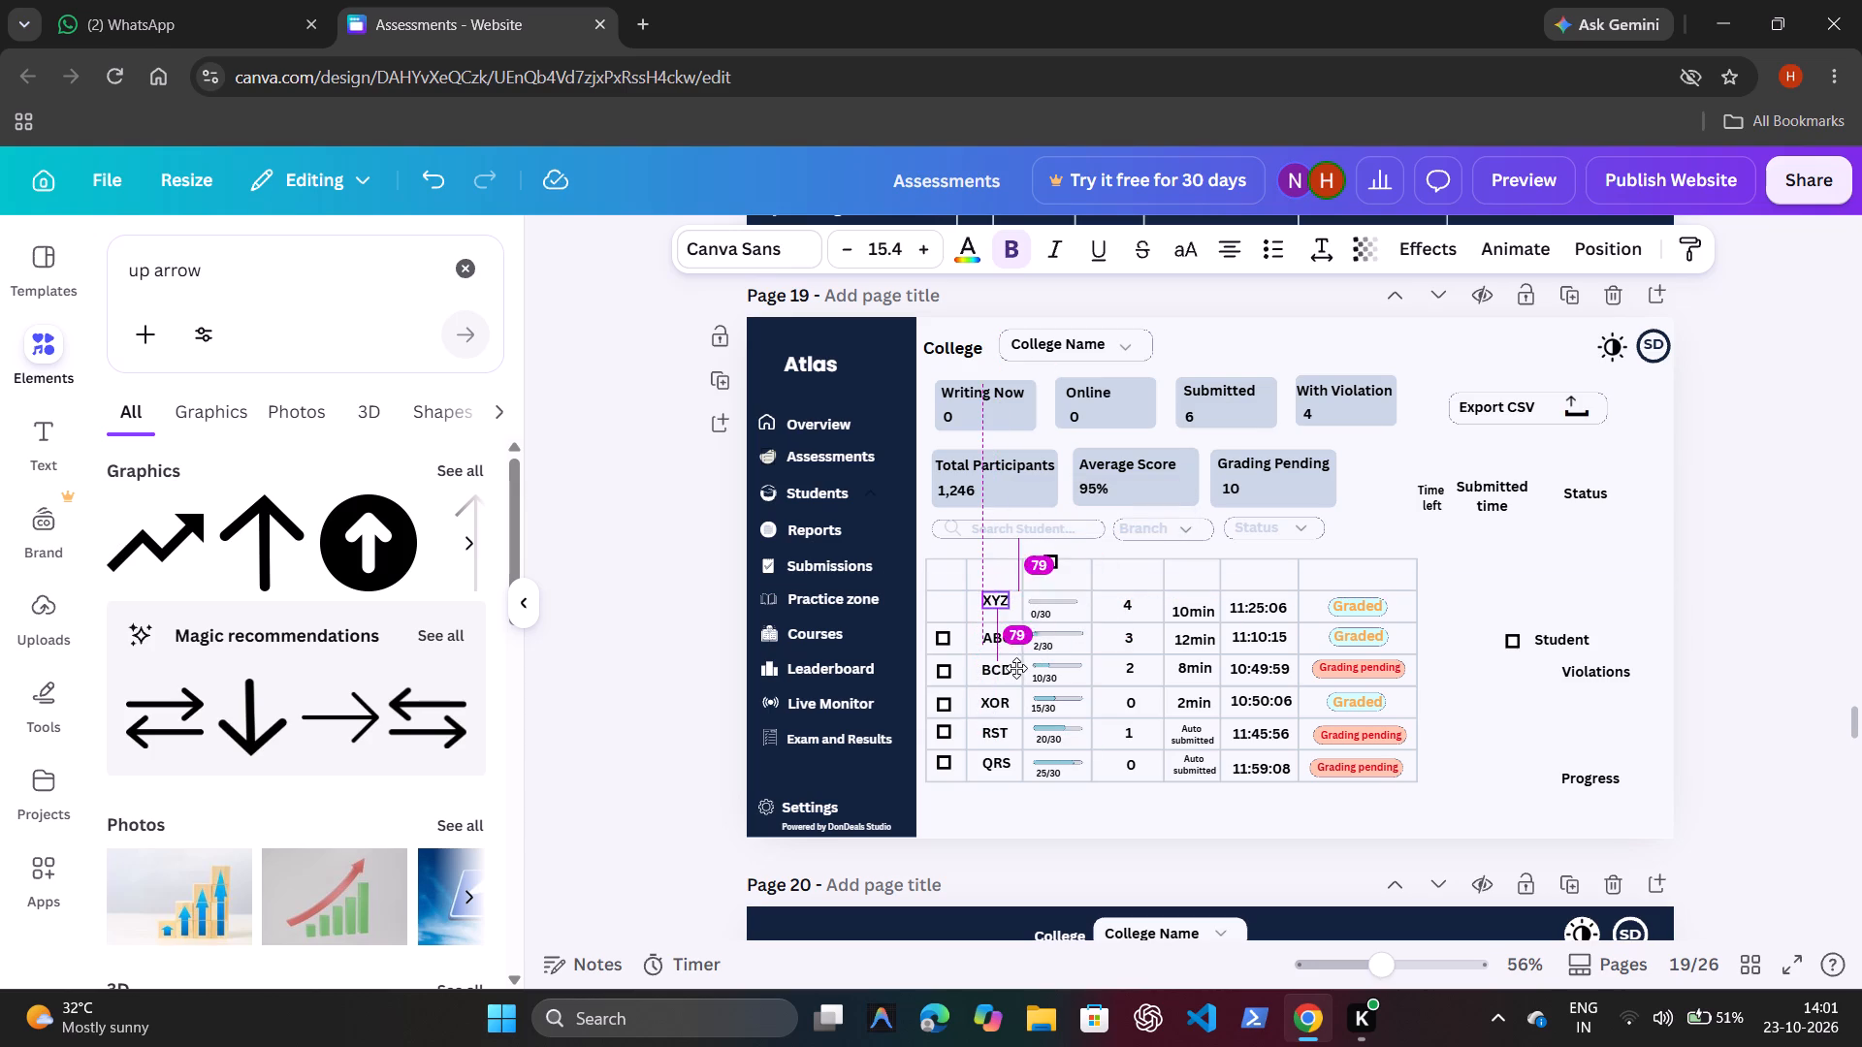
drag(1016, 668, 1016, 676)
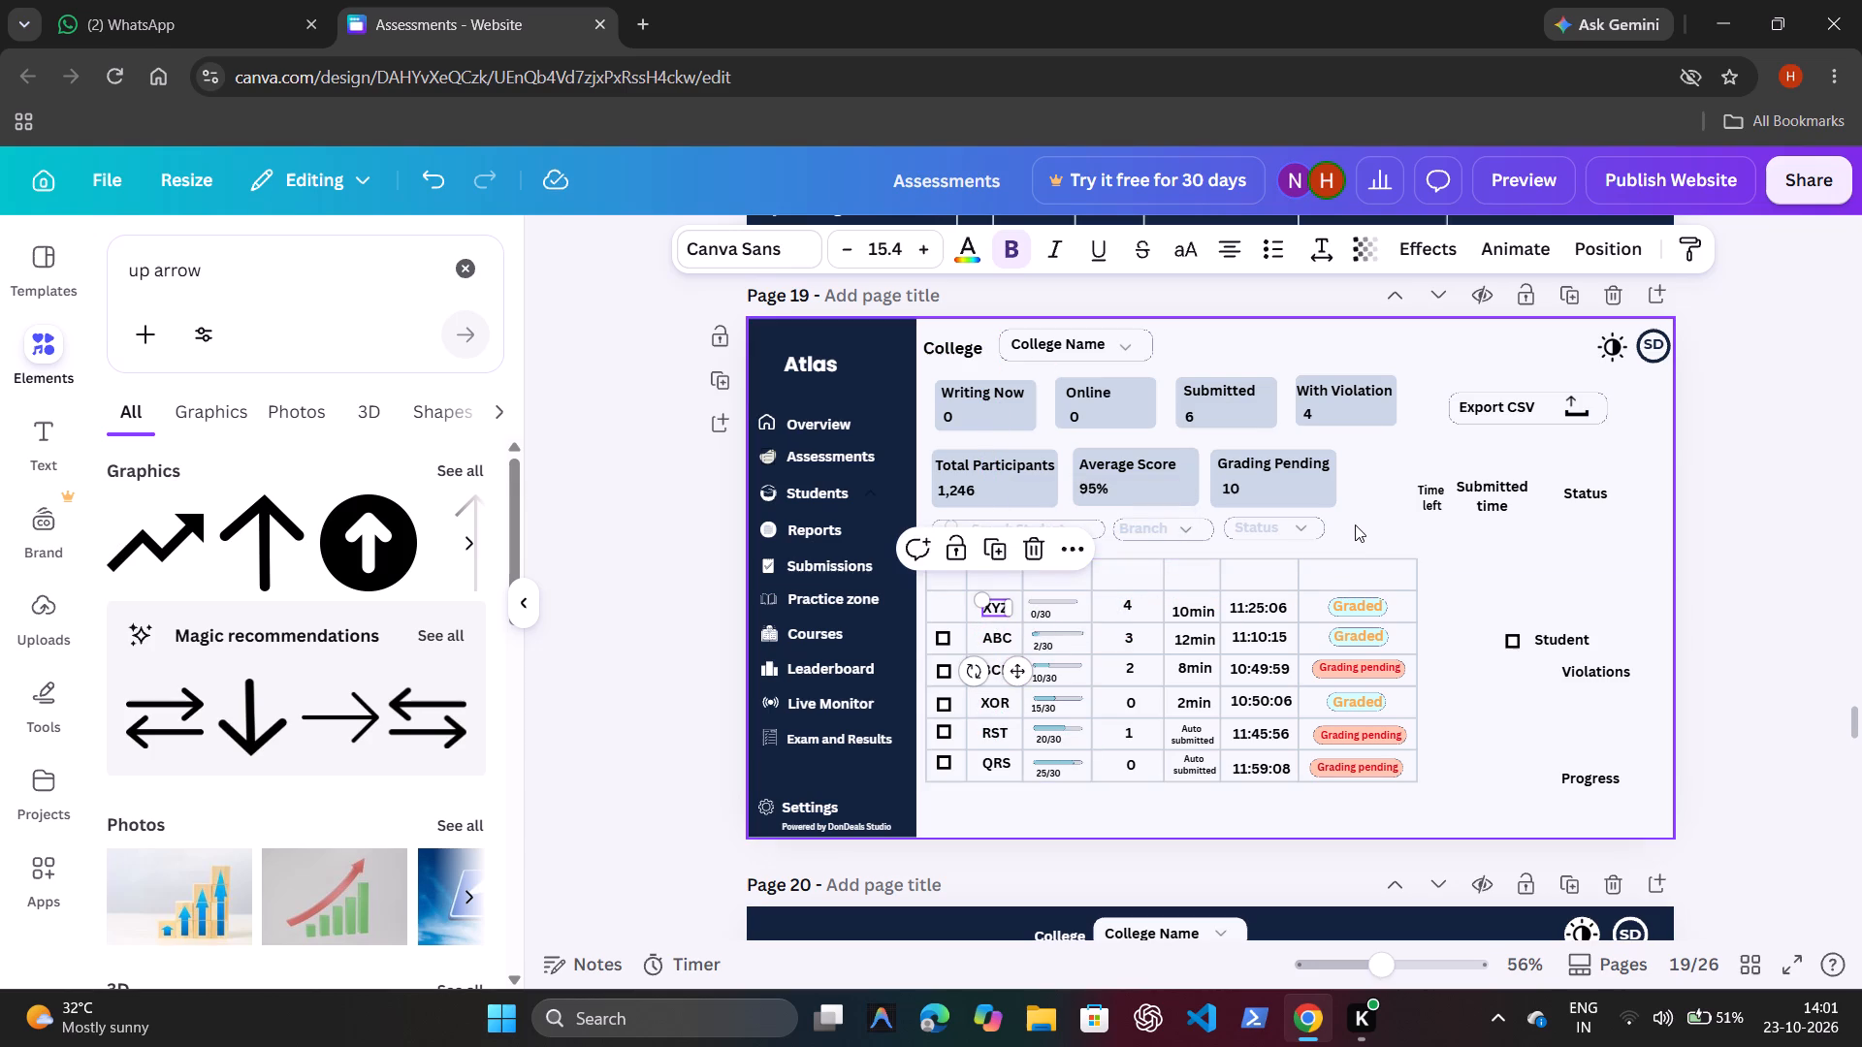
click(1355, 524)
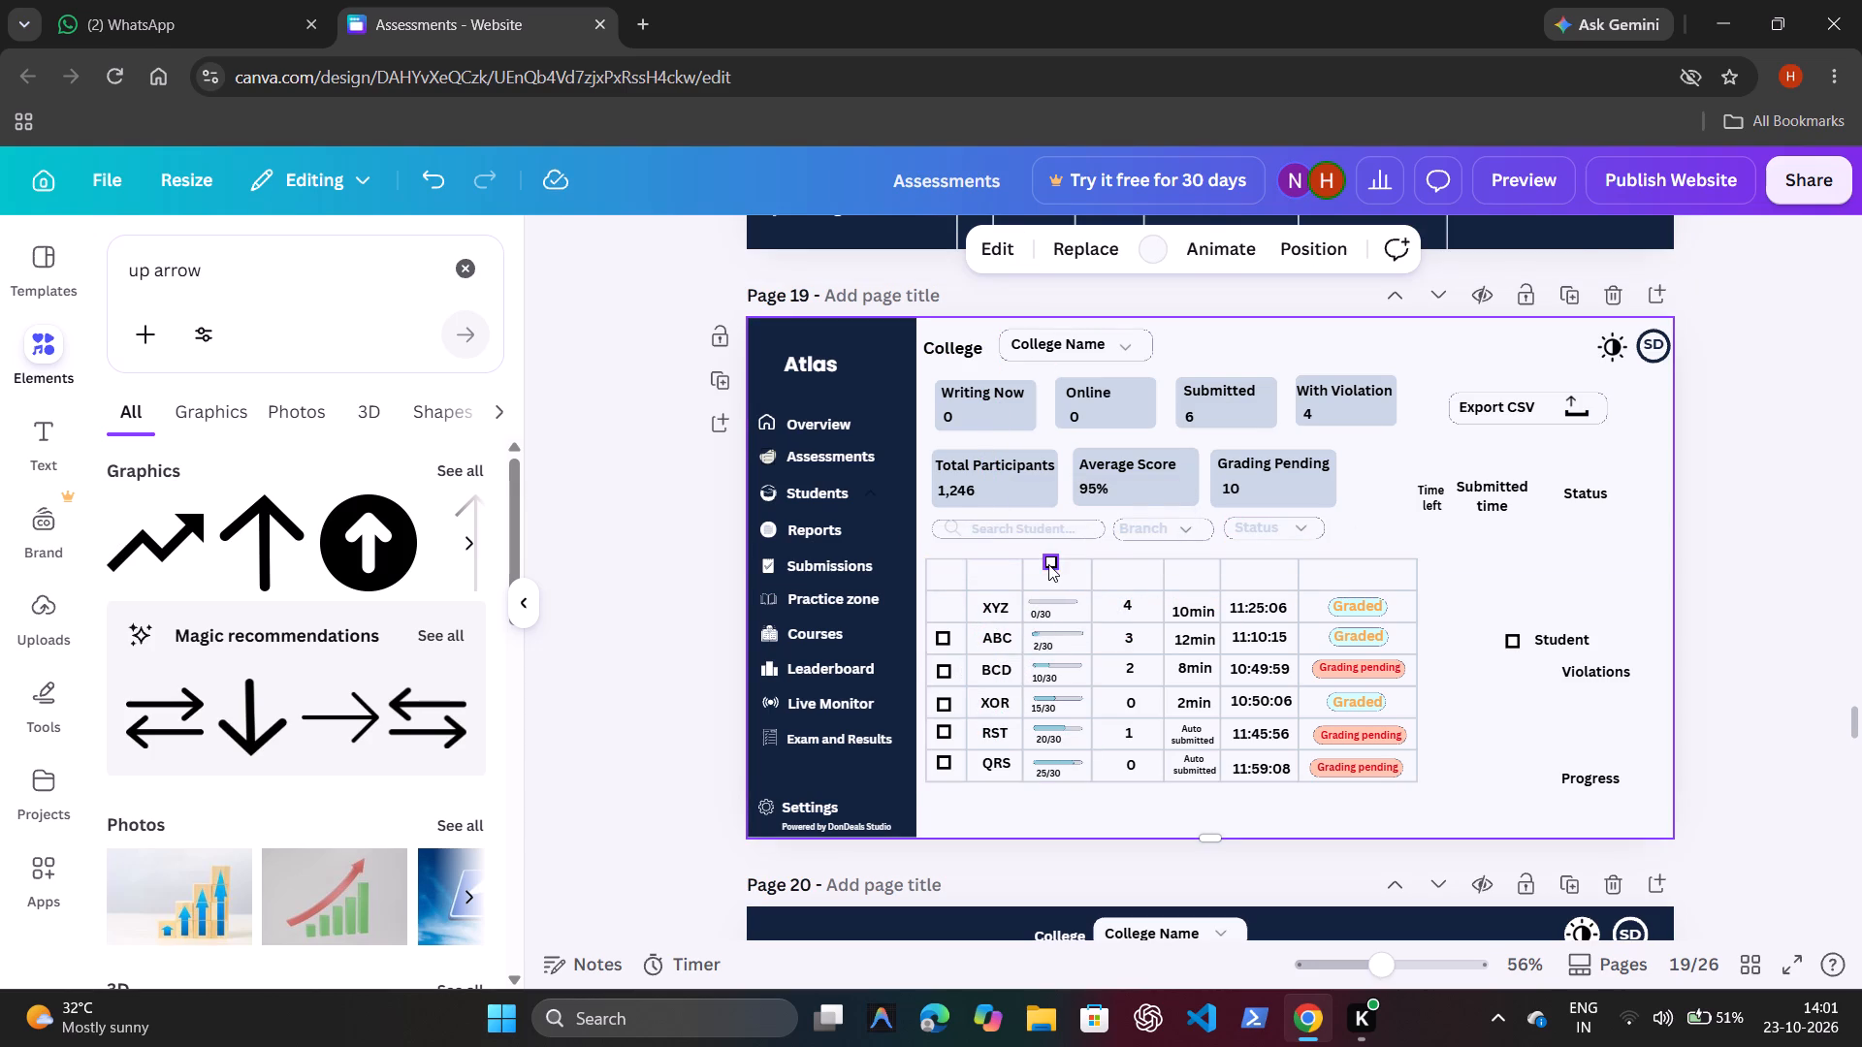
Move the loose checkbox in the grid's top row into the XYZ row's first cell, above the ABC checkbox.
click(1048, 564)
drag(1080, 636, 969, 681)
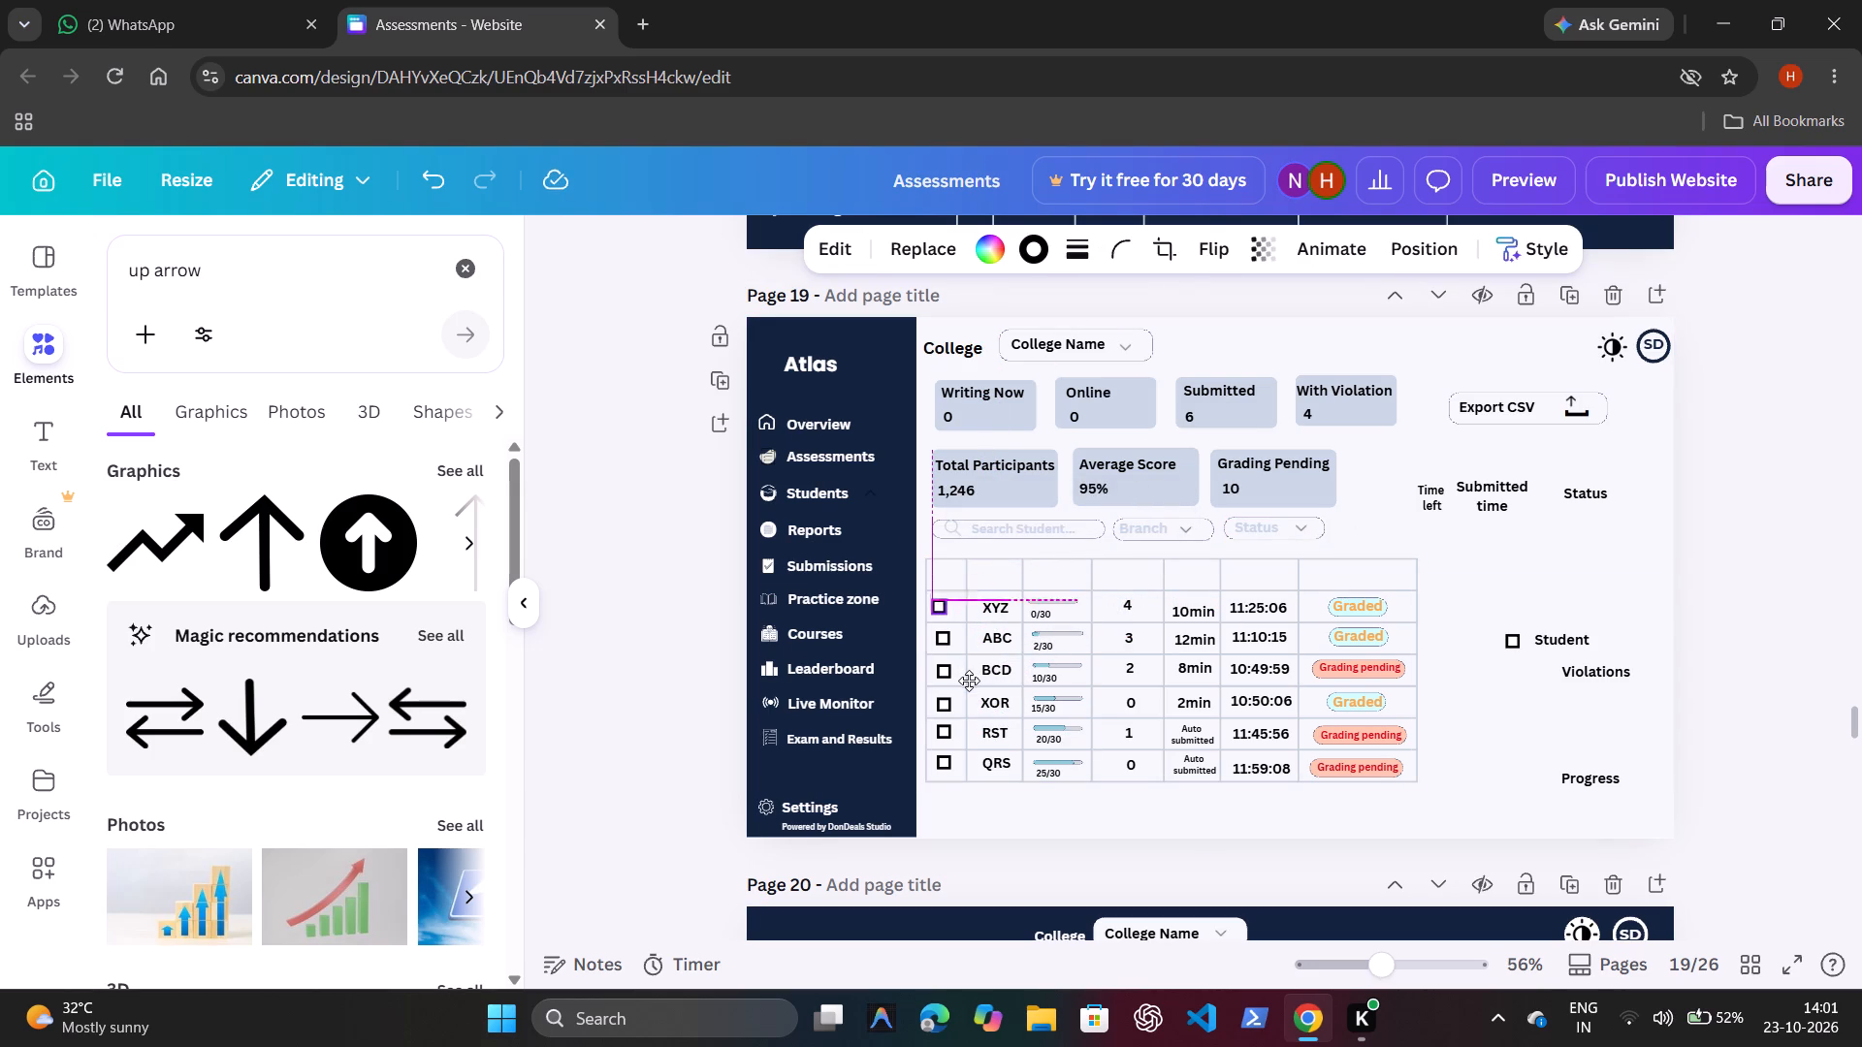
drag(969, 681, 971, 681)
click(1365, 506)
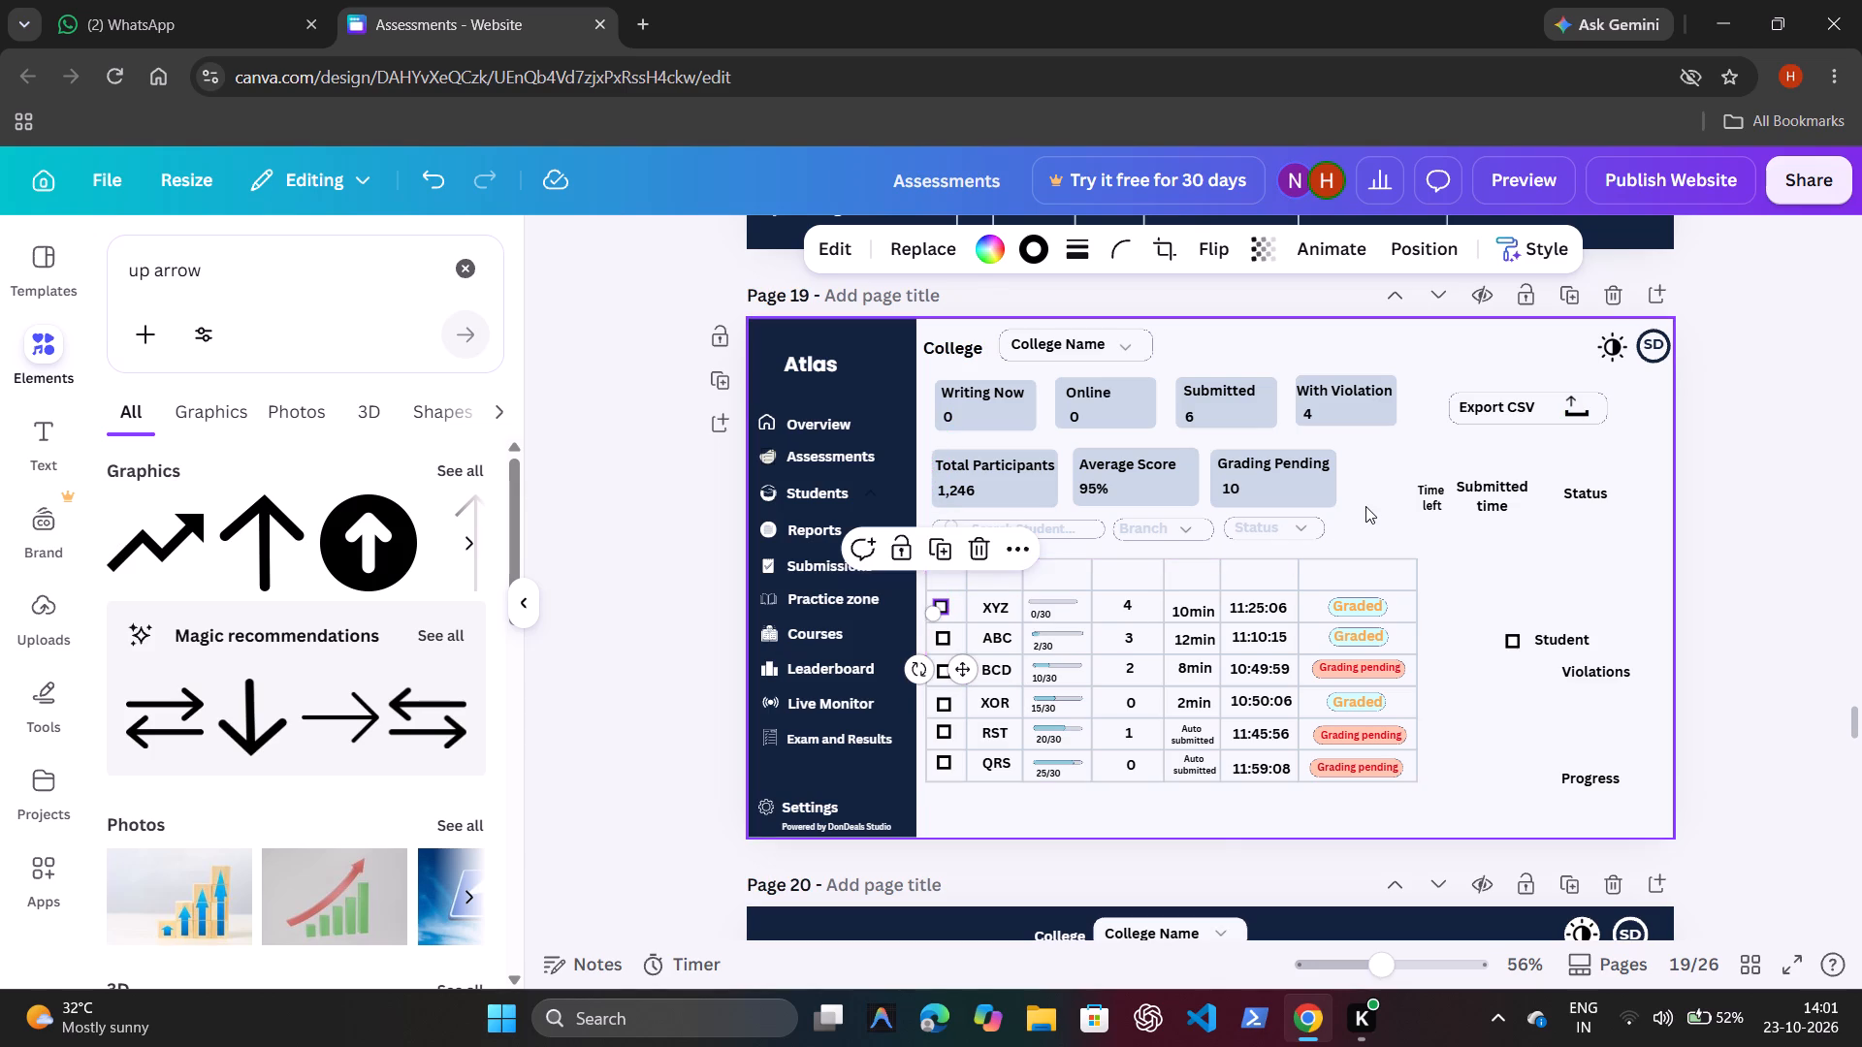
Move the checkbox beside the Student heading into the first cell of the grid's top row.
click(1510, 638)
drag(1539, 712, 992, 653)
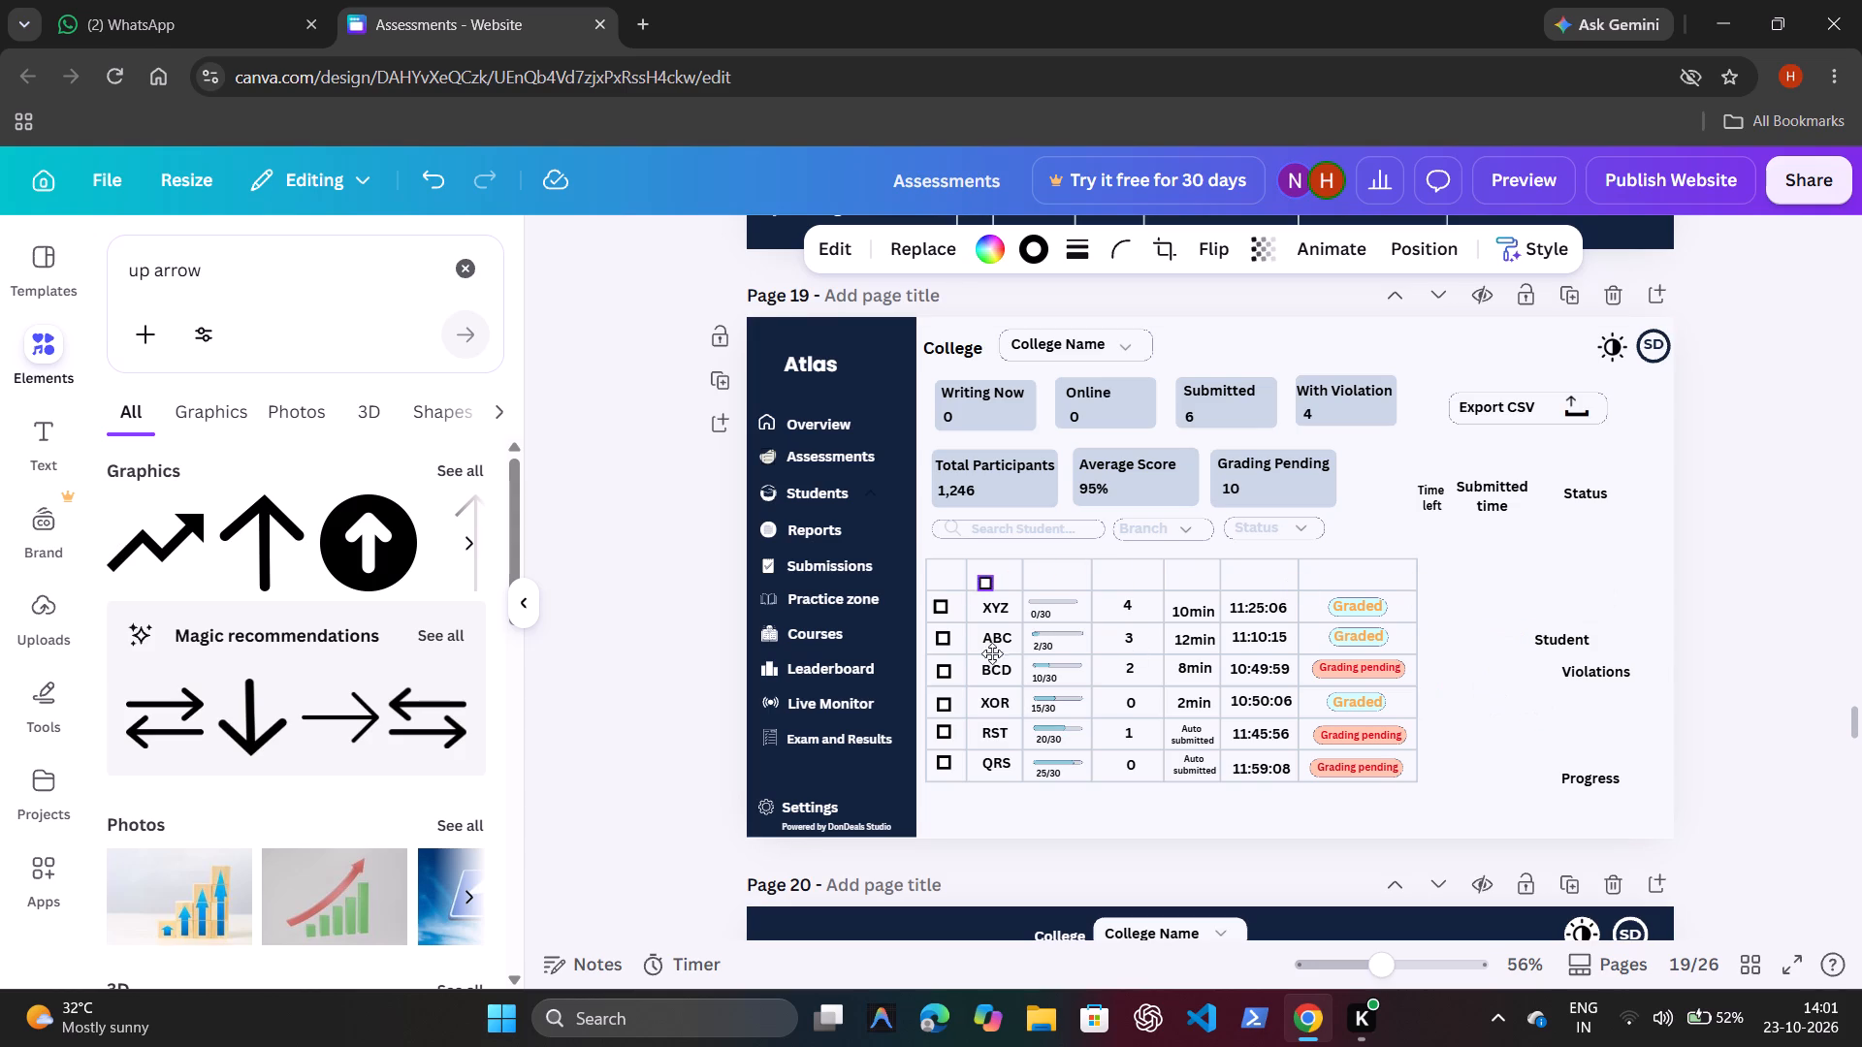
drag(992, 653, 968, 646)
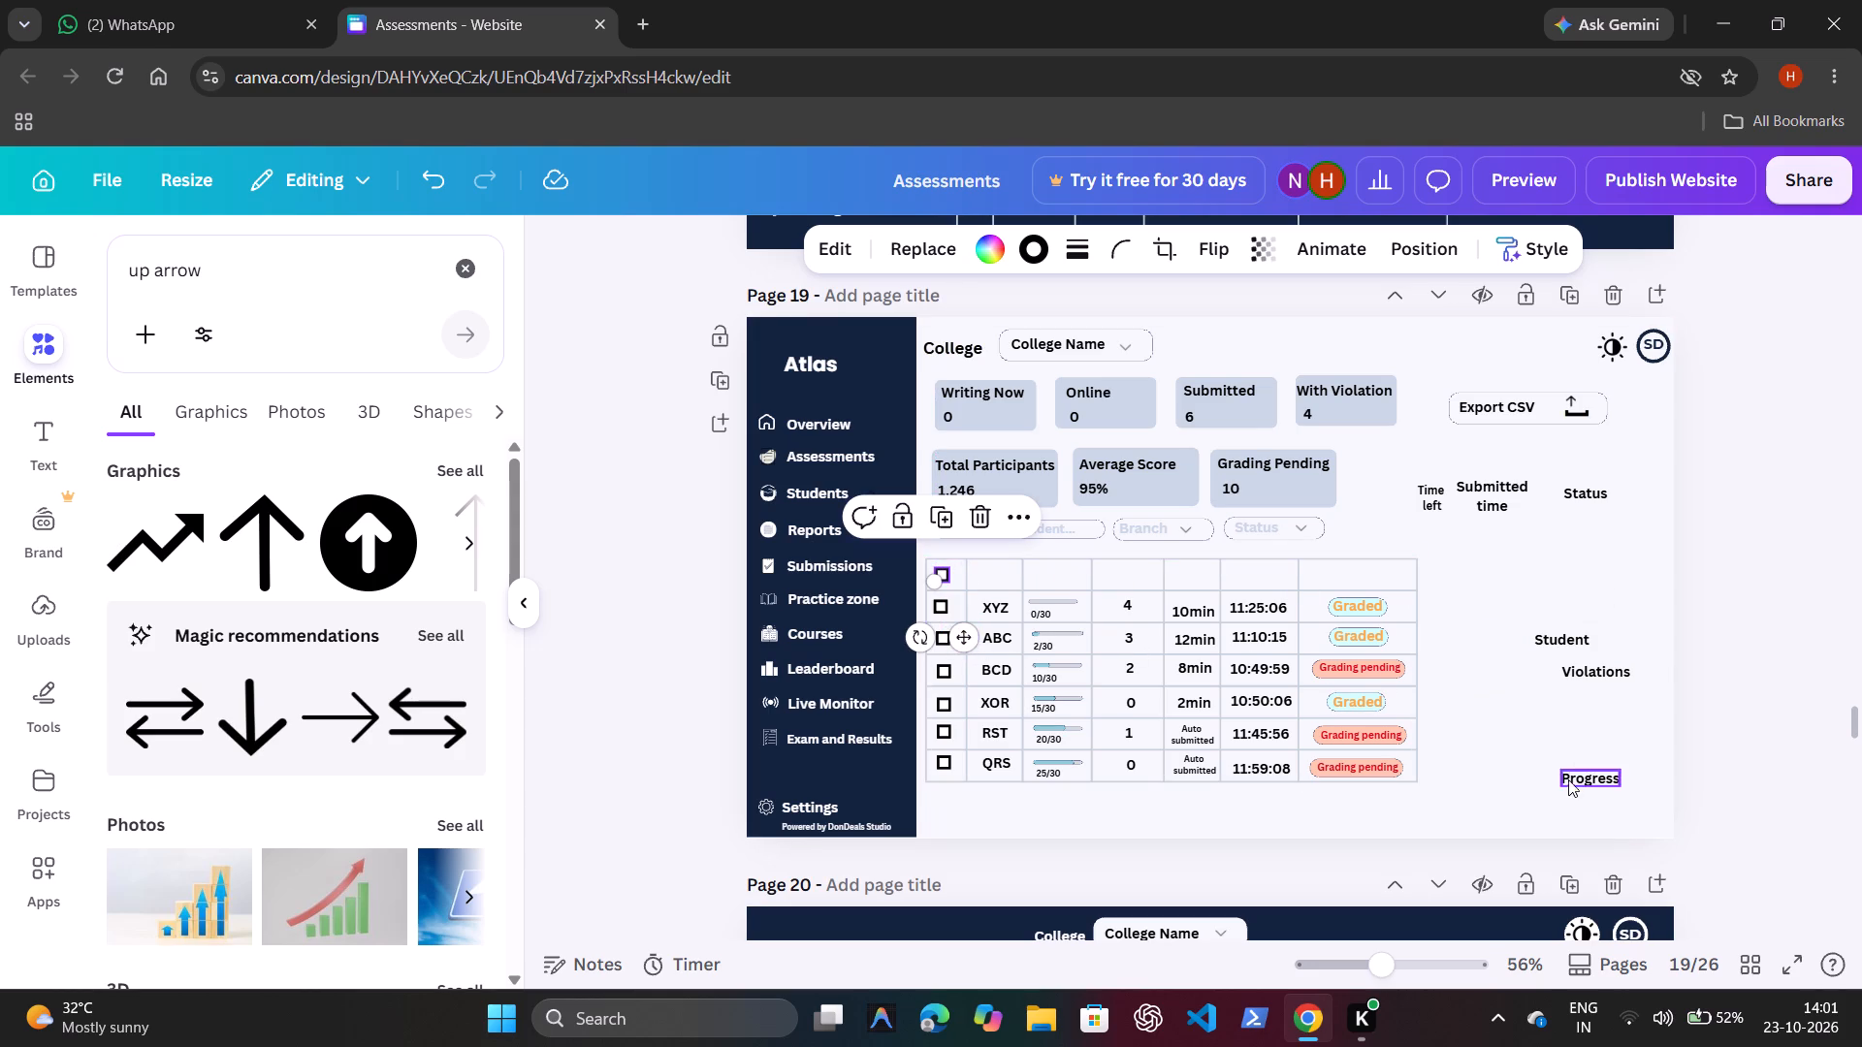
click(1570, 650)
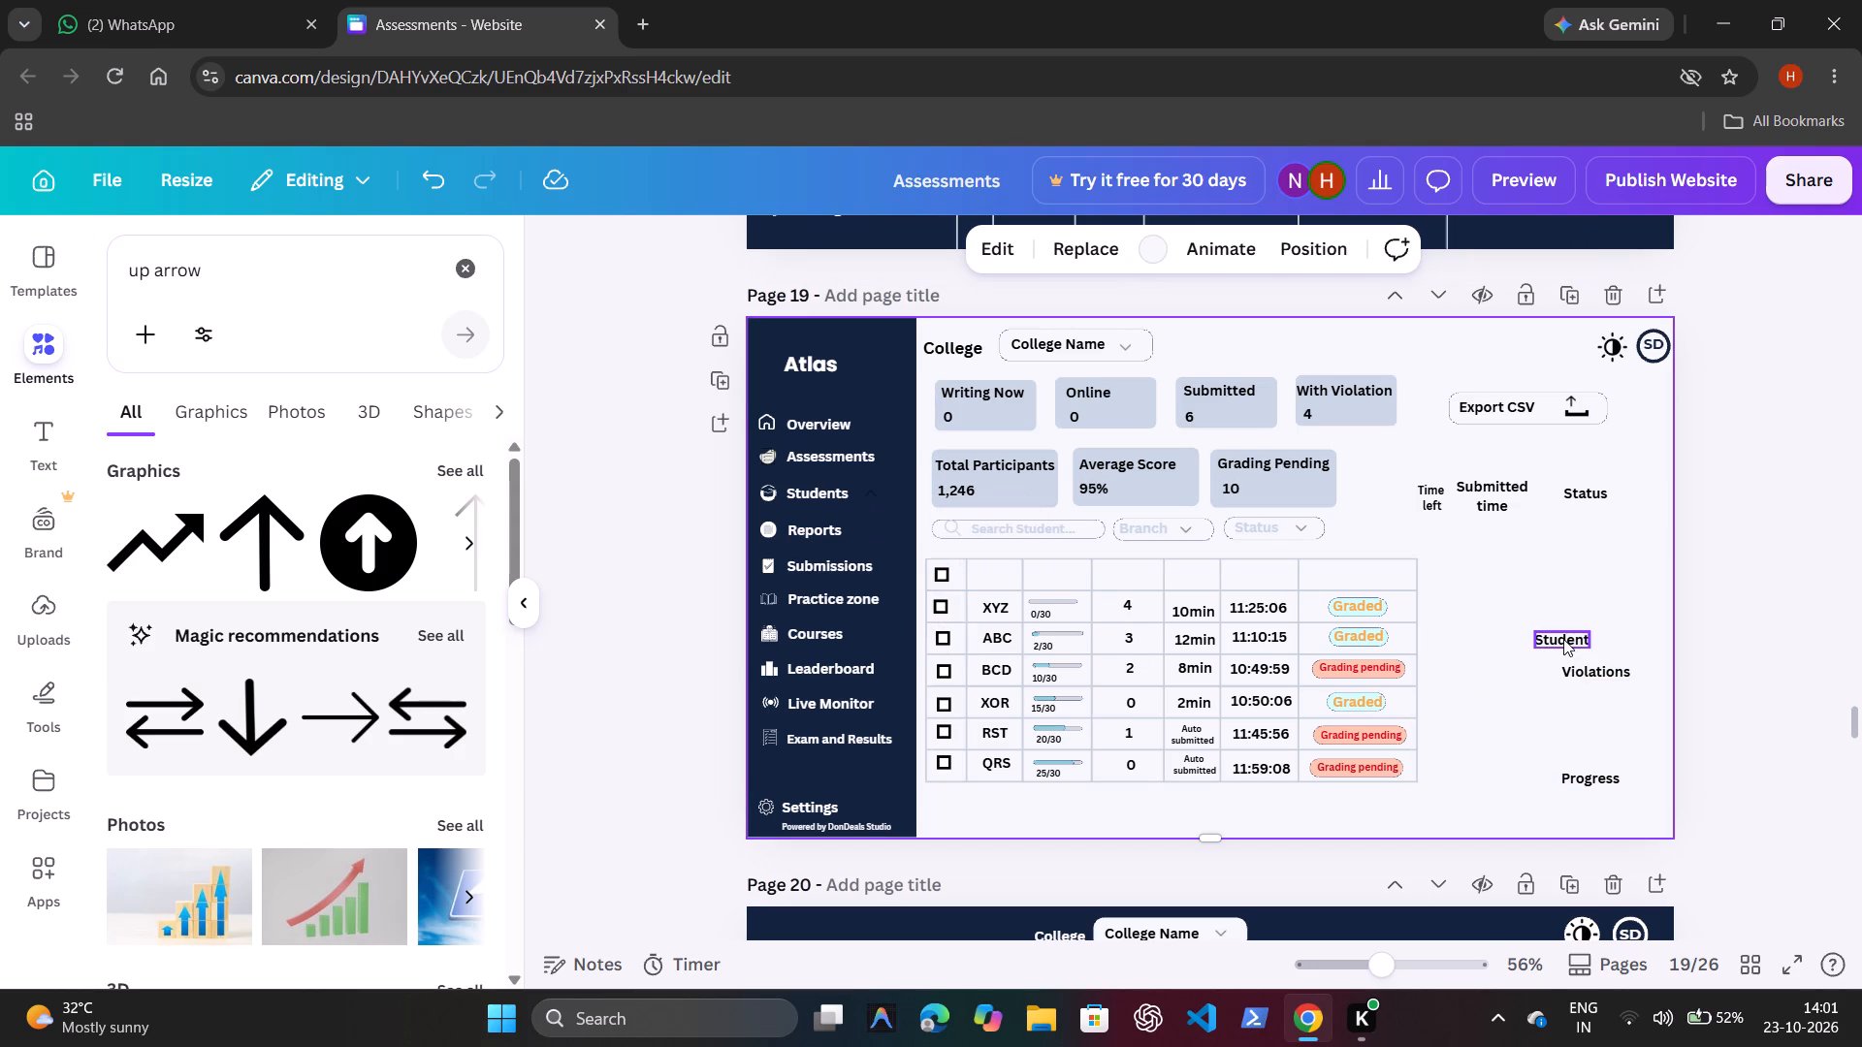
Move the Student heading into the second cell of the grid's top row, above XYZ.
click(1563, 639)
drag(1579, 697, 1072, 654)
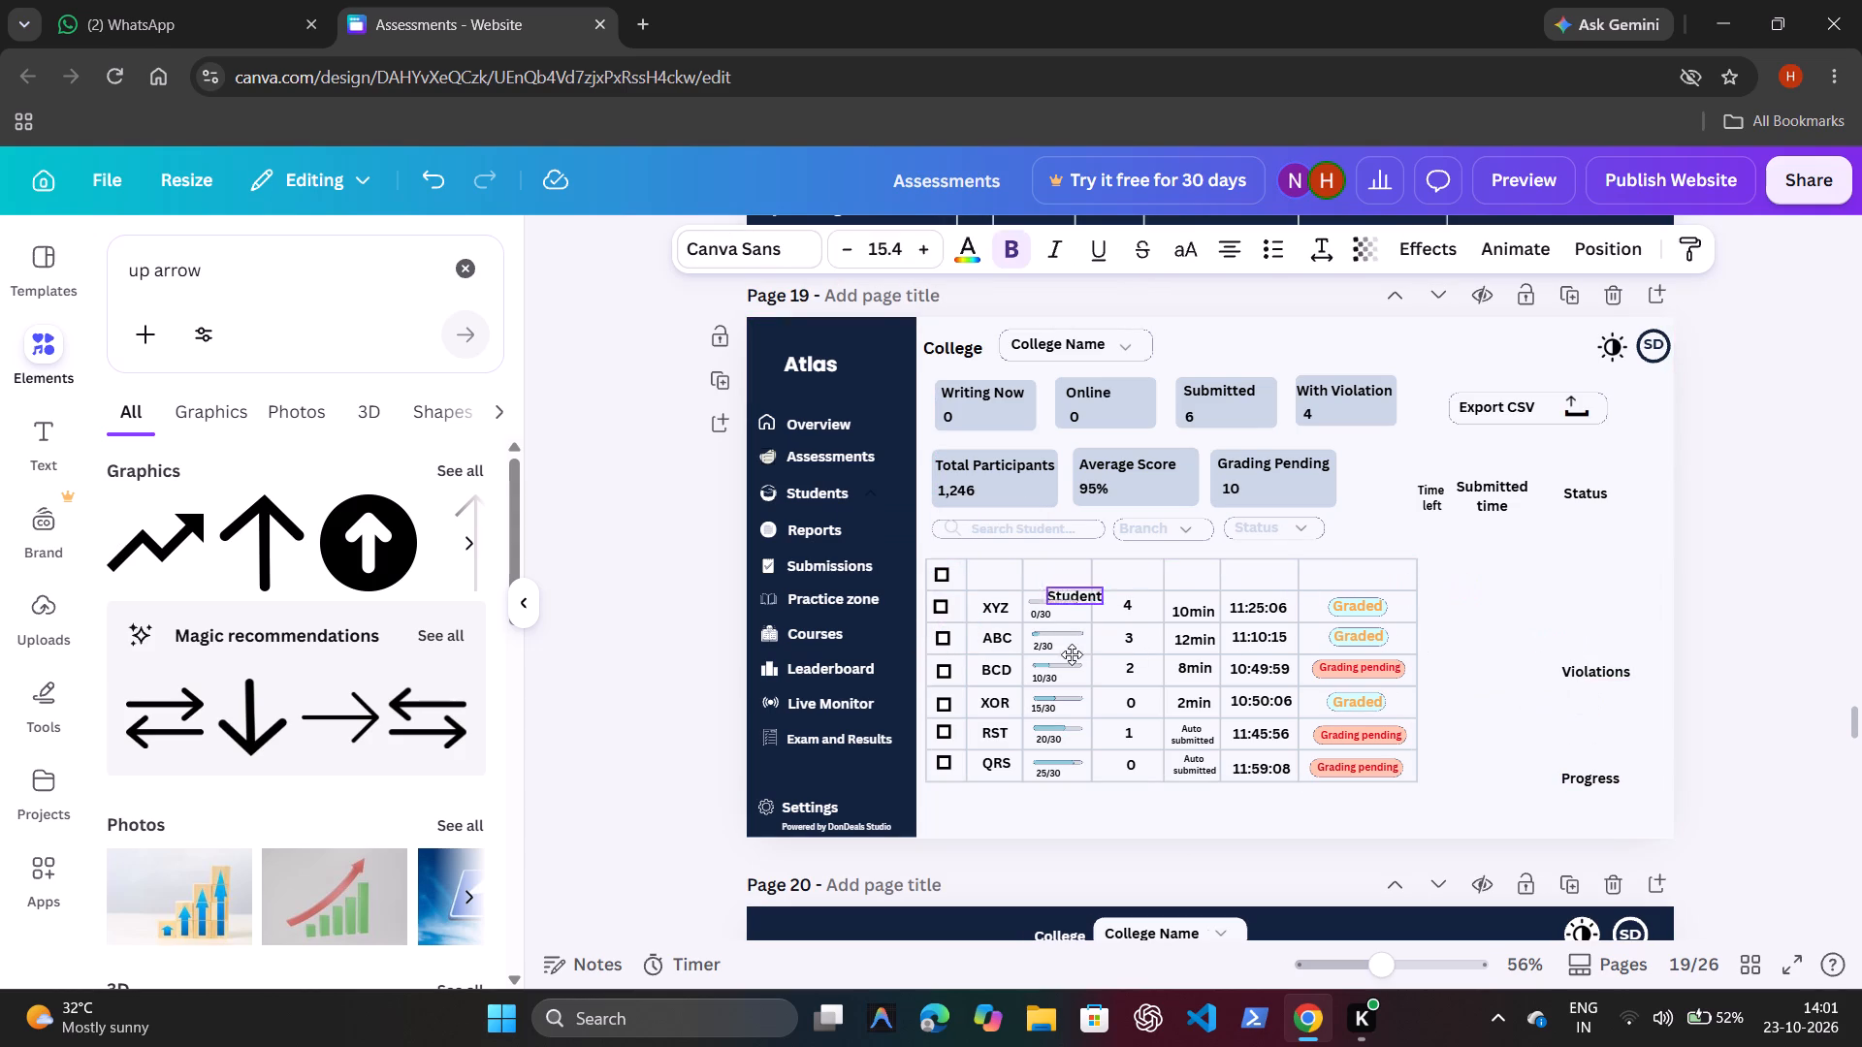
drag(1072, 654, 1011, 633)
Move the Progress heading into the third cell of the grid's top row, above the progress bars.
click(1569, 781)
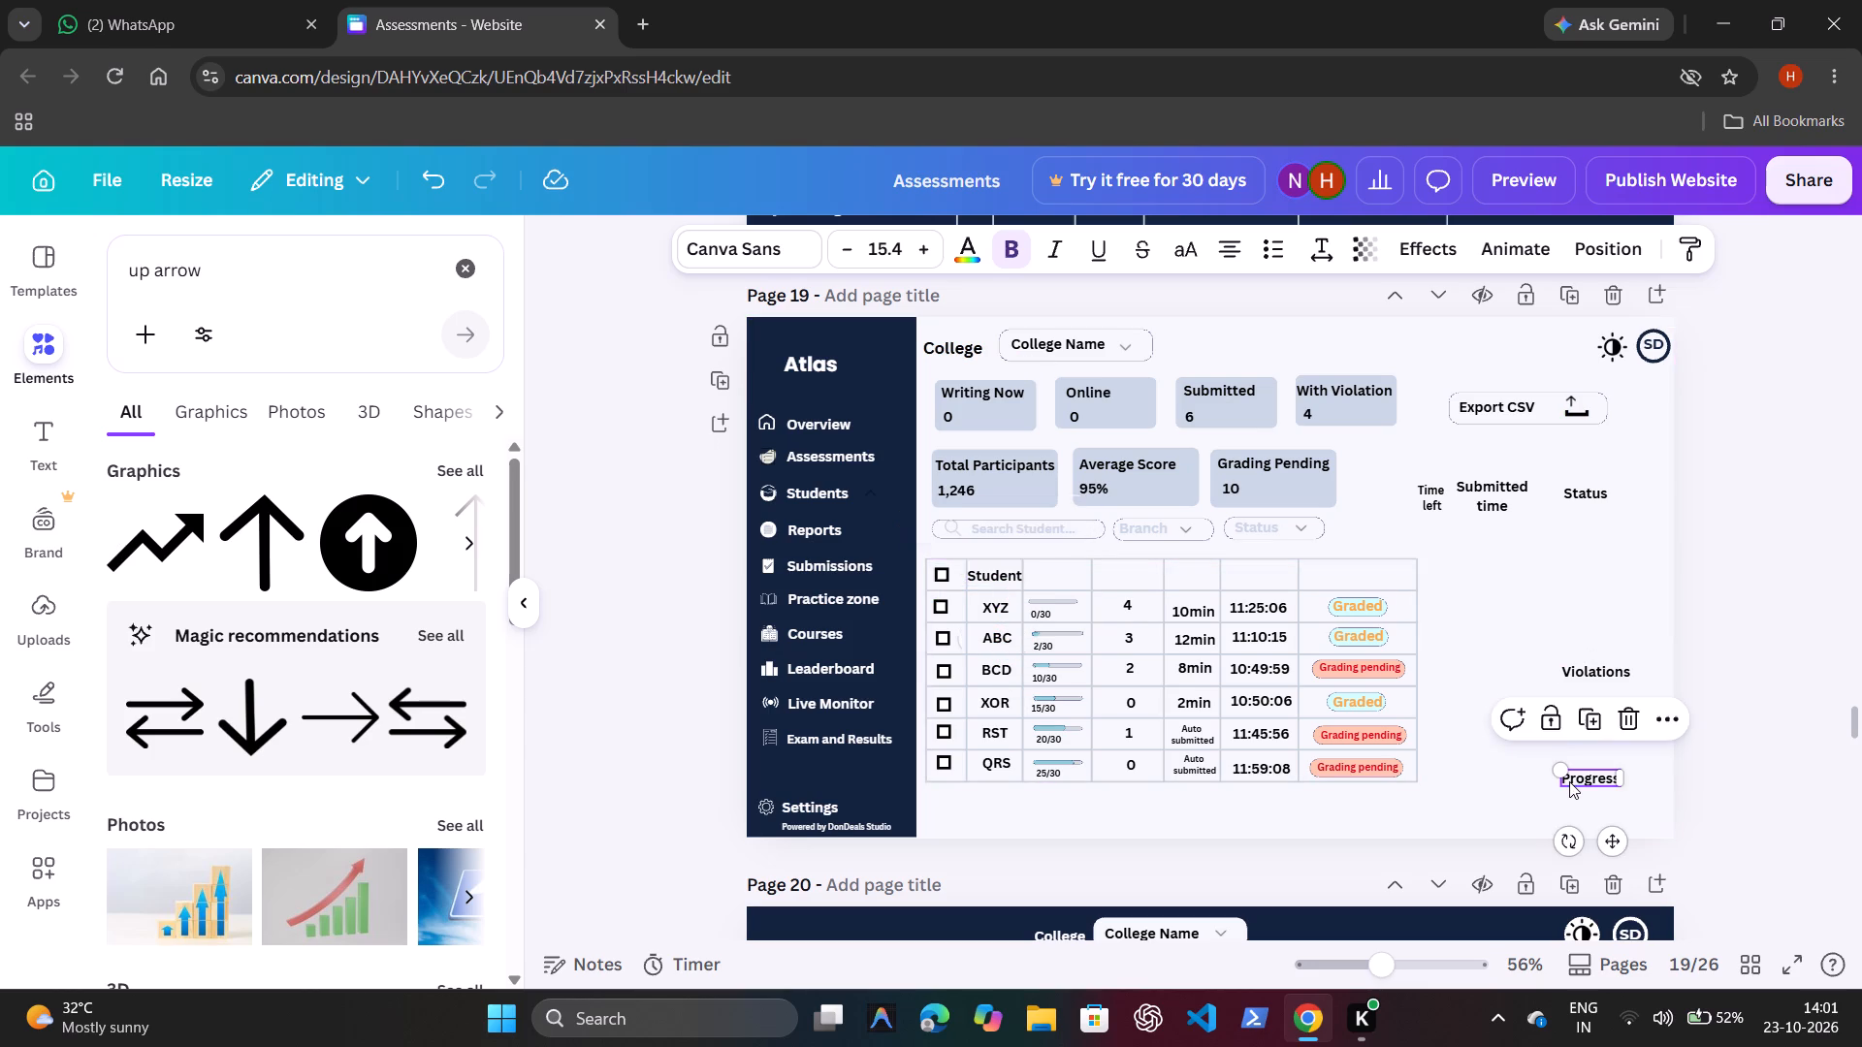
drag(1618, 841, 1206, 721)
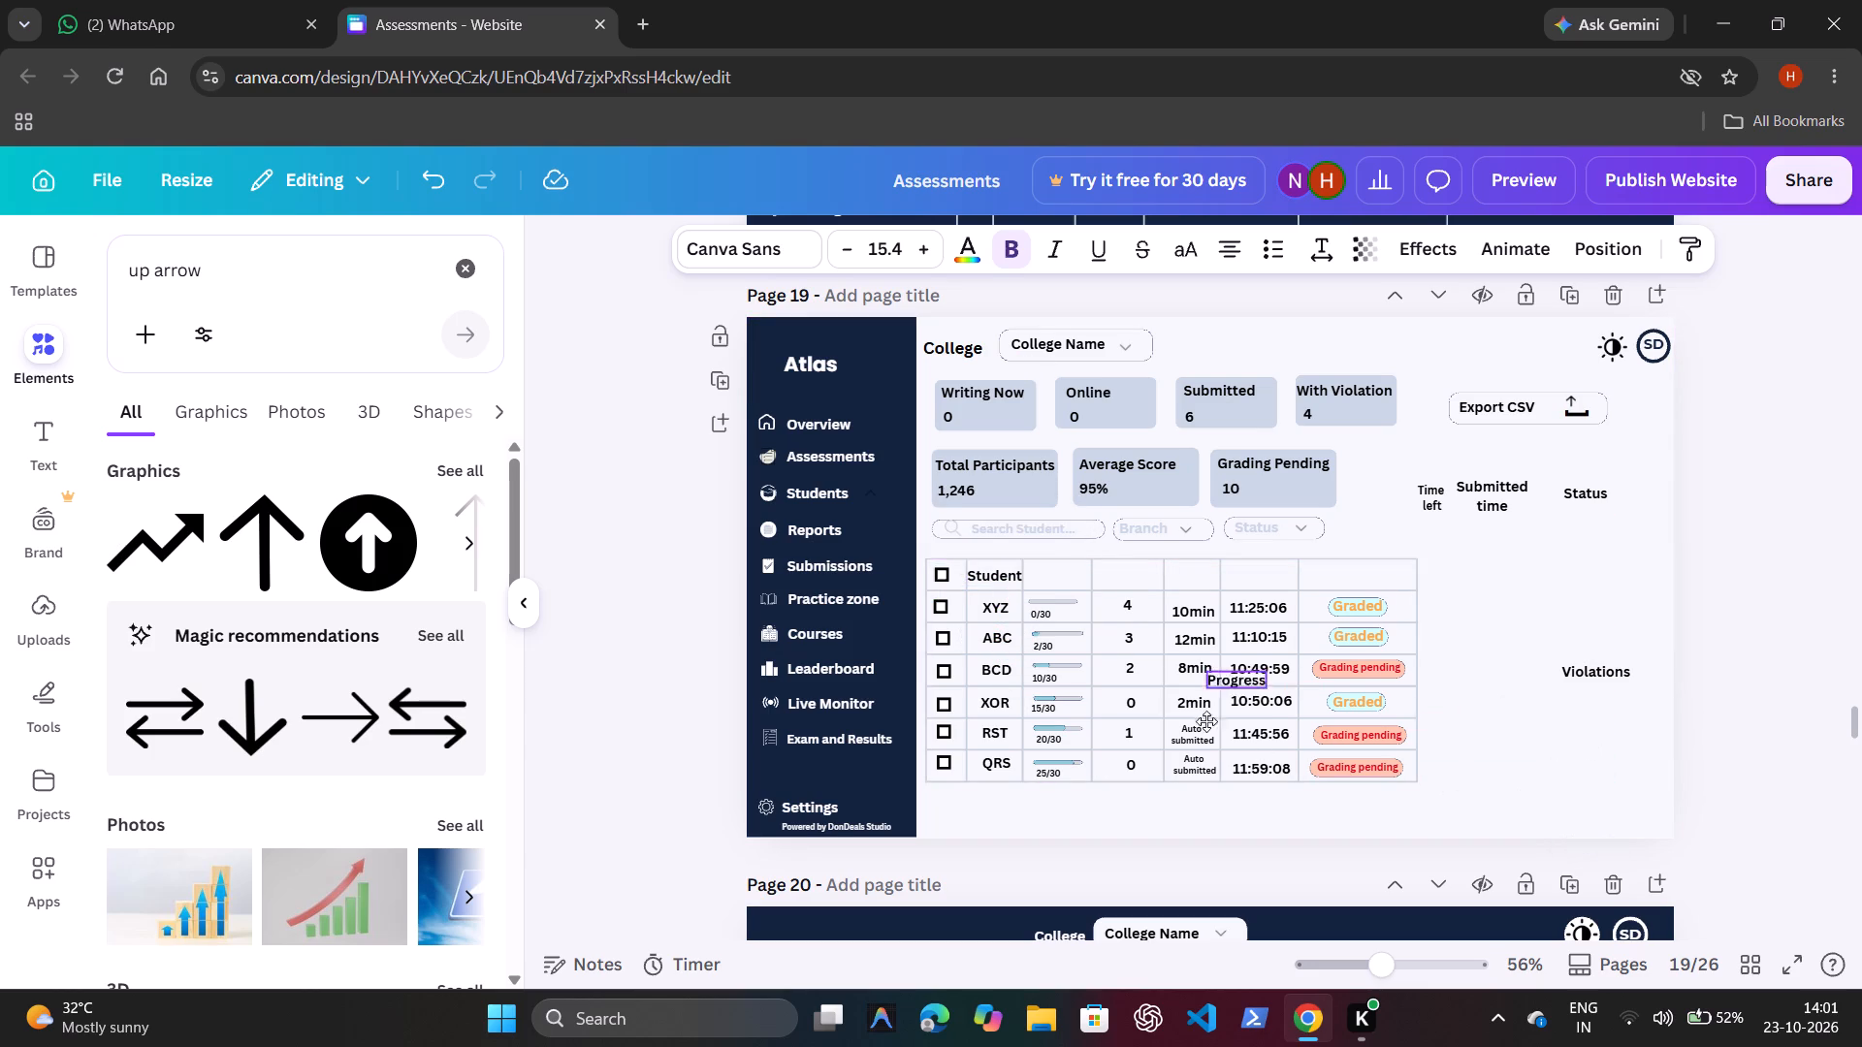
drag(1206, 721, 1077, 635)
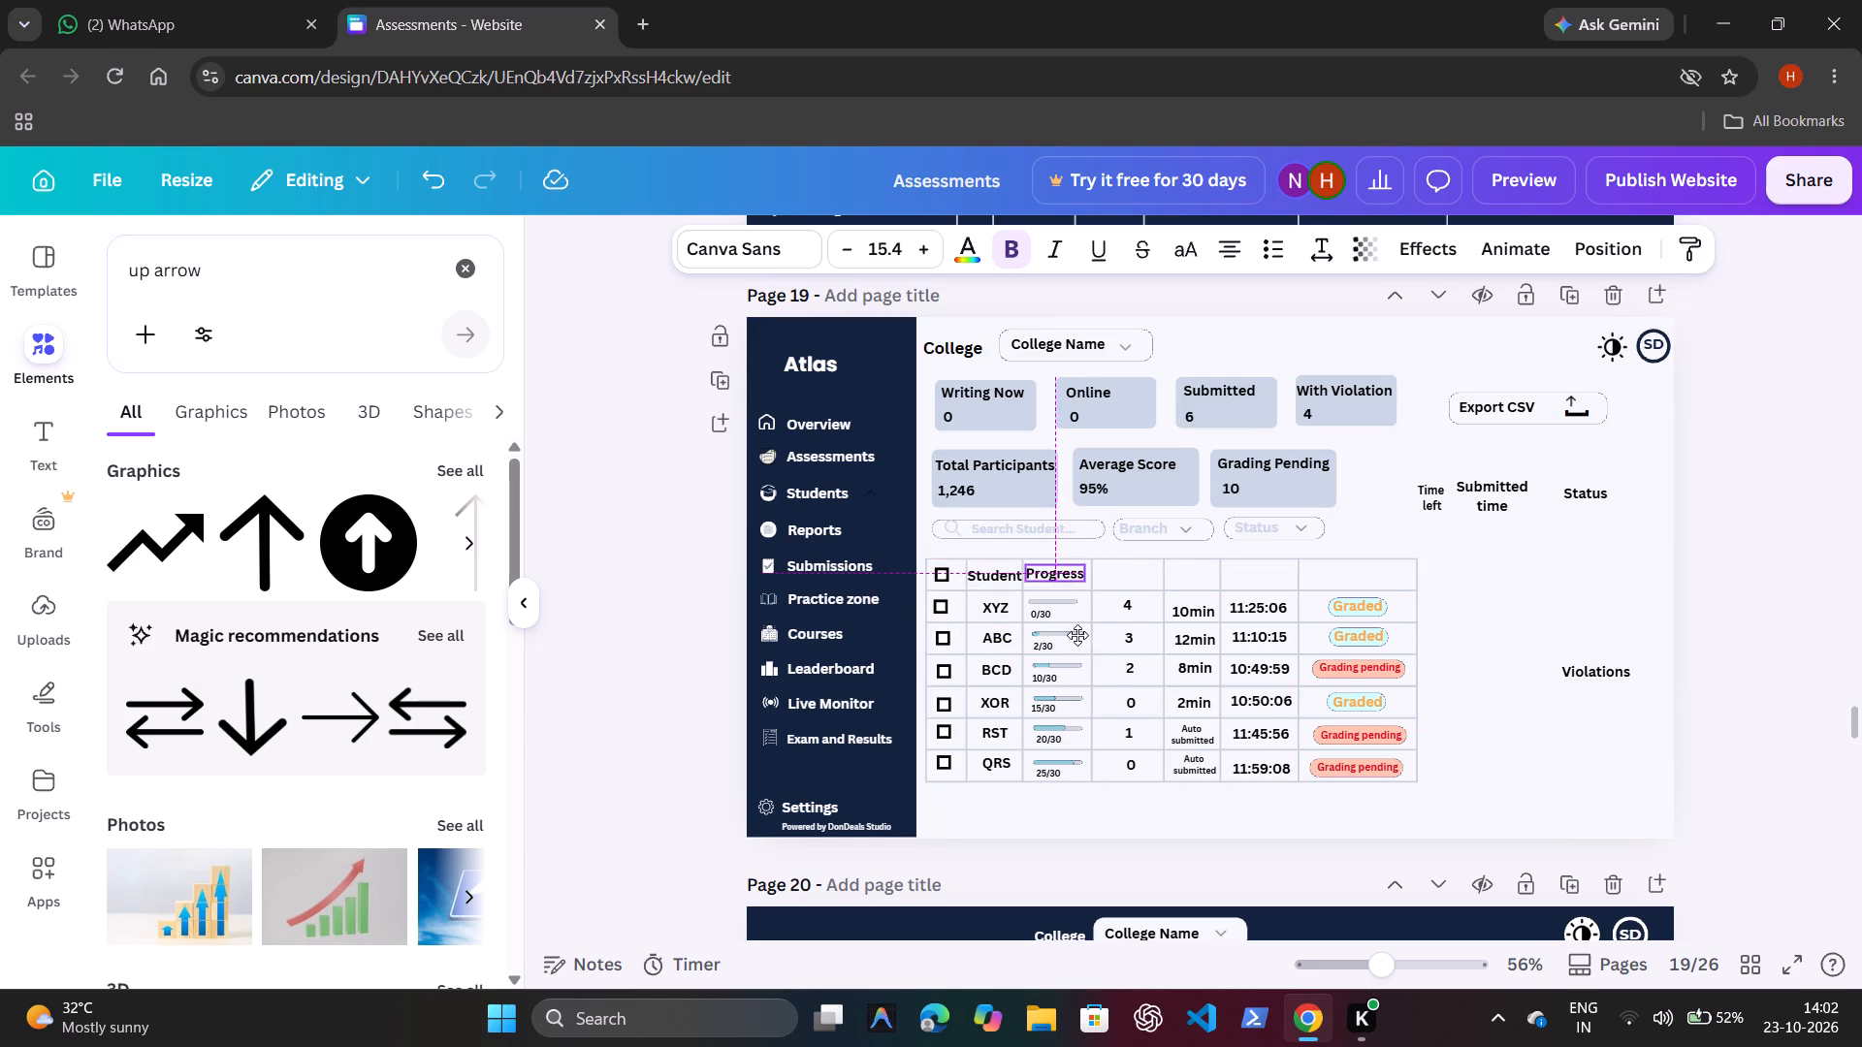
drag(1077, 635, 1082, 640)
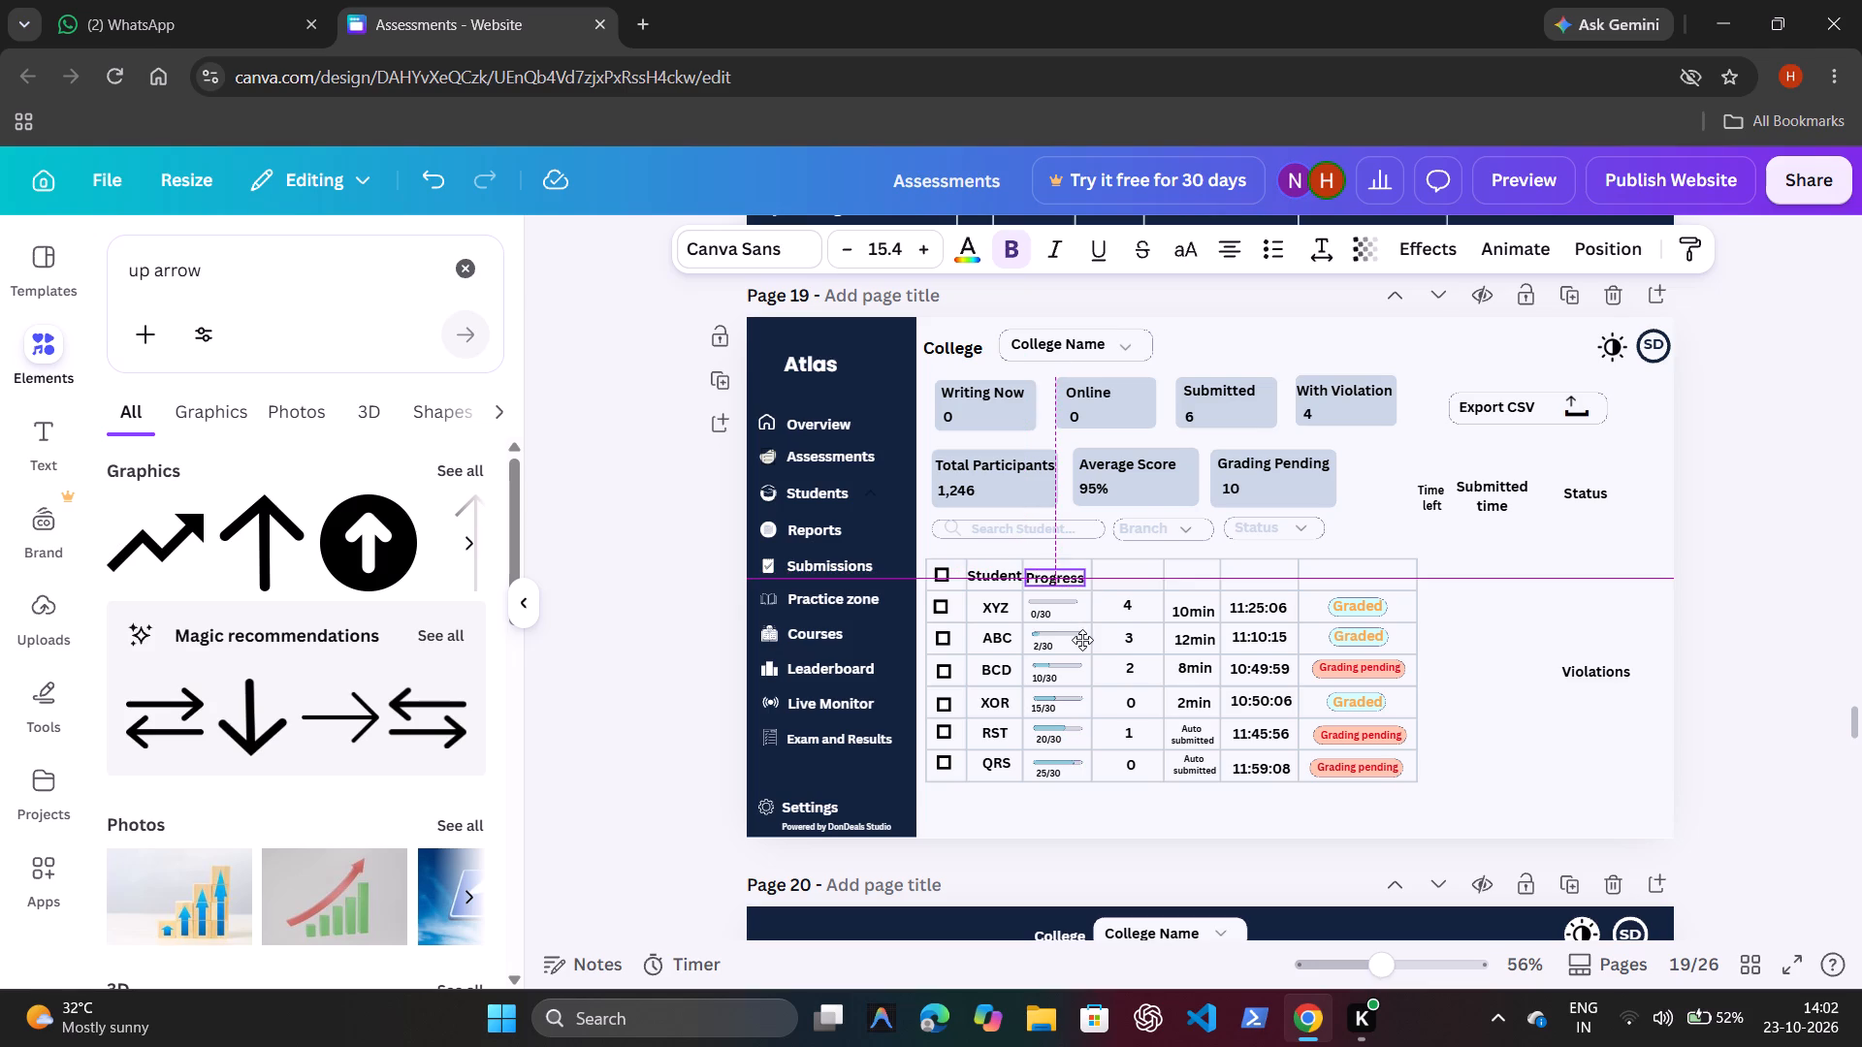
drag(1082, 640, 1083, 640)
click(1598, 584)
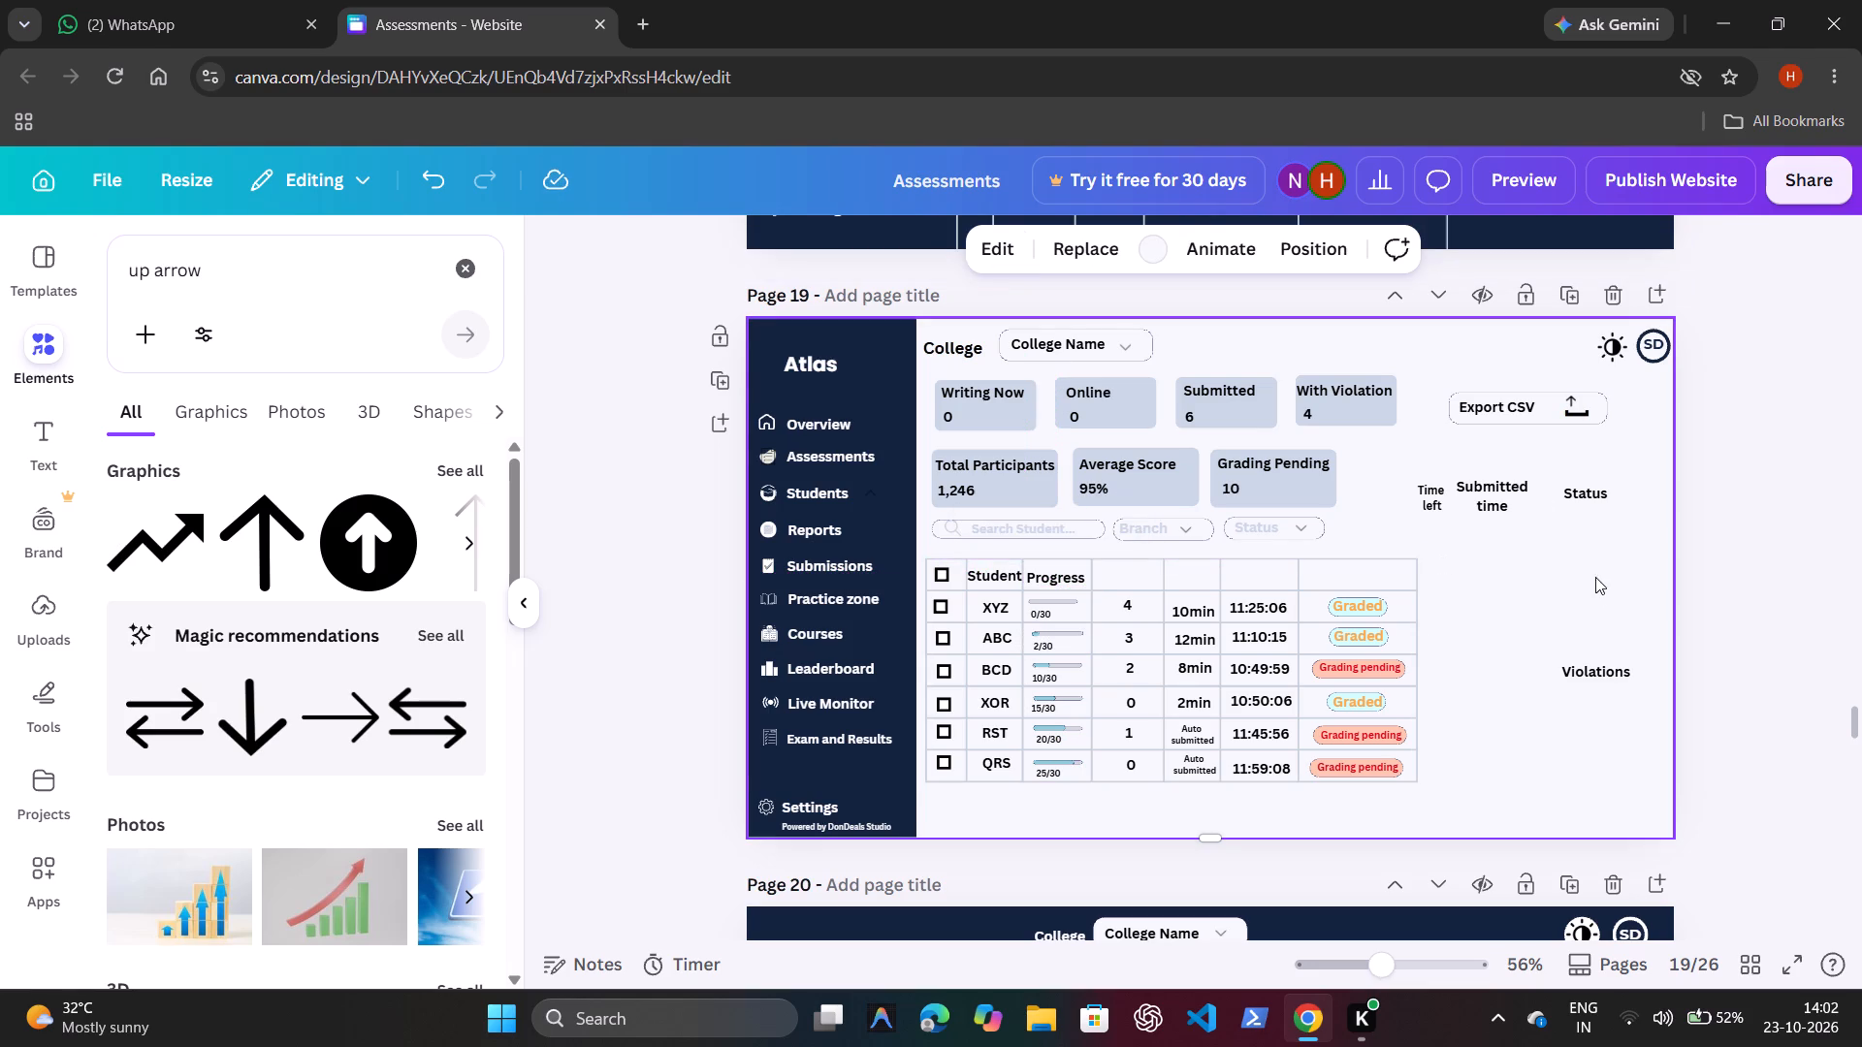
Move the Violations heading into the fourth cell of the grid's top row, above the violation counts.
click(1591, 670)
drag(1623, 725, 1176, 600)
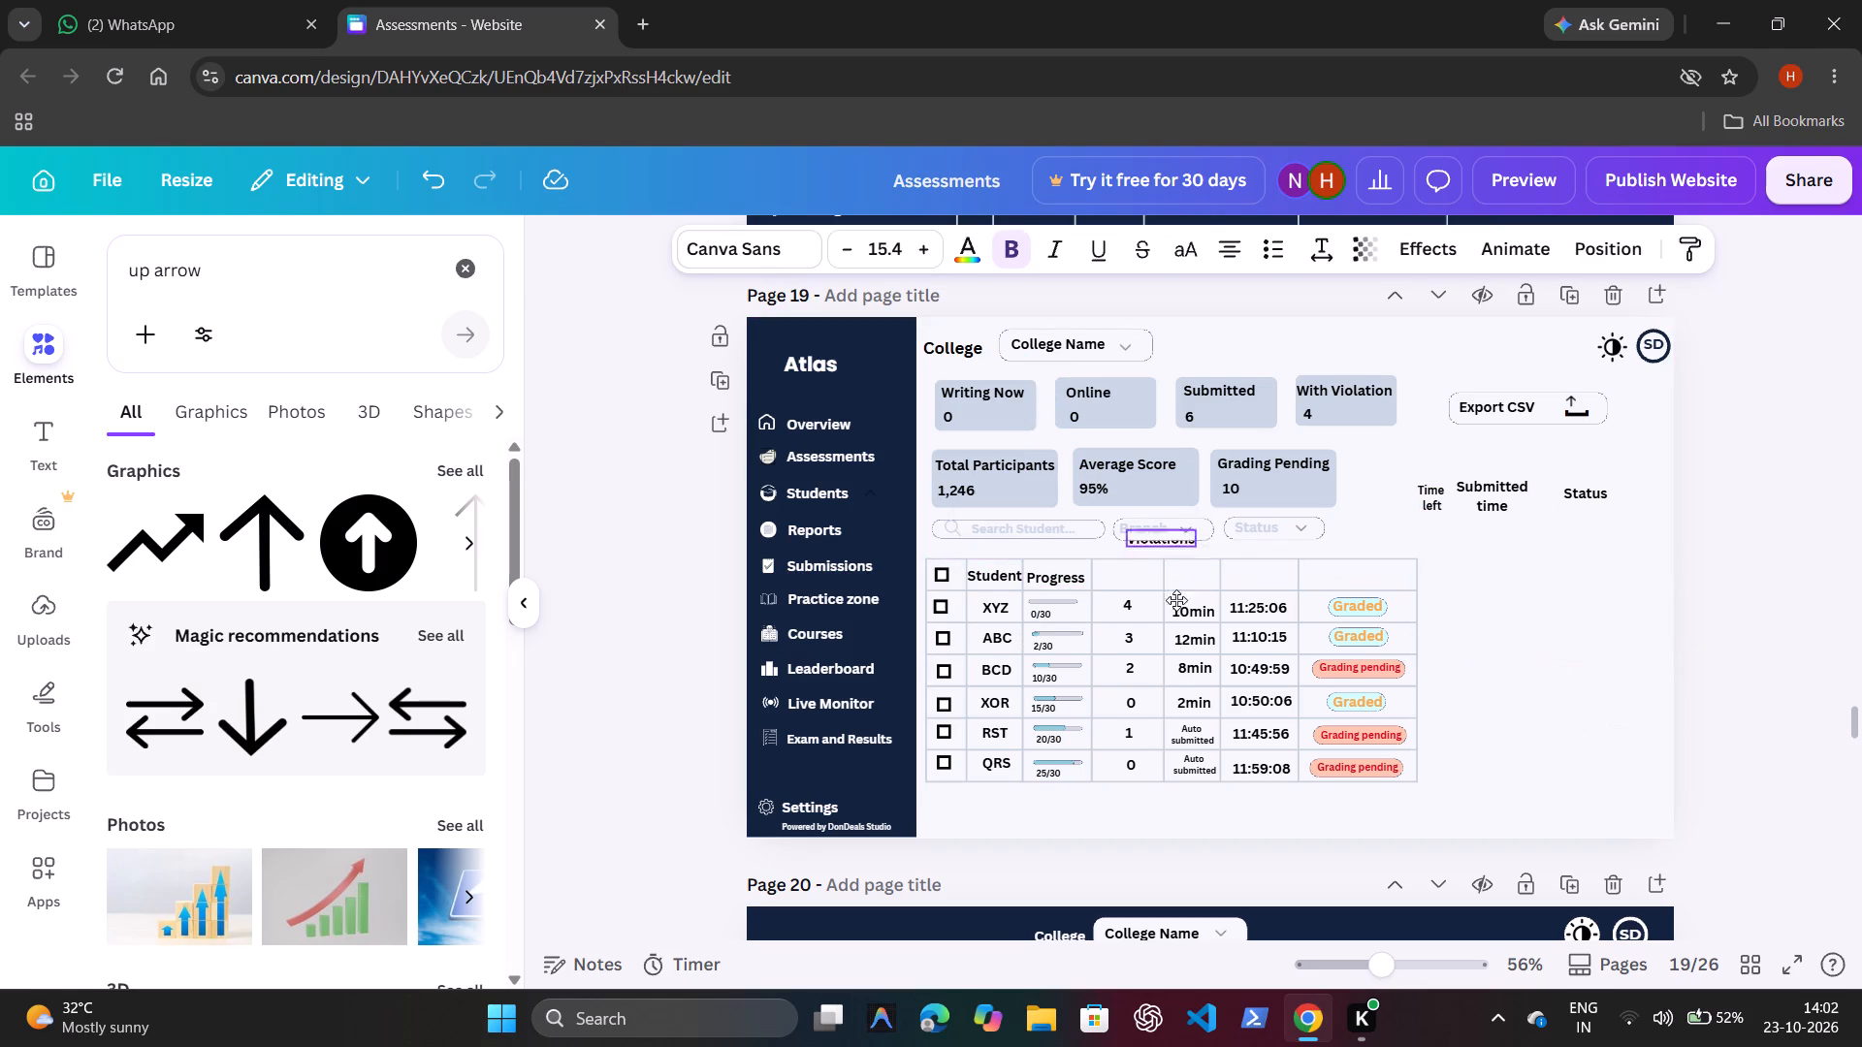
drag(1176, 600, 1157, 632)
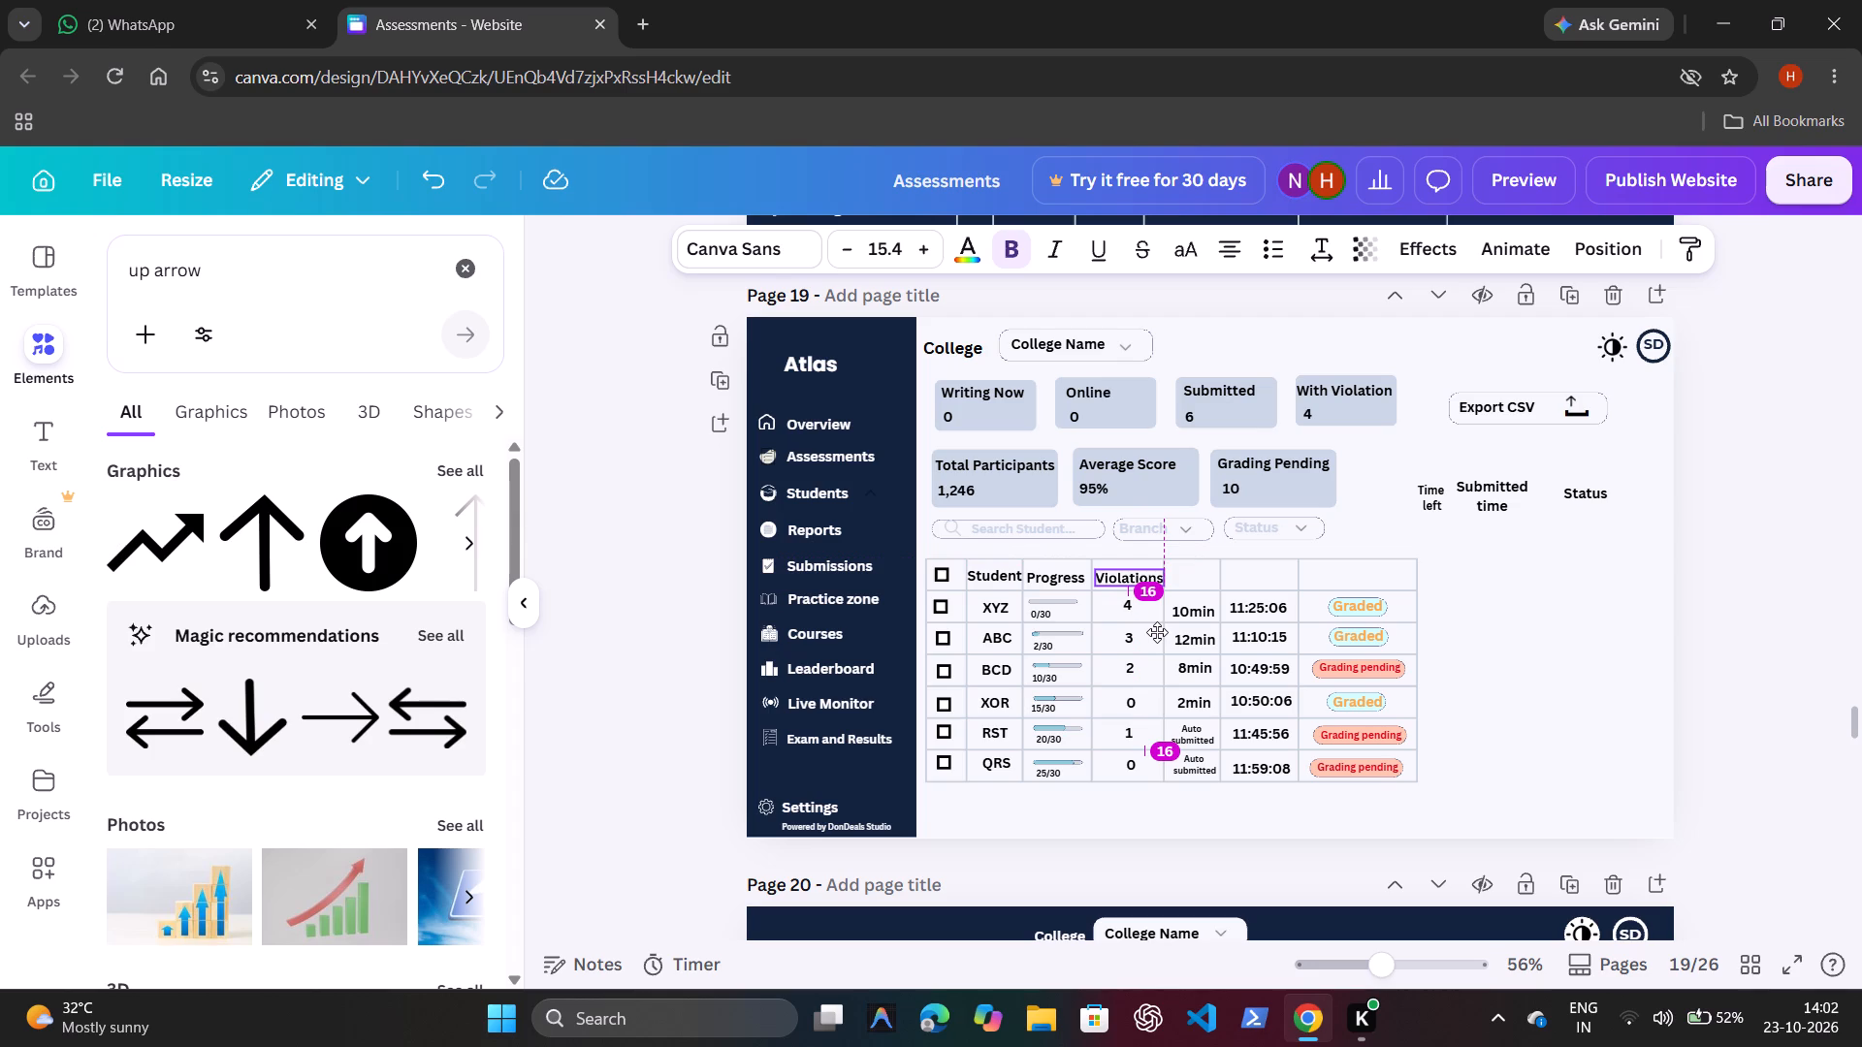
drag(1157, 632, 1158, 628)
click(1530, 578)
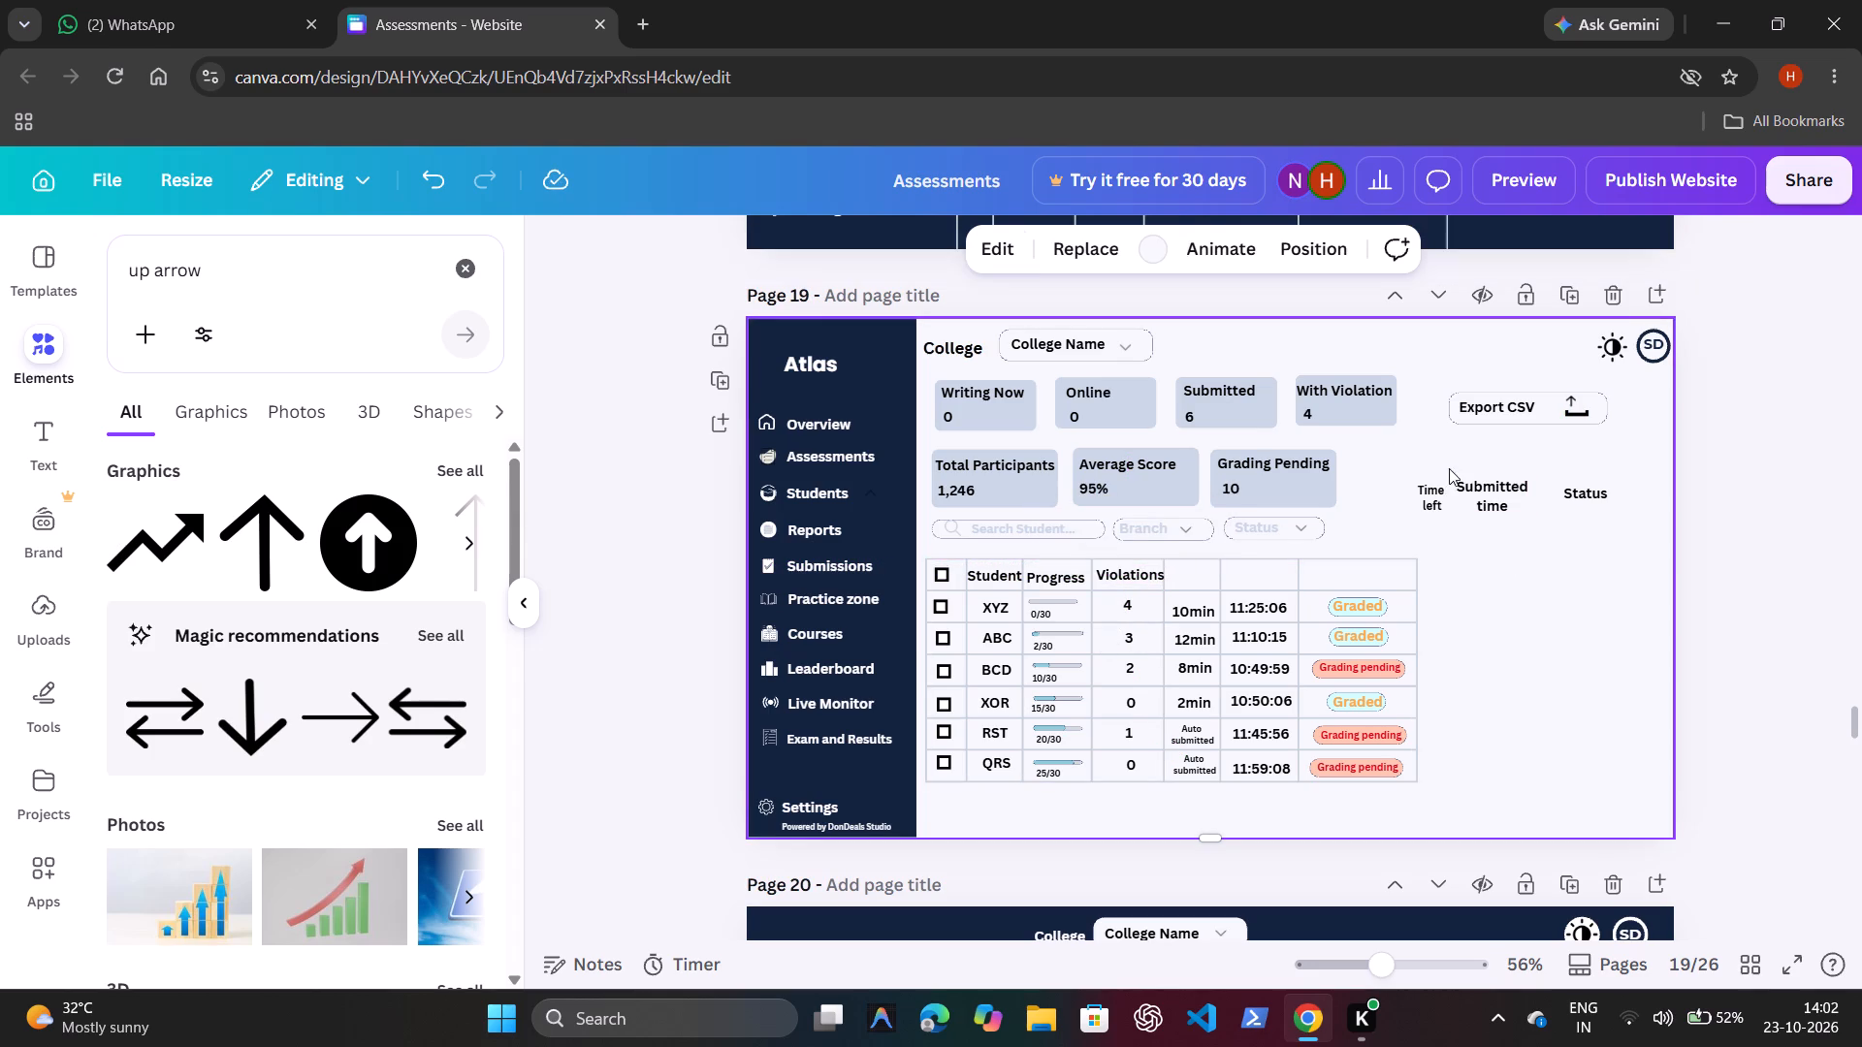
Move the Time left heading into the fifth cell of the grid's top row, above 10min.
click(1440, 492)
drag(1452, 560, 1210, 638)
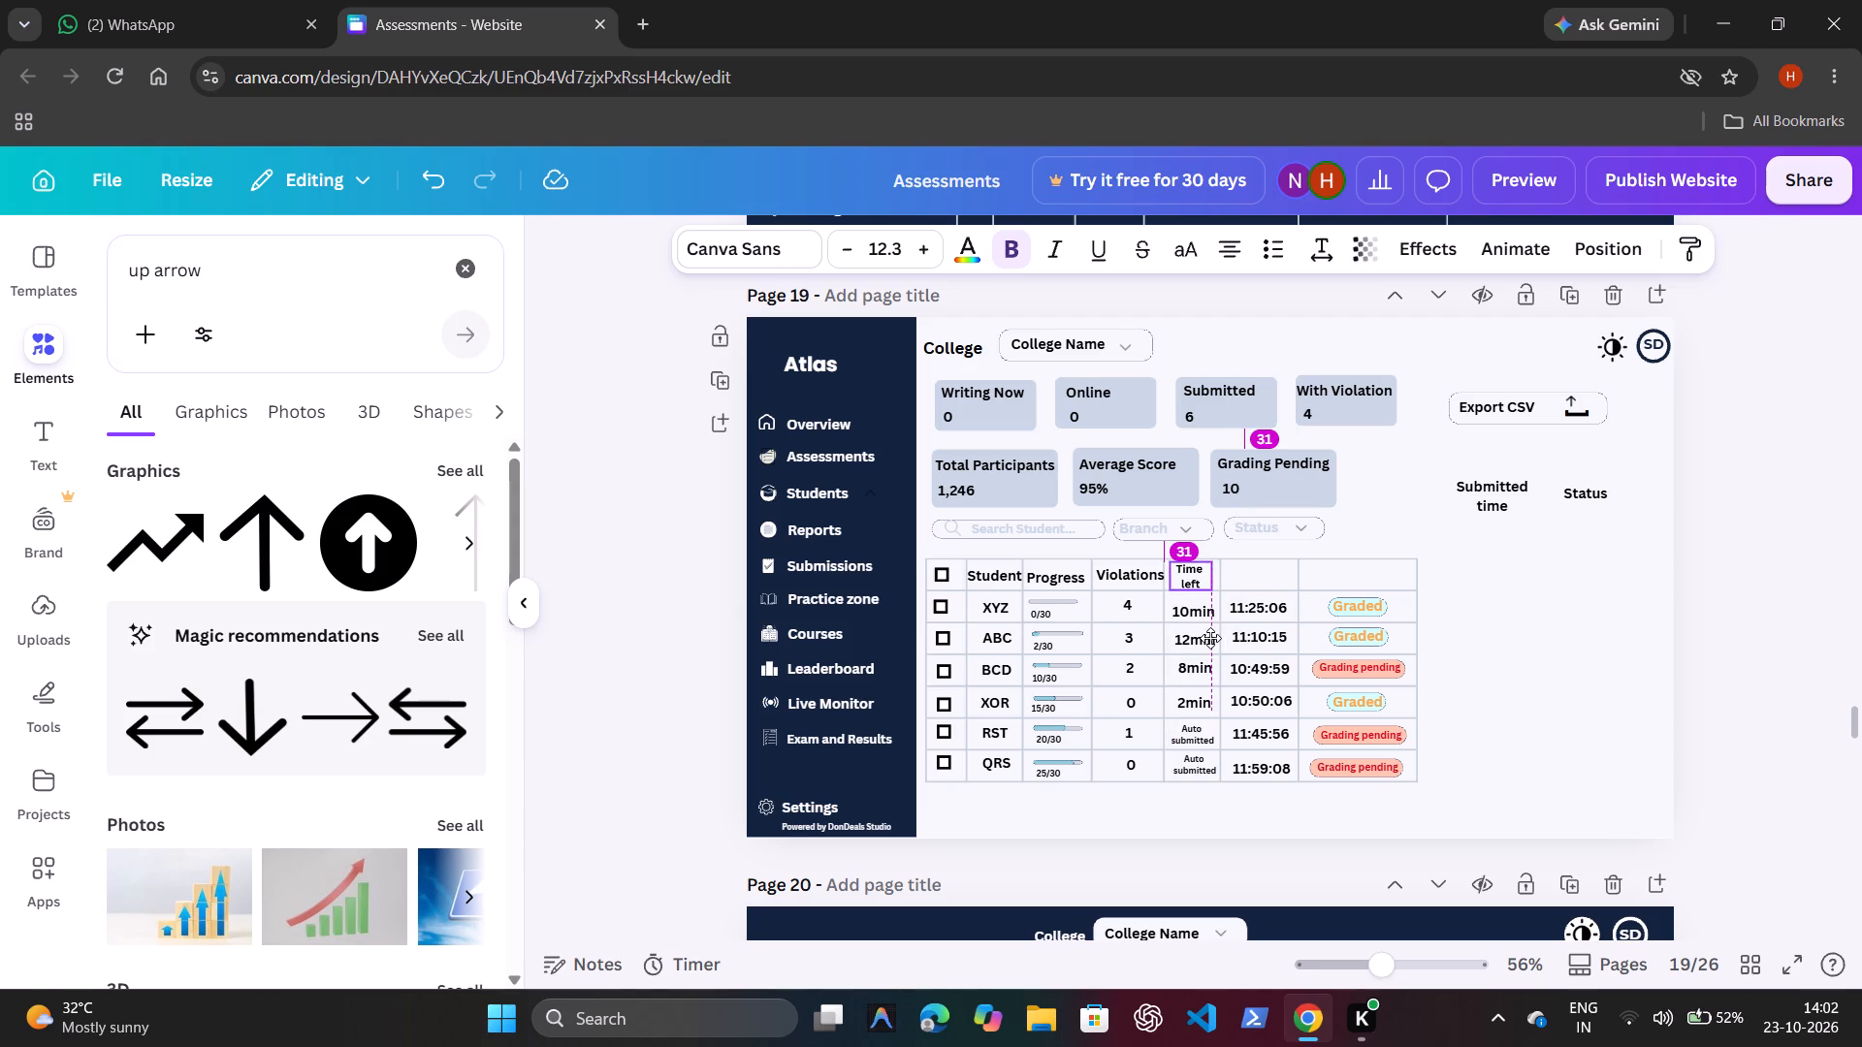
drag(1210, 638, 1210, 637)
click(1486, 577)
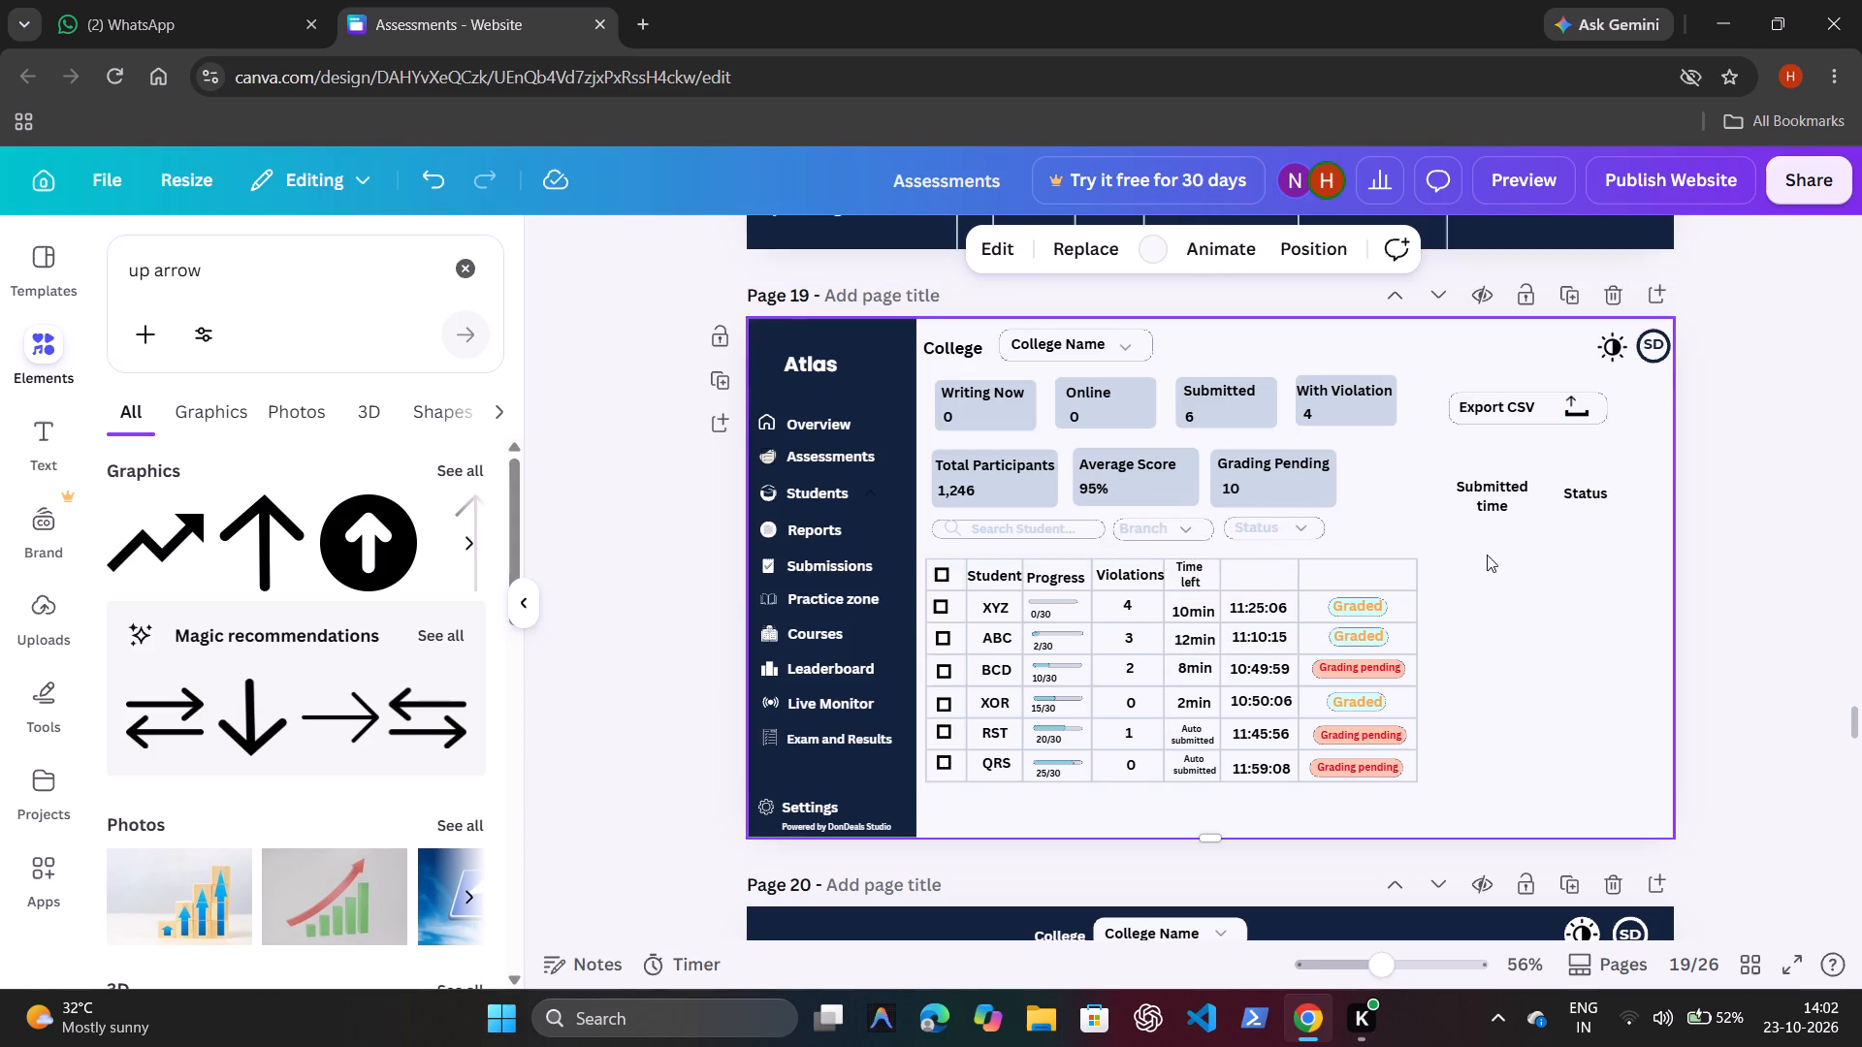
Move the Submitted time heading into the sixth cell of the grid's top row, above 11:25:06.
click(1488, 502)
drag(1517, 564, 1285, 643)
click(1552, 610)
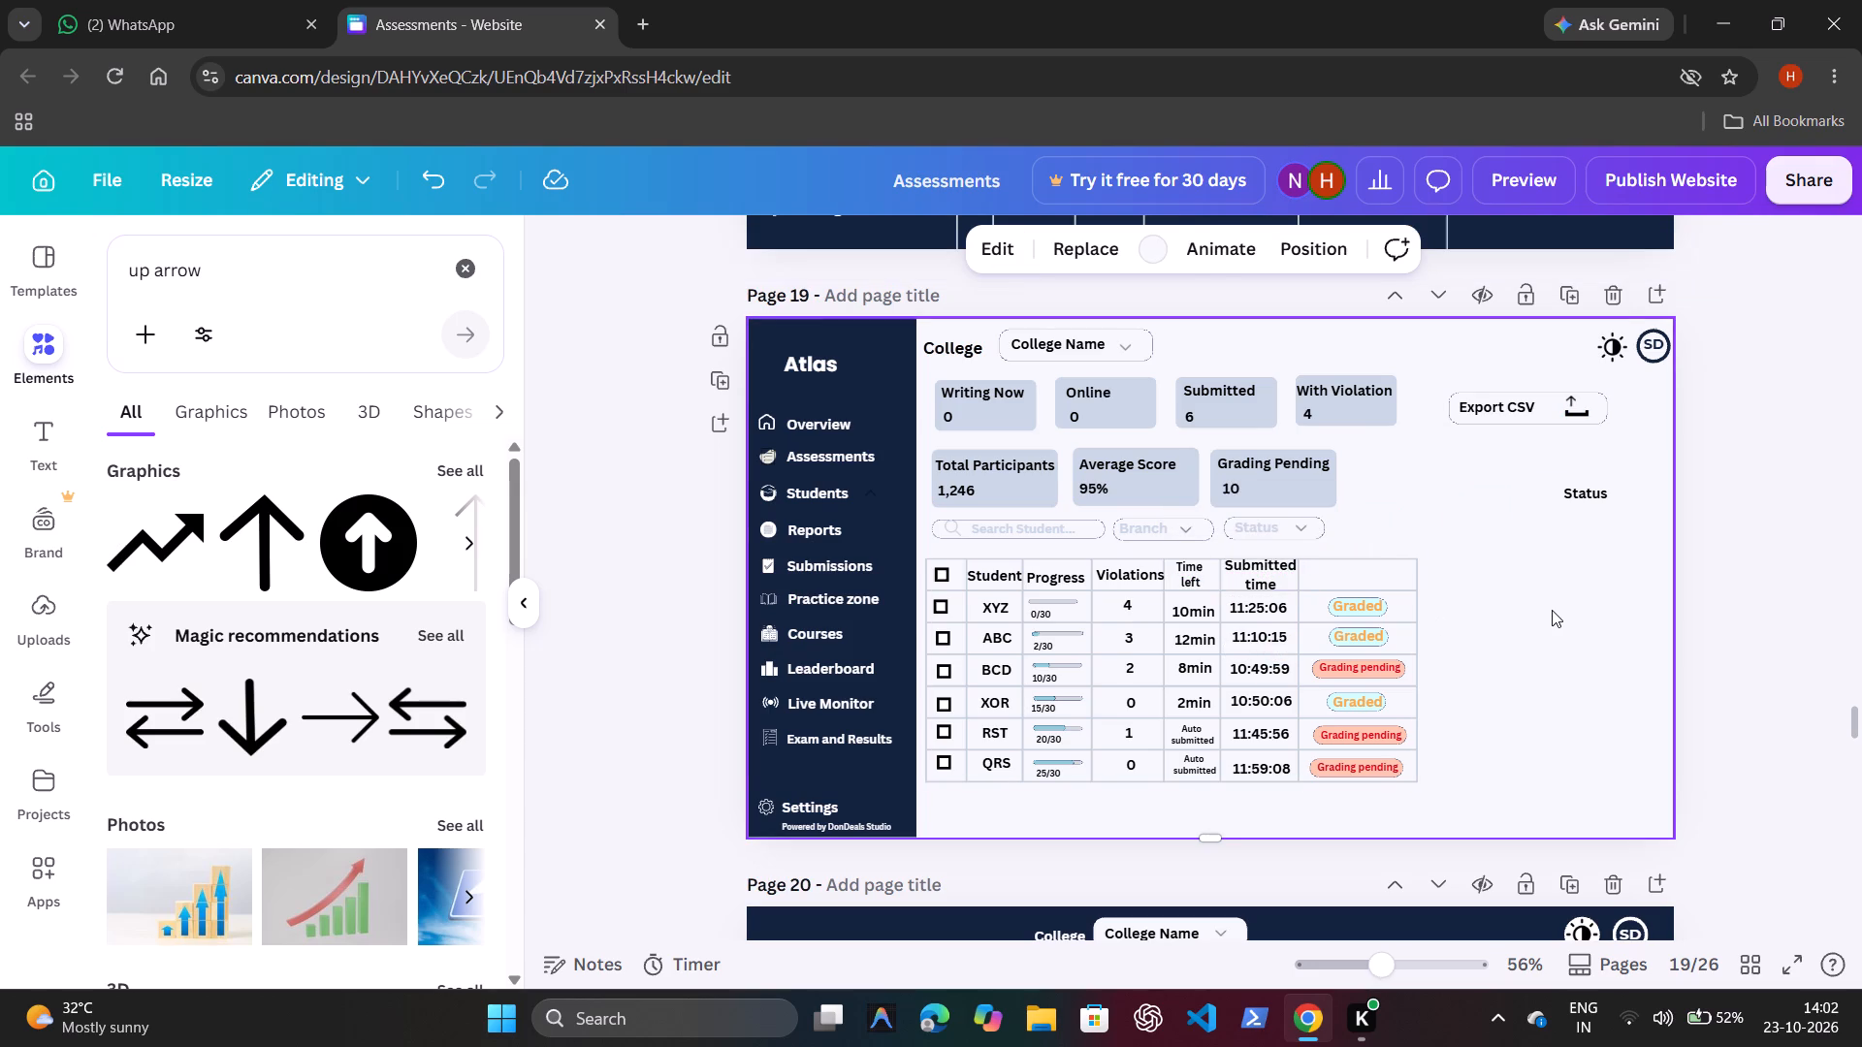
Move the Status heading into the last cell of the grid's top row, above the Graded badge.
click(1604, 497)
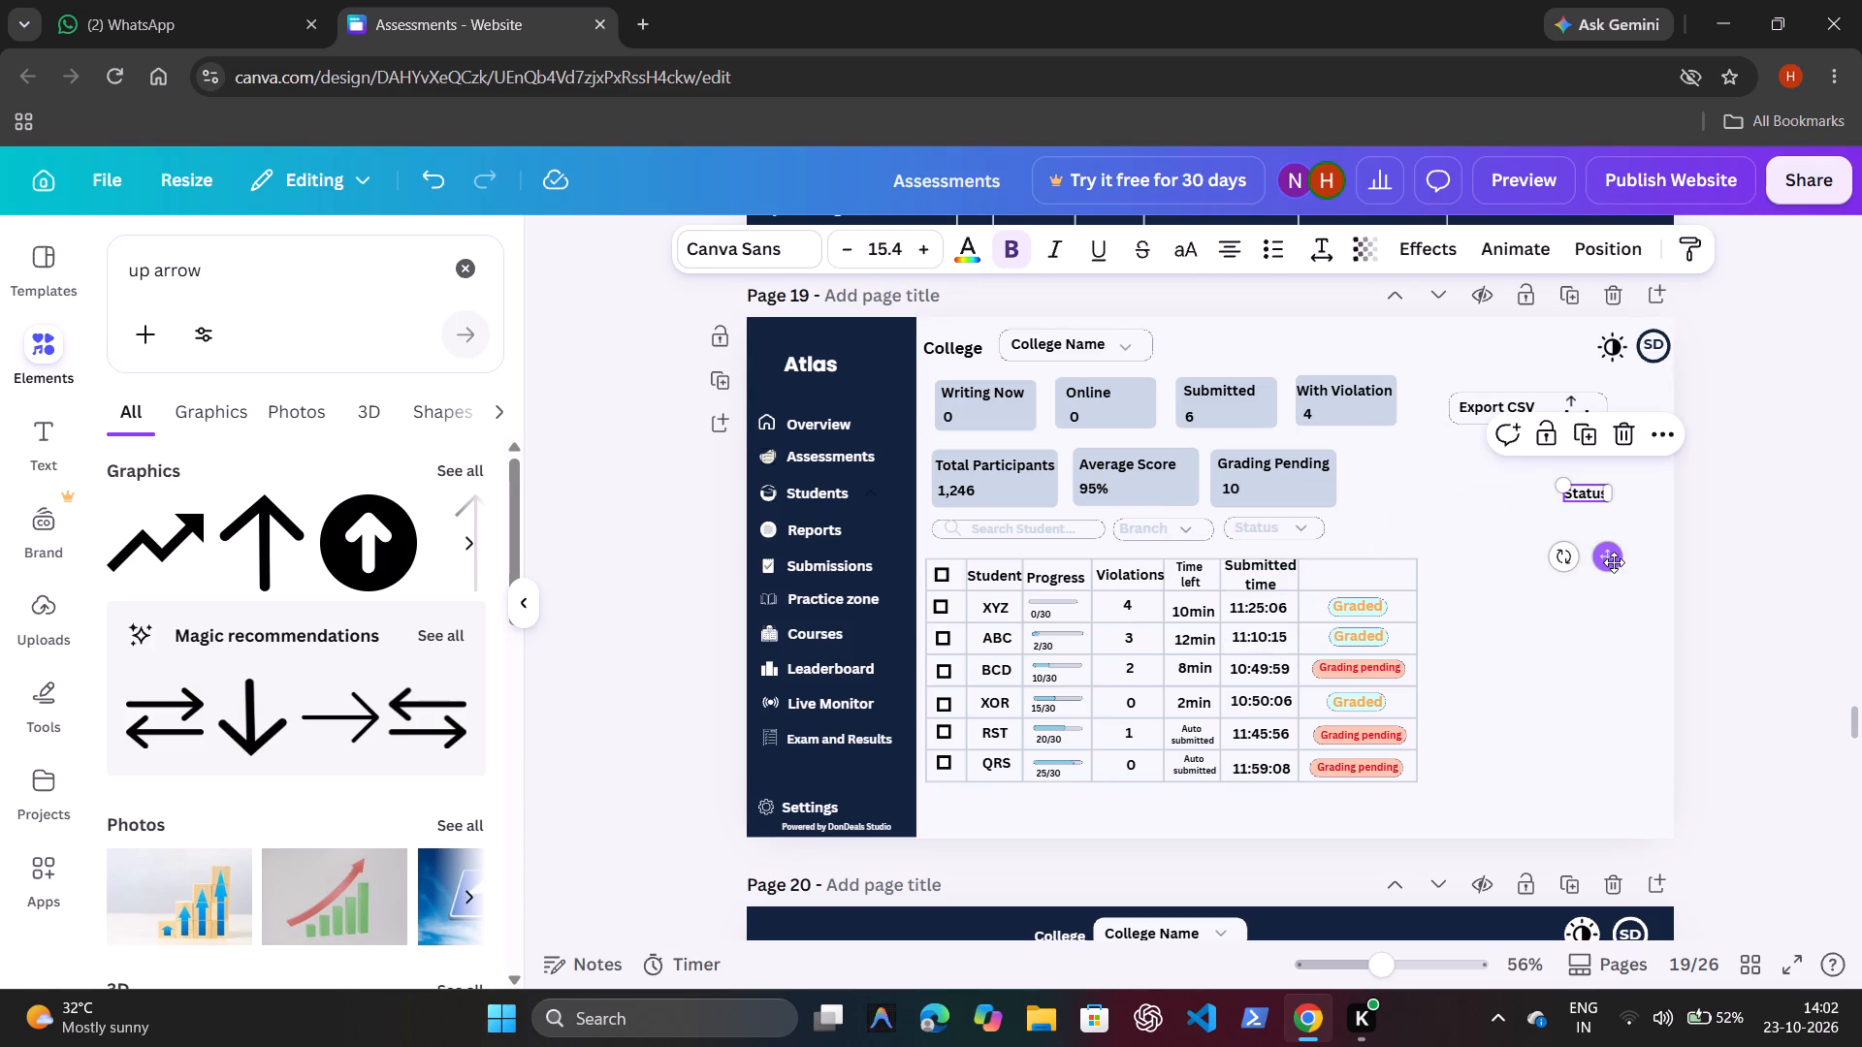
drag(1614, 562, 1379, 643)
click(1379, 643)
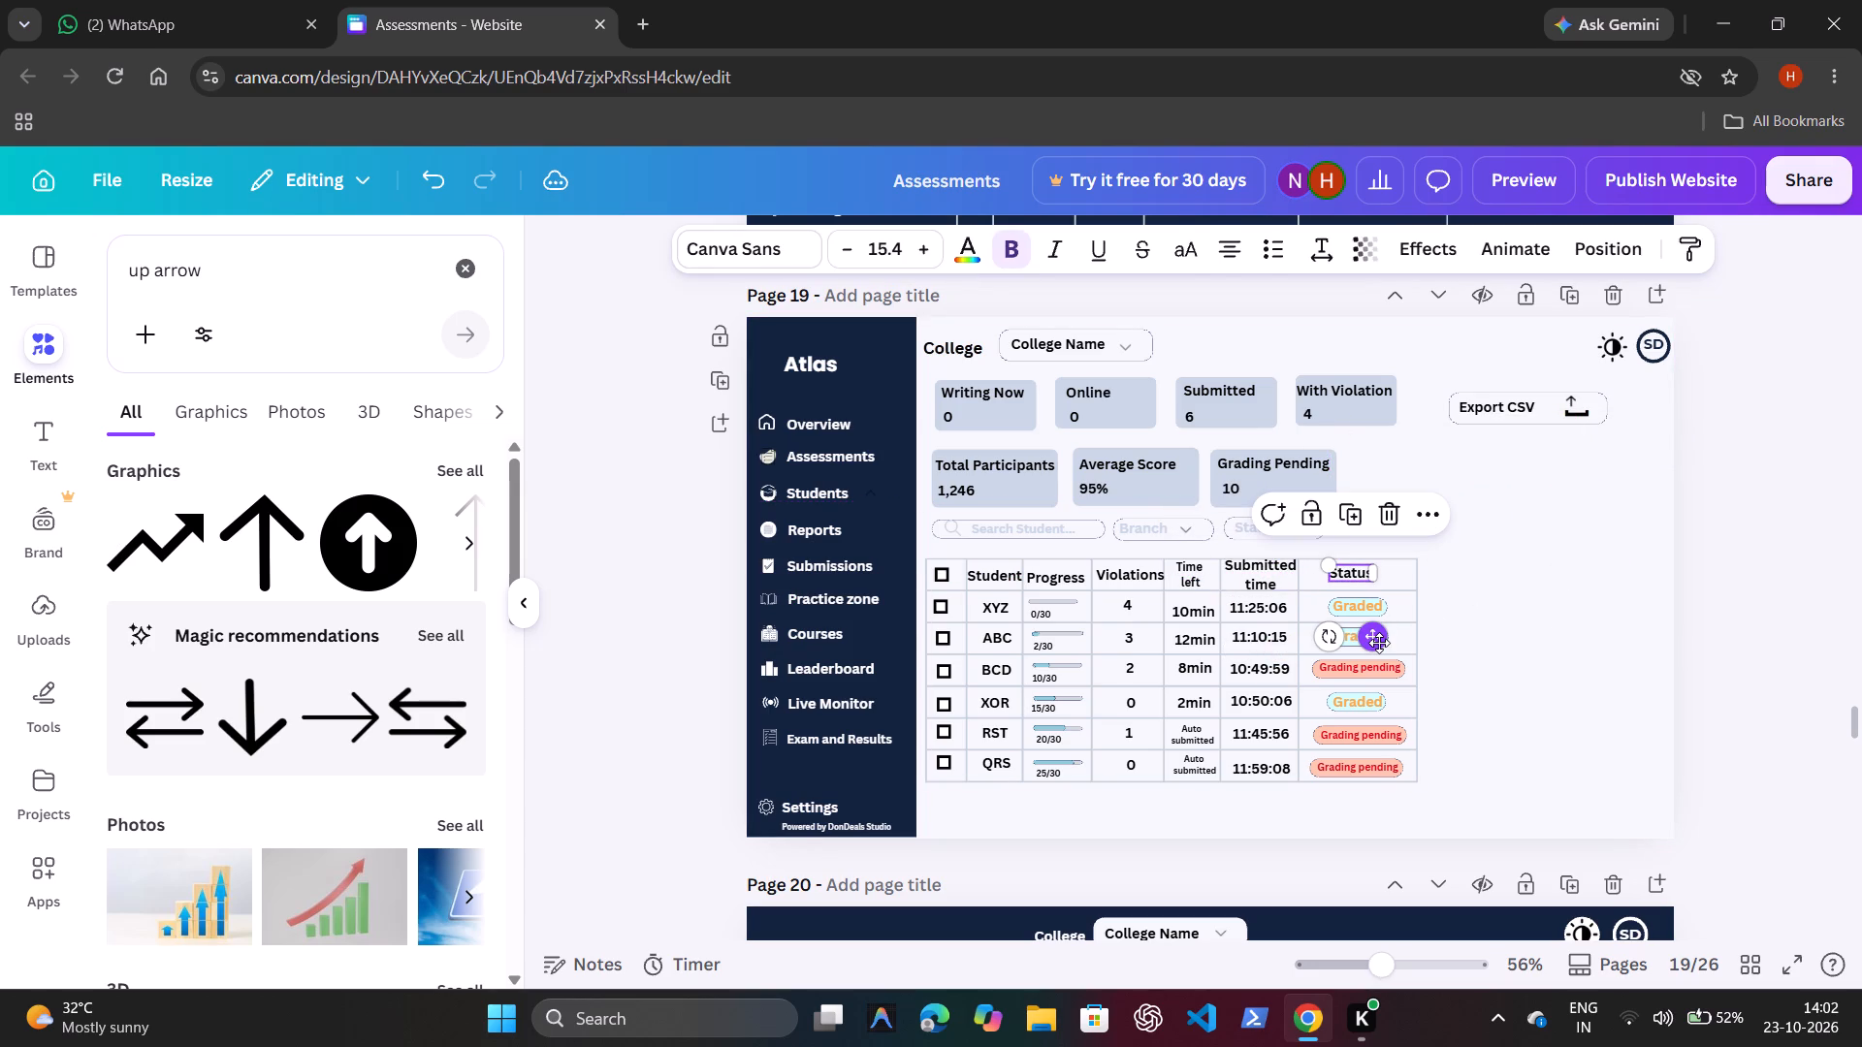
click(1529, 644)
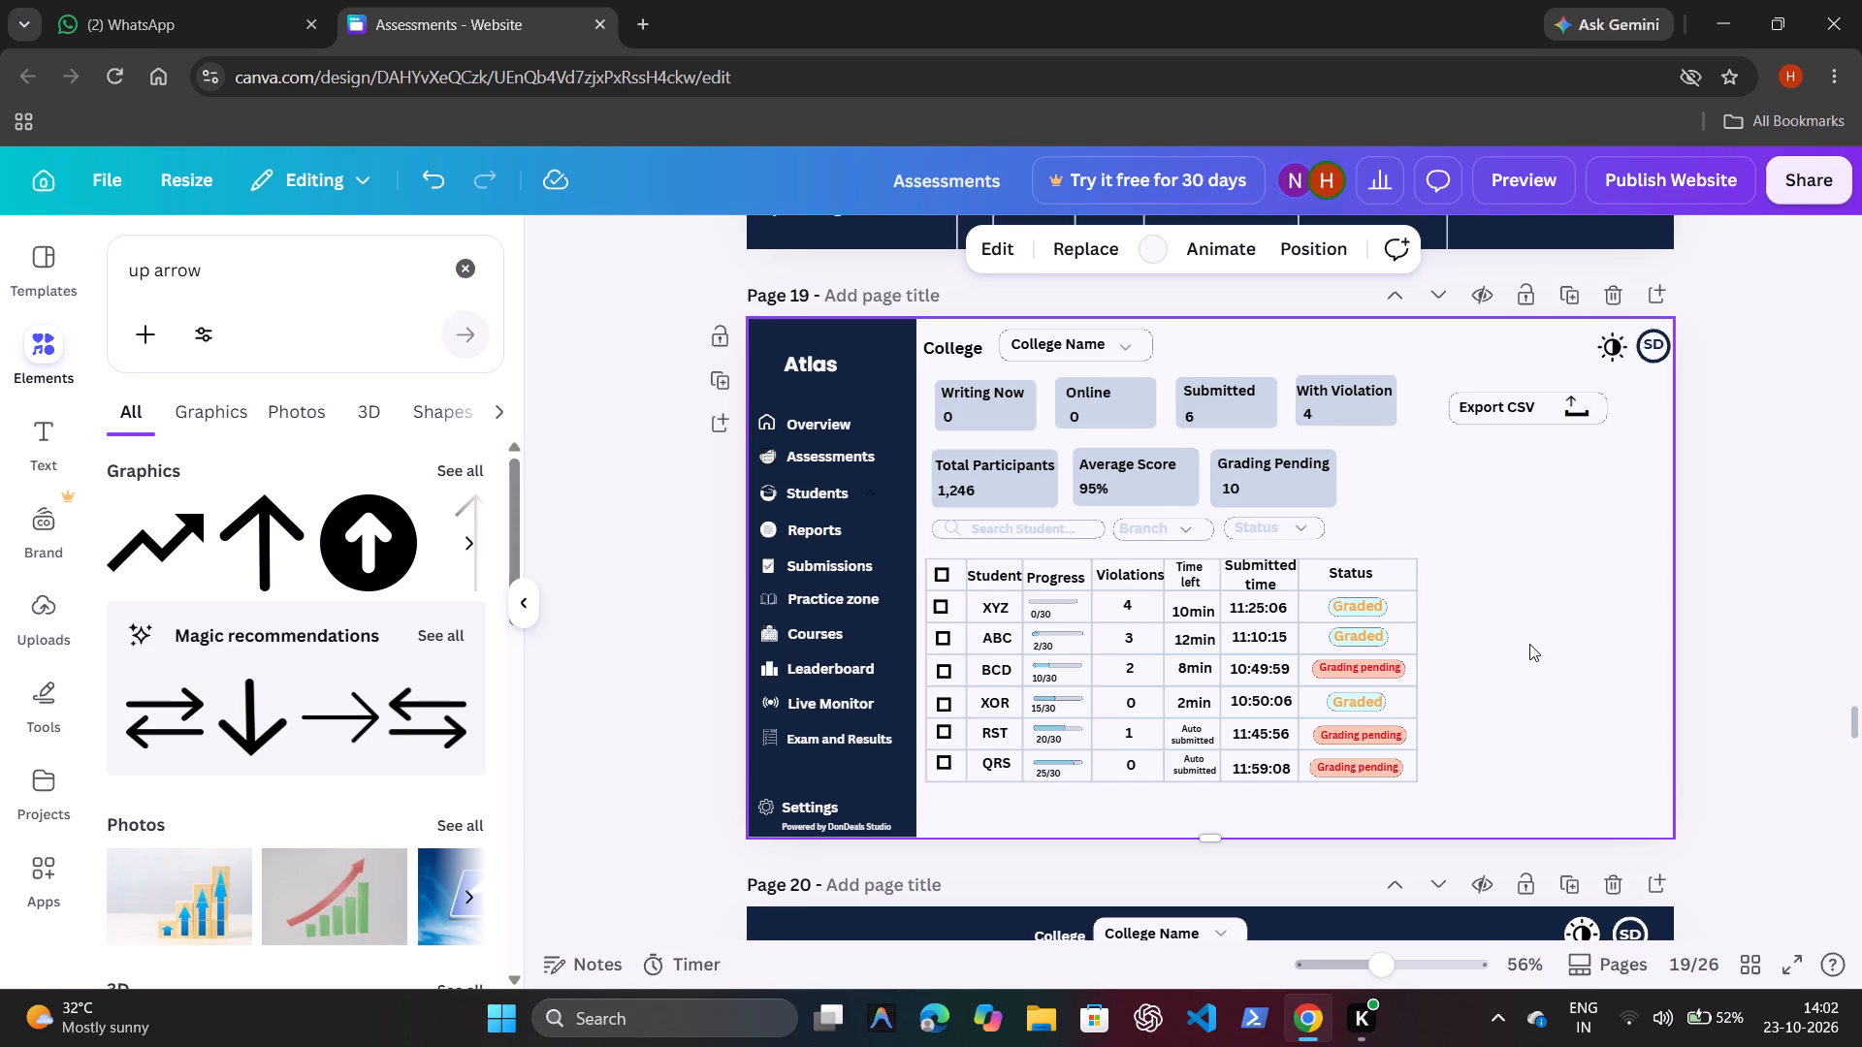
click(1486, 599)
Delete the old dark-themed live monitoring dashboard on page 20.
scroll(1462, 655, down, 3)
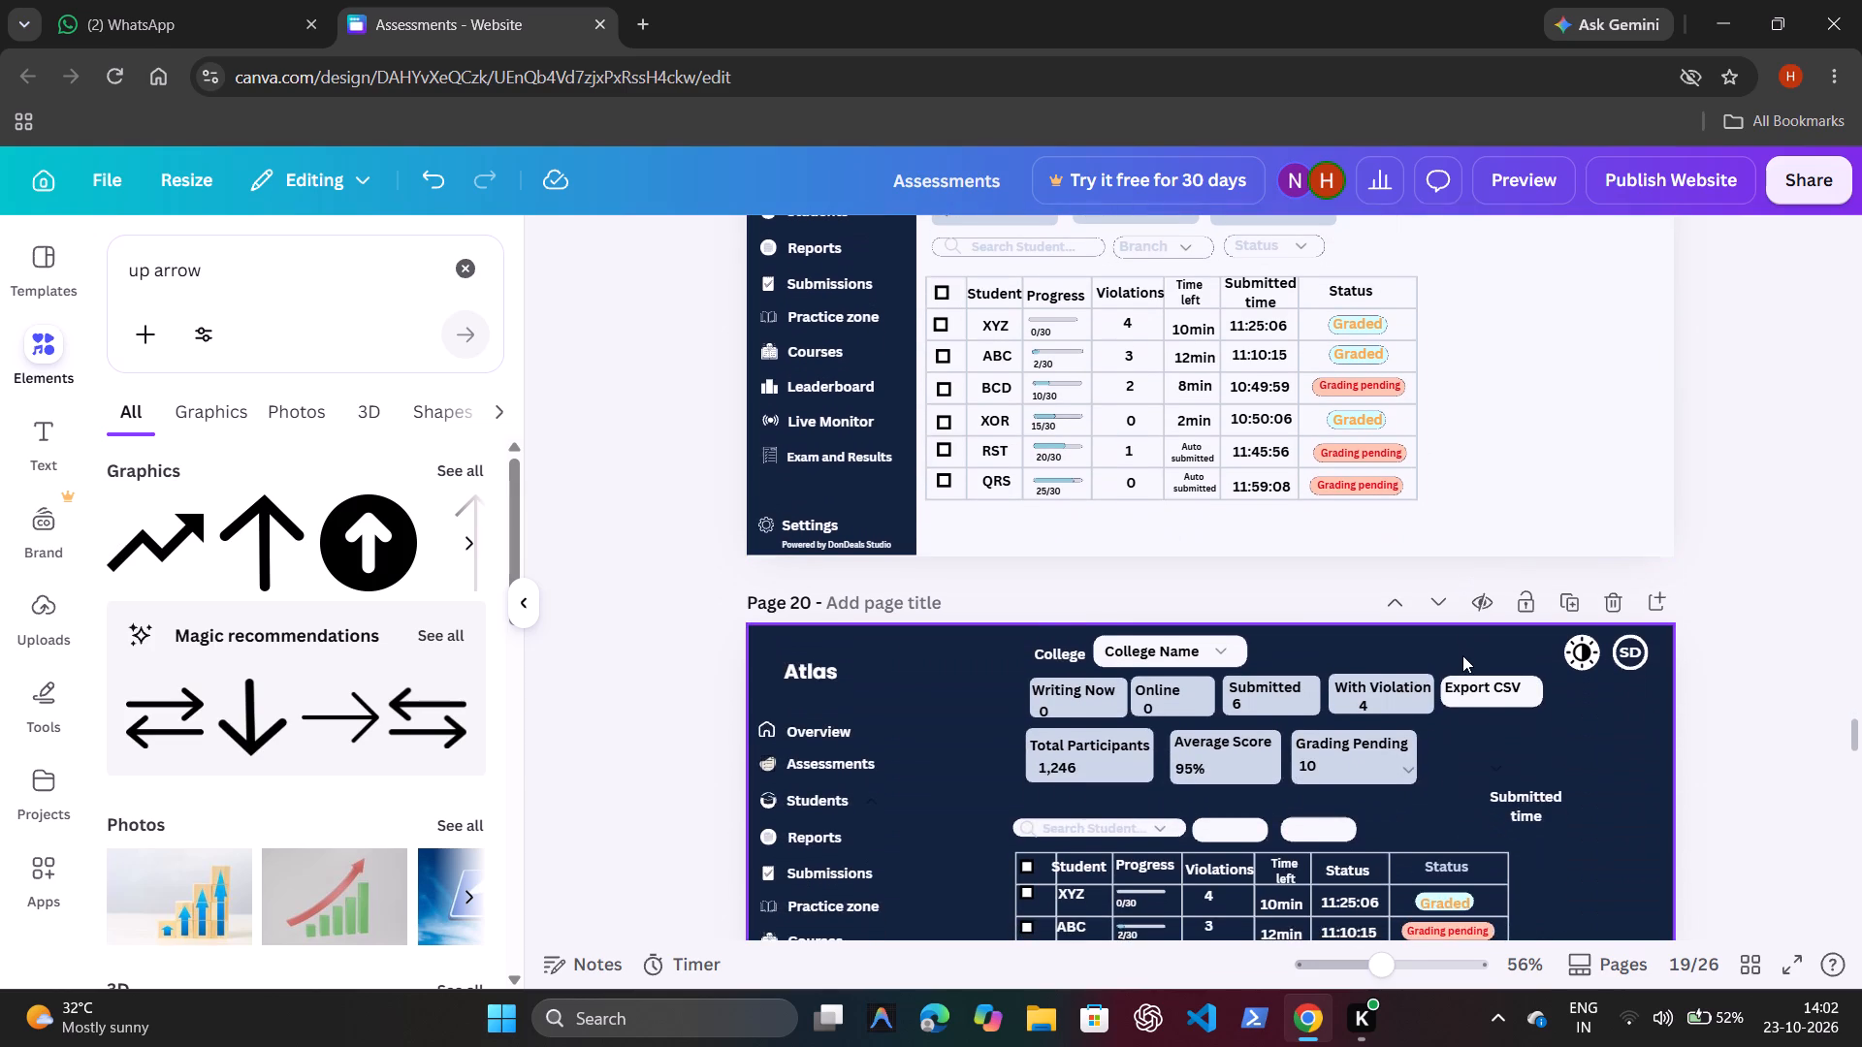
scroll(1462, 655, down, 1)
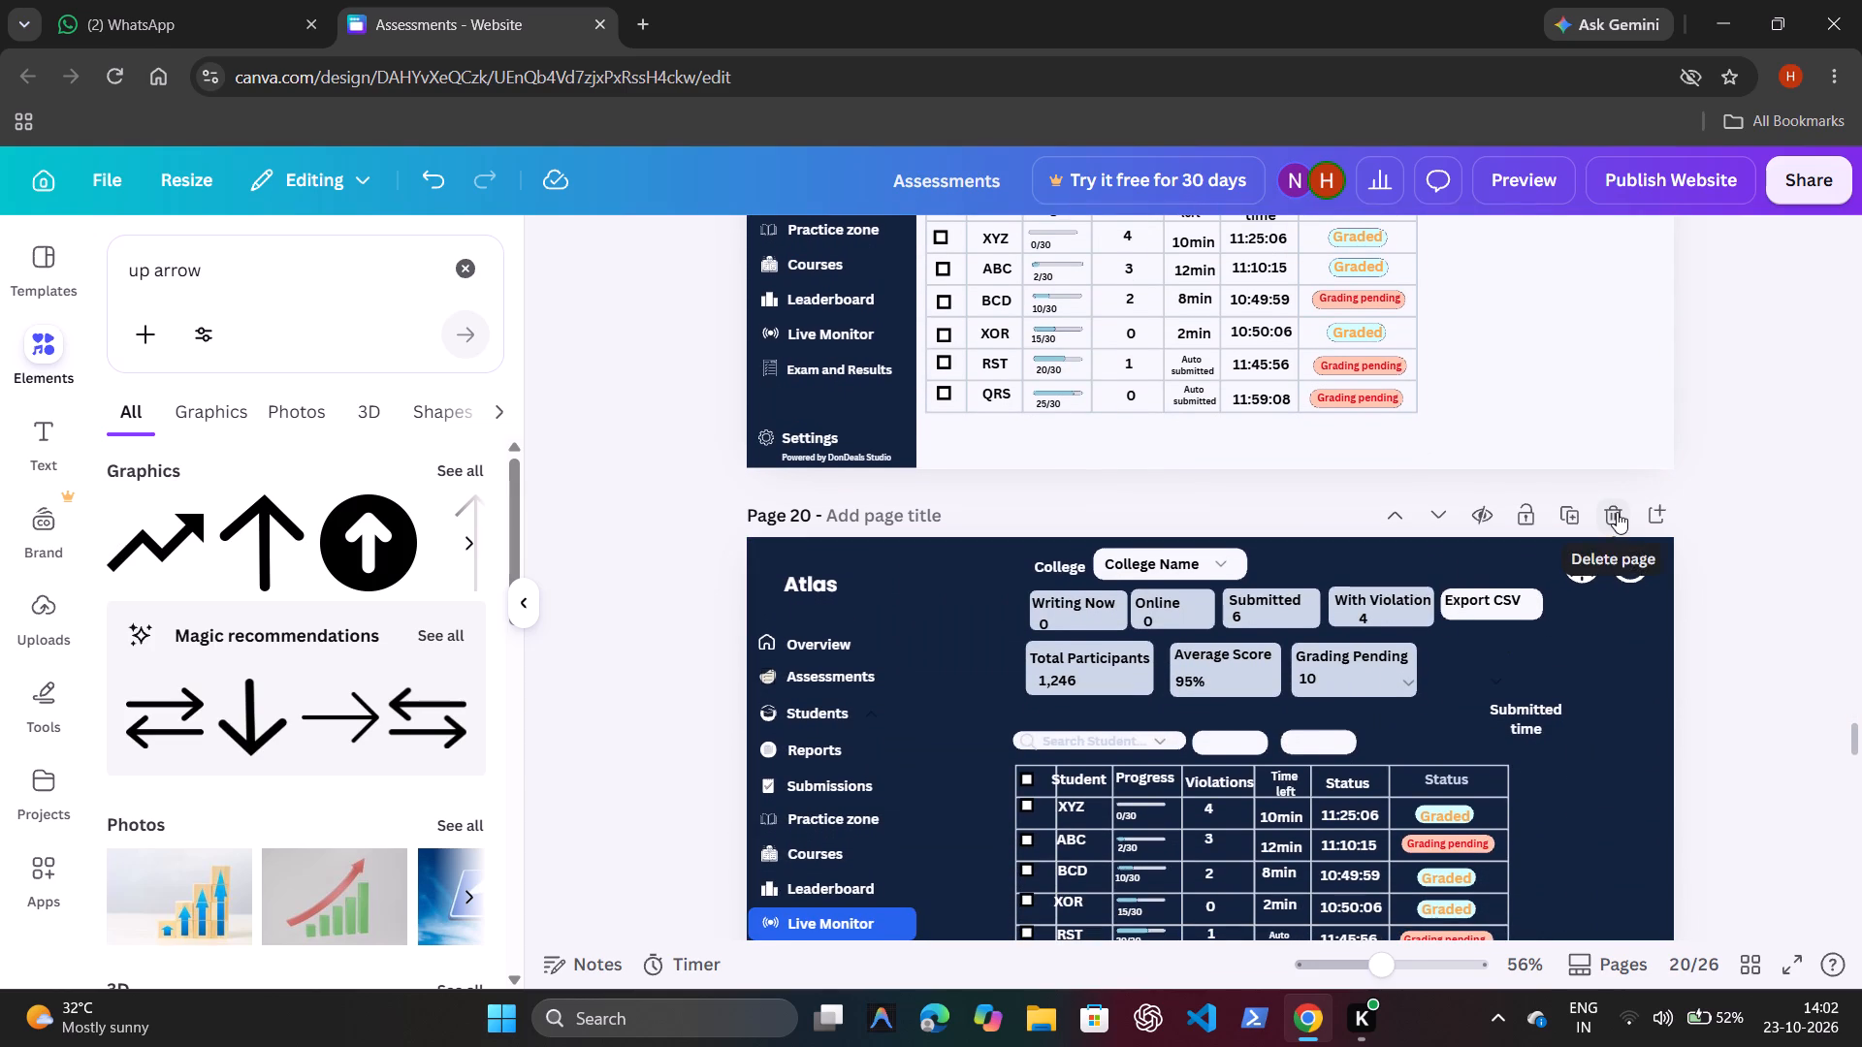
click(1617, 512)
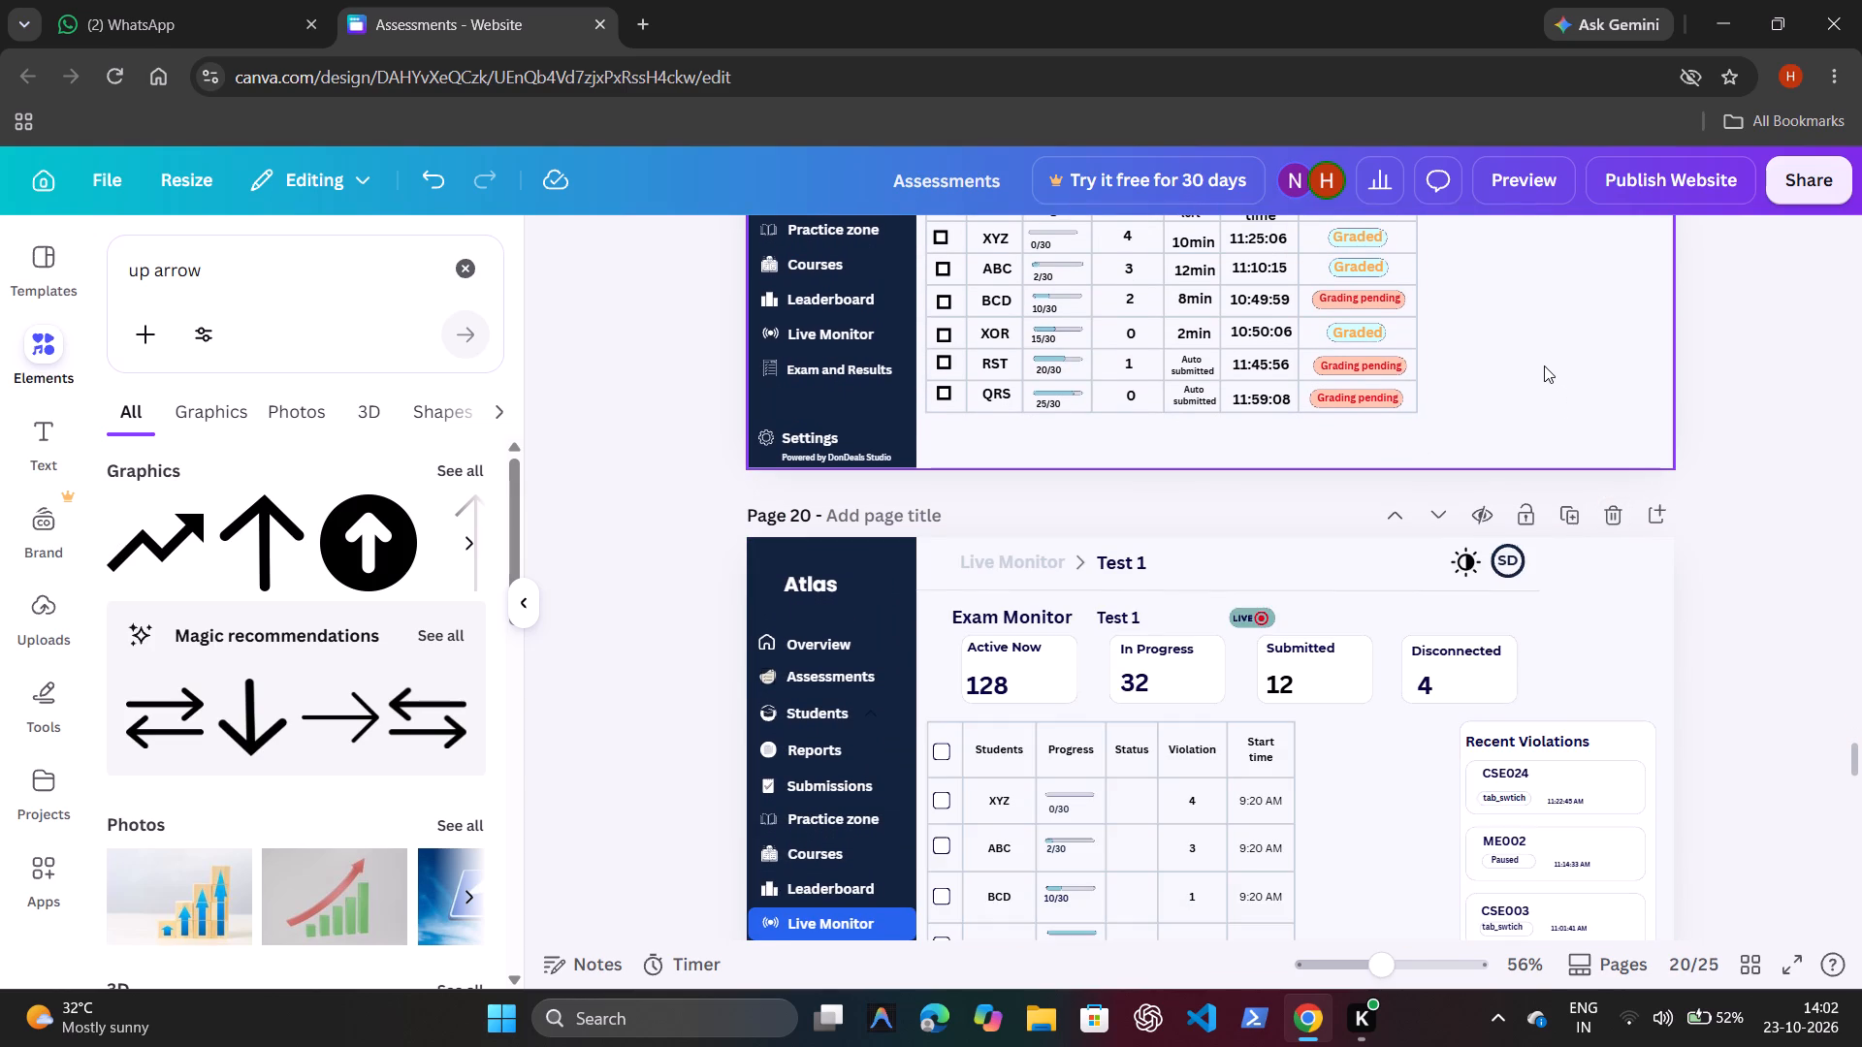
Duplicate the light dashboard on page 19 as a new page directly after it.
scroll(1544, 365, up, 4)
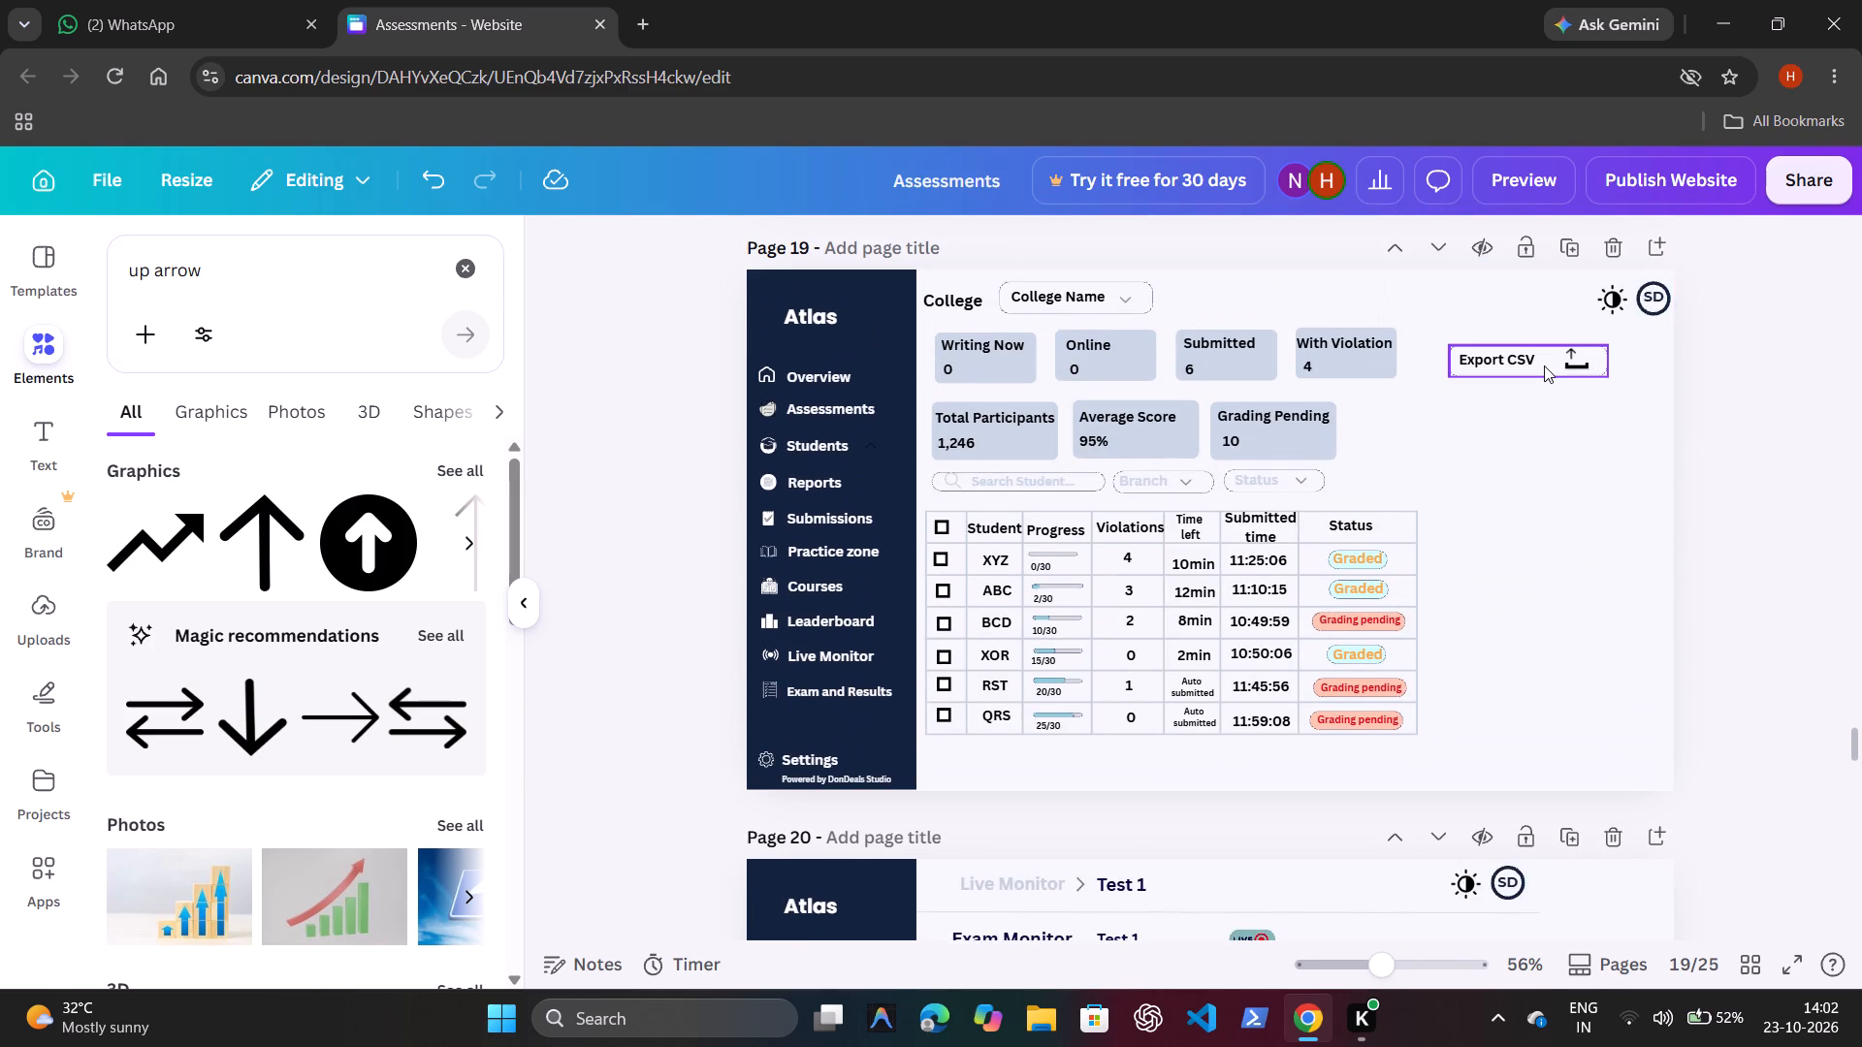
key(ctrl+d)
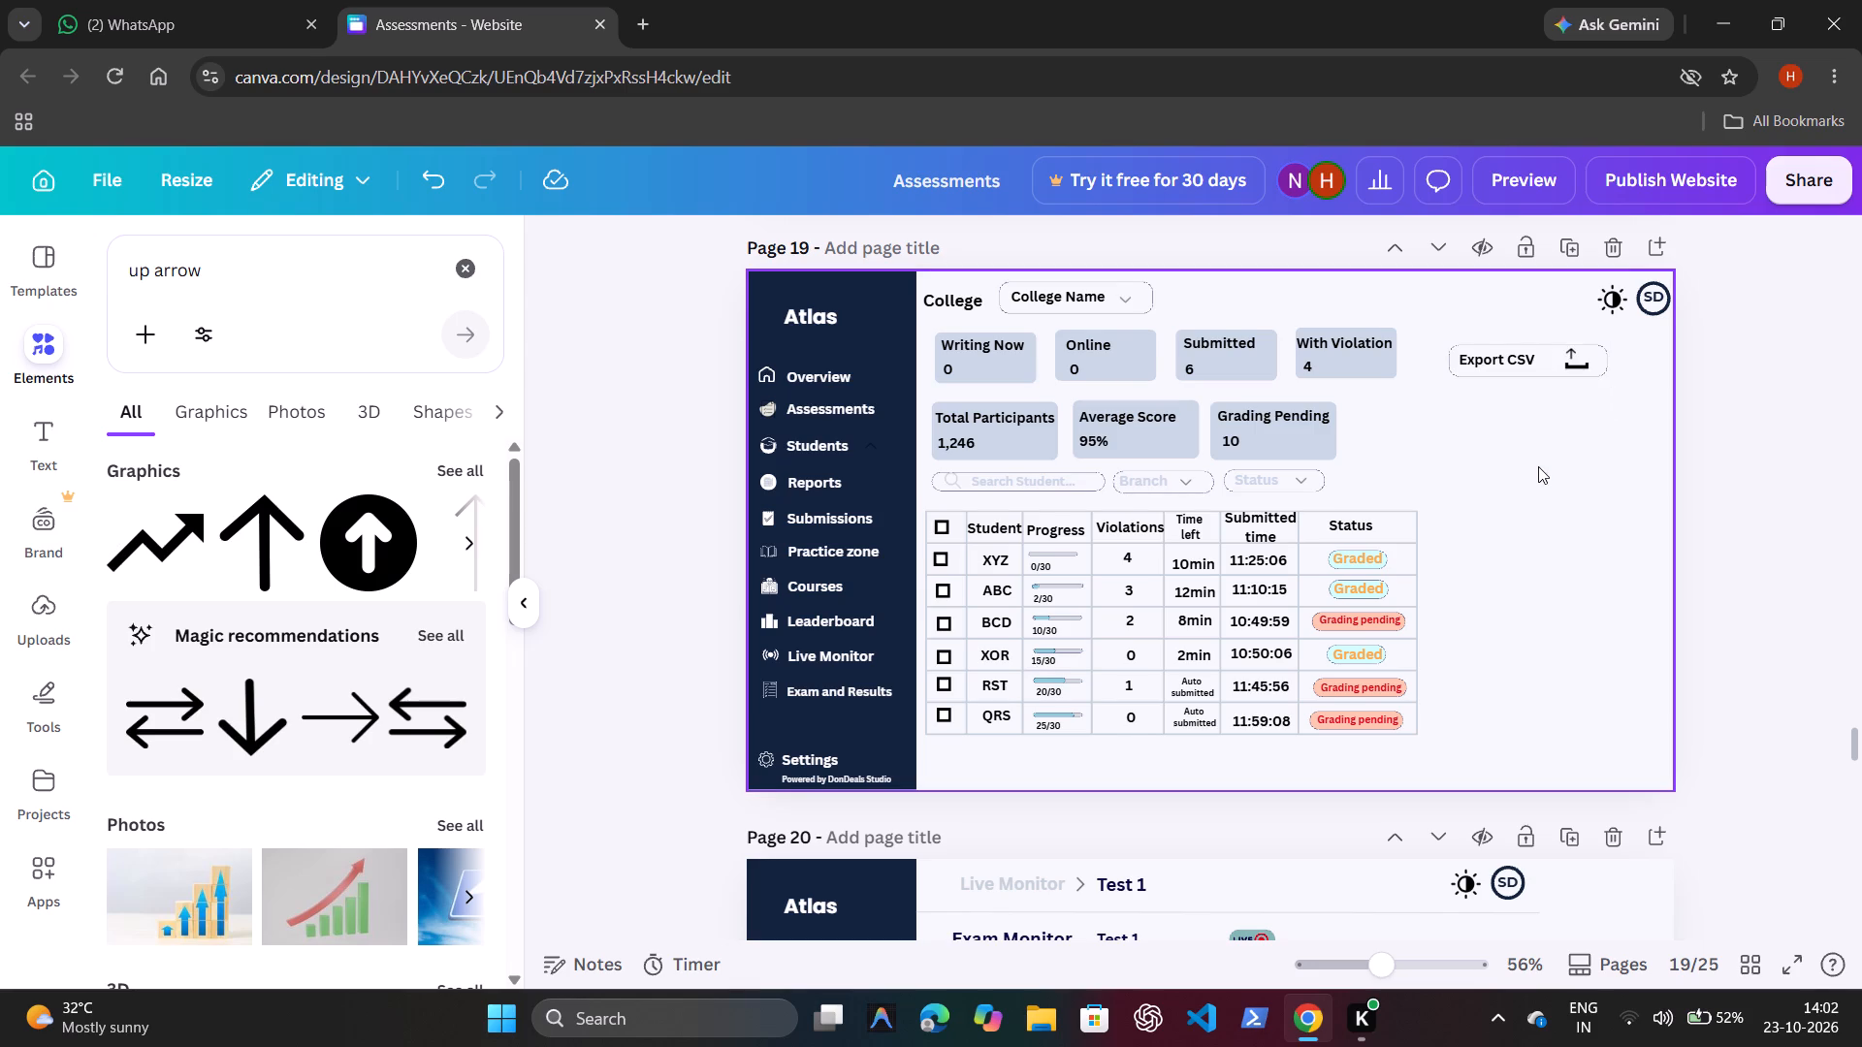
scroll(1536, 469, up, 3)
scroll(1536, 469, down, 1)
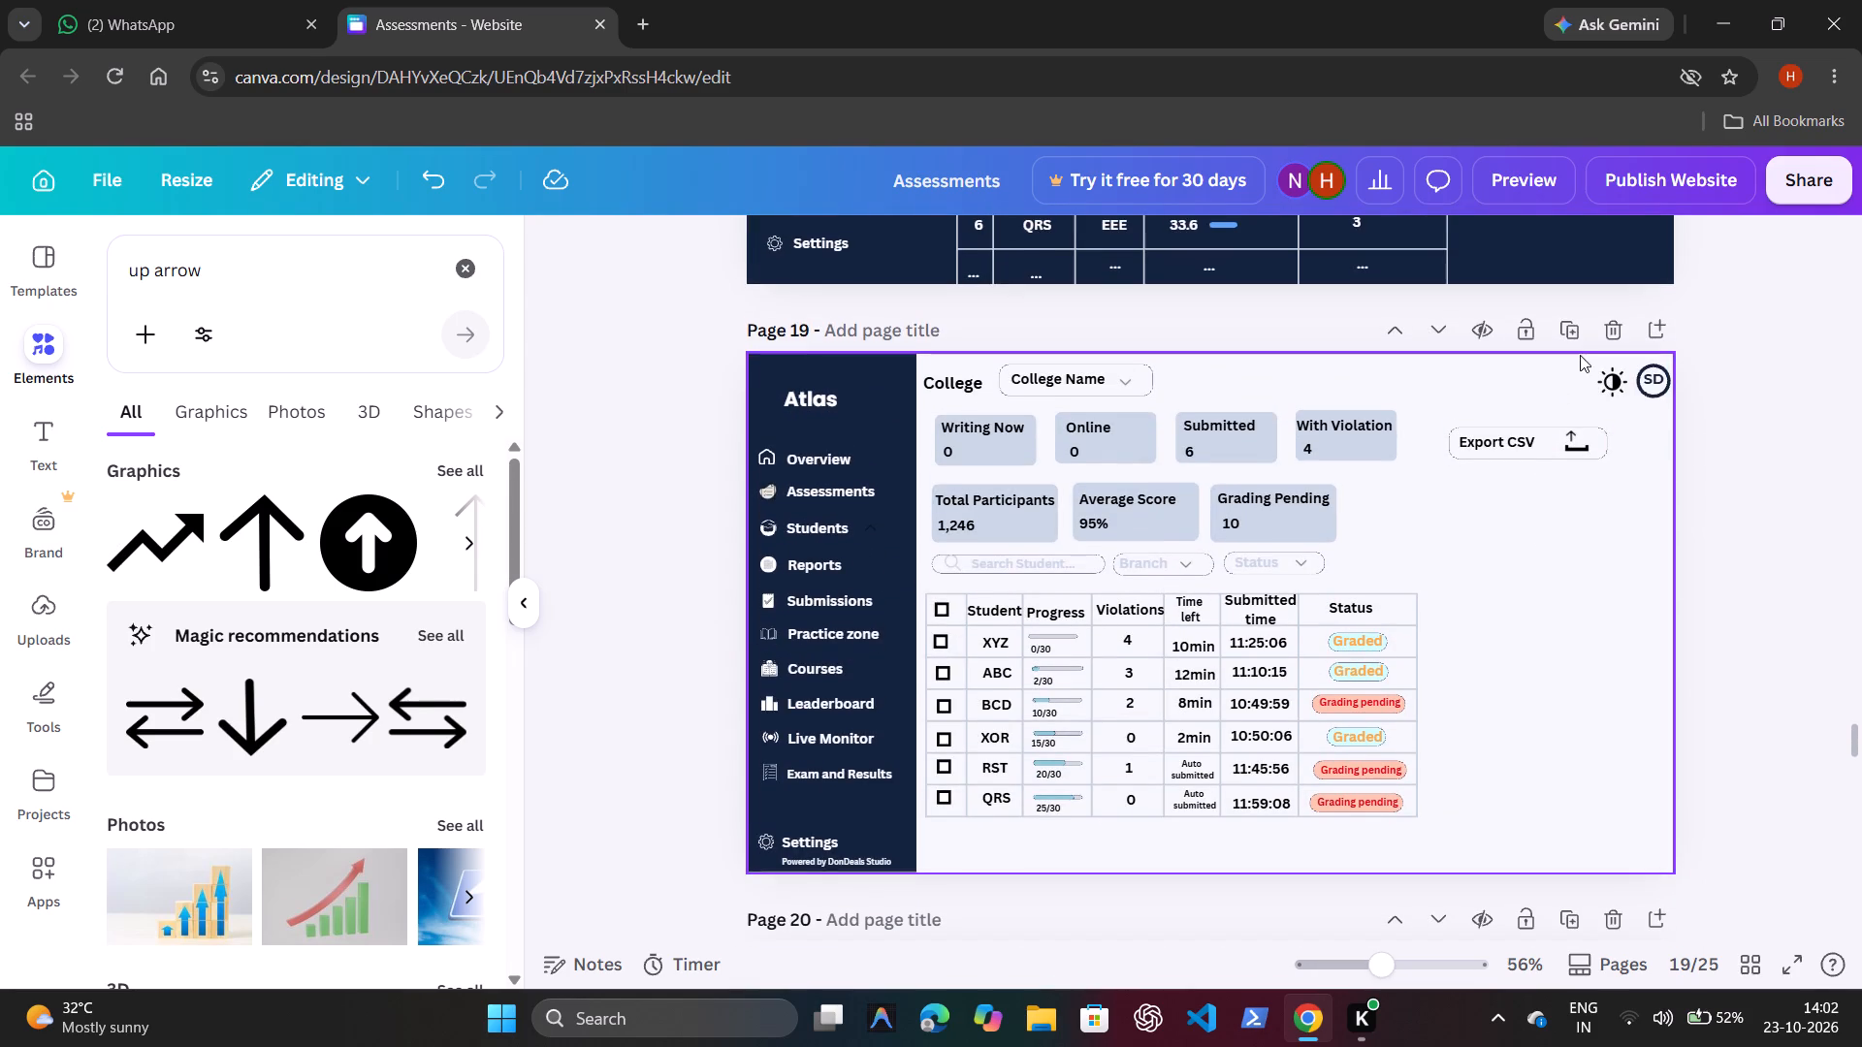
click(1580, 335)
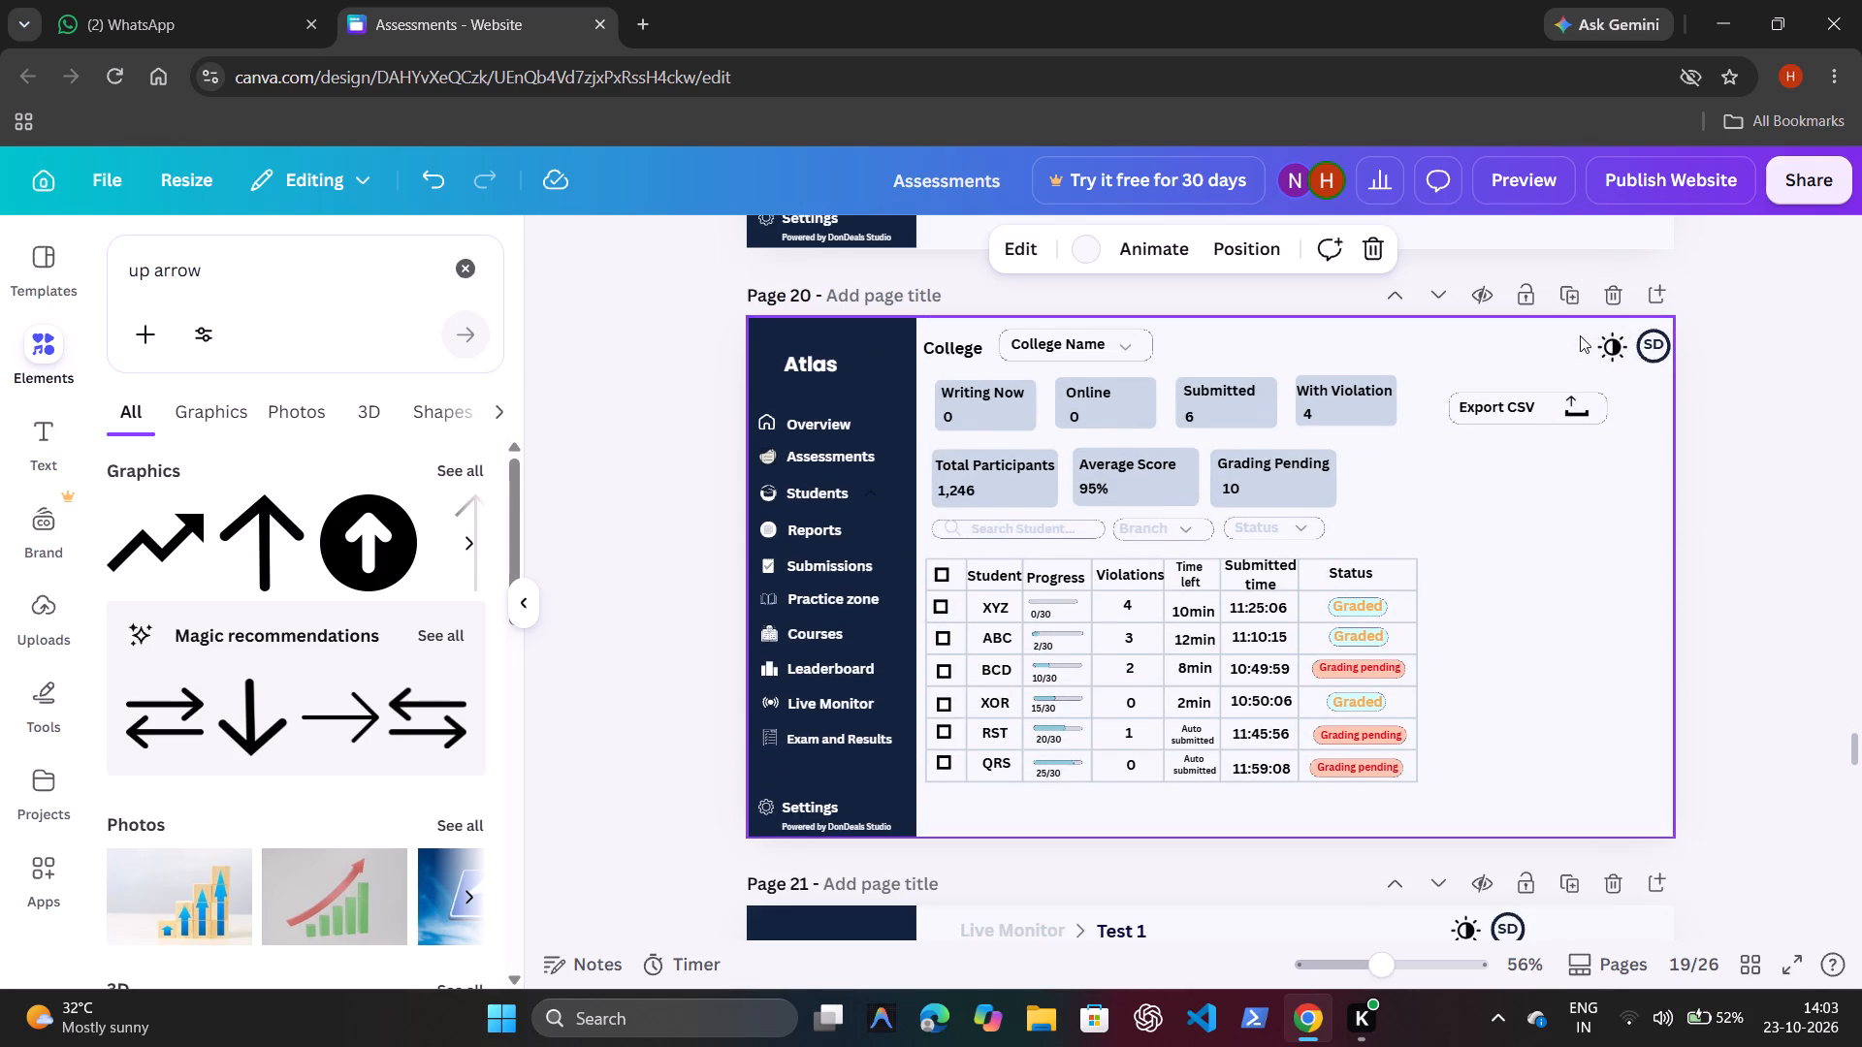
On page 20, nudge the up arrow in the Export CSV icon slightly right to centre it over its tray.
scroll(1522, 531, up, 3)
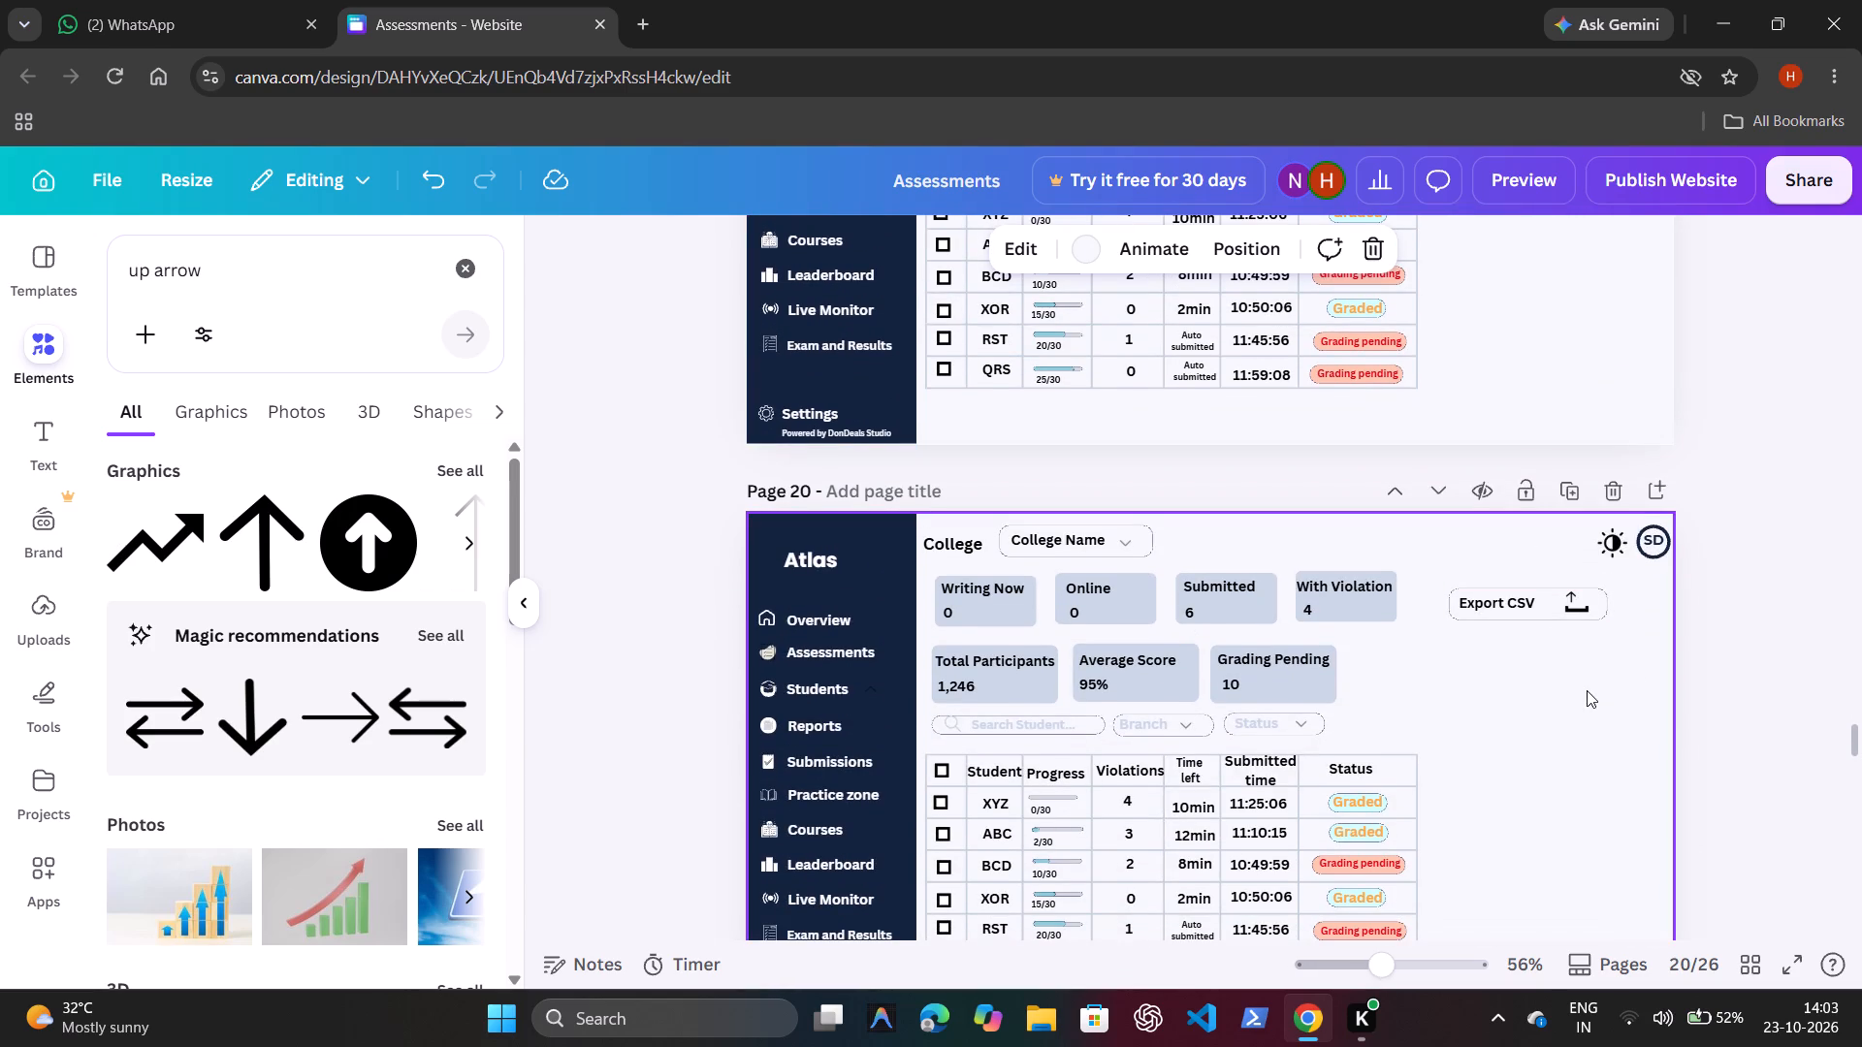
click(1573, 597)
key(Right)
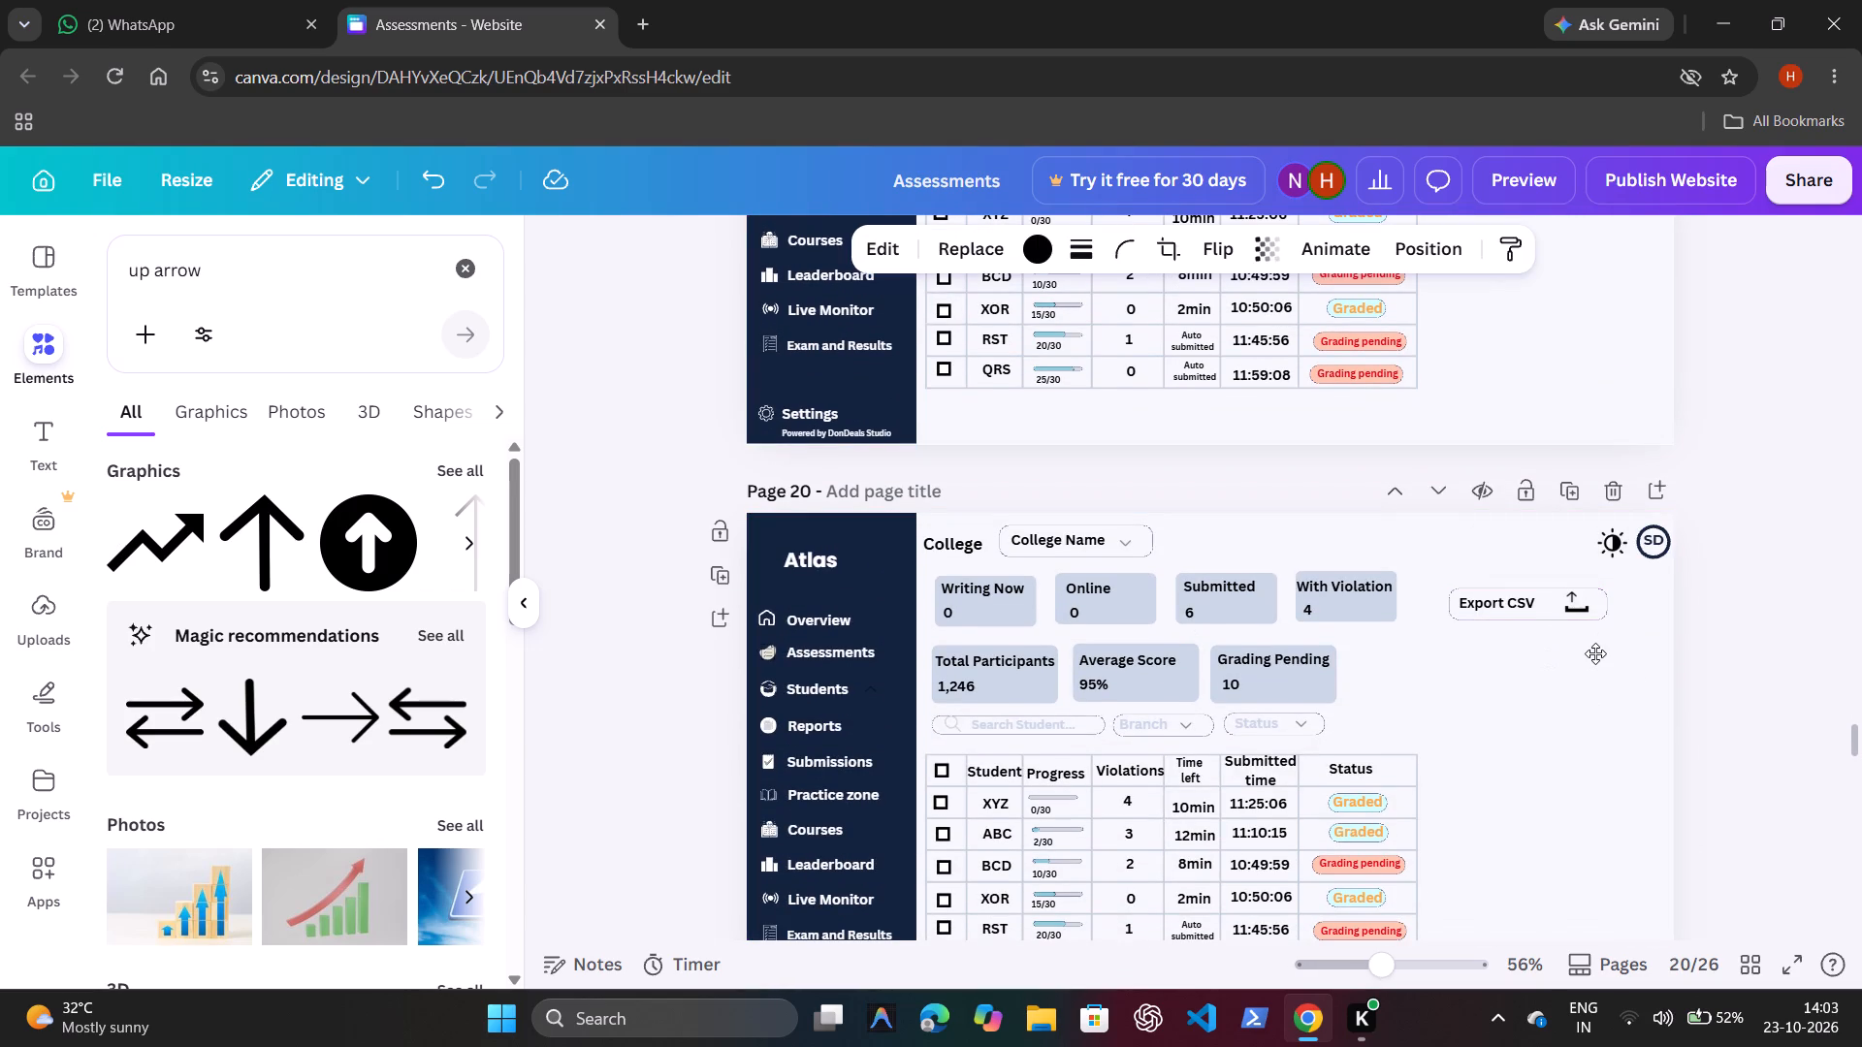
key(Right)
key(Right)
key(Right)
key(Right)
key(Right)
key(Right)
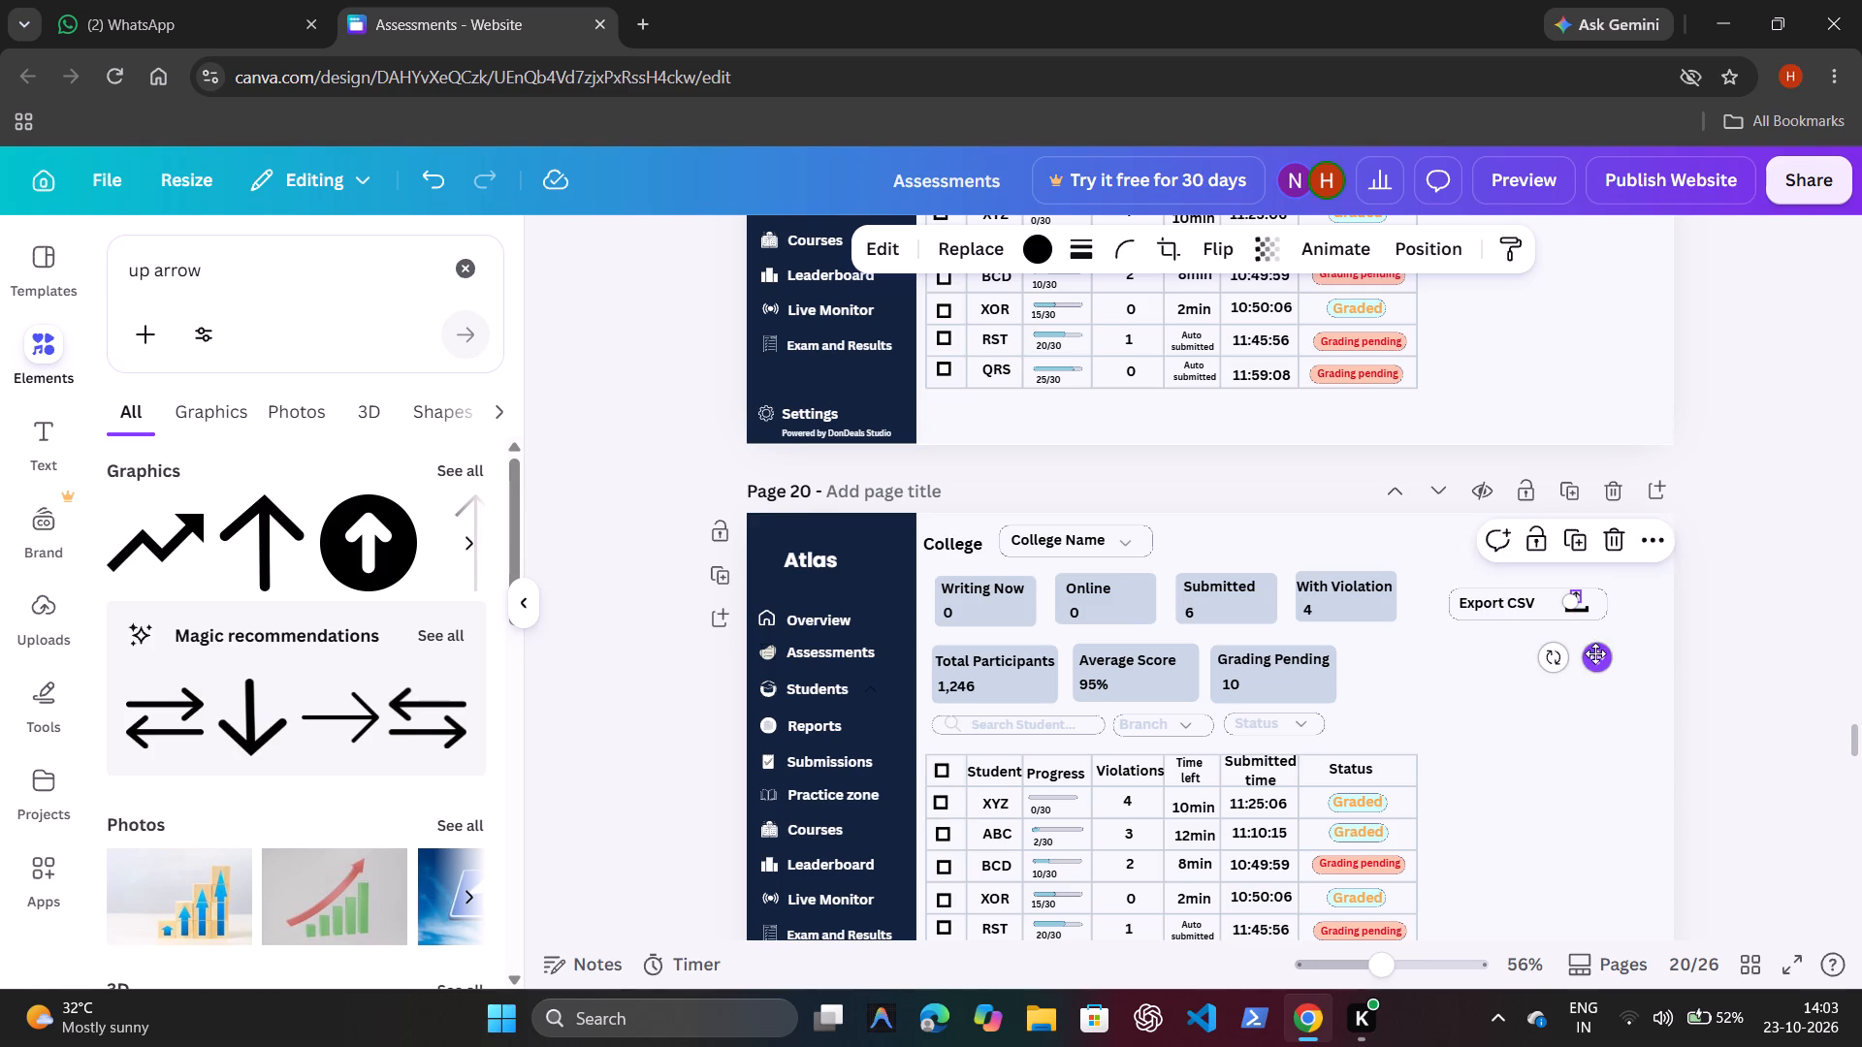
On page 19, nudge the up arrow in the Export CSV icon slightly right to centre it over its tray.
click(1577, 300)
scroll(1577, 300, up, 5)
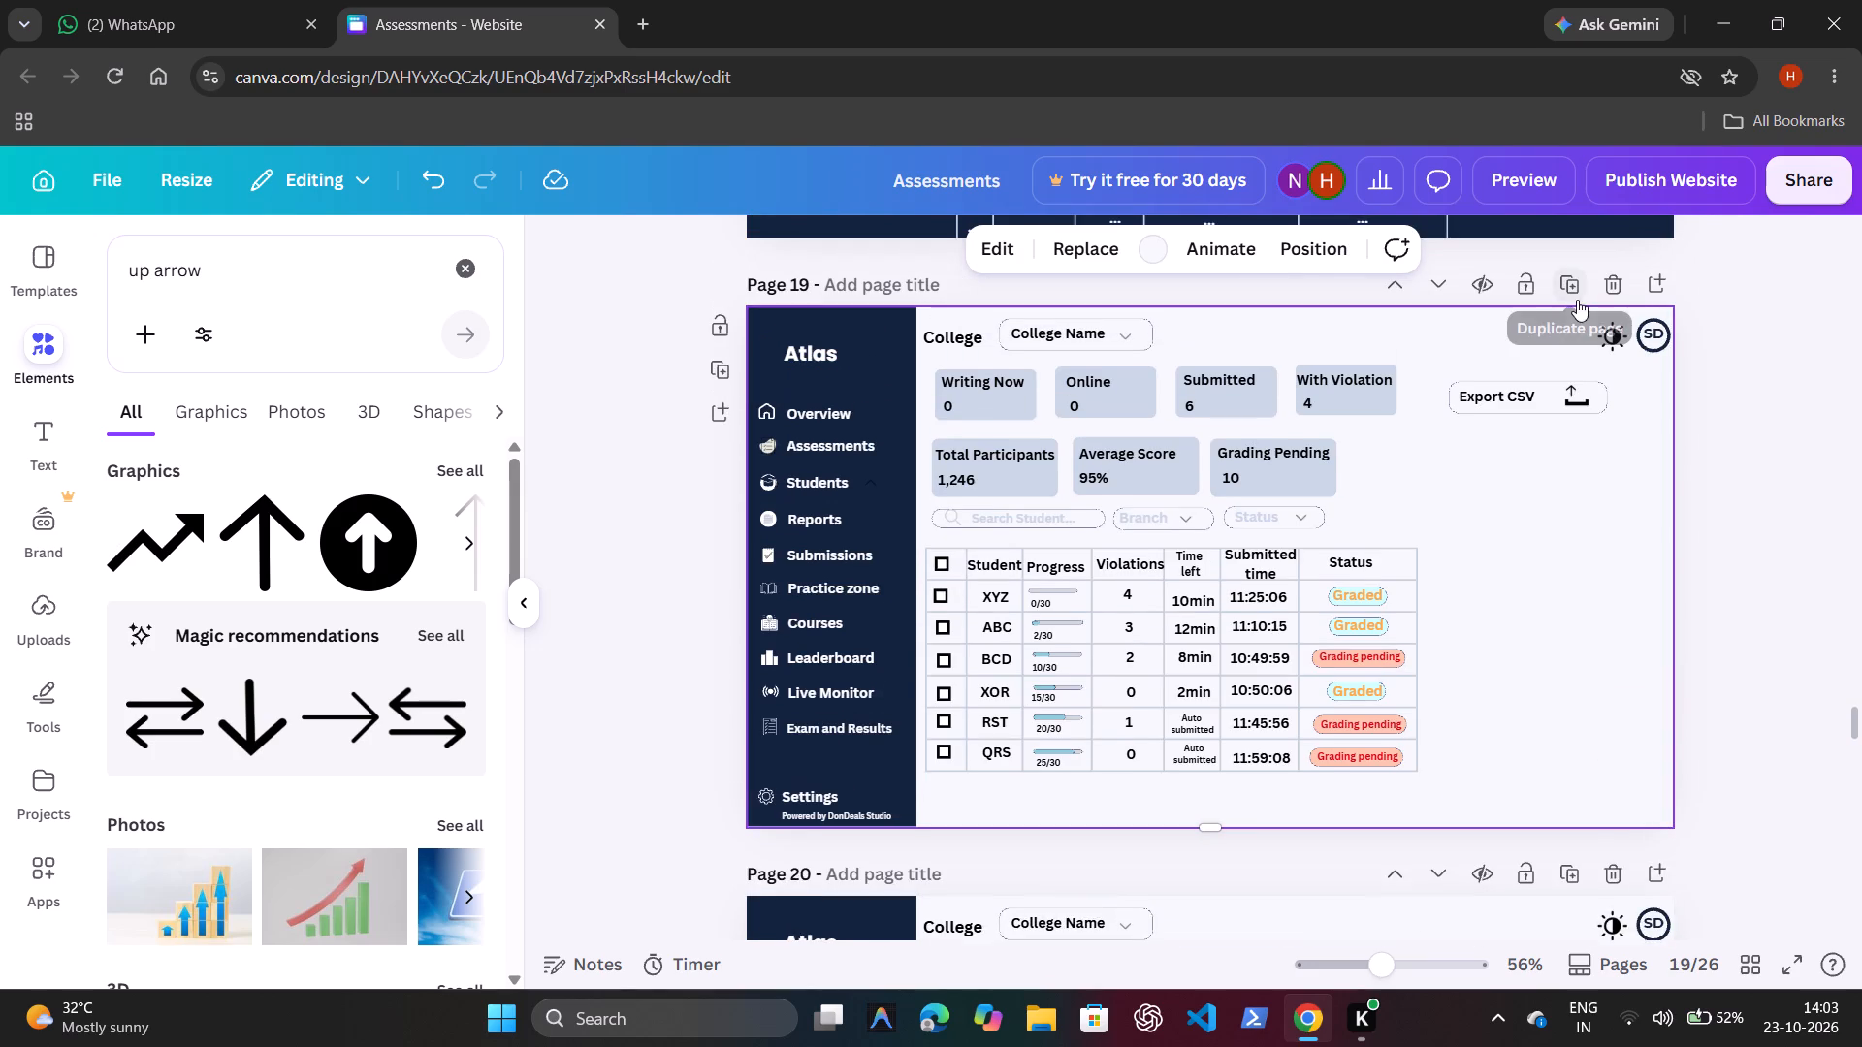
click(1572, 391)
key(Right)
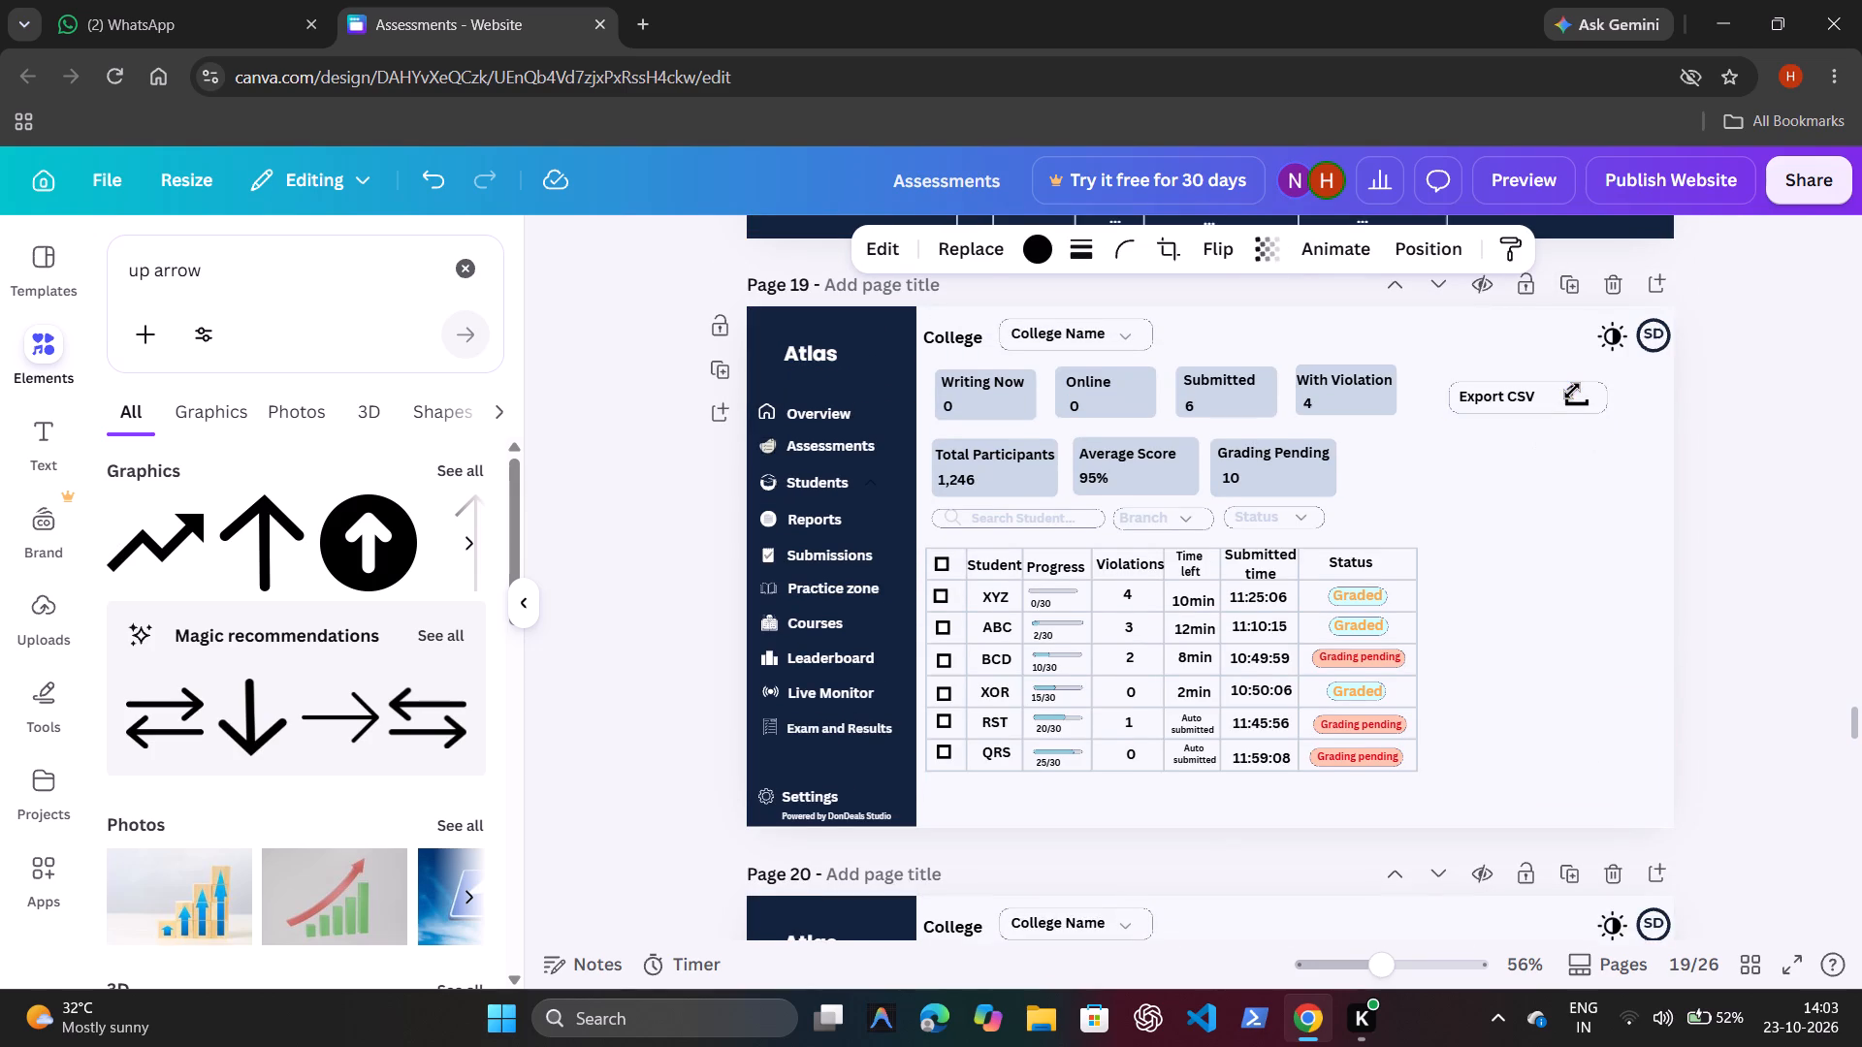
key(Right)
key(Right)
key(Right)
key(Right)
key(Right)
key(Right)
click(1511, 622)
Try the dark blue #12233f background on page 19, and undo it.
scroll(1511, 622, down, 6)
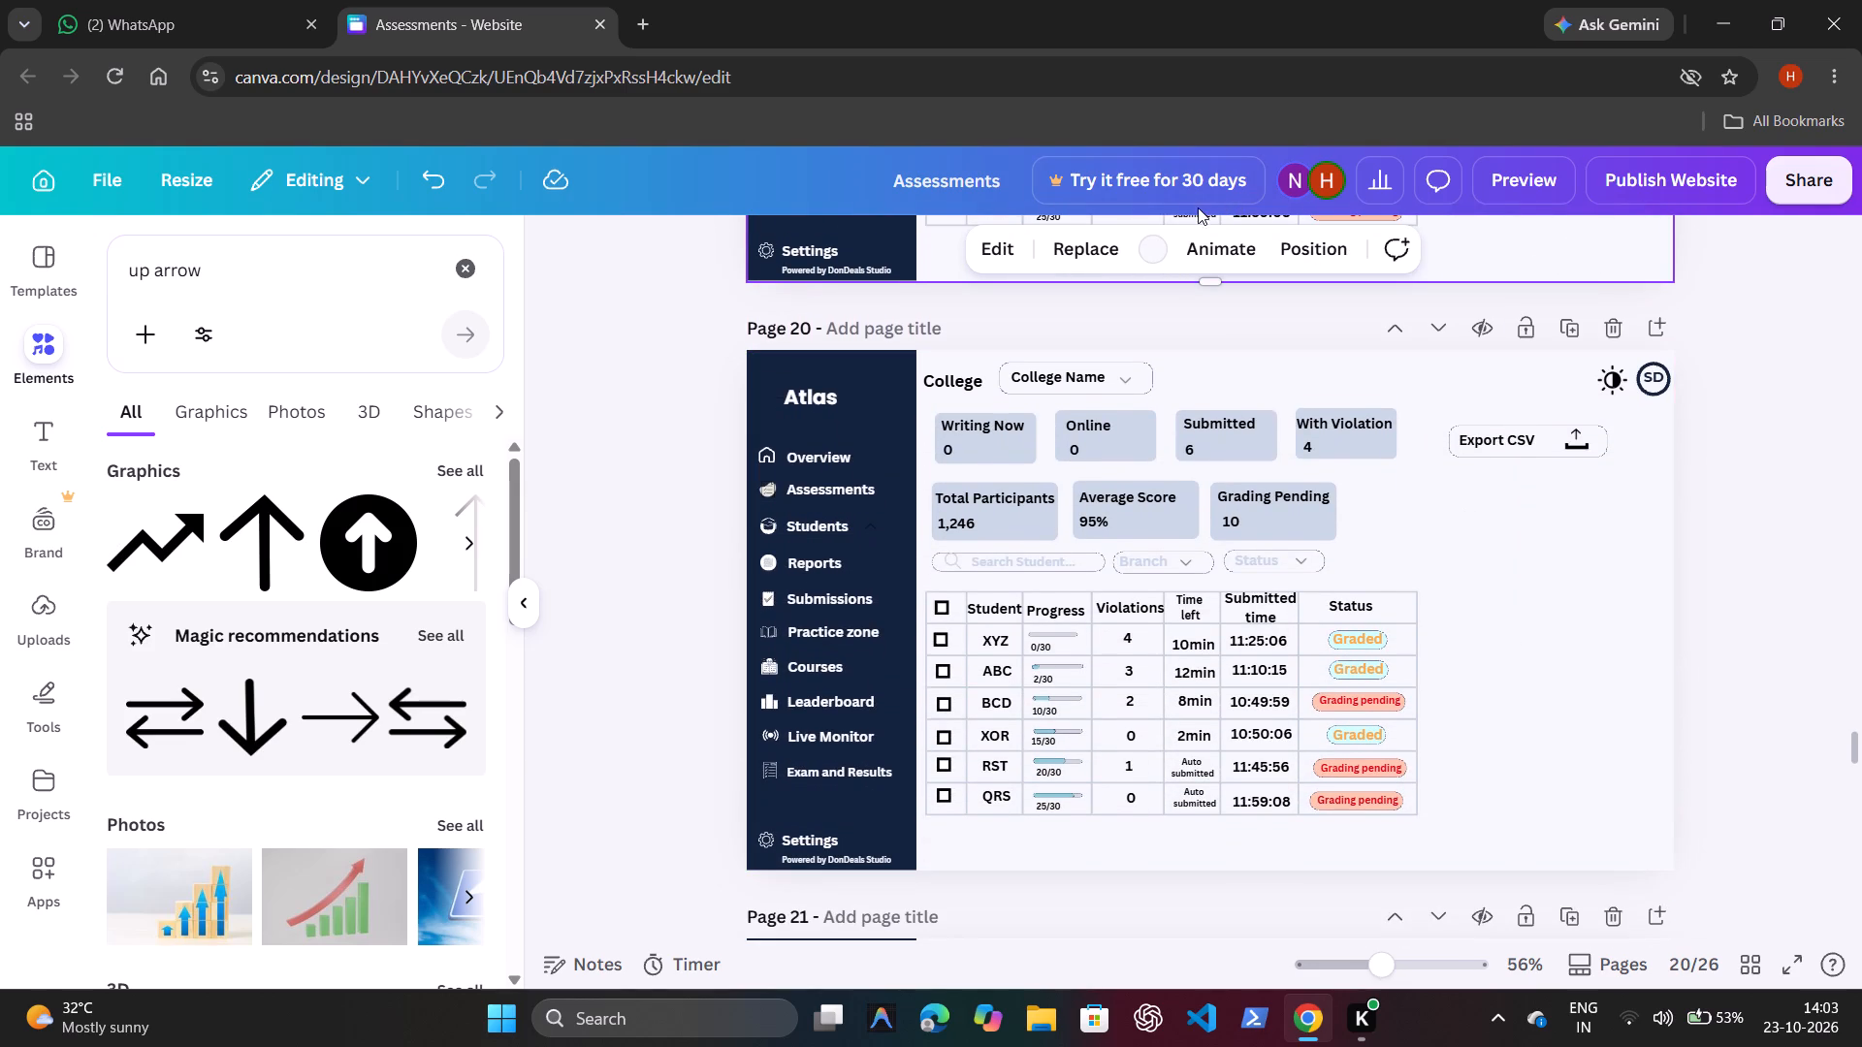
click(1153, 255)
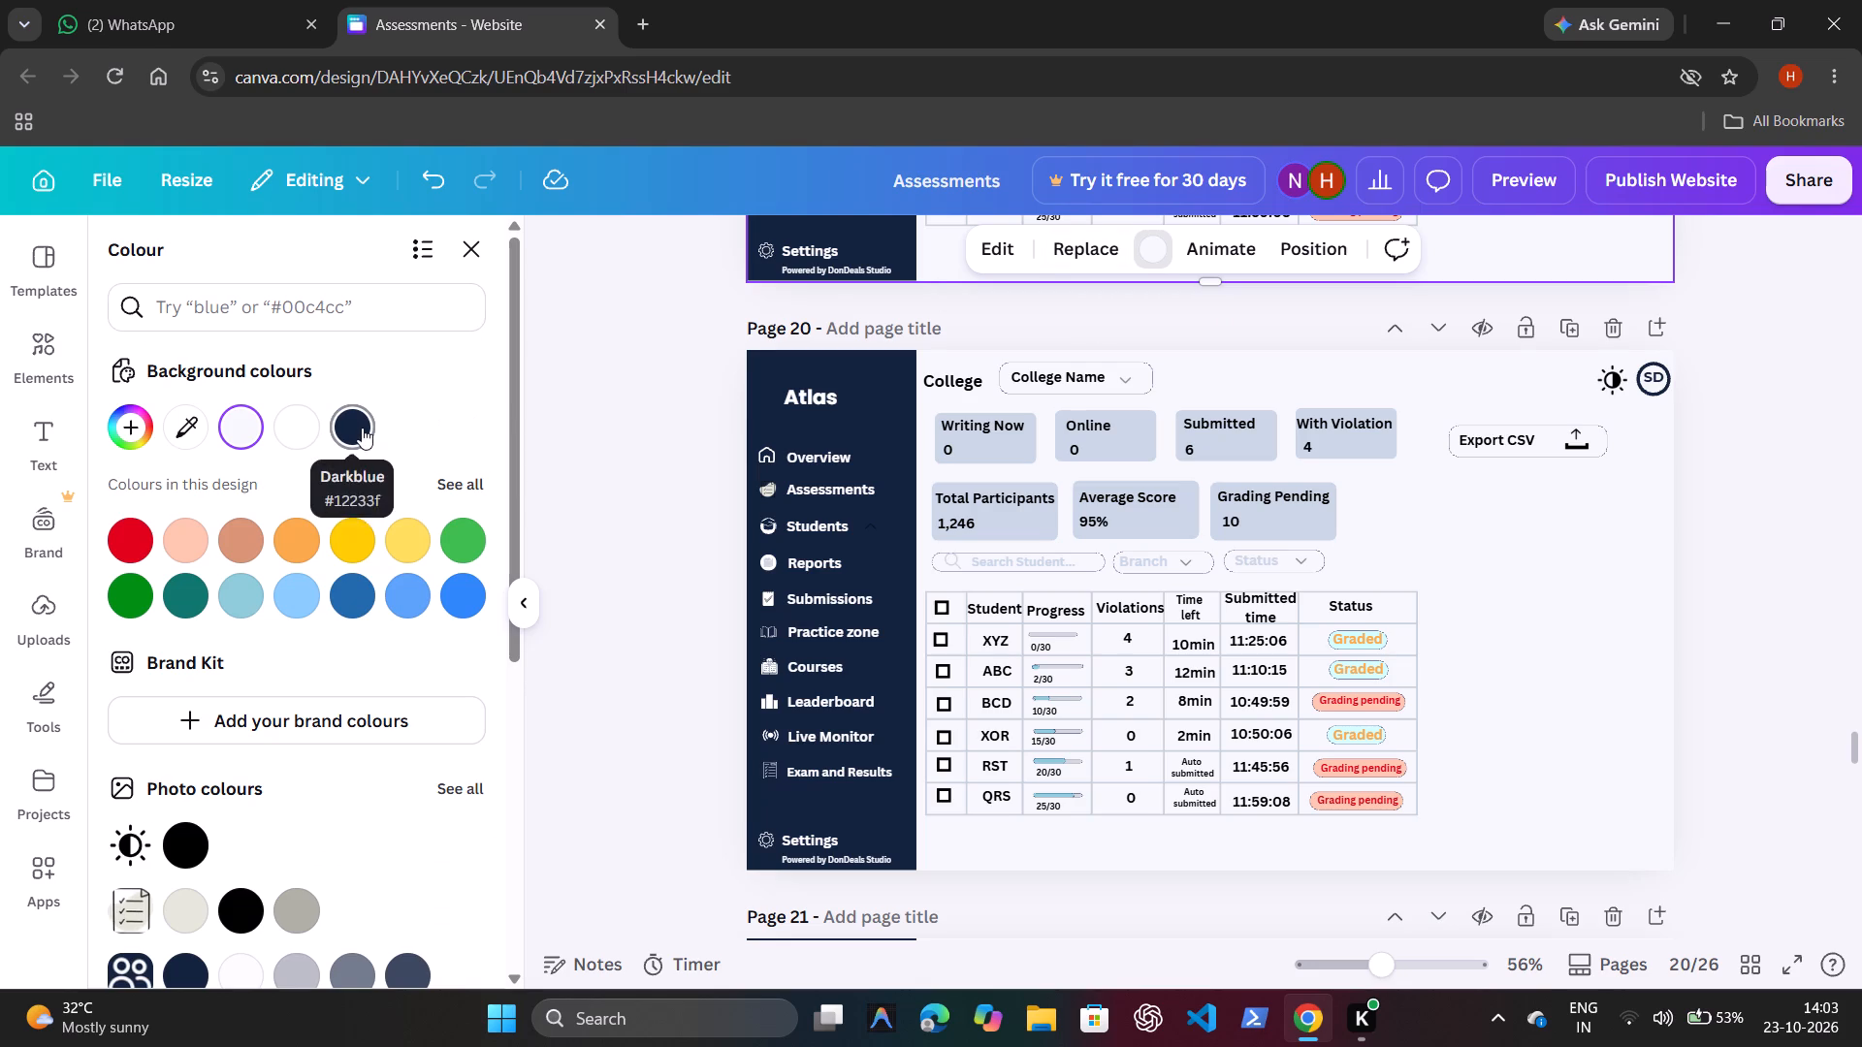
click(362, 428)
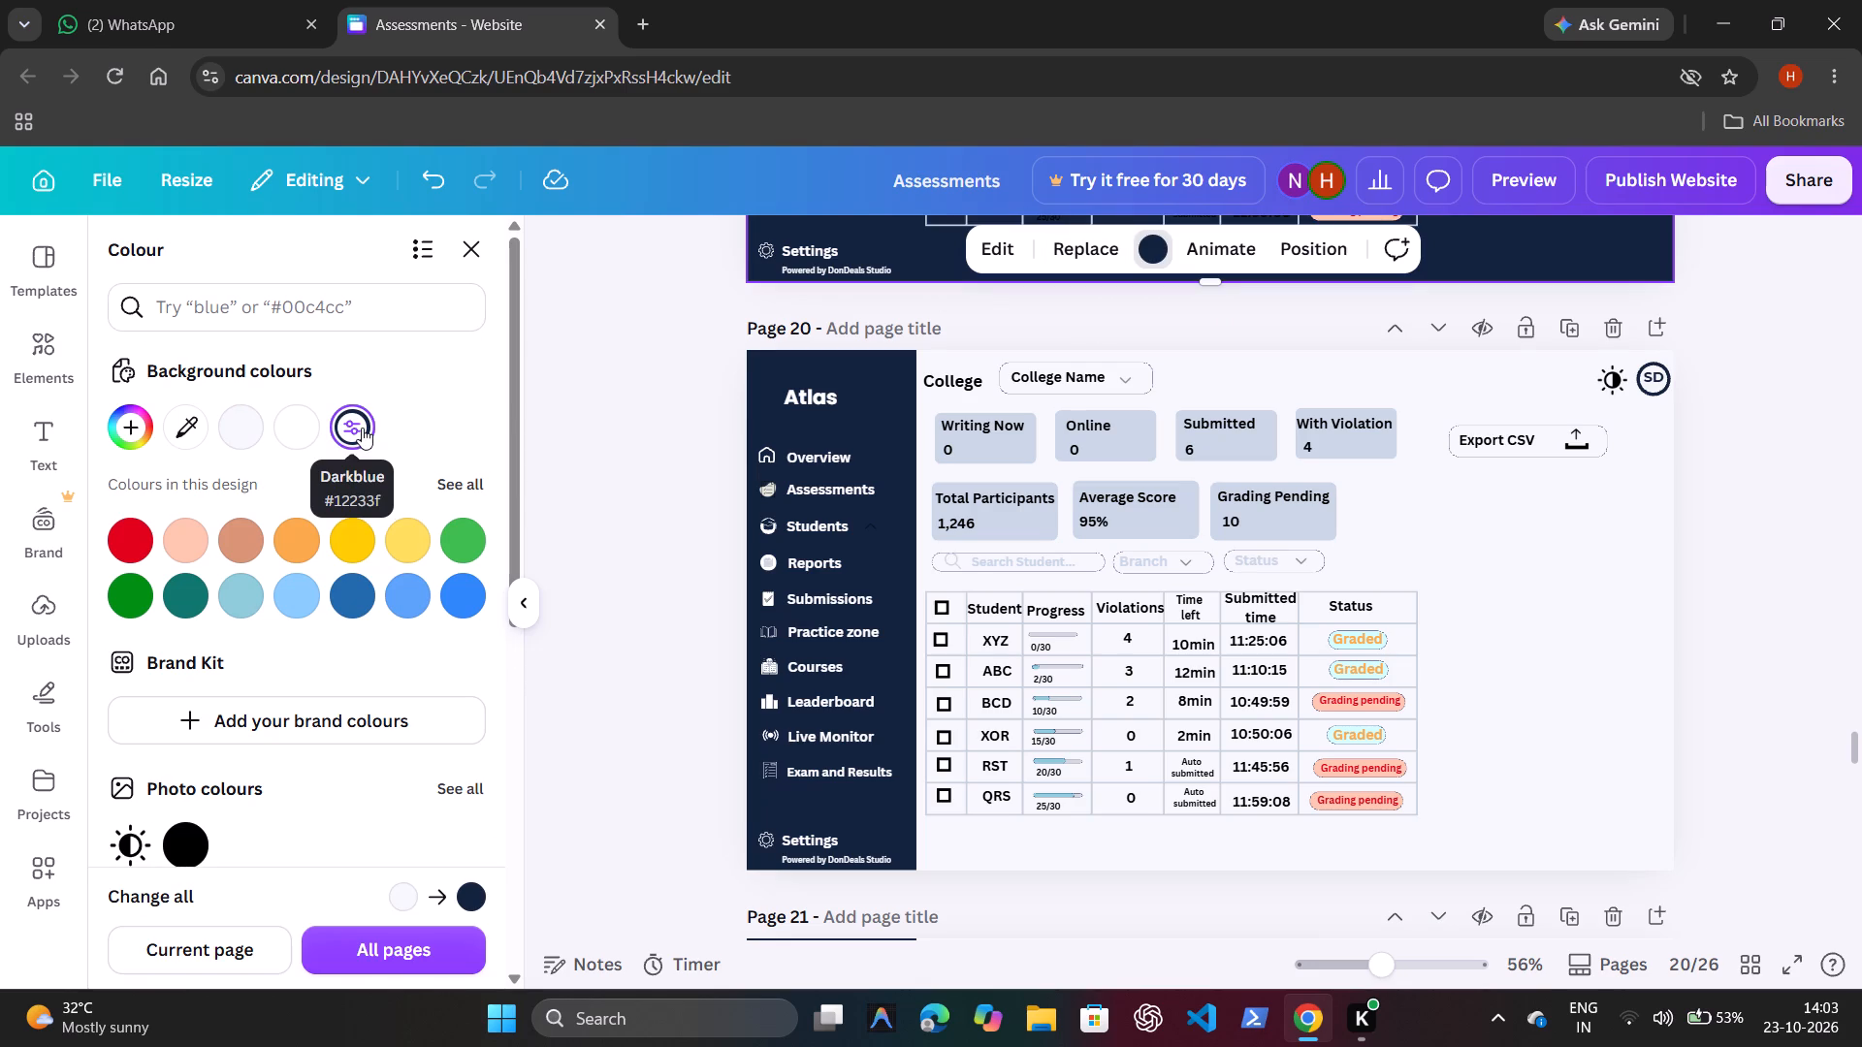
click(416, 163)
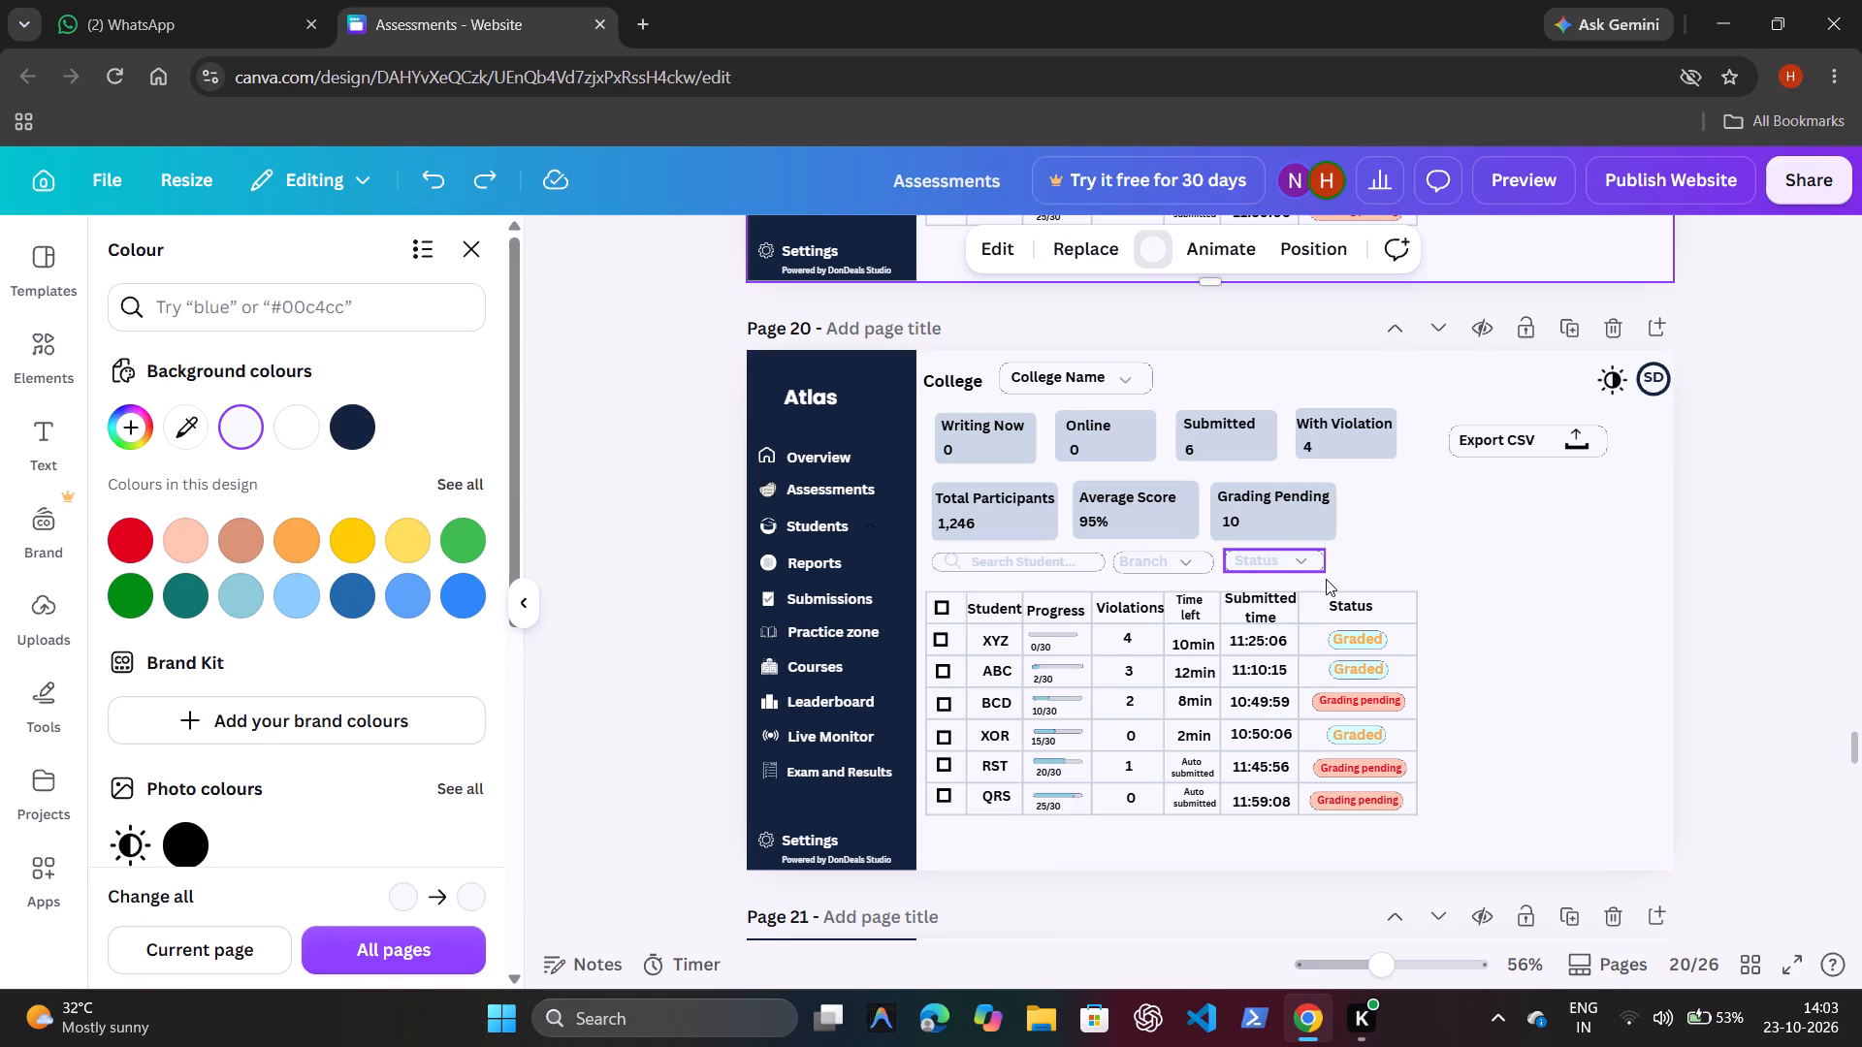
Set the background of page 20, the duplicated dashboard, to dark blue #12233f.
click(1416, 559)
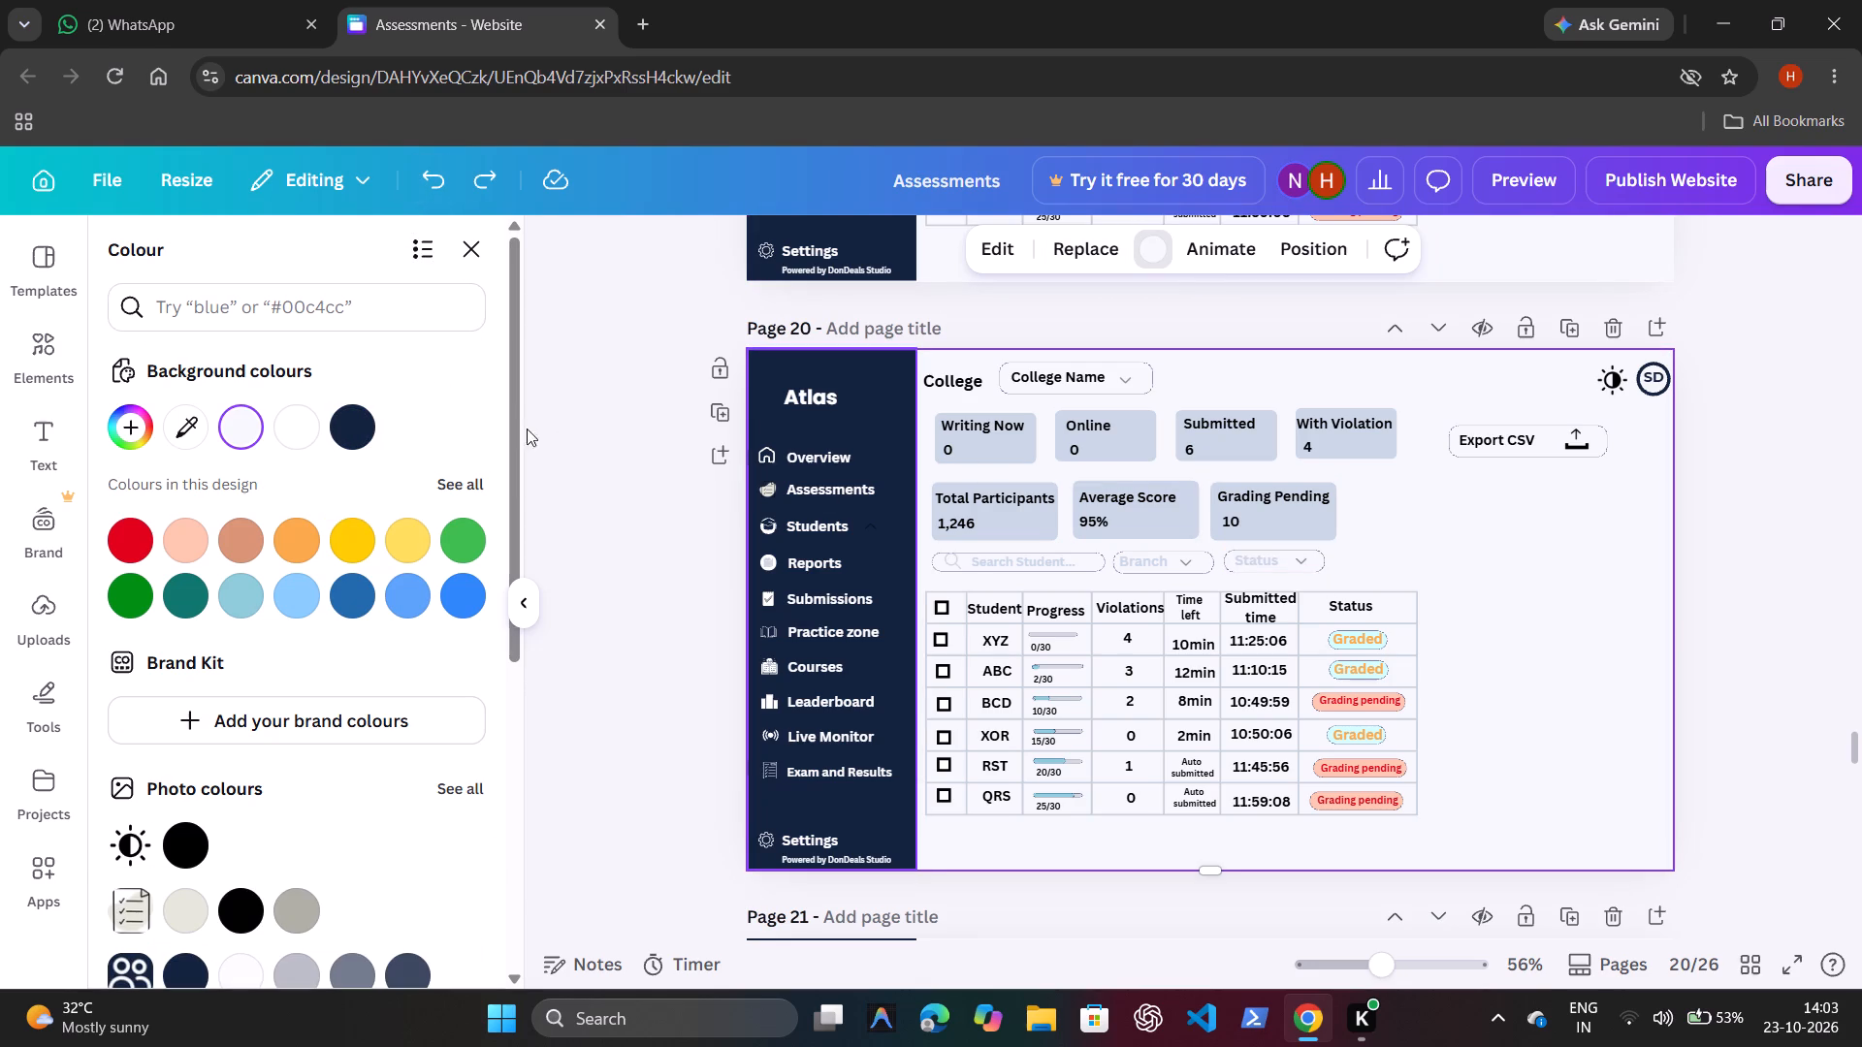
click(362, 412)
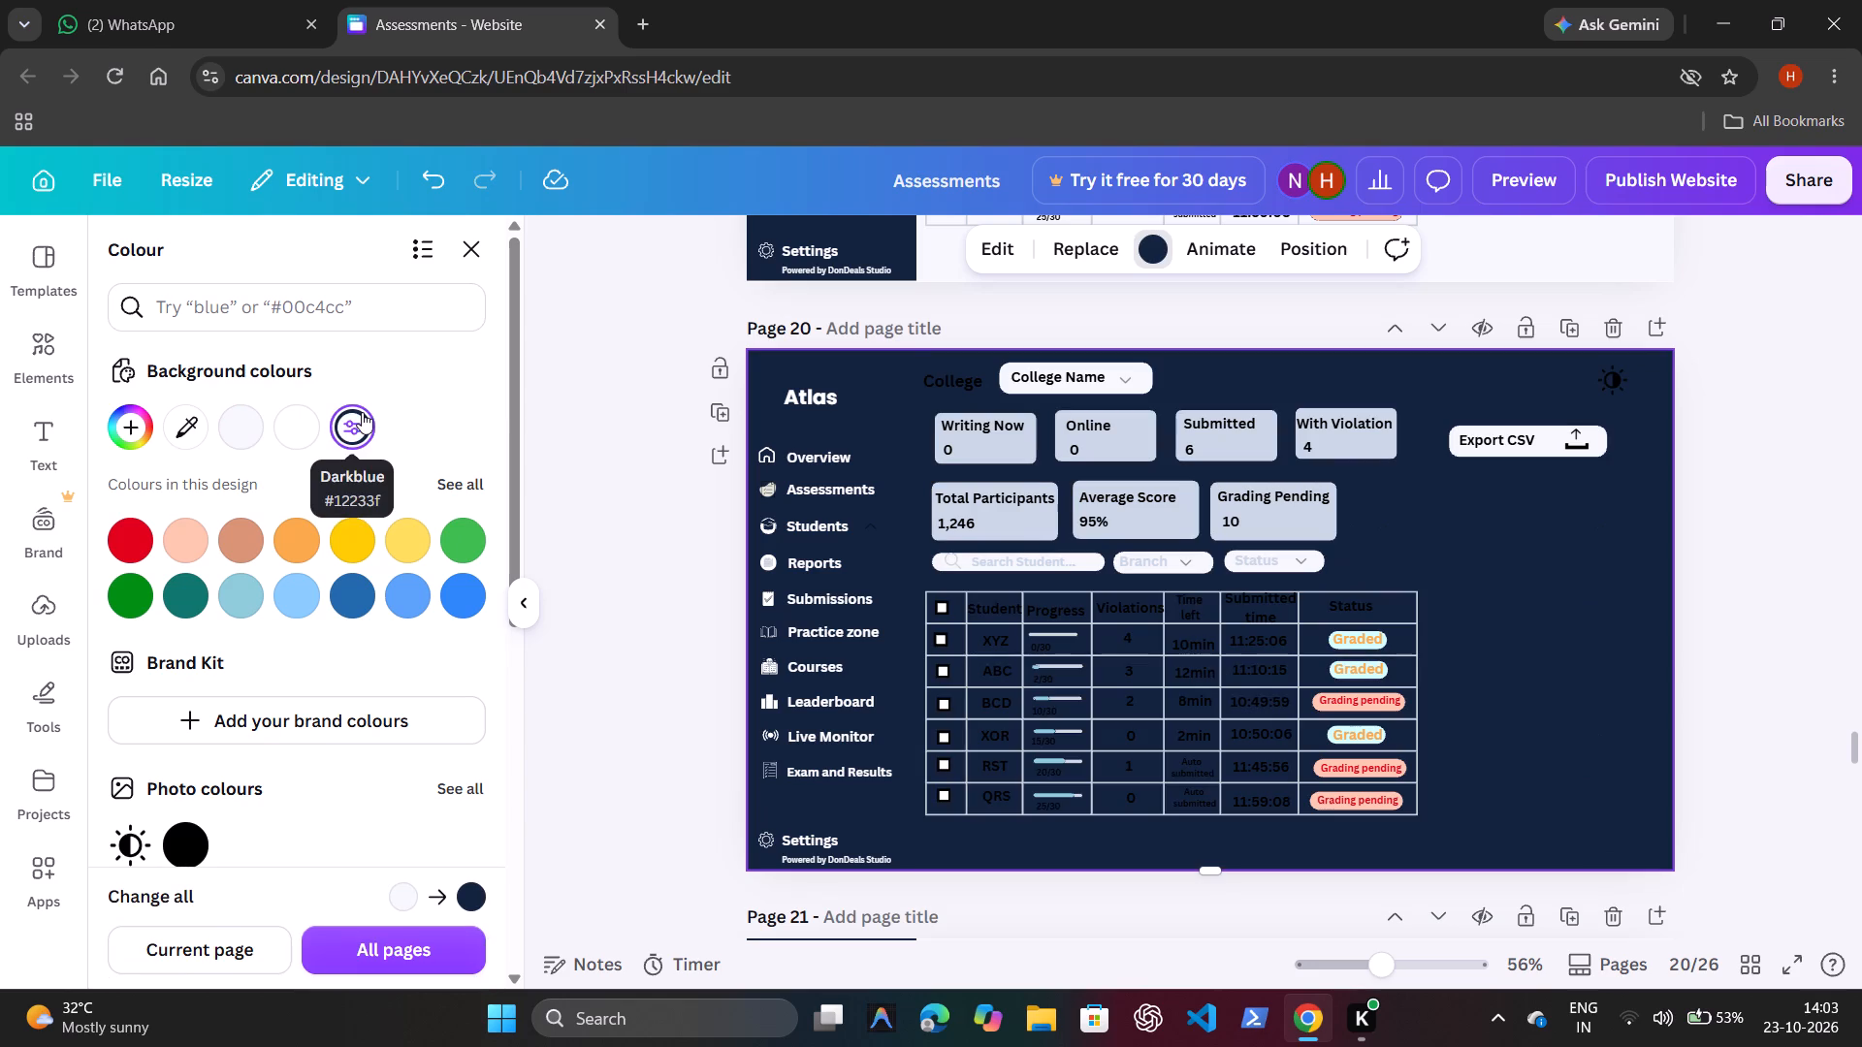
Colour the College label at the top of page 20 white #ffffff.
click(958, 383)
click(964, 258)
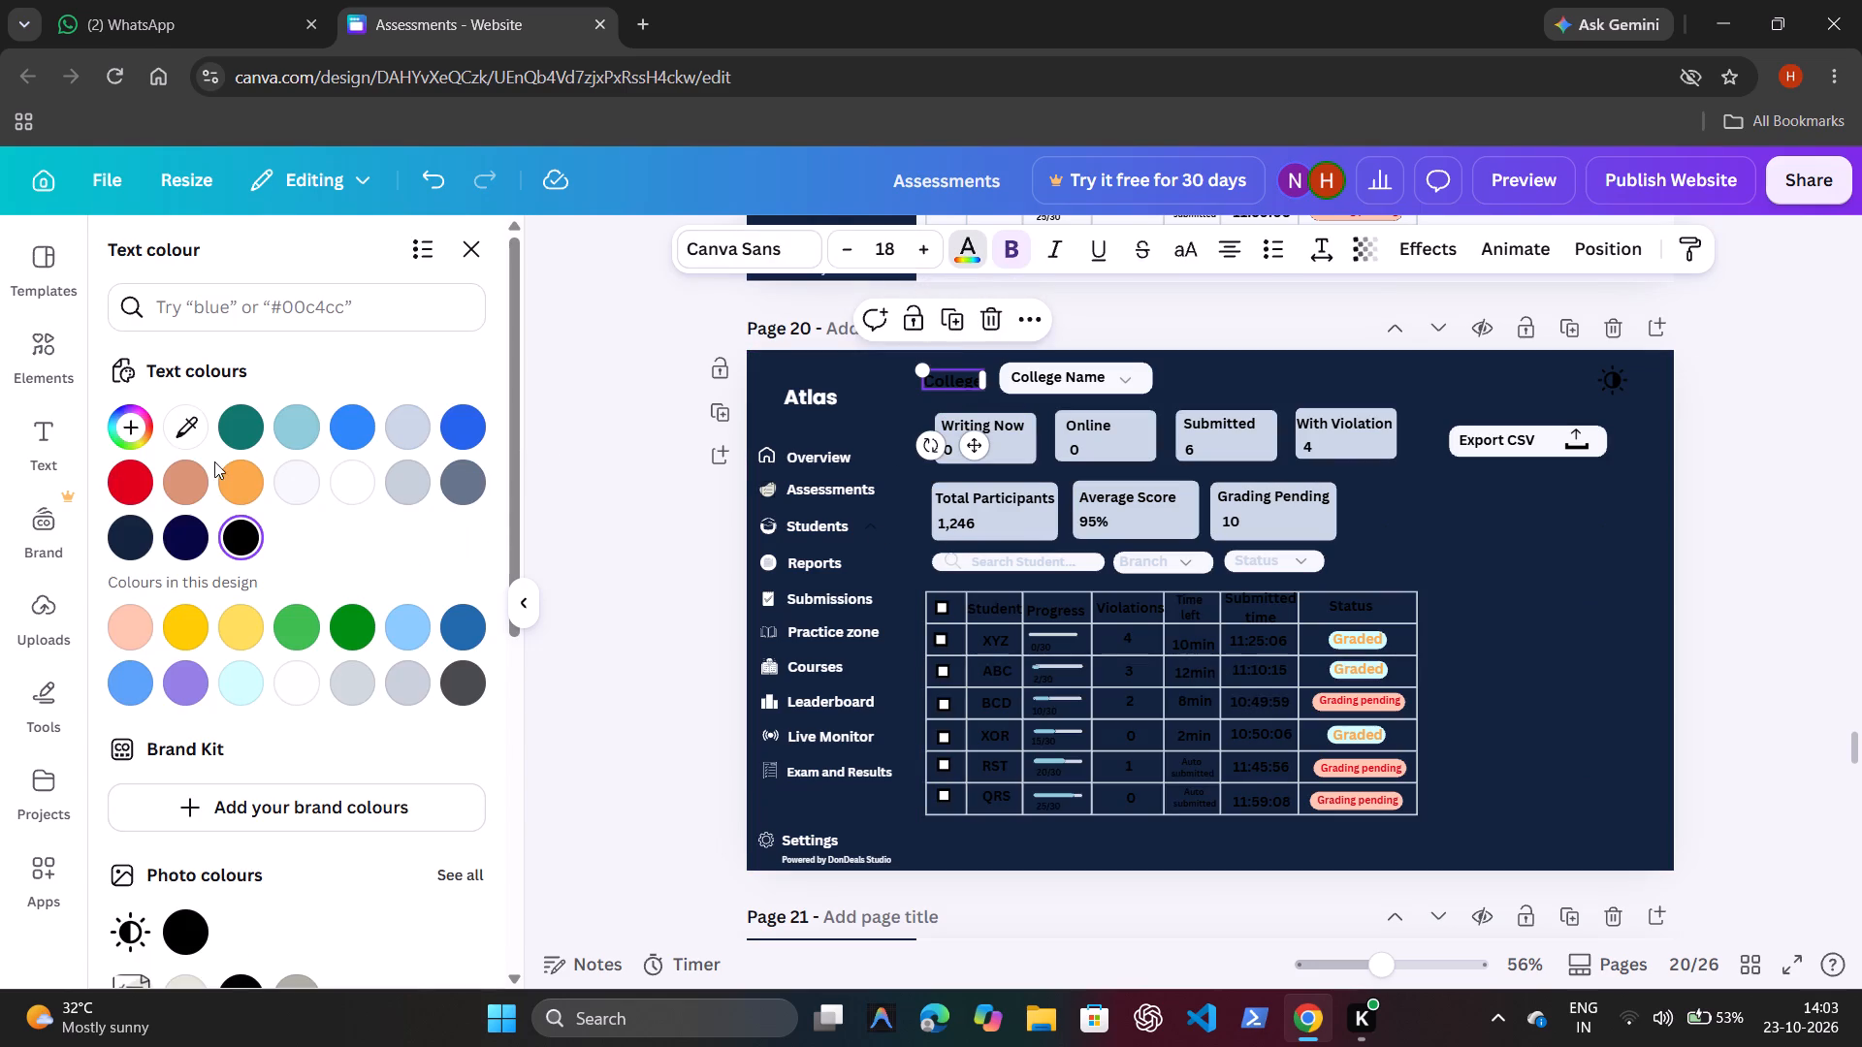
click(358, 479)
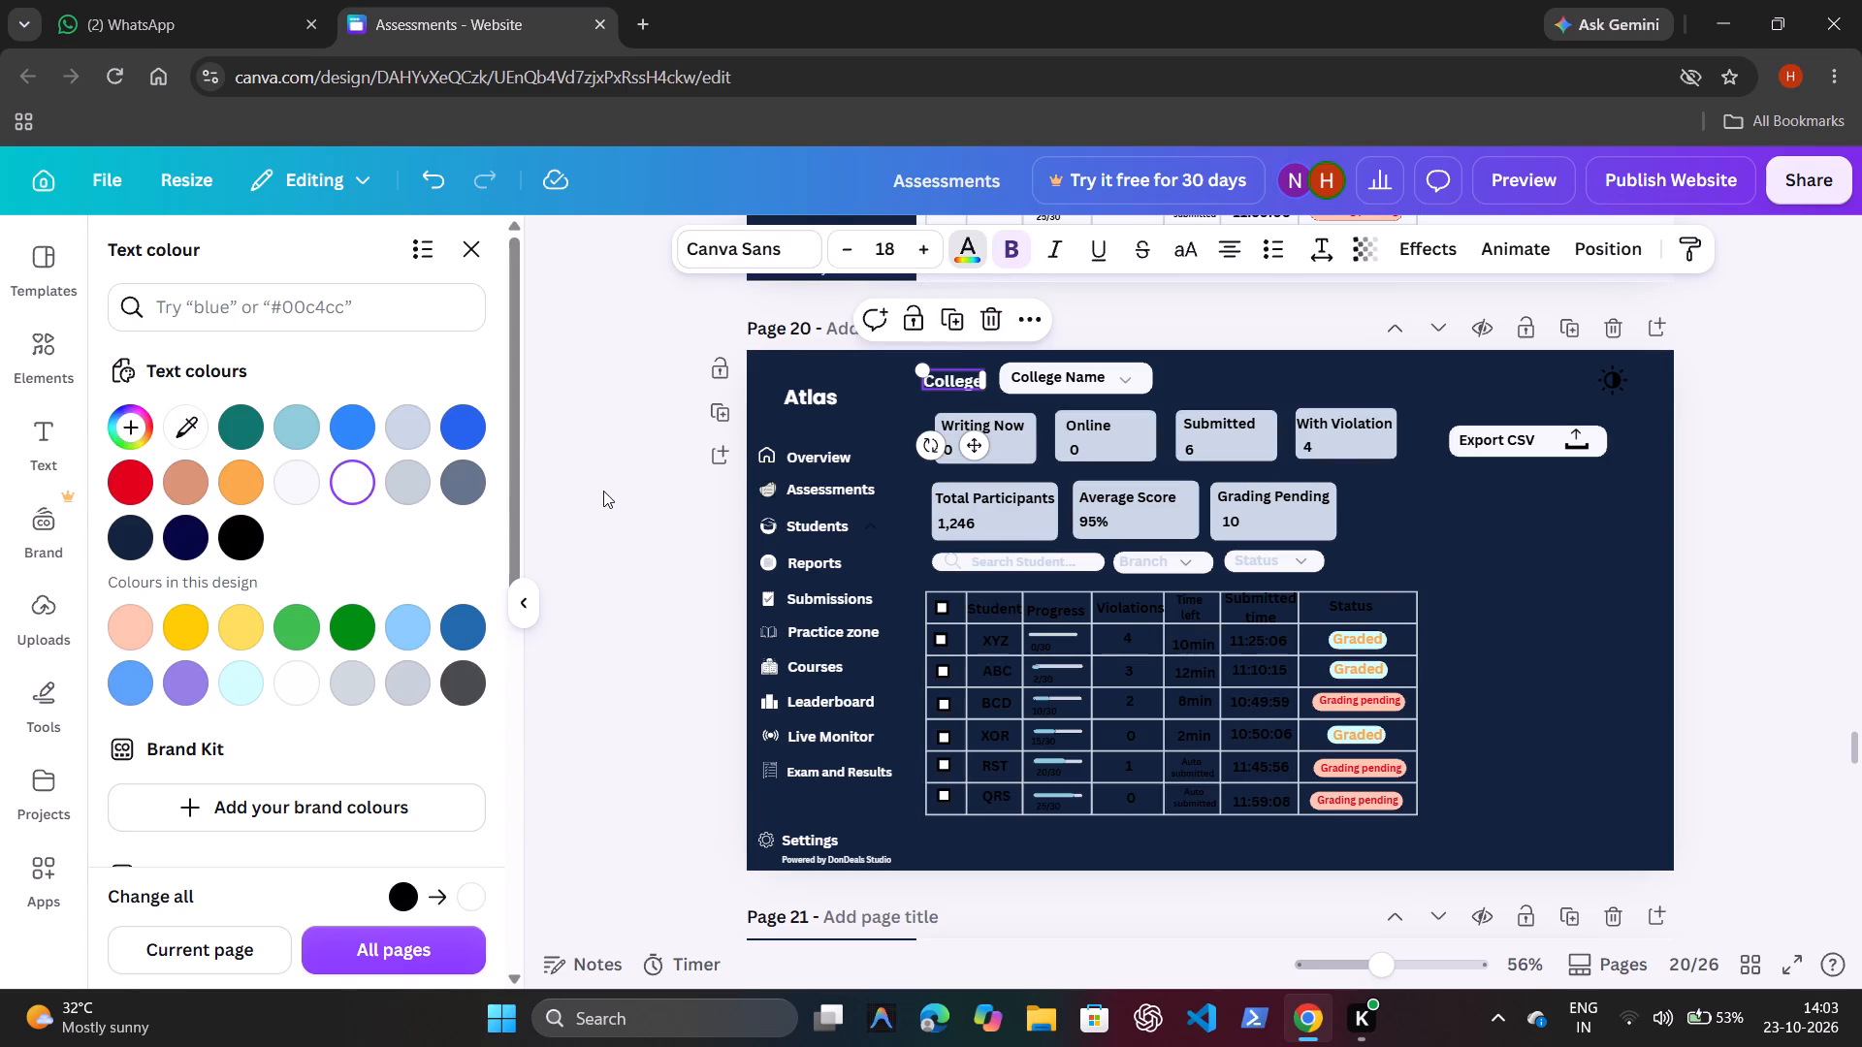
click(615, 493)
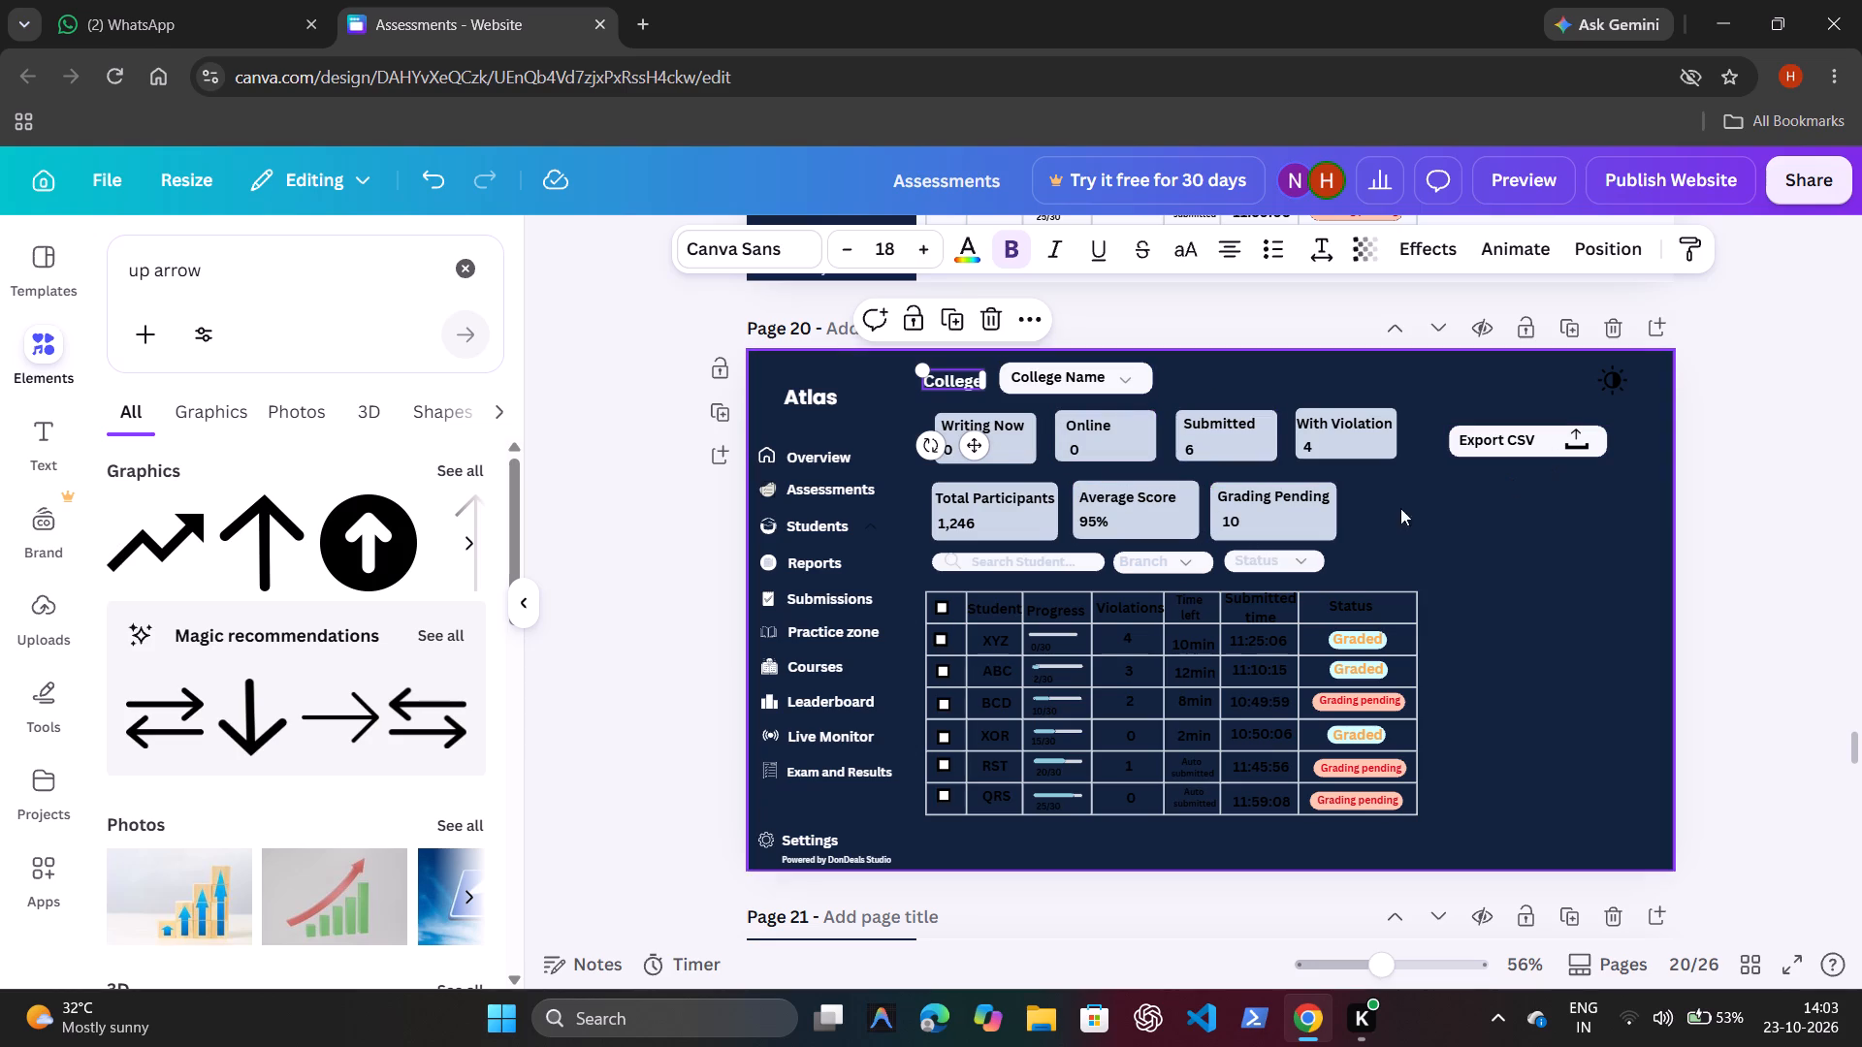
Colour the table's Student header and the student names XYZ and ABC white on page 20.
click(998, 616)
click(963, 264)
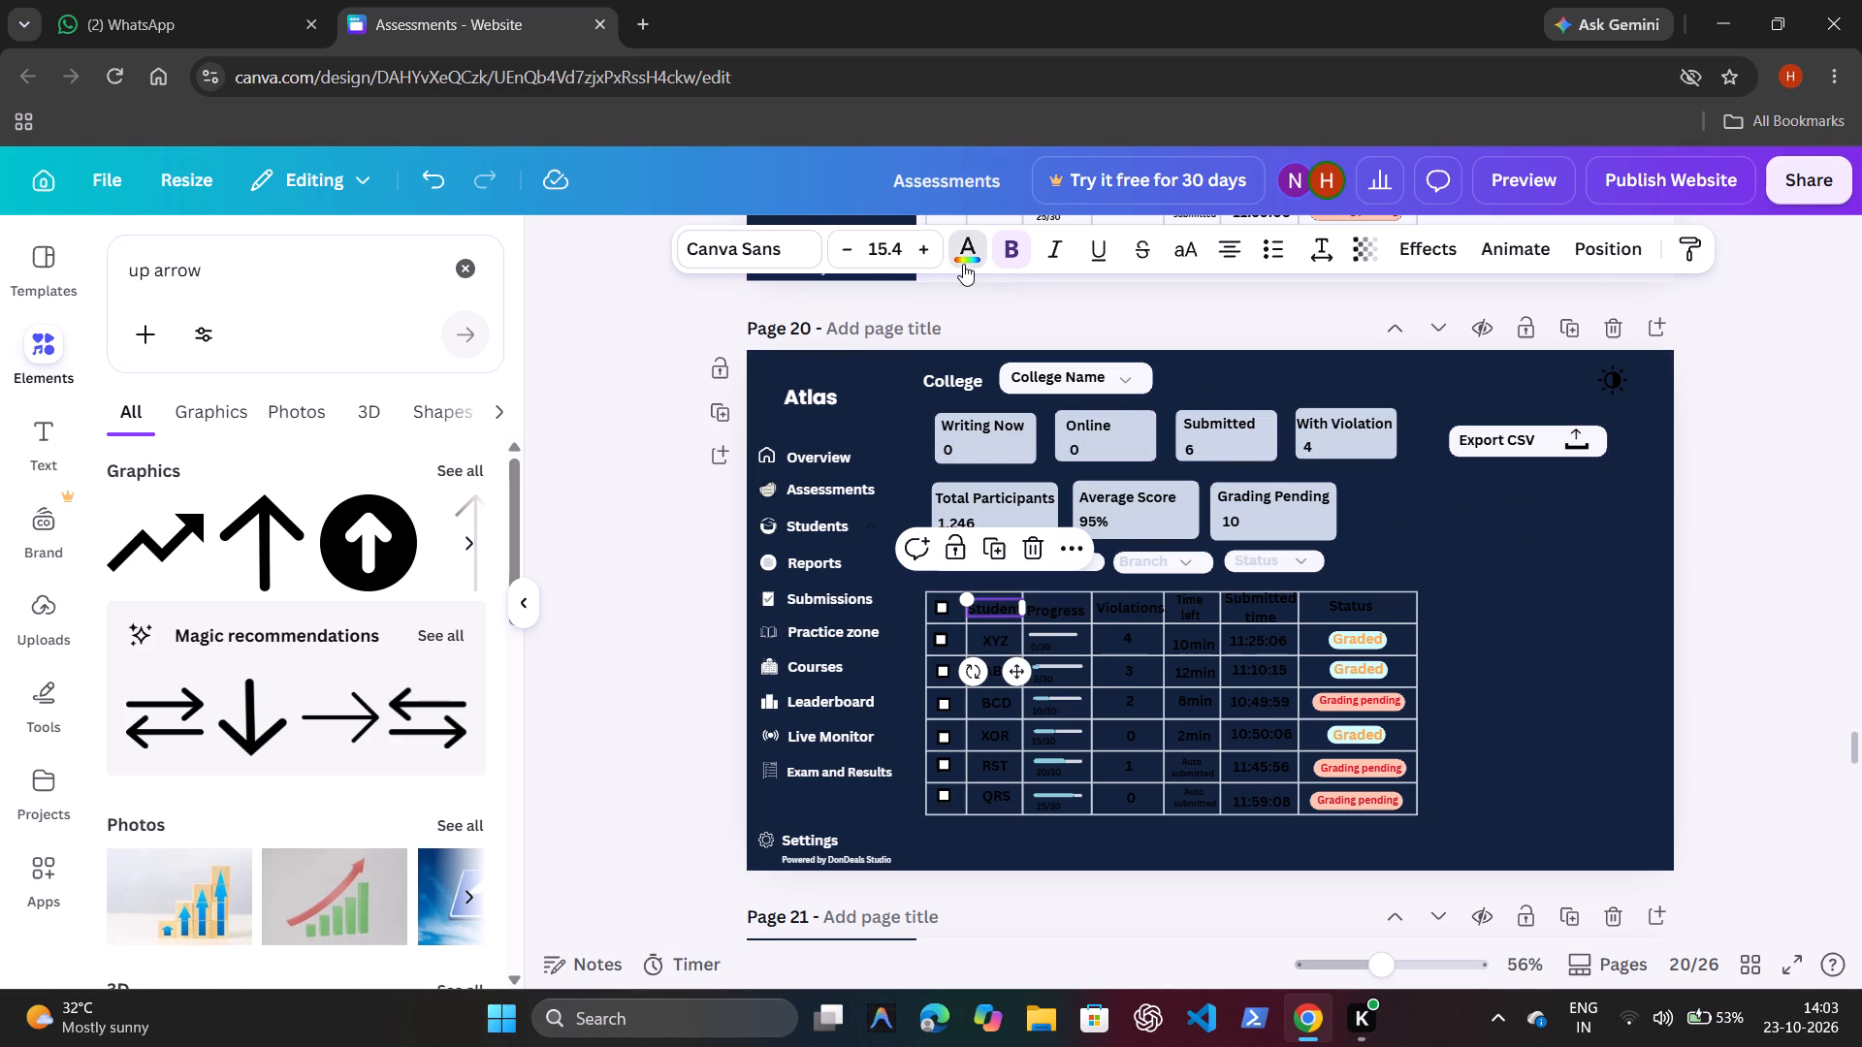
click(346, 480)
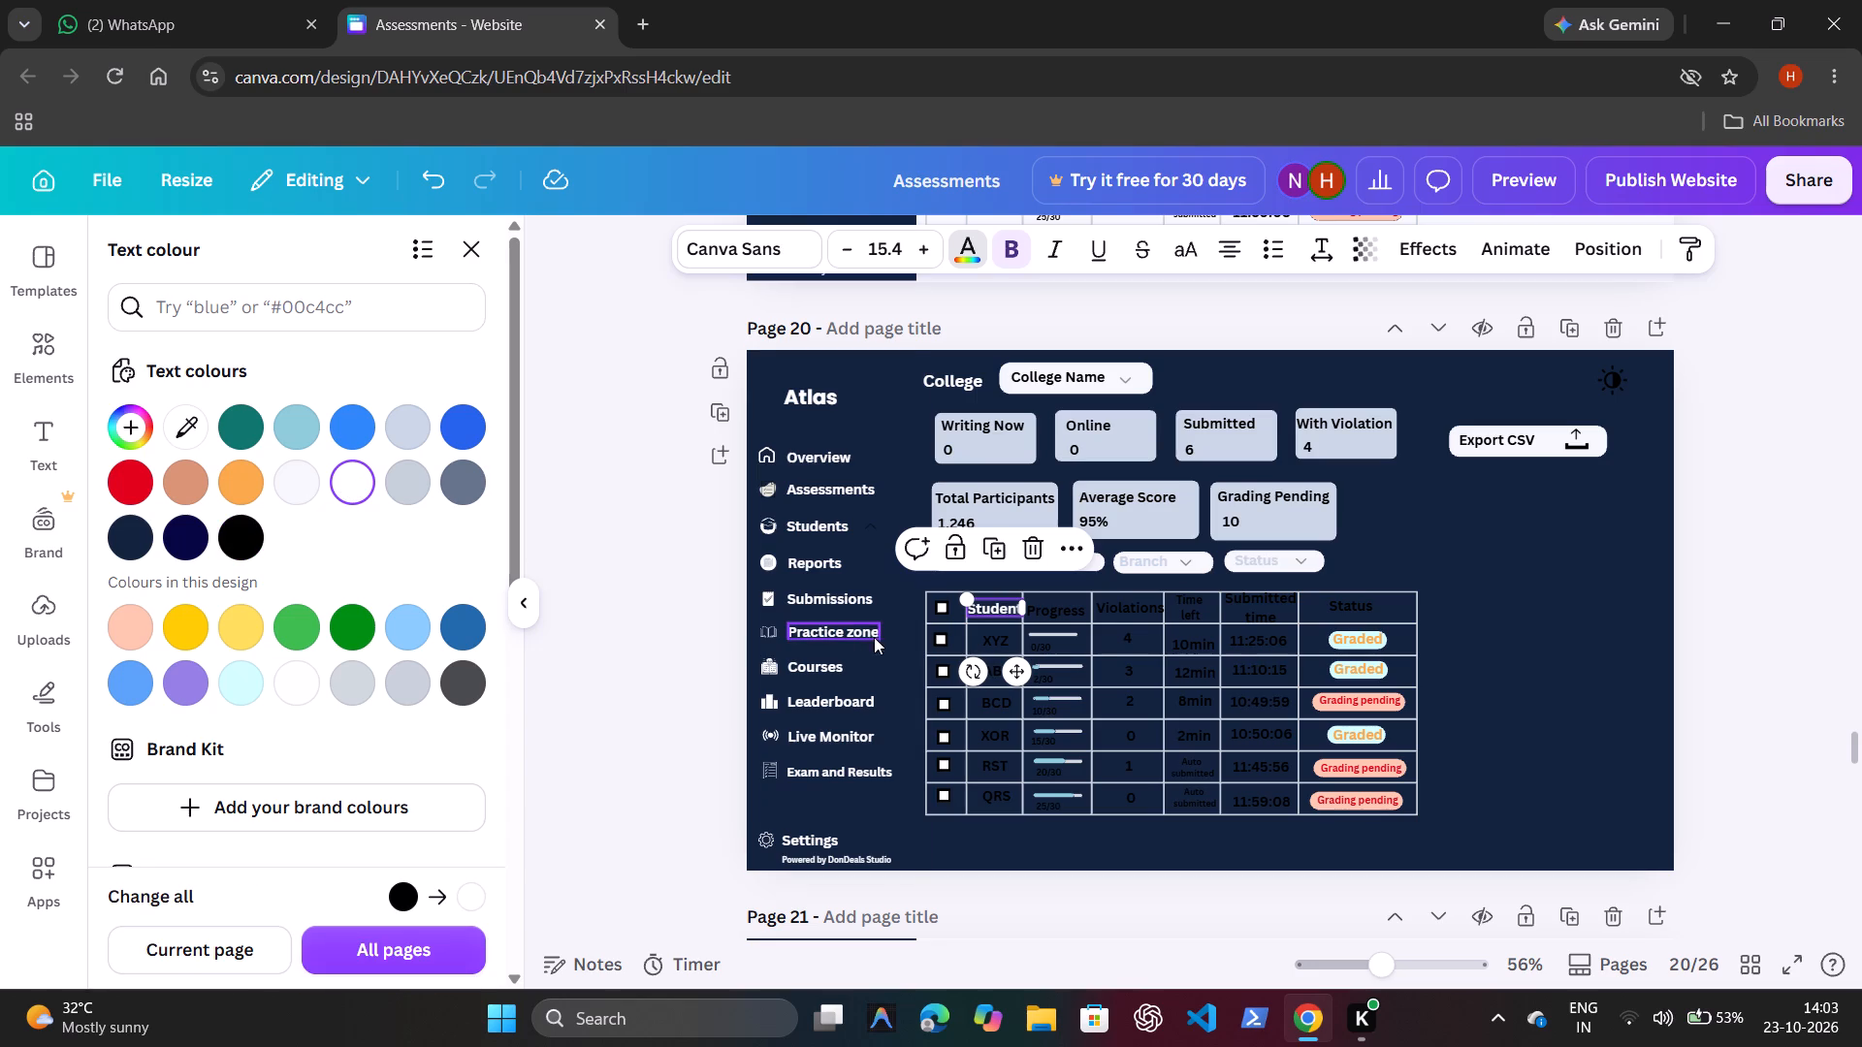
click(985, 639)
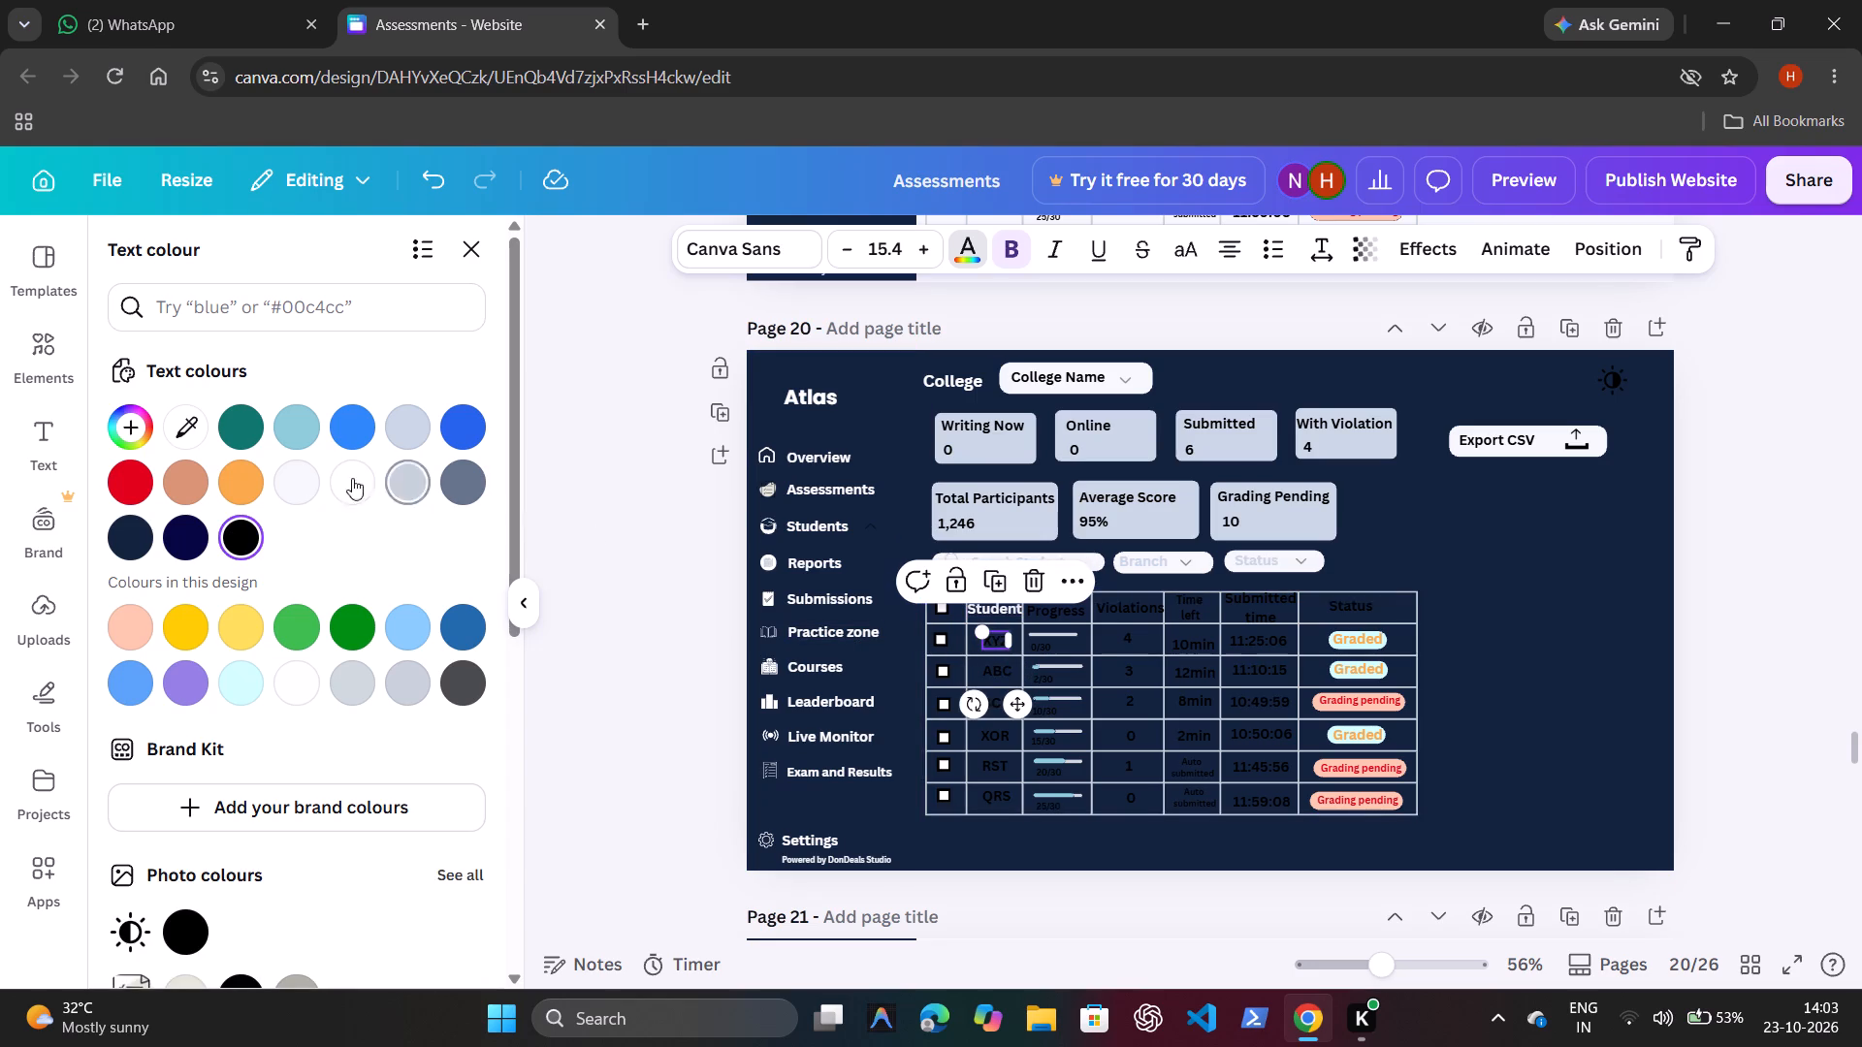
click(331, 470)
click(346, 476)
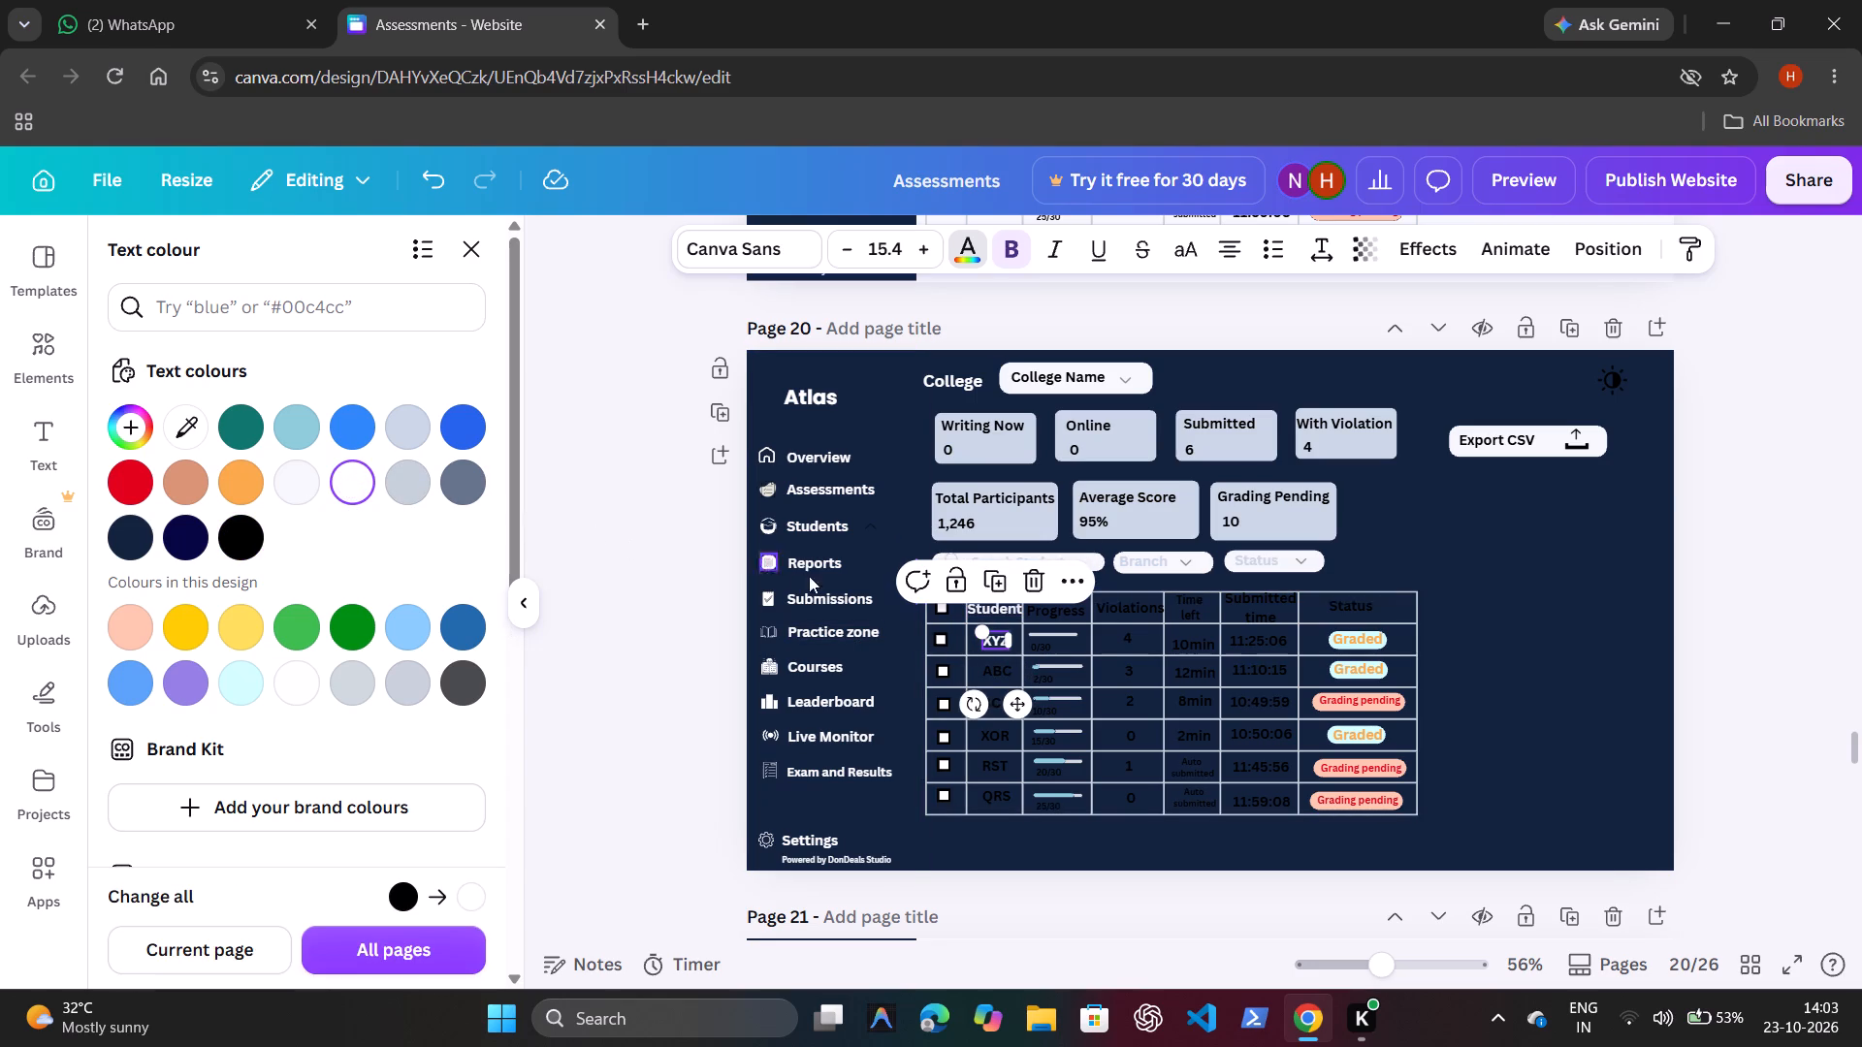
click(993, 679)
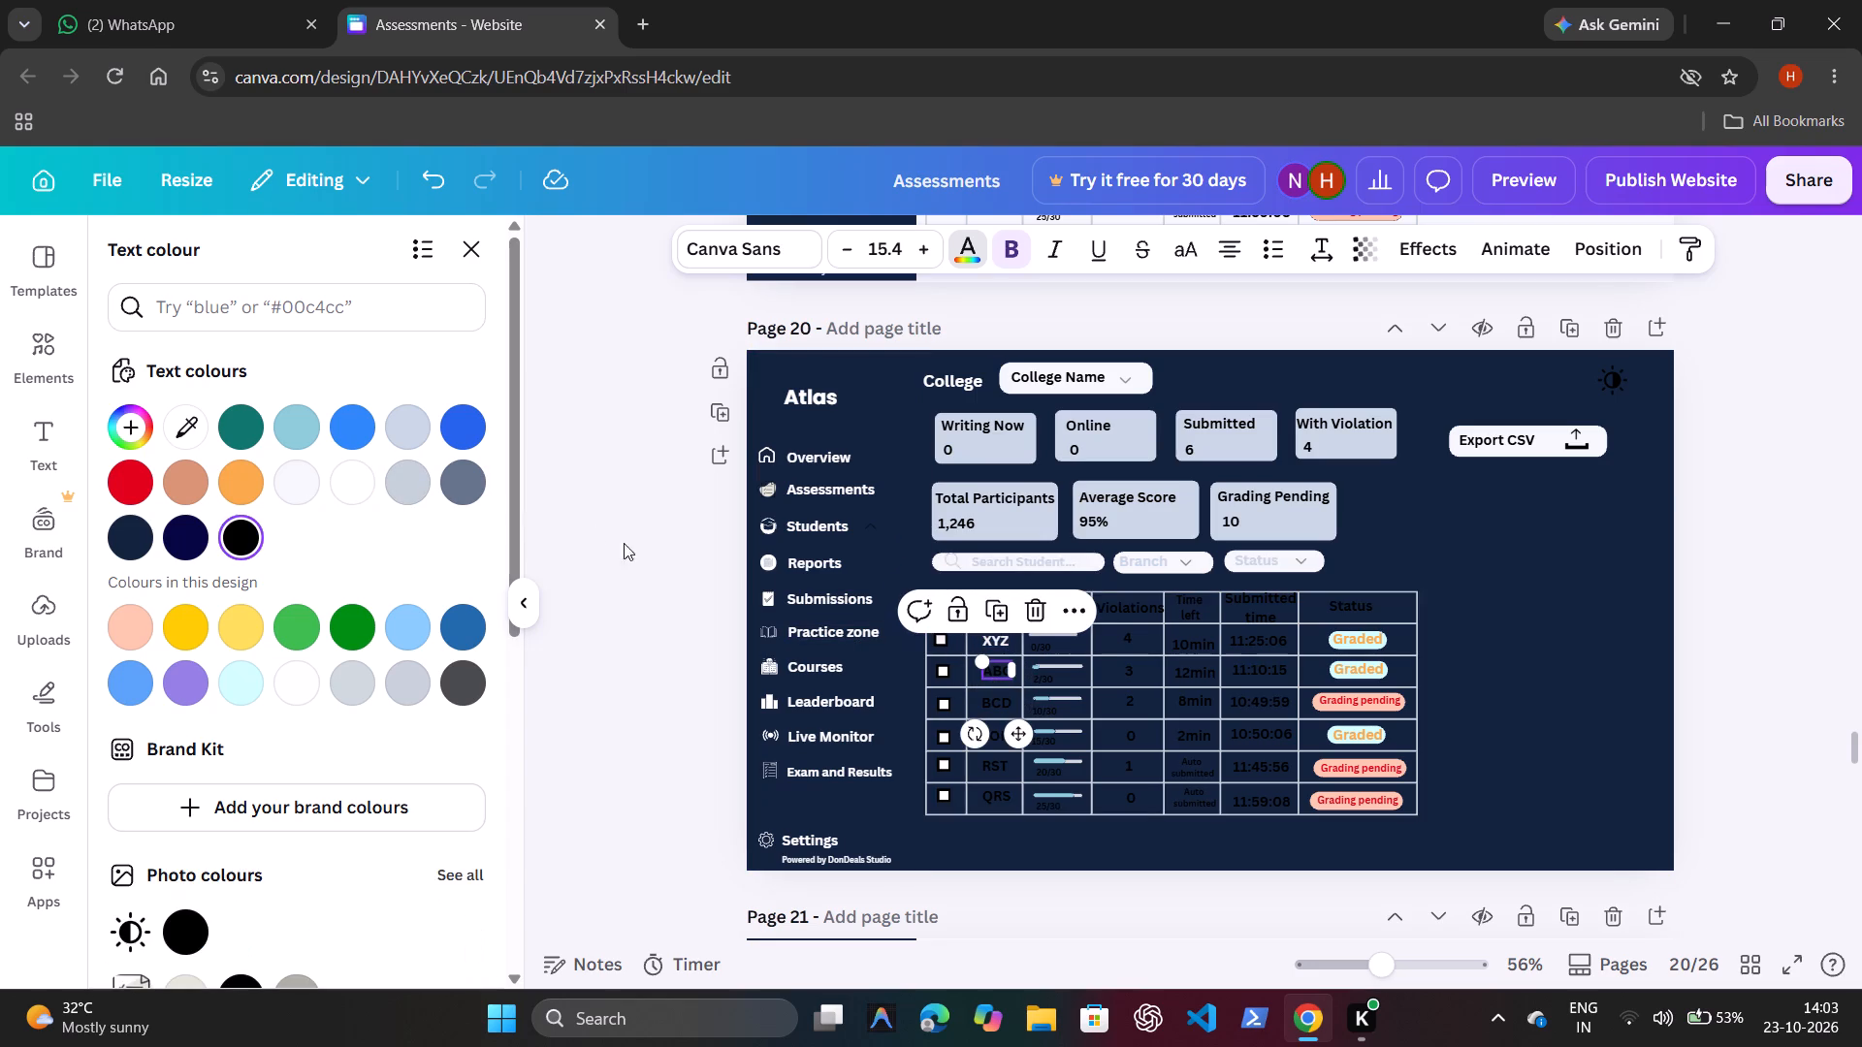
click(361, 486)
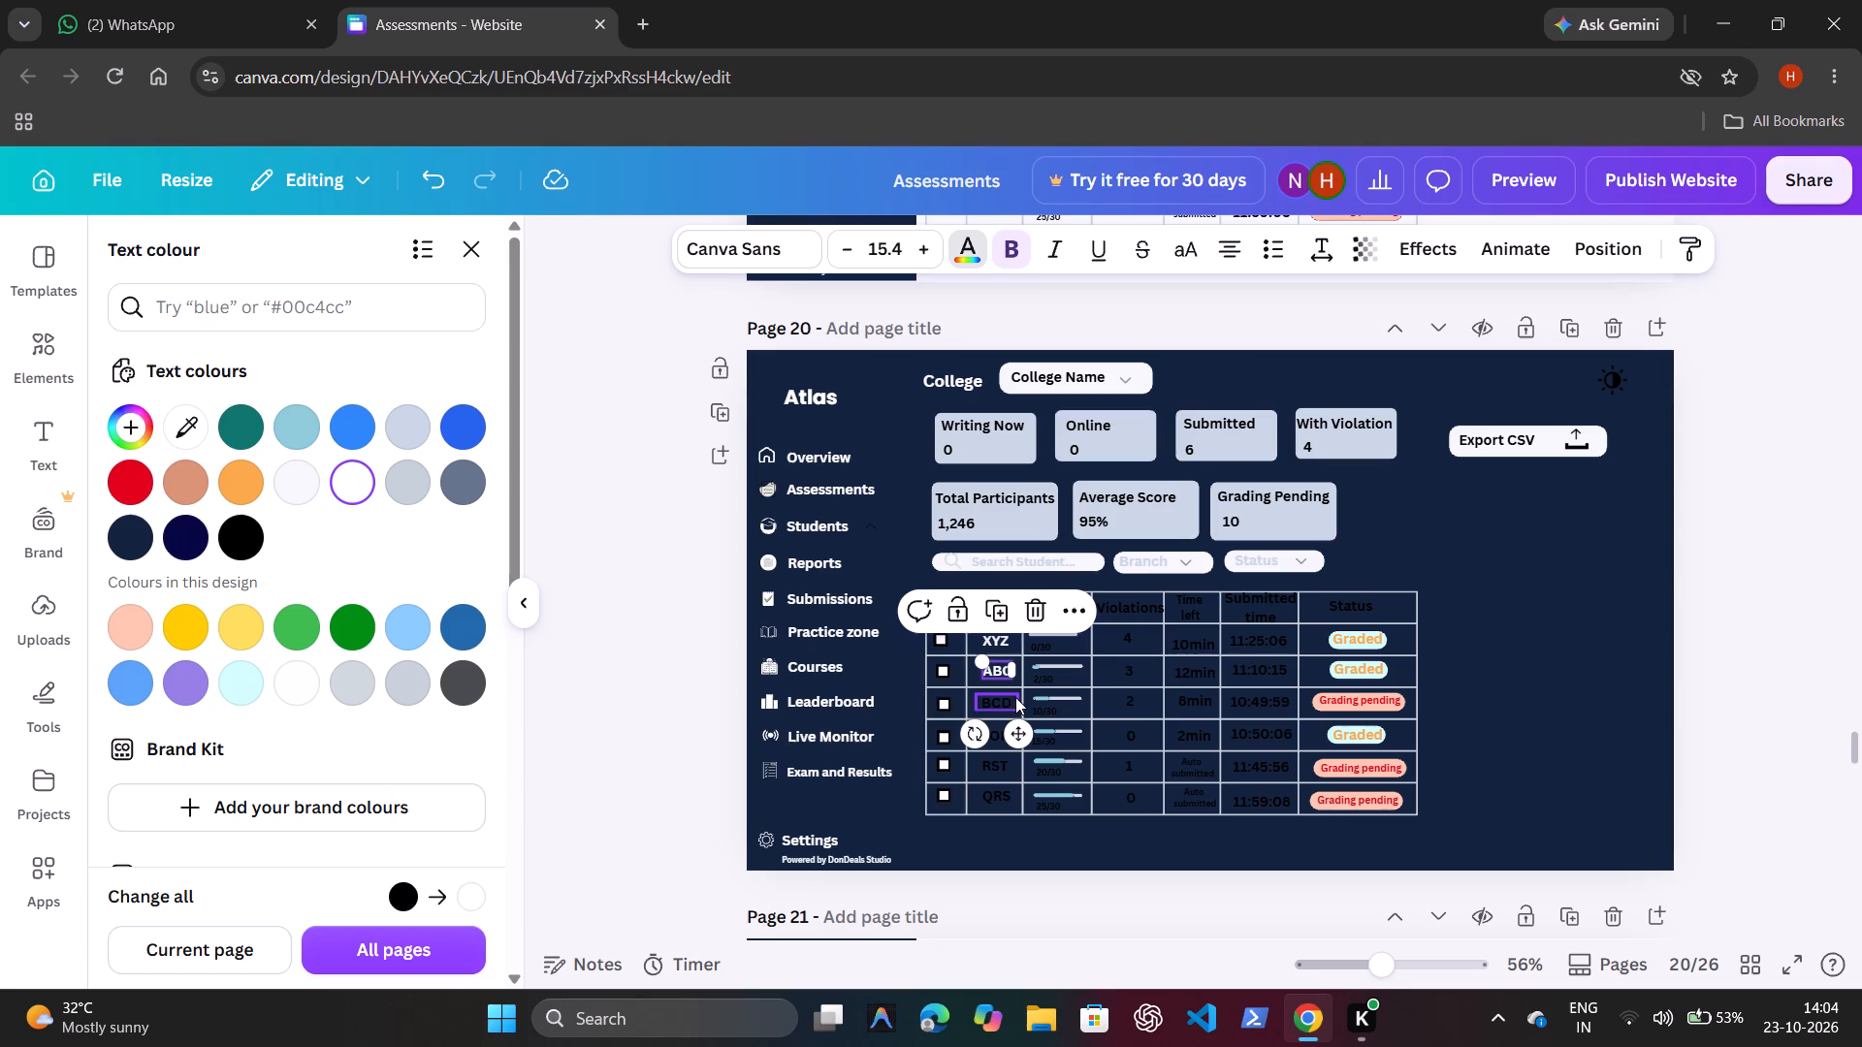
Colour the remaining student names BCD, XOR, RST and QRS white in the page 20 table.
click(1004, 699)
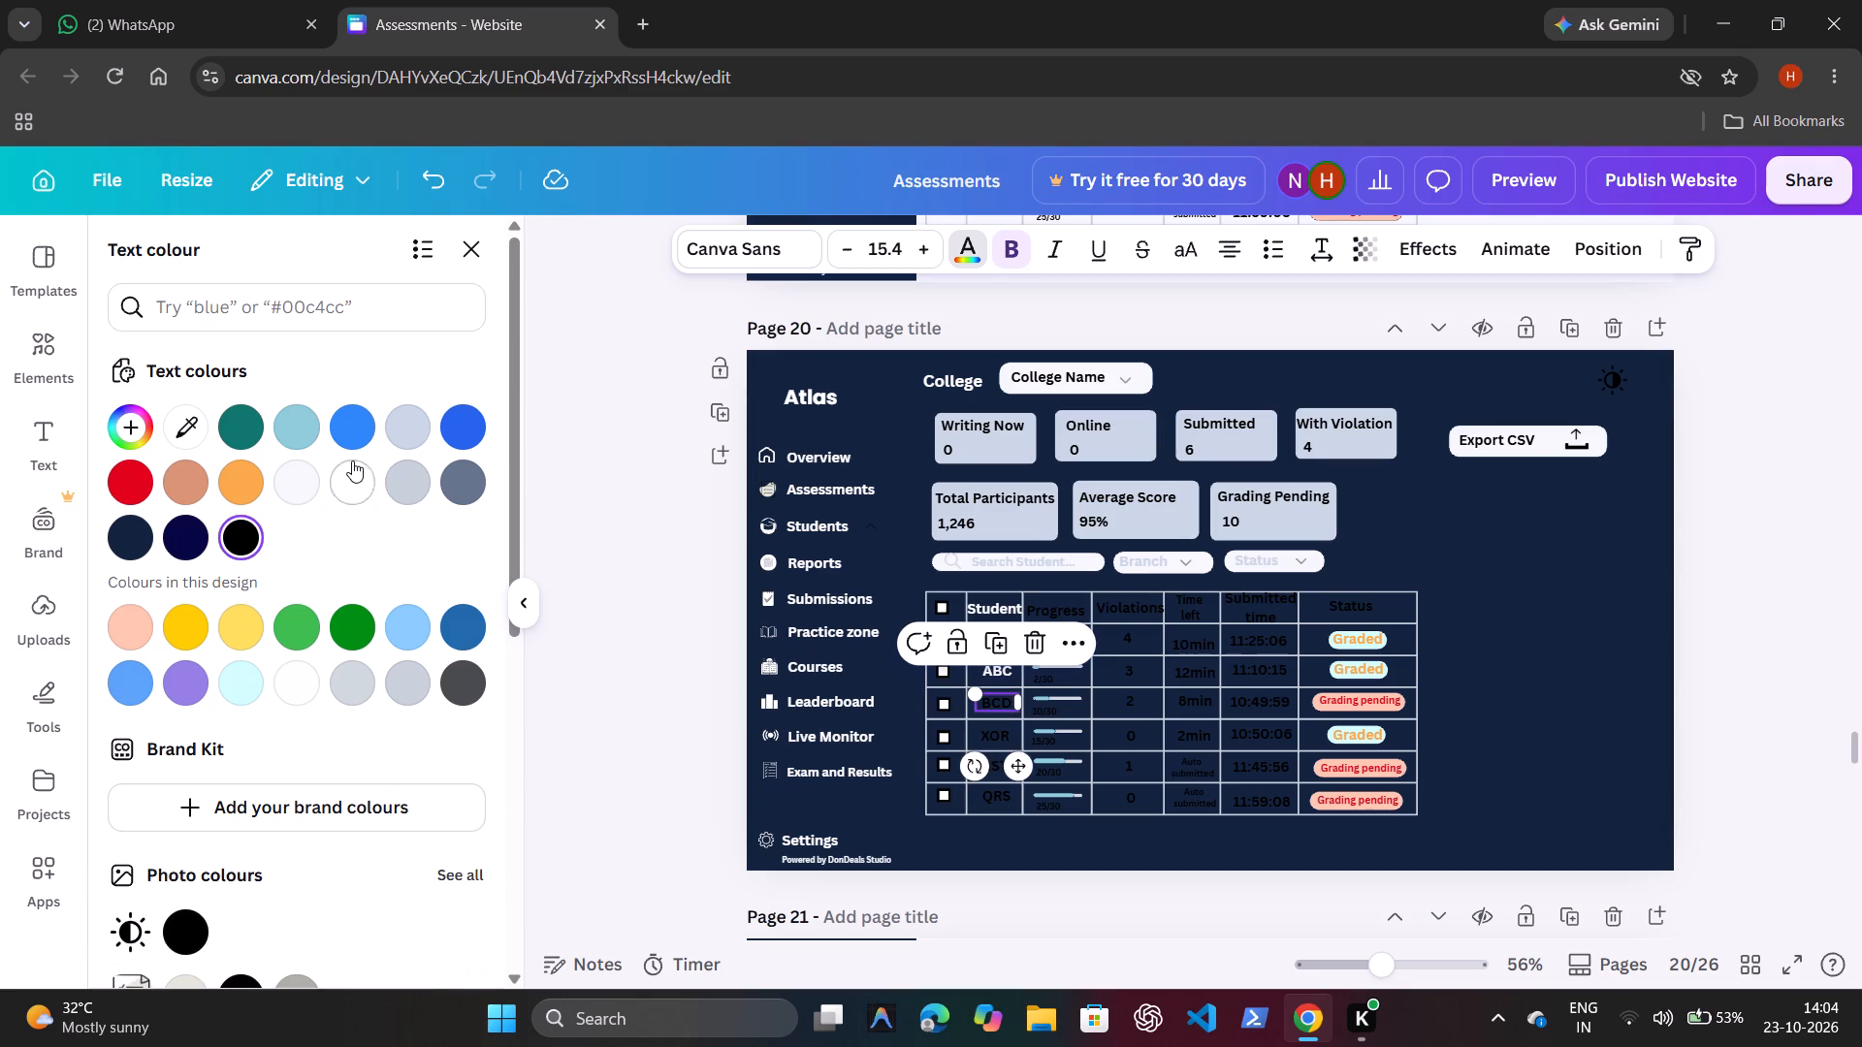
click(352, 460)
click(986, 738)
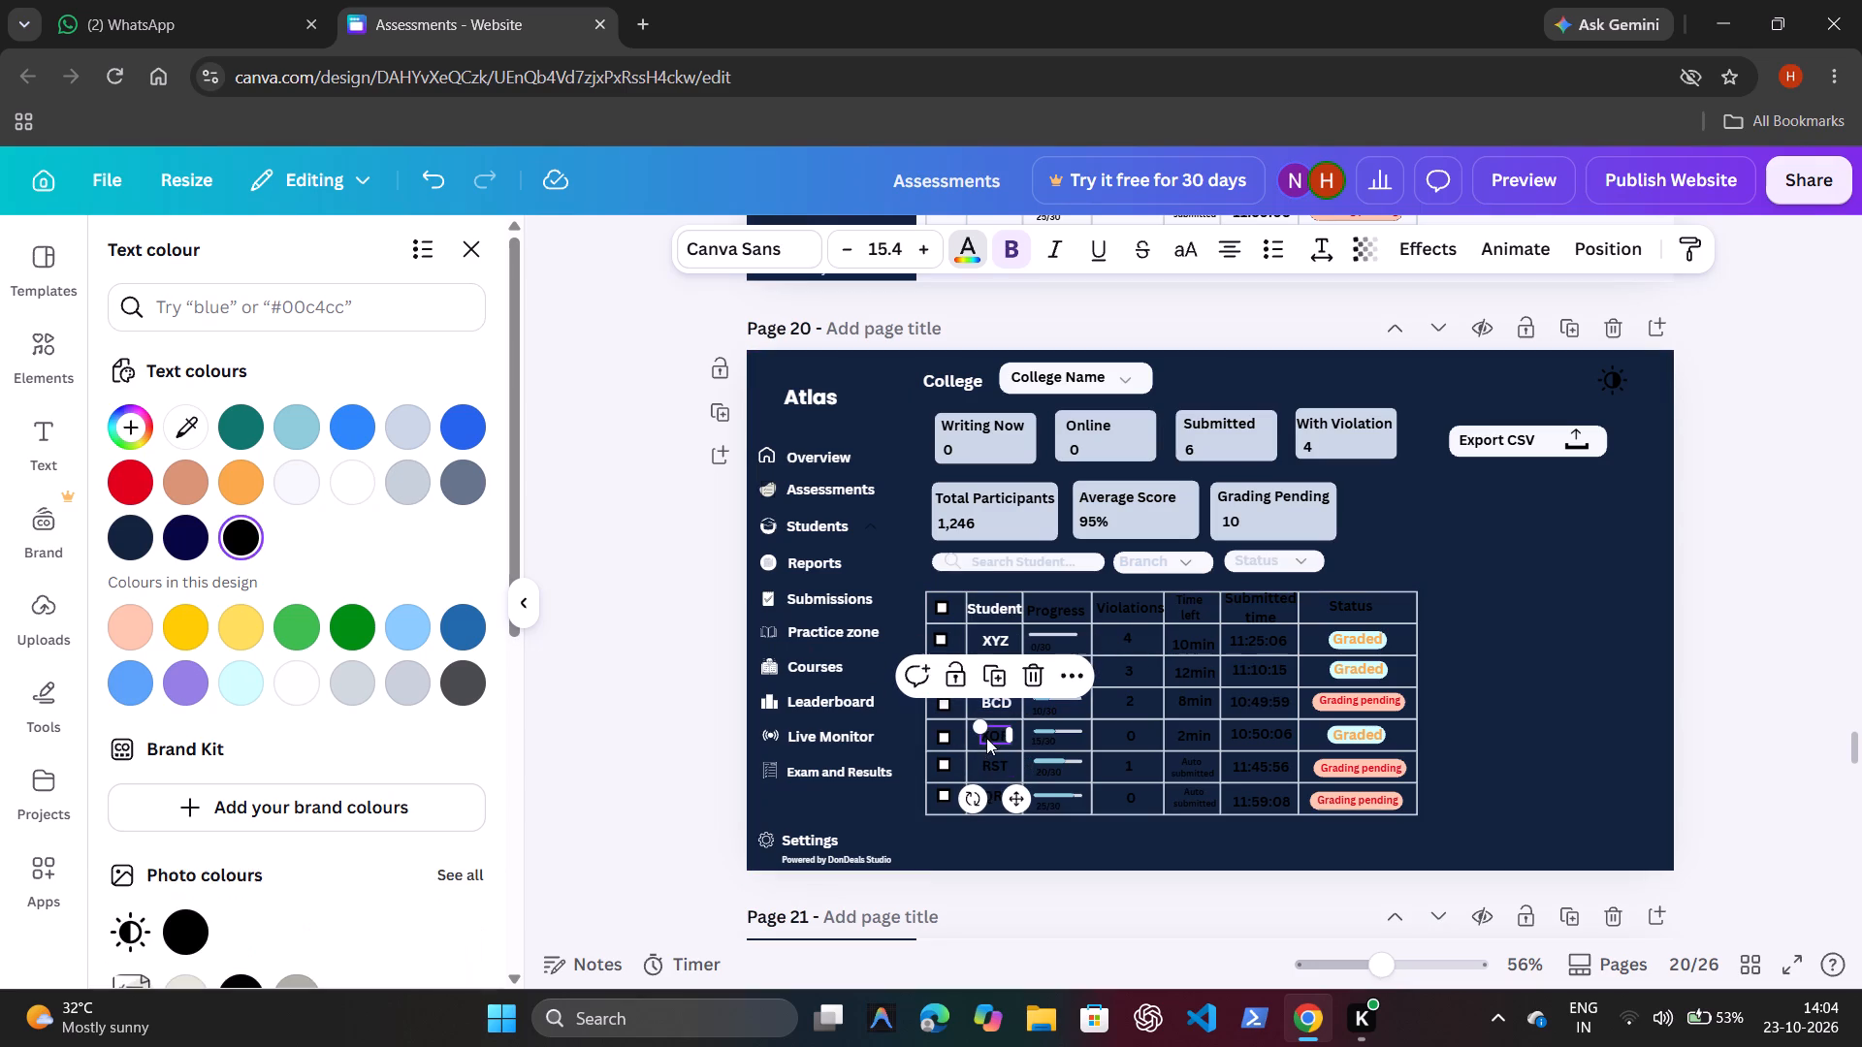
click(356, 458)
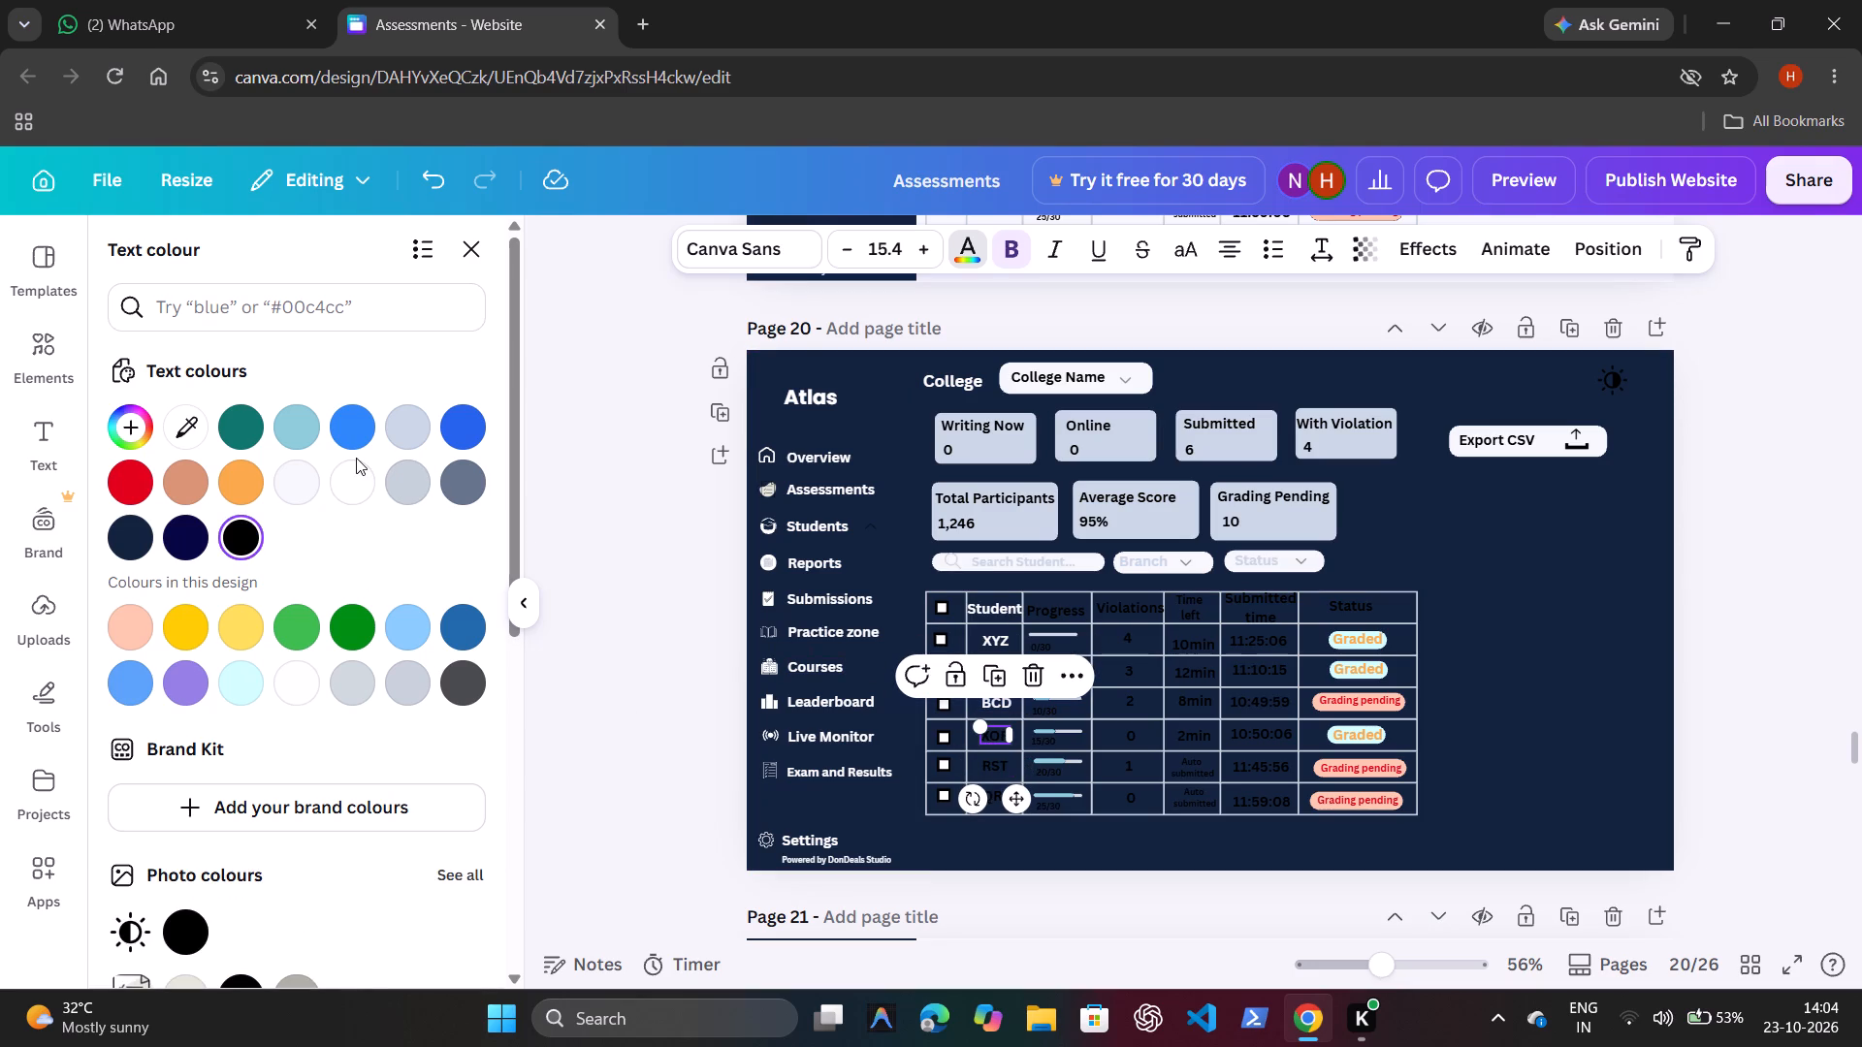
click(356, 472)
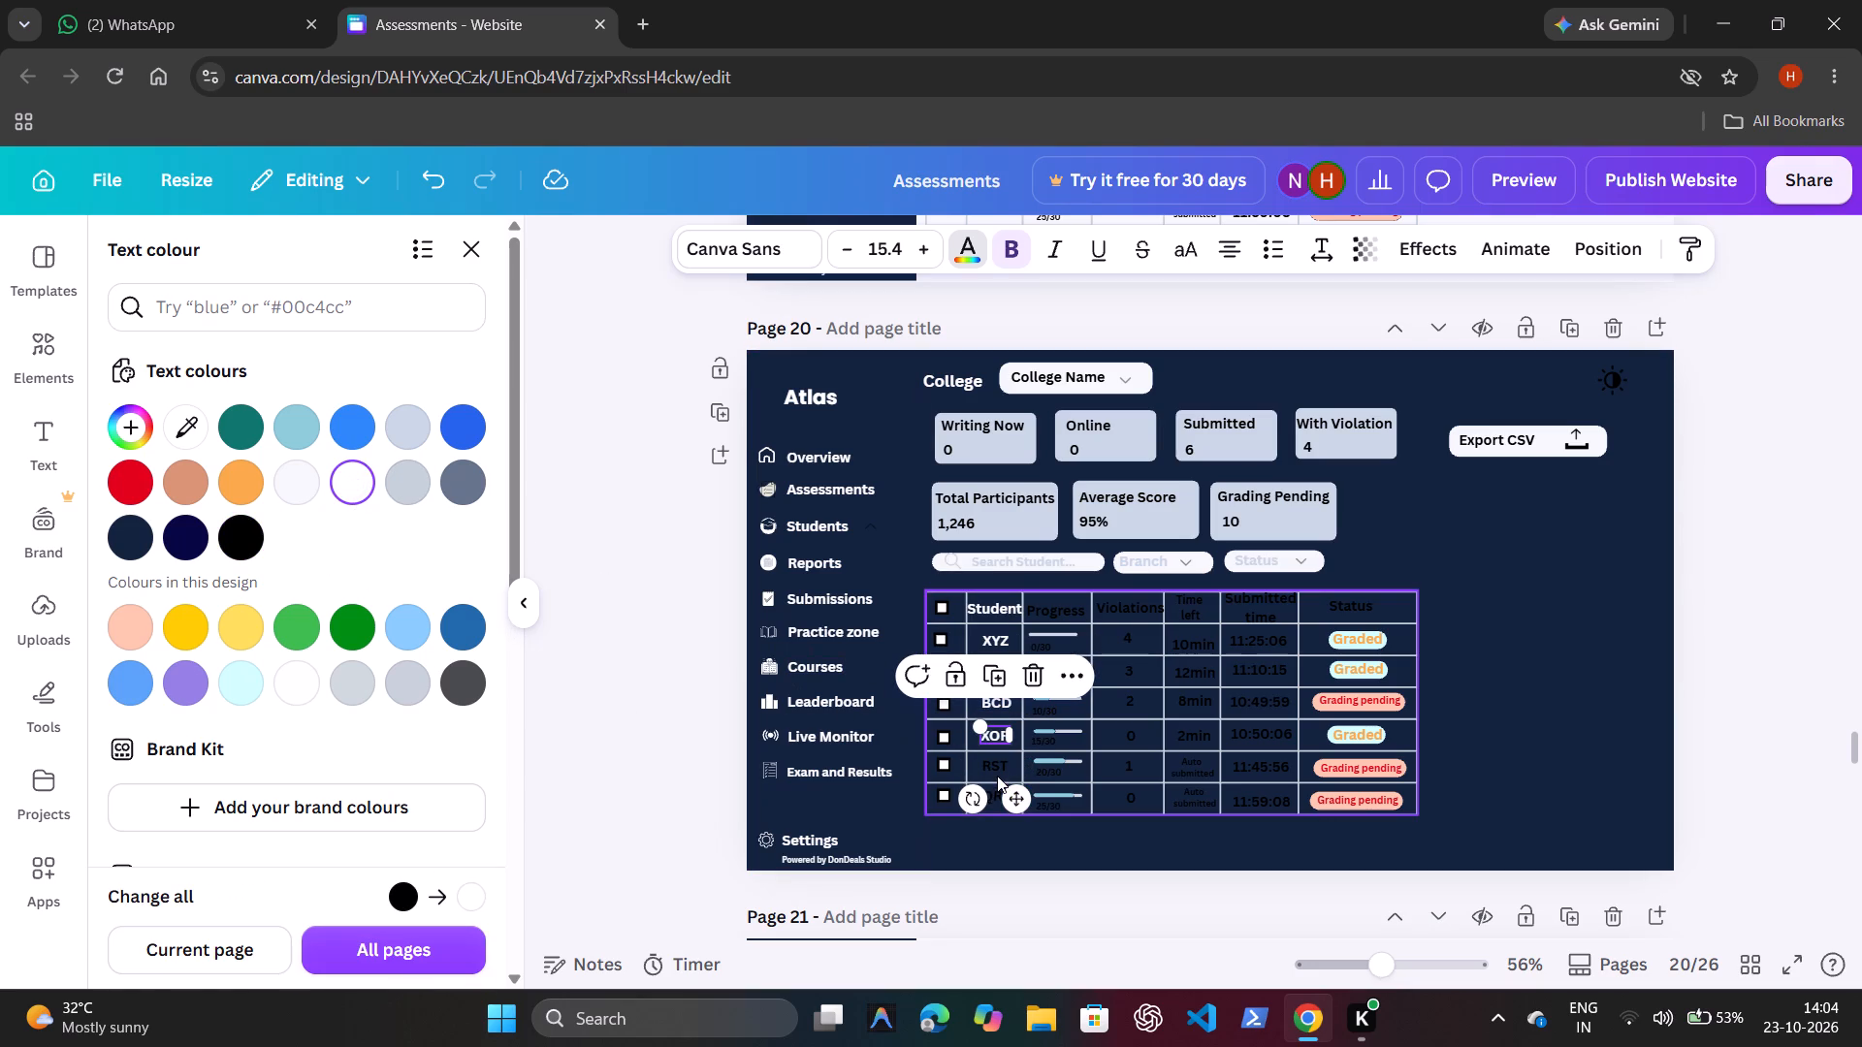
click(995, 771)
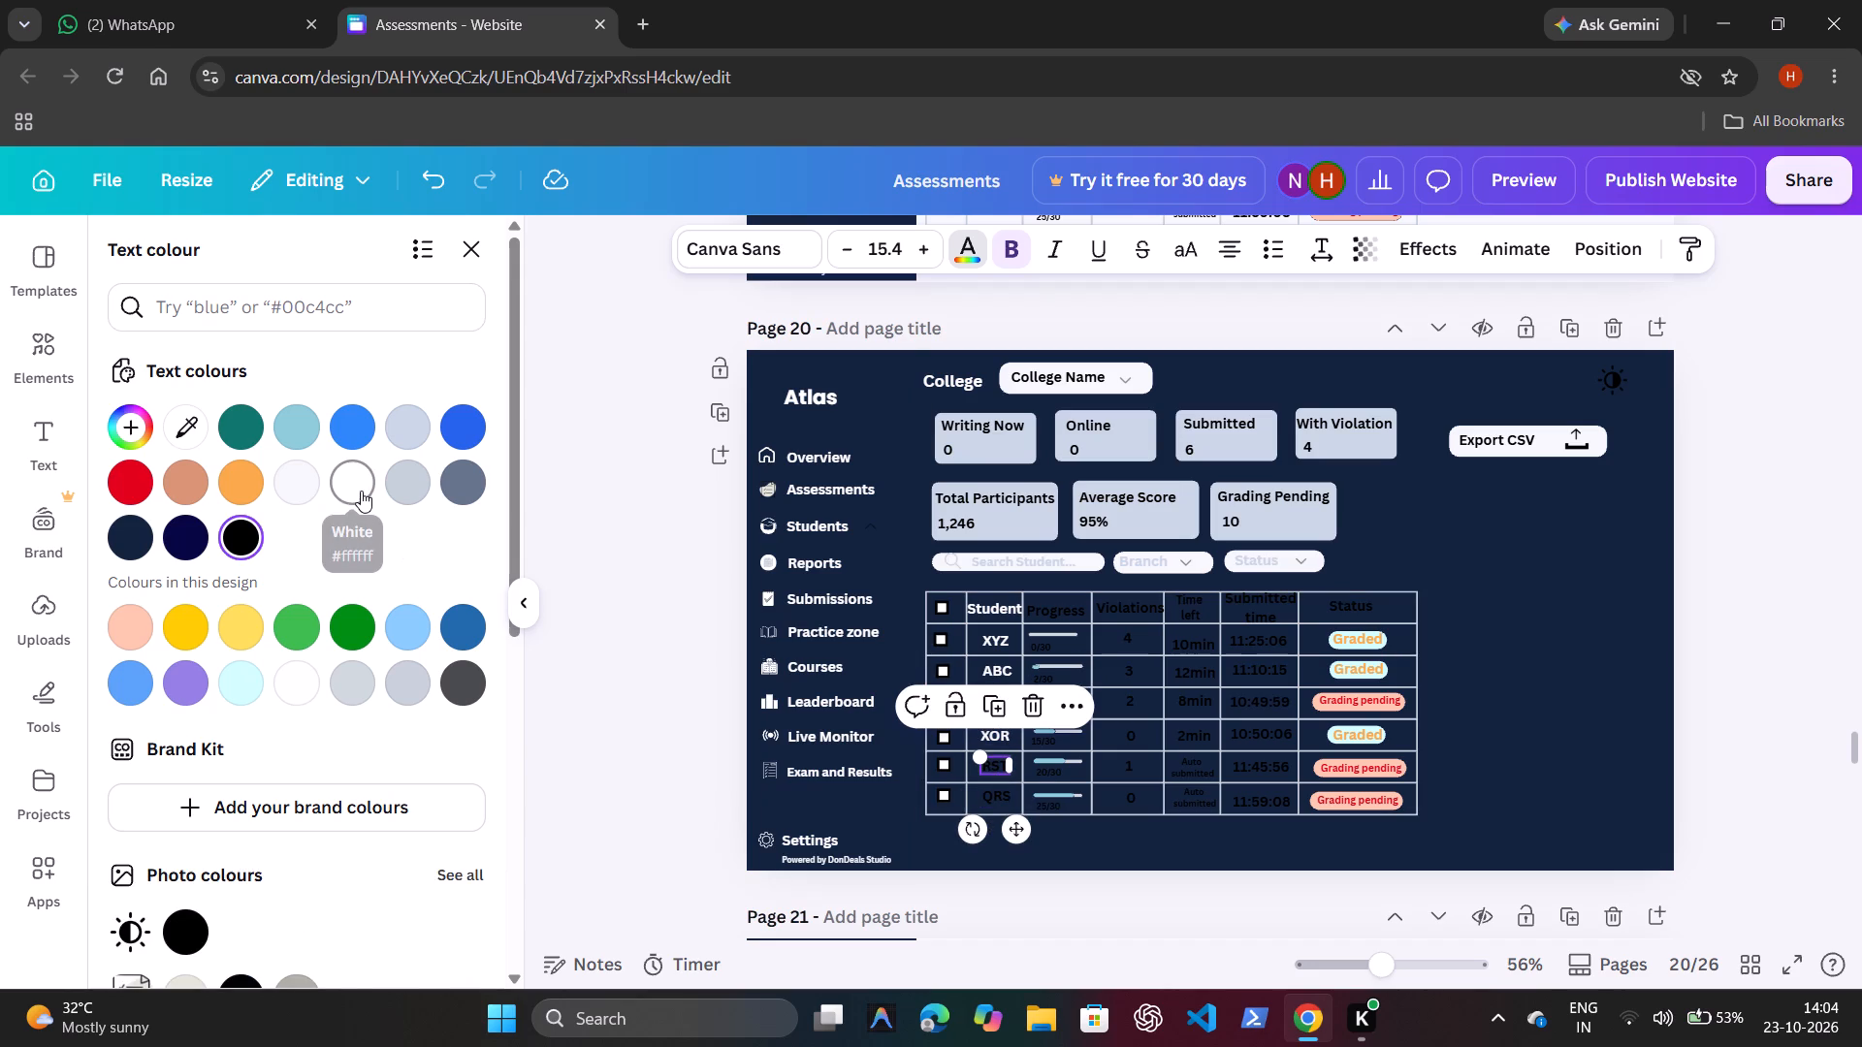
click(361, 491)
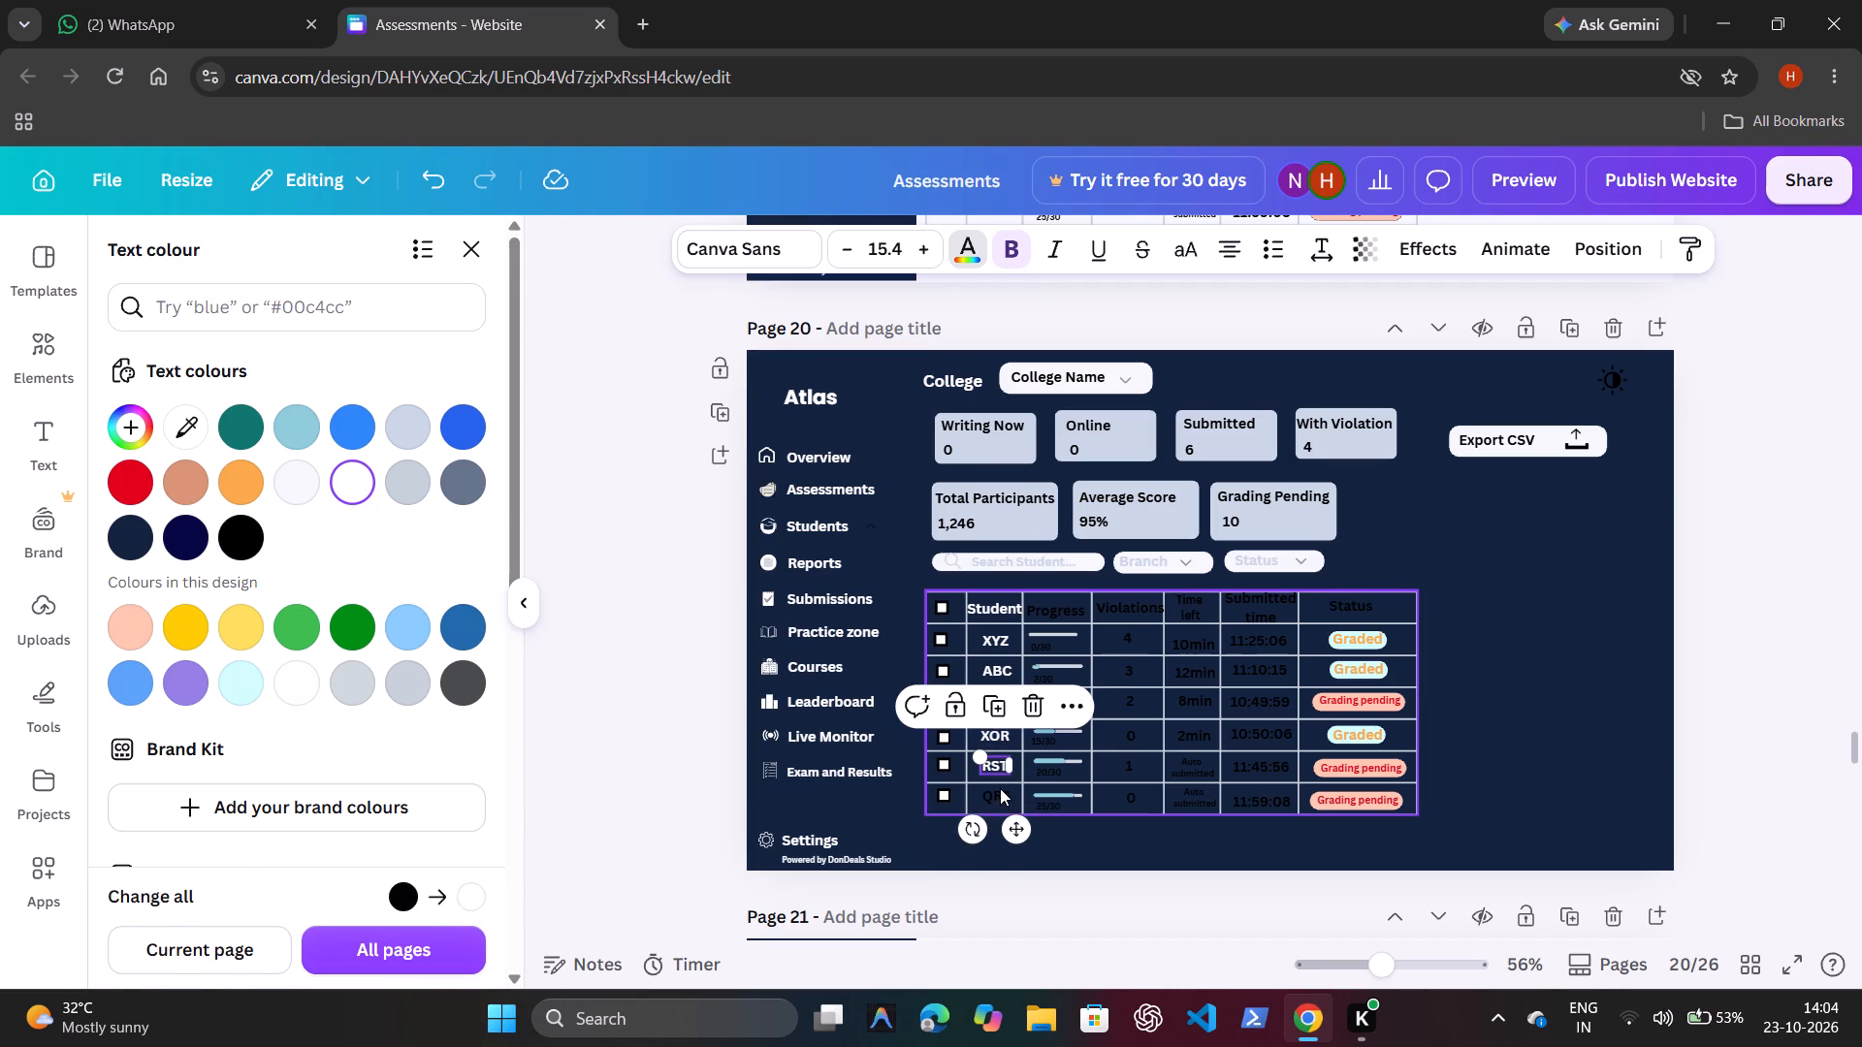
click(1000, 787)
click(346, 489)
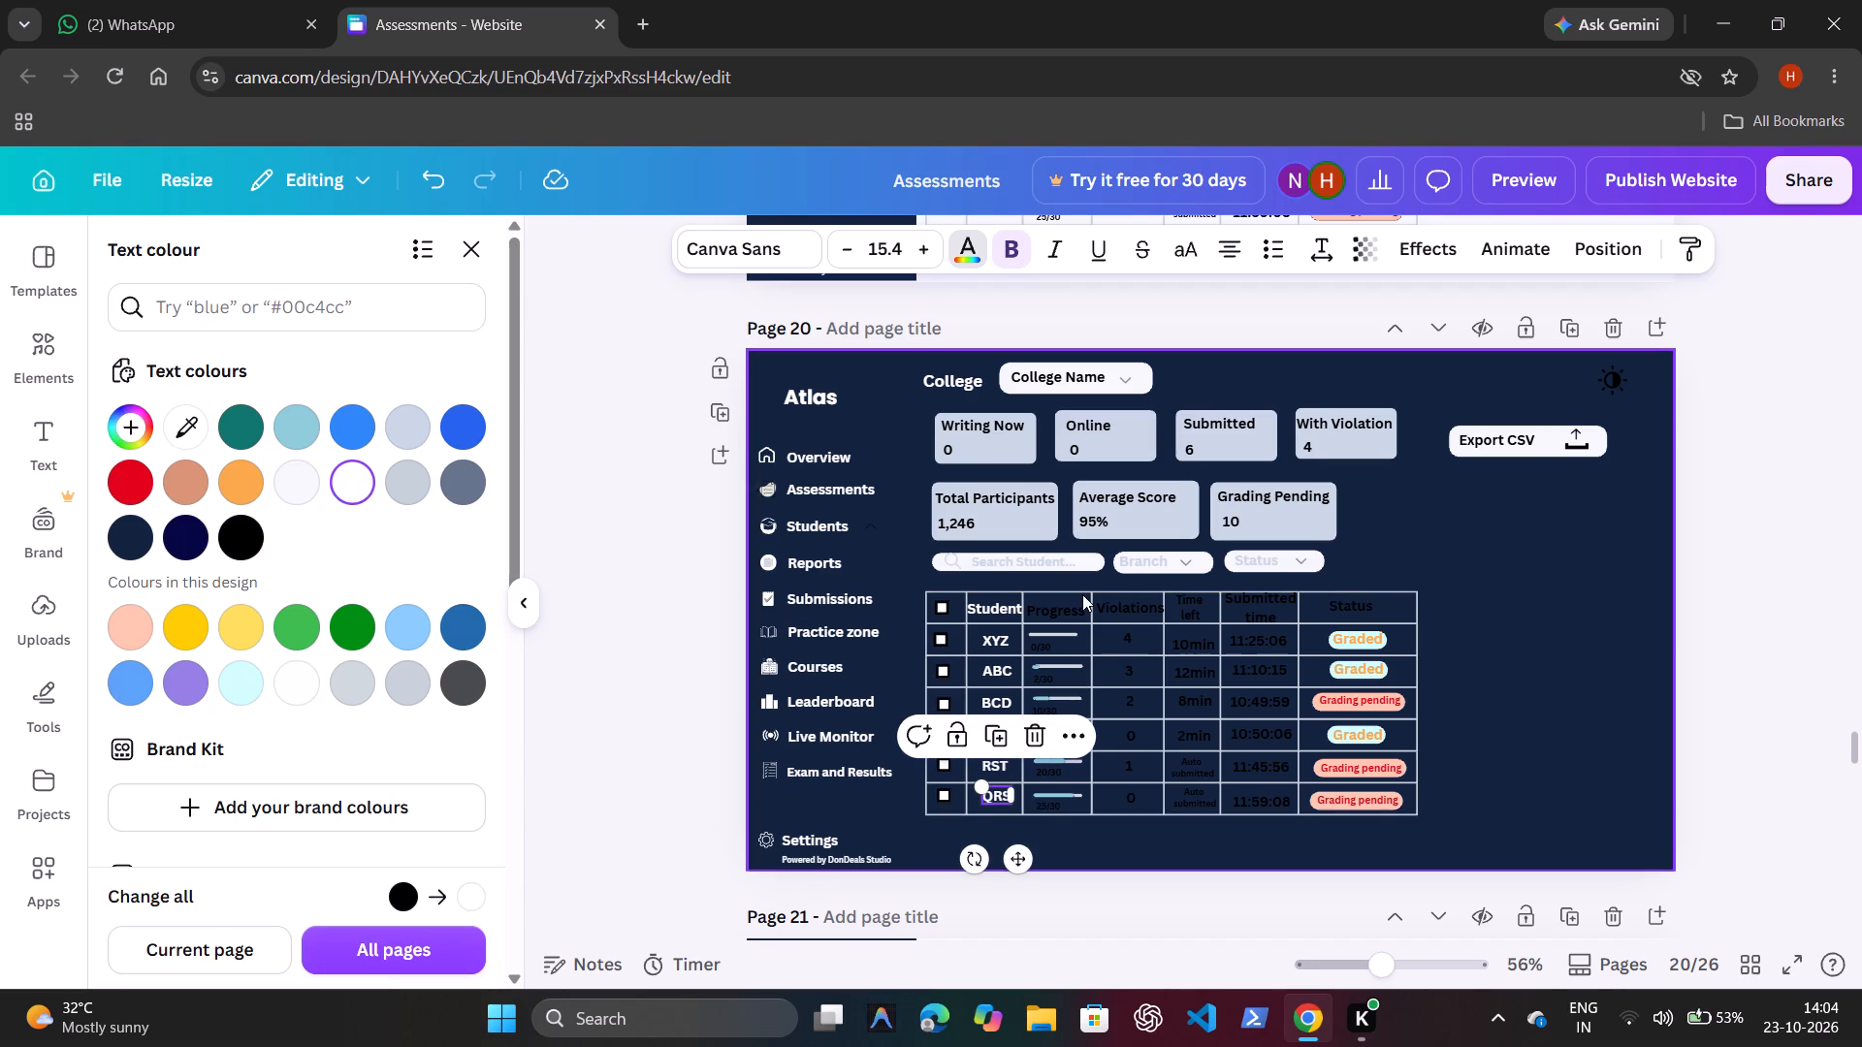
Colour the Progress header and the progress counts in the XYZ, ABC, BCD and XOR rows white #ffffff.
click(1049, 609)
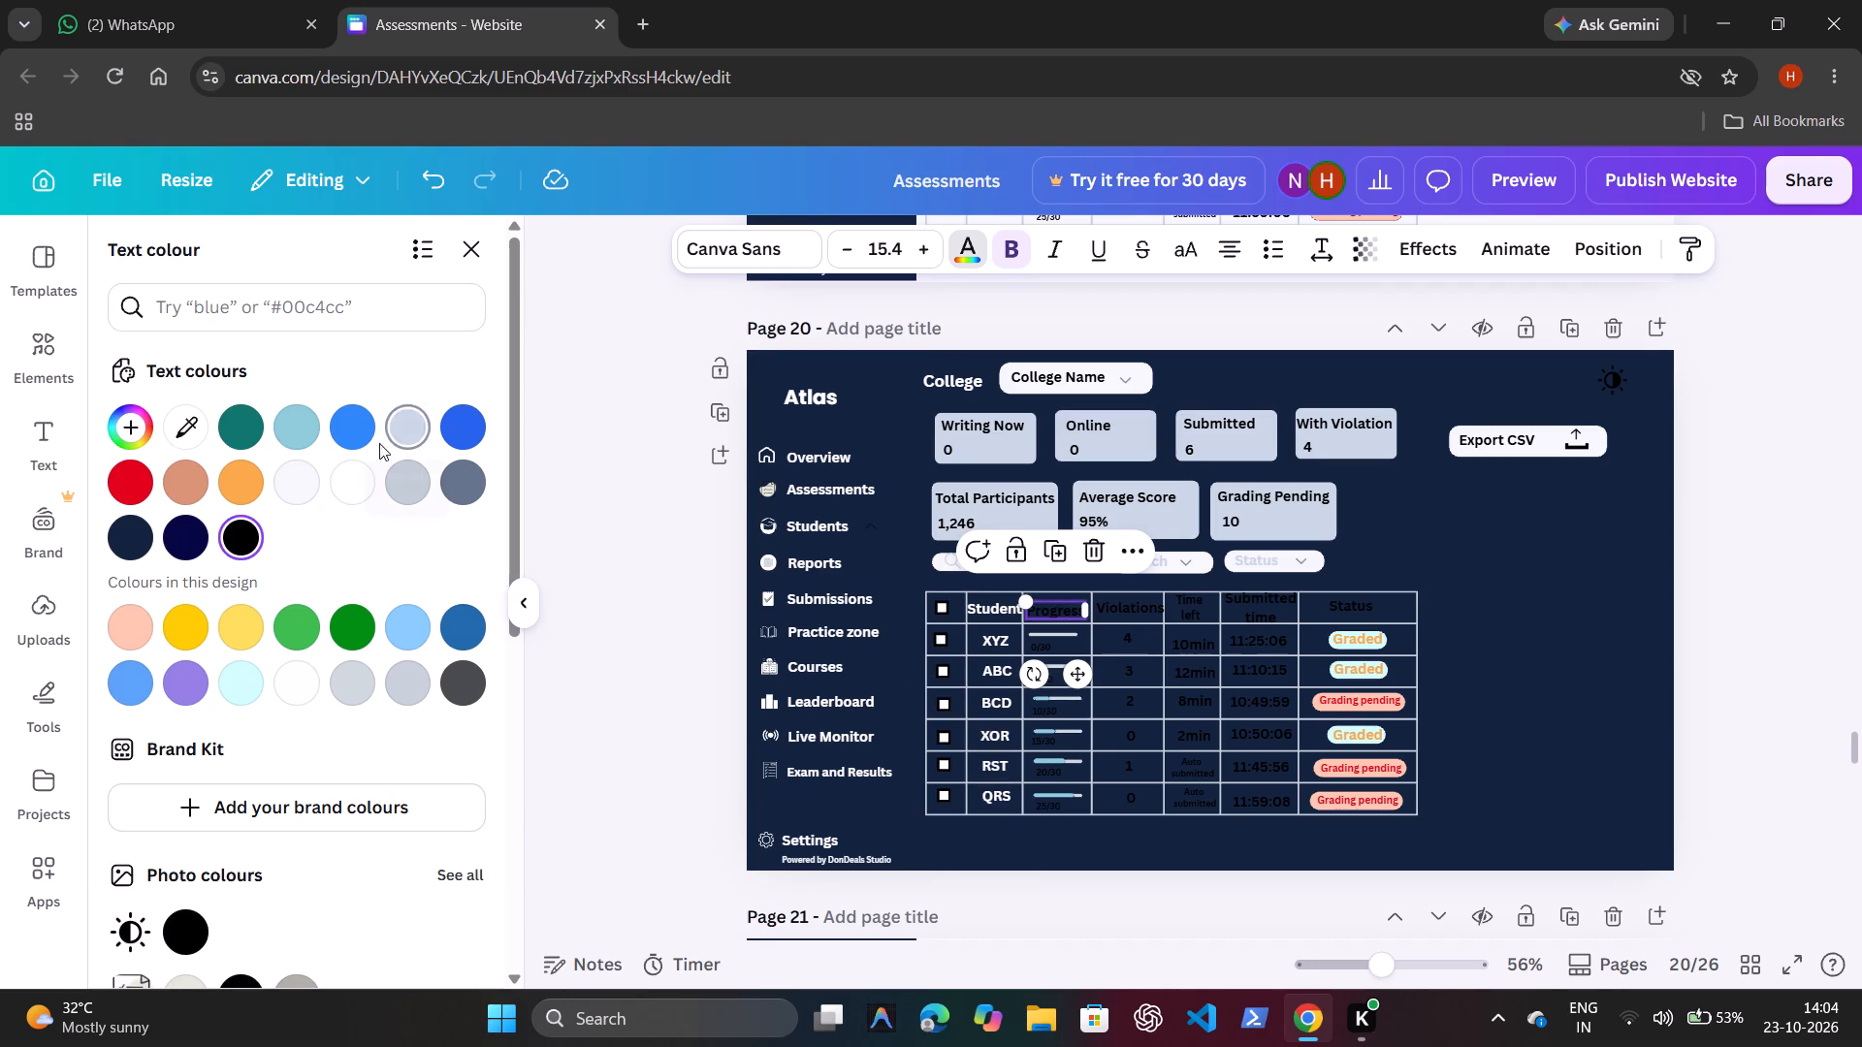
click(359, 491)
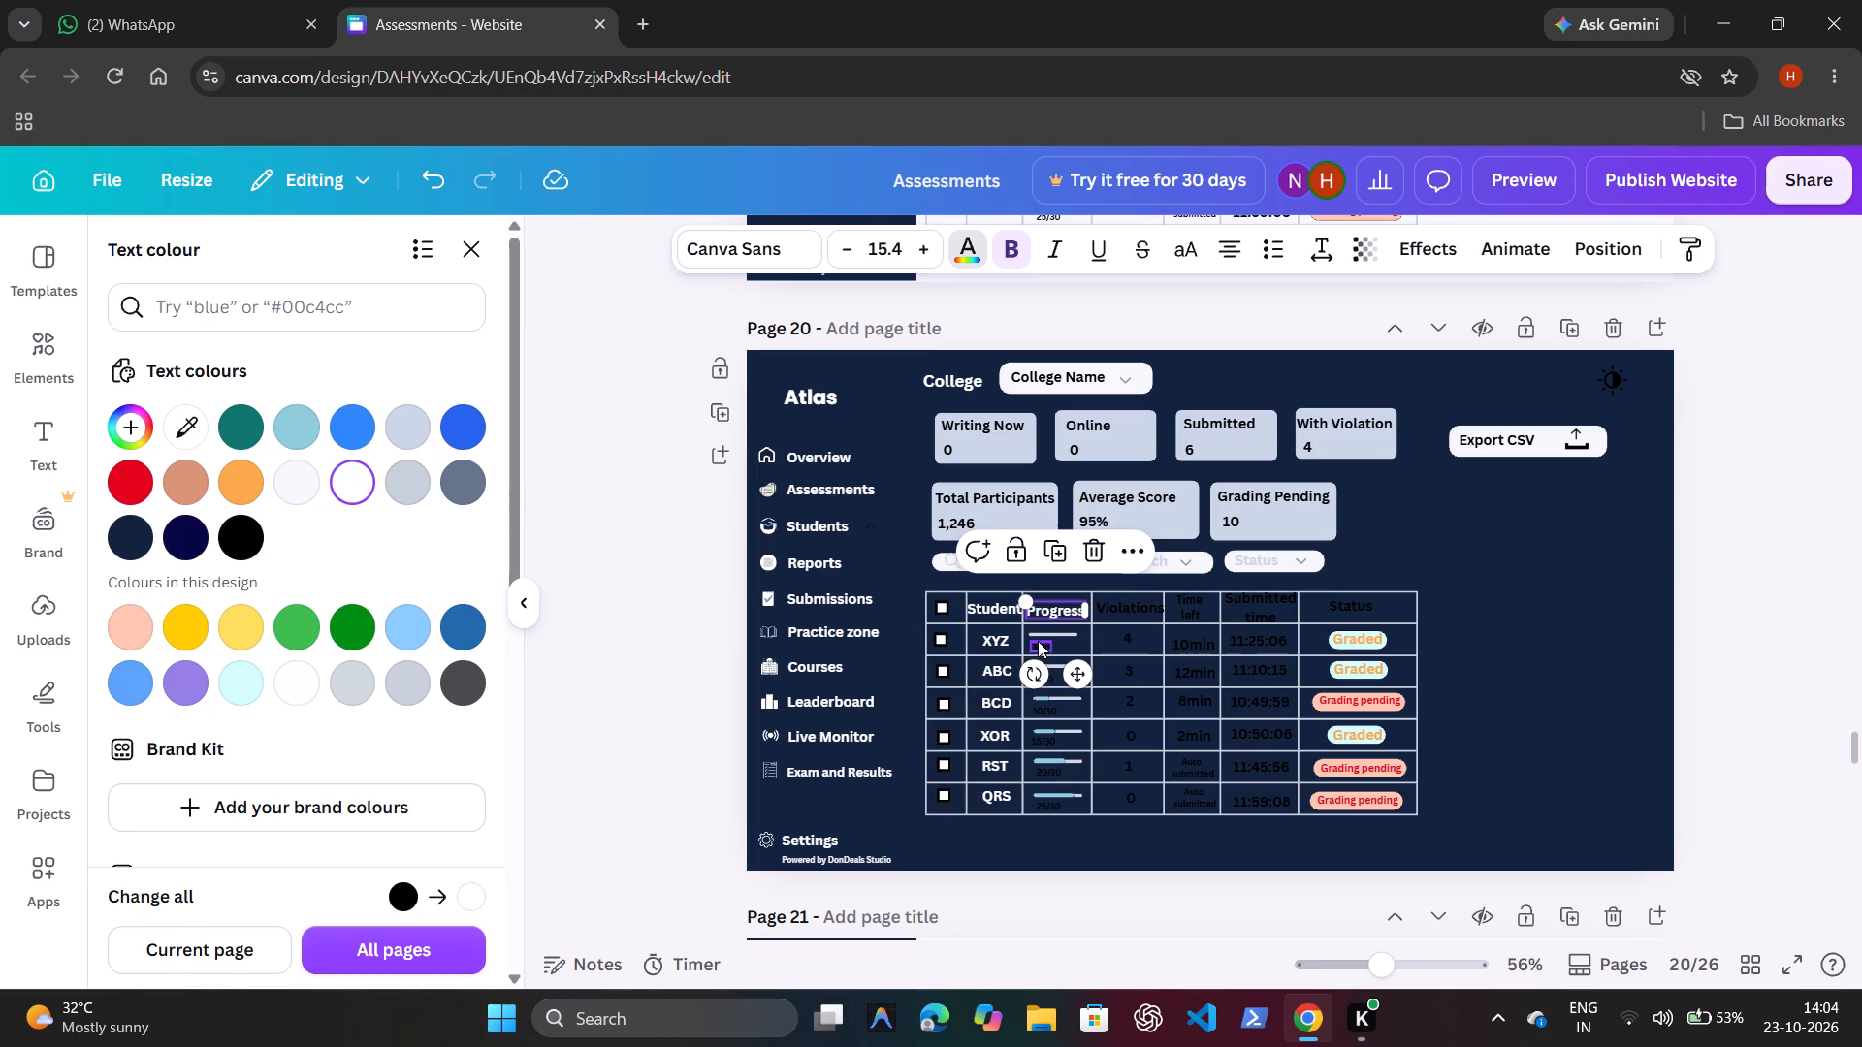
click(1038, 641)
click(347, 473)
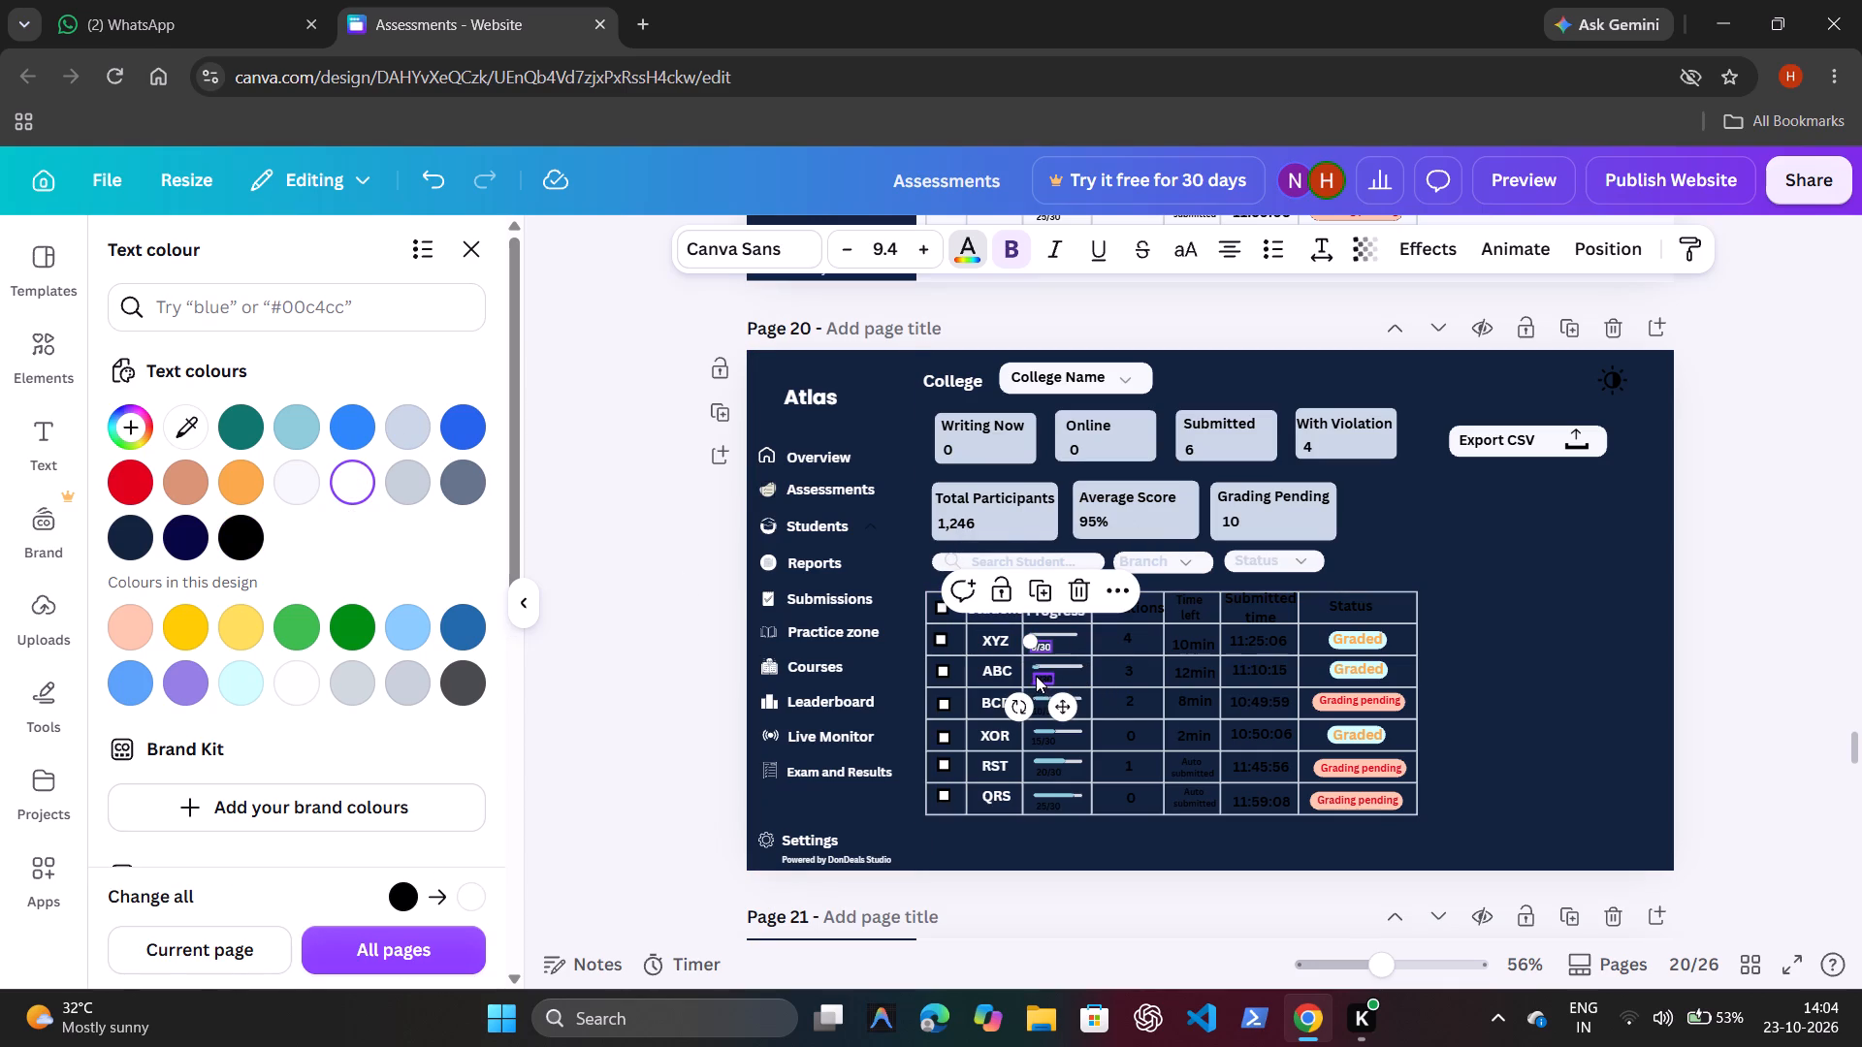
click(1036, 676)
click(349, 483)
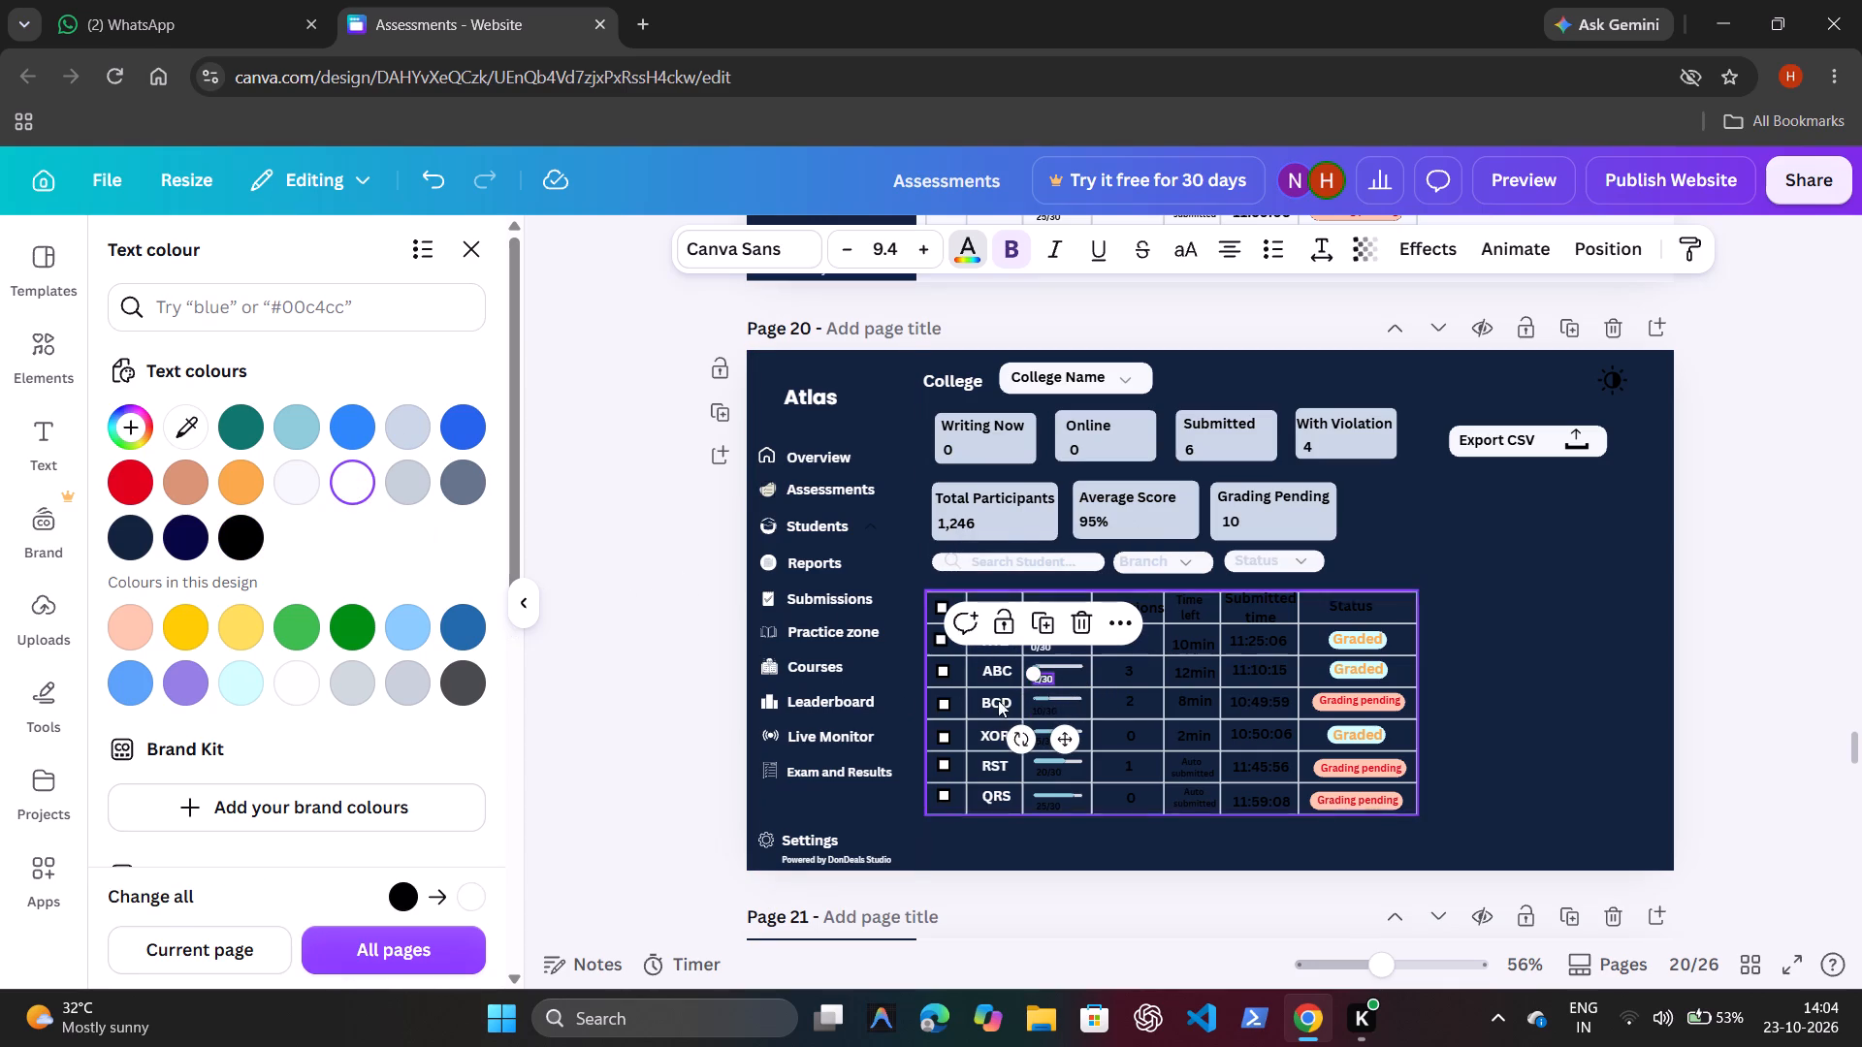
click(1039, 710)
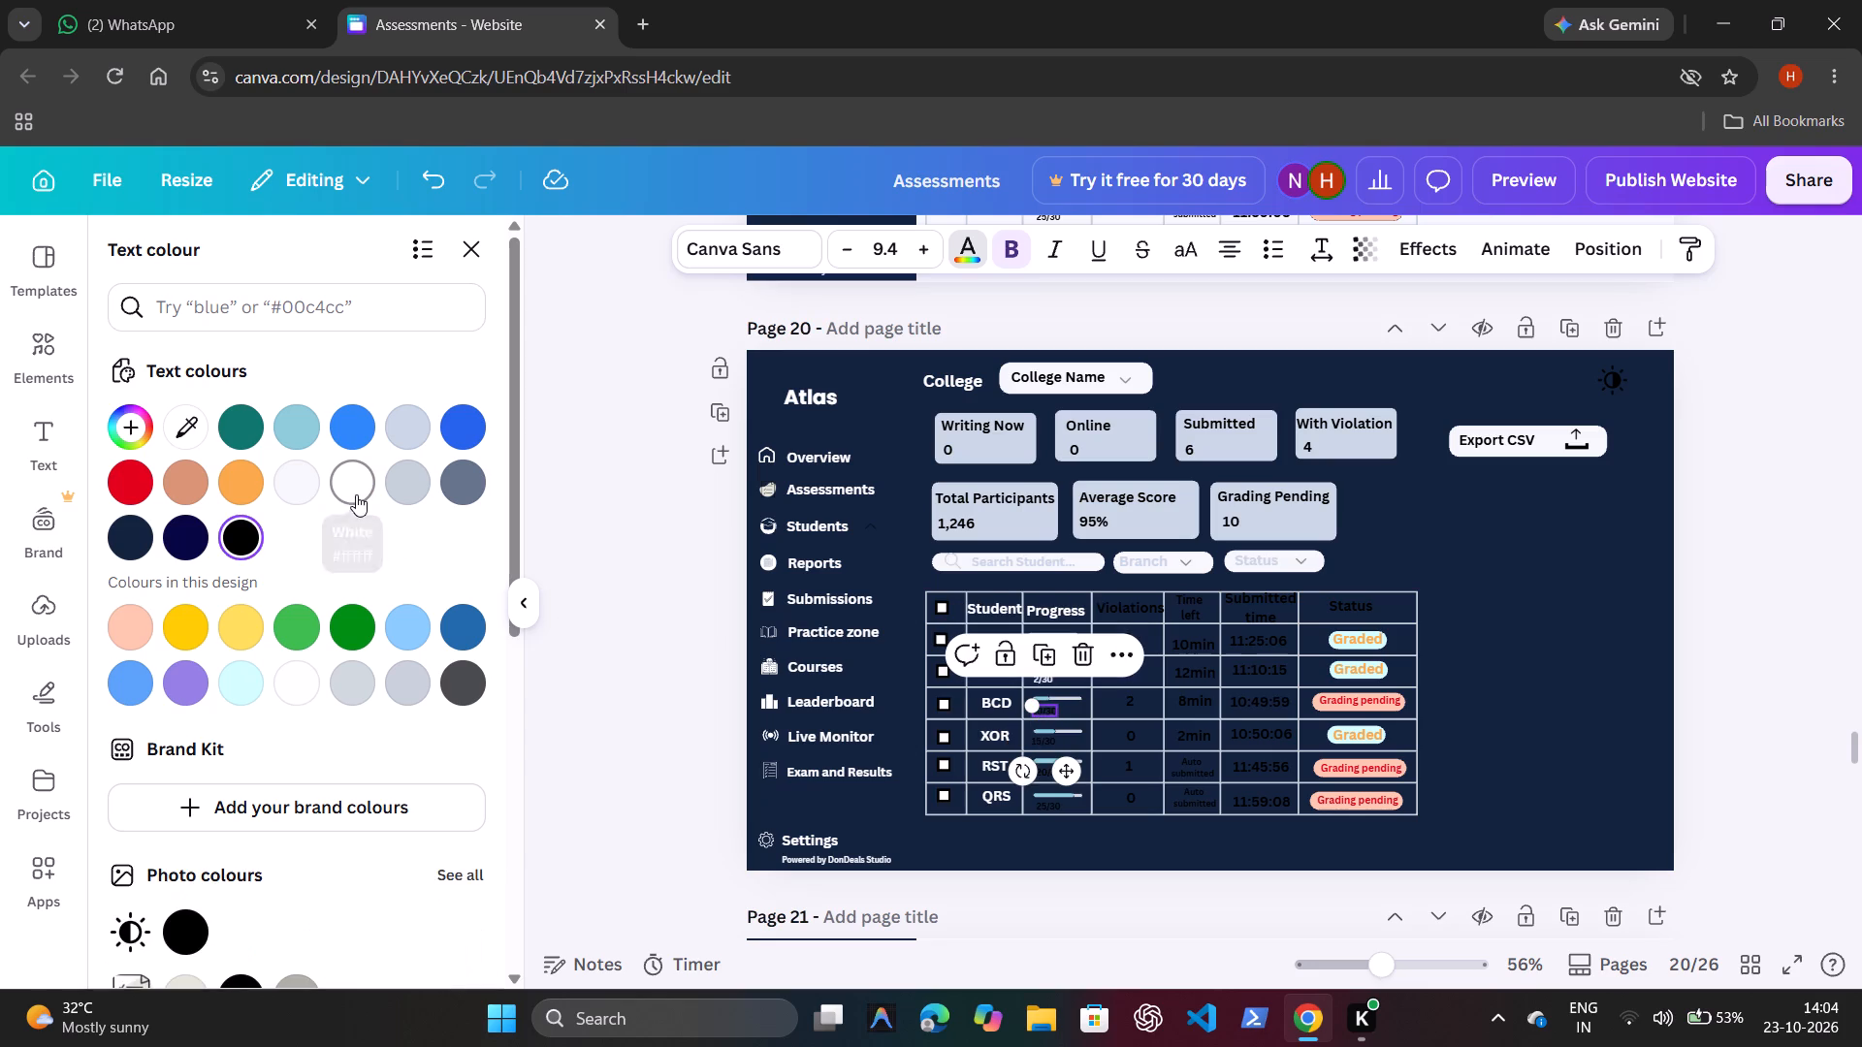
click(356, 494)
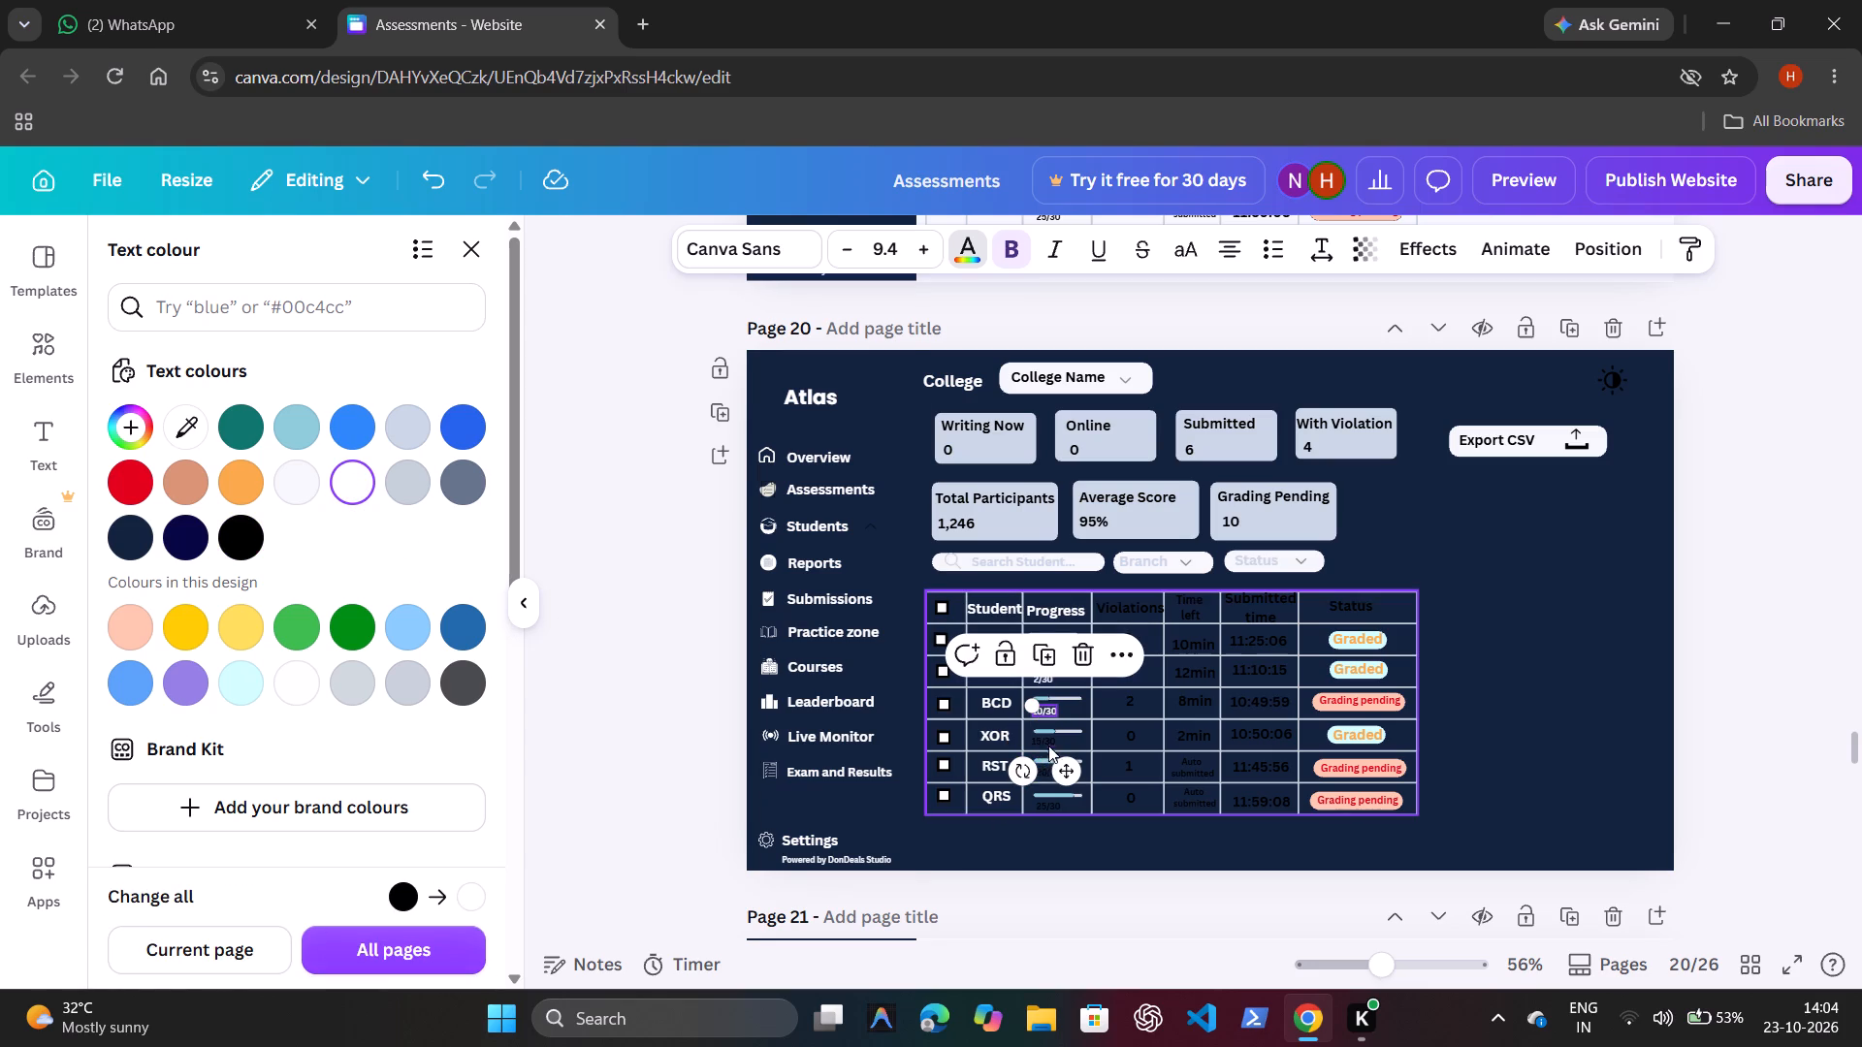
click(1048, 743)
click(345, 486)
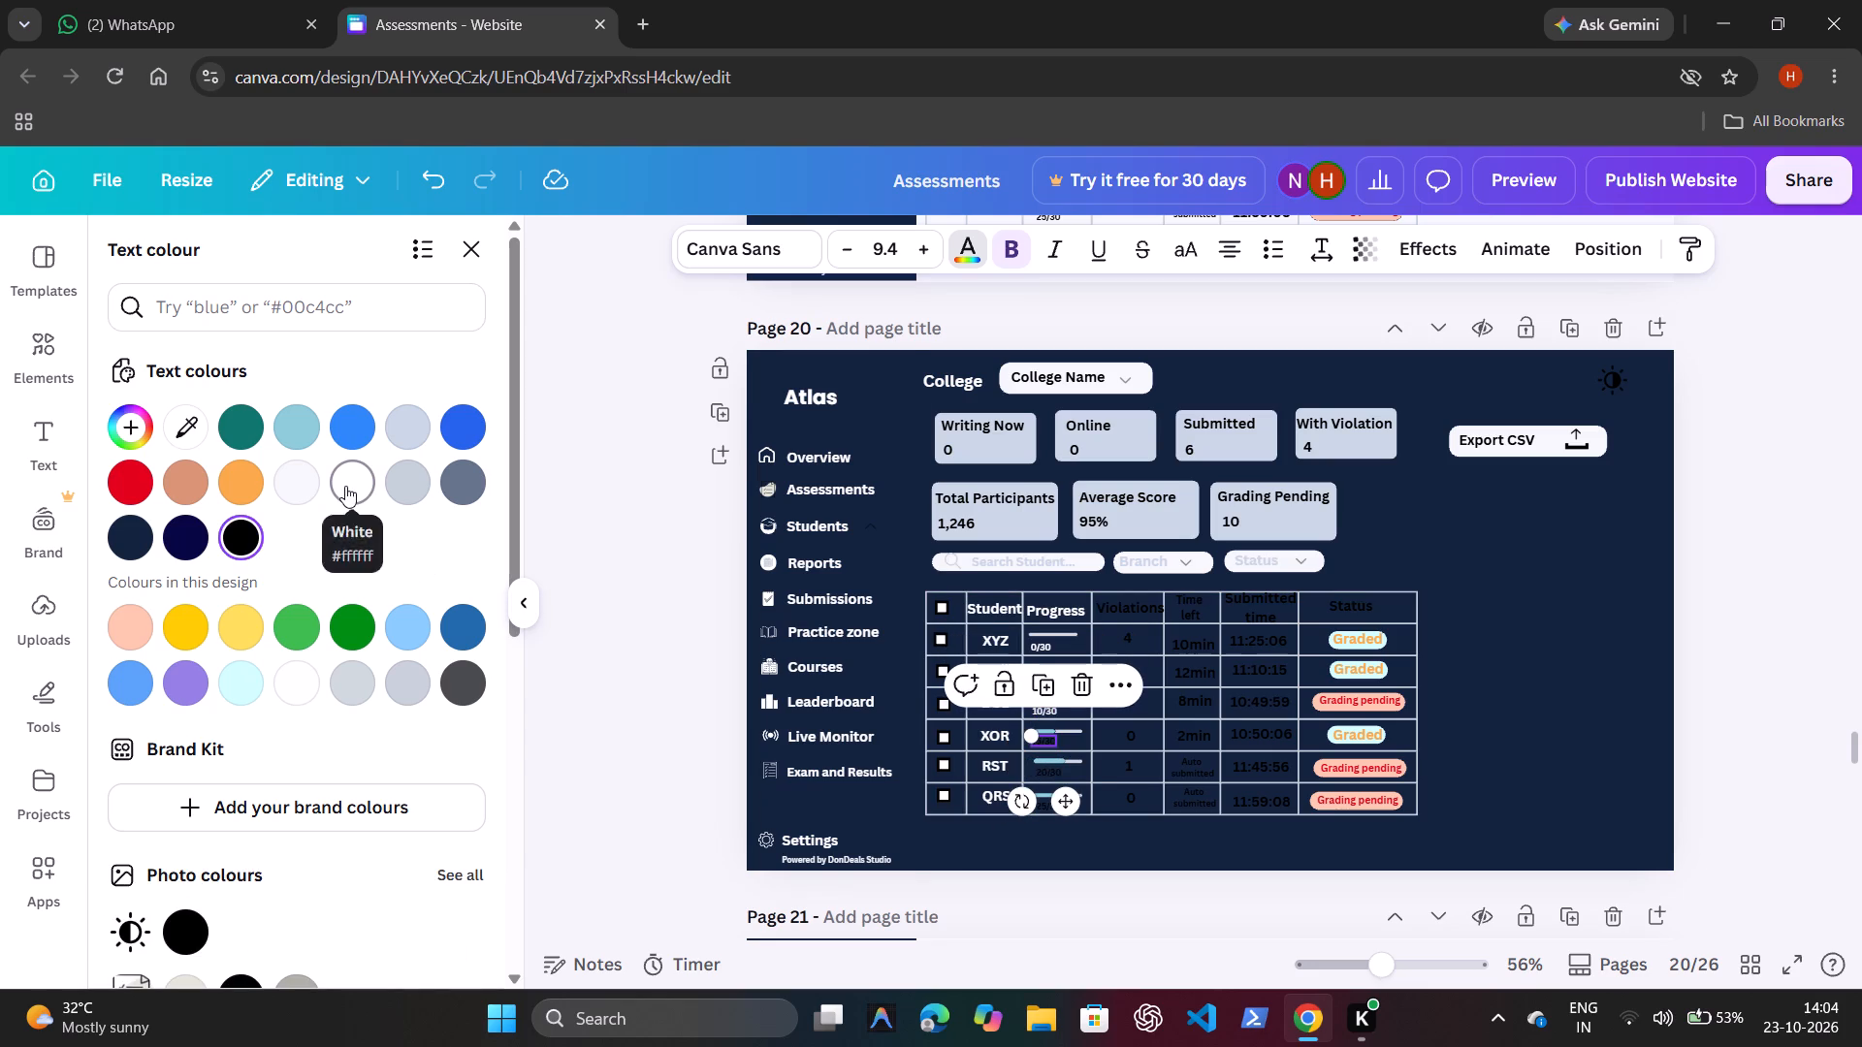
Colour the remaining progress counts in the RST and QRS rows of the page 20 table white #ffffff.
click(1045, 772)
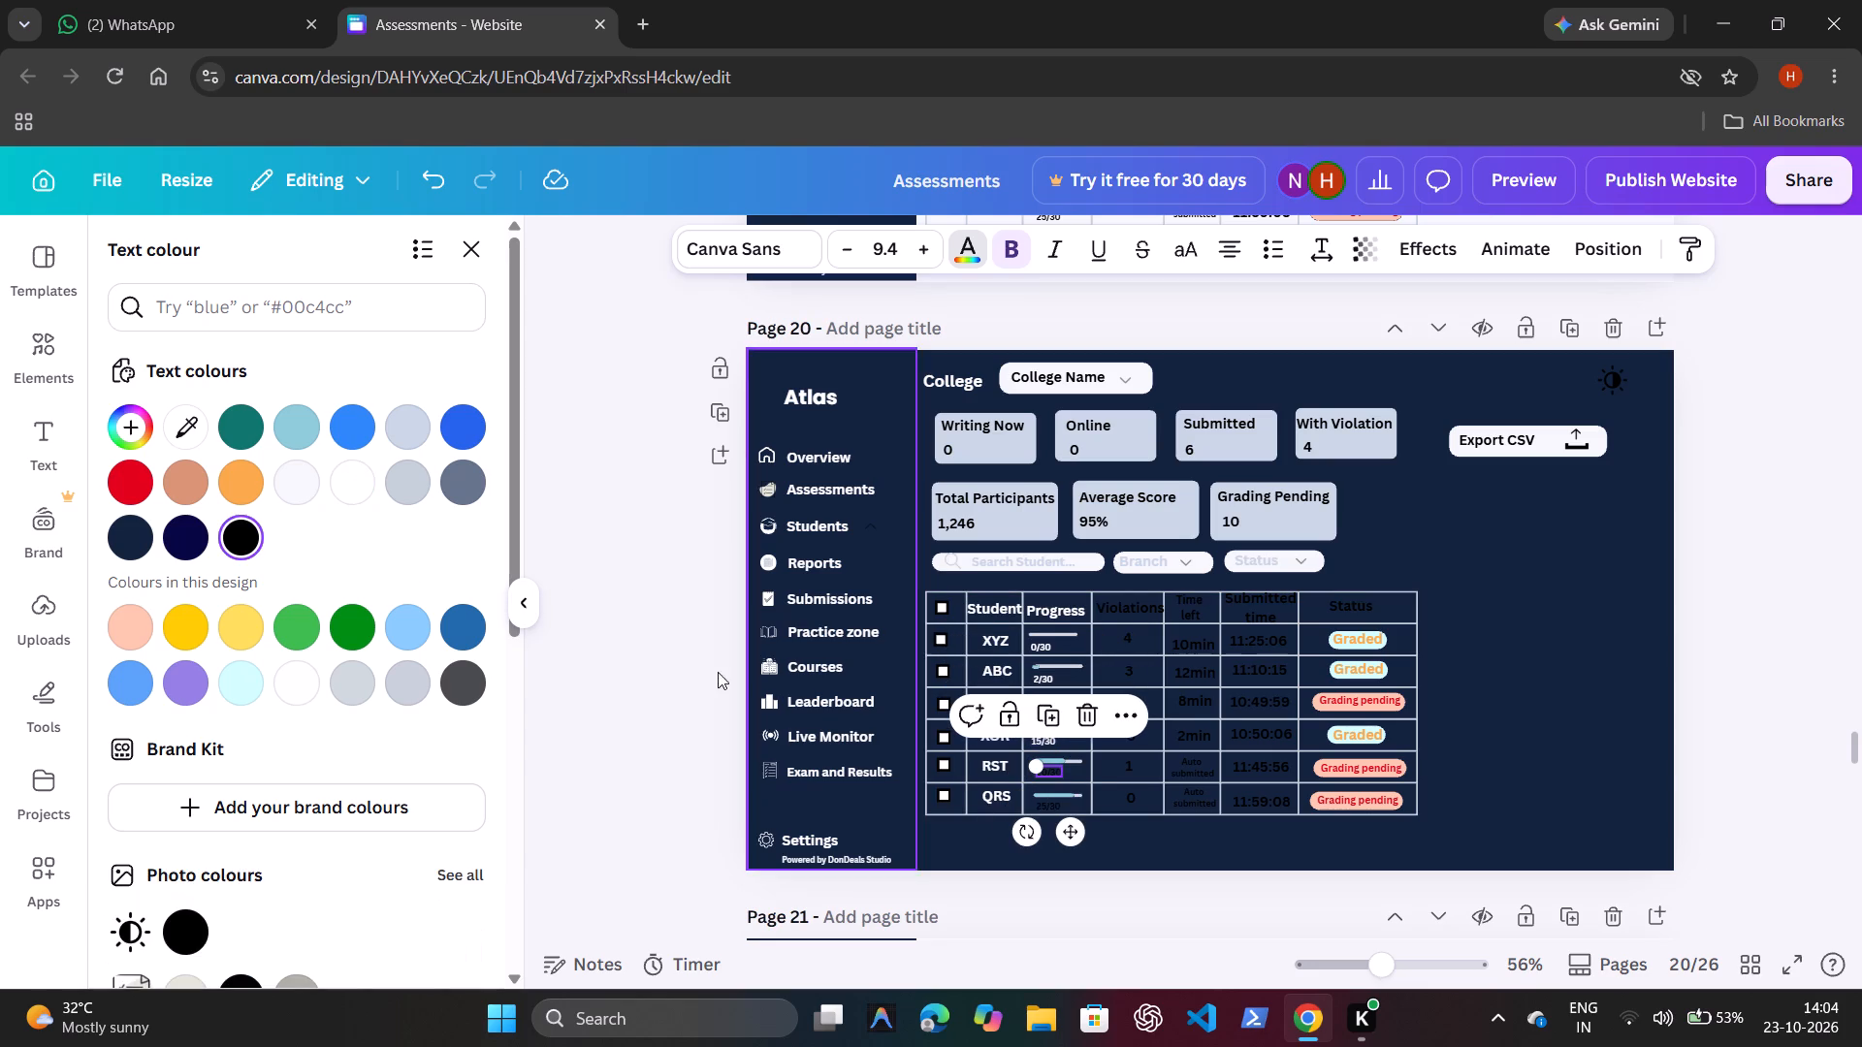
click(364, 486)
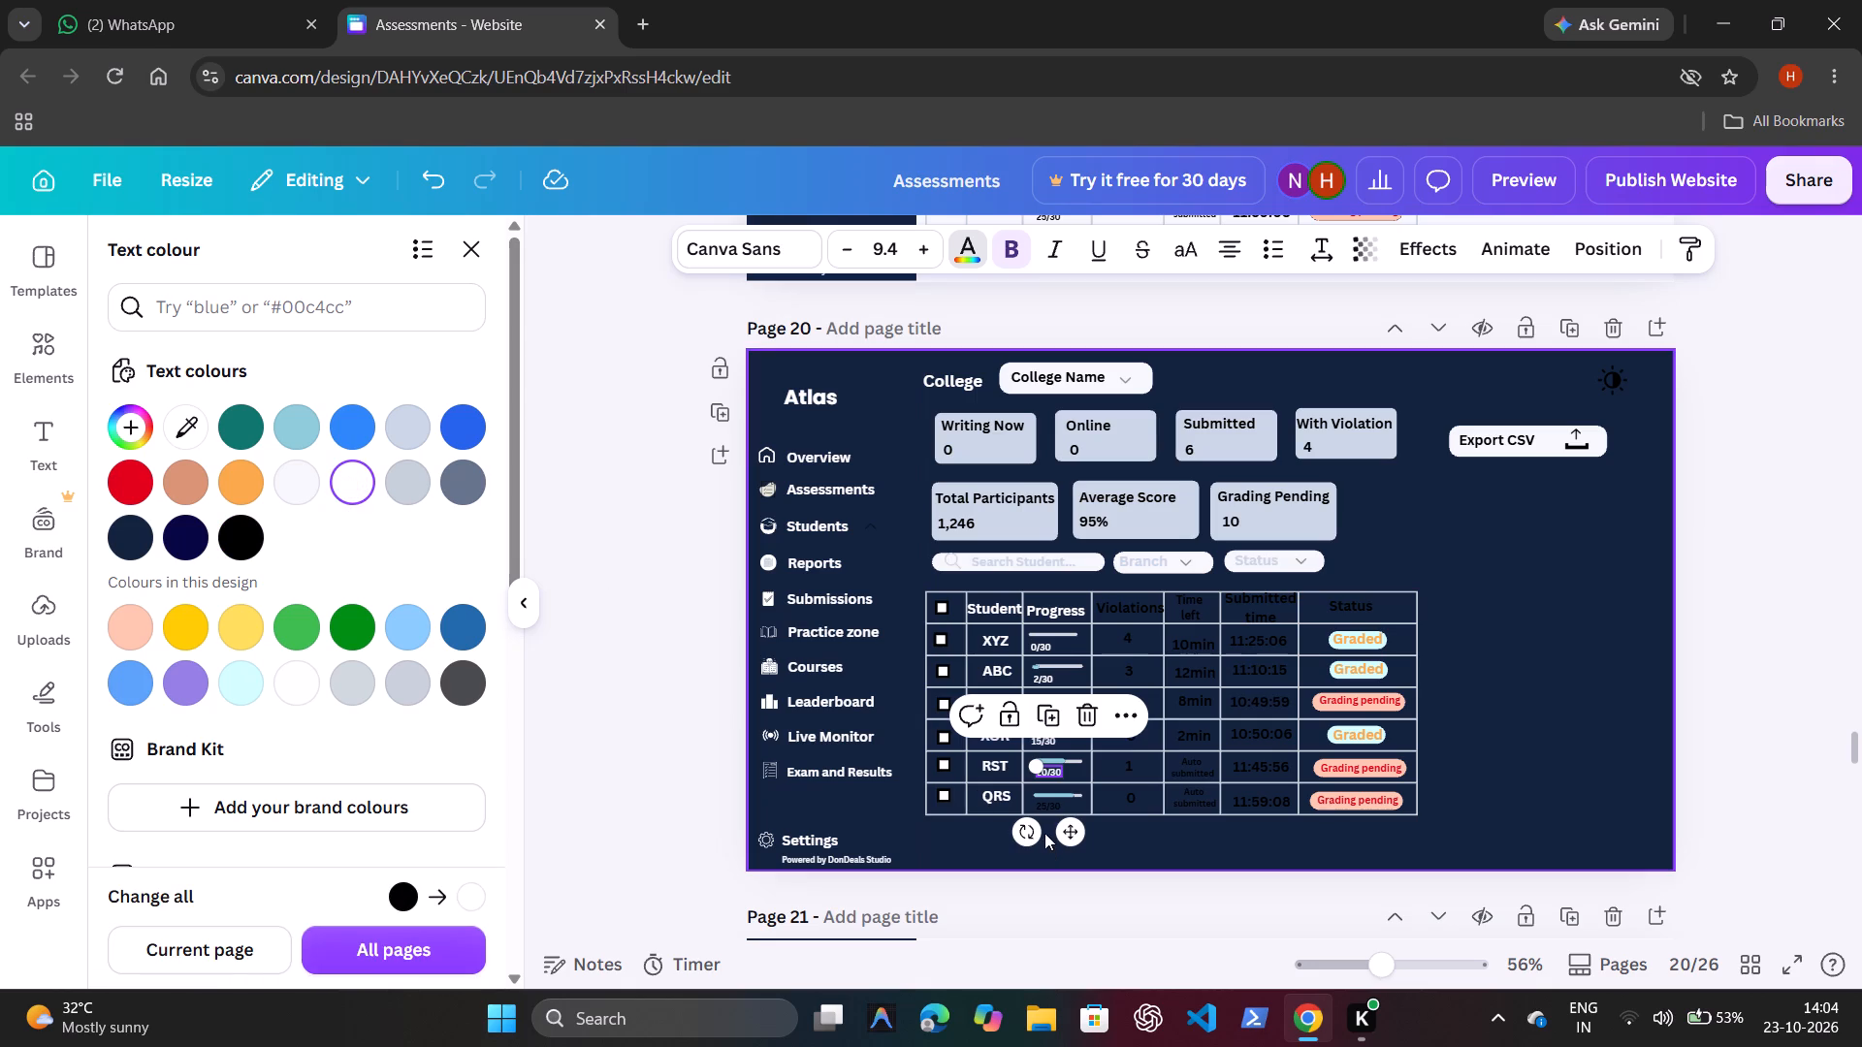
click(1039, 804)
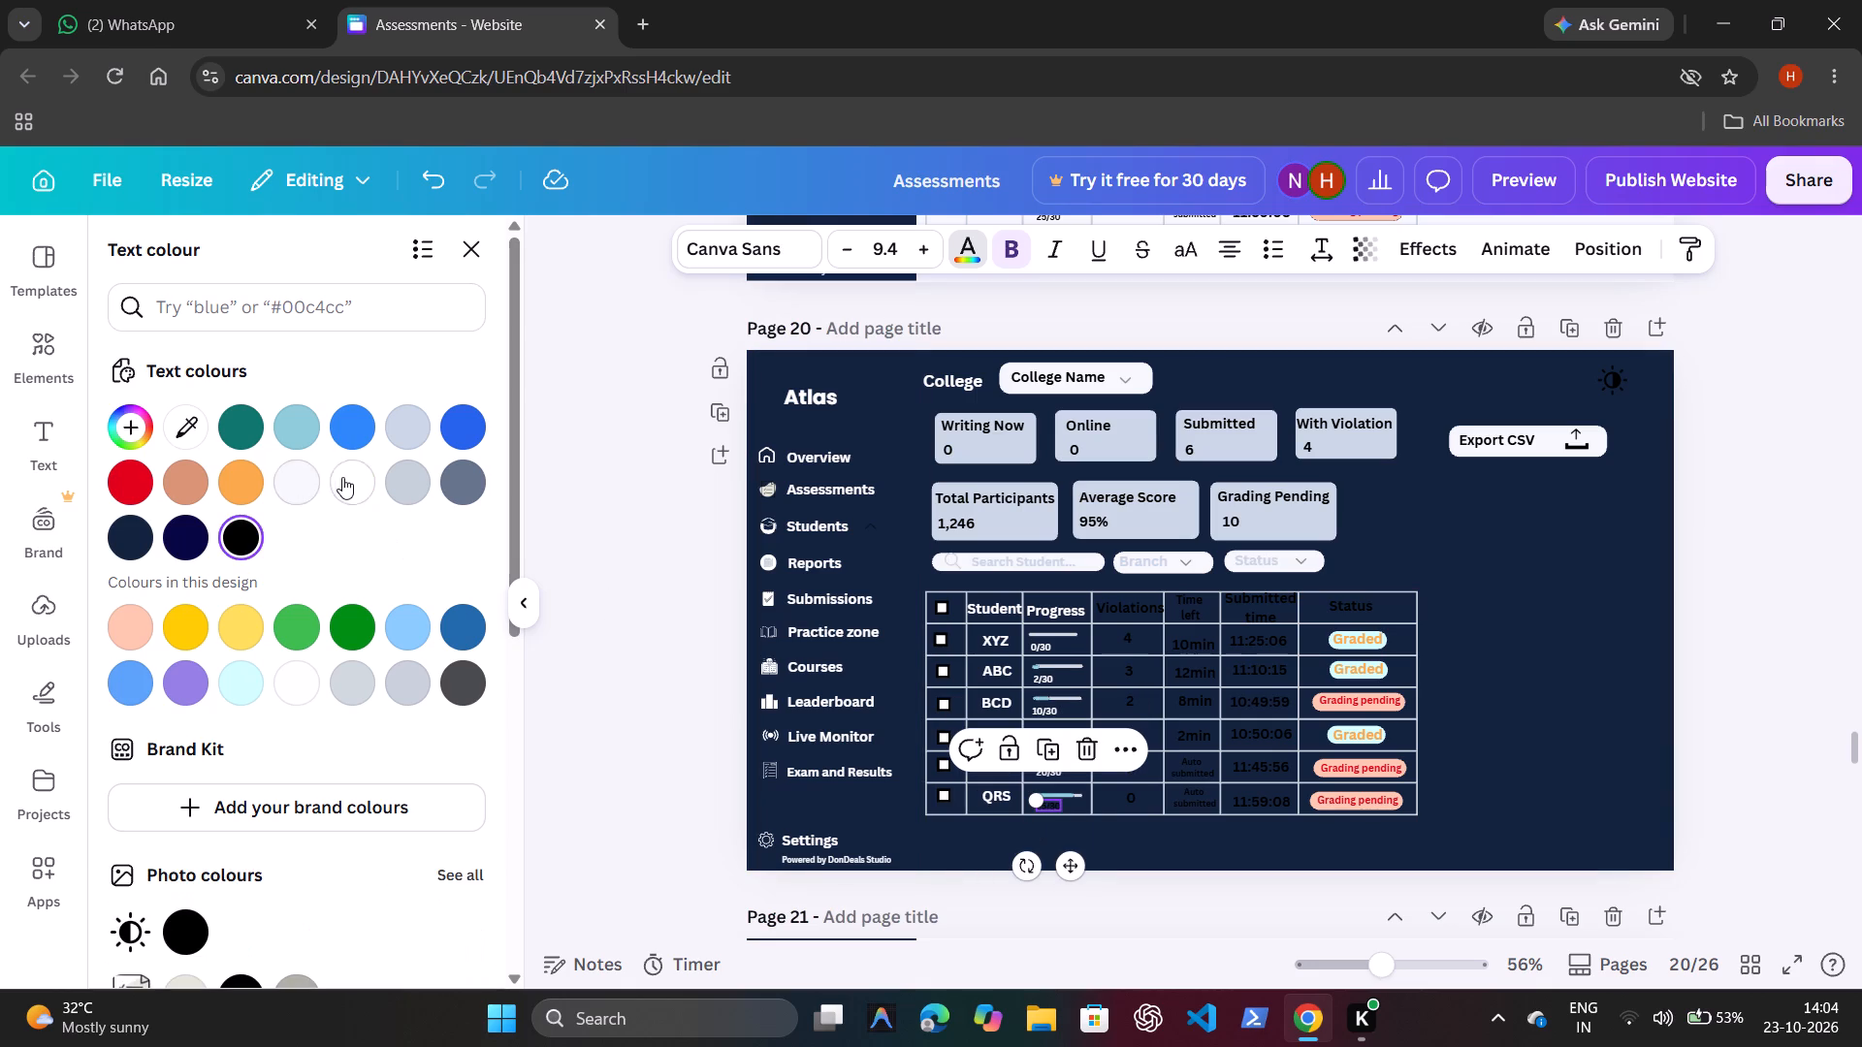
click(344, 477)
click(1120, 610)
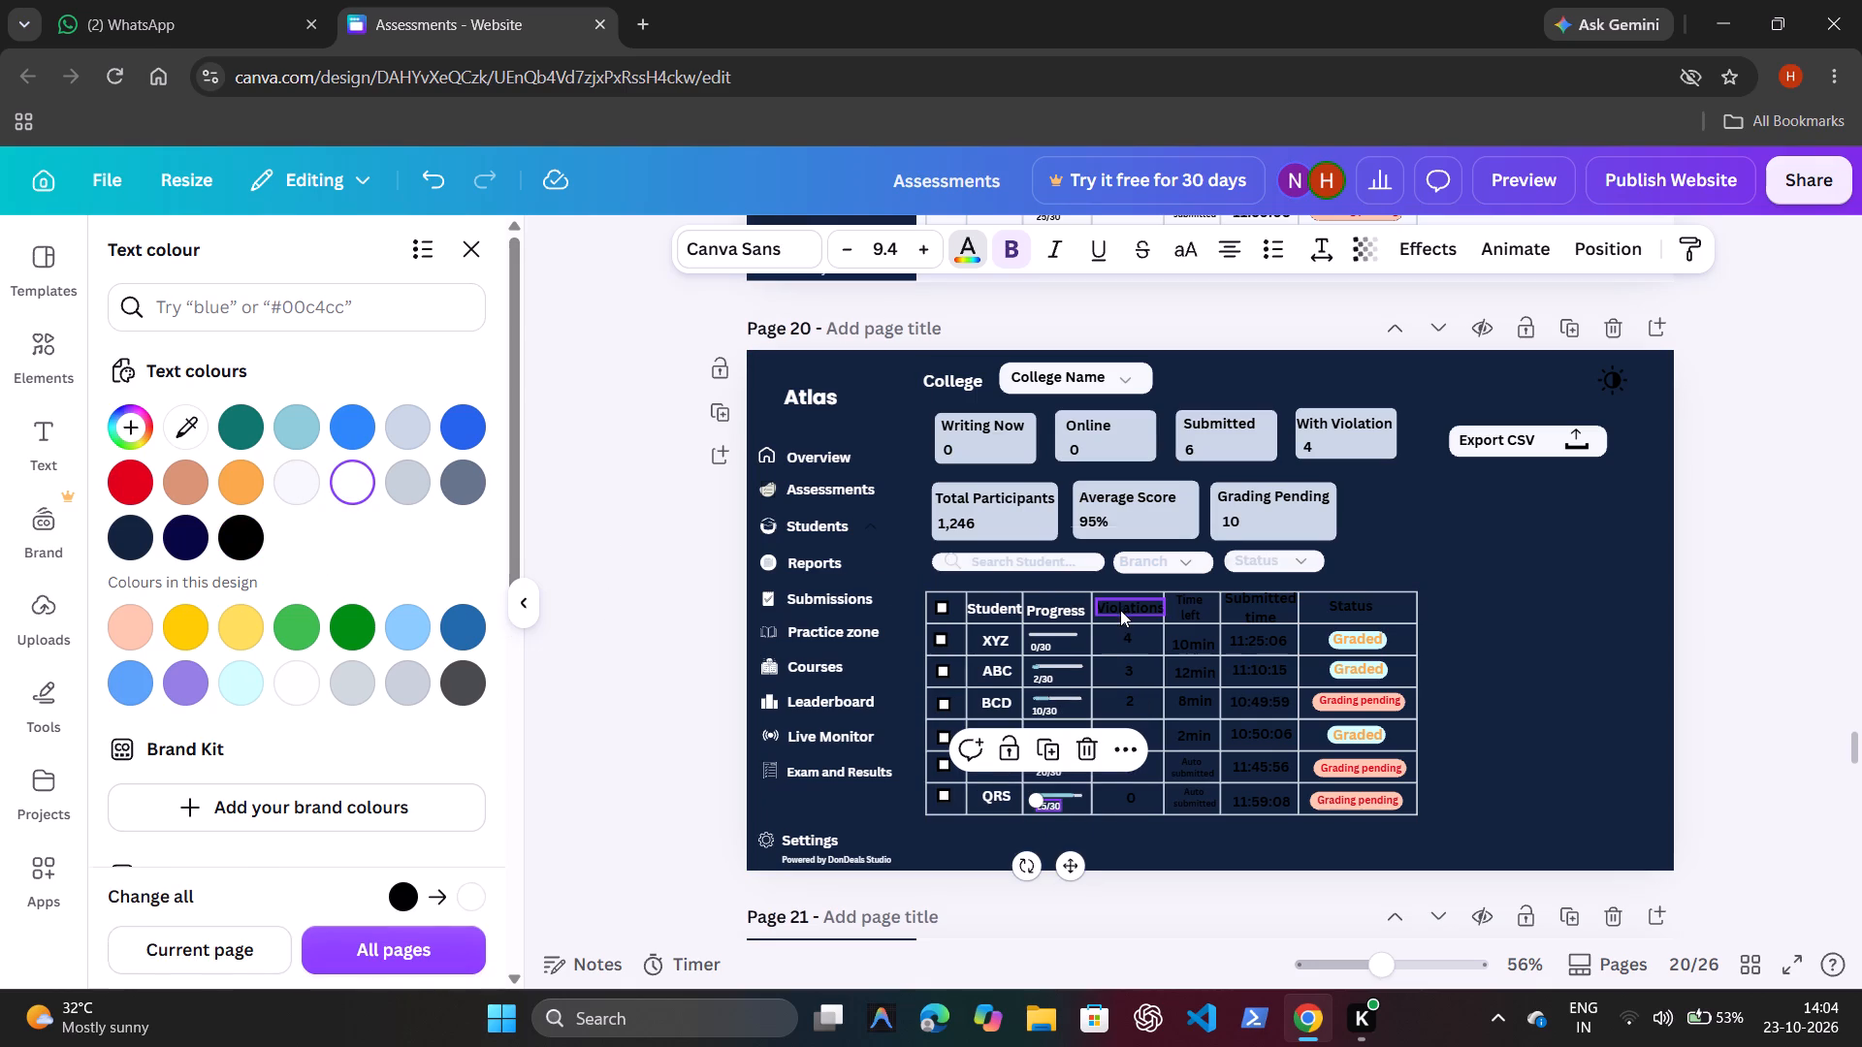
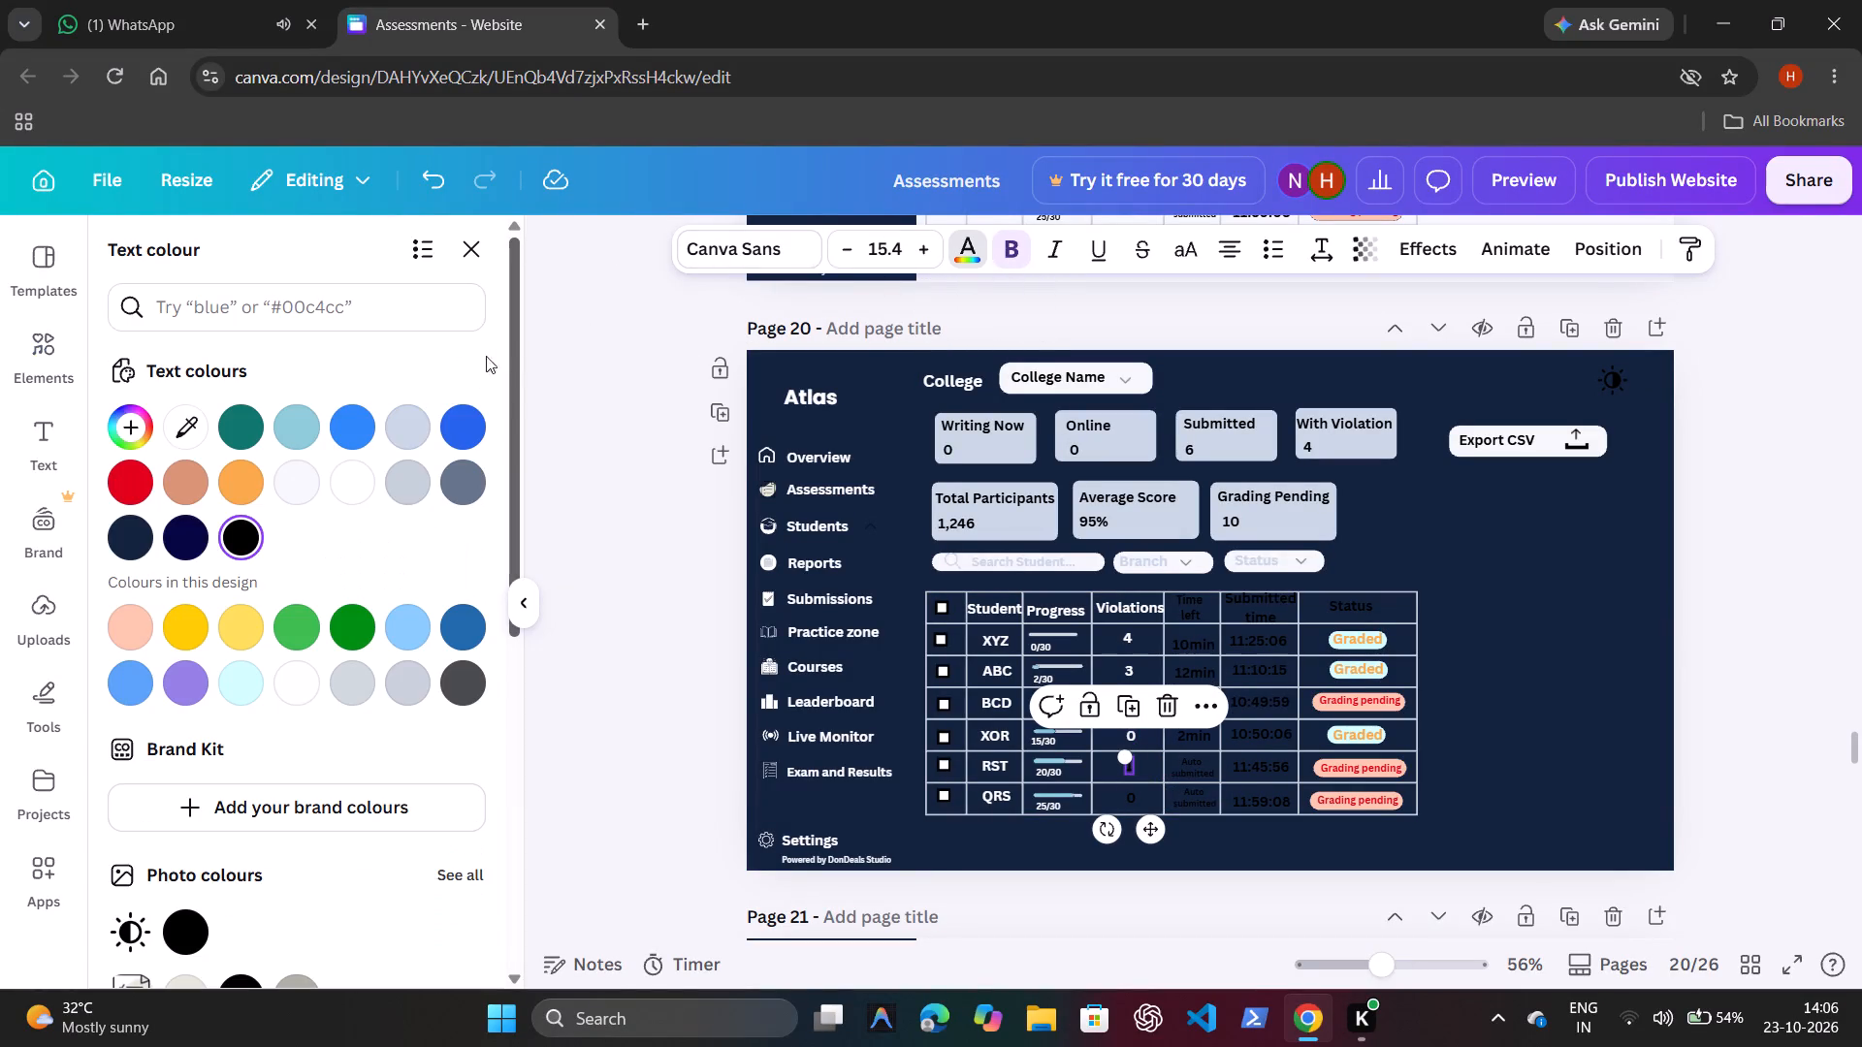
Colour the Violations counts in the RST and QRS rows white in the page 20 table.
click(353, 484)
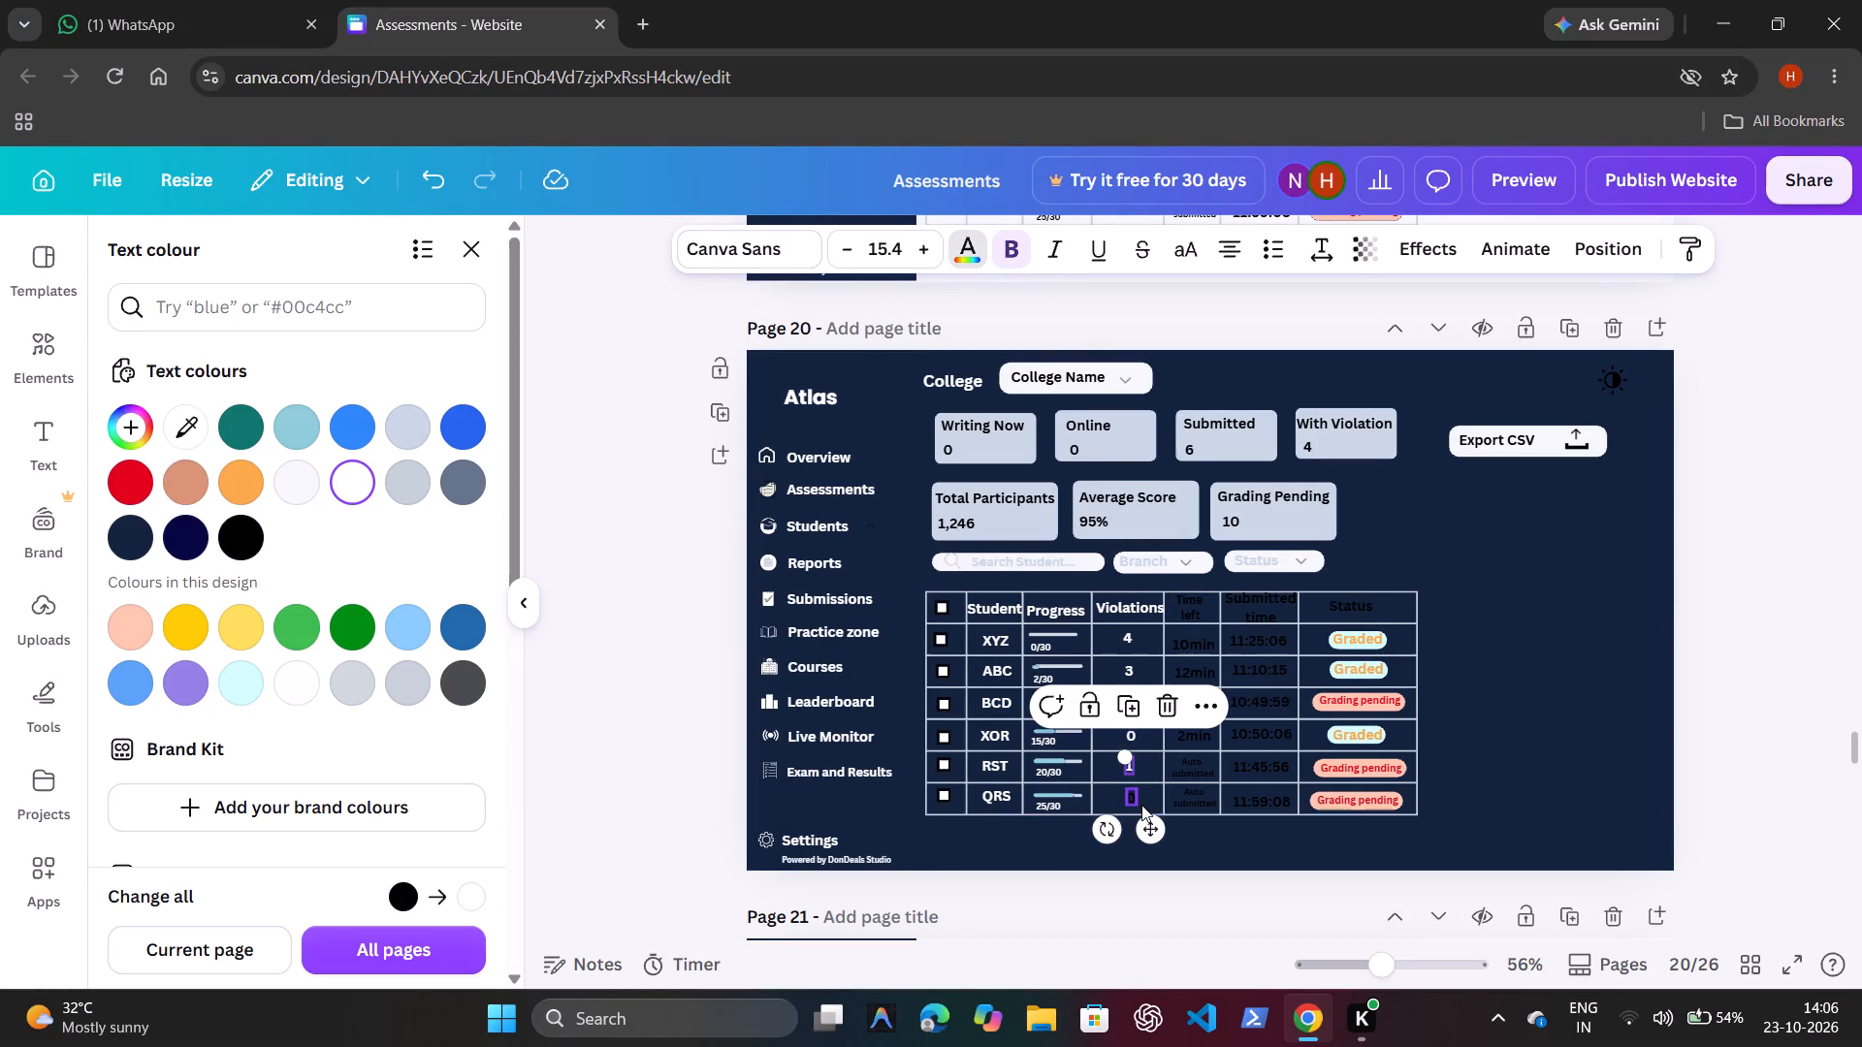
click(1131, 799)
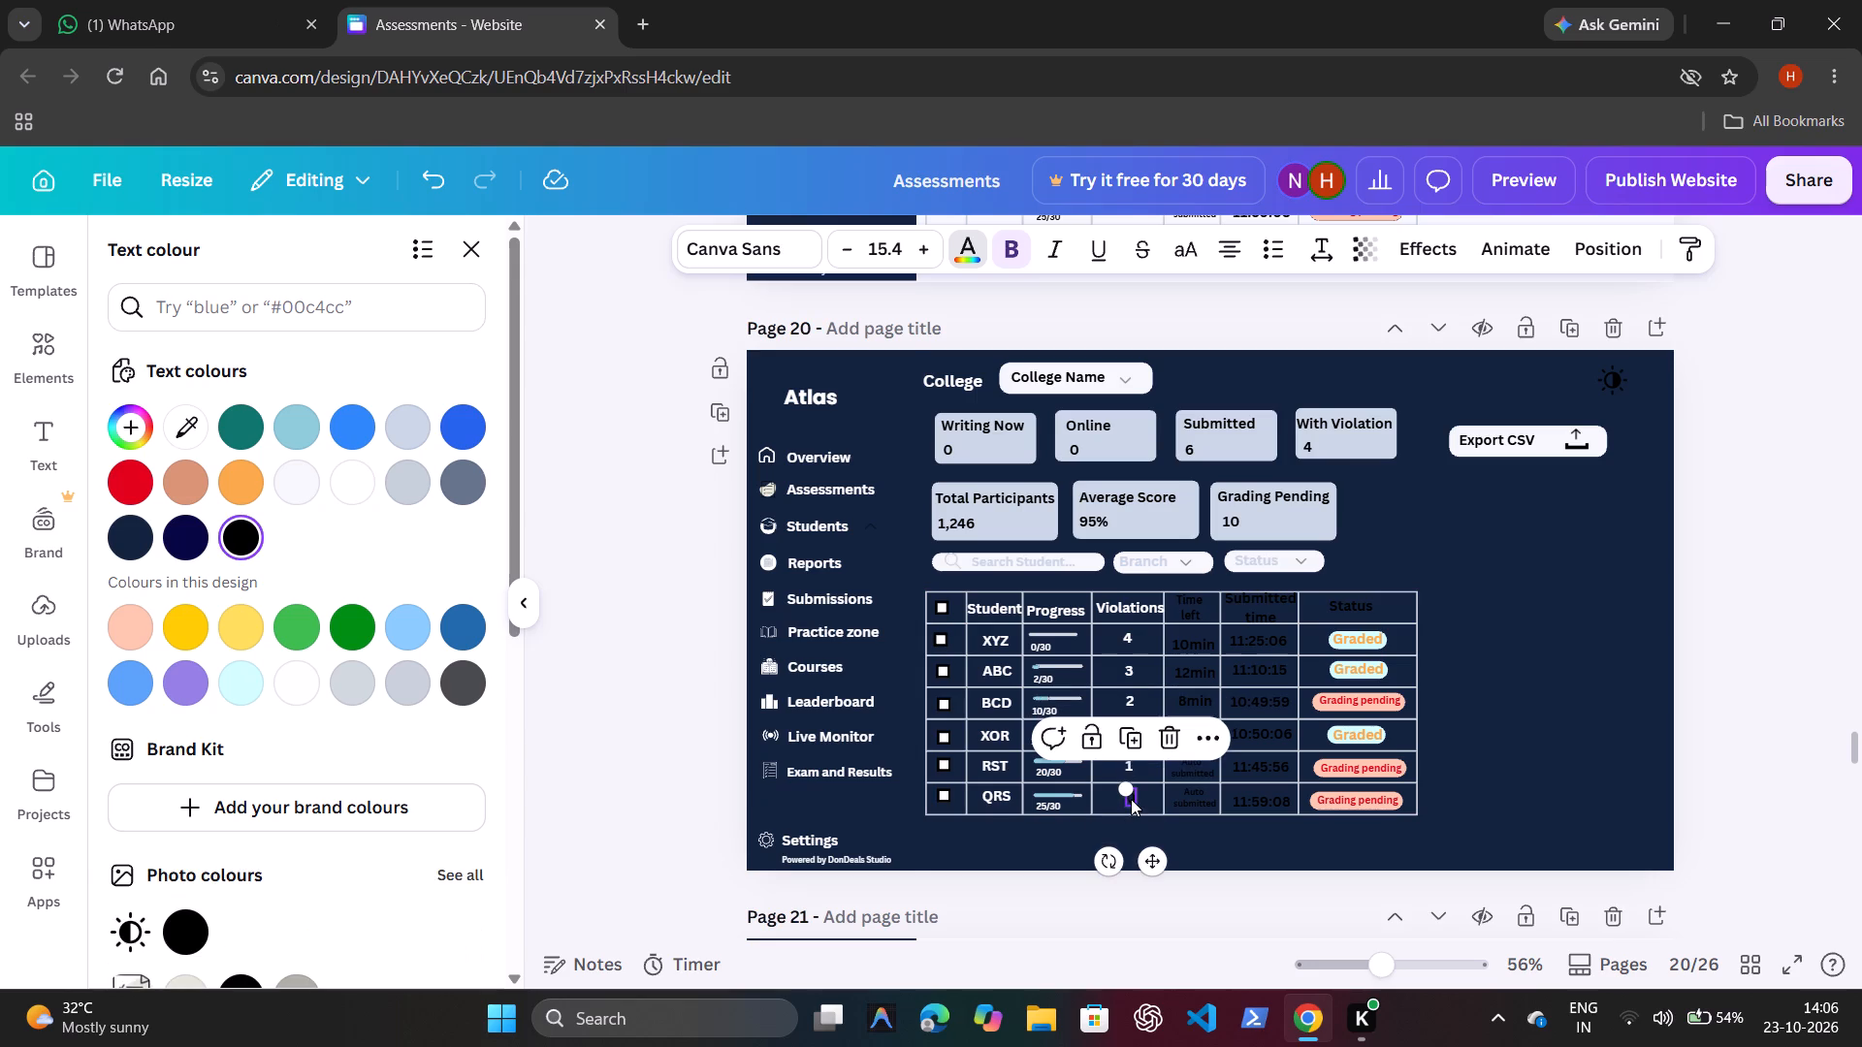
click(353, 472)
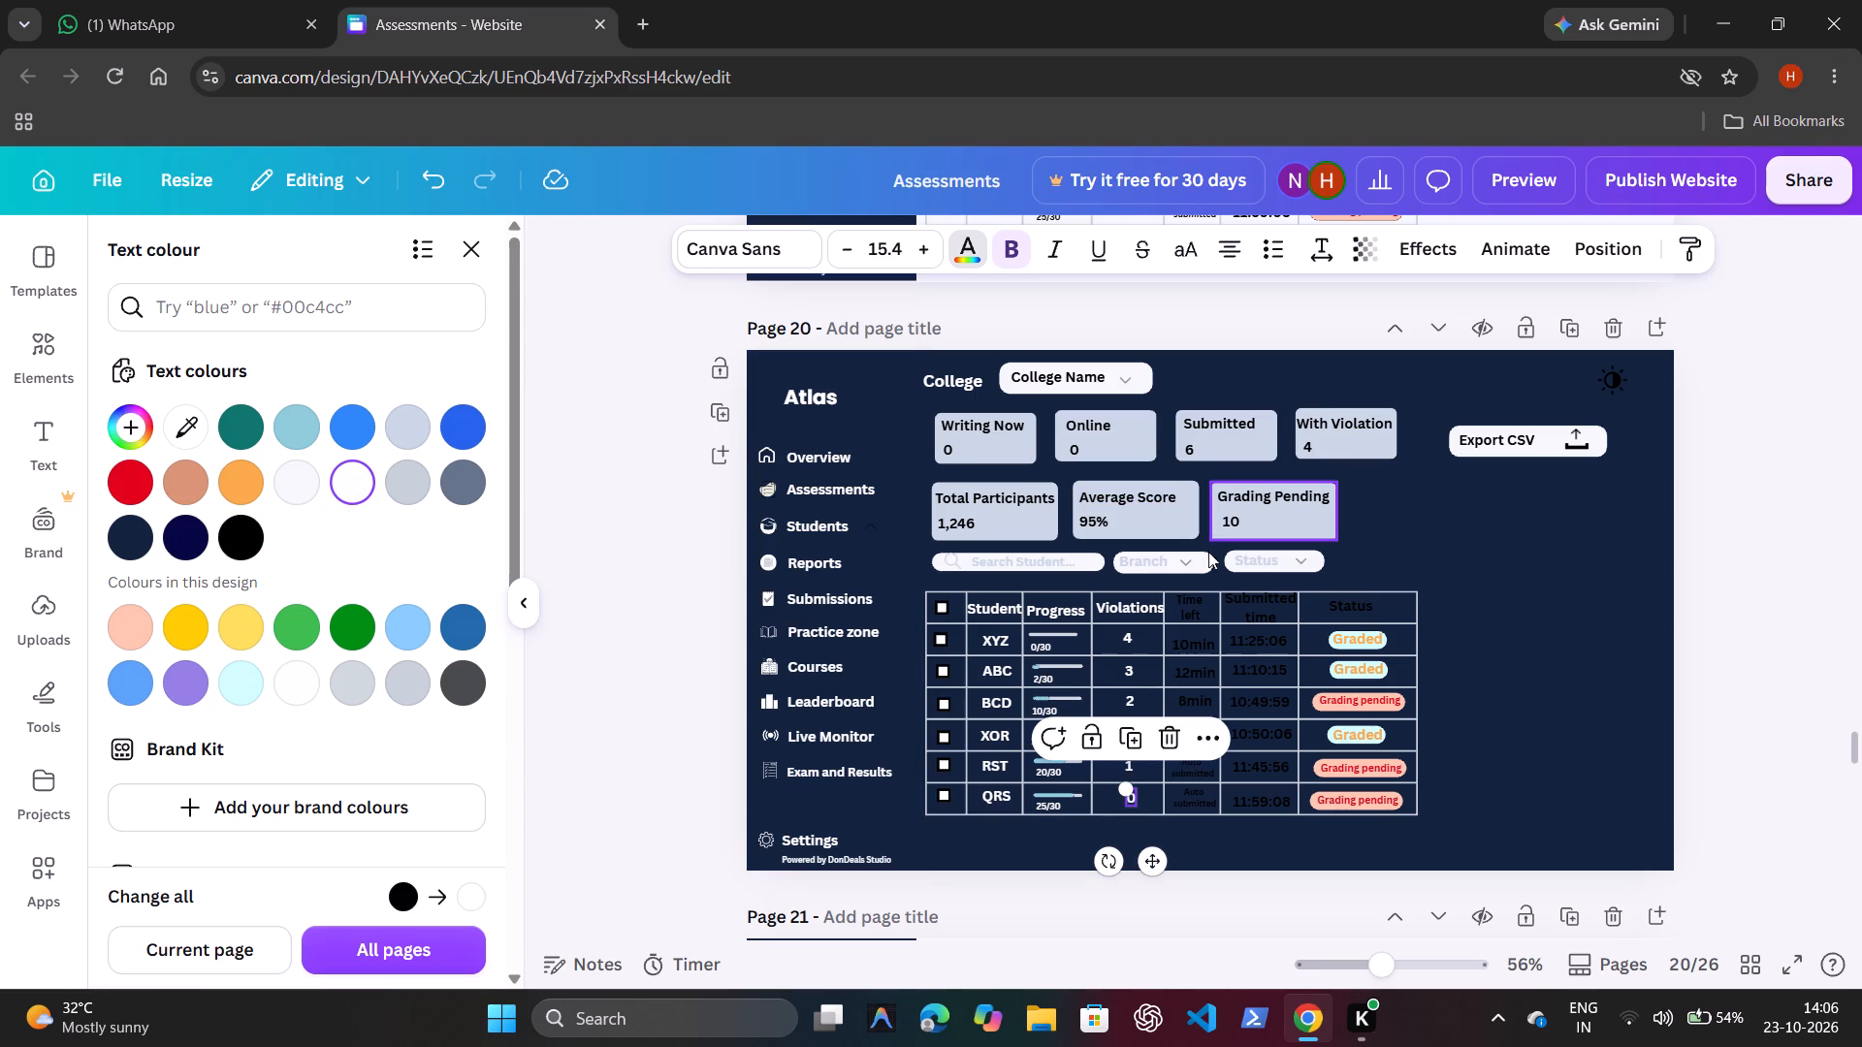
Colour the table's Time left header and the 10min and 12min values white #ffffff on page 20.
click(1182, 601)
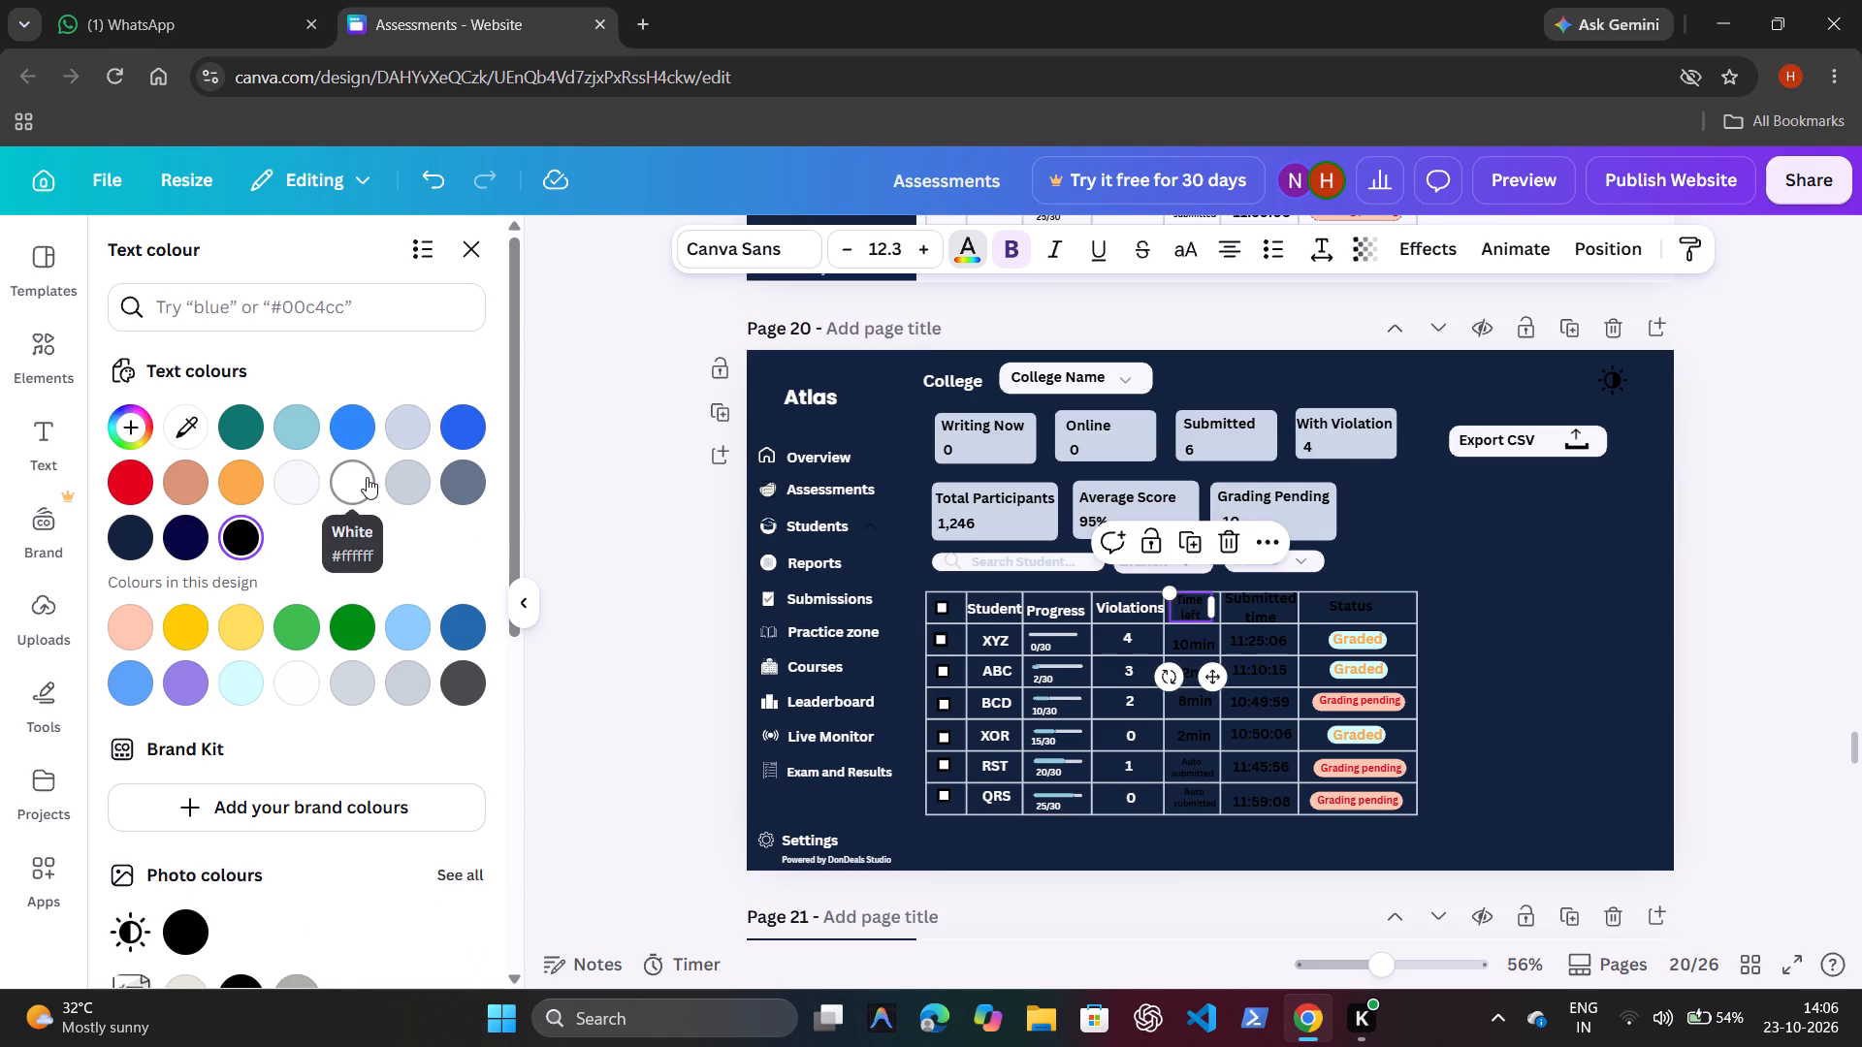
click(367, 477)
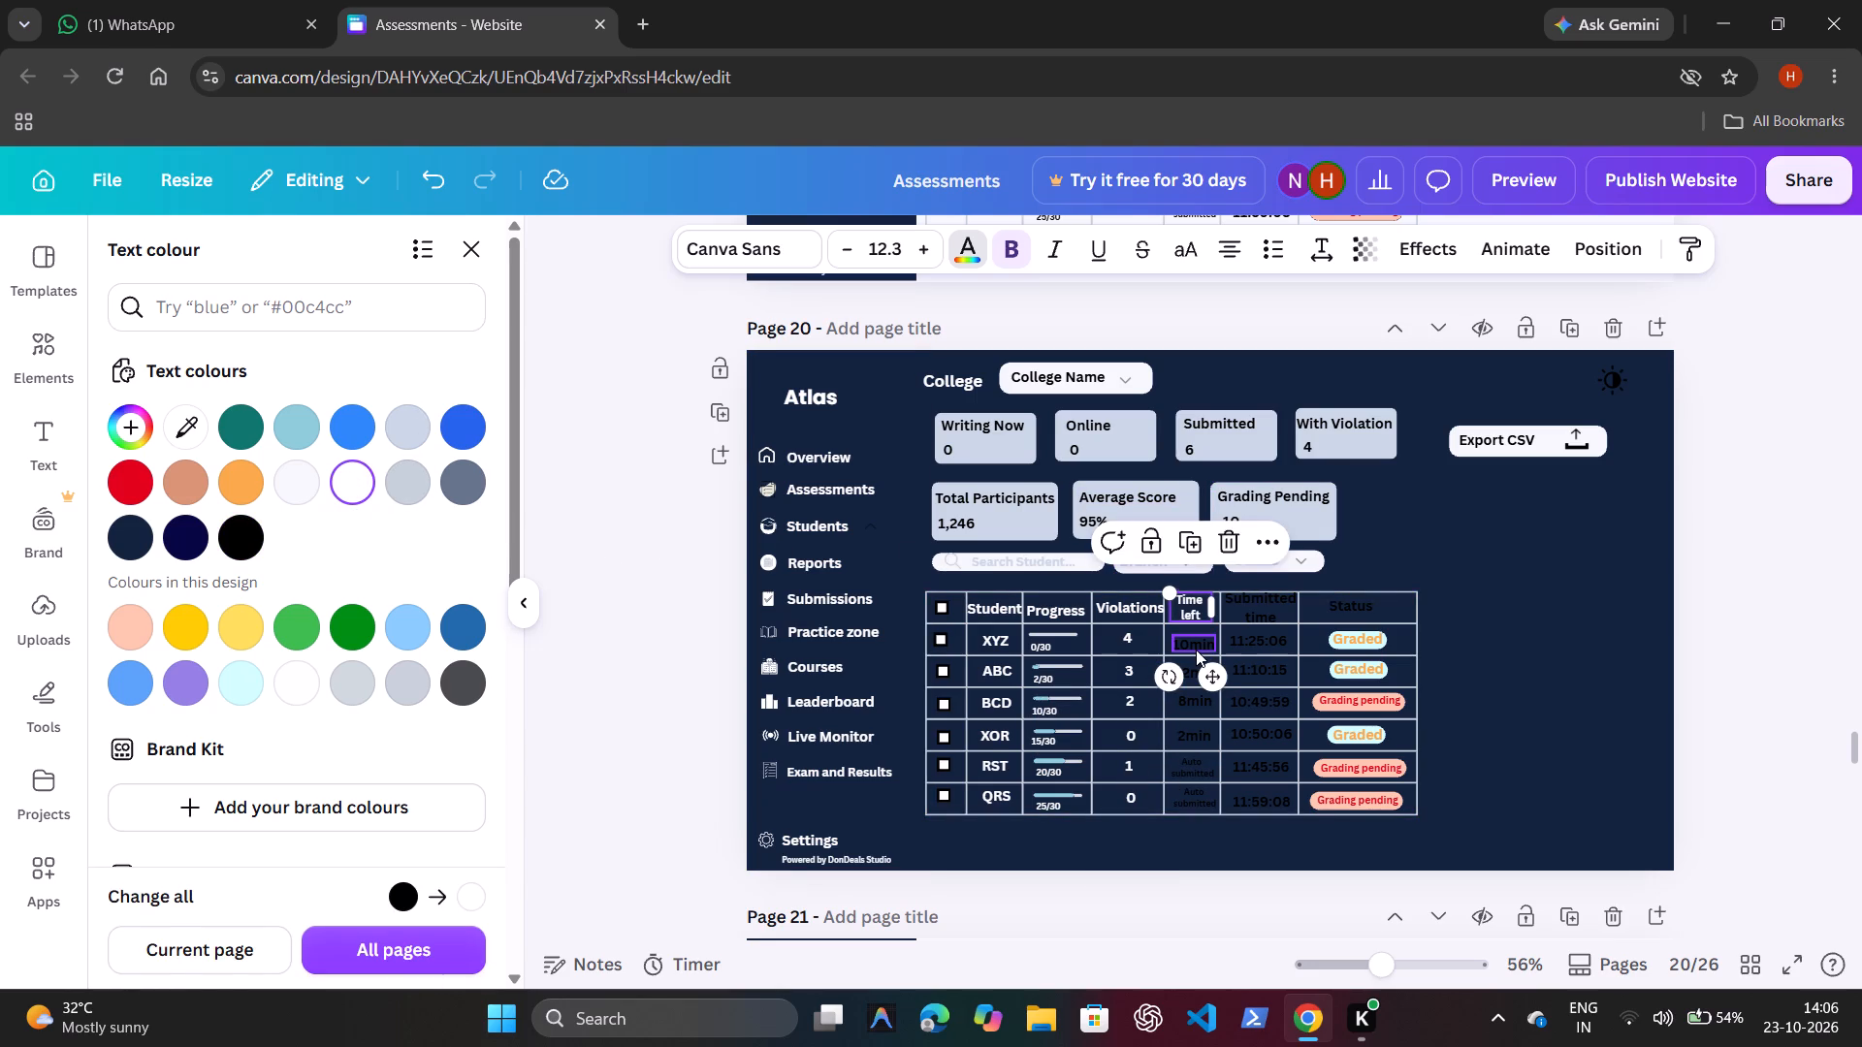
click(1196, 650)
click(338, 477)
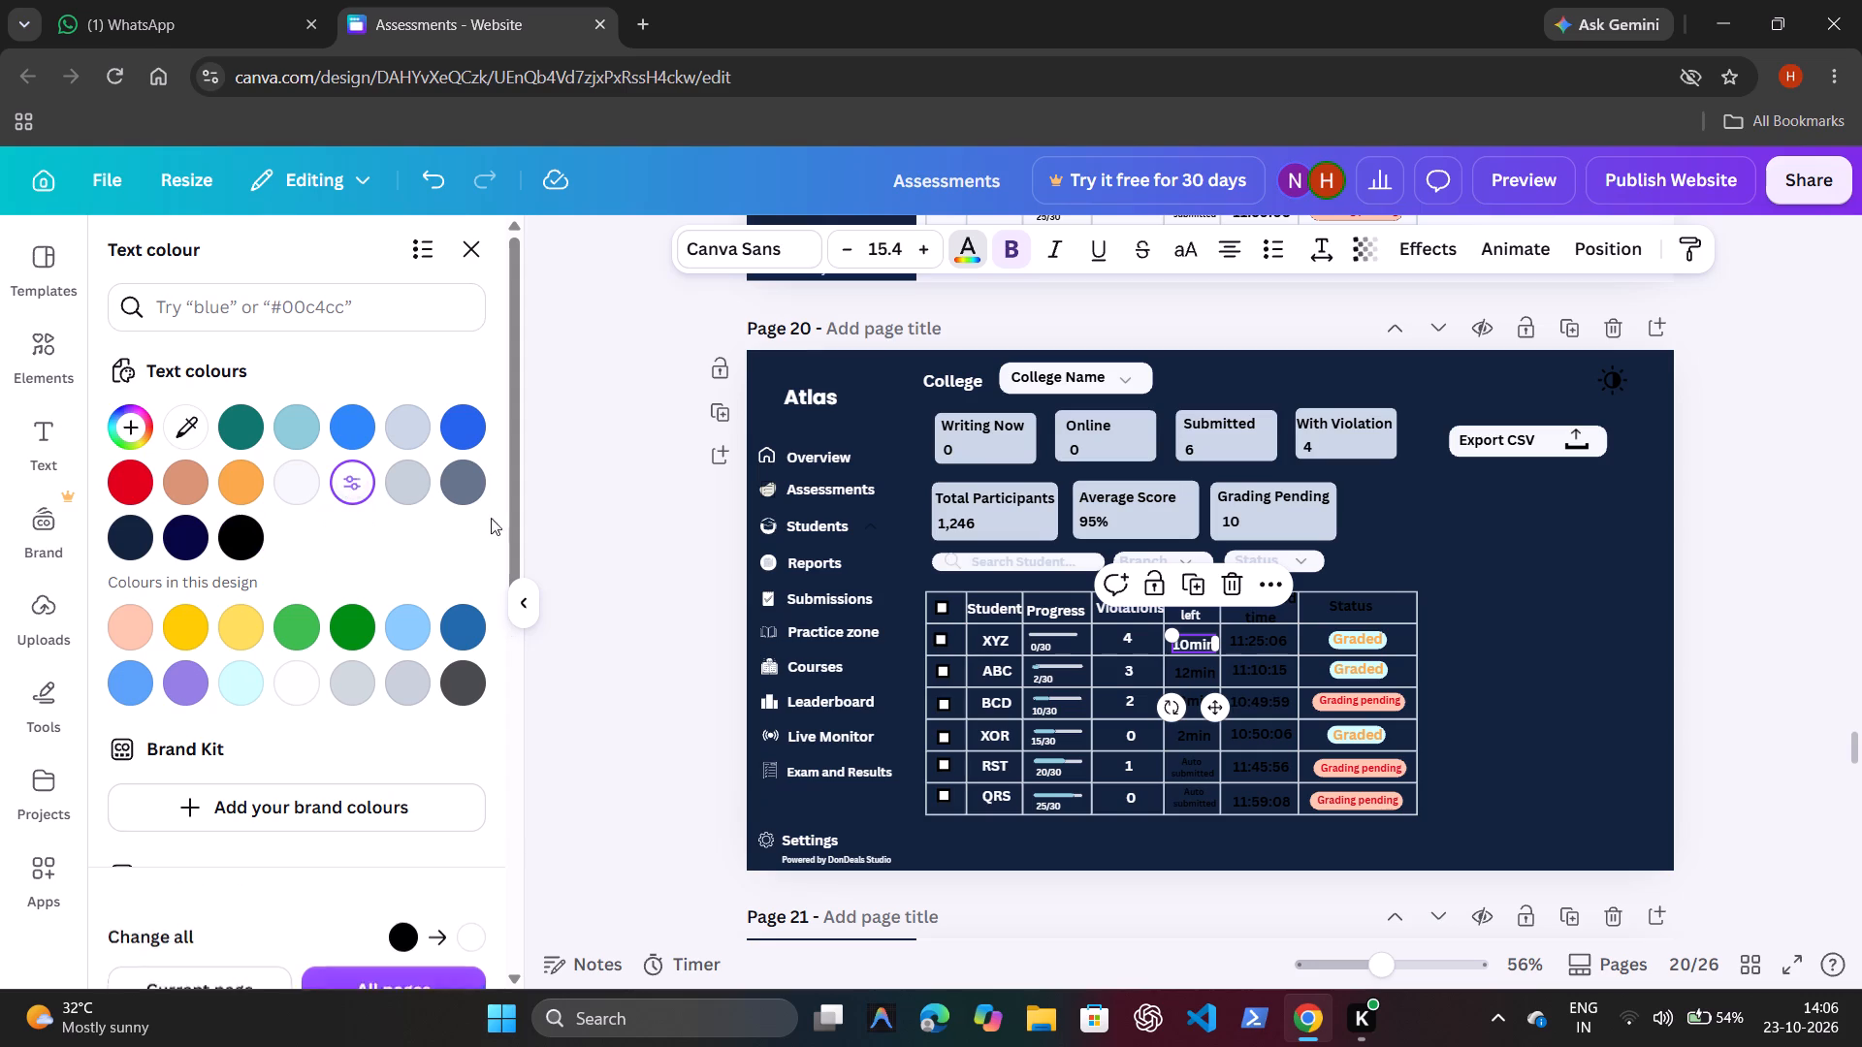
click(1190, 674)
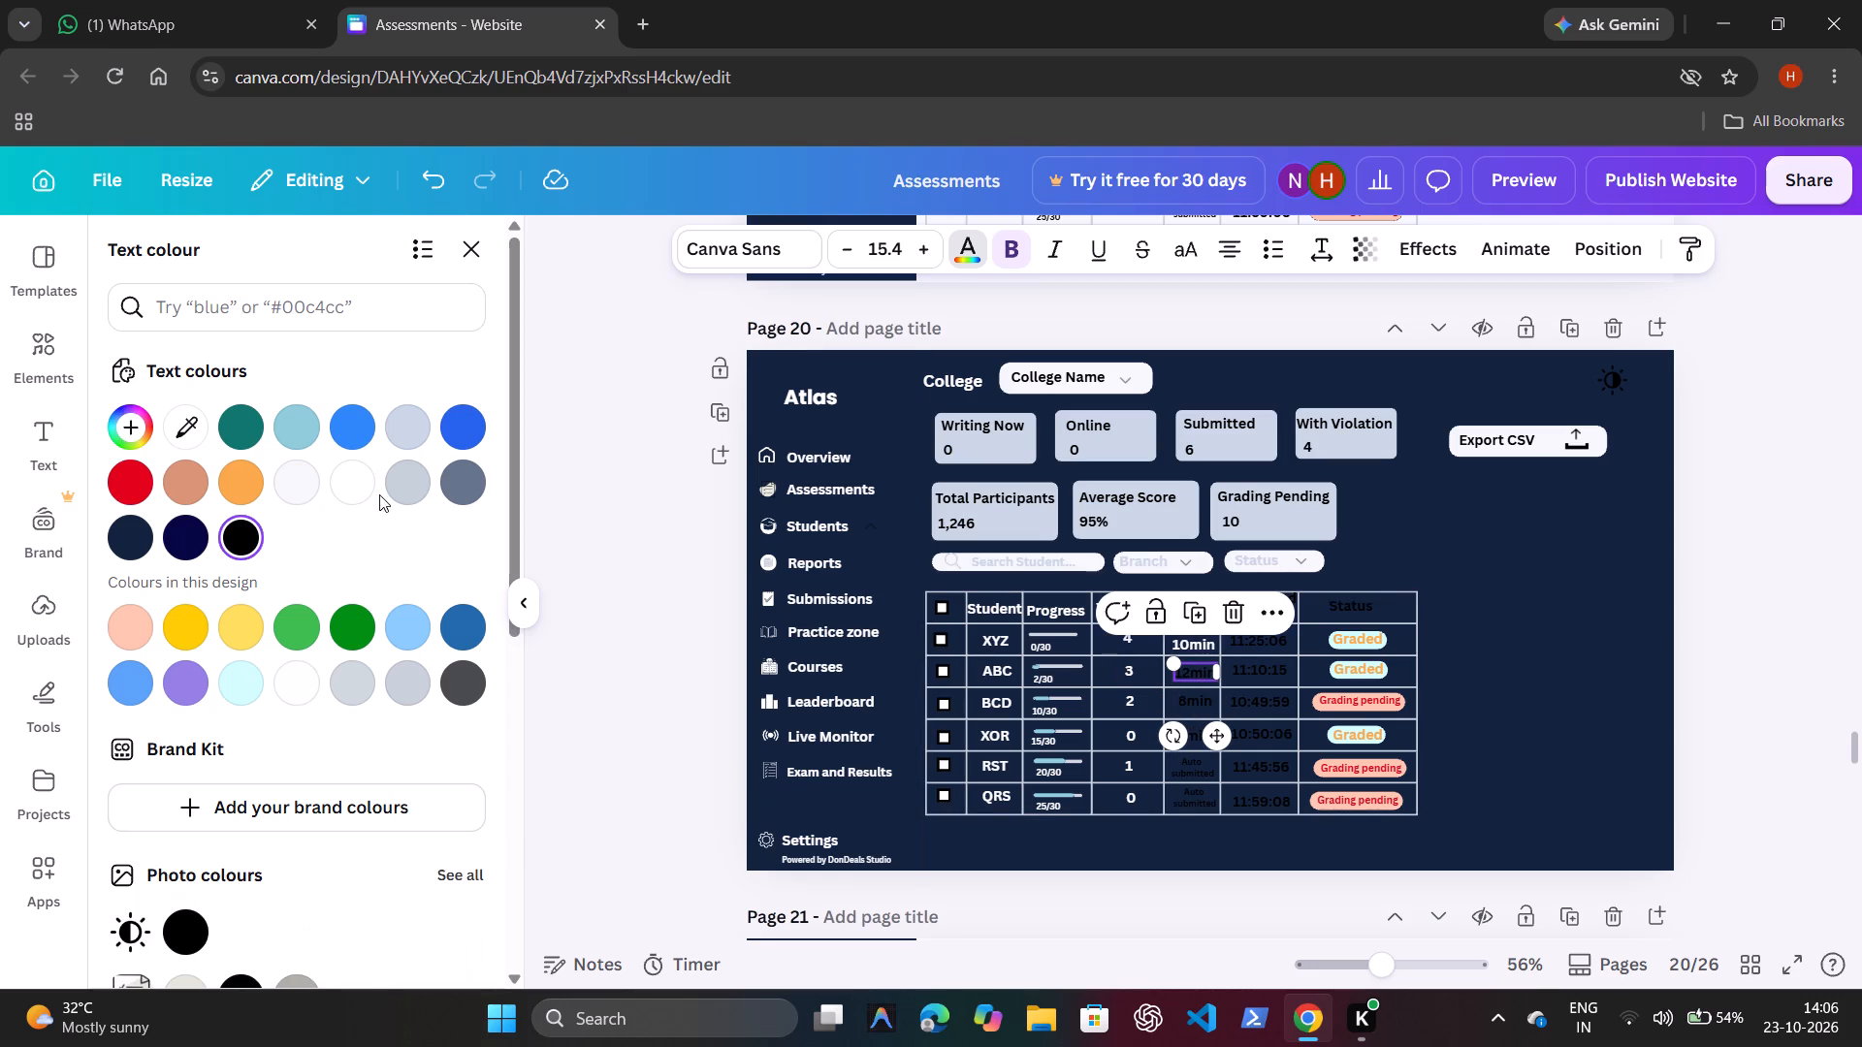
click(361, 480)
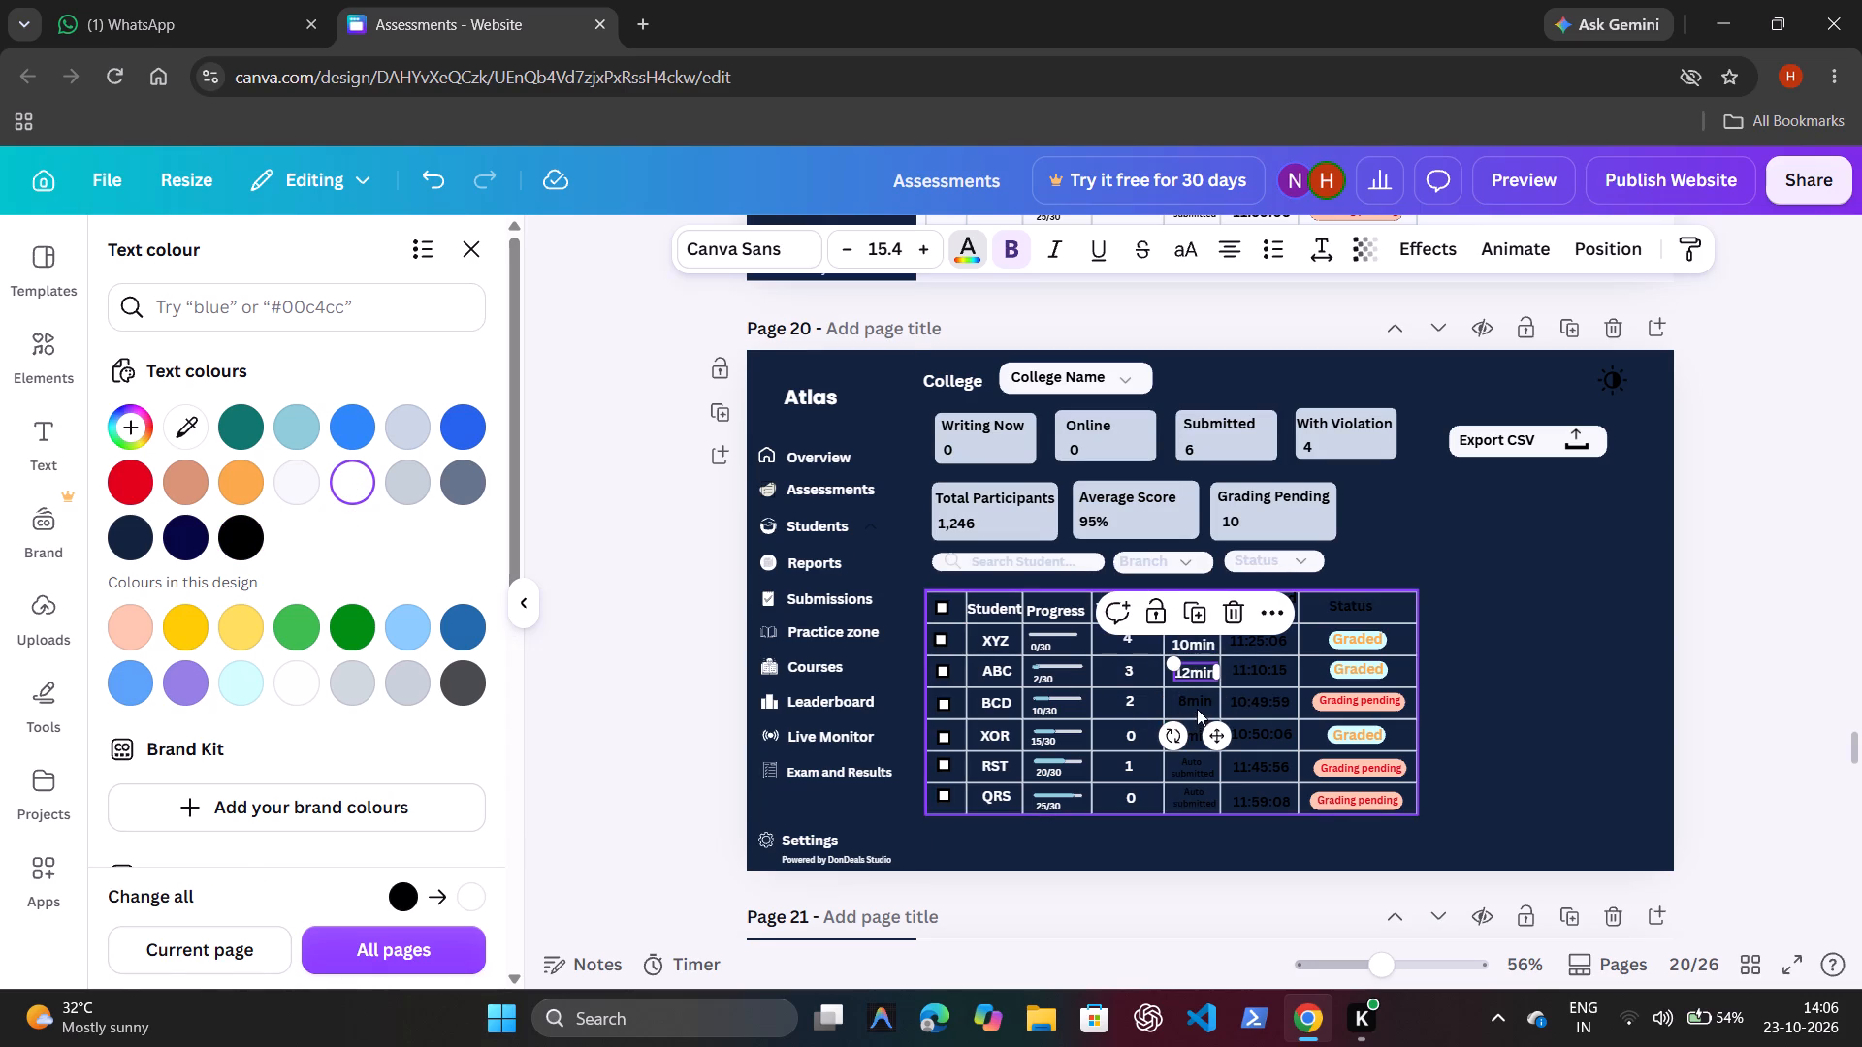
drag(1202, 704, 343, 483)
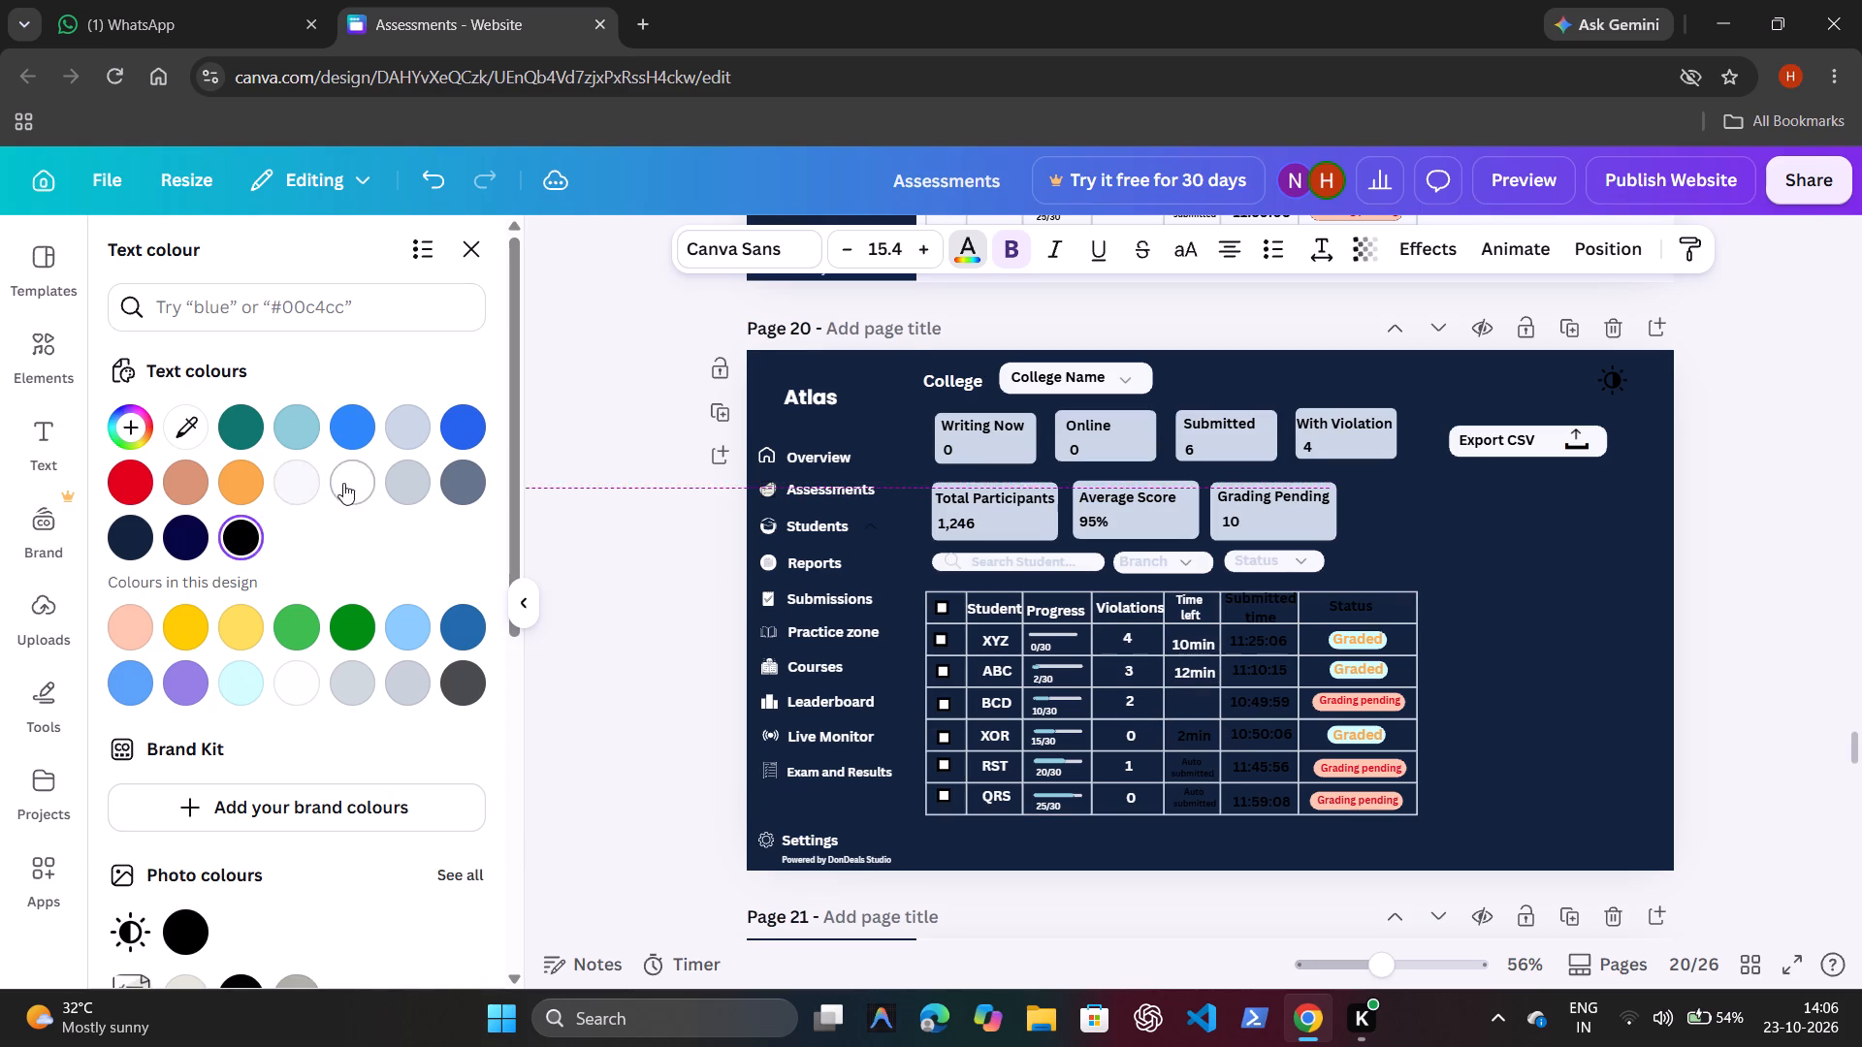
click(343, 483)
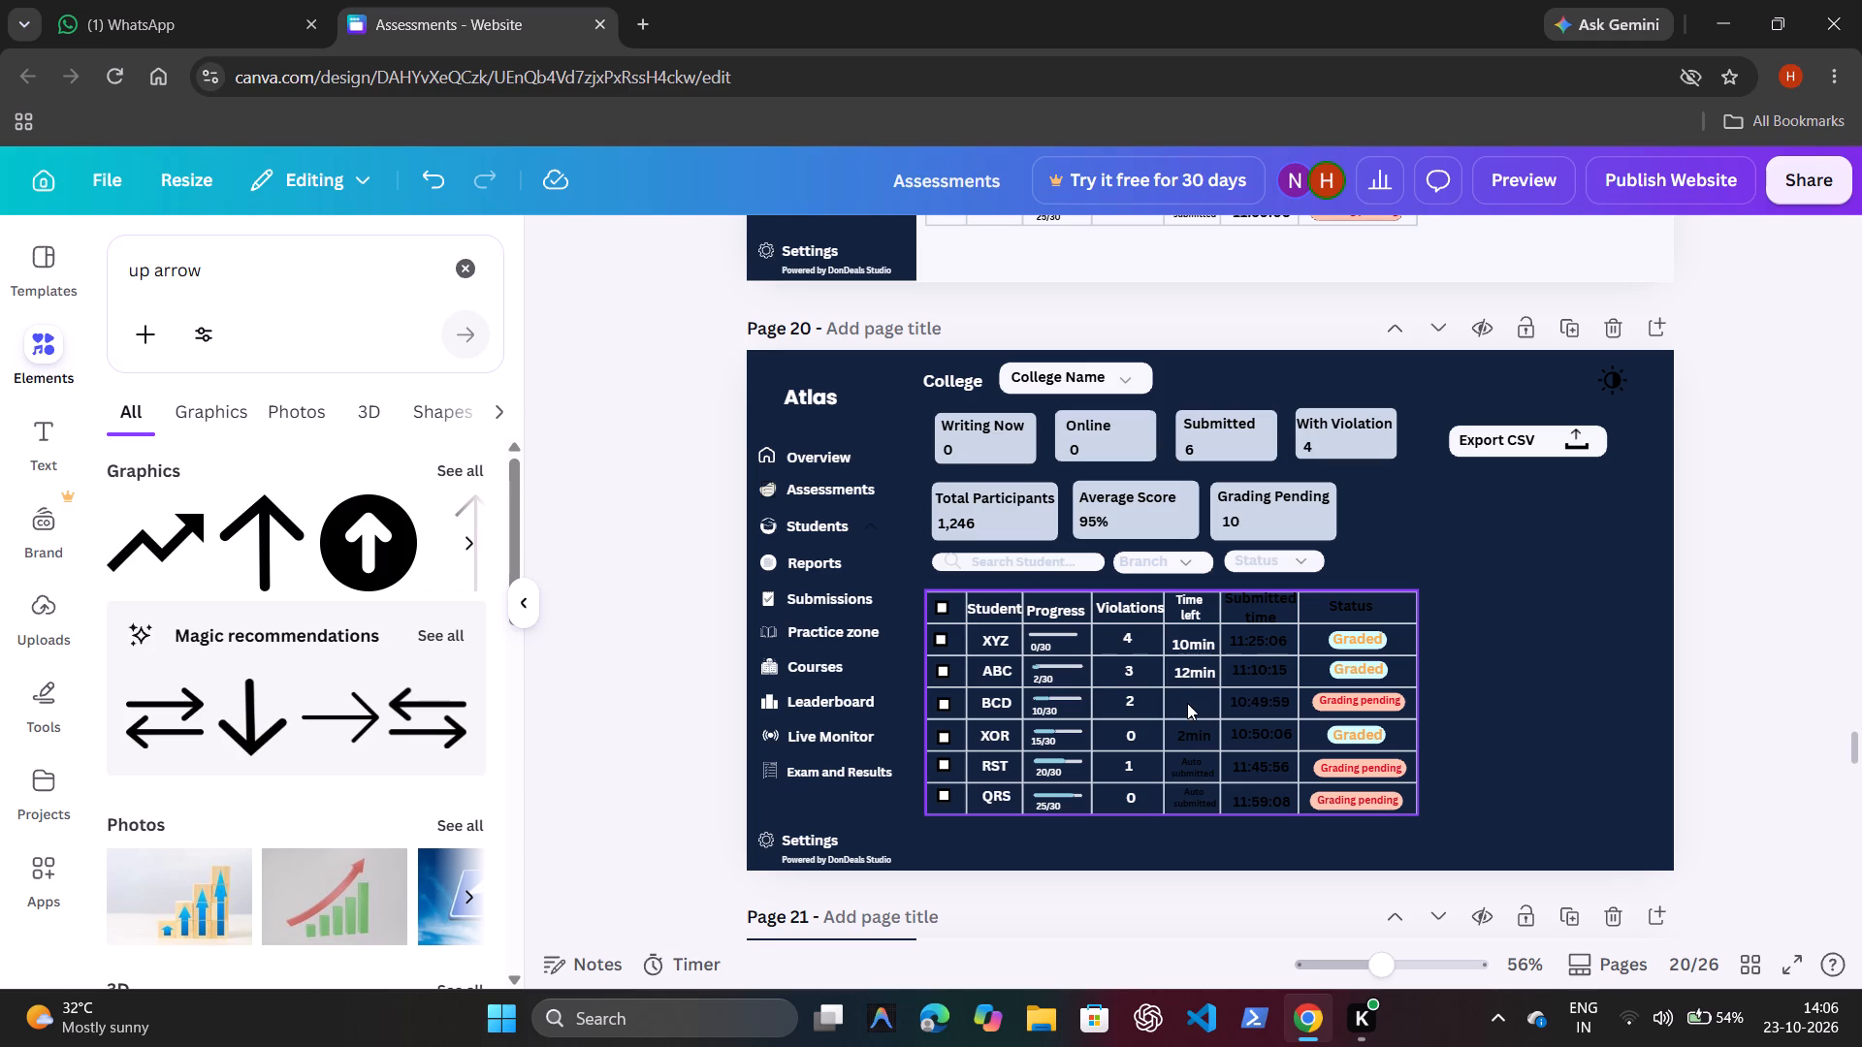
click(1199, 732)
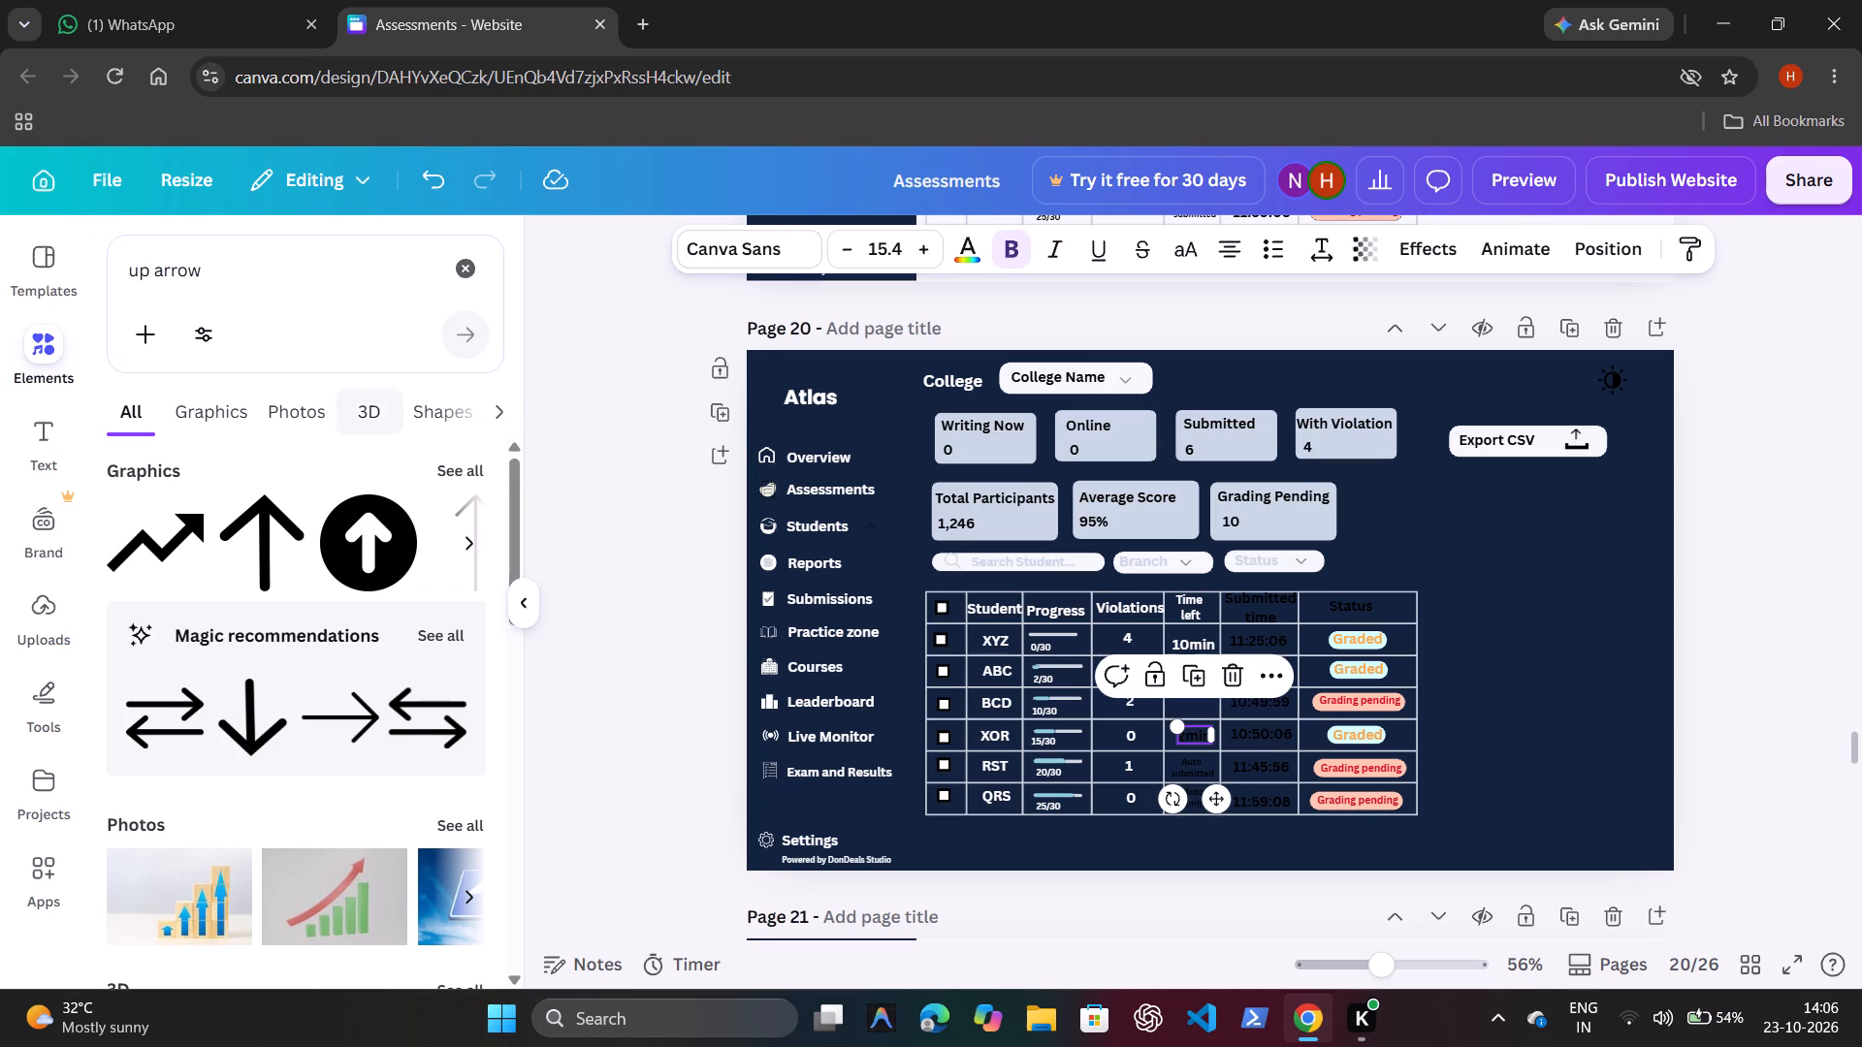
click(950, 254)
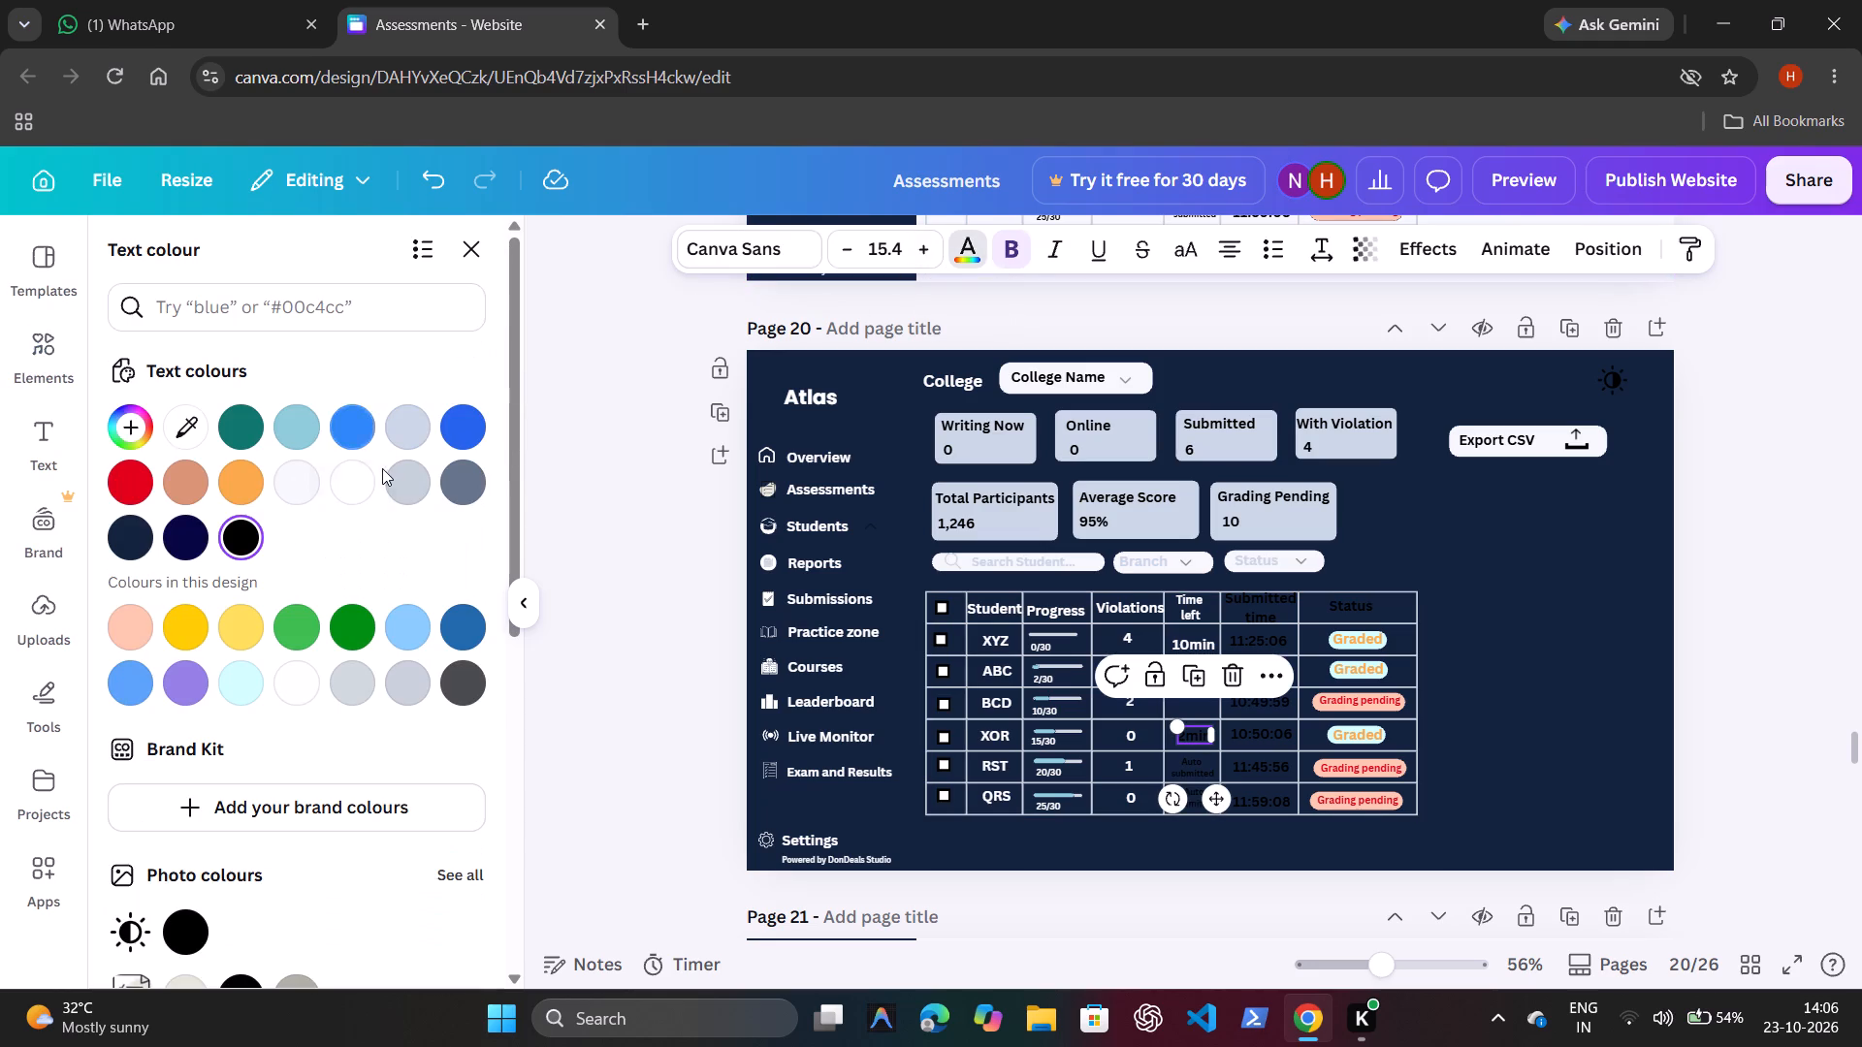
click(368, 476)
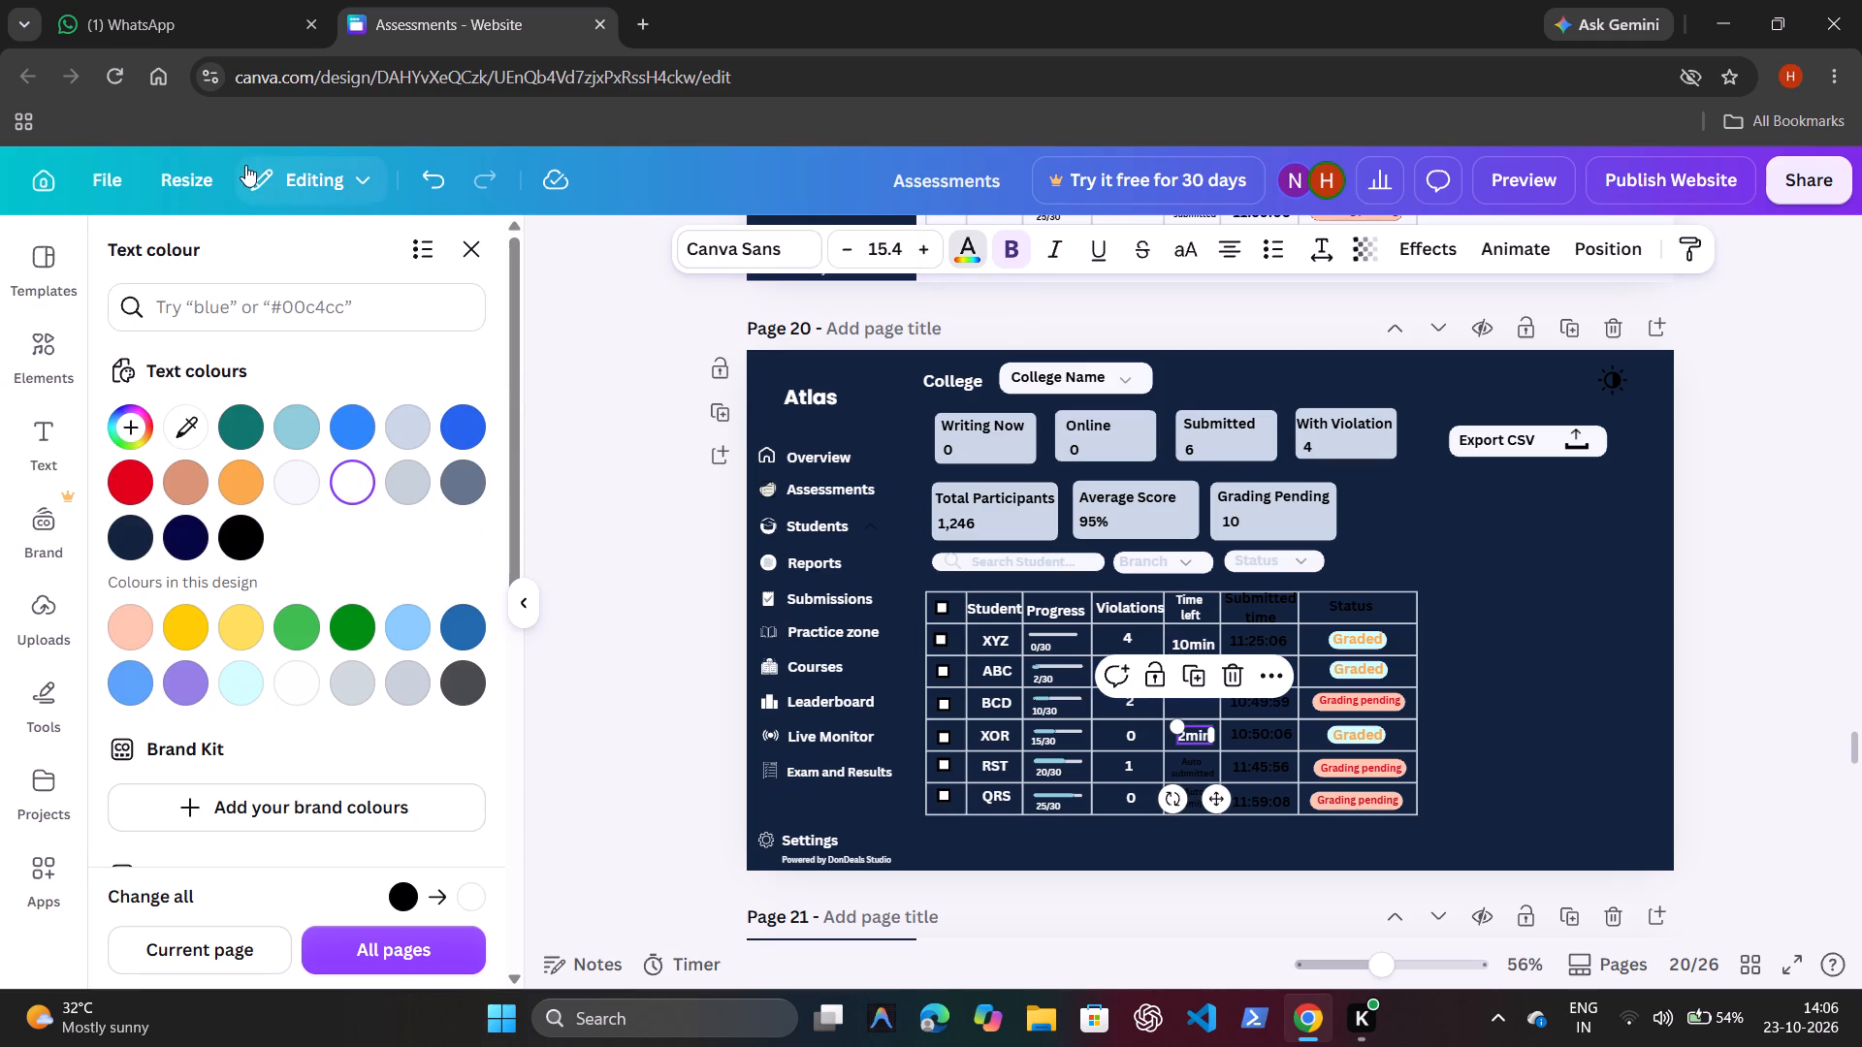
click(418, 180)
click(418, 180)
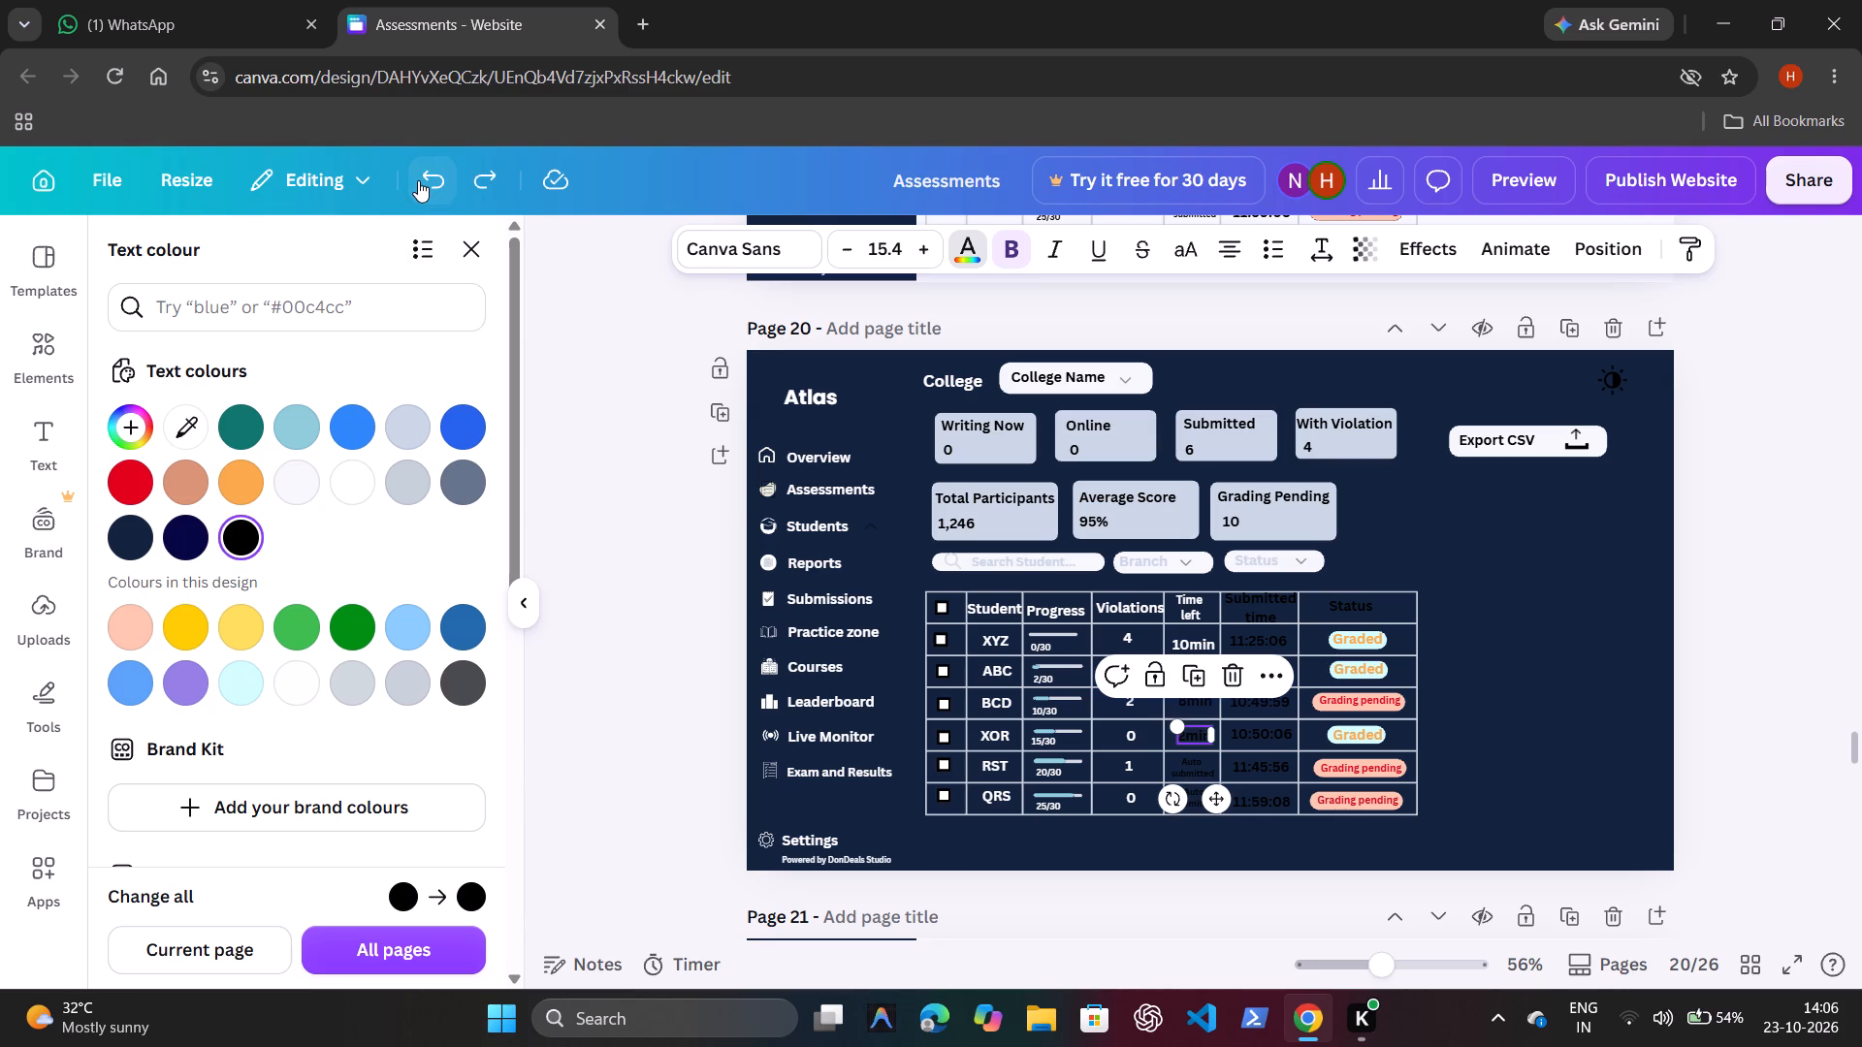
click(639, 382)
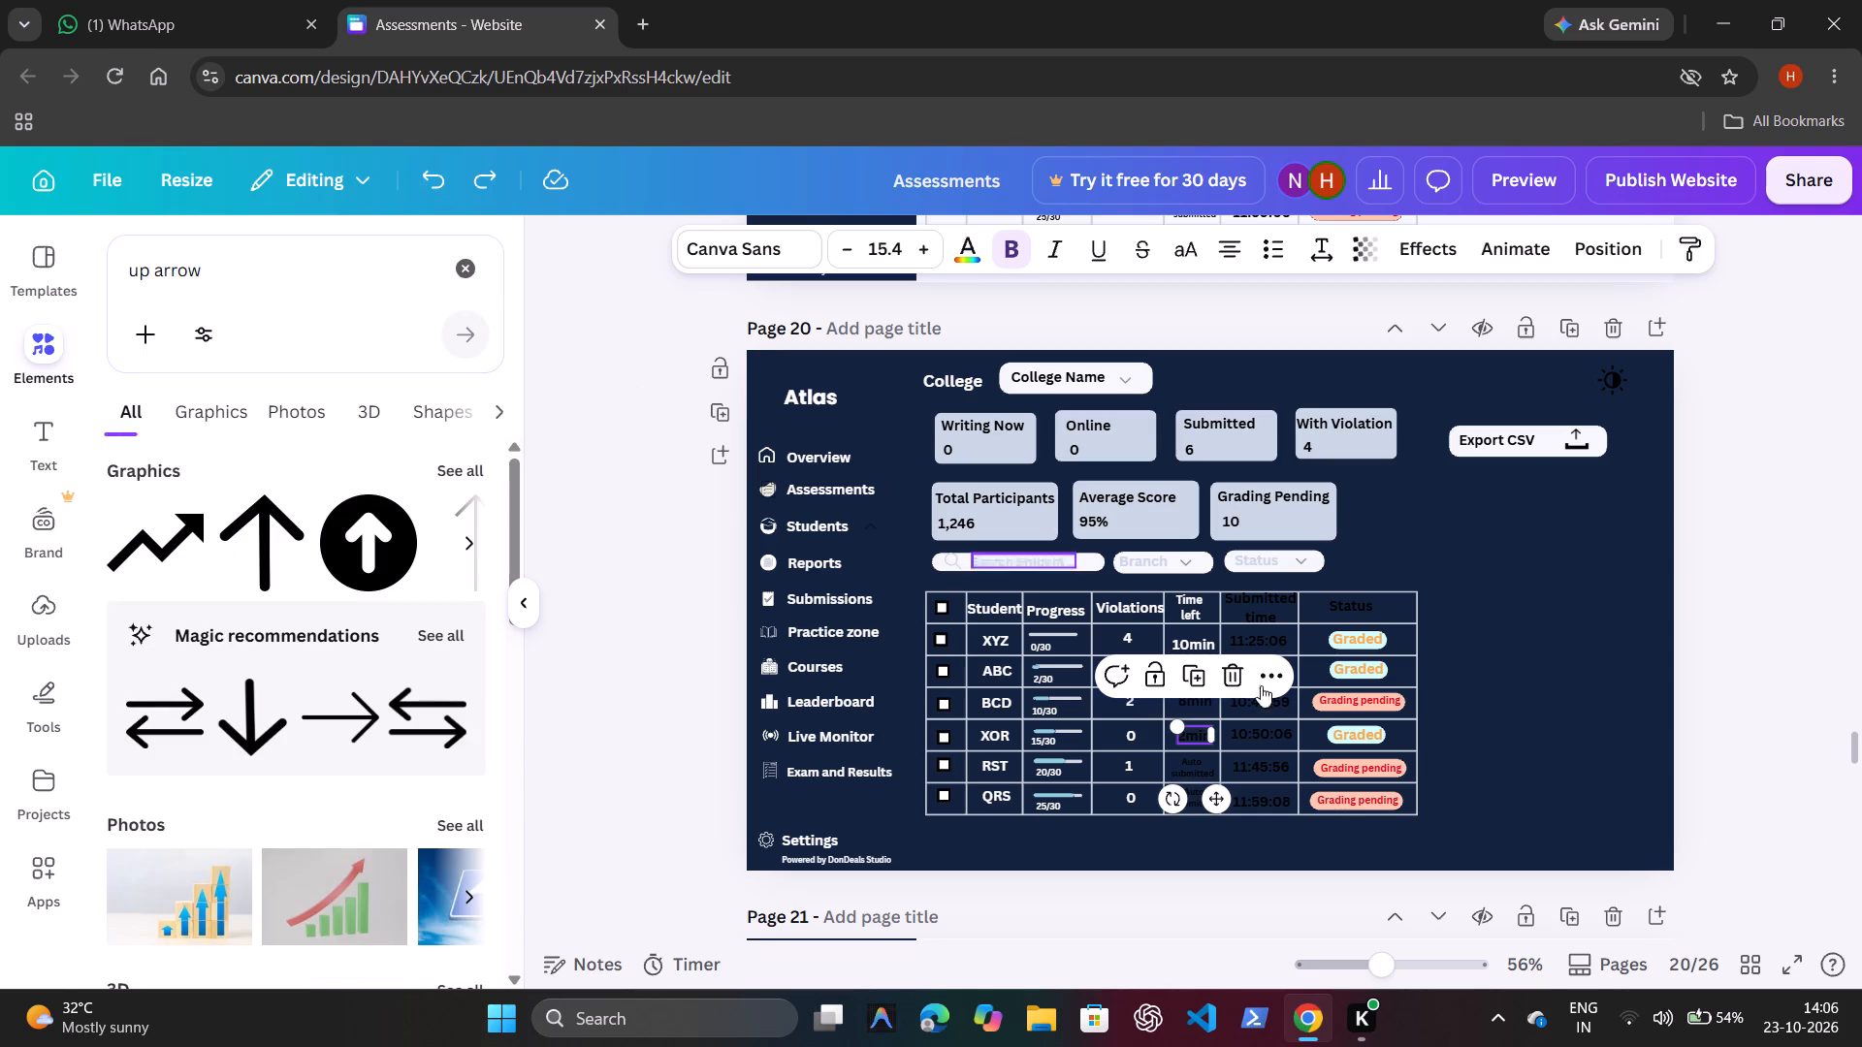
Colour the remaining Time left values white #ffffff: 8min, 2min and both Auto submitted entries in the RST and QRS rows.
click(1185, 704)
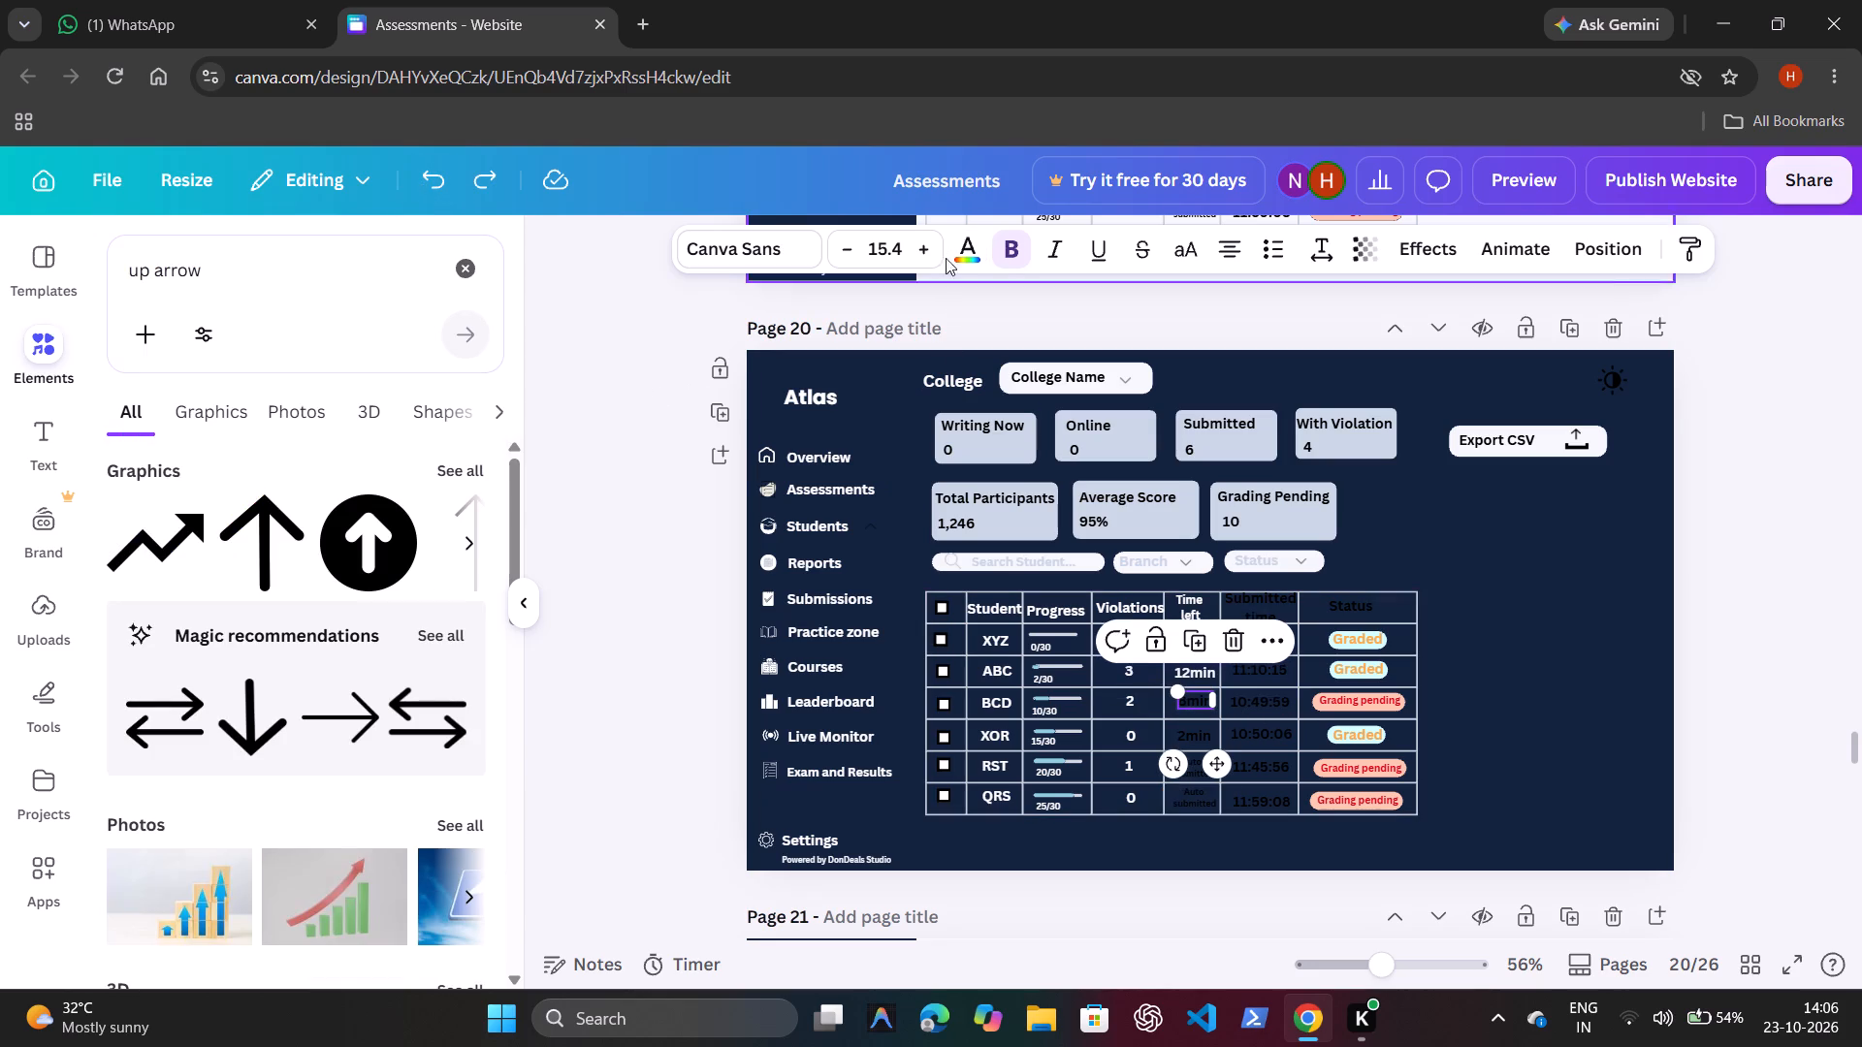
click(968, 245)
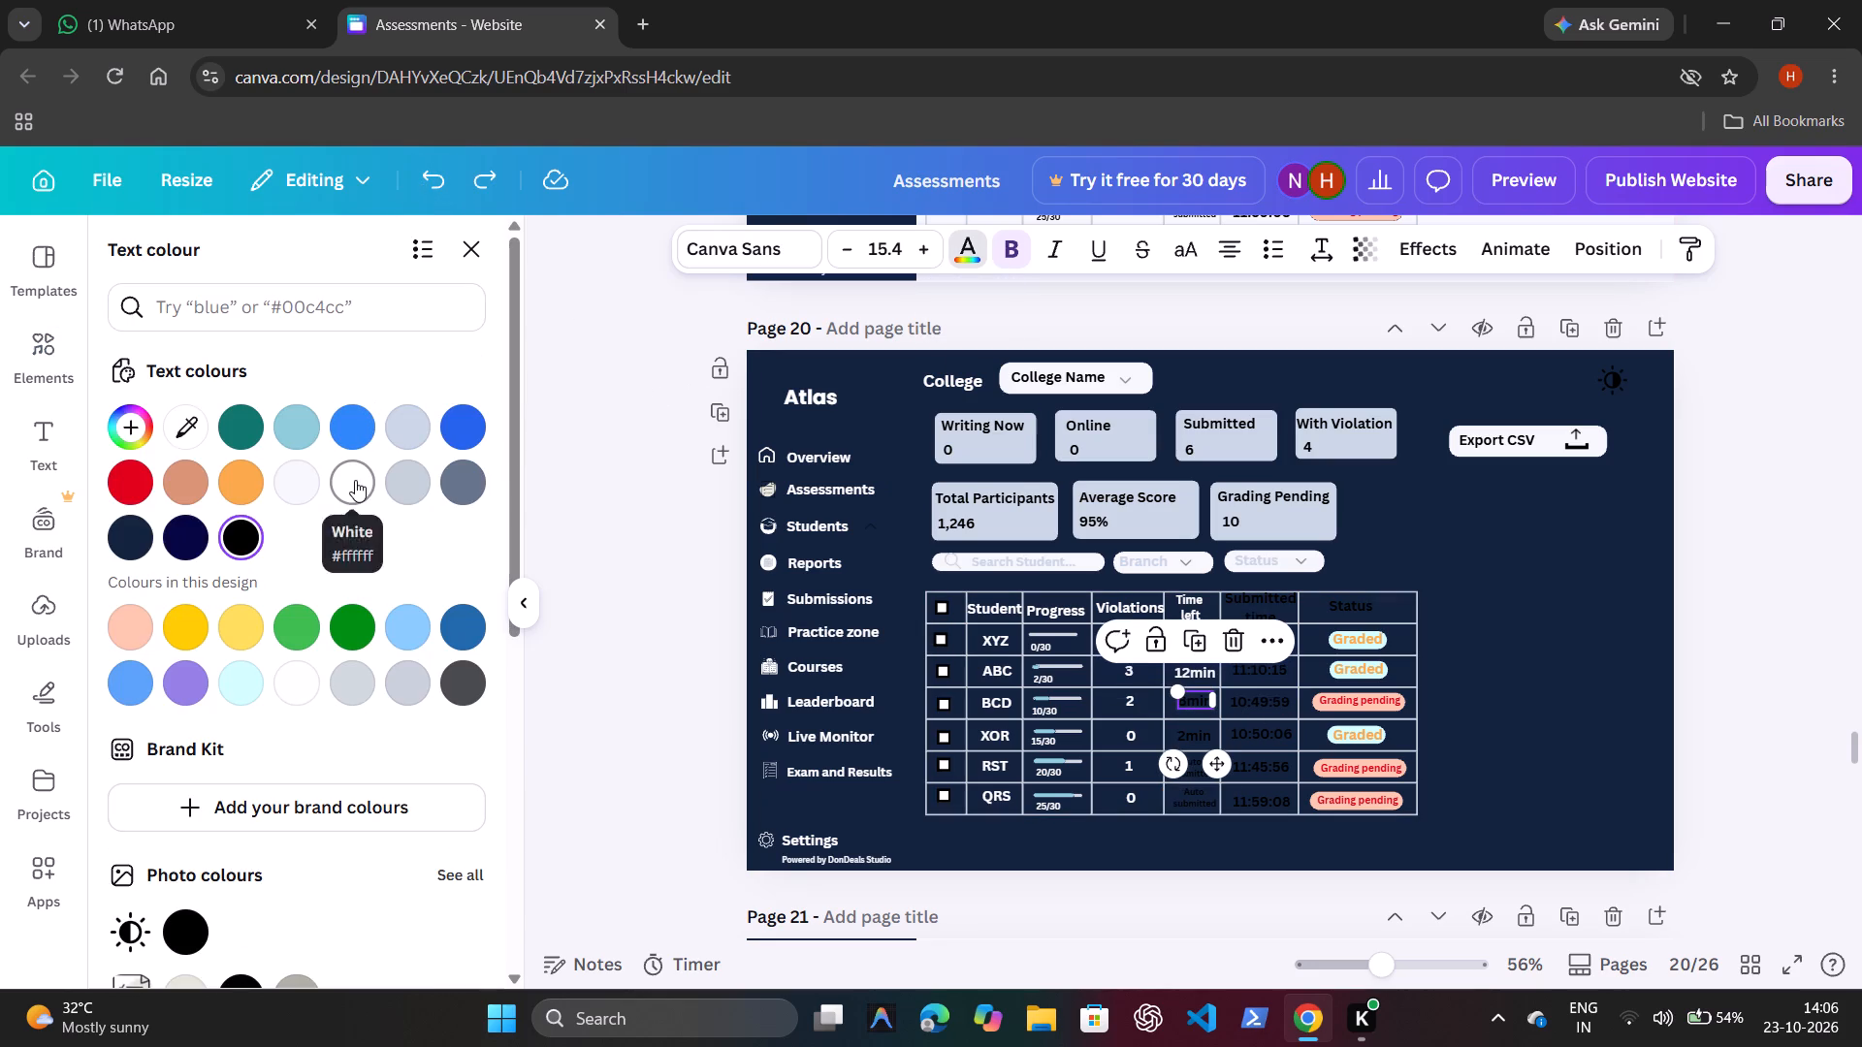
click(355, 480)
click(1204, 740)
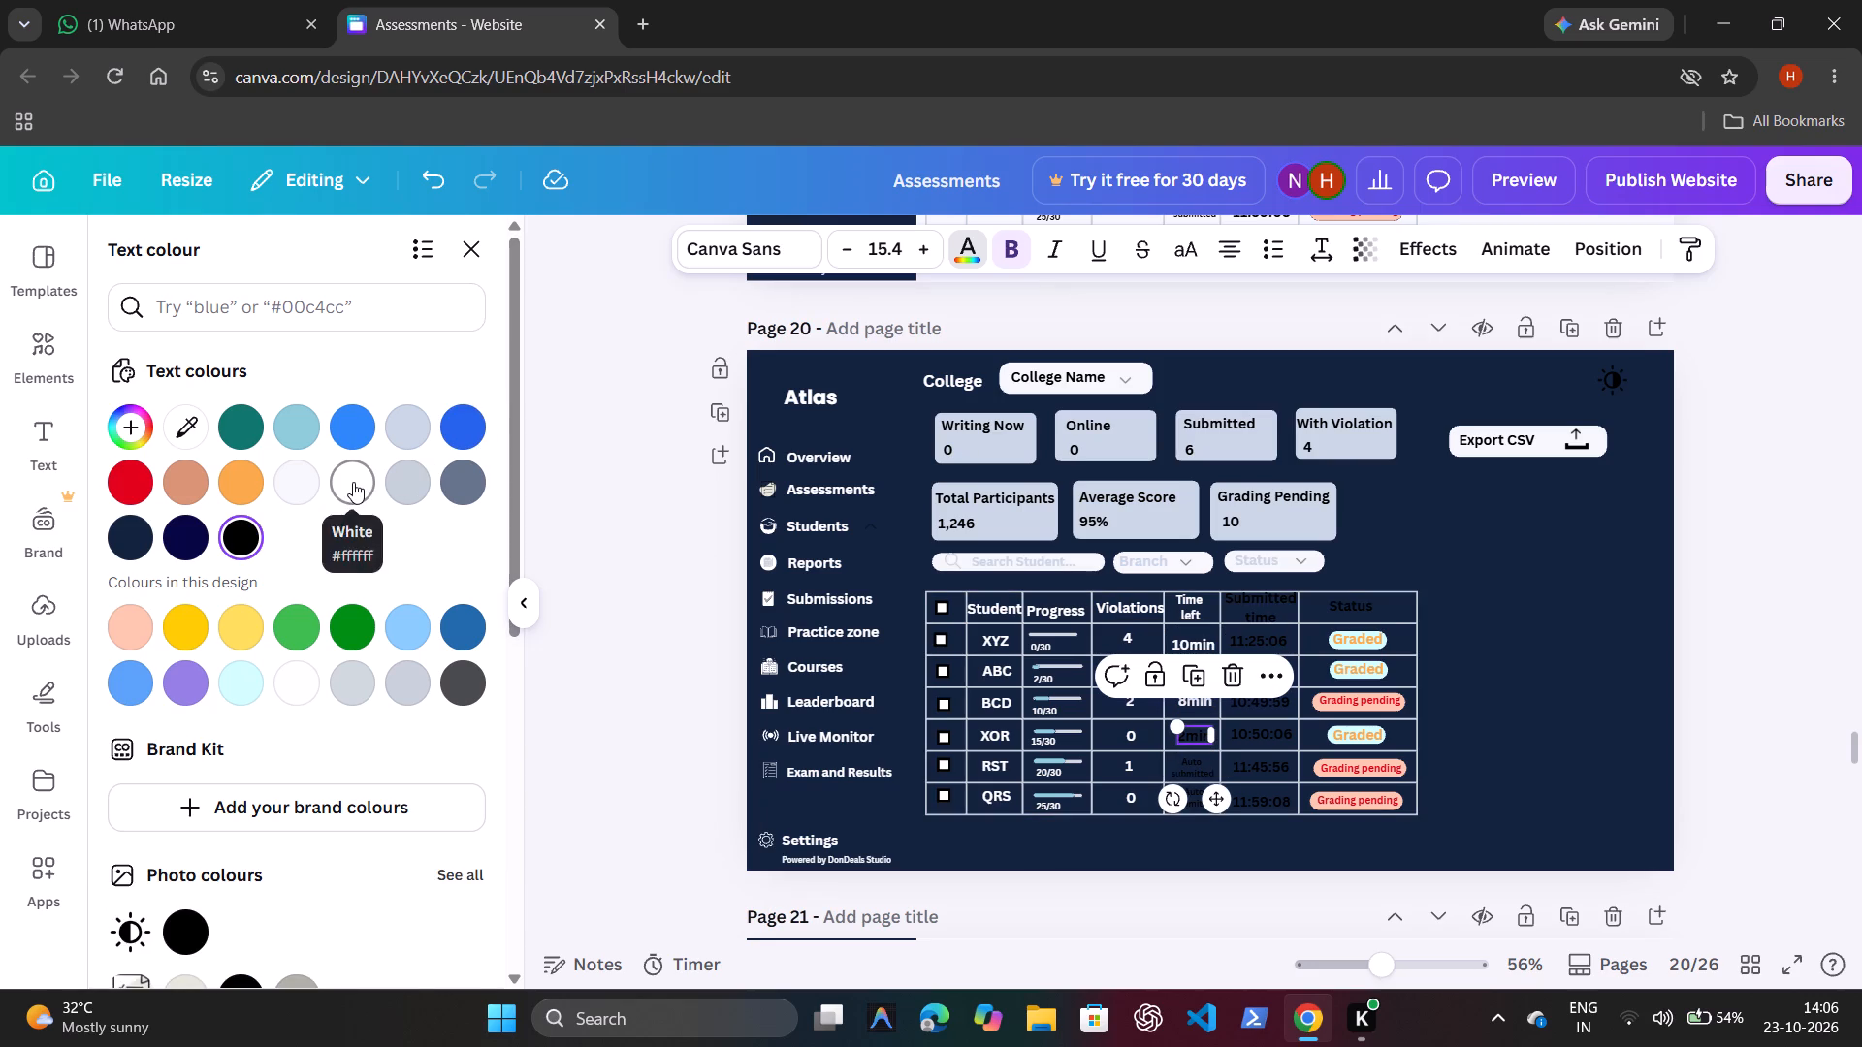
click(353, 482)
click(1196, 774)
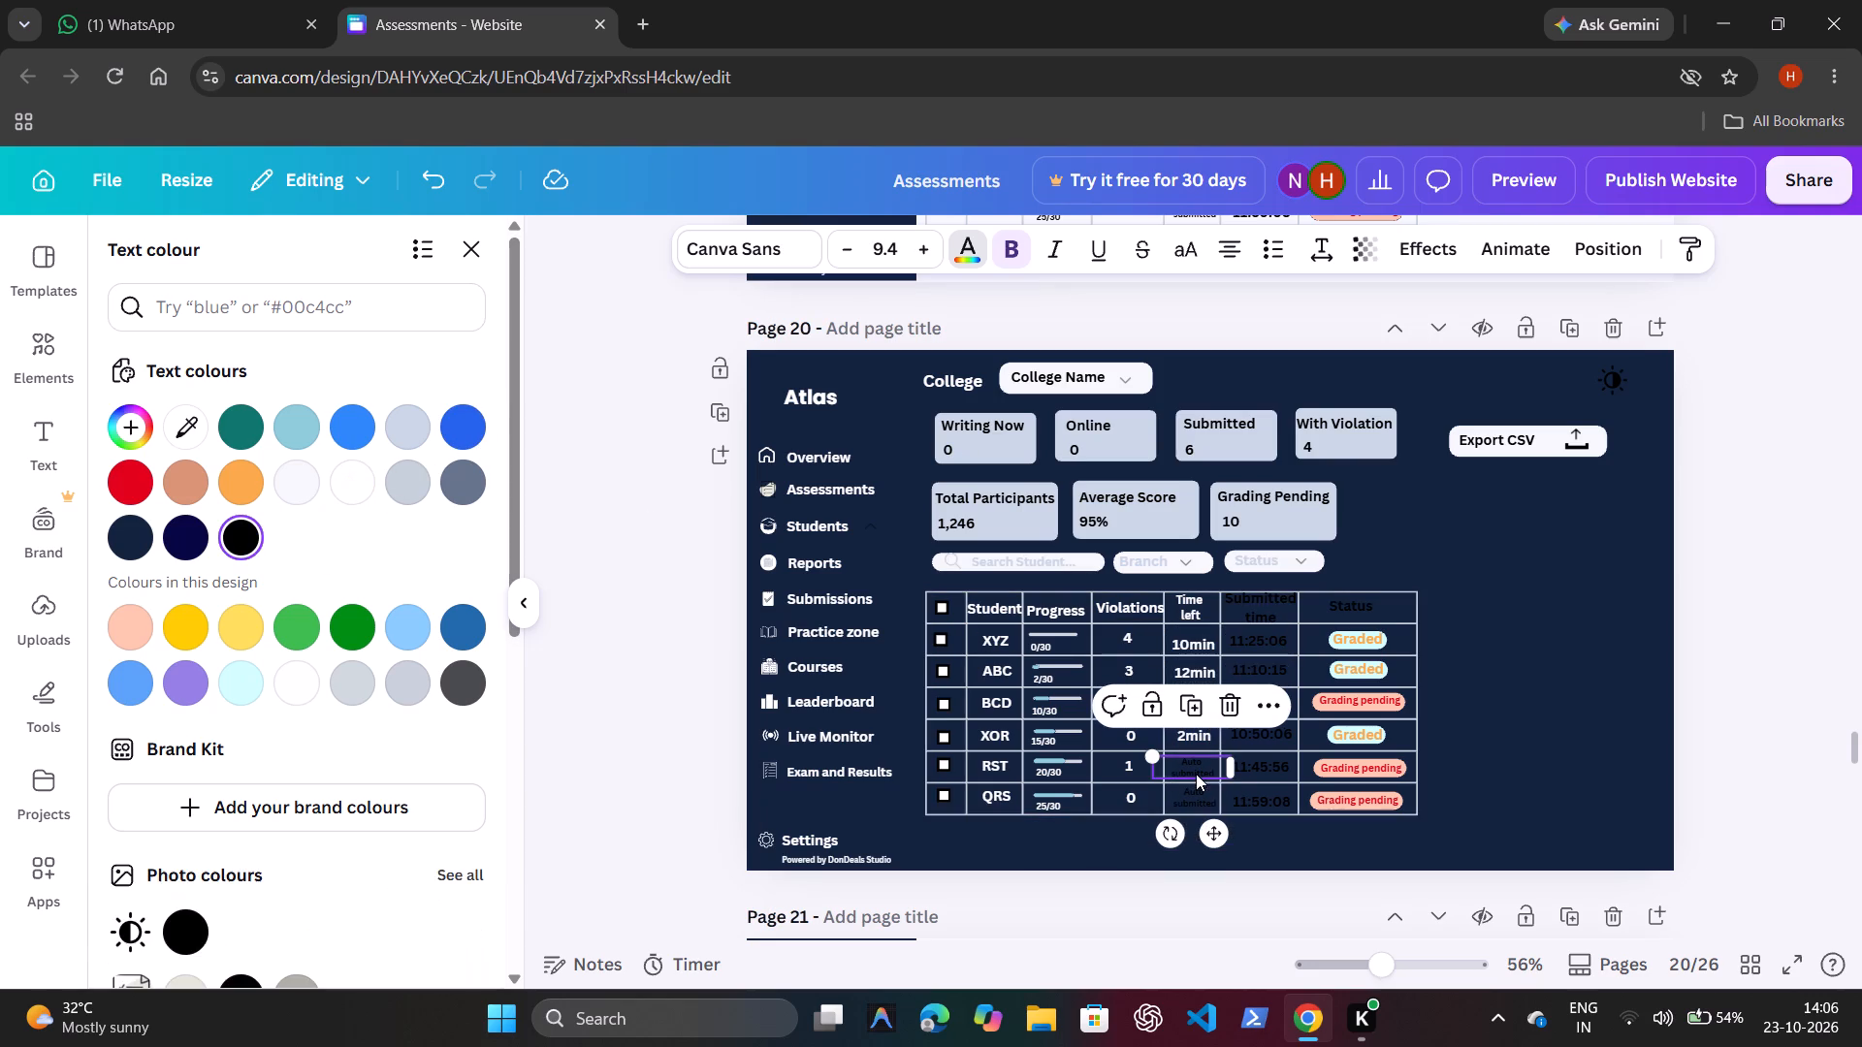
click(364, 480)
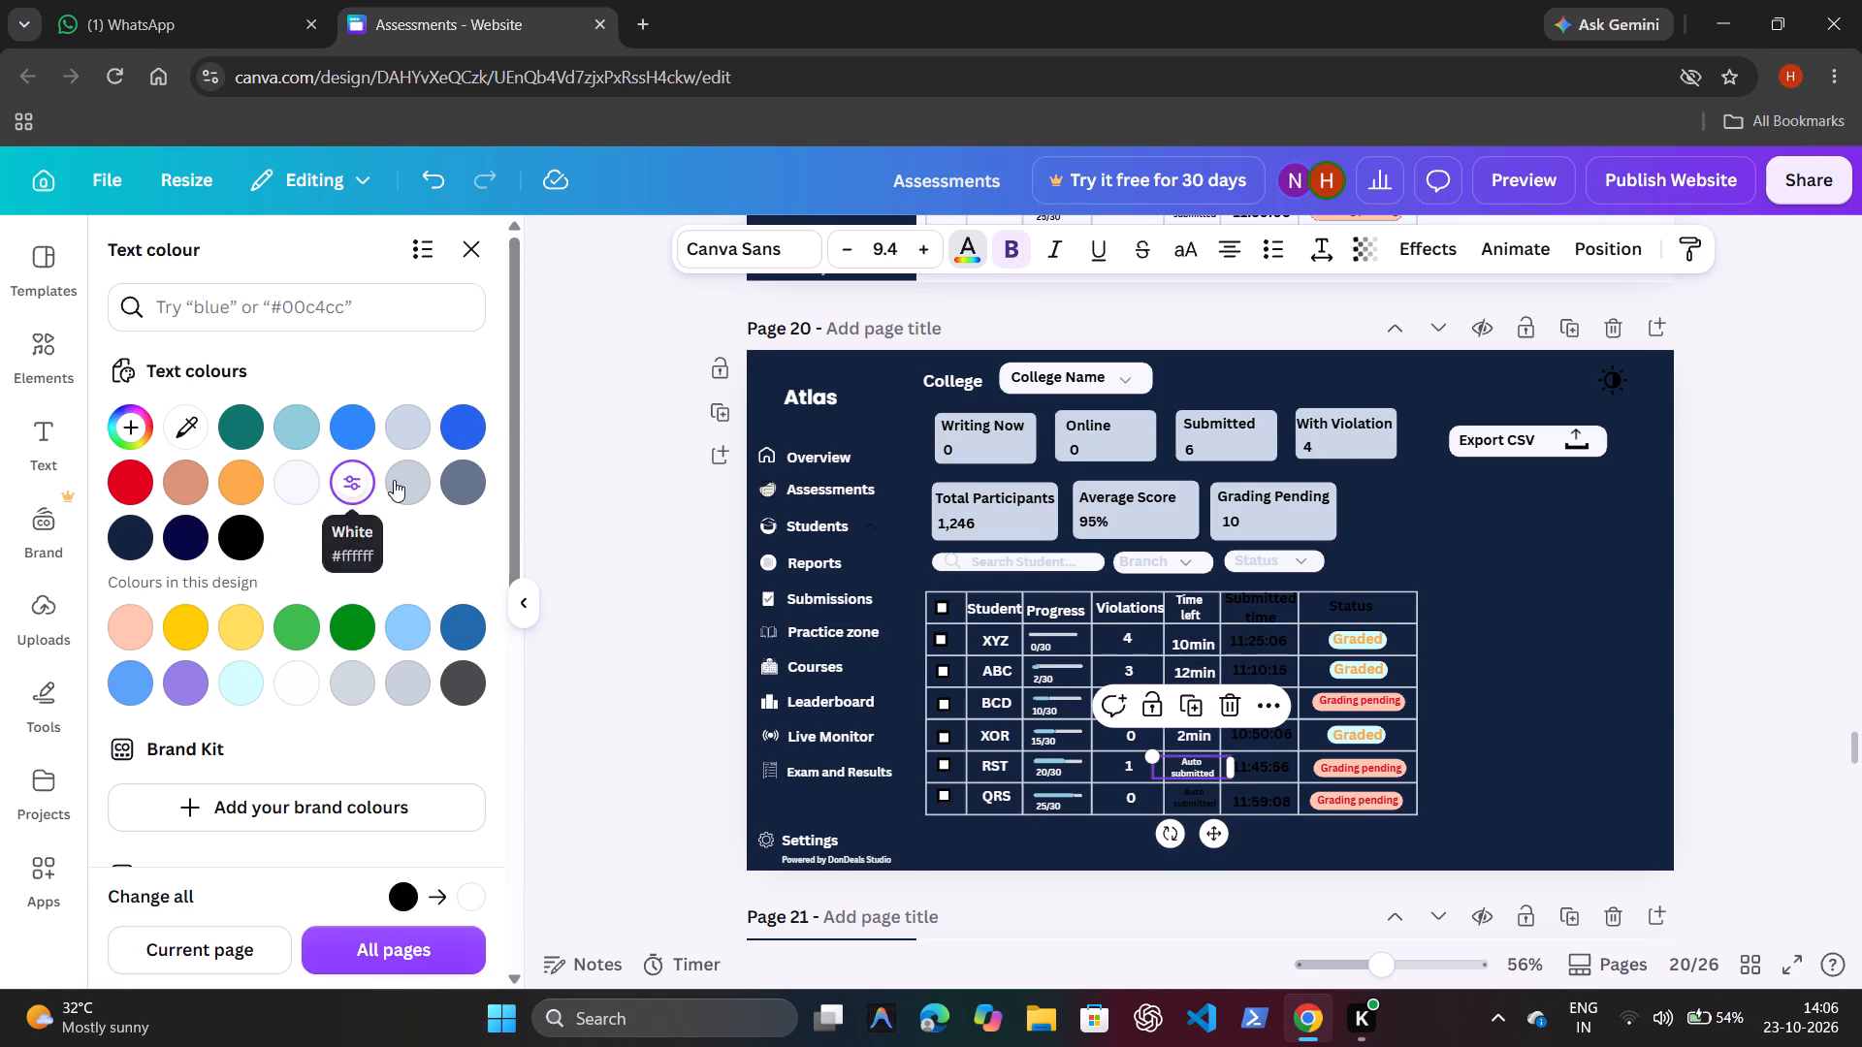
click(1201, 800)
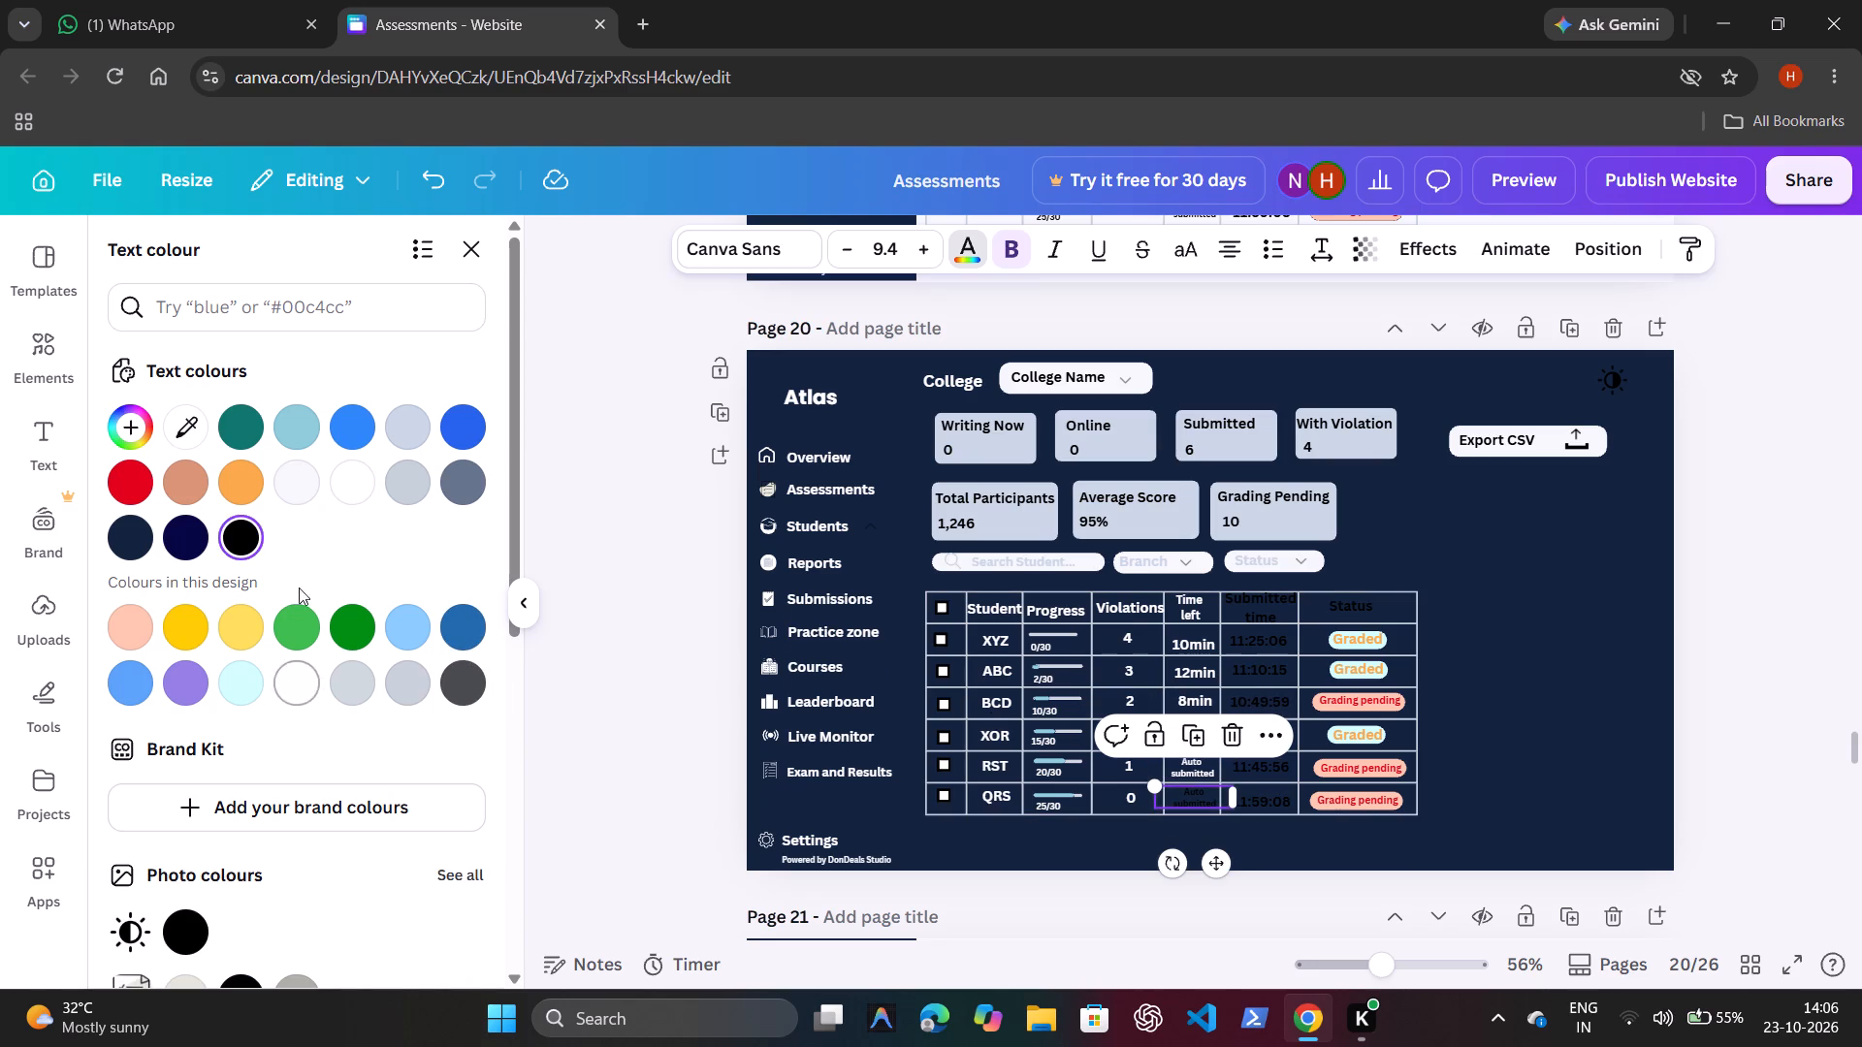
click(346, 498)
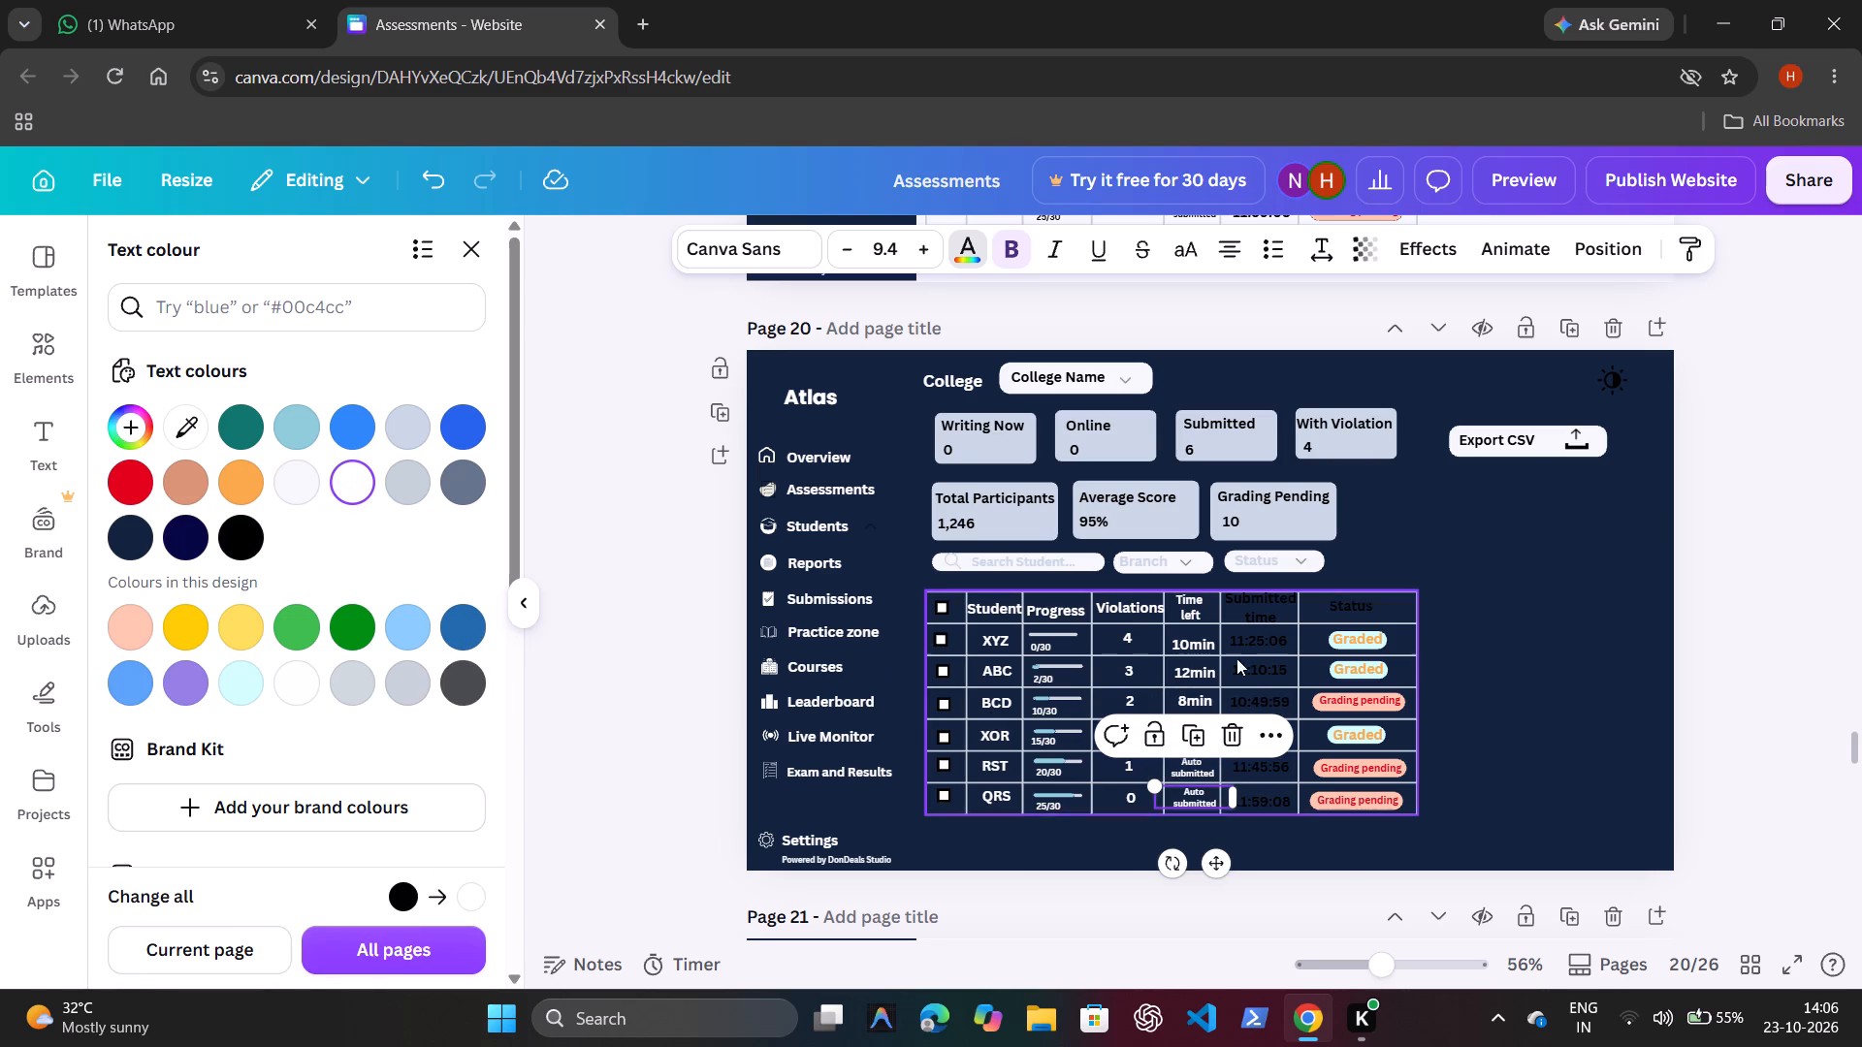
Colour the Submitted time header and all six students' submission times white #ffffff in the page 20 table.
click(1257, 606)
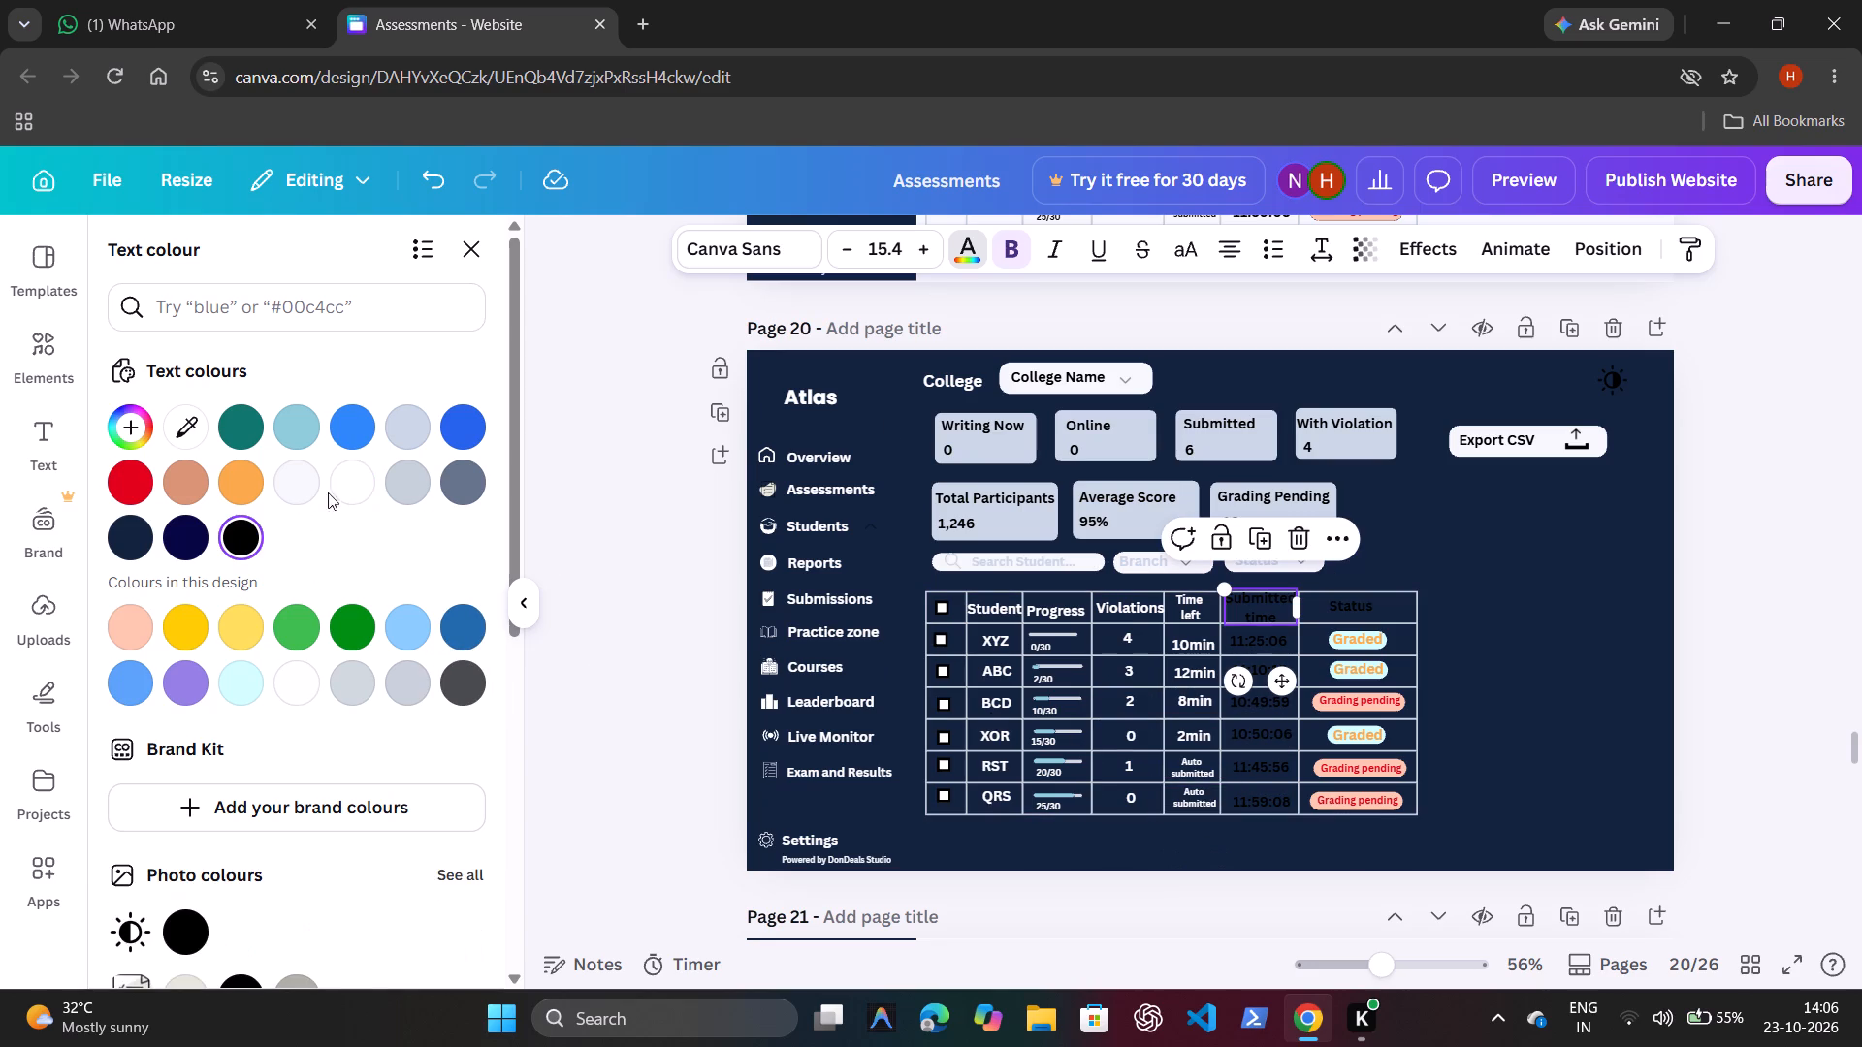
click(341, 484)
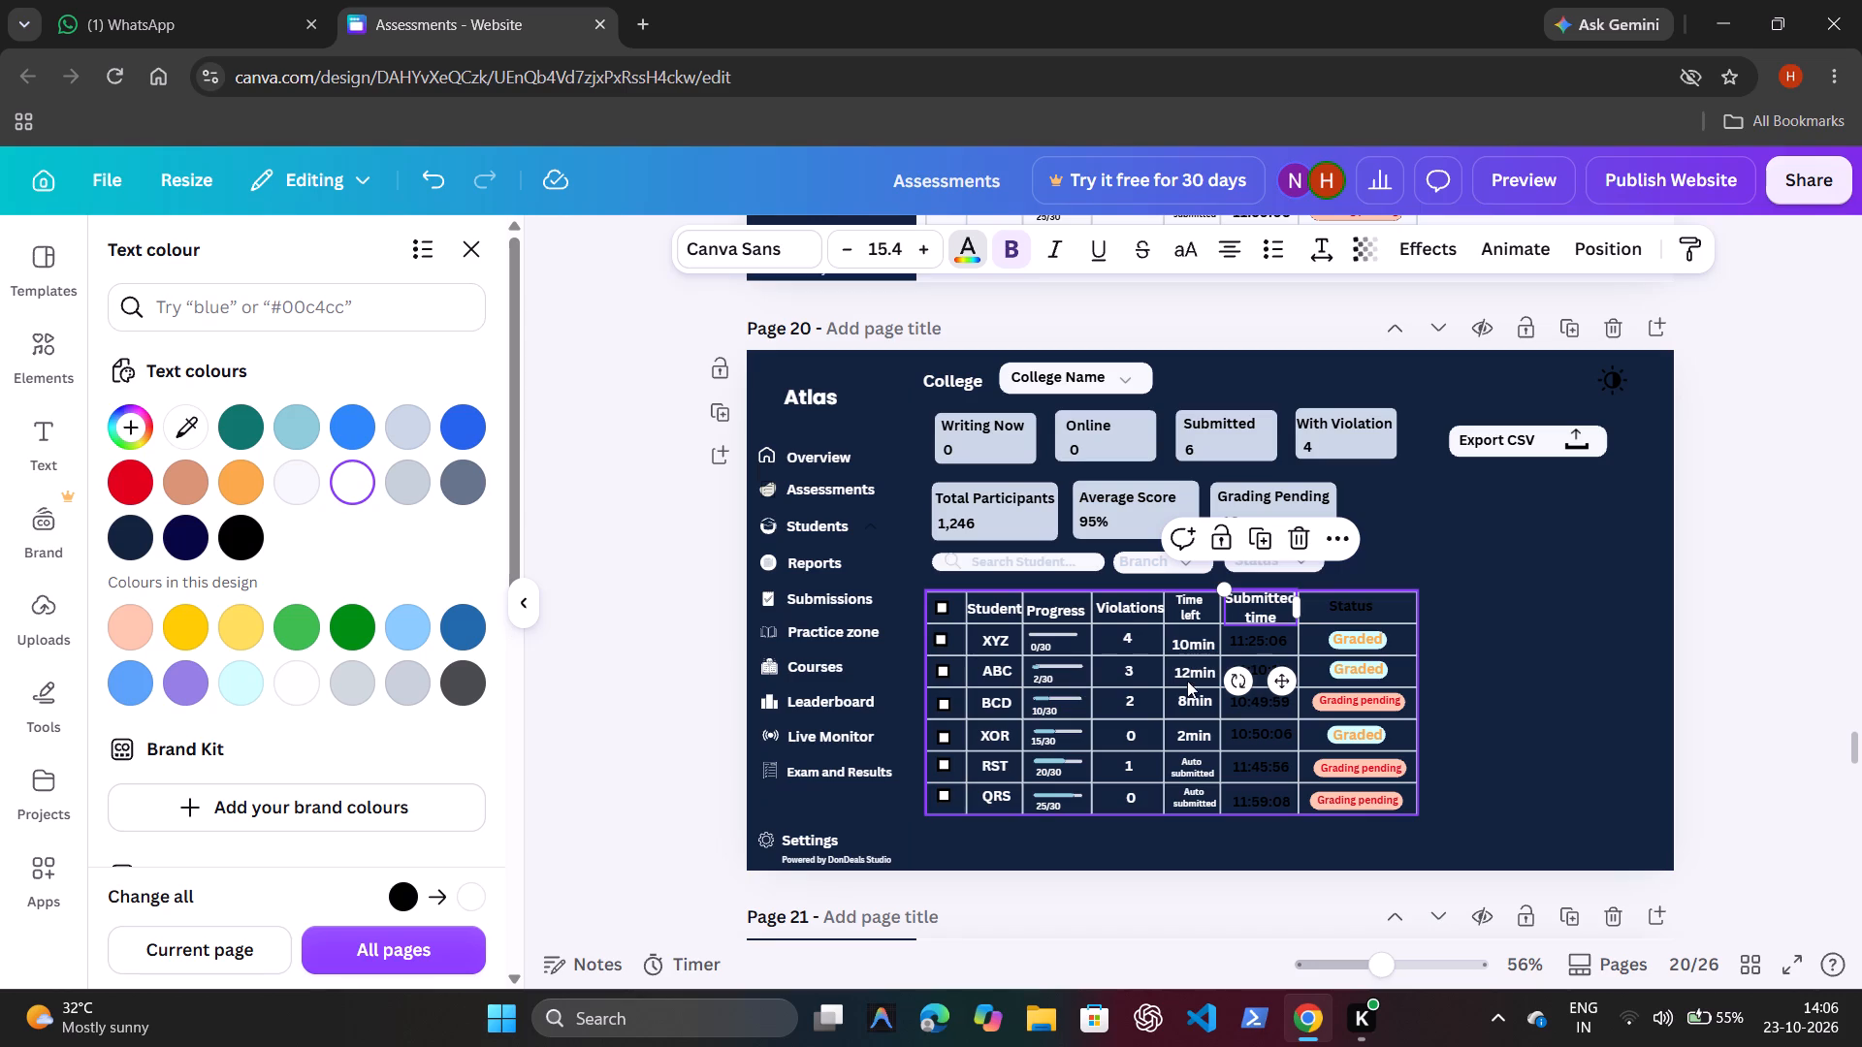
click(1264, 648)
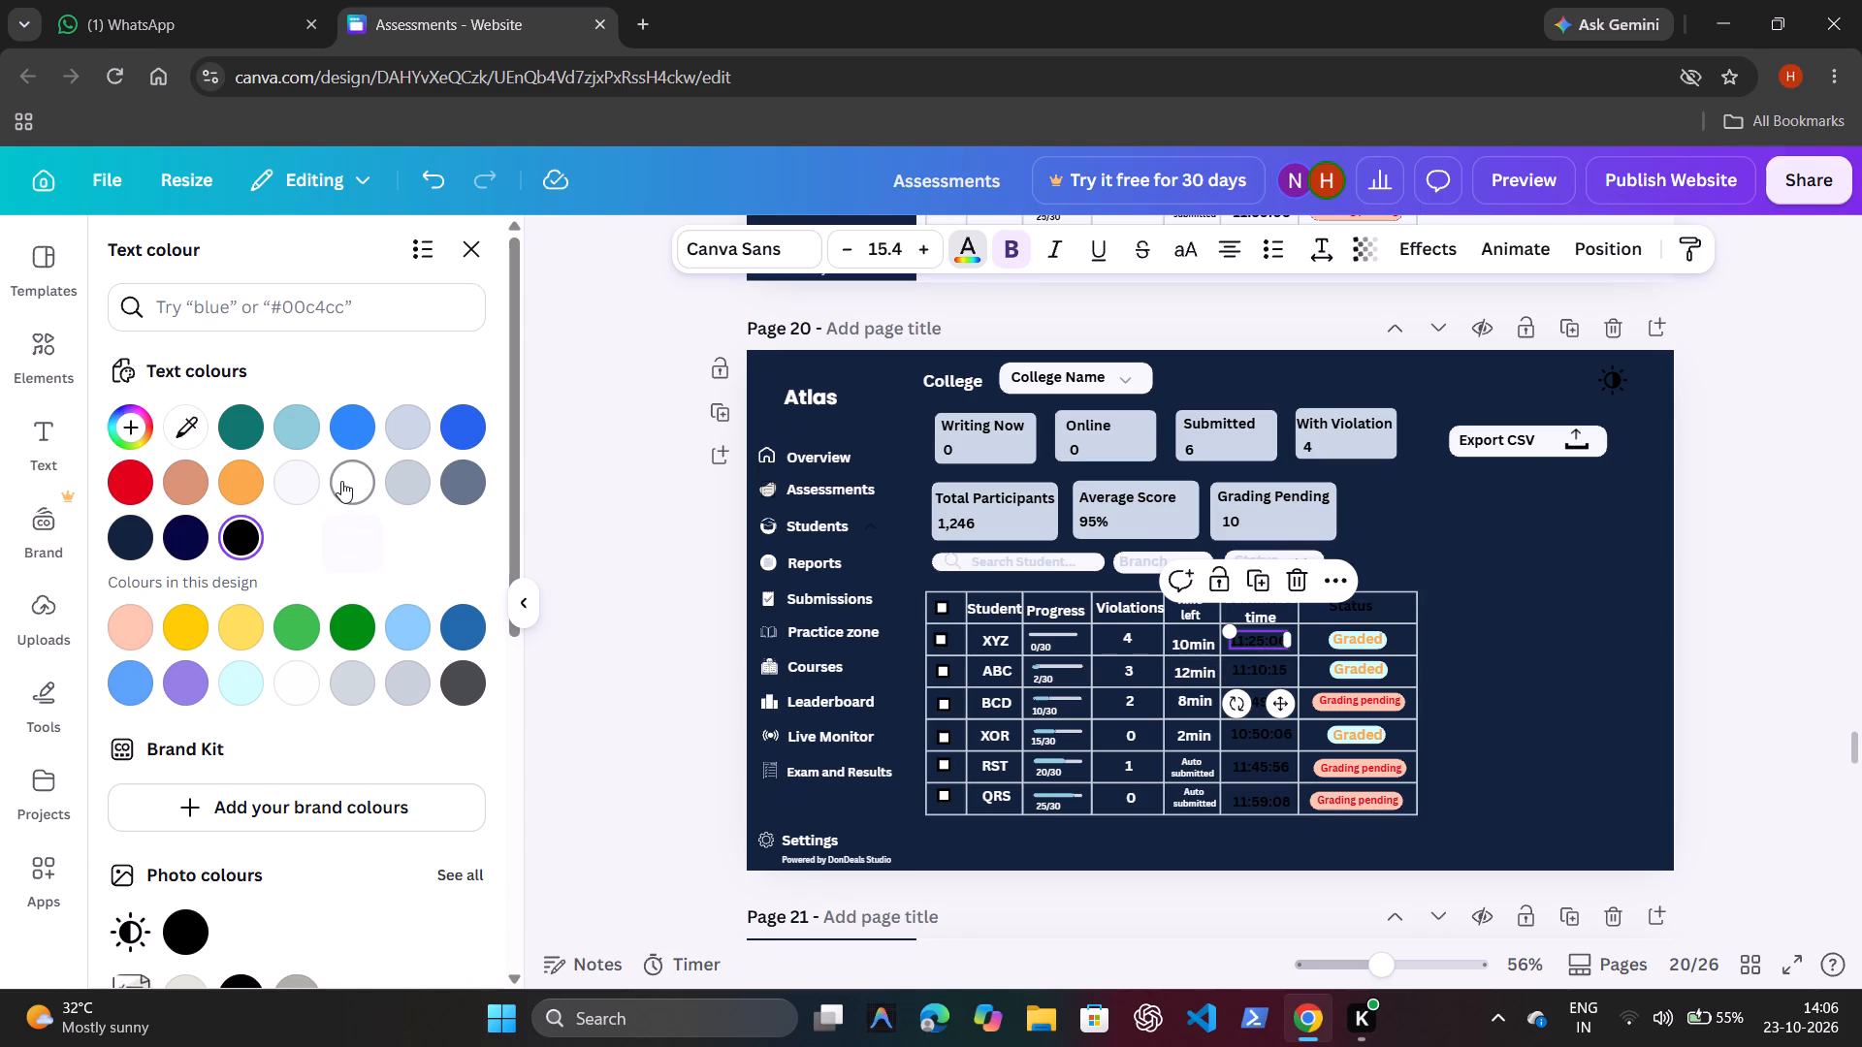
click(341, 481)
click(1251, 667)
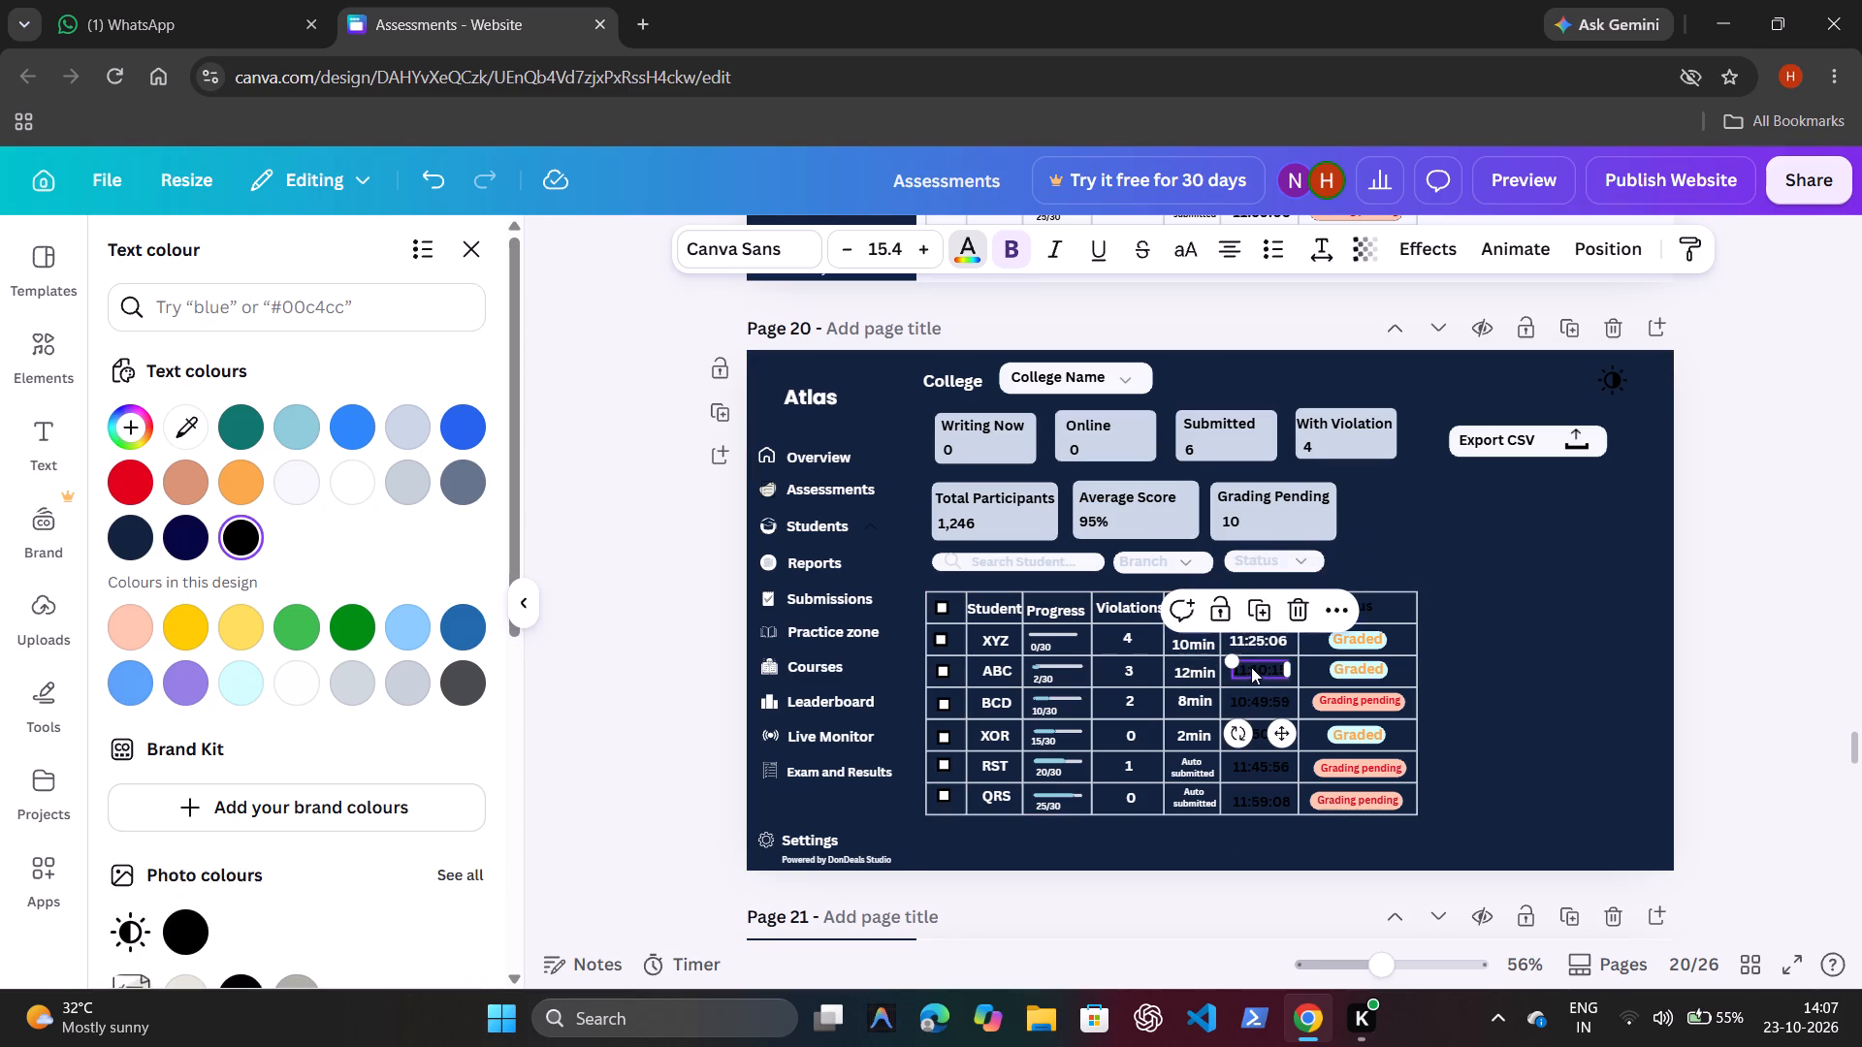
click(343, 478)
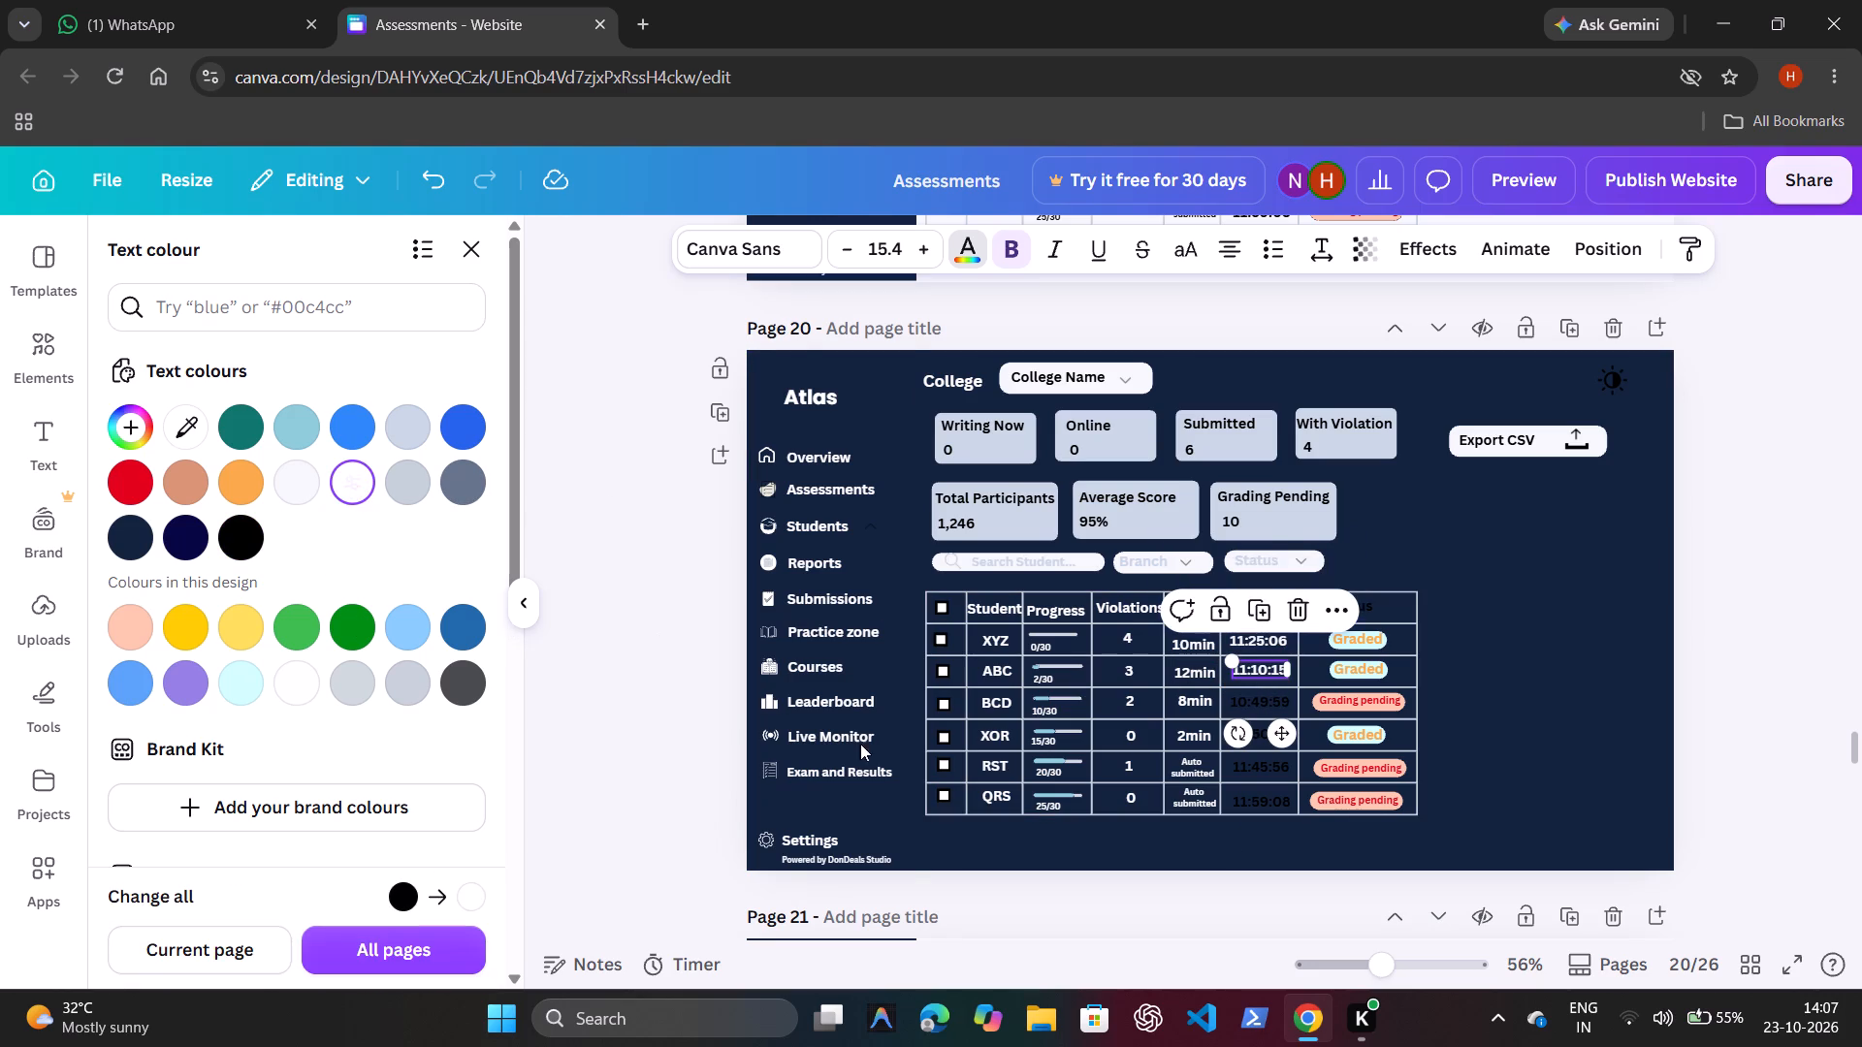
click(1268, 697)
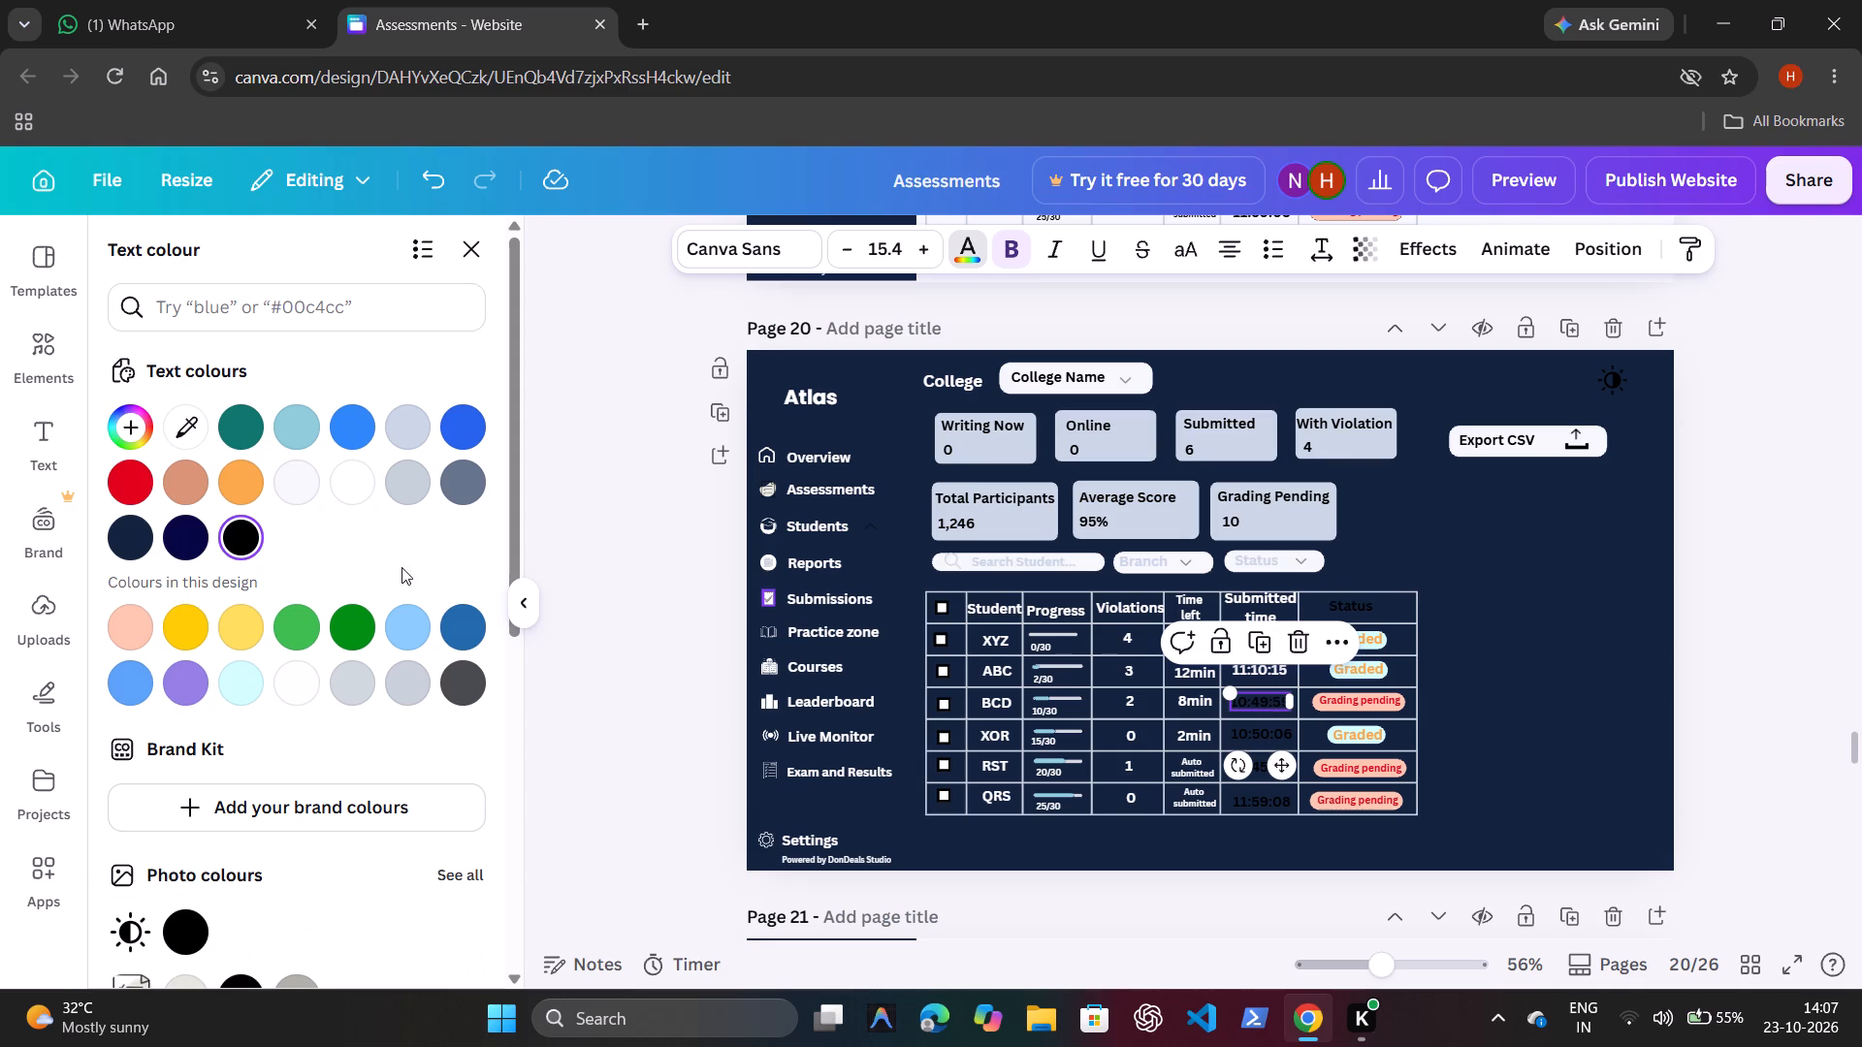
click(350, 471)
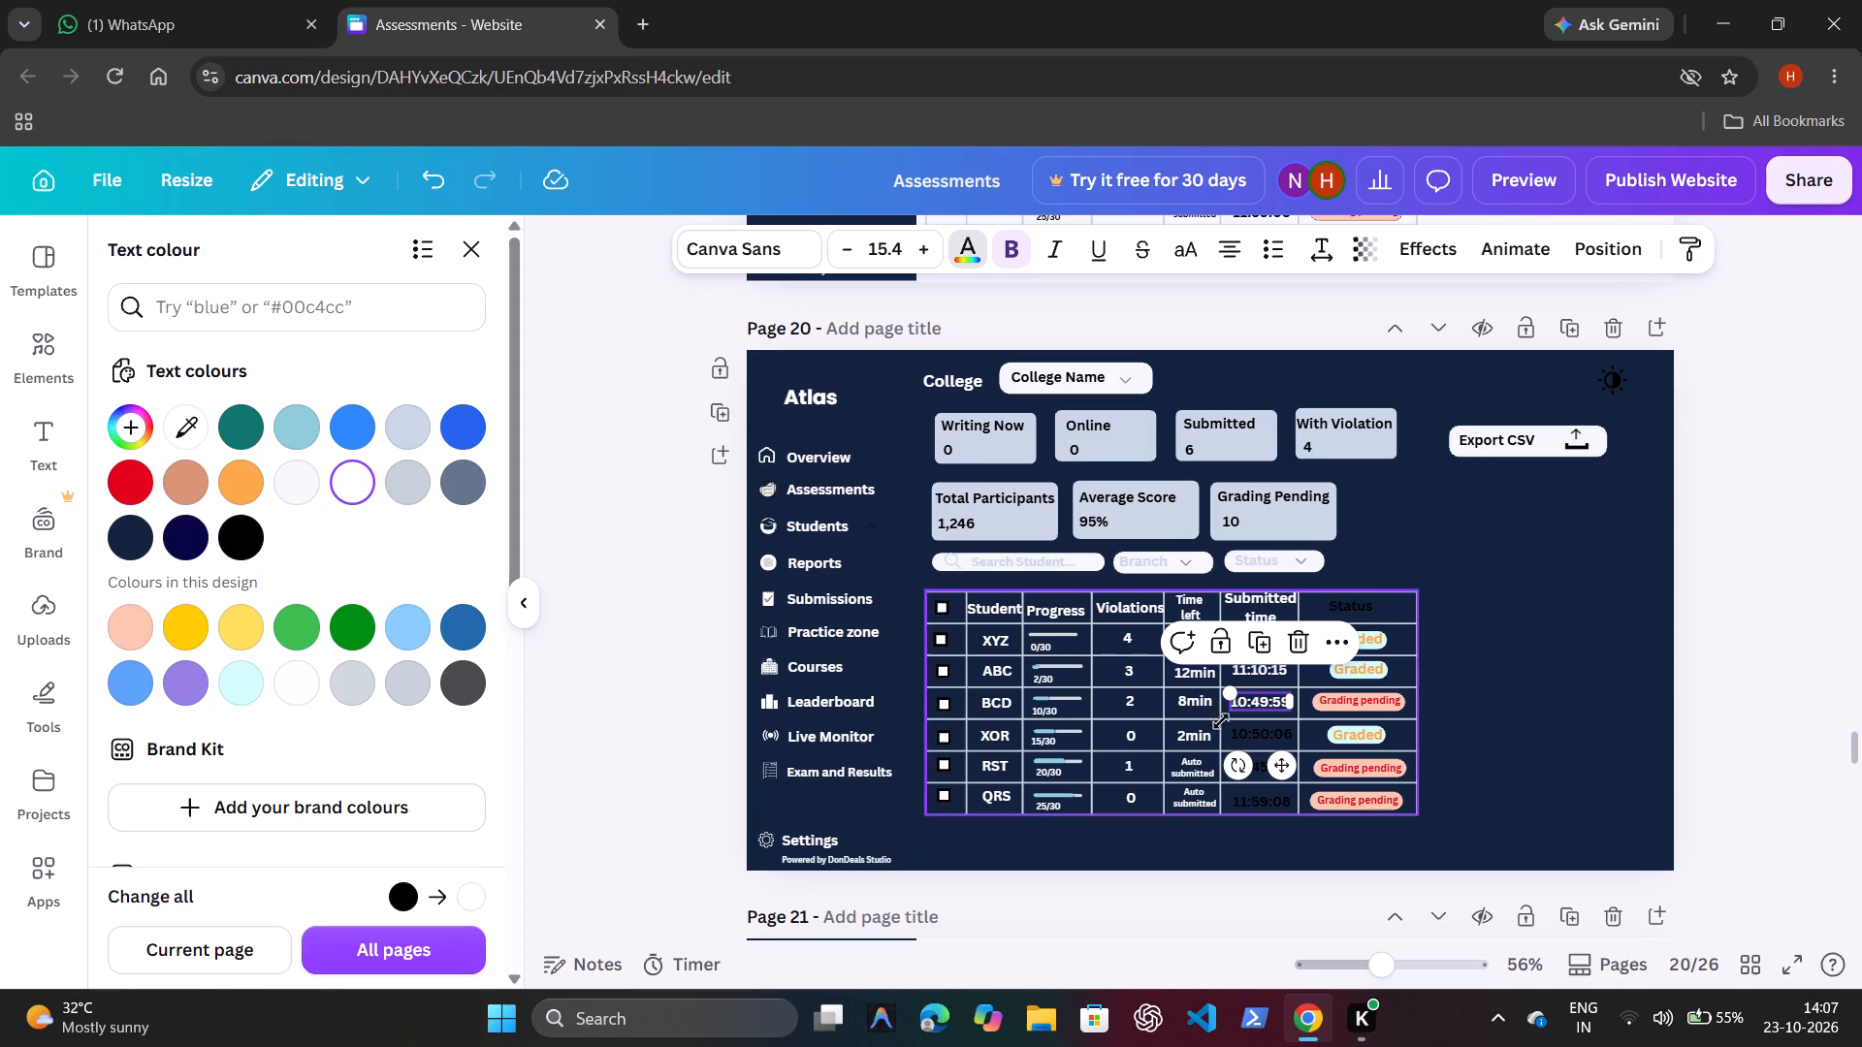
click(1240, 739)
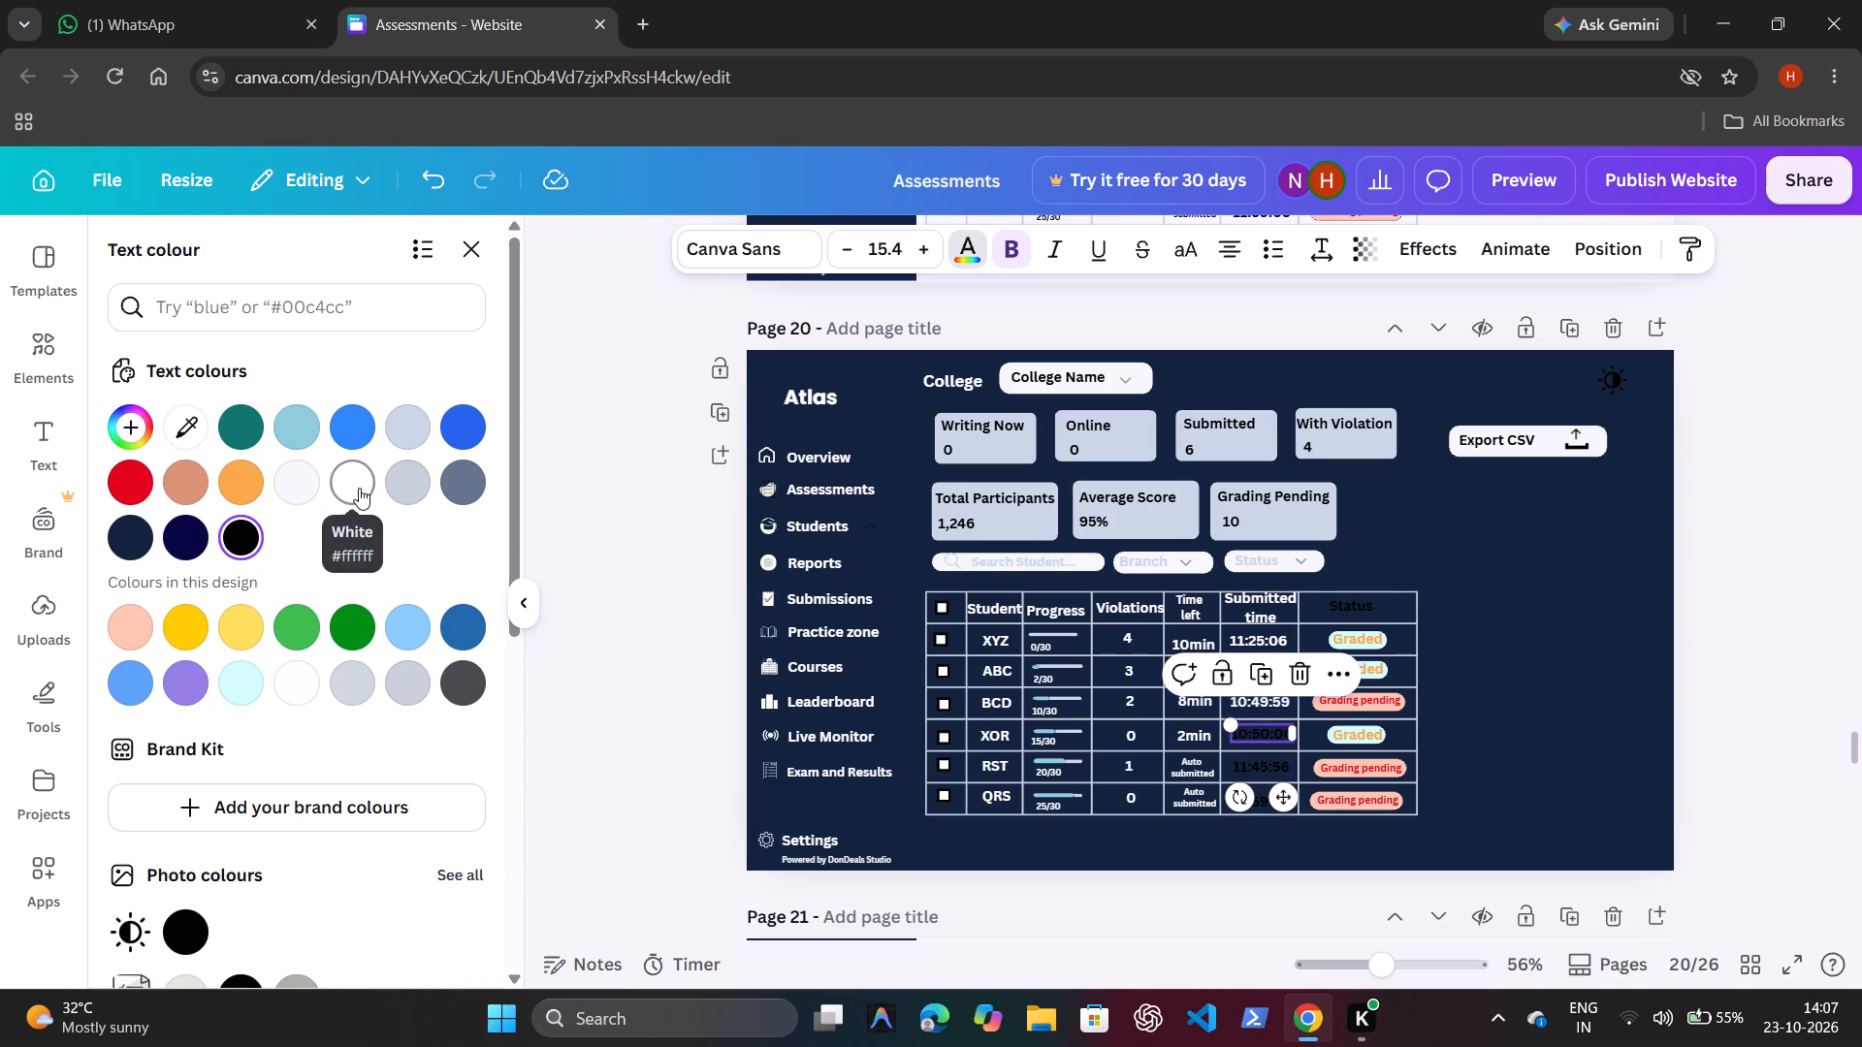
click(359, 488)
click(1264, 764)
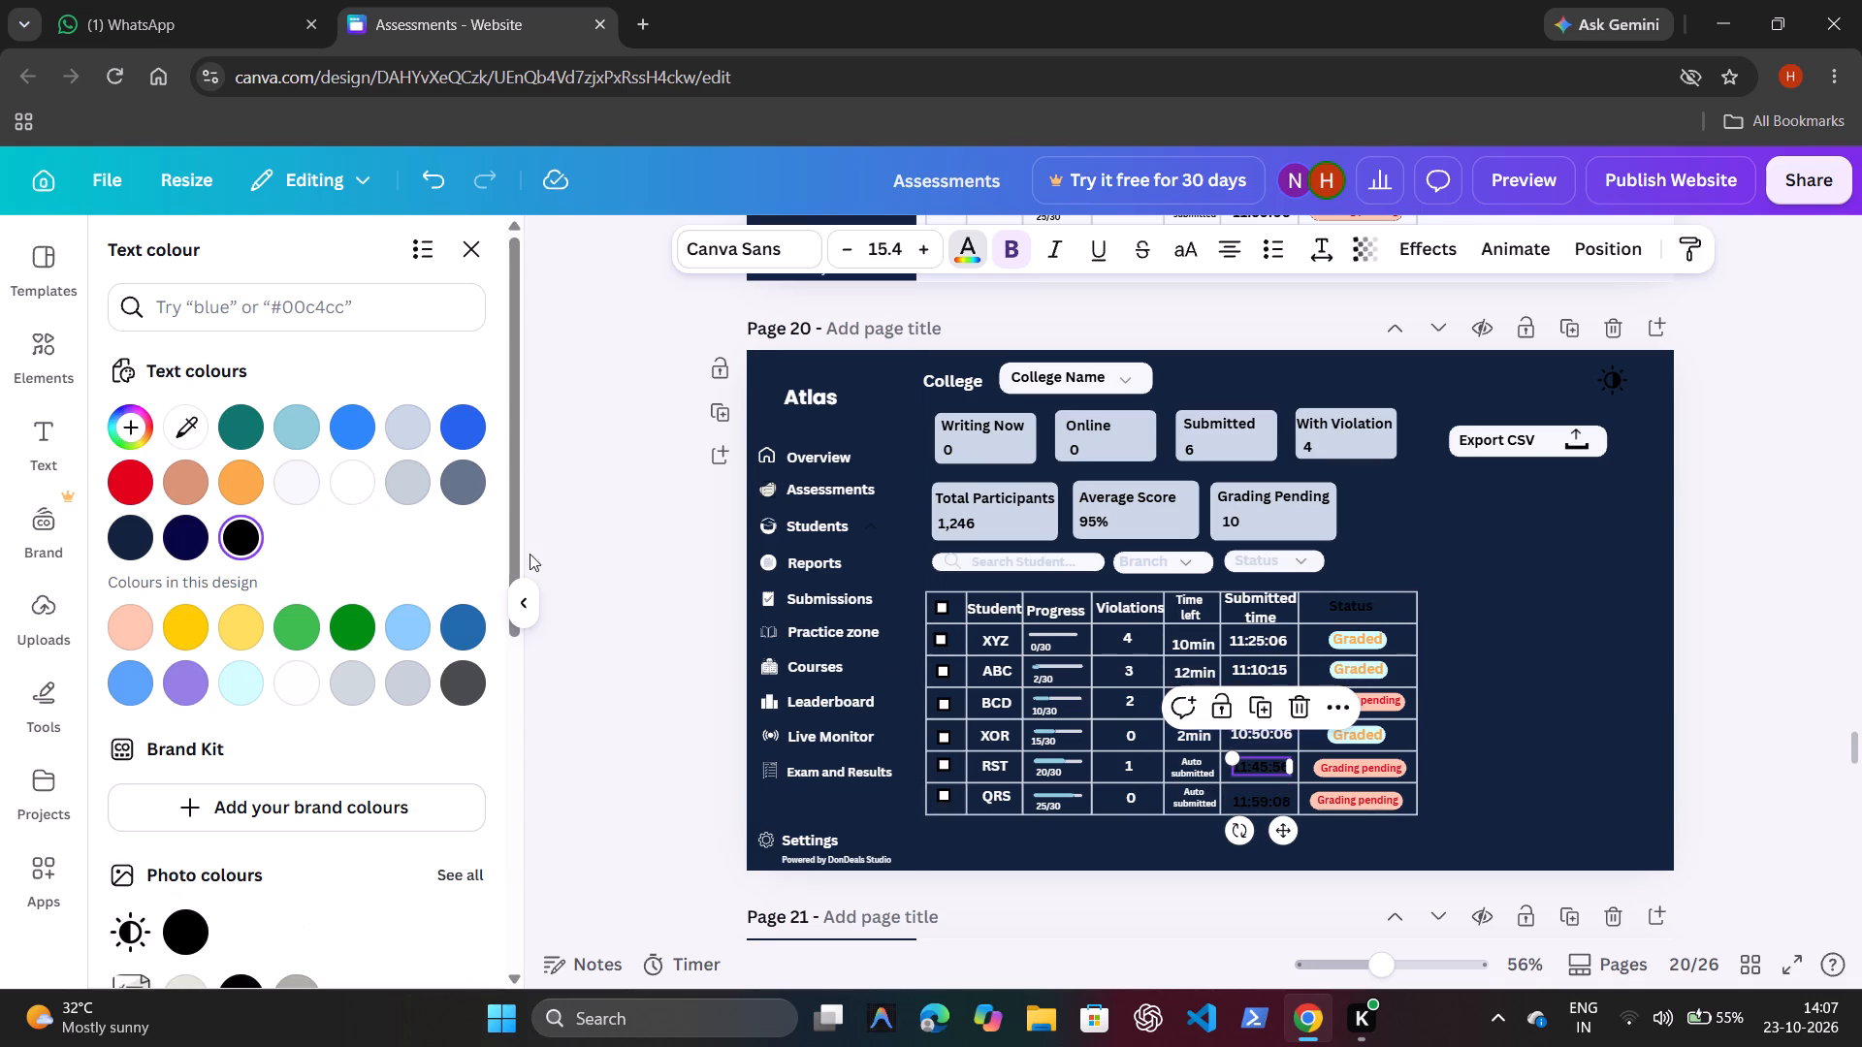
click(332, 480)
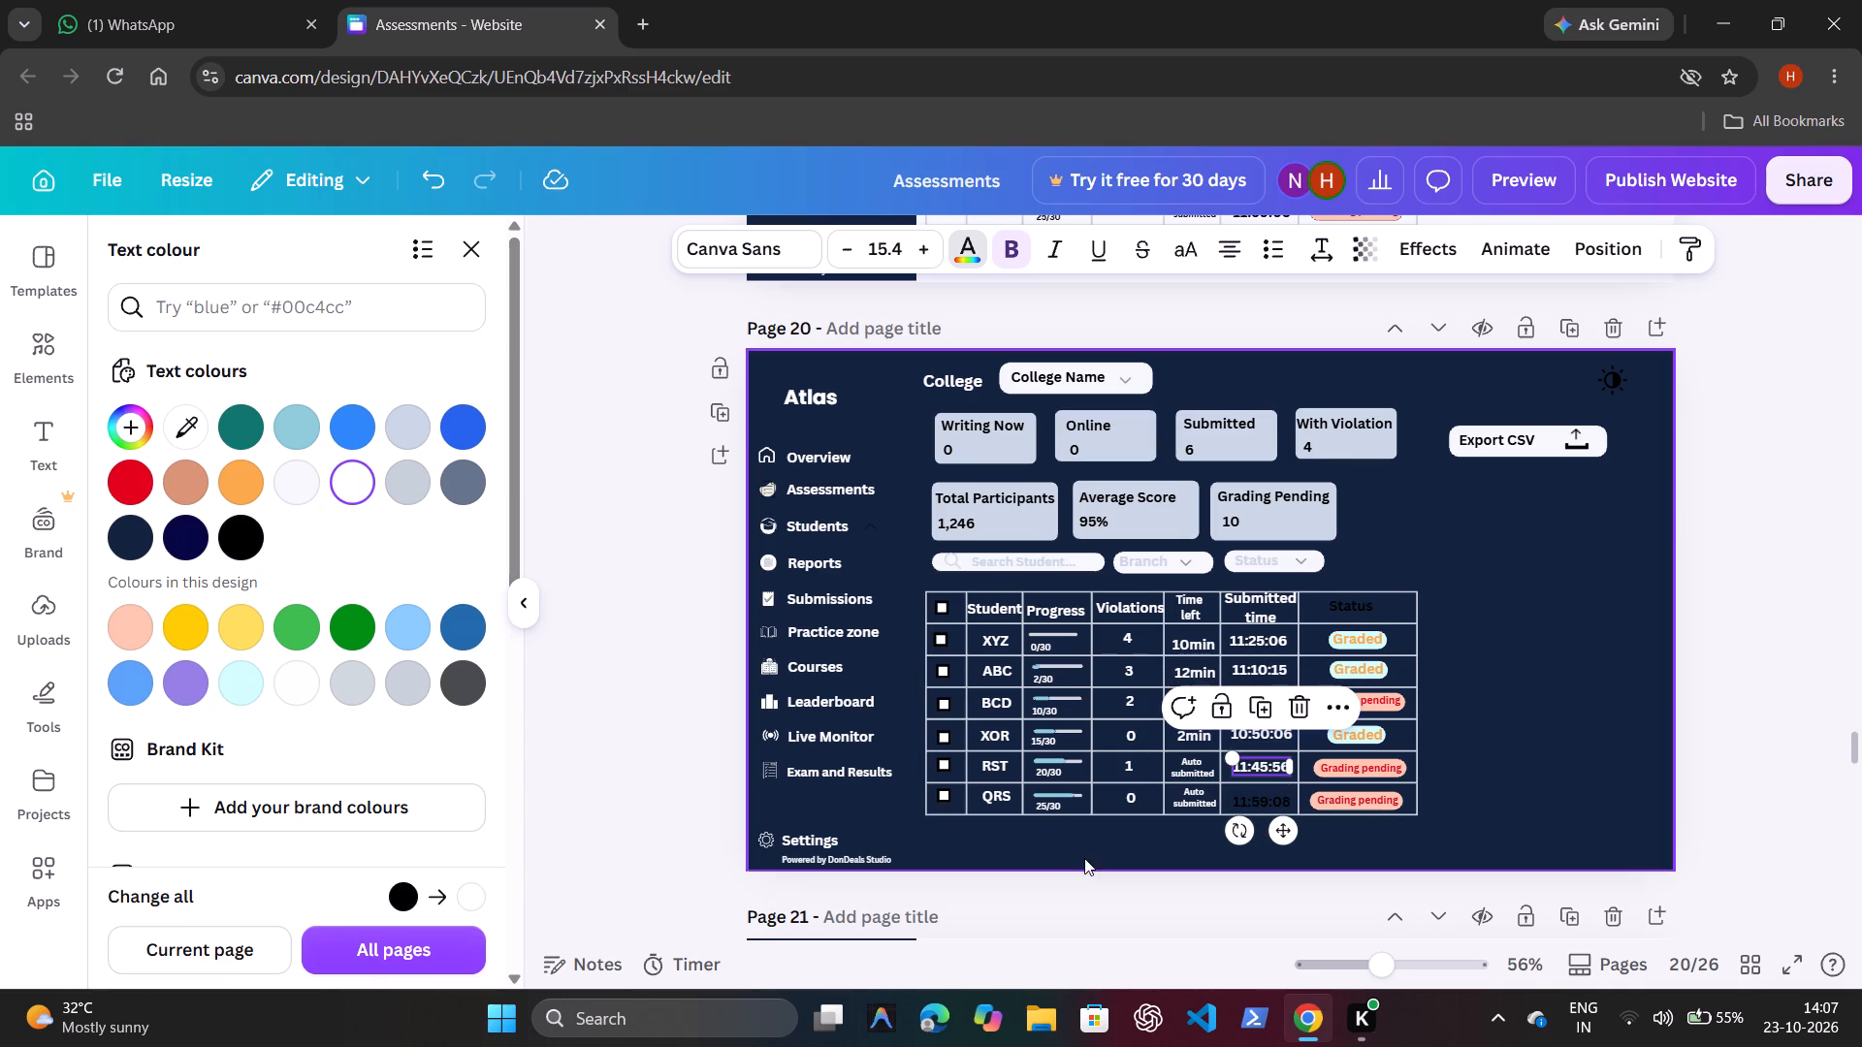
click(1266, 797)
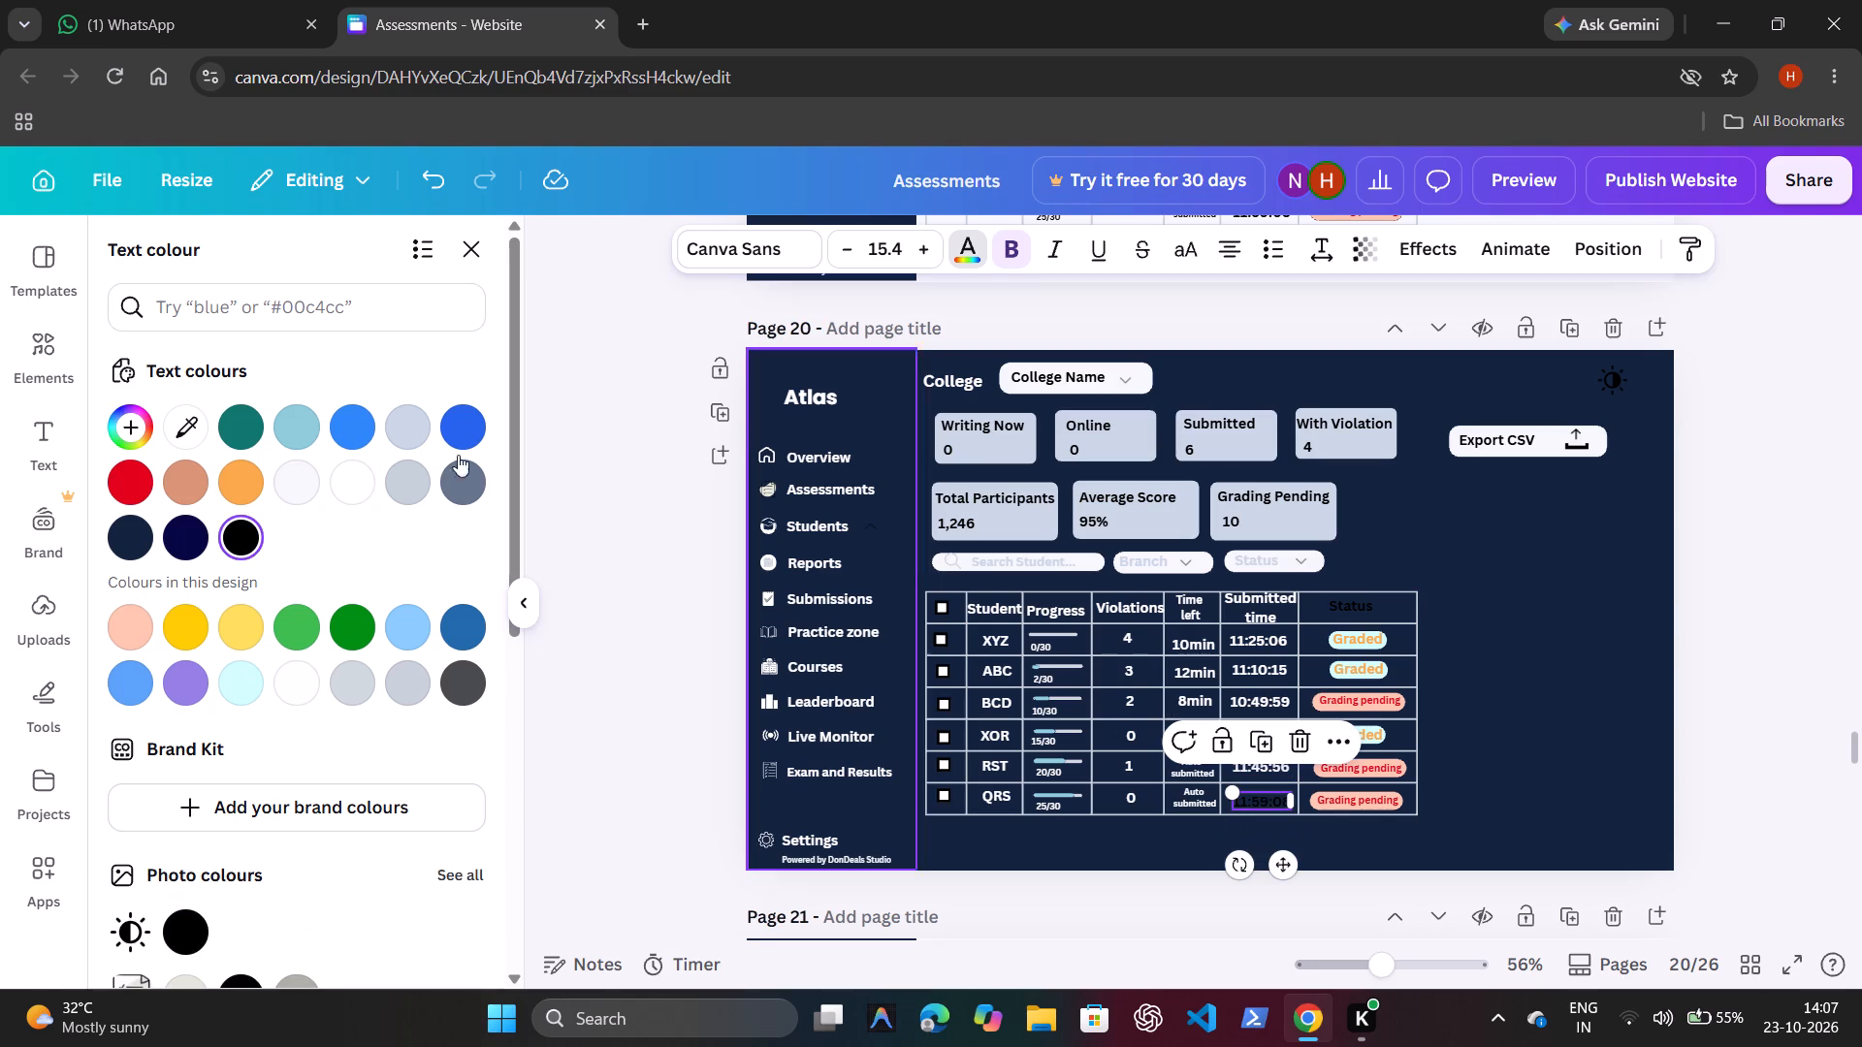
click(363, 477)
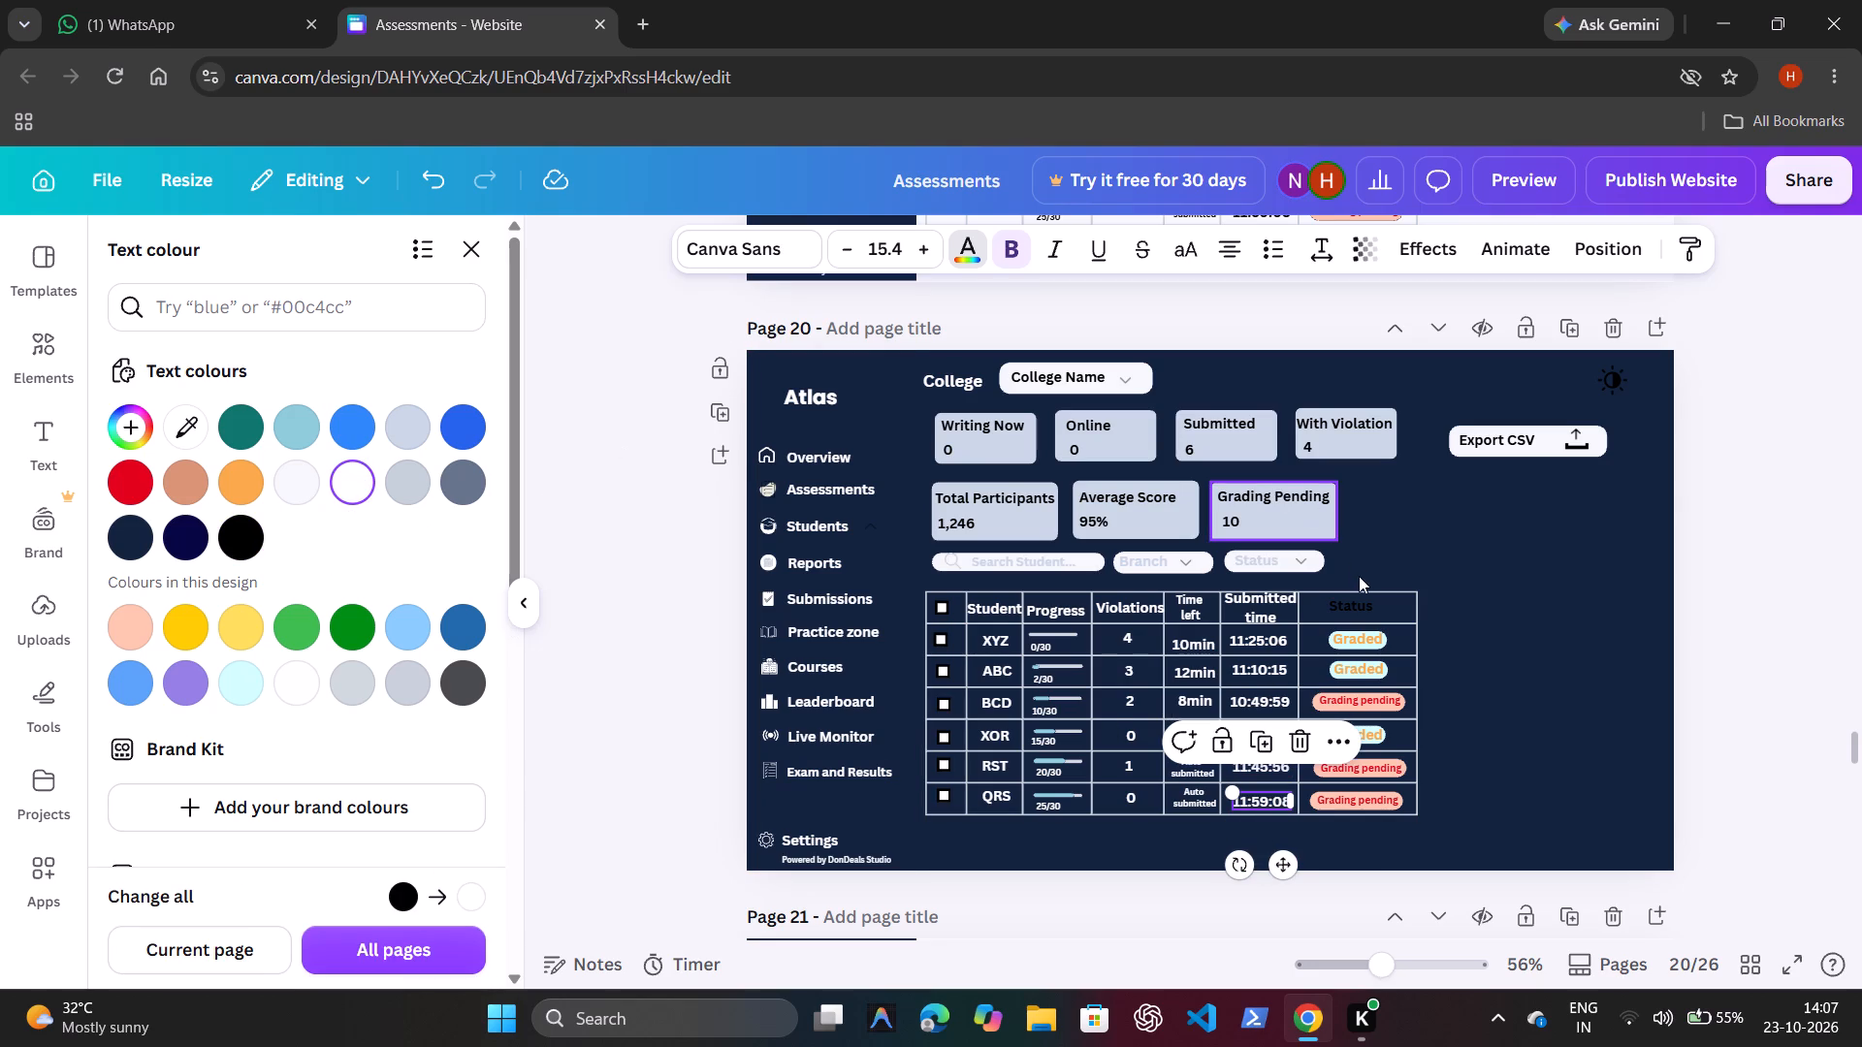
Recolour the Status header text in the page 20 table.
click(1353, 607)
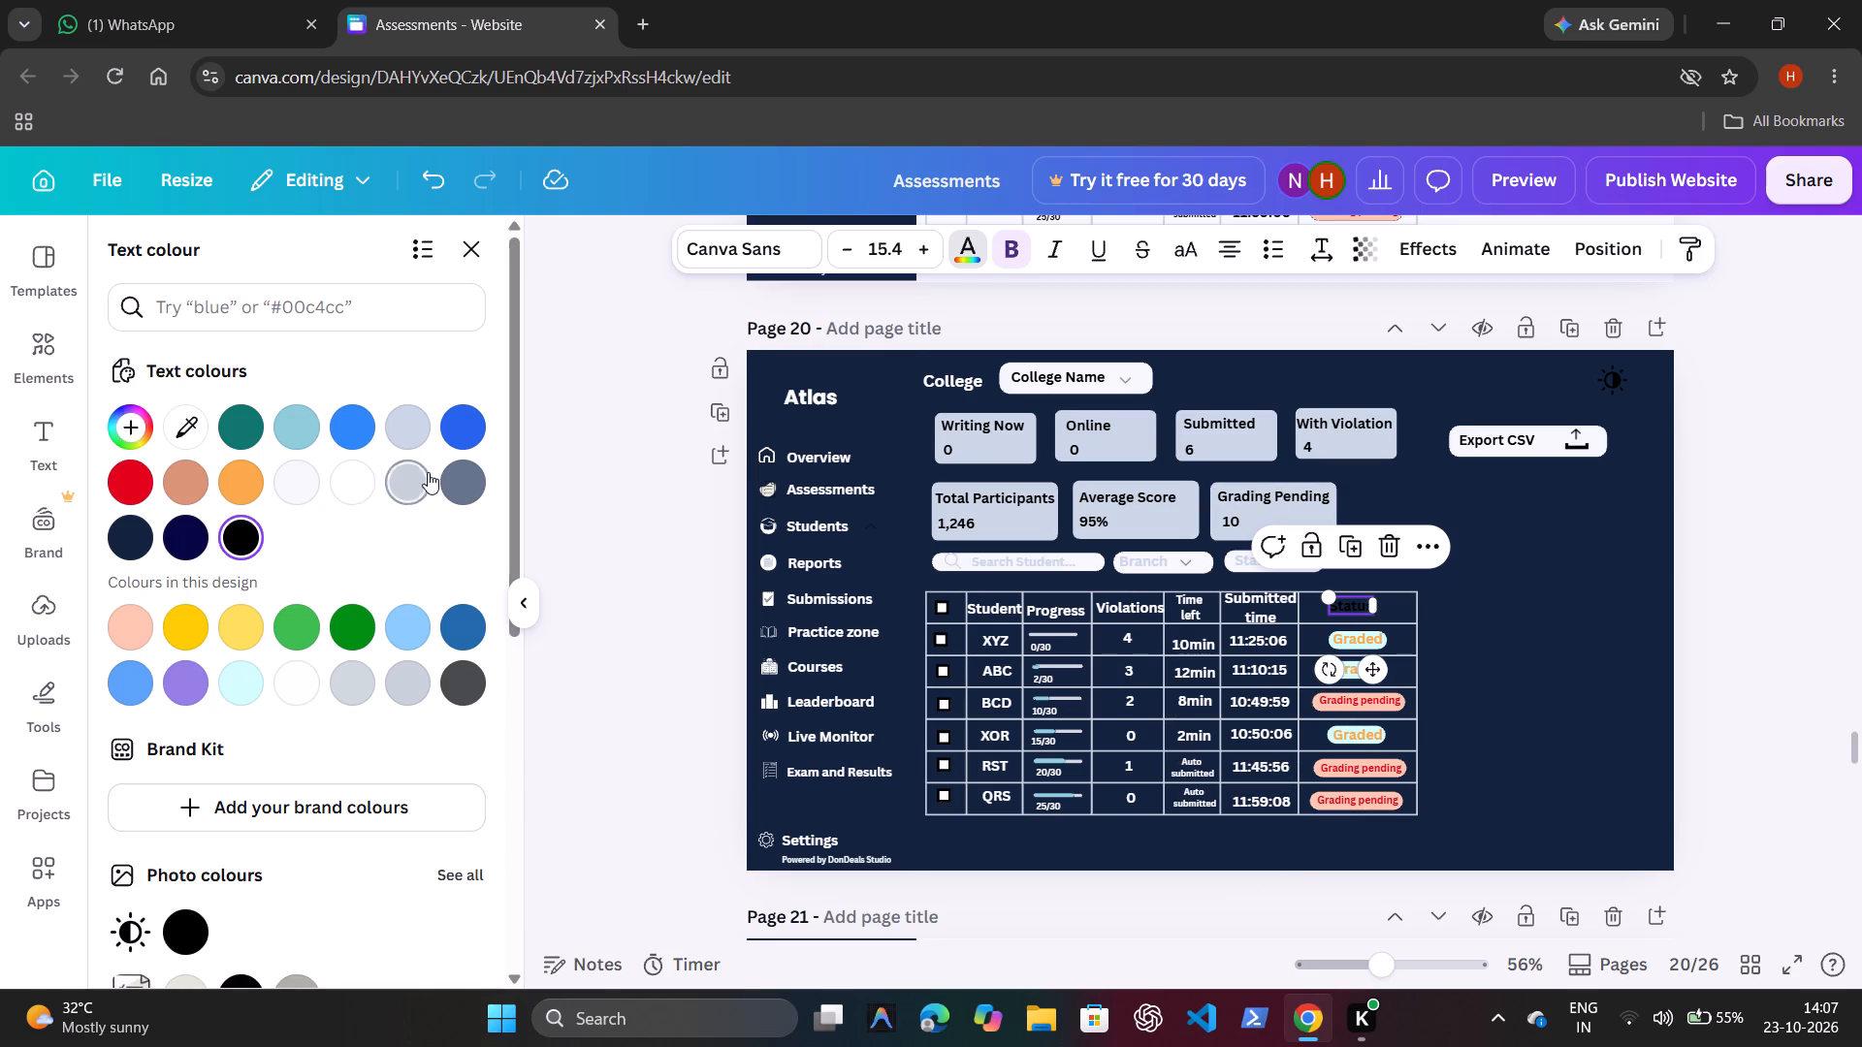
click(326, 486)
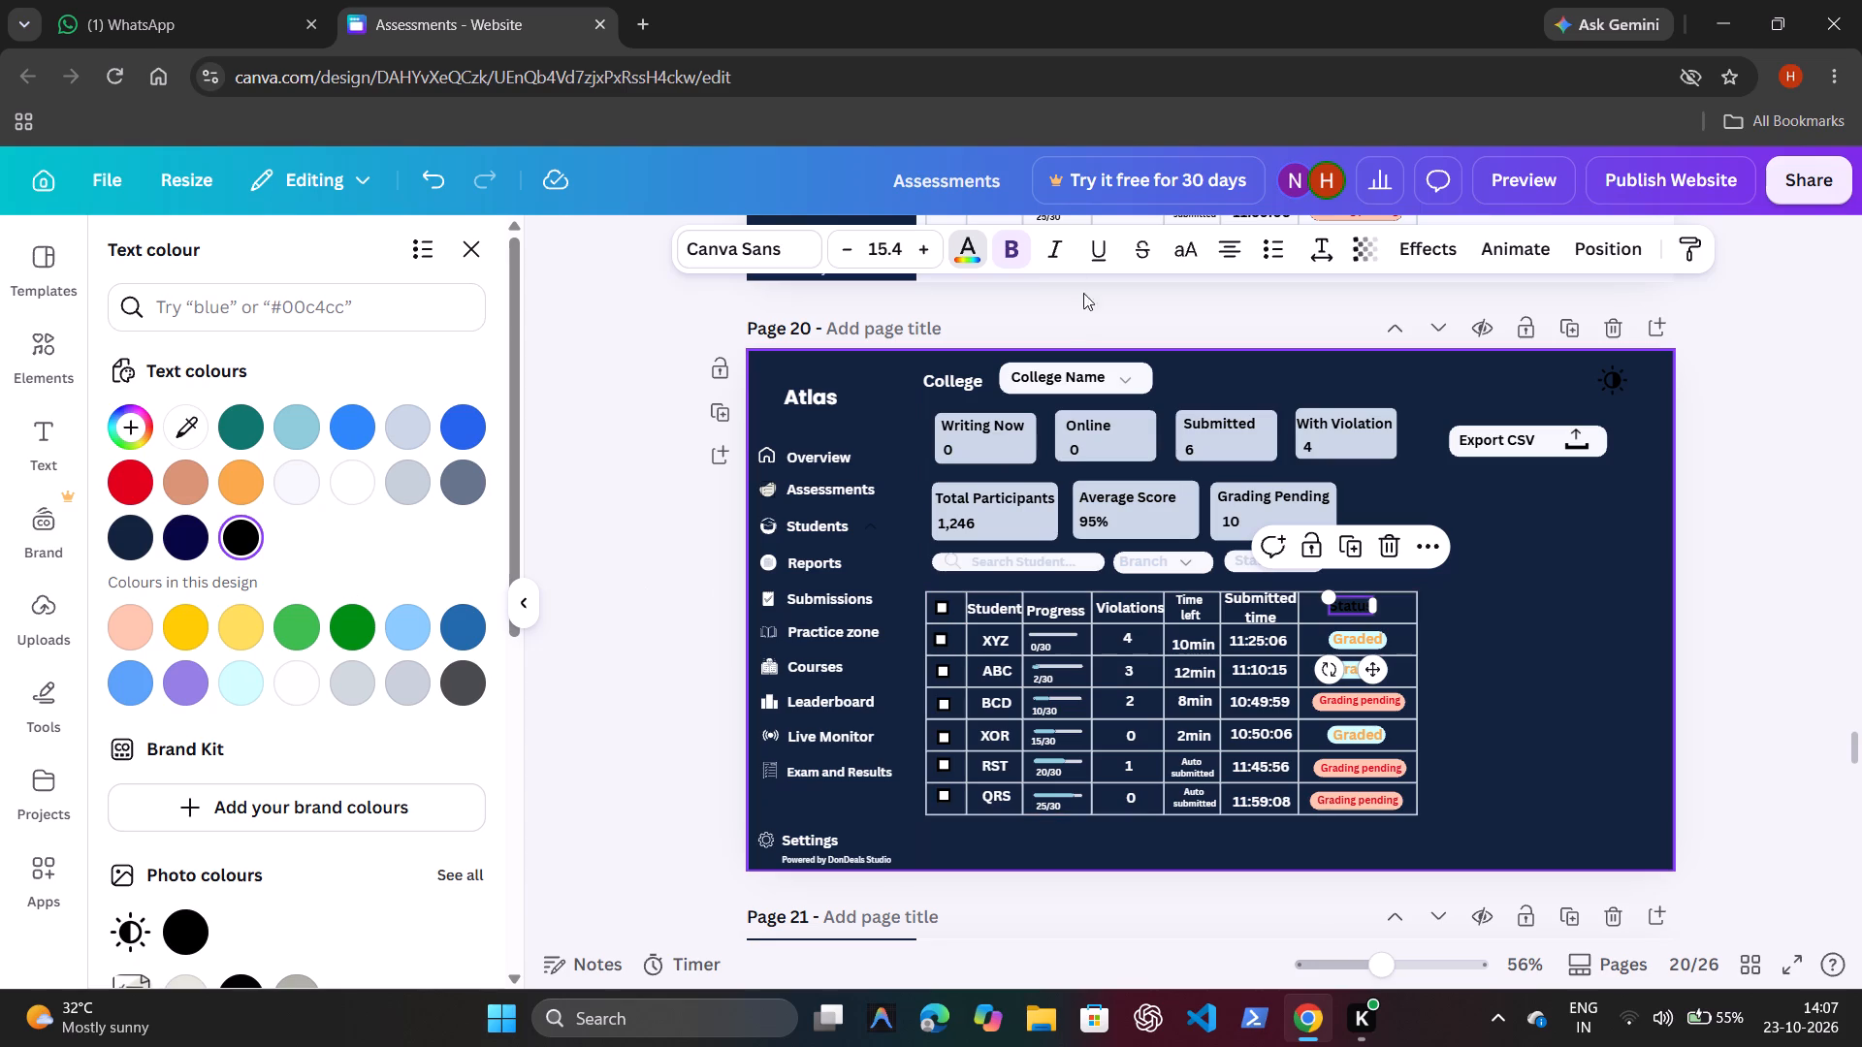
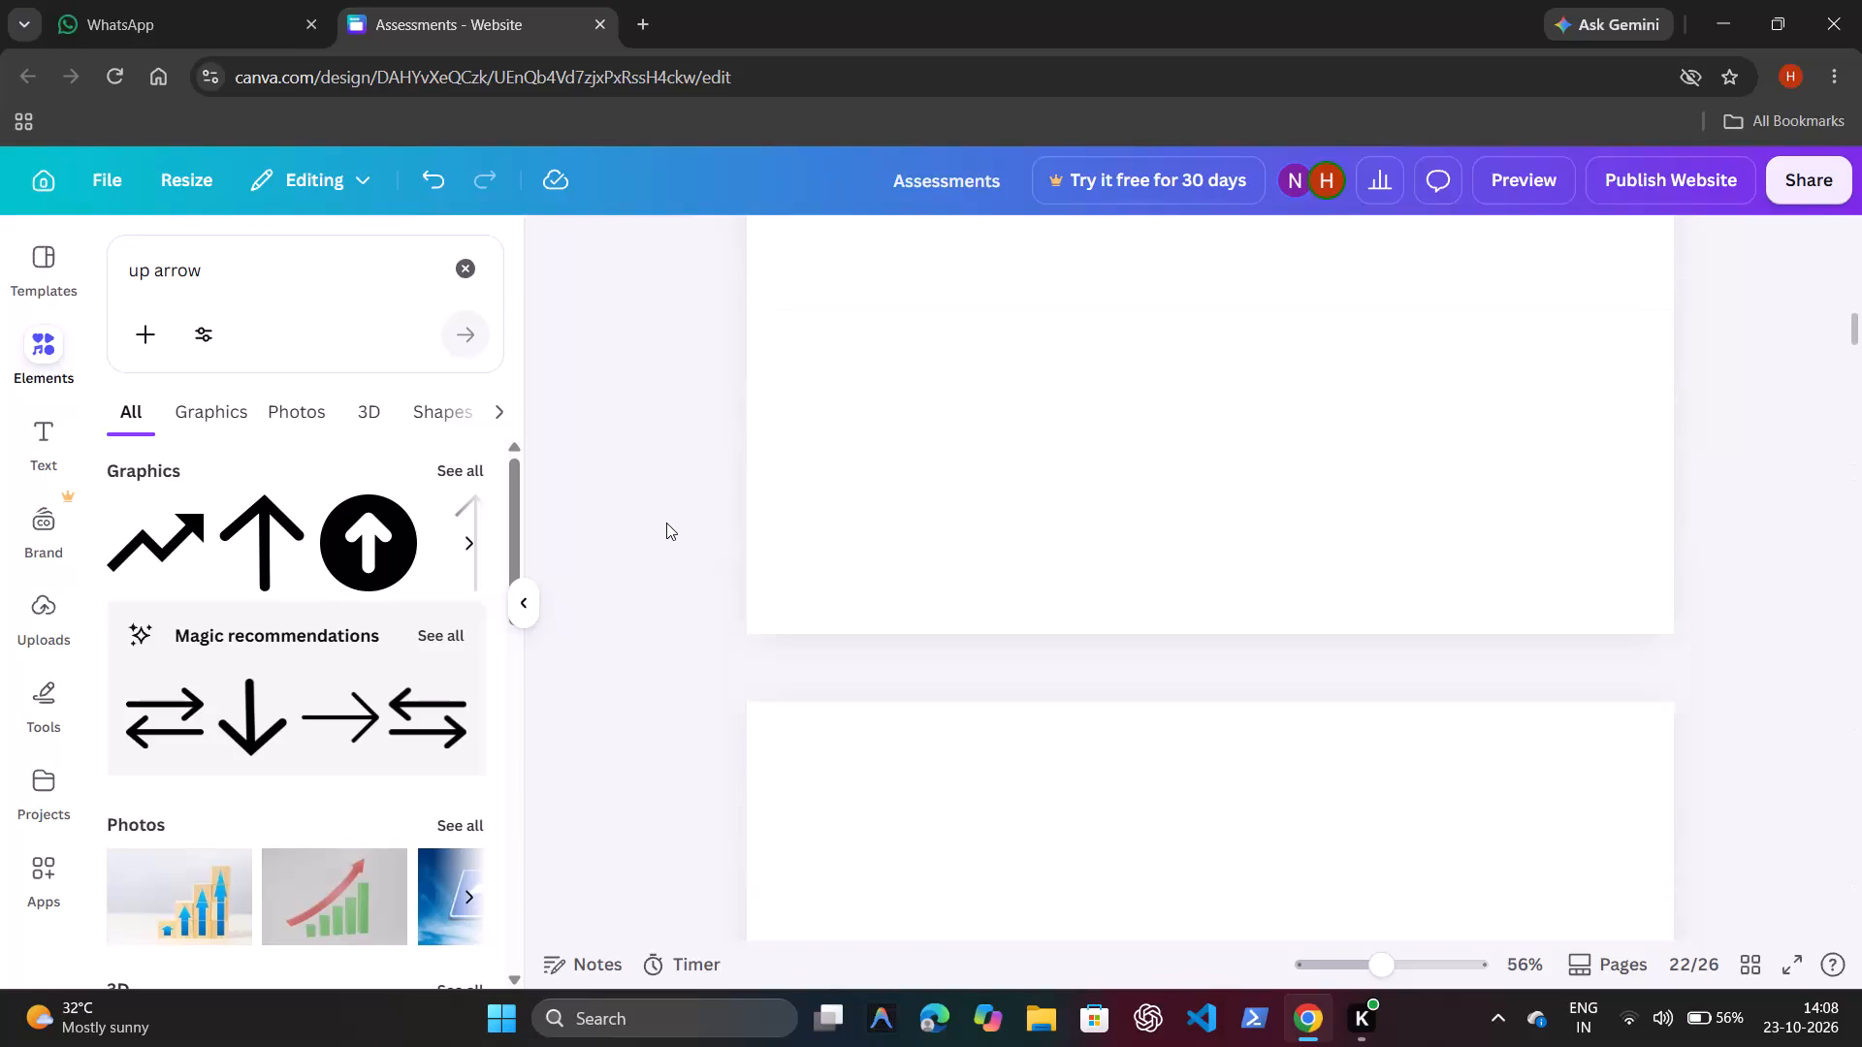
Review the website design from the start, going over the page 1 Login page and the page 2 Admin Dashboard.
scroll(666, 523, up, 10)
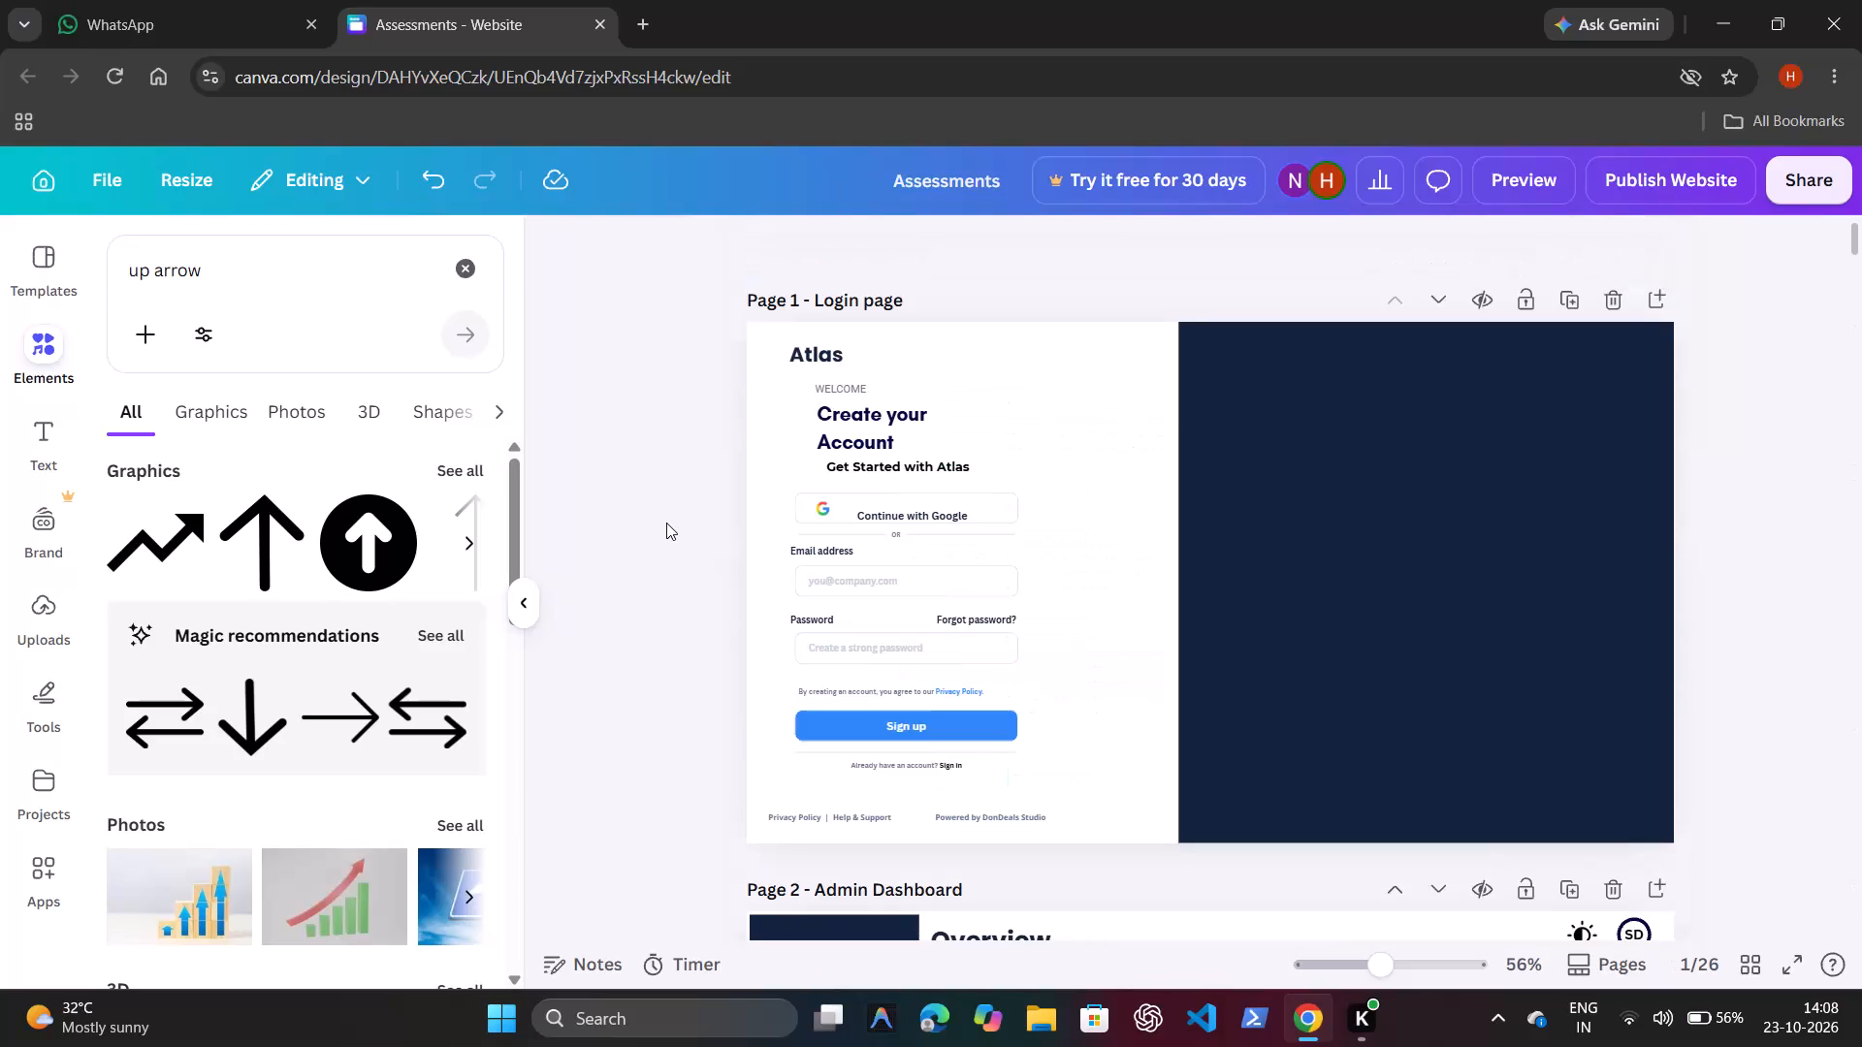
key(Down)
key(Down)
click(1854, 231)
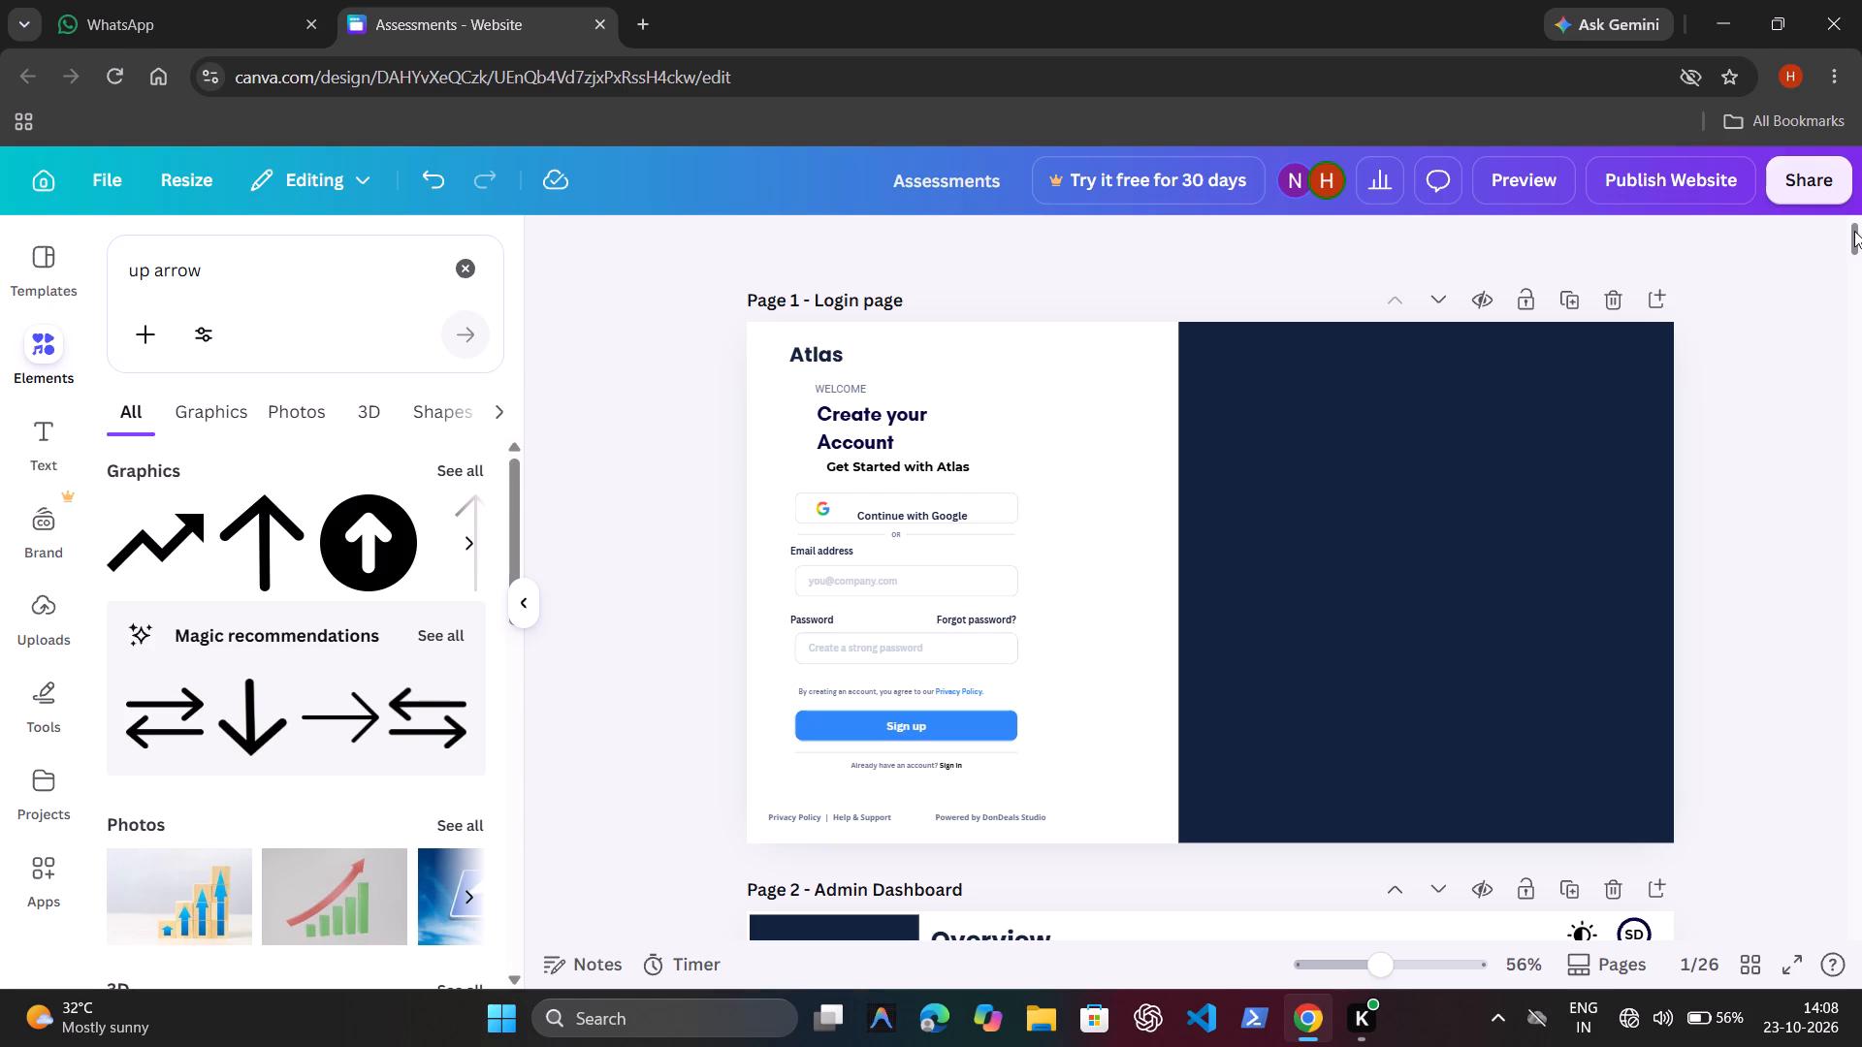
key(Down)
key(Down)
key(Down)
key(Down)
key(Down)
key(Down)
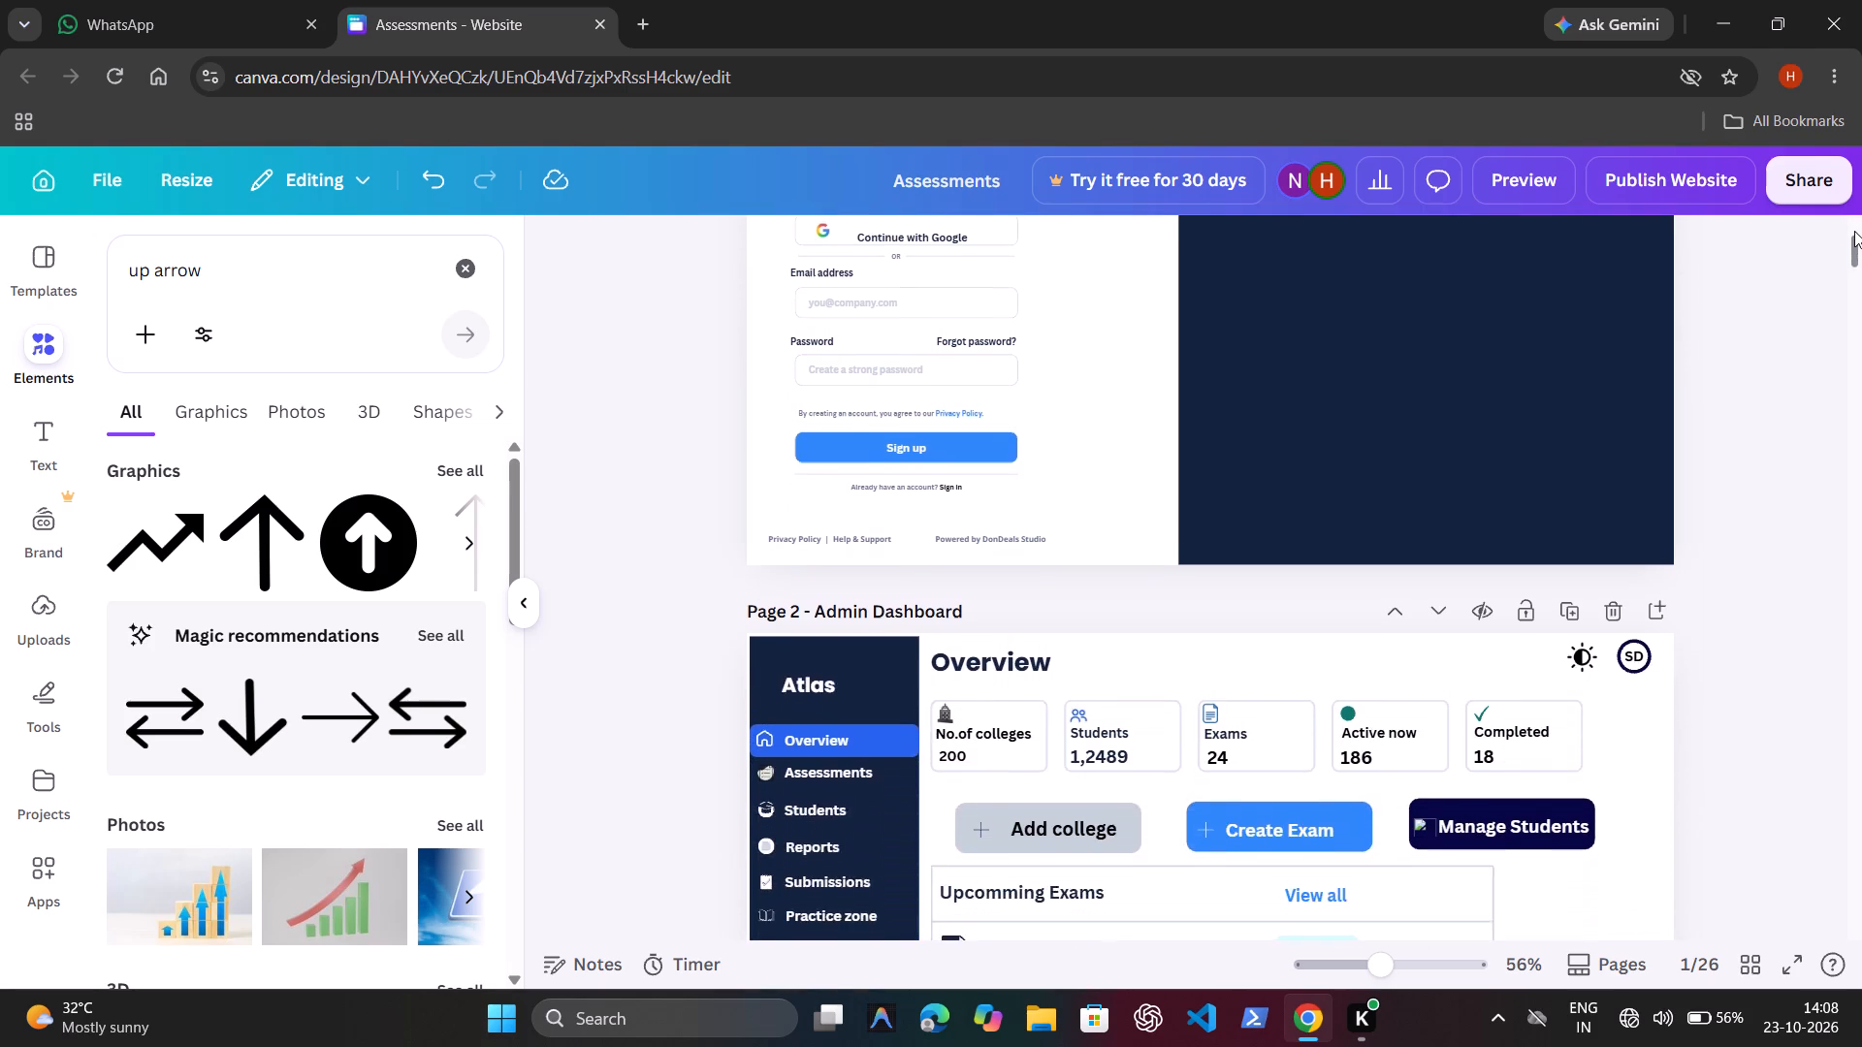
Review the light and dark Admin Dashboard and Assessment pages, from page 2 through page 7.
key(Down)
key(Down)
key(Down)
key(Down)
key(Down)
key(Down)
key(Down)
key(Down)
key(Down)
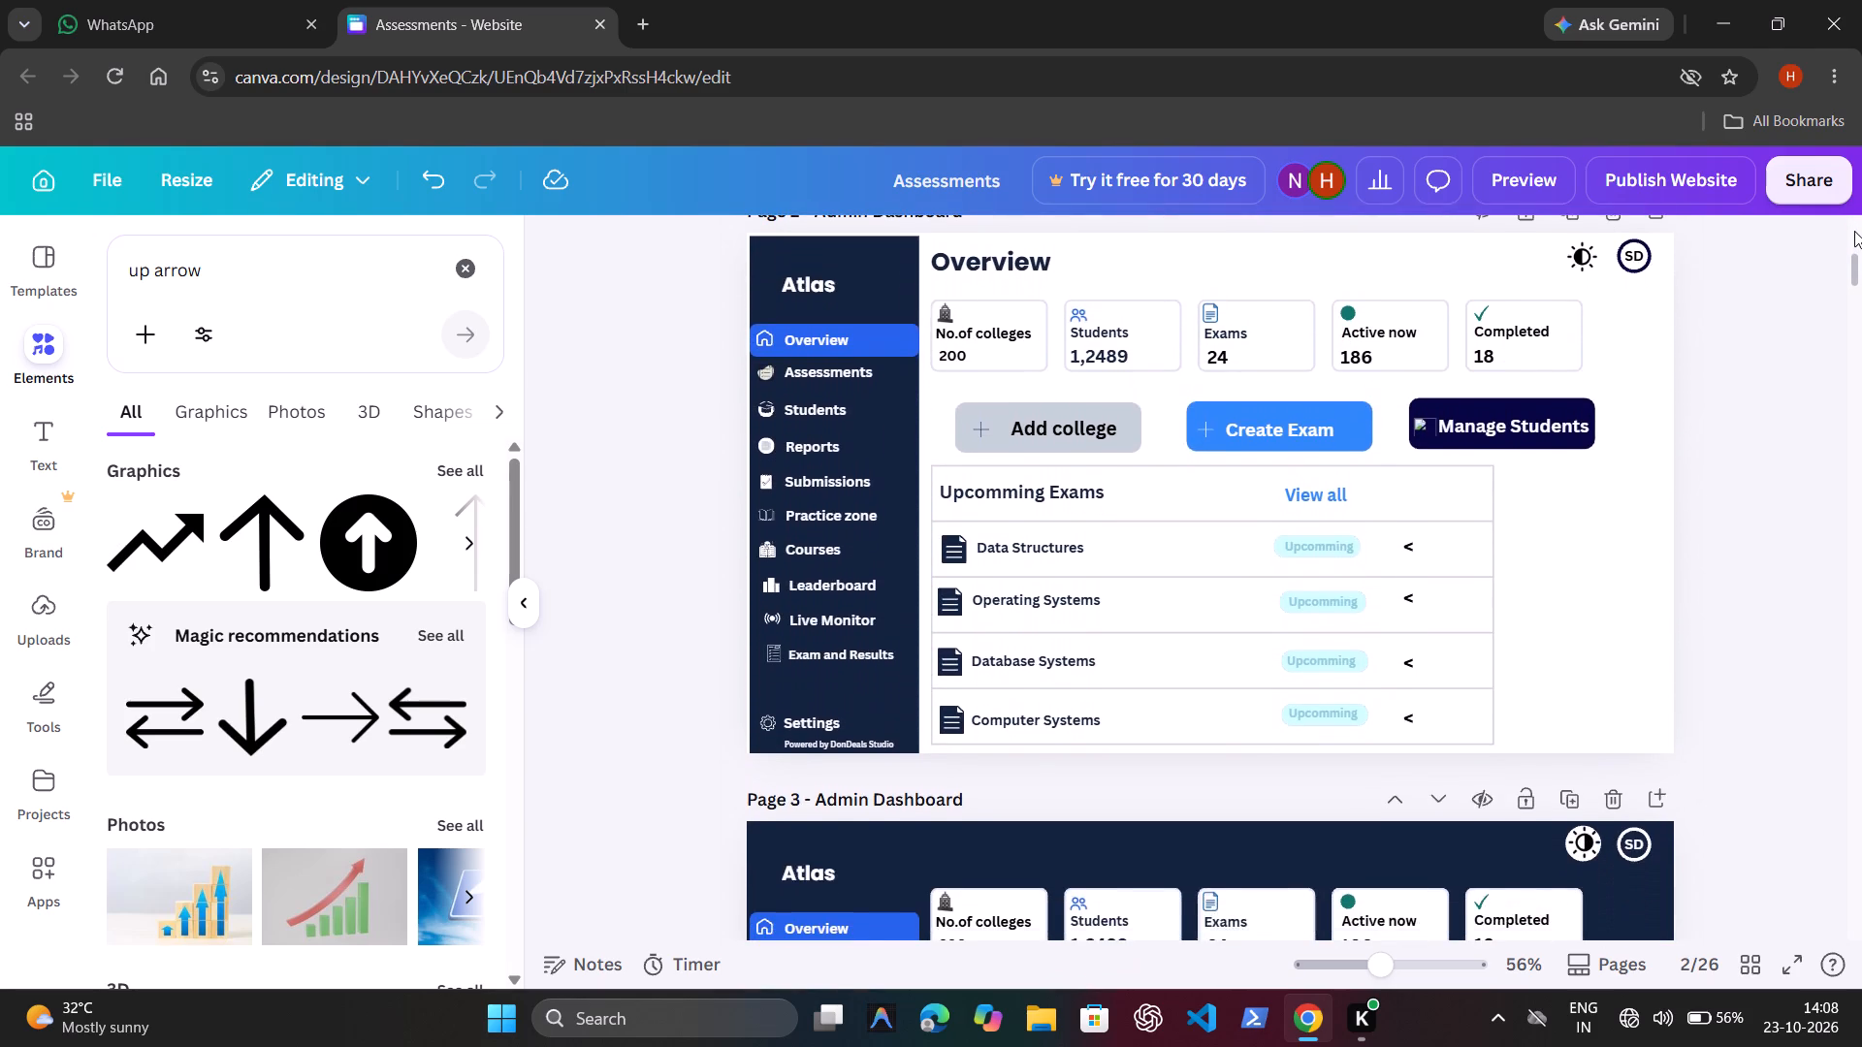
key(Down)
key(Down)
key(Down)
key(Down)
key(Down)
key(Down)
key(Down)
key(Down)
key(Down)
key(Down)
key(Down)
key(Down)
key(Down)
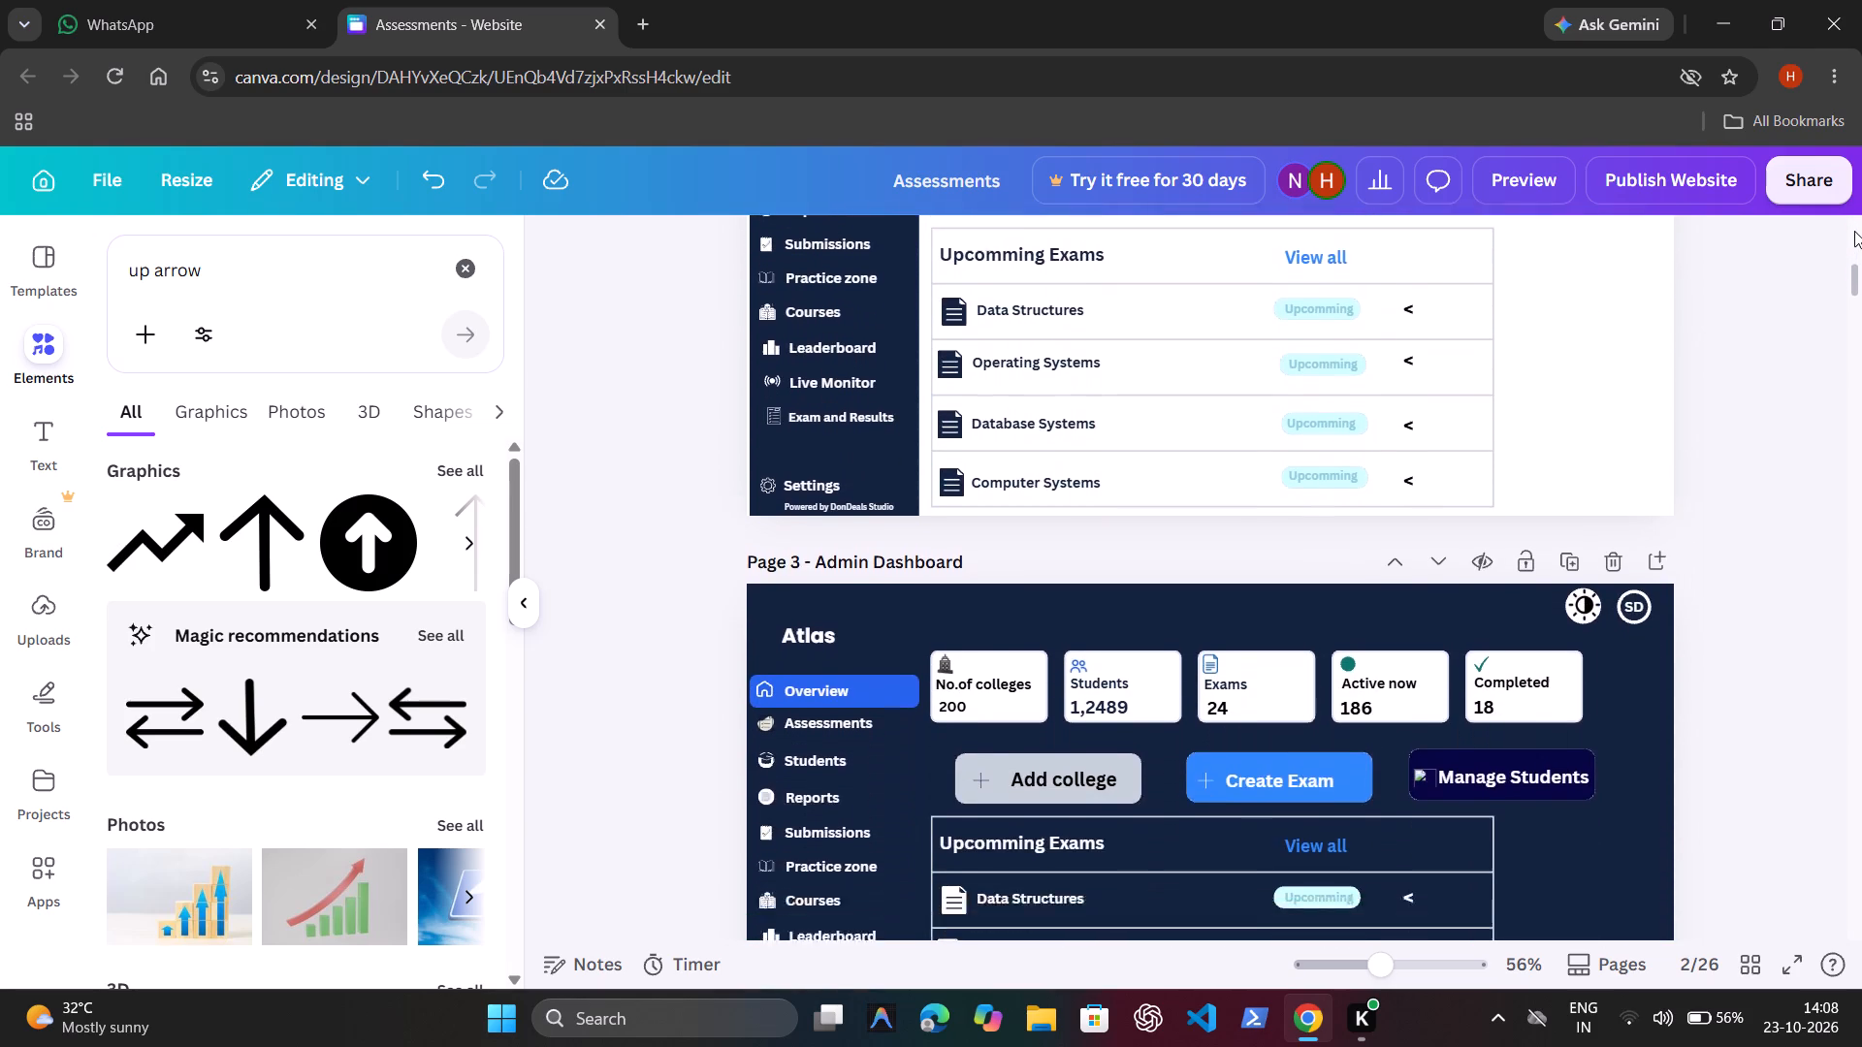
key(Down)
key(Down)
key(Down)
key(Down)
key(Down)
key(Down)
key(Down)
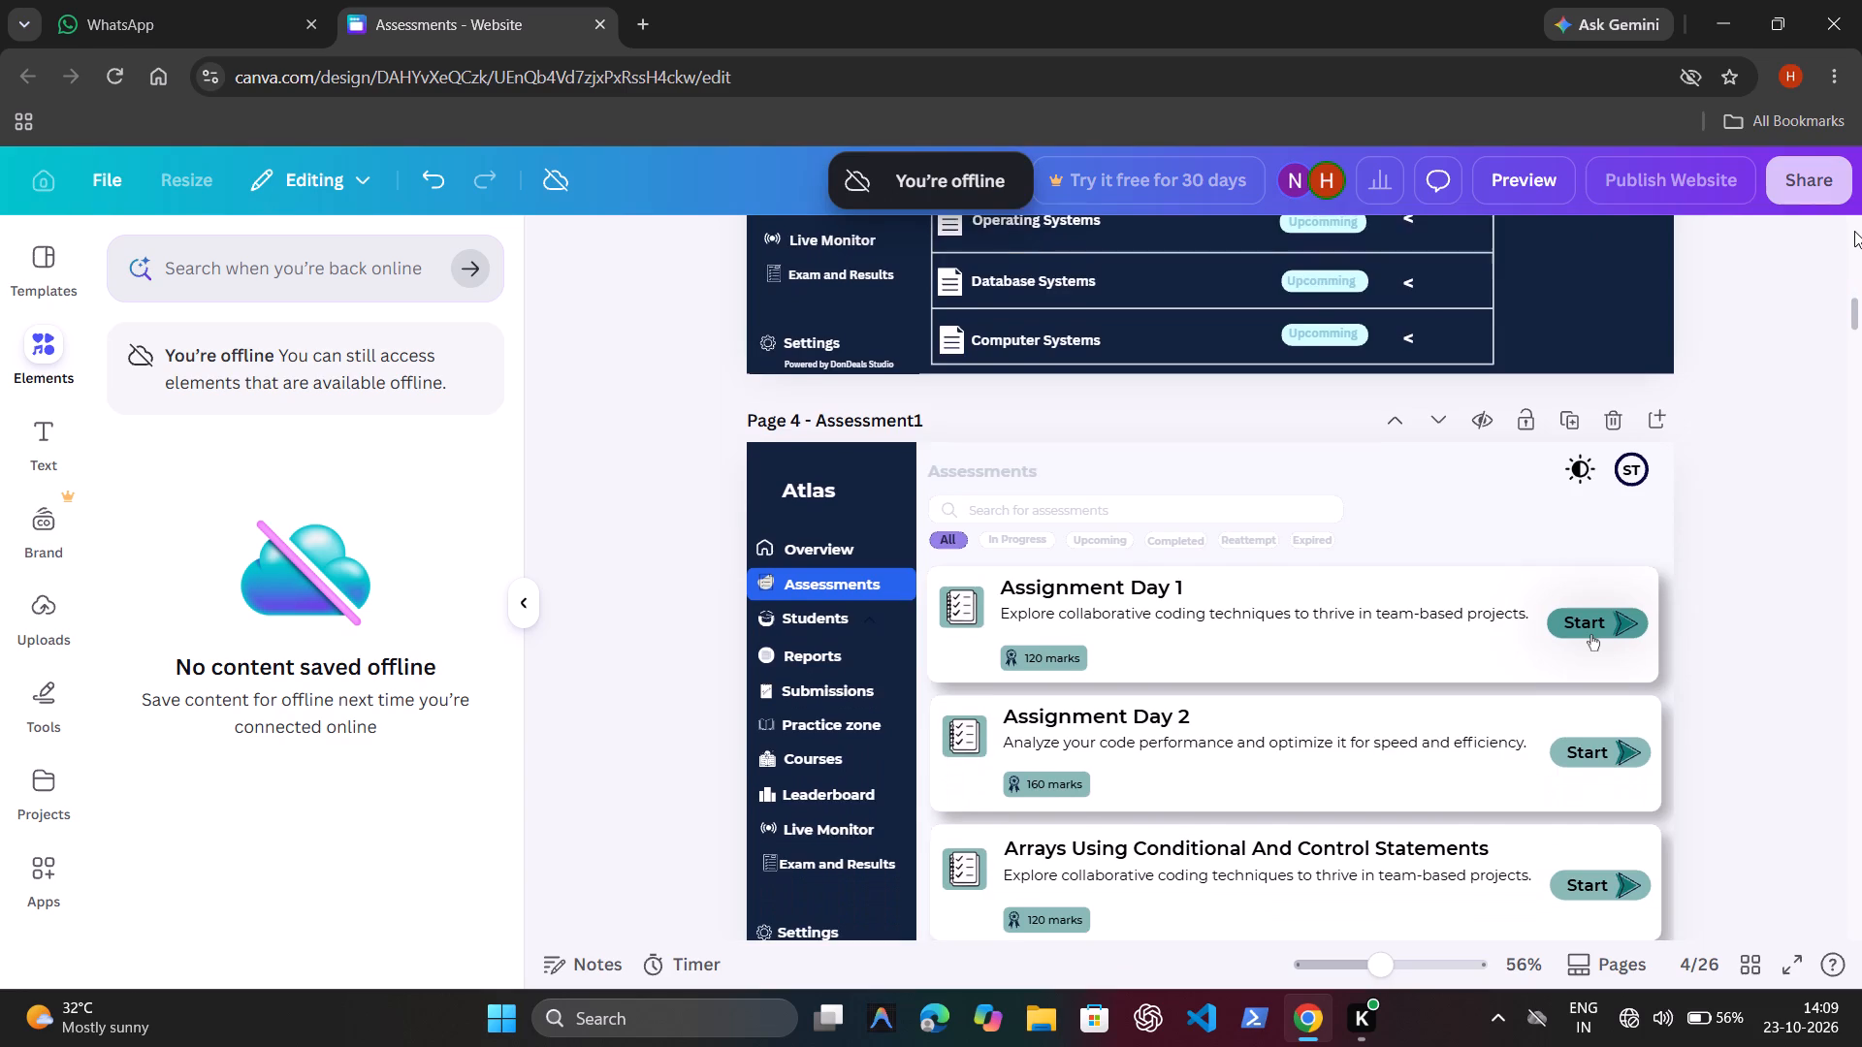
key(Down)
key(Down)
key(Down)
key(Down)
key(Down)
key(Down)
key(Down)
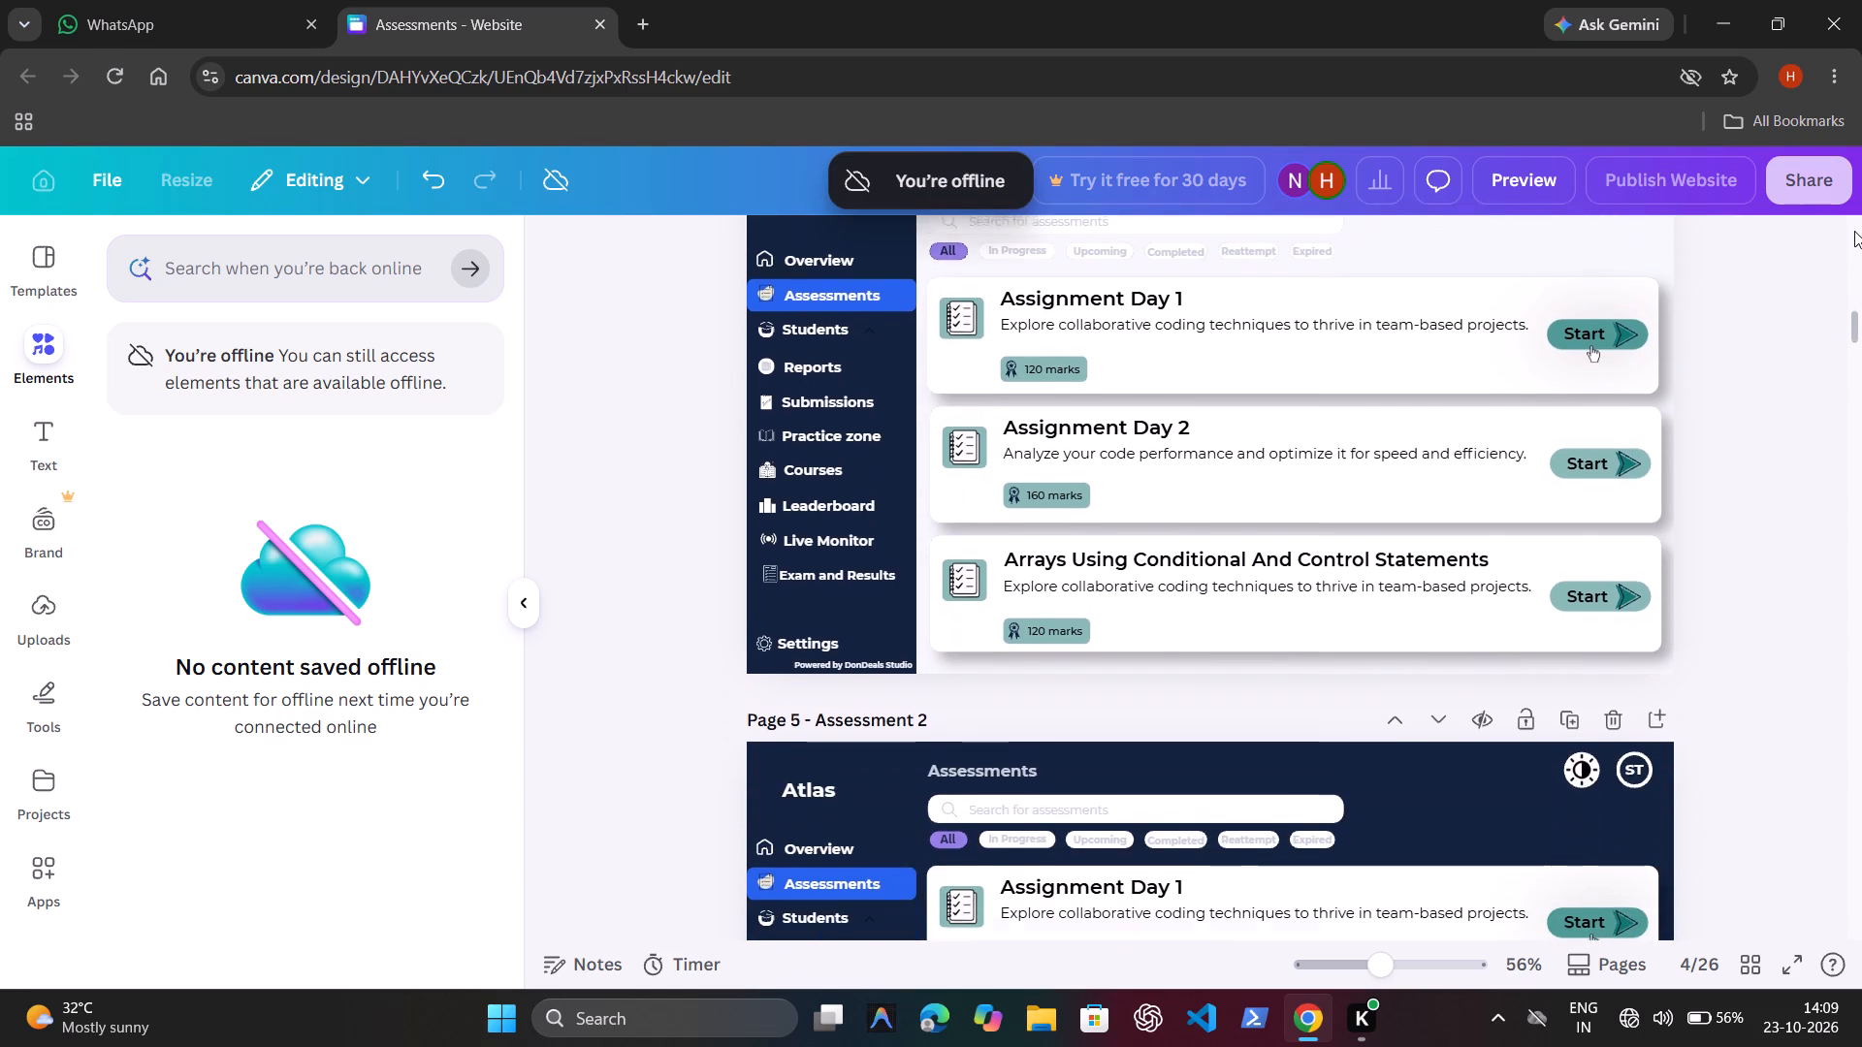
key(Down)
key(Down)
key(Down)
key(Down)
key(Down)
key(Down)
key(Down)
key(Down)
key(Down)
key(Down)
key(Down)
key(Down)
key(Down)
key(Down)
key(Down)
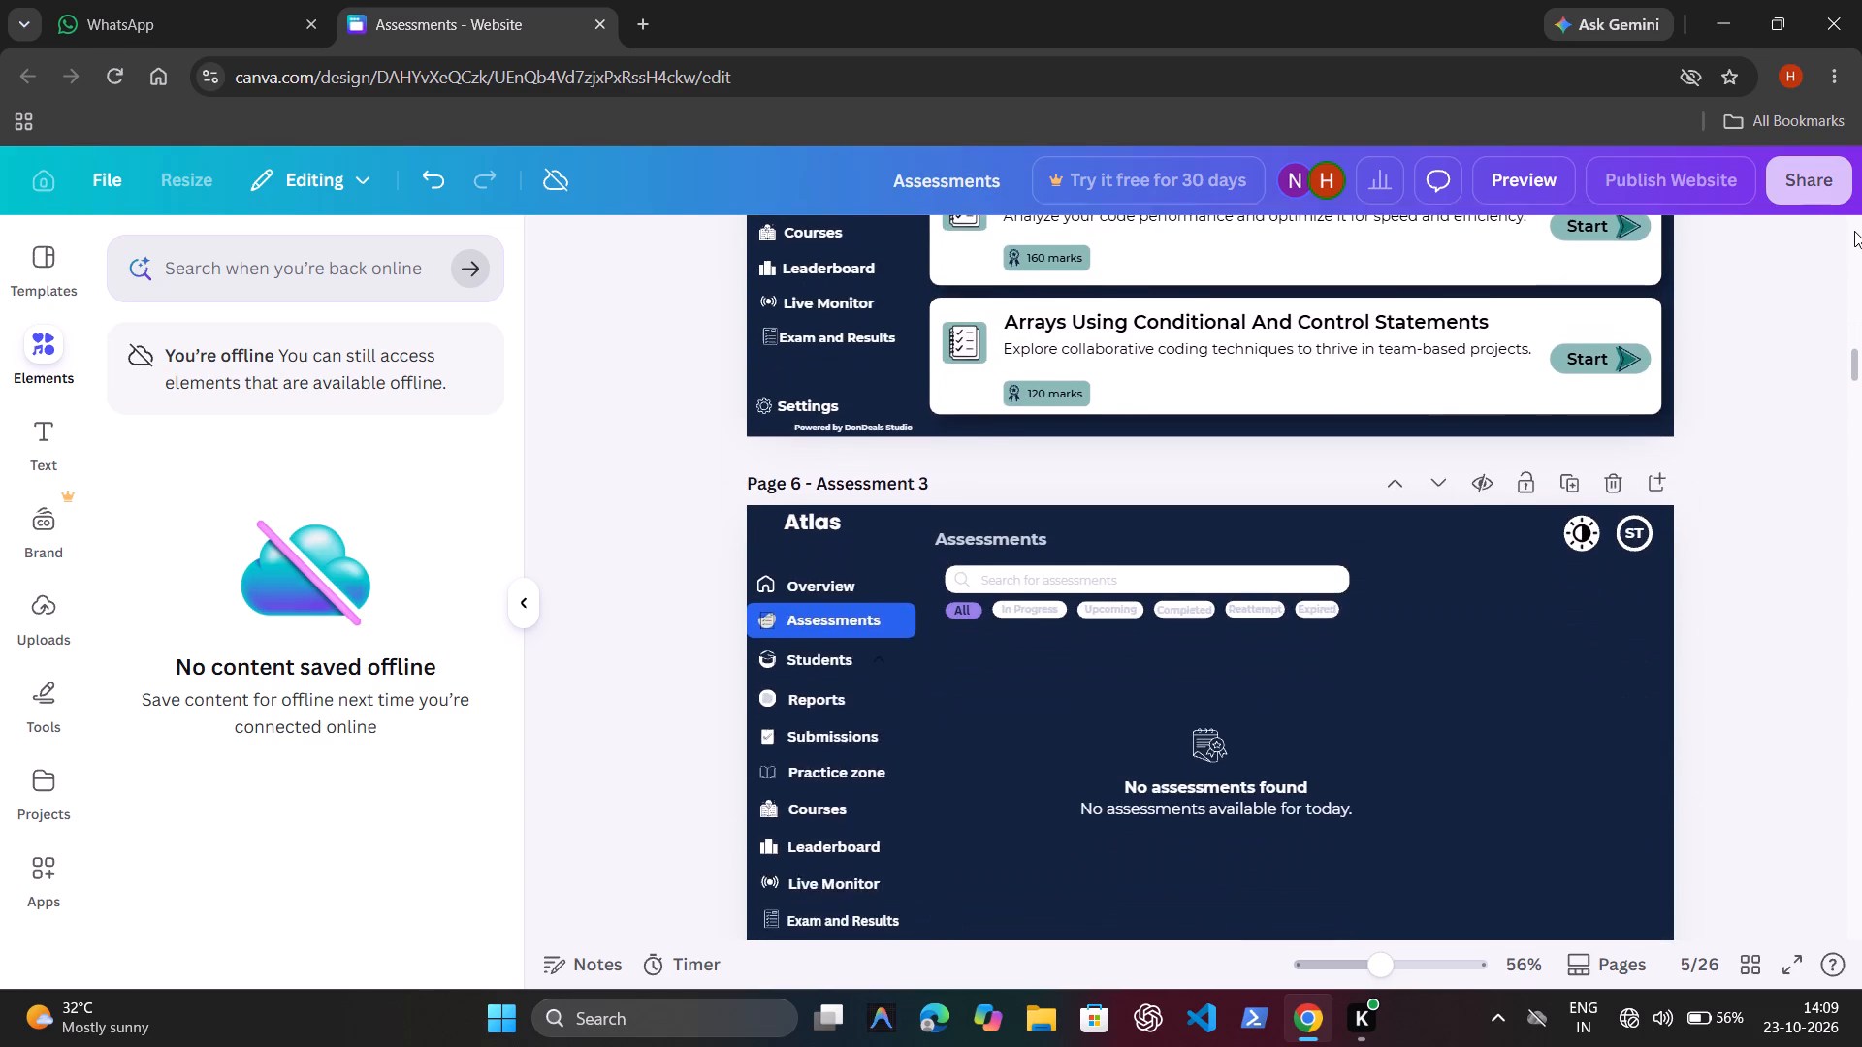
key(Down)
key(Down)
key(Down)
key(Down)
key(Down)
key(Down)
key(Down)
key(Down)
key(Down)
key(Down)
key(Down)
key(Down)
key(Down)
key(Down)
key(Down)
key(Down)
key(Down)
key(Down)
key(Down)
key(Down)
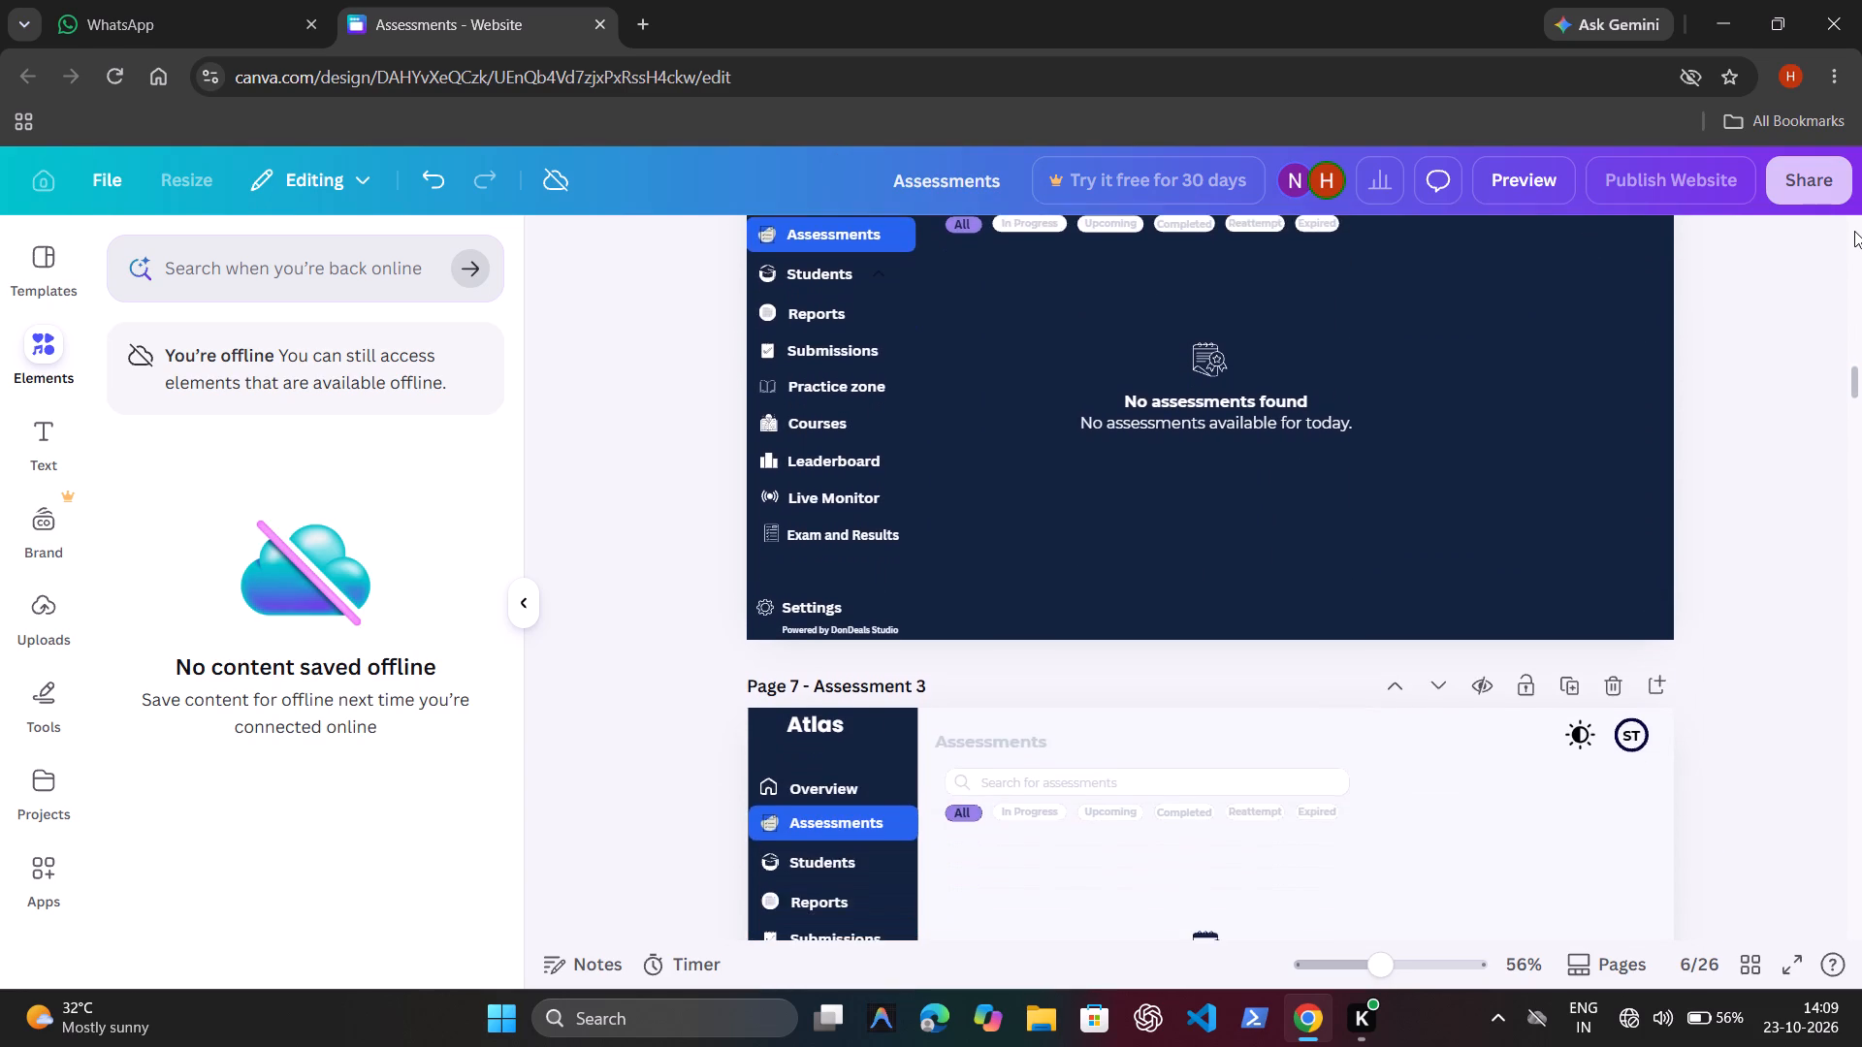
key(Down)
key(Down)
key(Down)
key(Down)
key(Down)
key(Down)
key(Down)
key(Down)
key(Down)
key(Down)
key(Down)
key(Down)
key(Down)
key(Down)
key(Down)
key(Down)
key(Down)
key(Down)
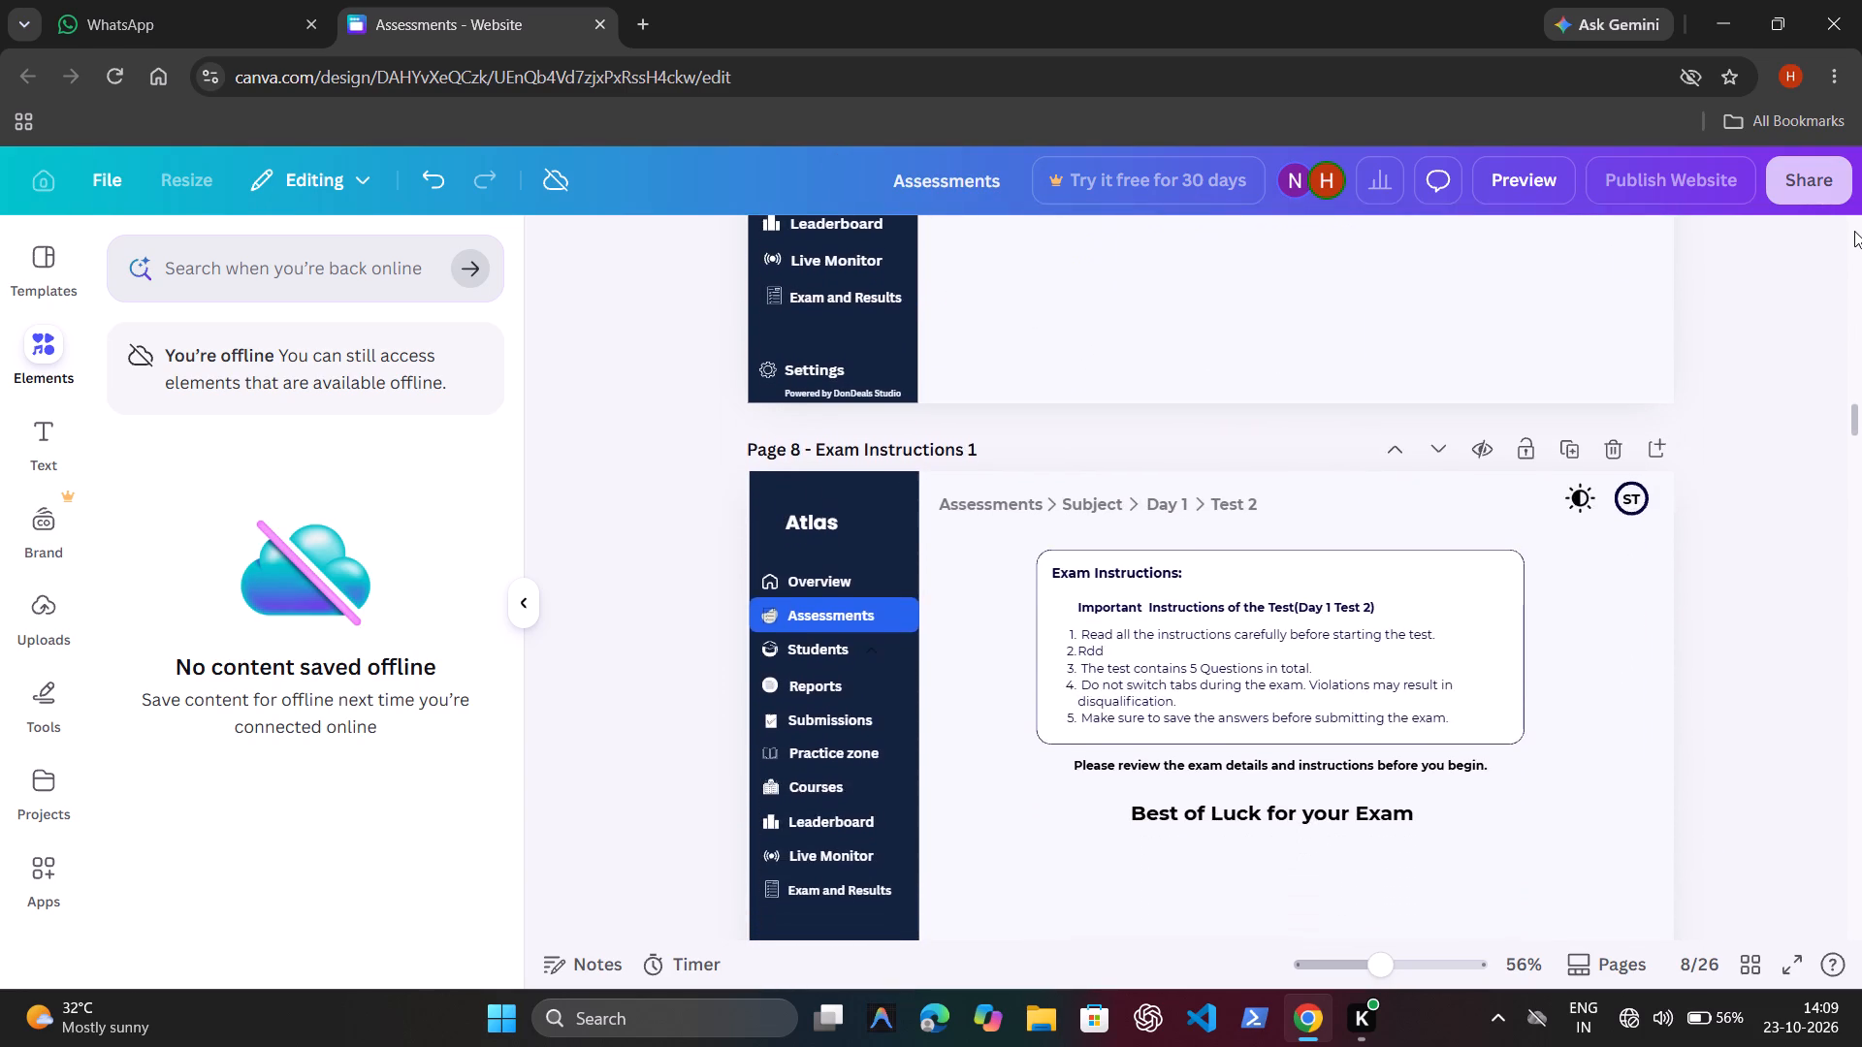
Review the exam instruction and question pages from page 8 onward, including the Pointers and Aptitude modules.
key(Down)
key(Down)
key(Down)
key(Down)
key(Down)
key(Down)
key(Down)
key(Down)
key(Down)
key(Down)
key(Down)
key(Down)
key(Down)
key(Down)
key(Down)
key(Down)
key(Down)
key(Down)
key(Down)
key(Down)
key(Down)
key(Down)
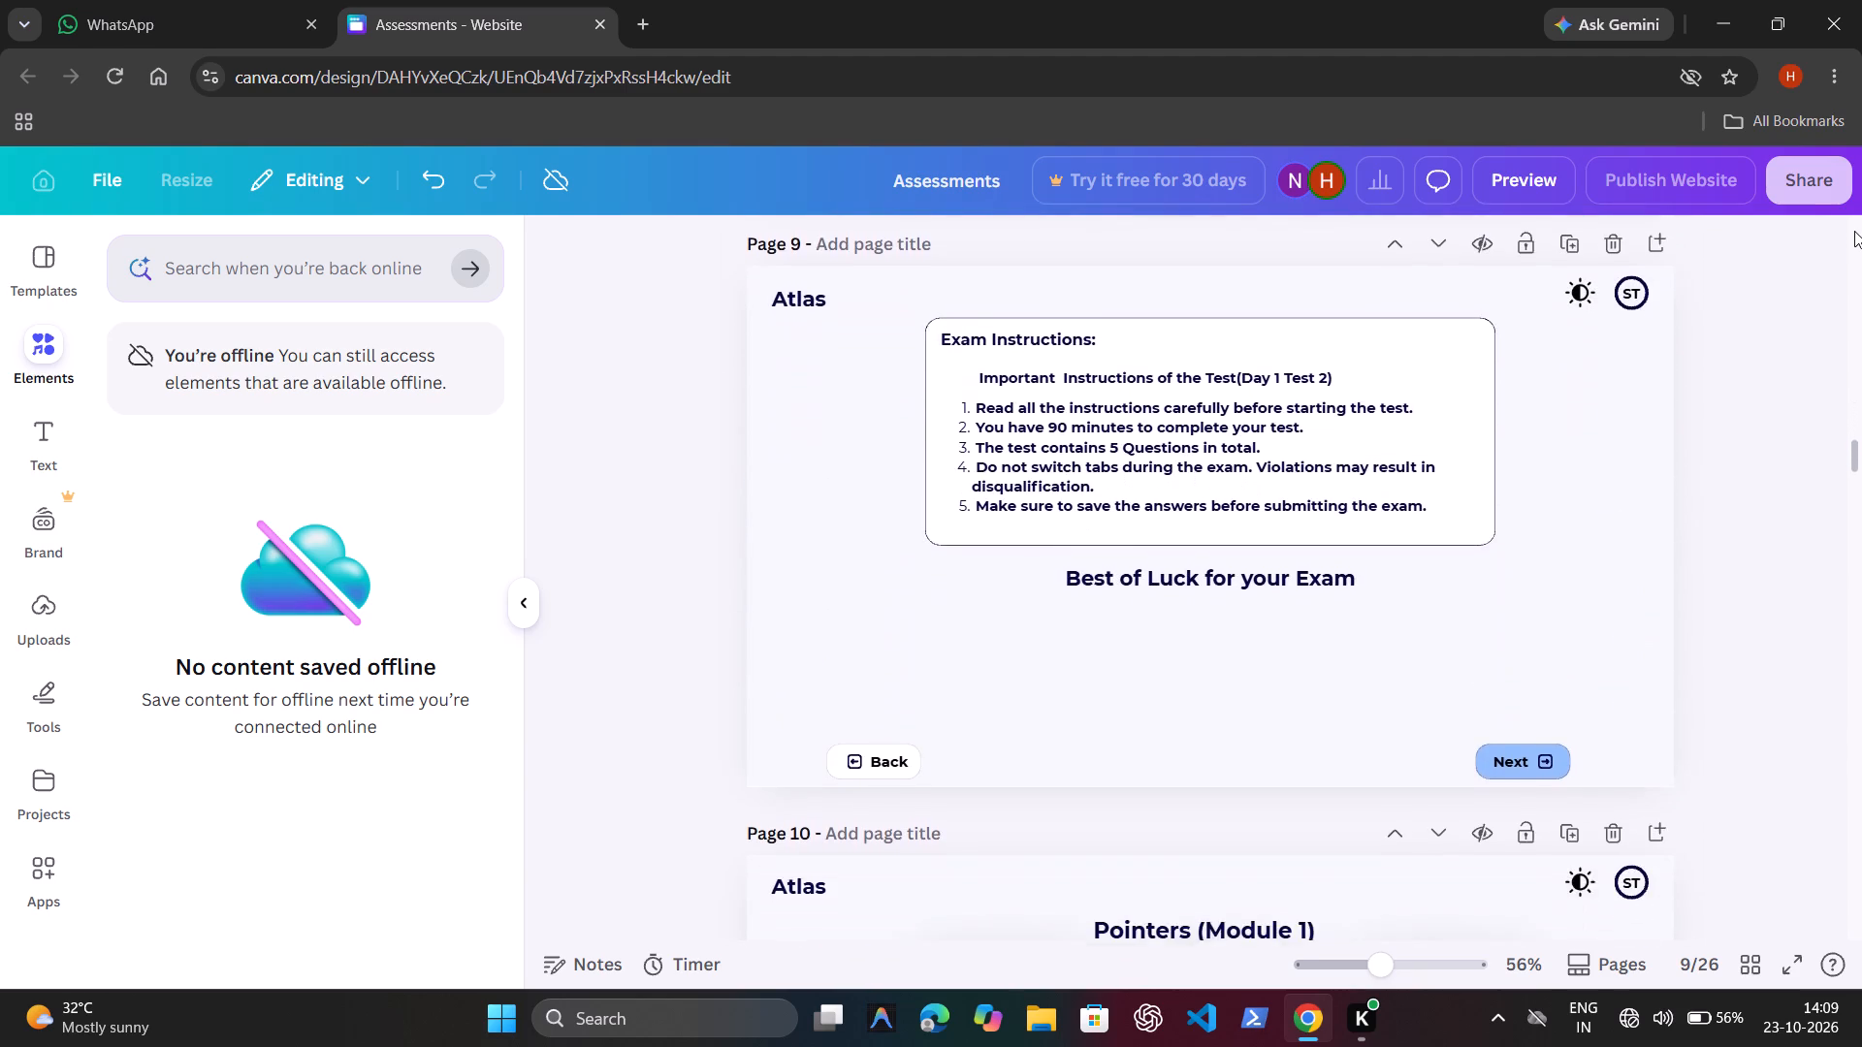
key(Down)
key(Down)
key(Down)
key(Down)
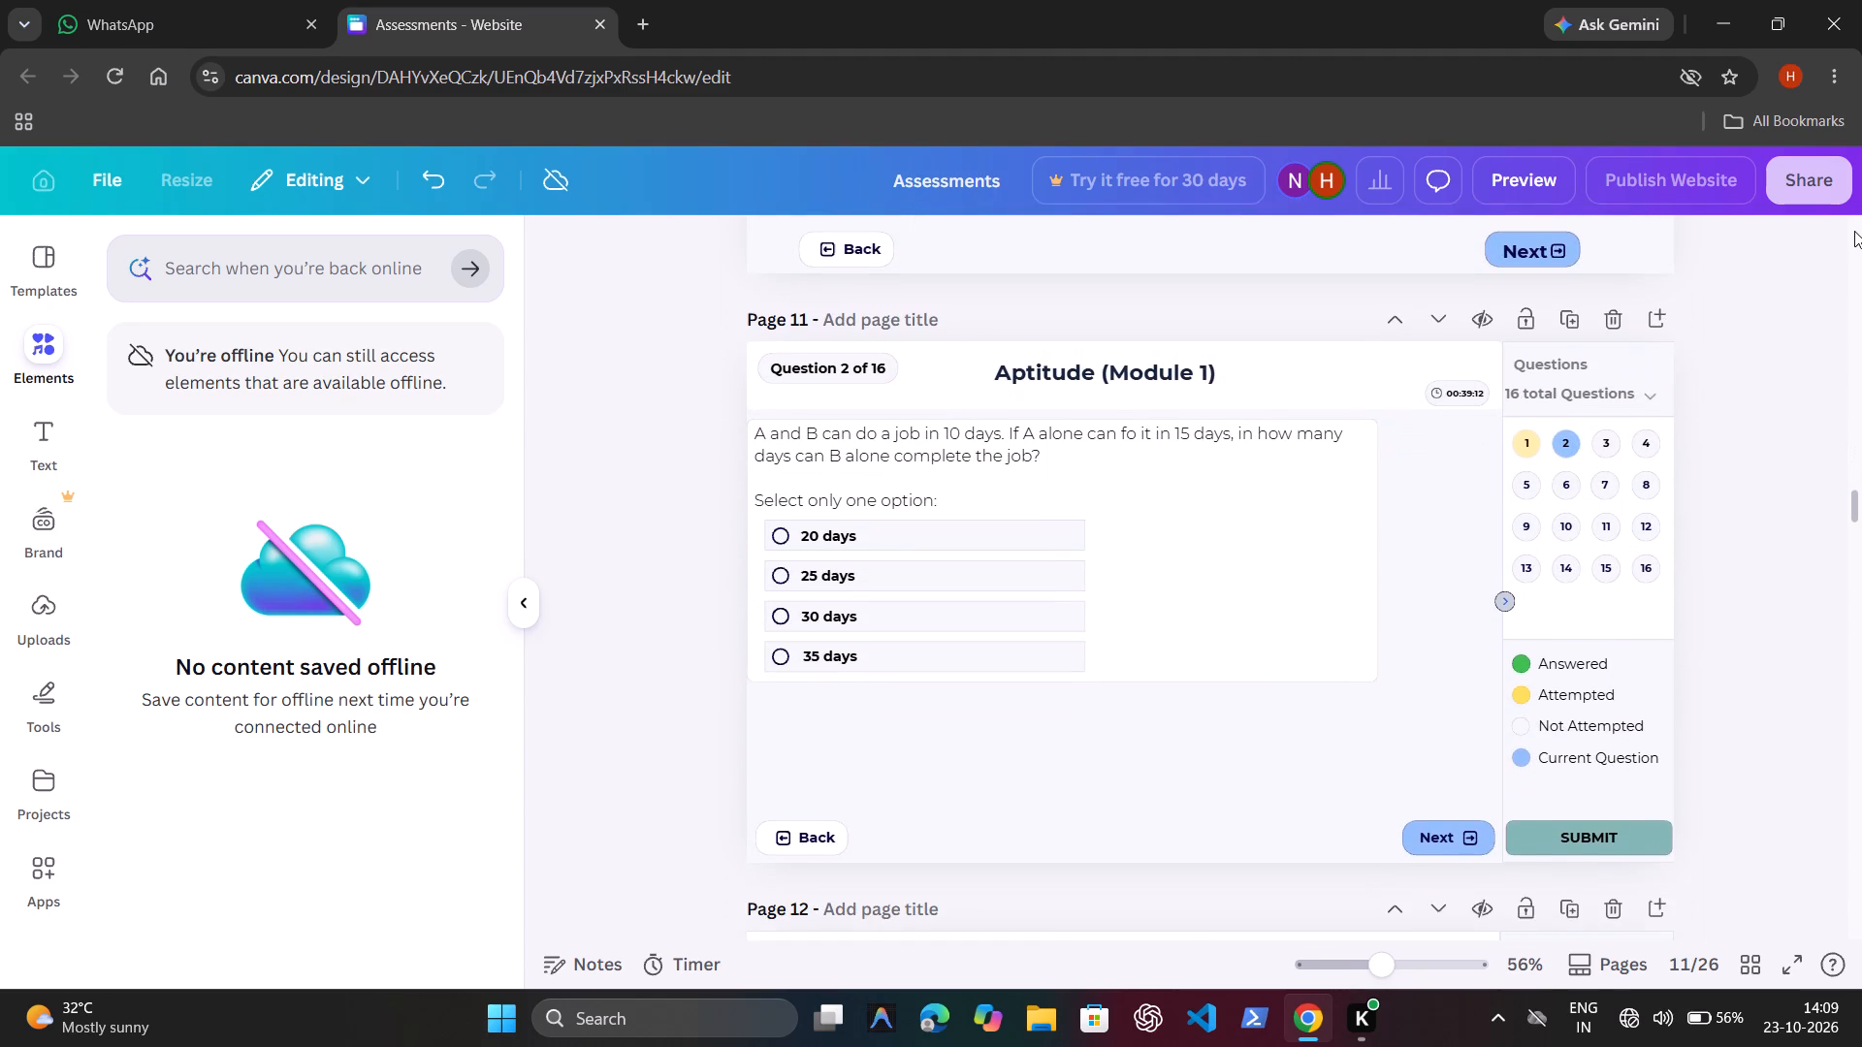
key(Down)
key(Down)
key(Down)
key(Down)
key(Down)
key(Down)
key(Down)
key(Down)
key(Down)
key(Down)
key(Down)
key(Down)
key(Down)
key(Down)
key(Down)
key(Down)
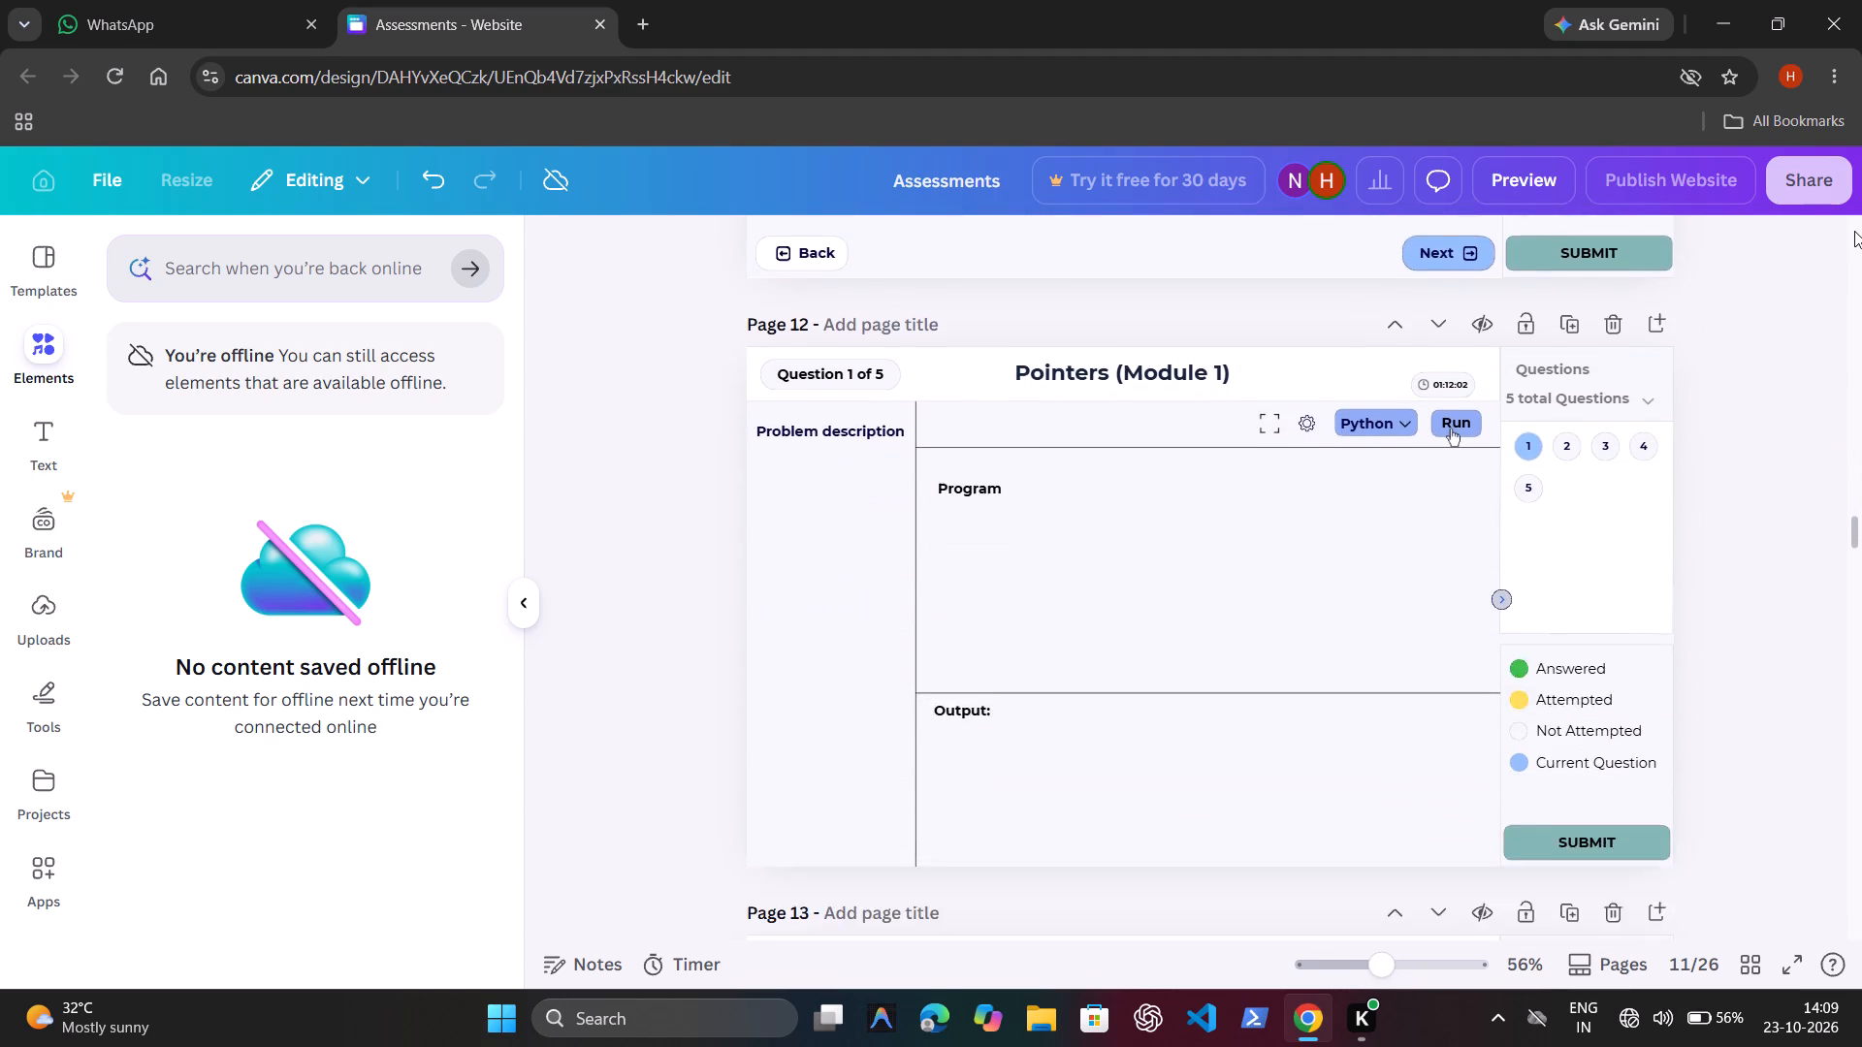
Review the design from the page 12 Pointers question layout through the Students table pages 14 and 15.
key(Down)
key(Down)
key(Down)
key(Down)
key(Down)
key(Down)
key(Down)
key(Down)
key(Down)
key(Down)
key(Down)
key(Down)
key(Down)
key(Down)
key(Down)
key(Down)
key(Down)
key(Down)
key(Down)
key(Down)
key(Down)
key(Down)
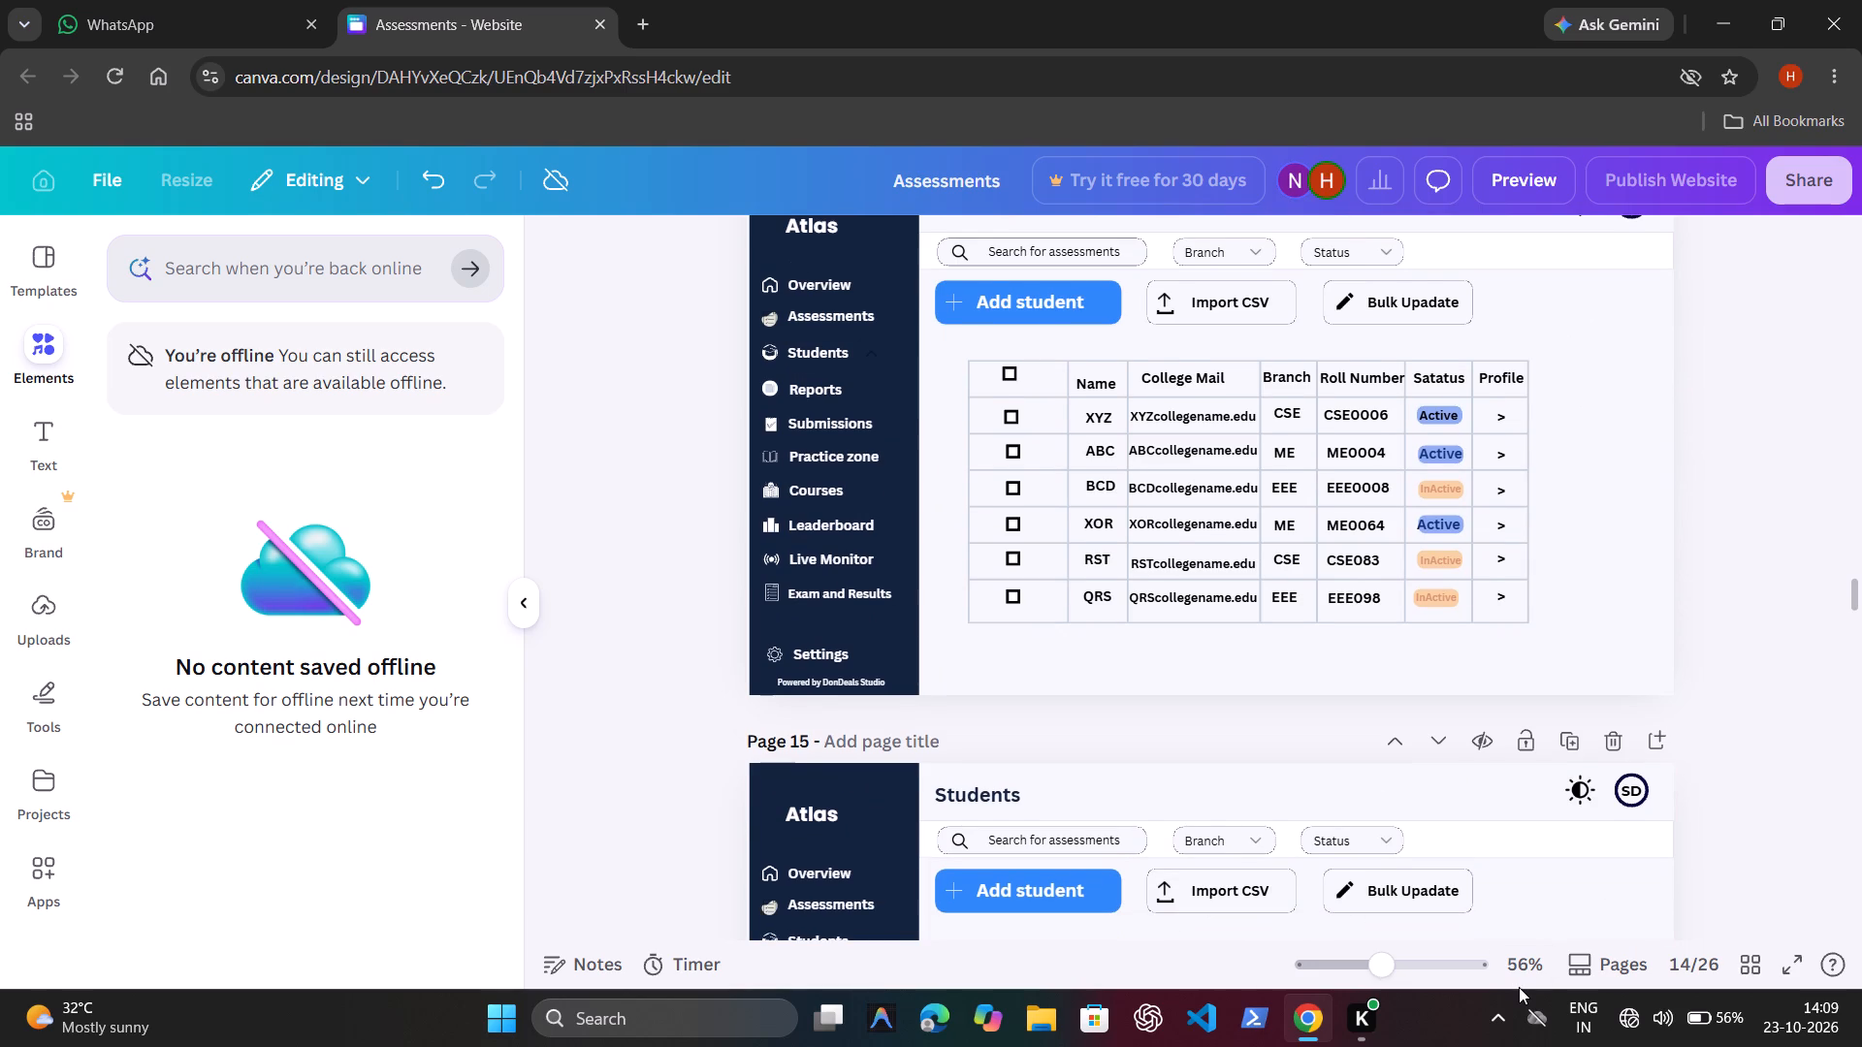
Connect the computer to the vivo T3 Lite 5G Wi-Fi network and return to the design.
click(1653, 1016)
click(1535, 573)
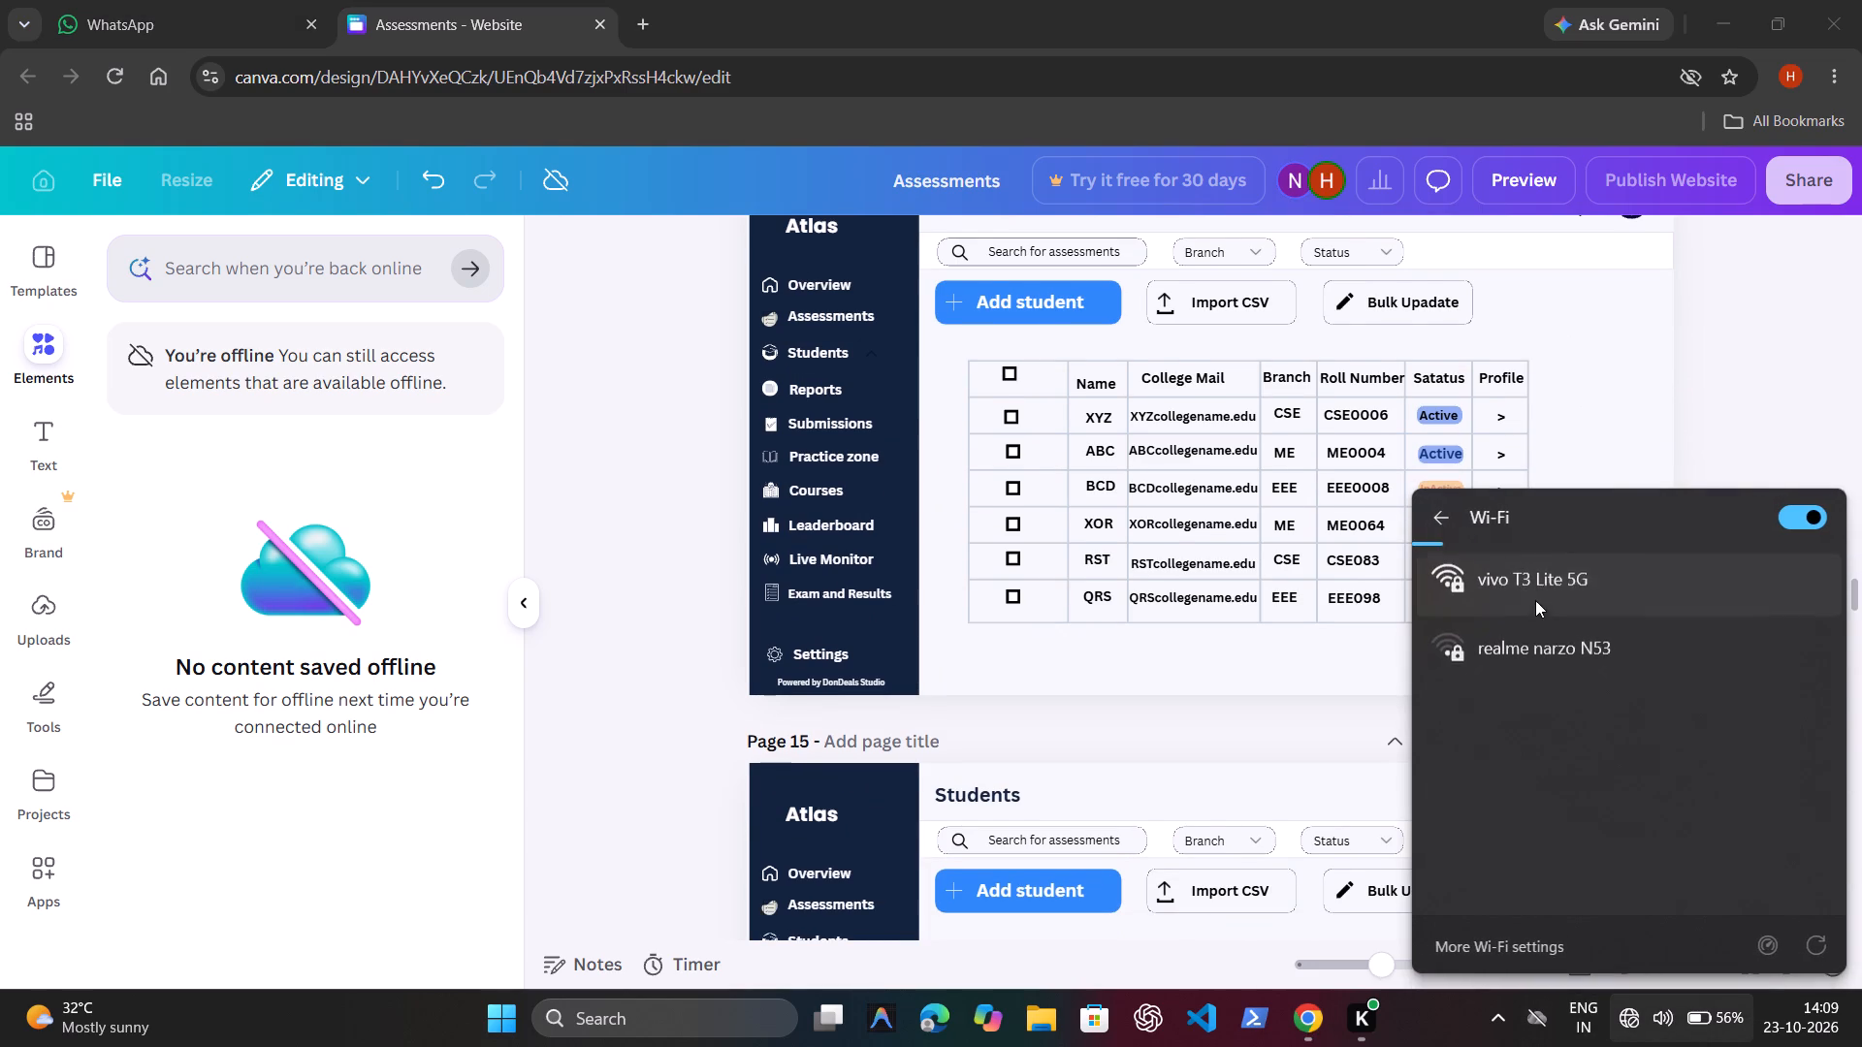
click(1541, 600)
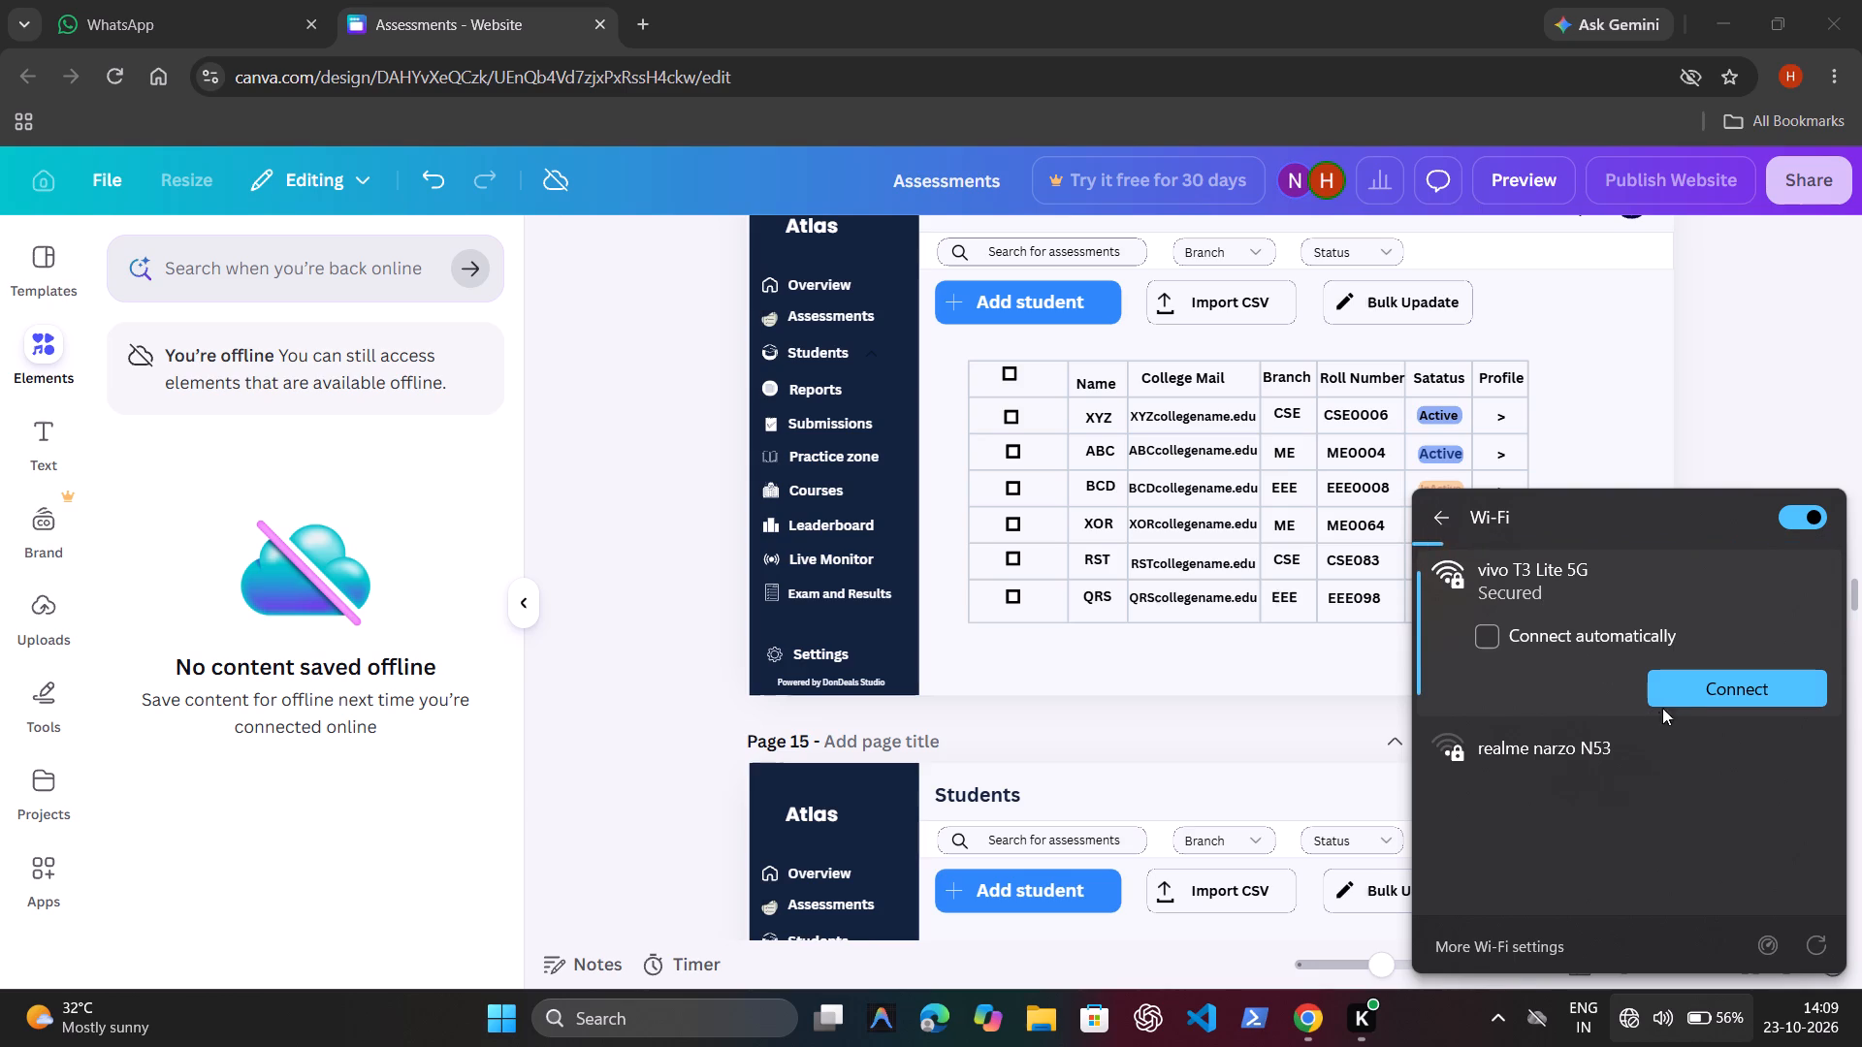
click(1691, 691)
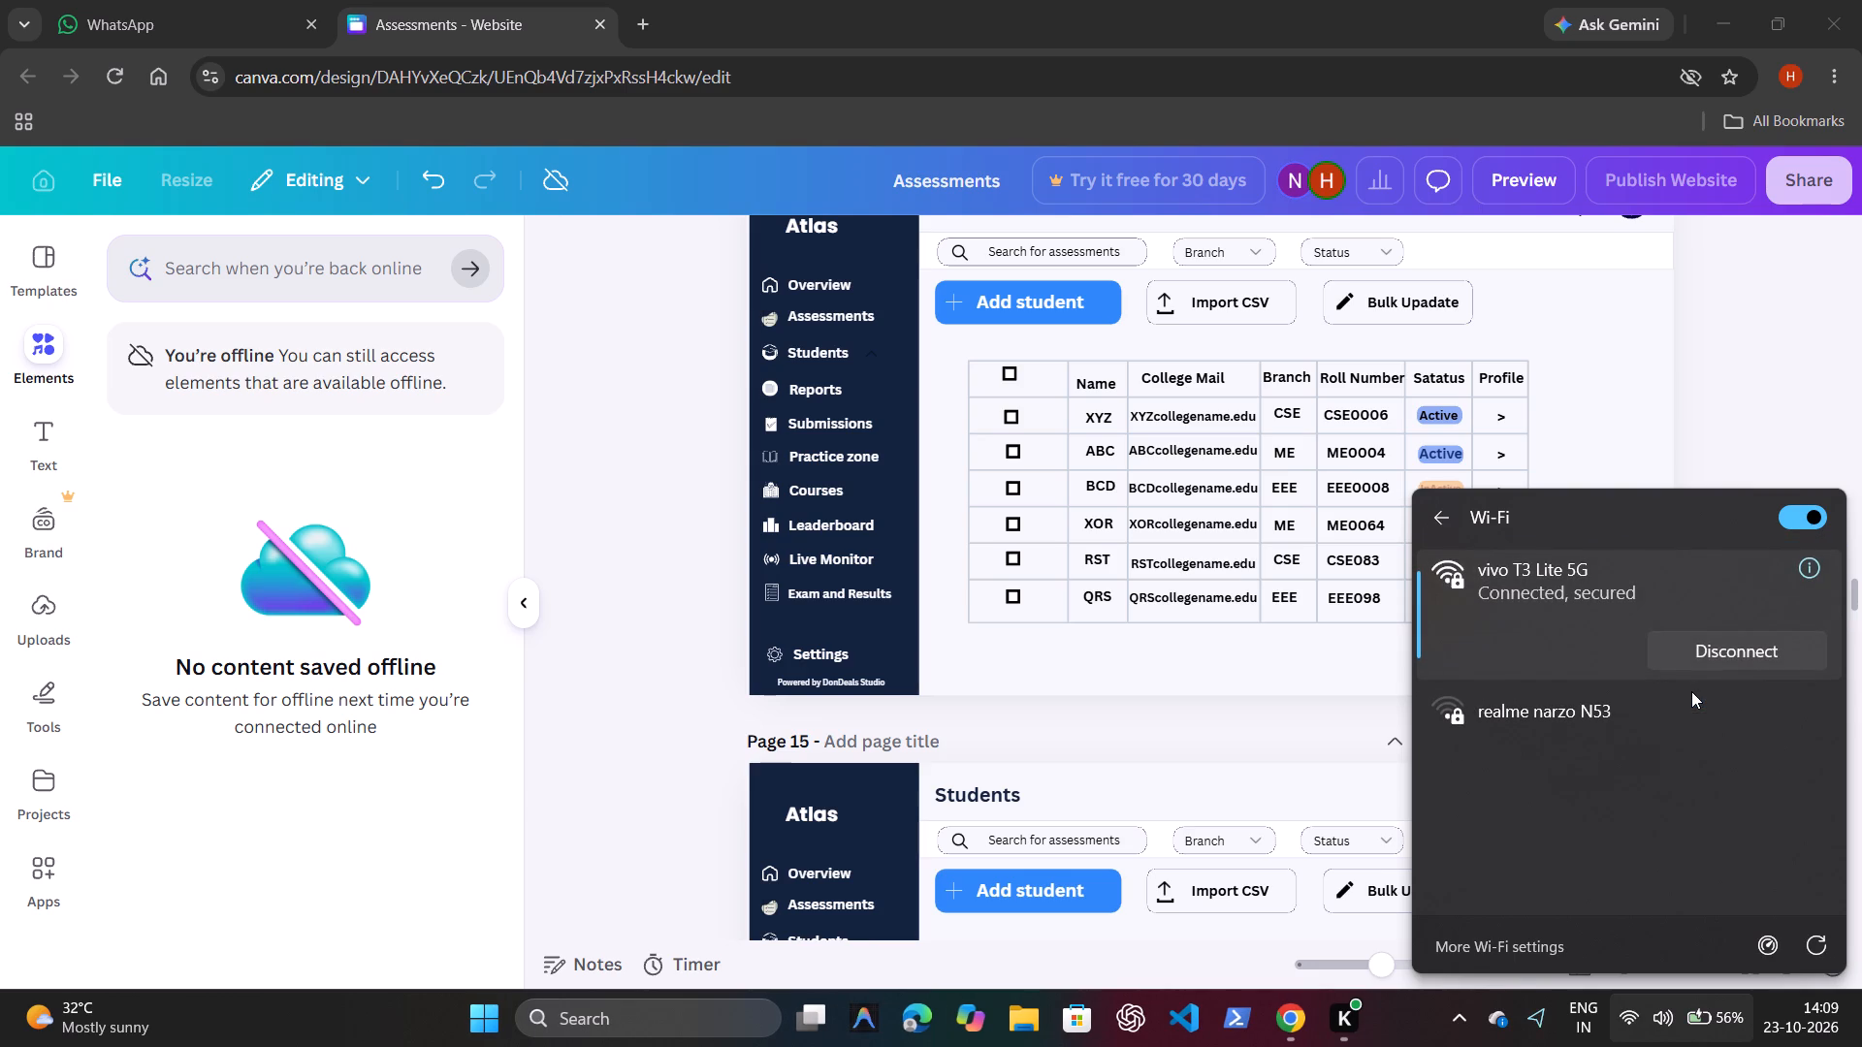
click(1759, 405)
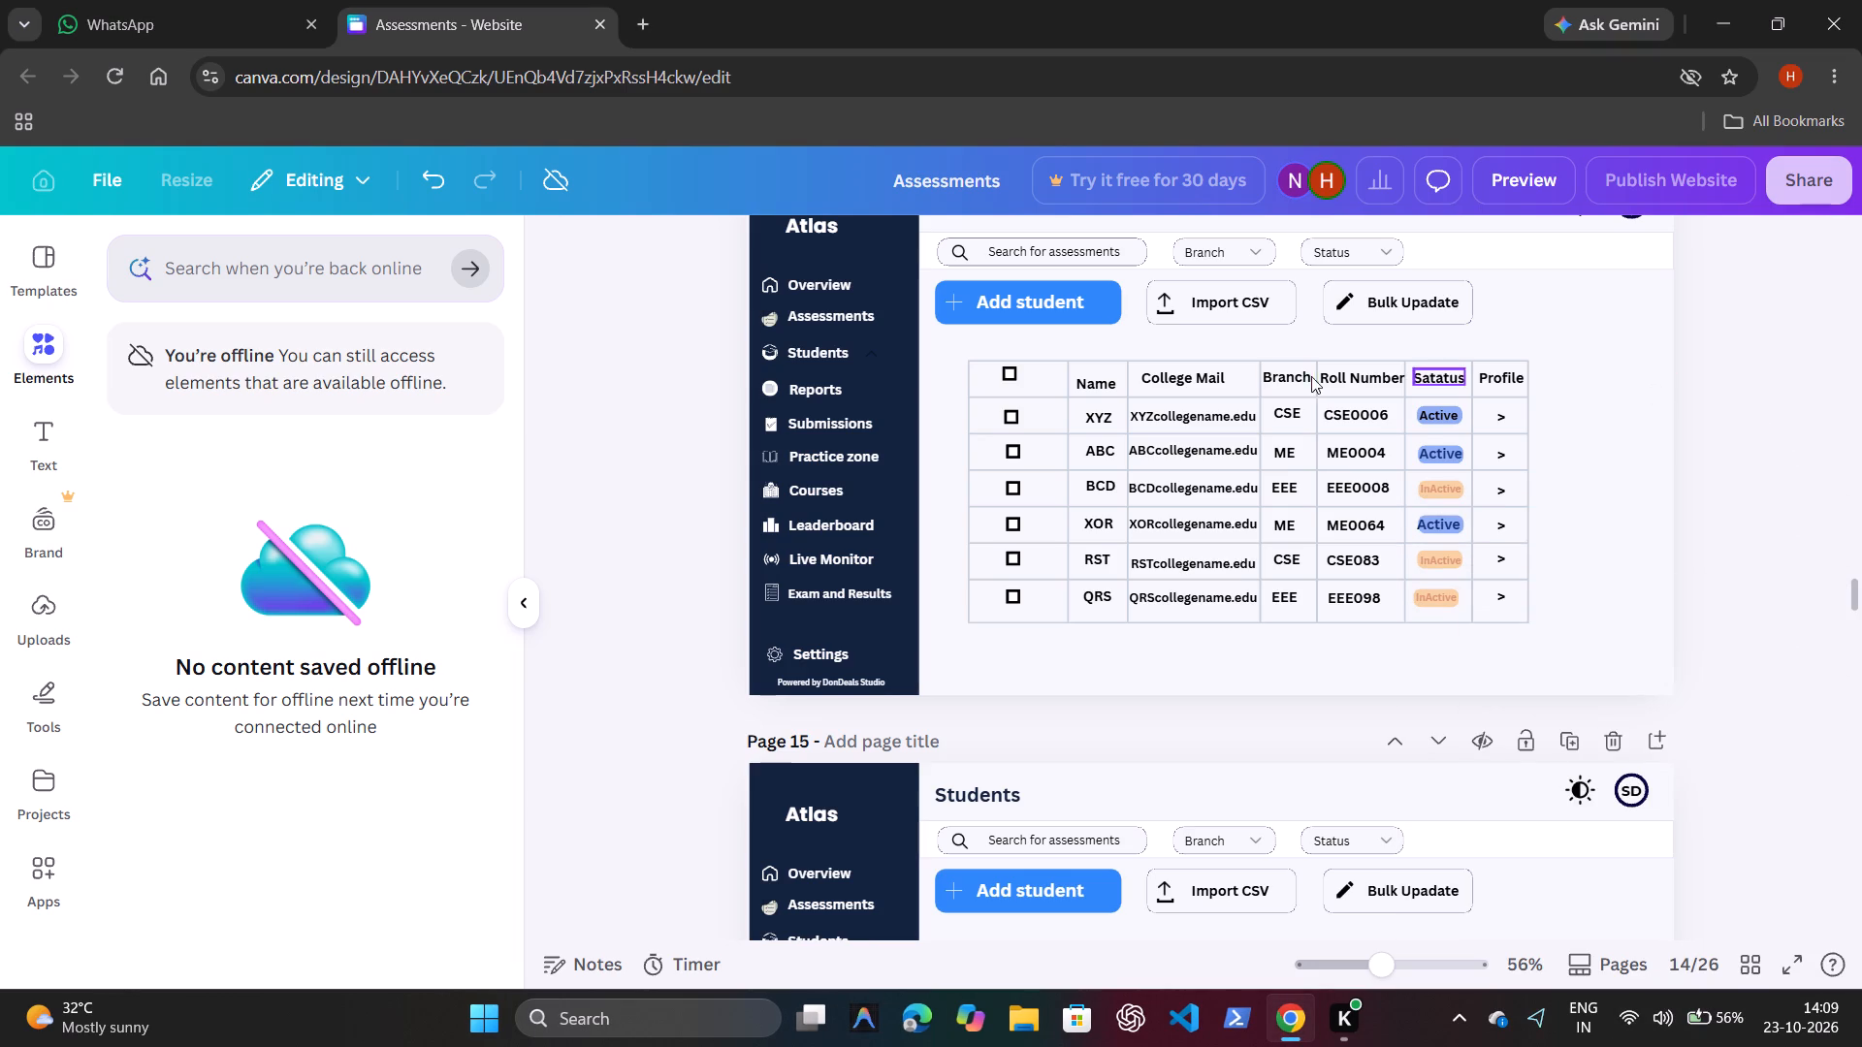
Shorten the Student Assessment Records box on page 16 from its bottom edge so it ends just inside the page.
scroll(1300, 386, down, 2)
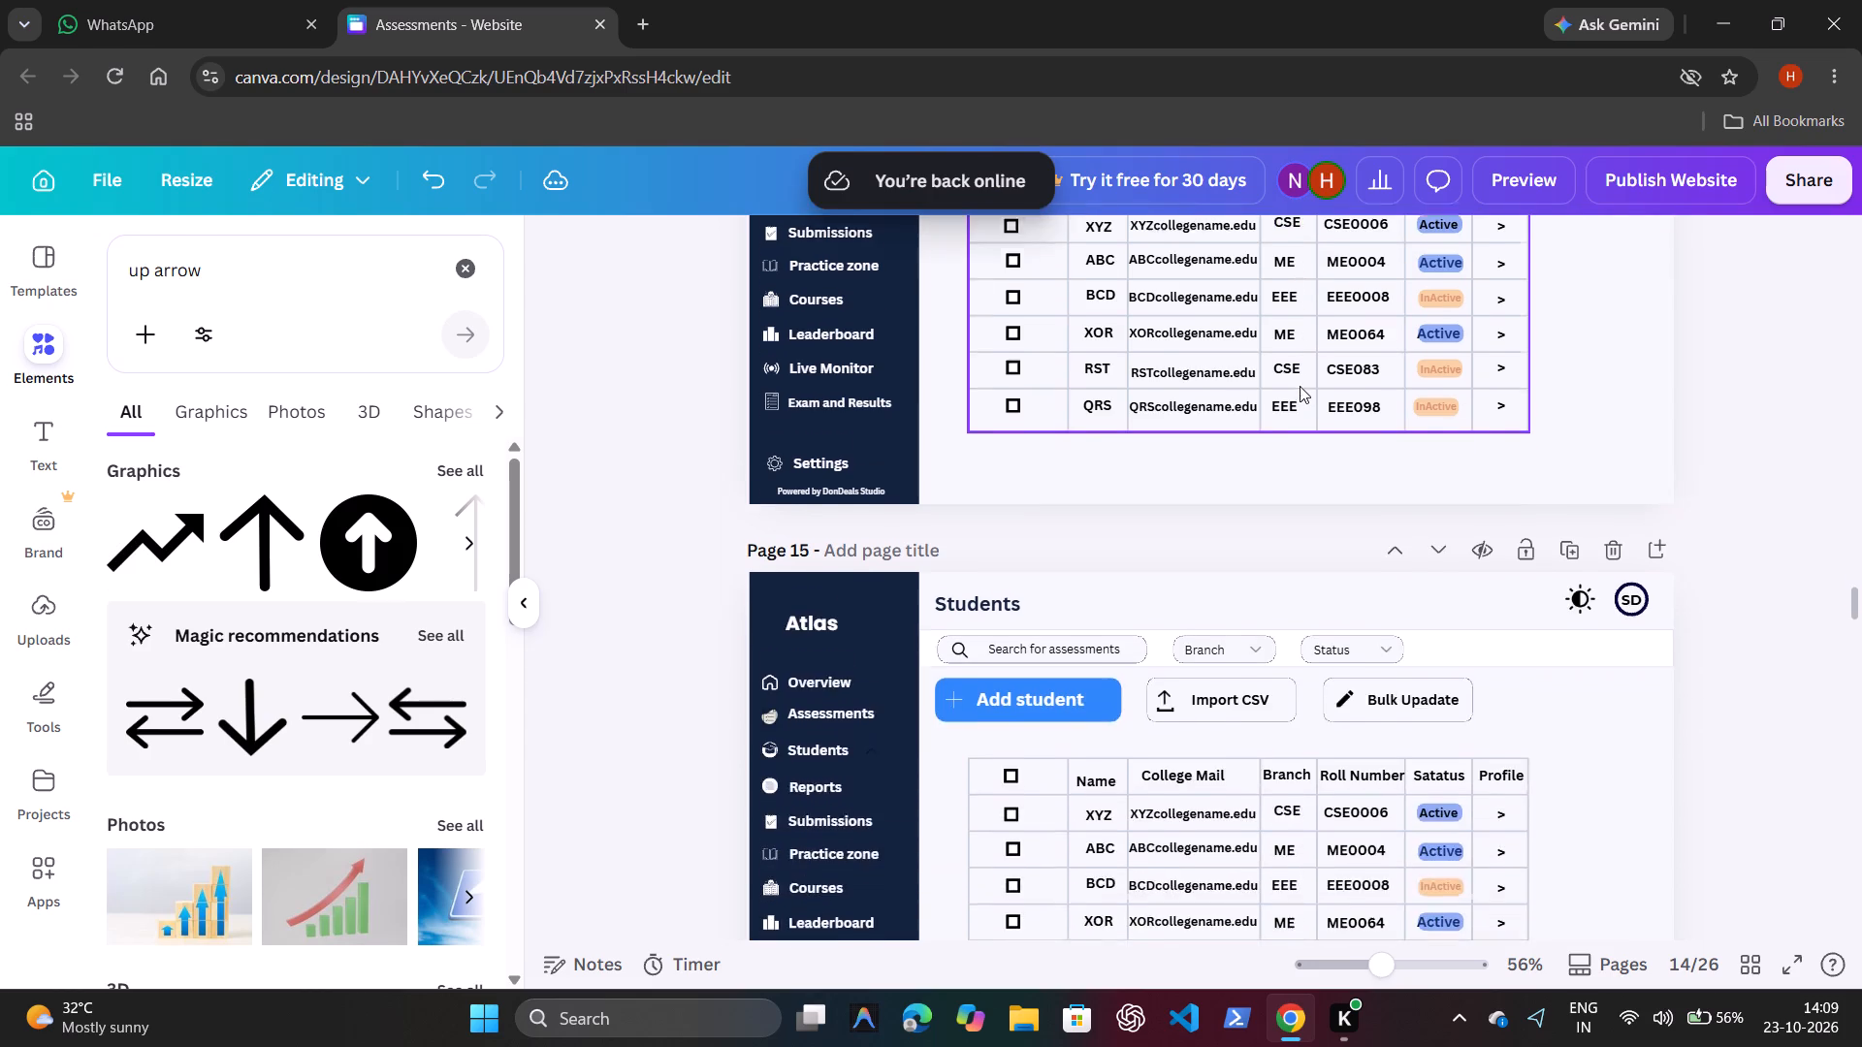
scroll(1300, 386, down, 6)
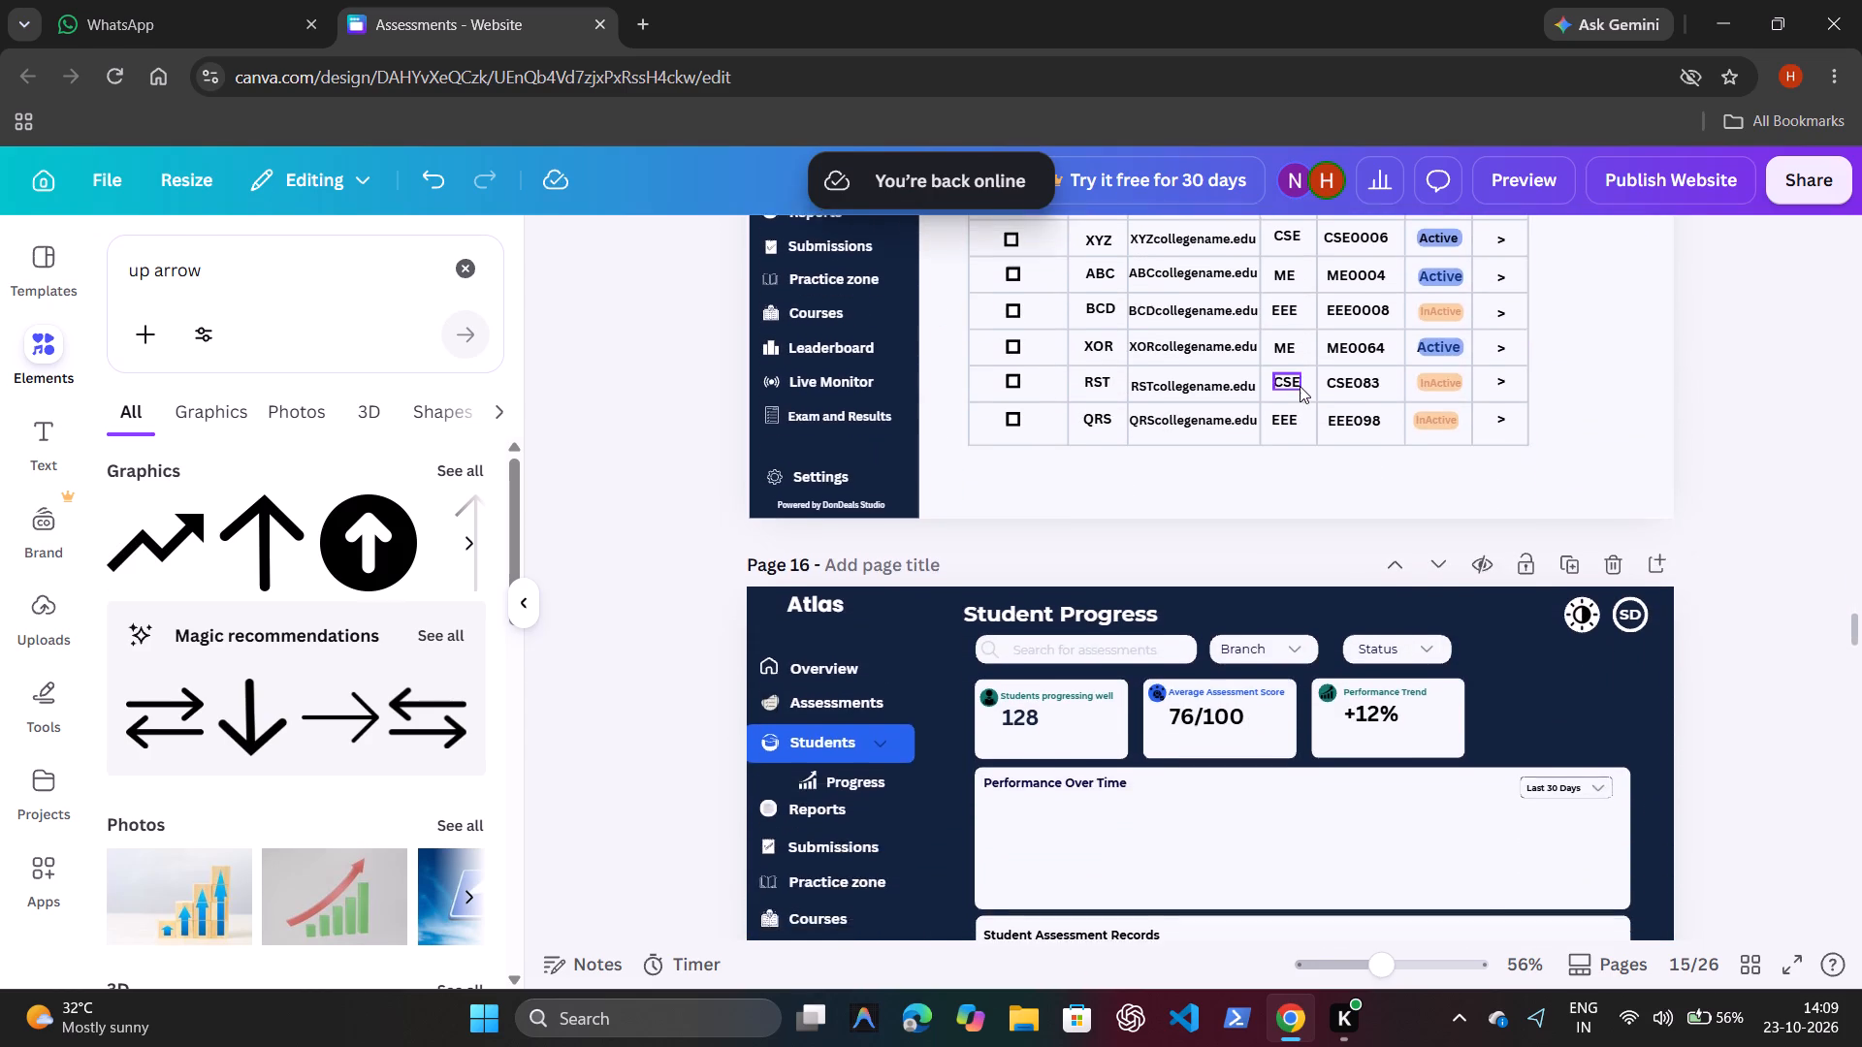
scroll(1300, 386, down, 3)
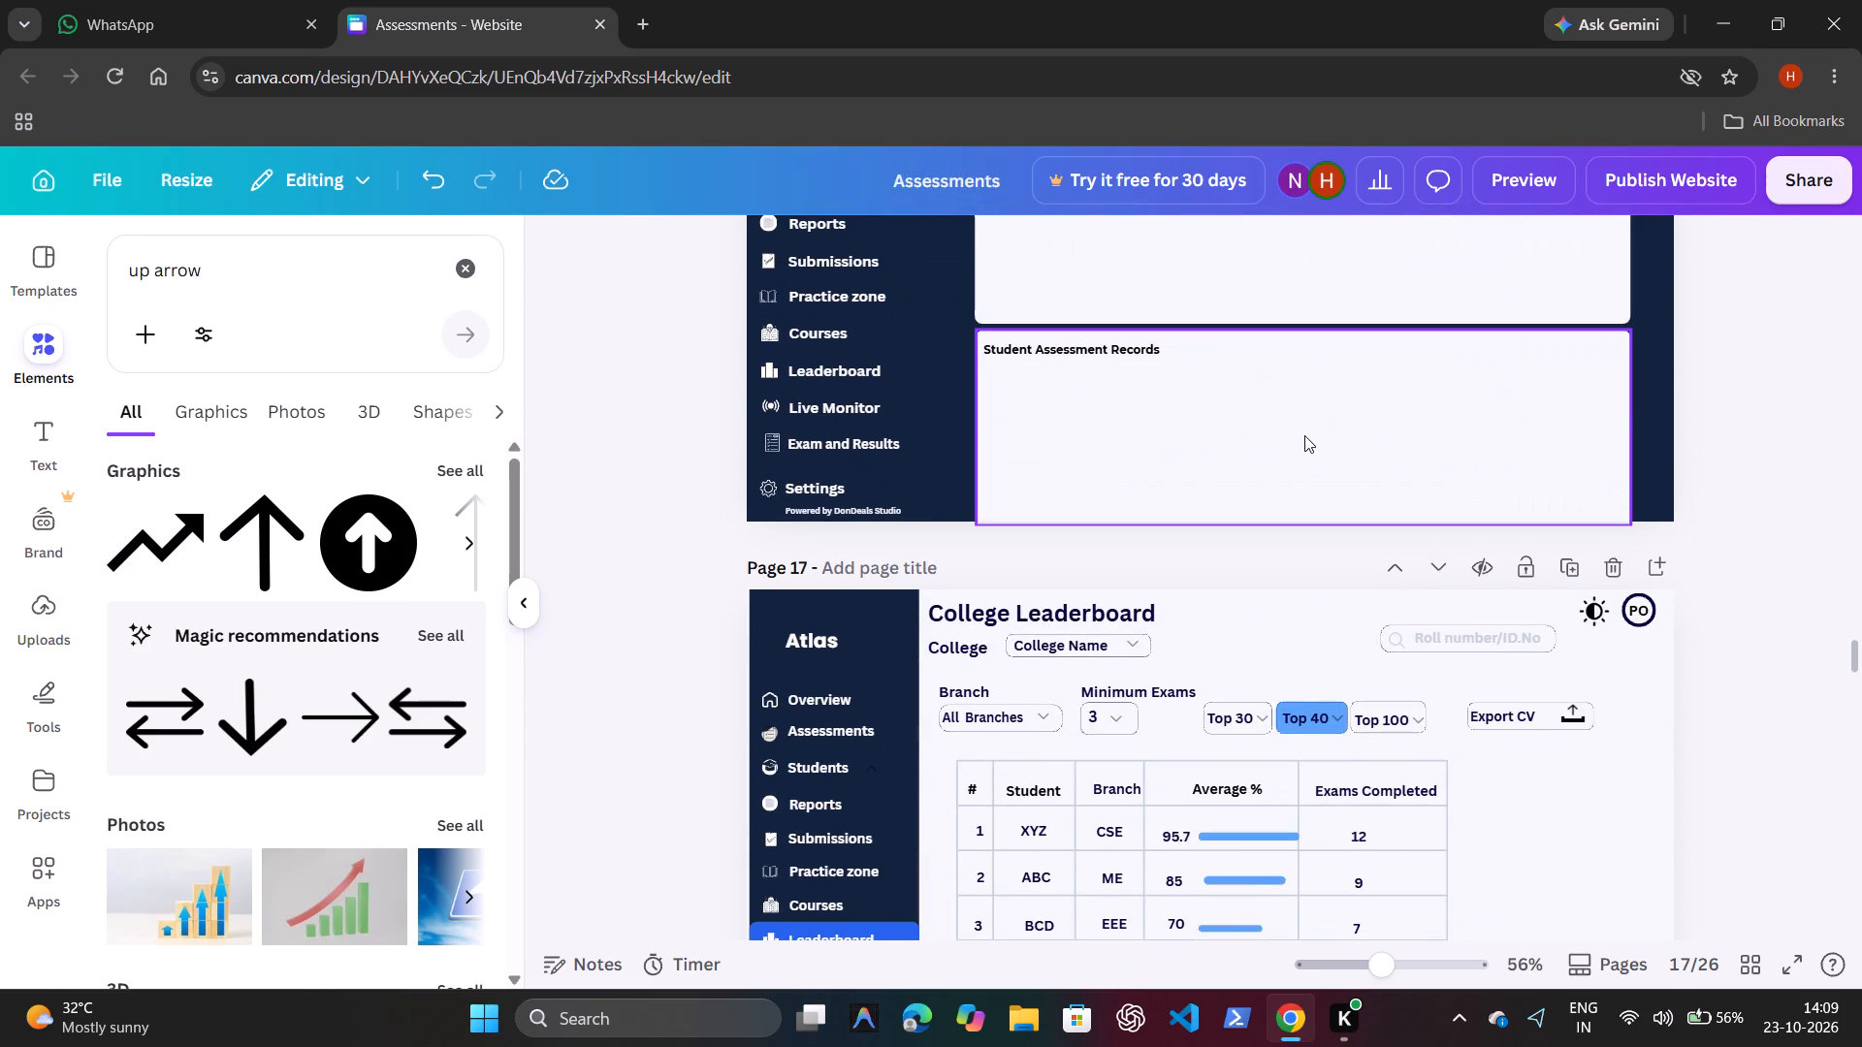
click(1304, 435)
drag(1300, 520, 1300, 501)
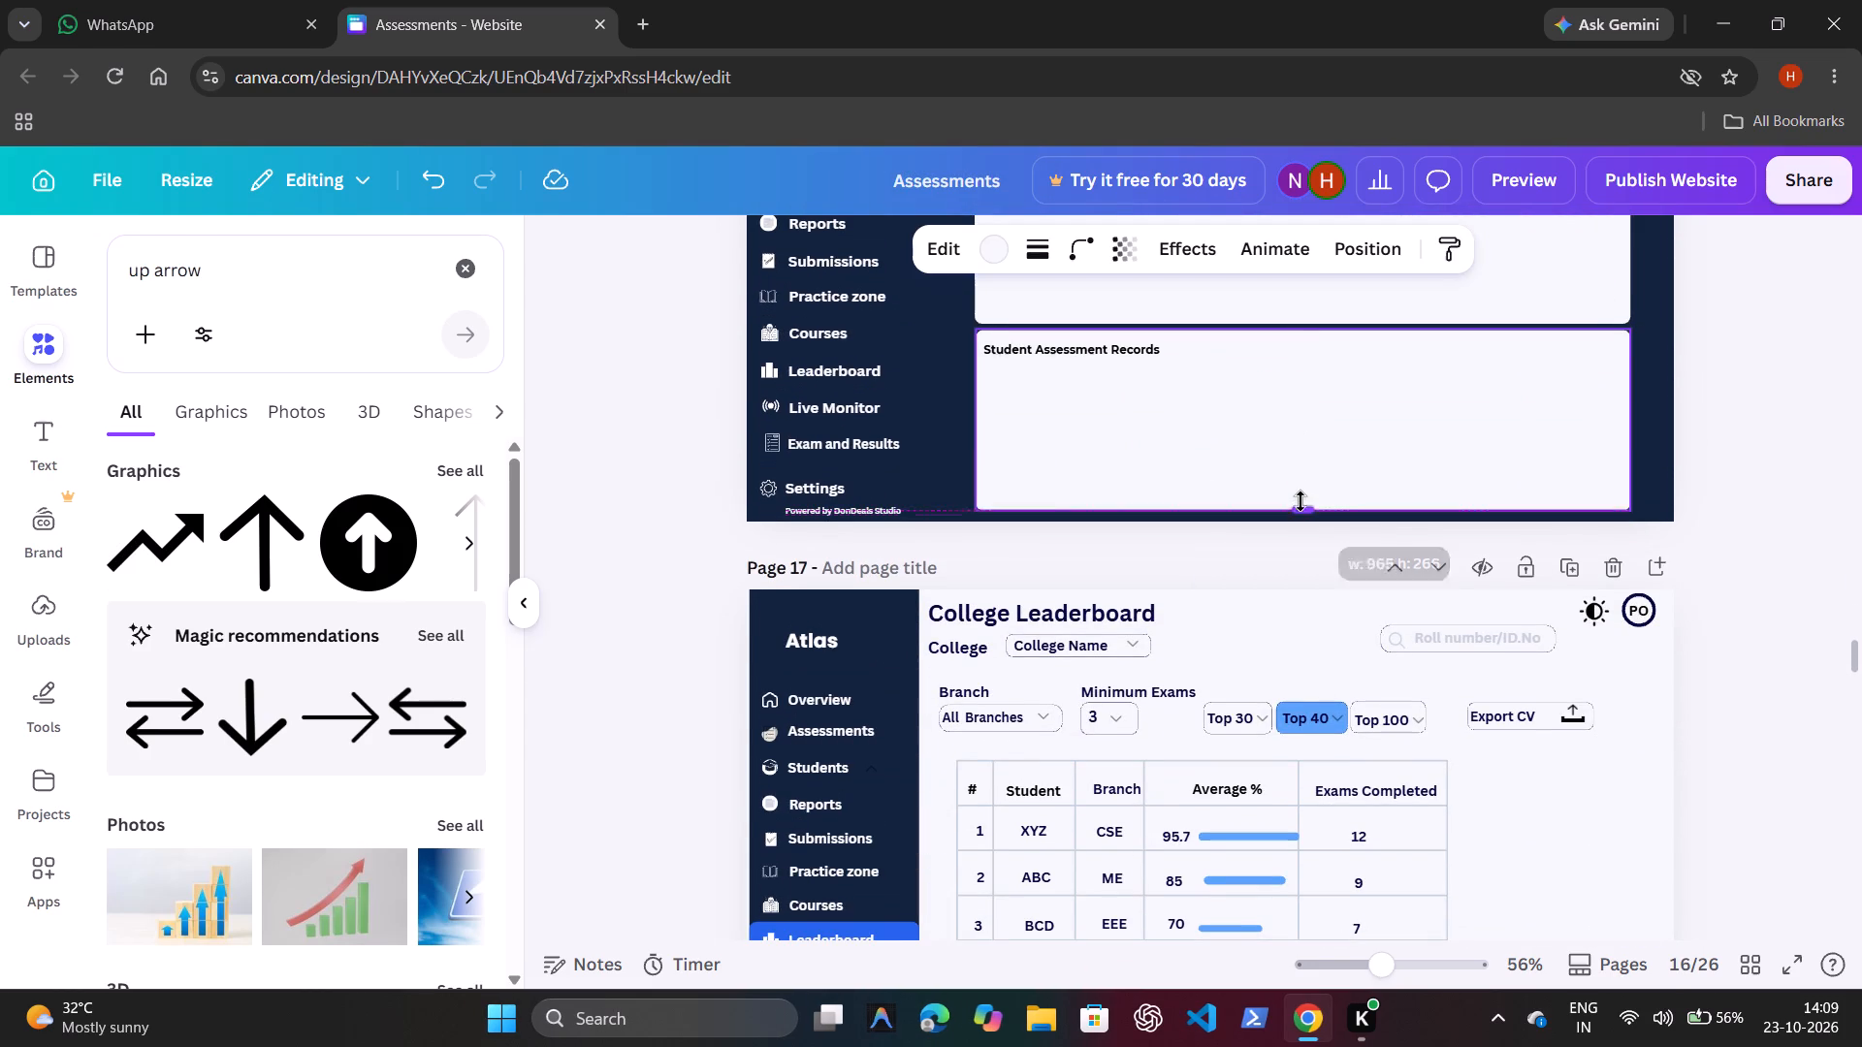
drag(1300, 501, 1300, 507)
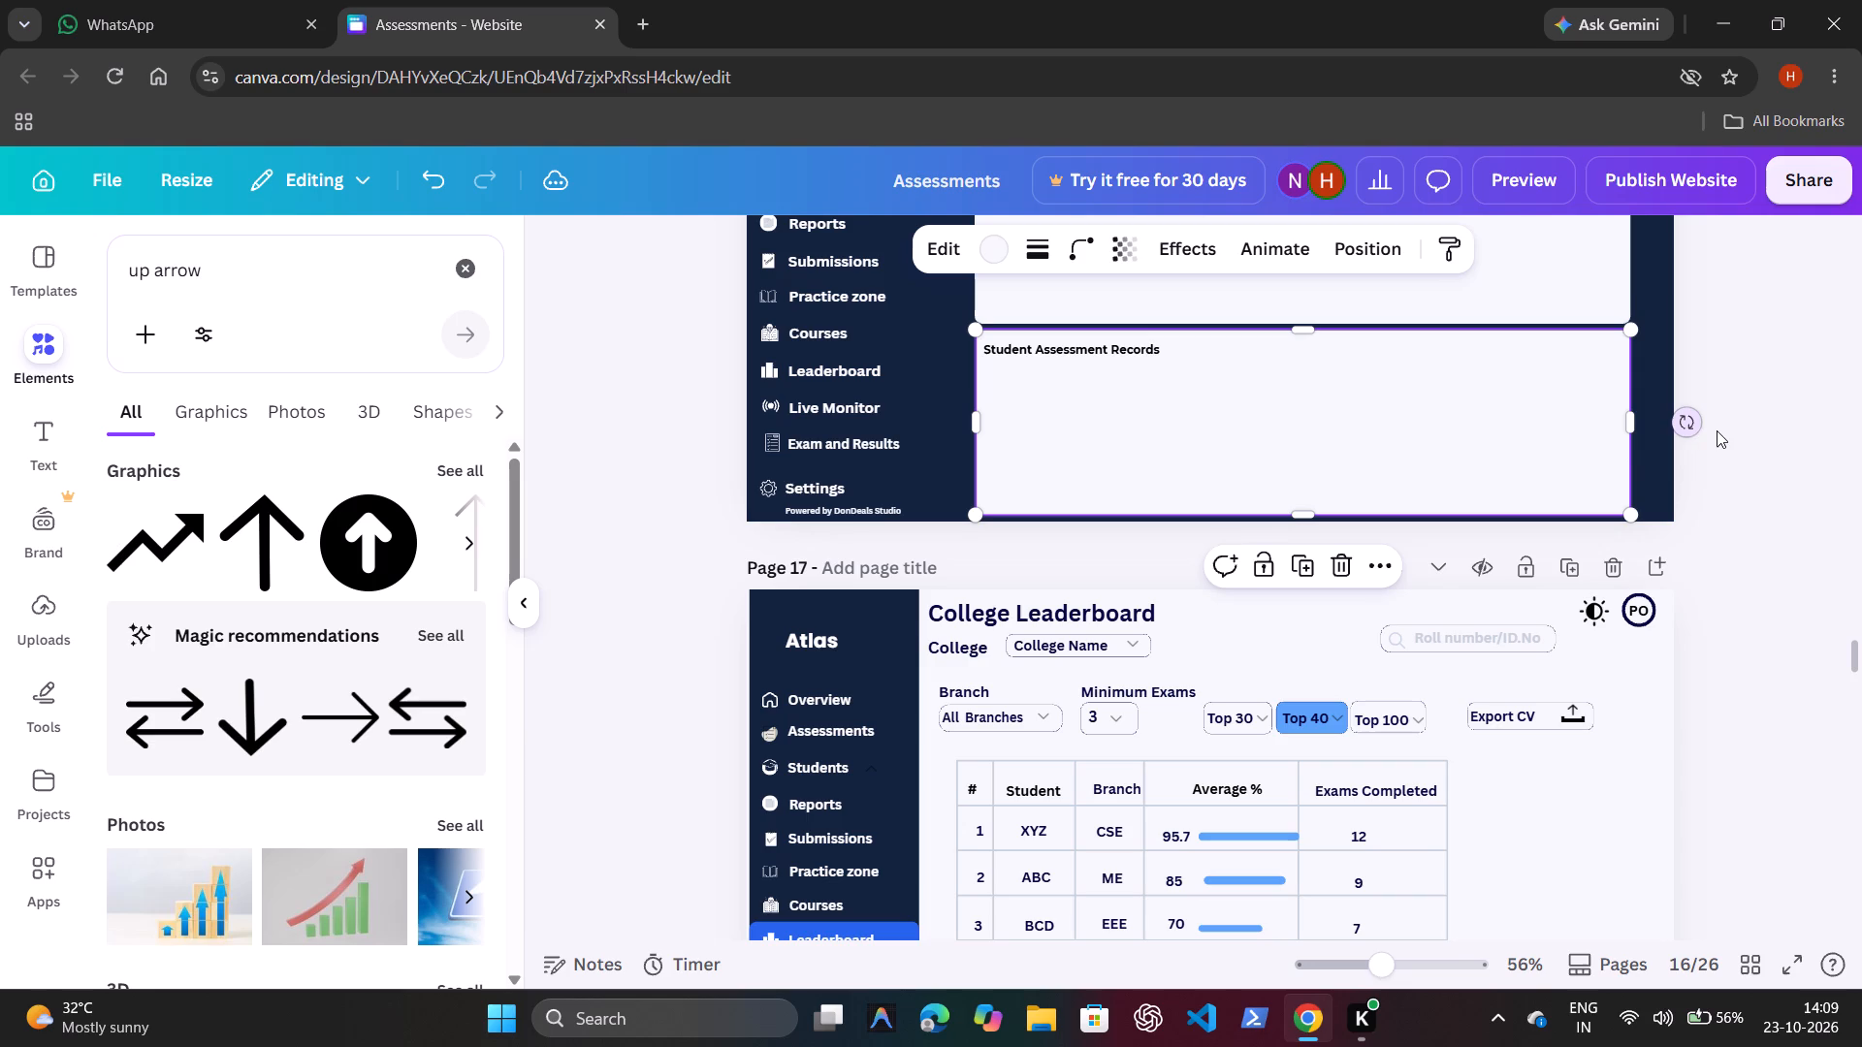
Deselect the records box on page 16 and review the leaderboard, monitoring, account and question setup pages through page 26.
click(1717, 430)
scroll(1717, 430, down, 3)
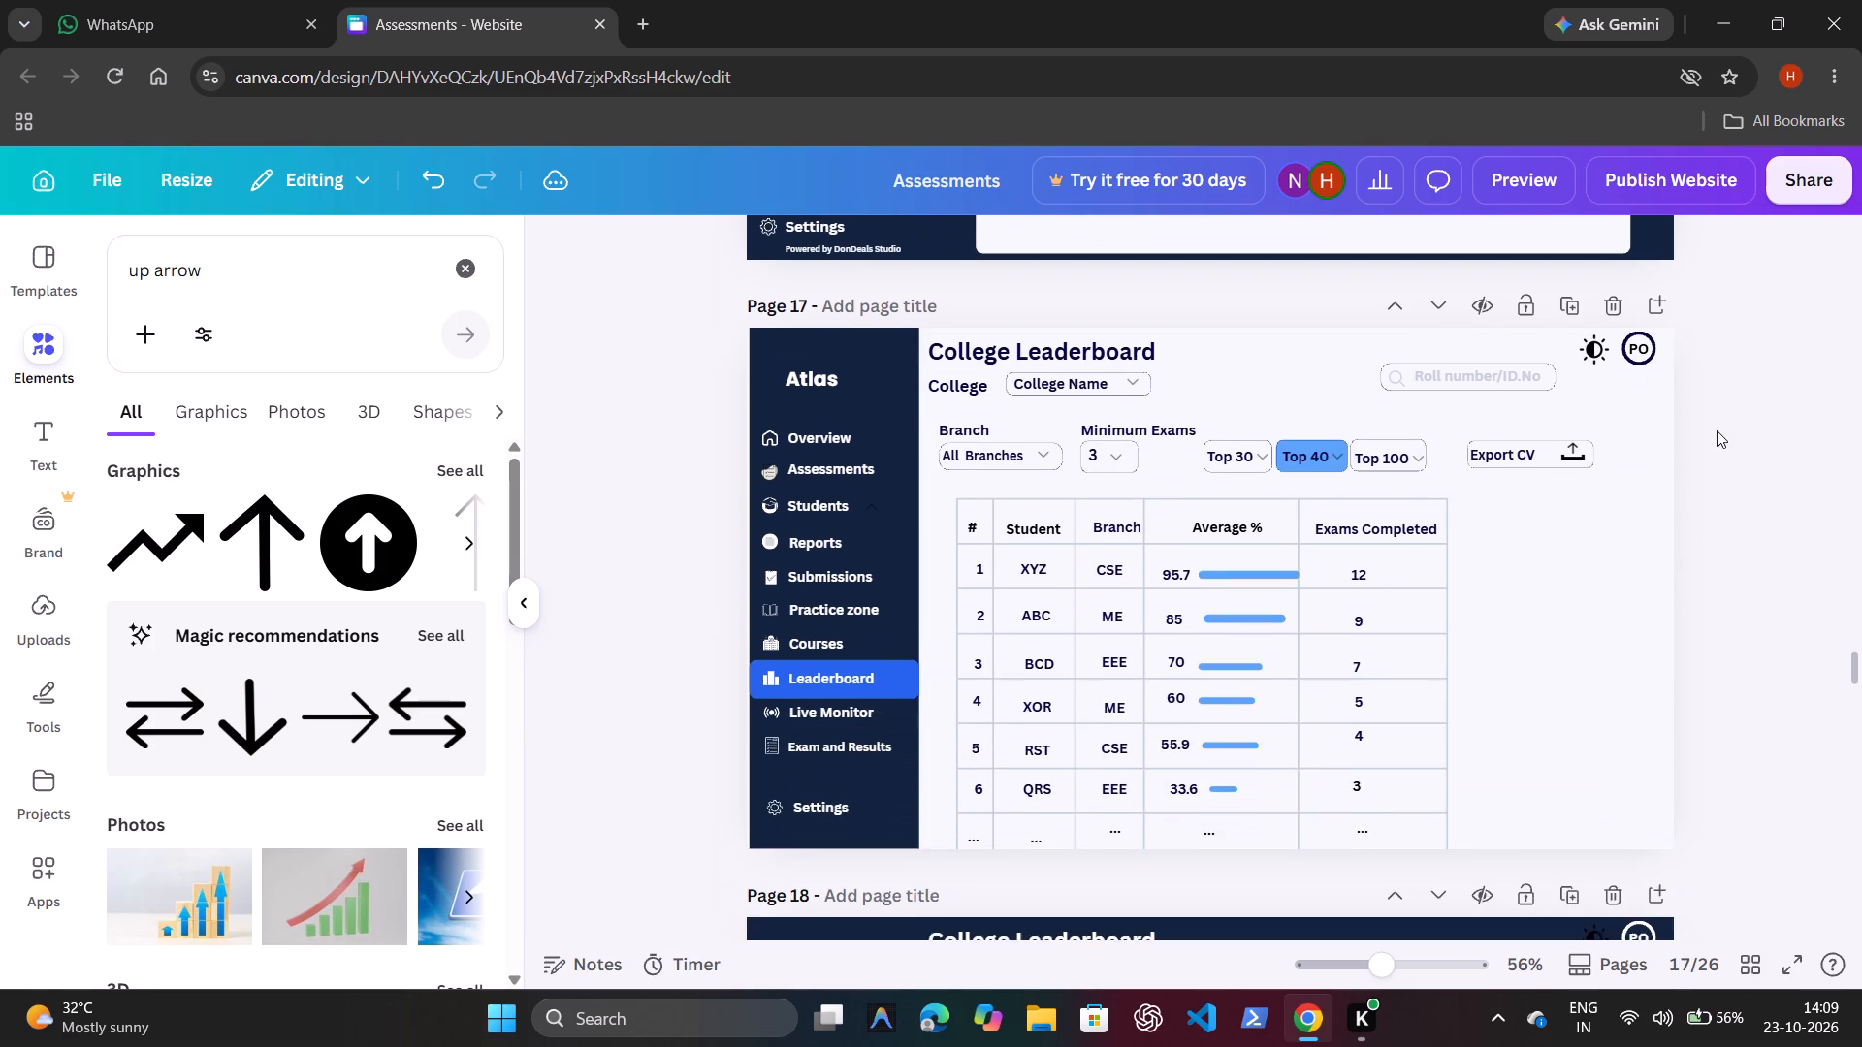
scroll(1717, 430, down, 5)
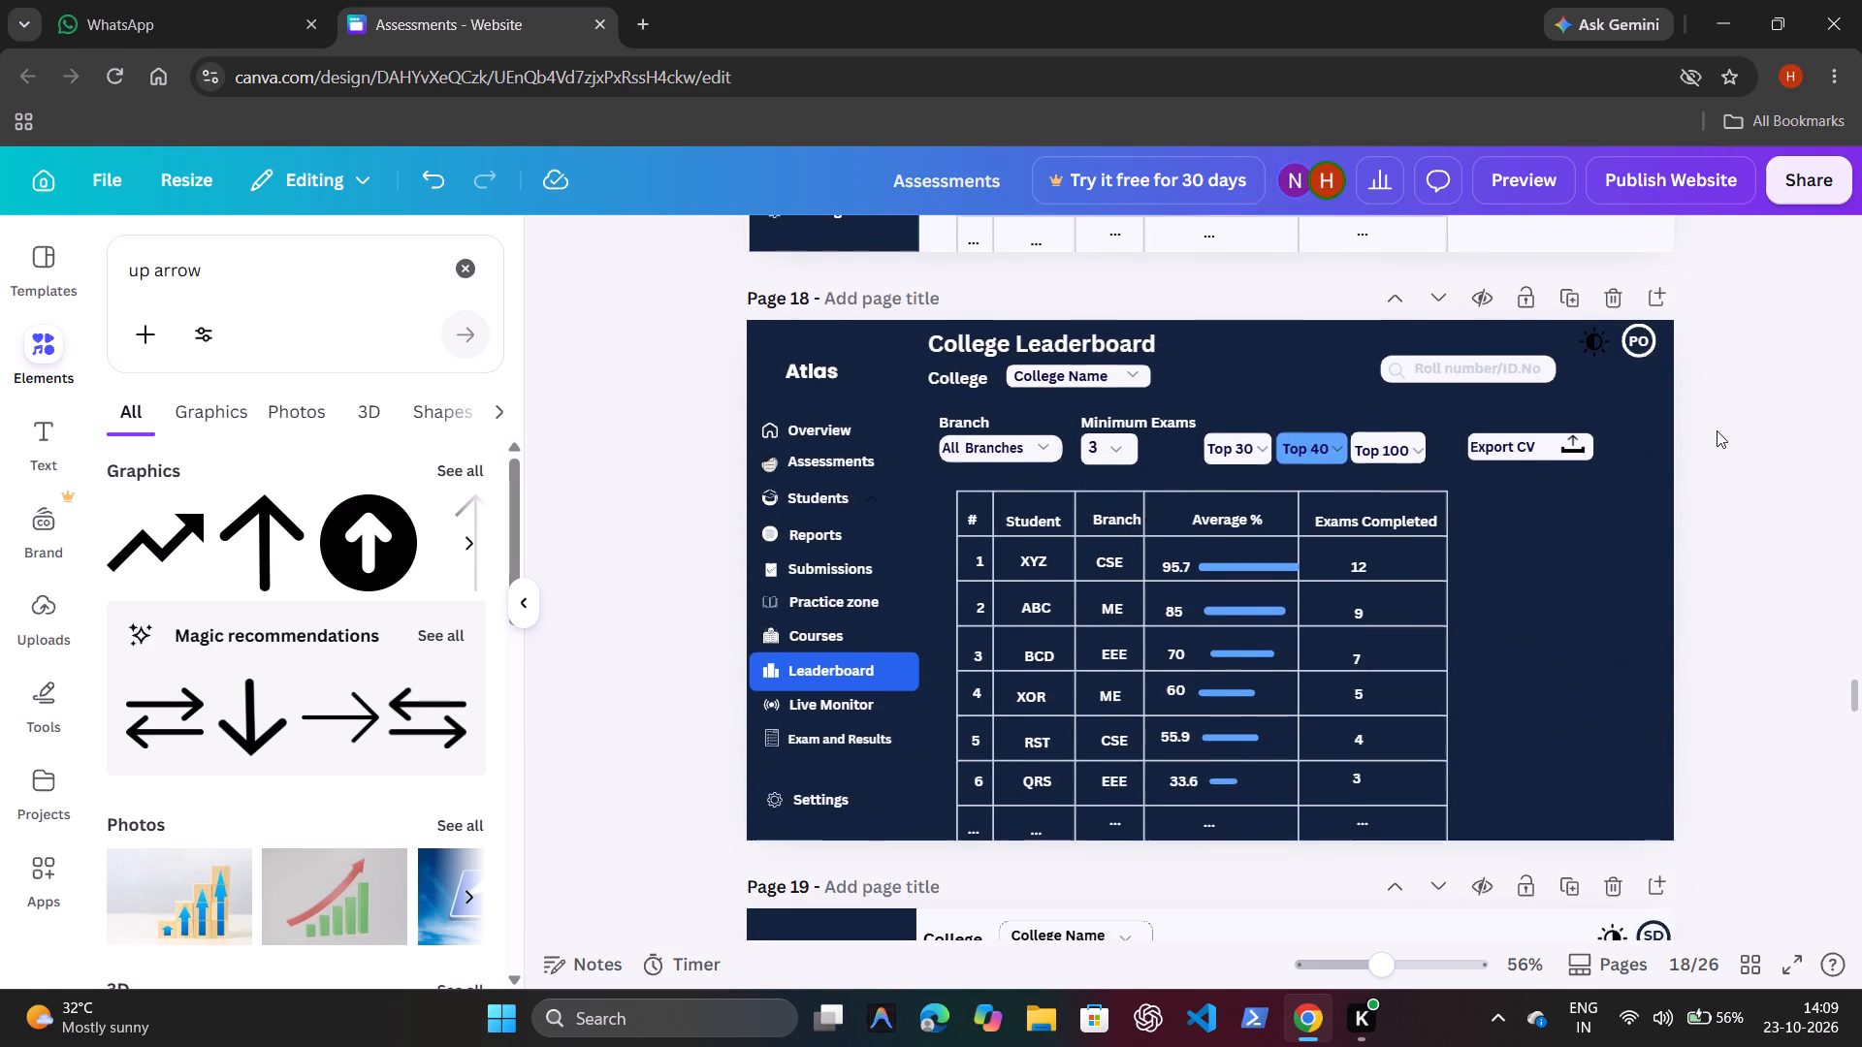
scroll(1717, 430, down, 5)
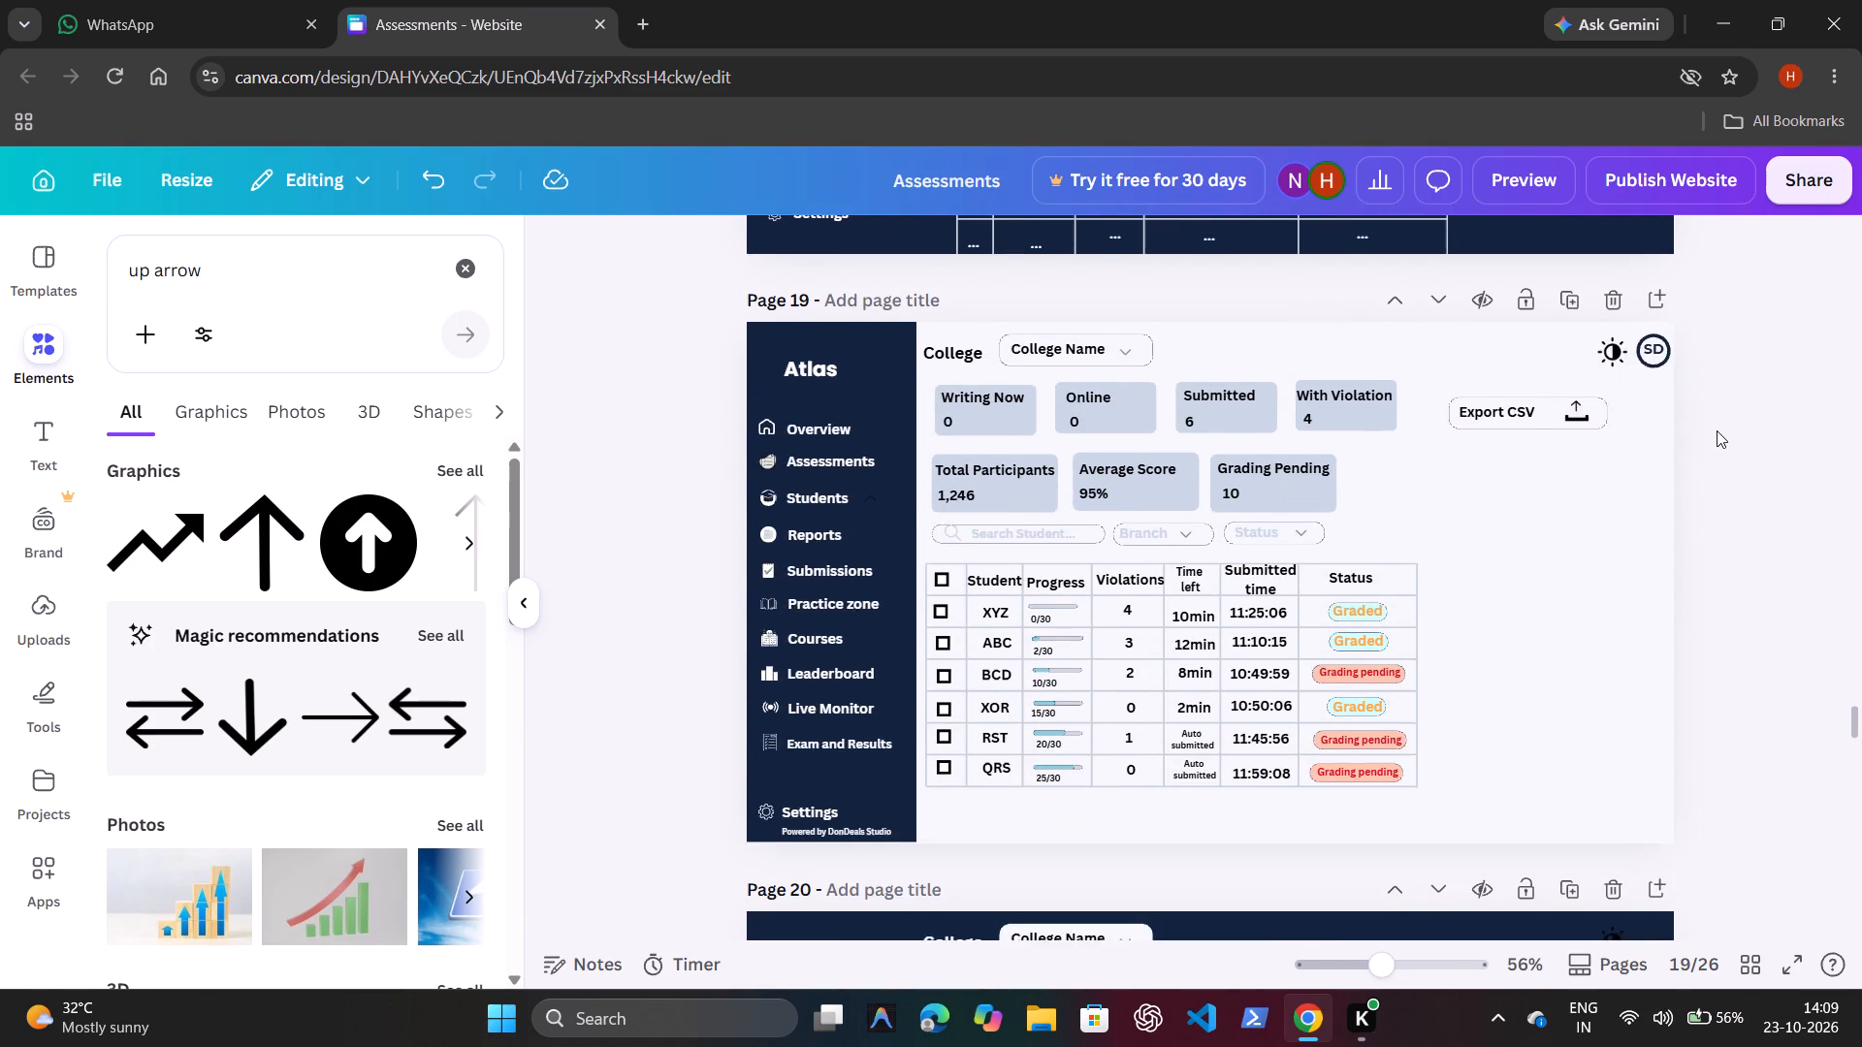
scroll(1717, 430, down, 6)
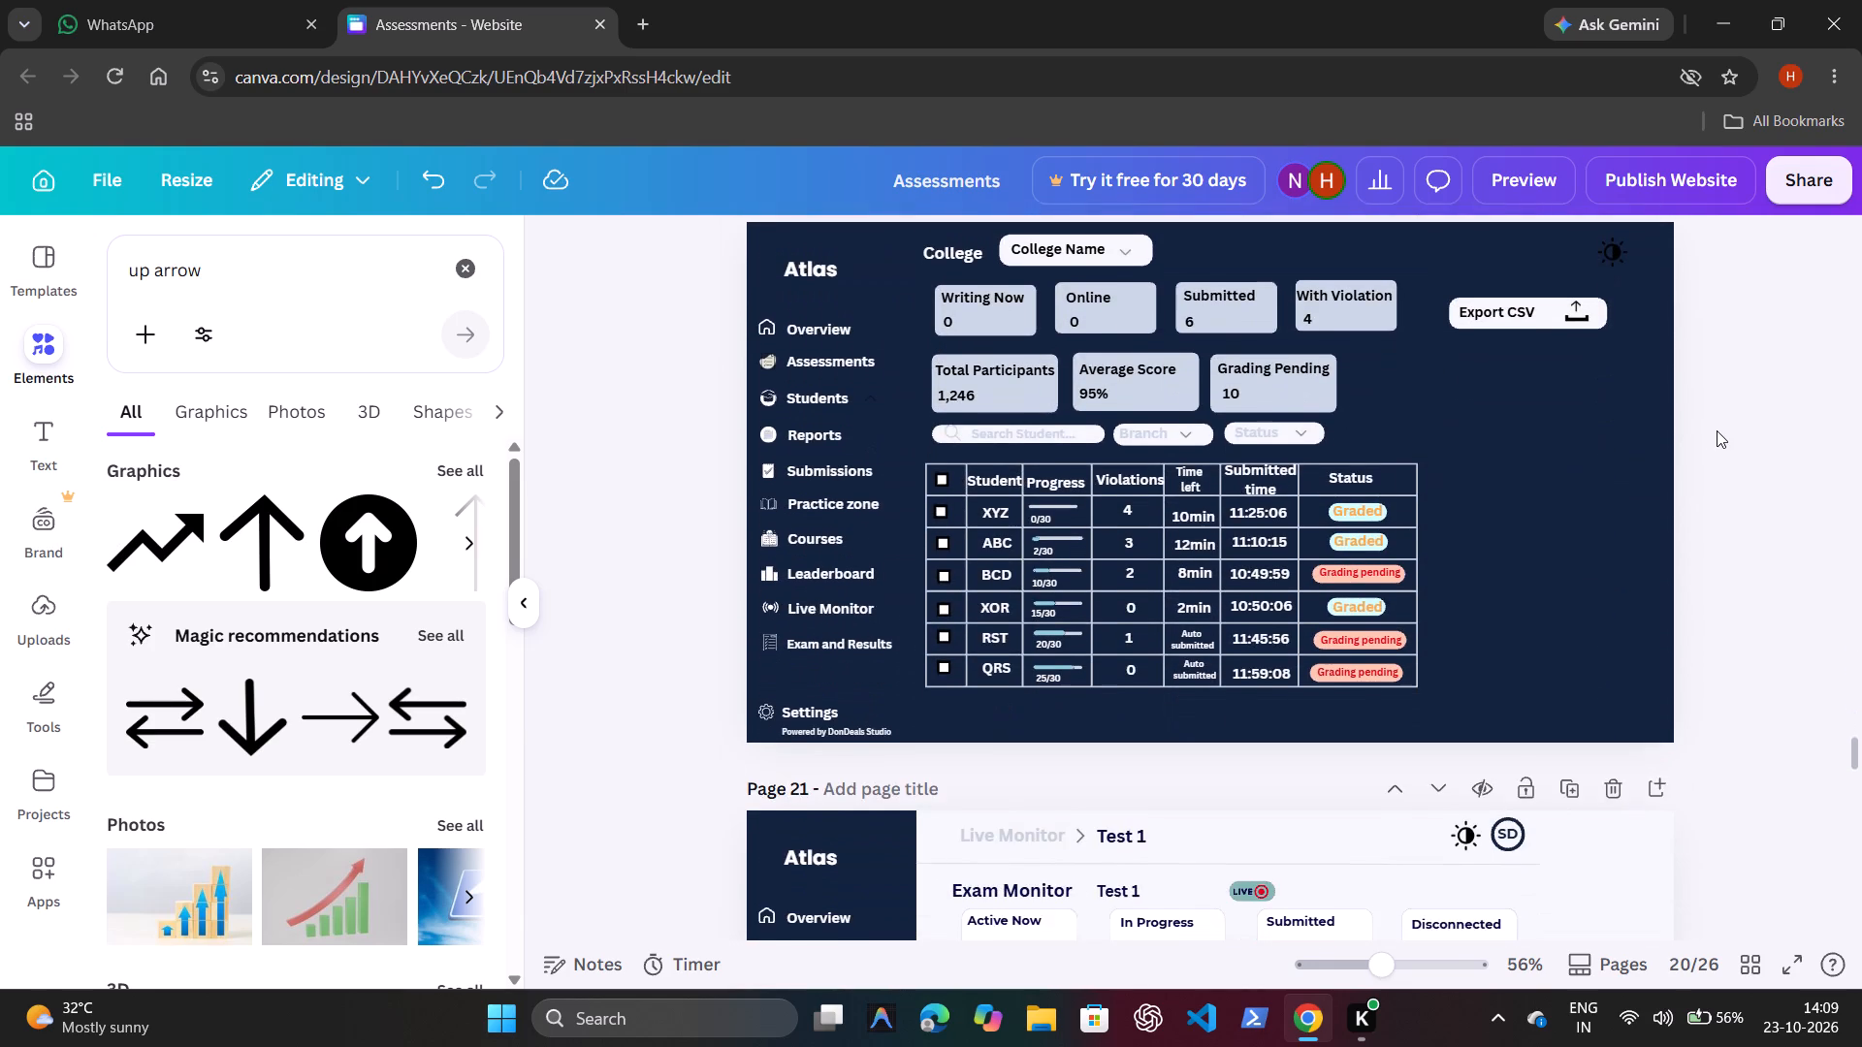
scroll(1717, 430, down, 4)
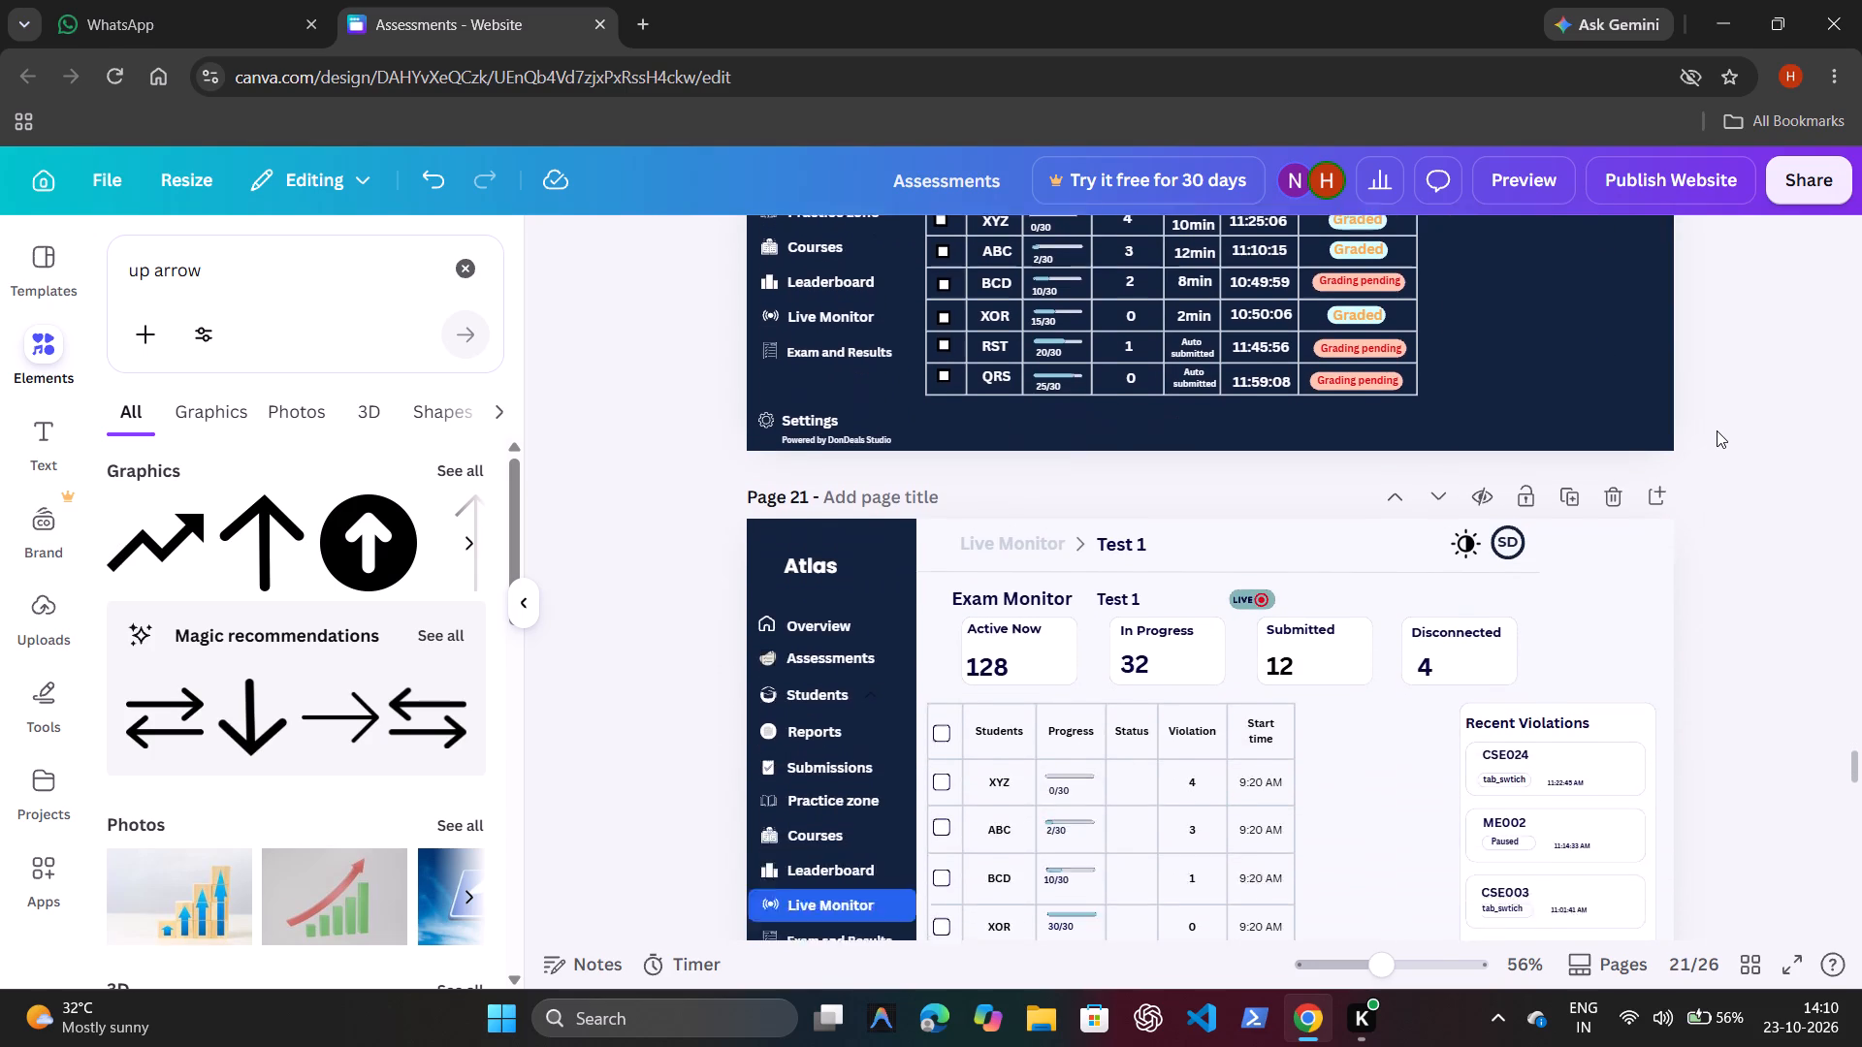
scroll(1717, 430, down, 11)
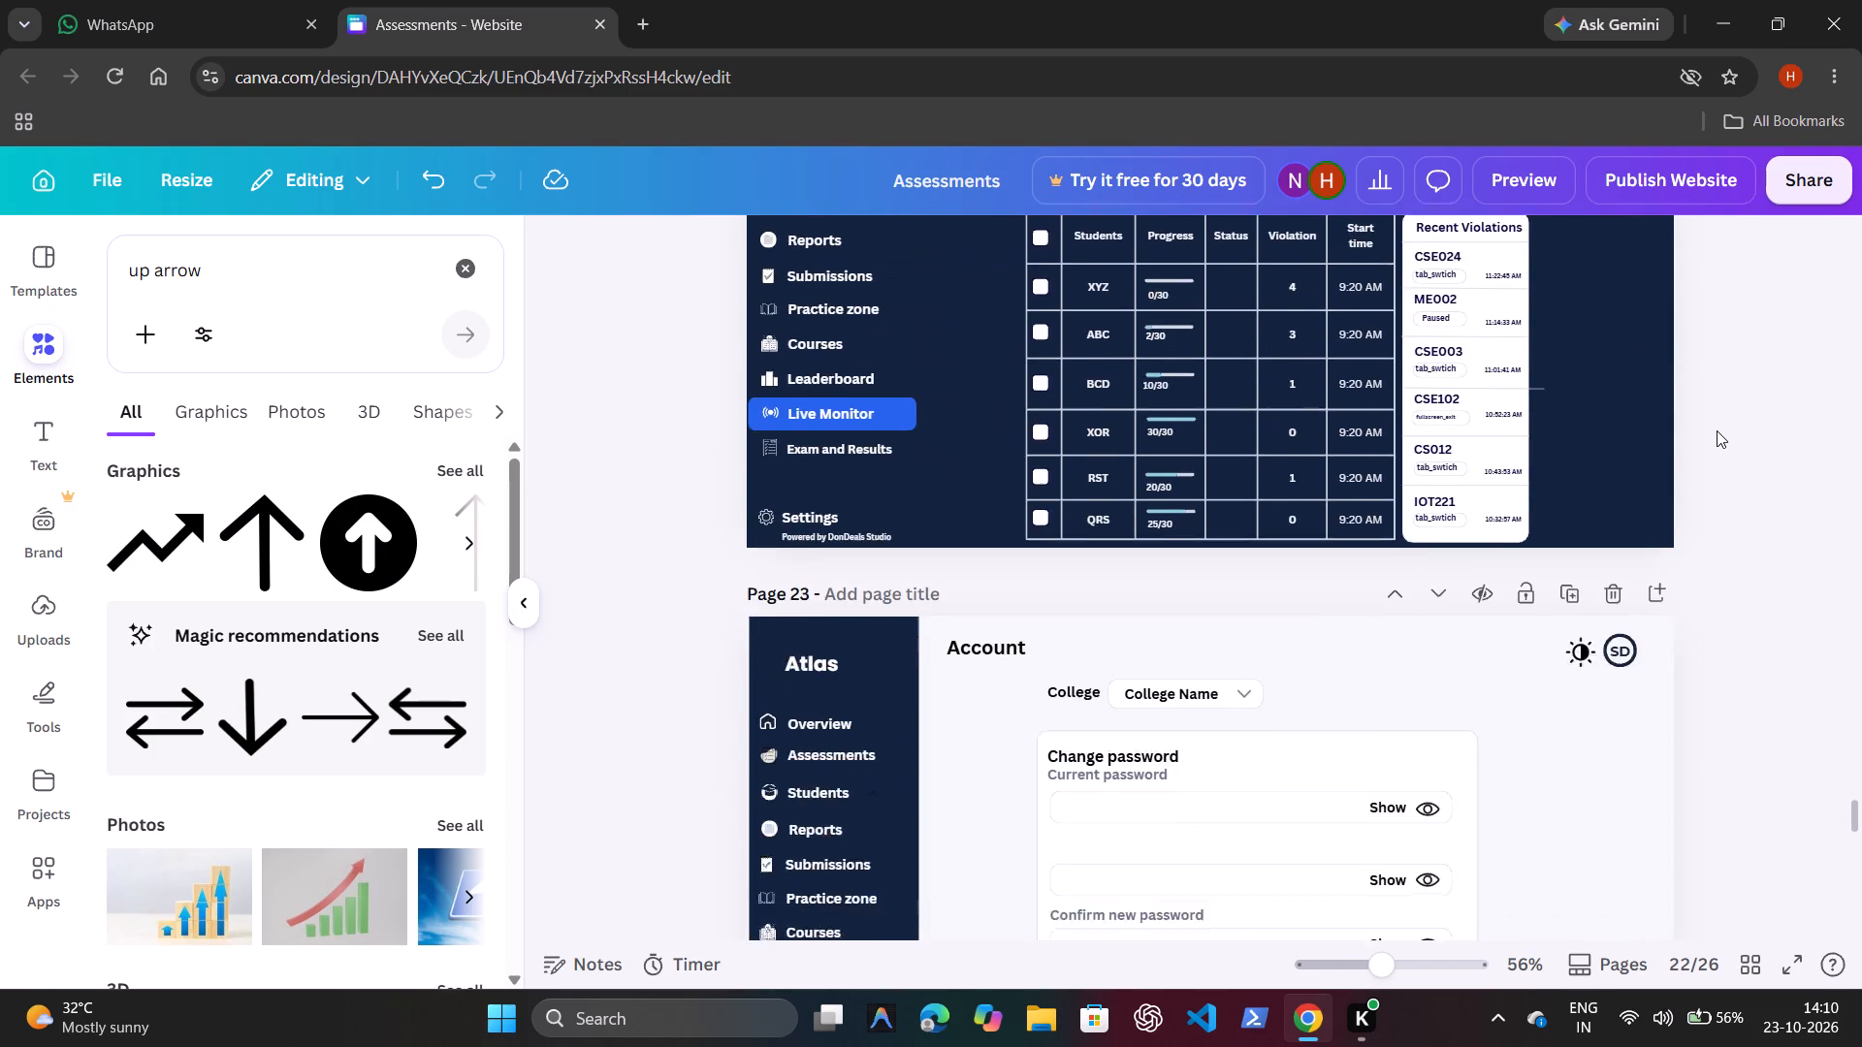
scroll(1717, 430, down, 6)
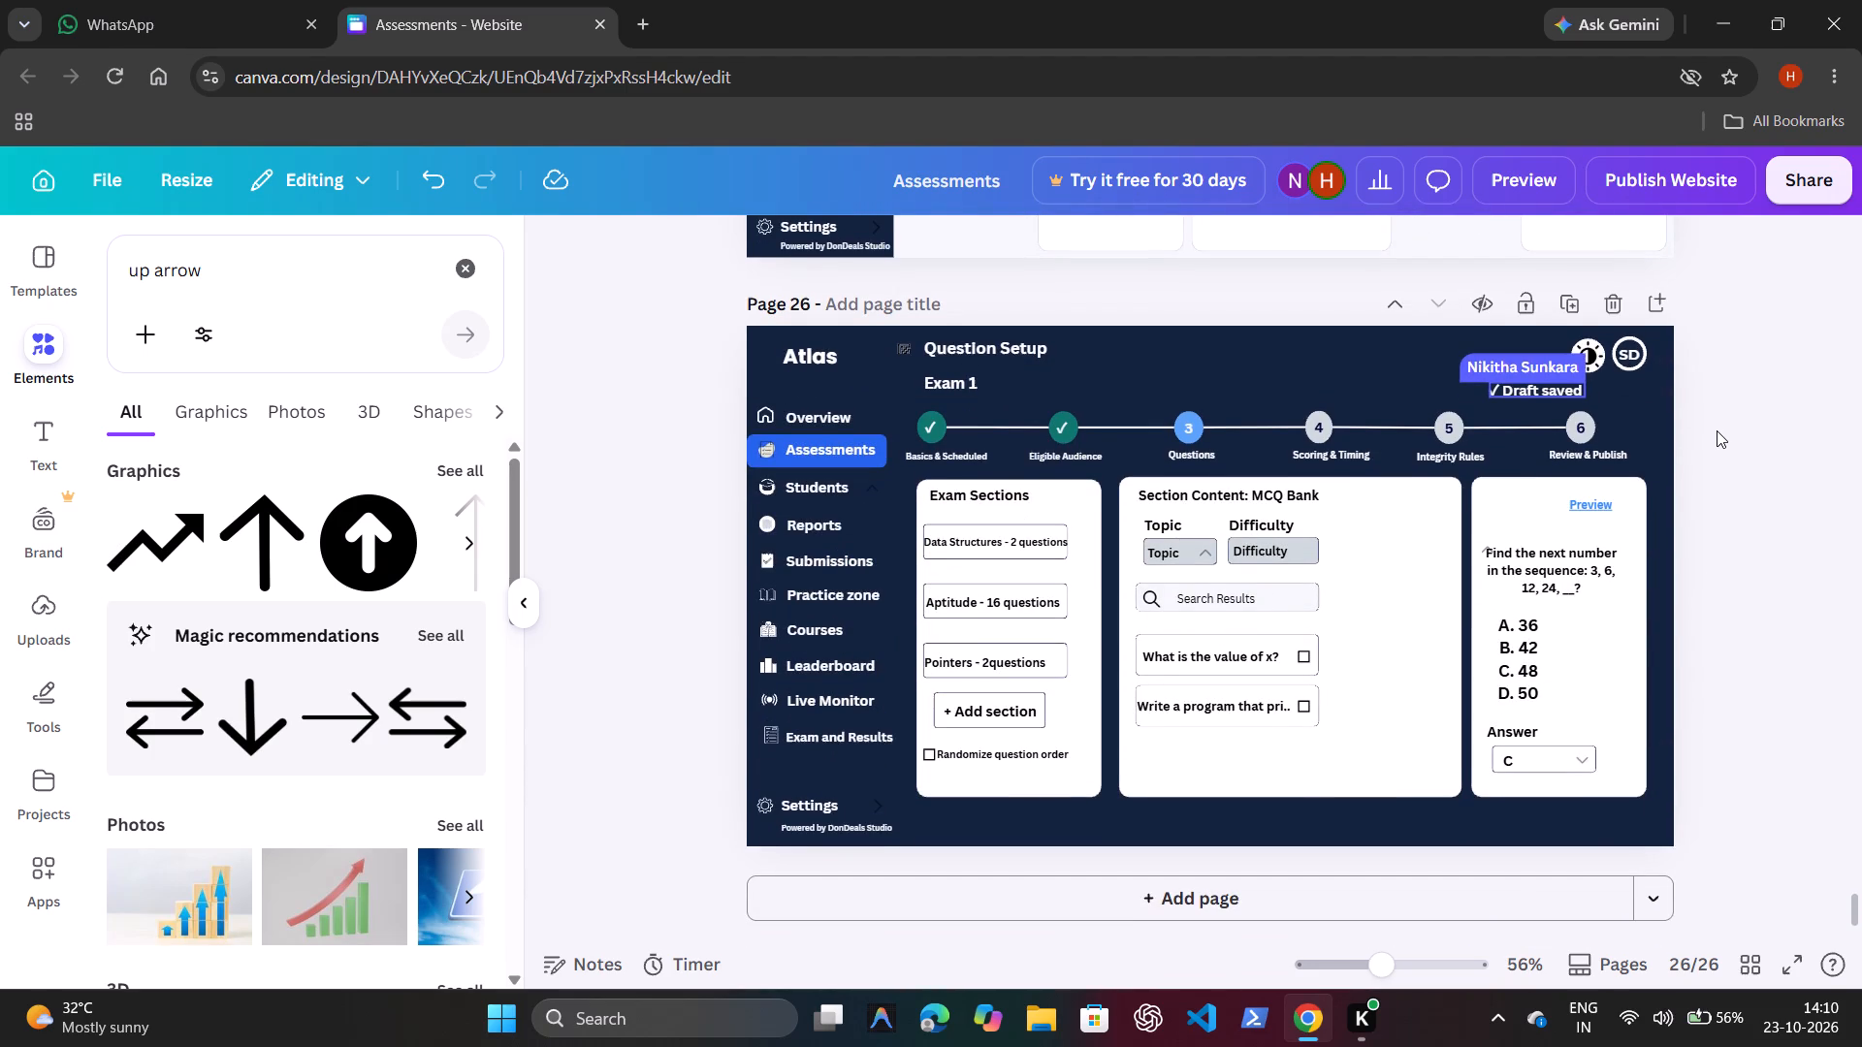
Look back through the design from the Question Setup page 26 to the Assessment 3 page 7.
click(1817, 486)
scroll(1817, 486, up, 2)
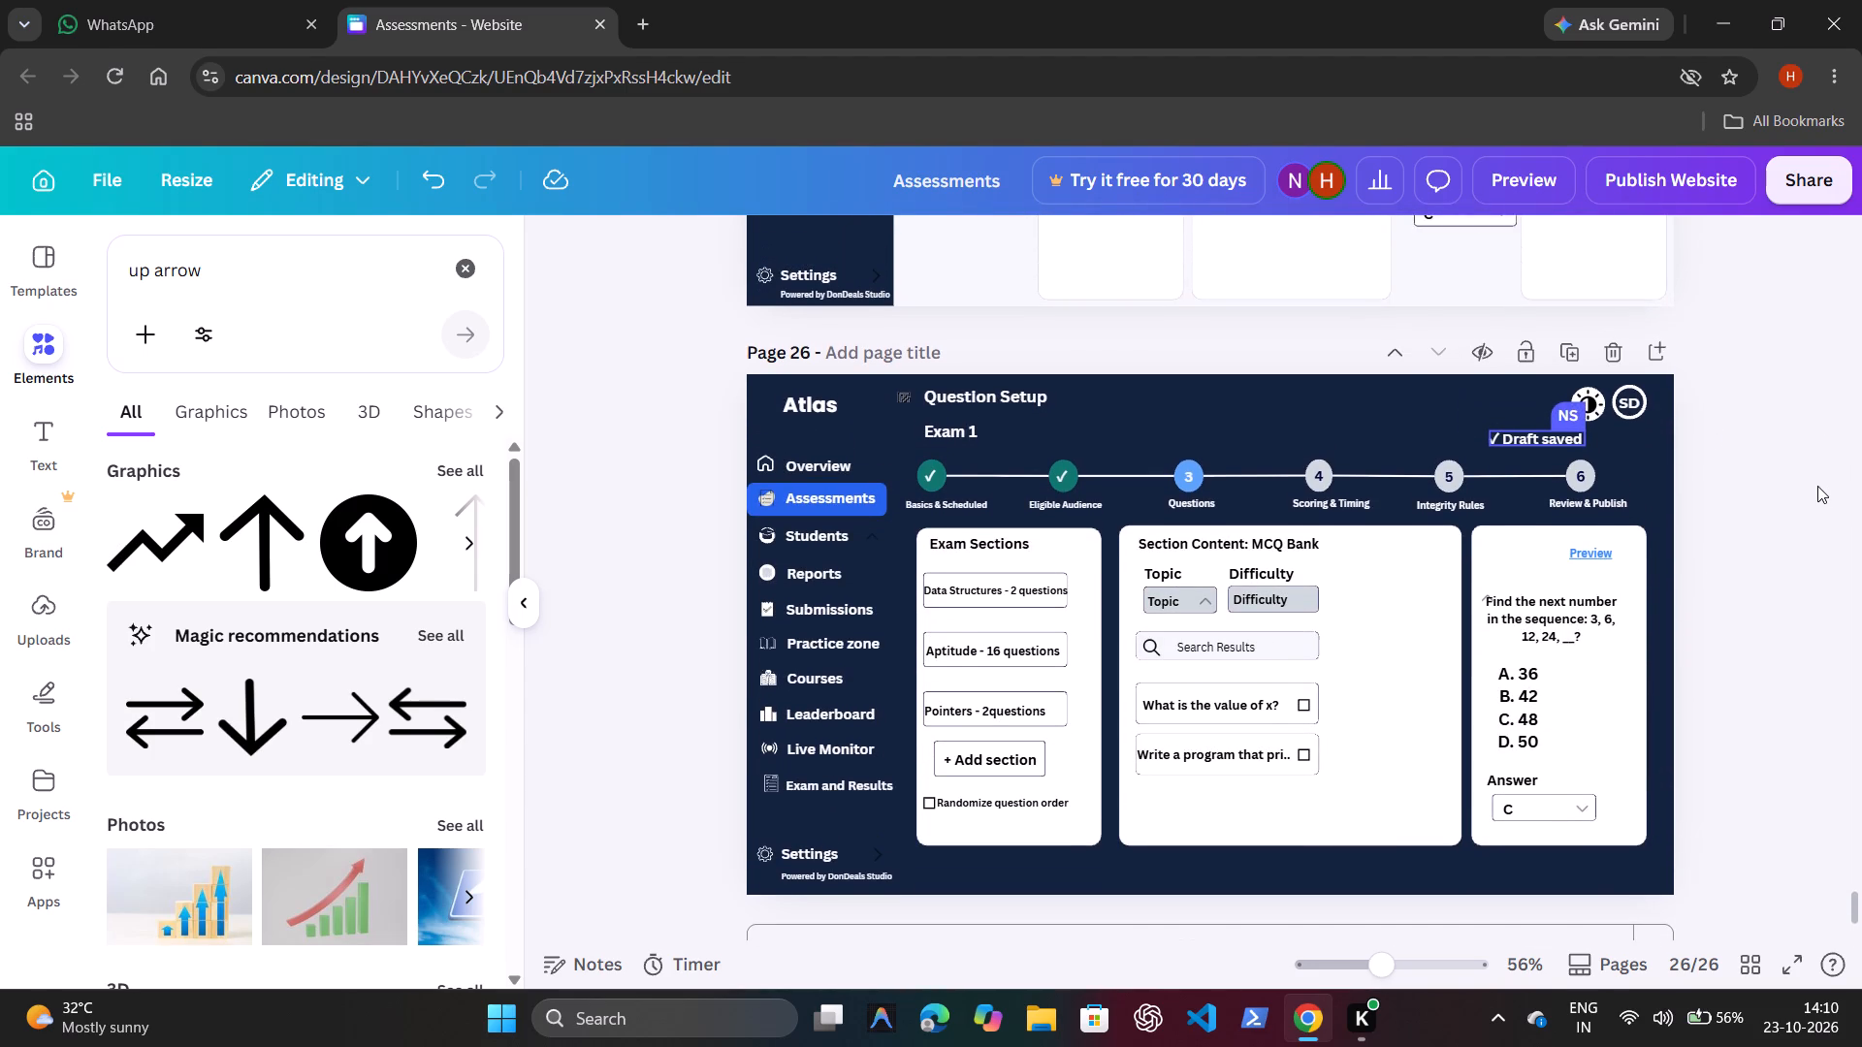
scroll(1817, 486, up, 11)
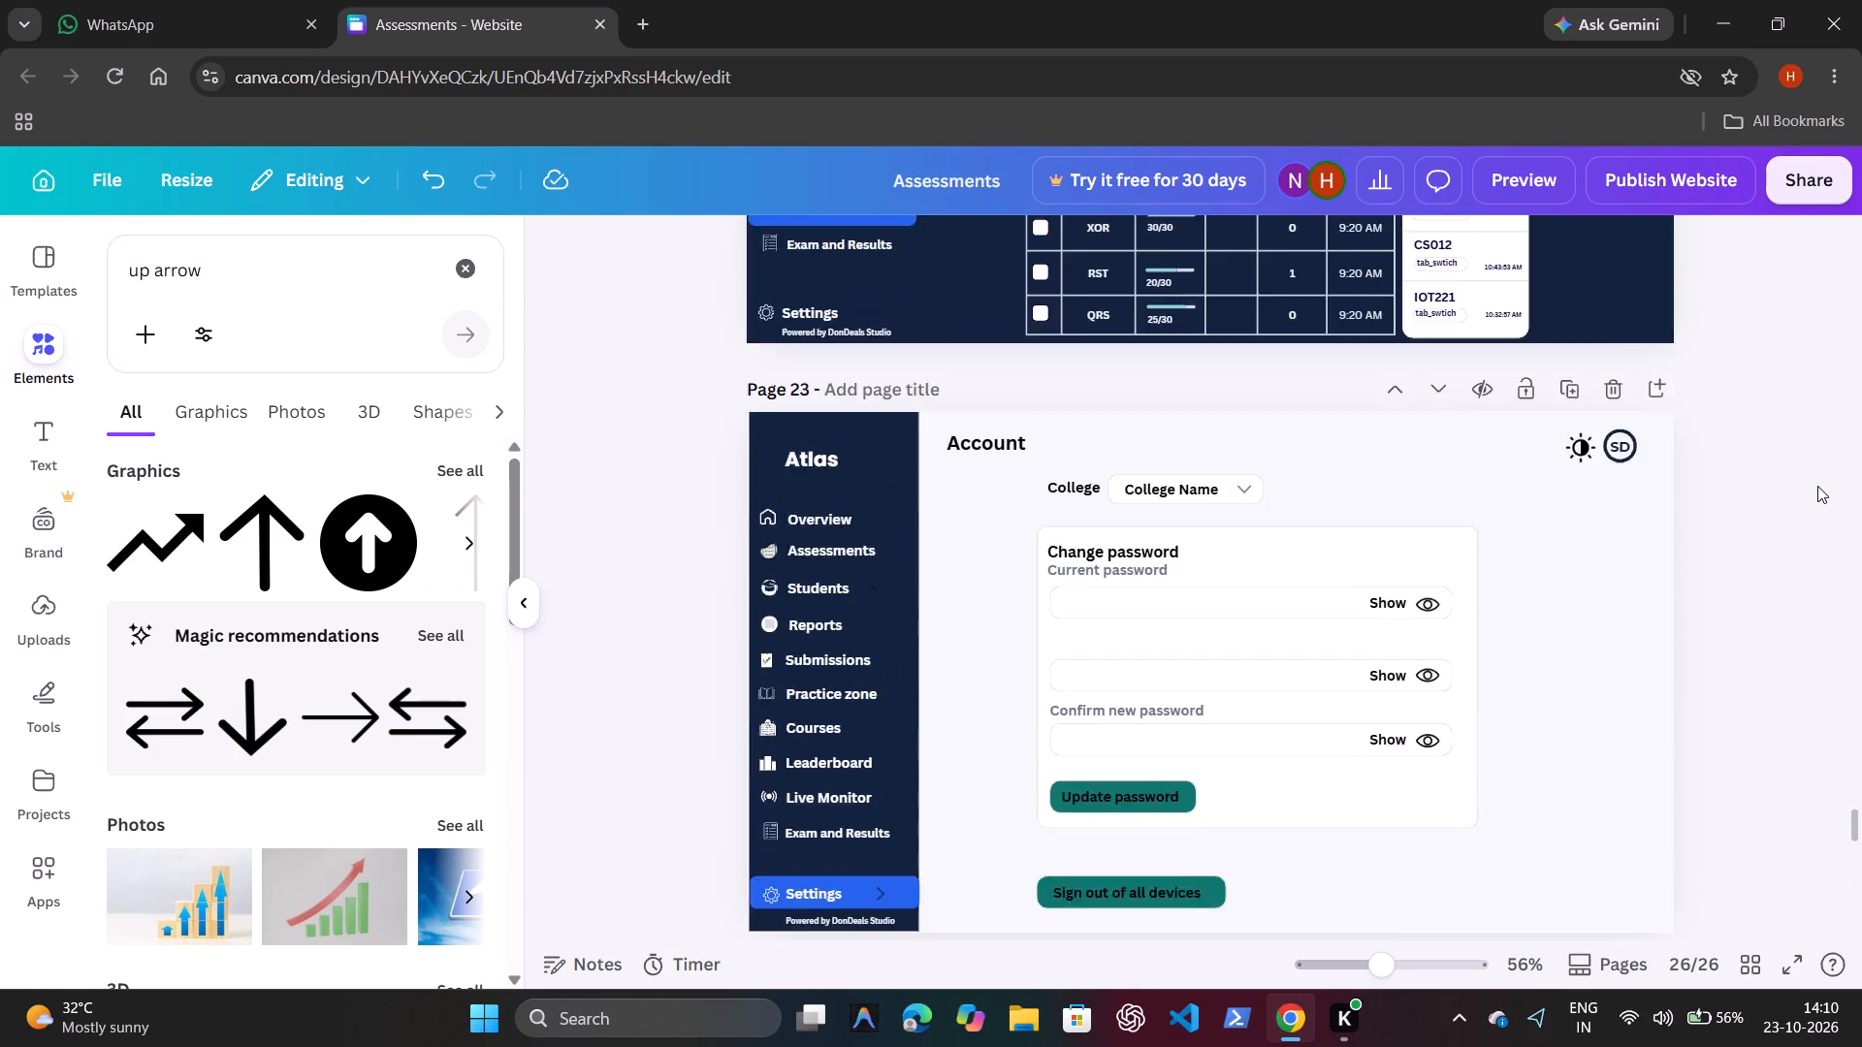
scroll(1817, 486, up, 9)
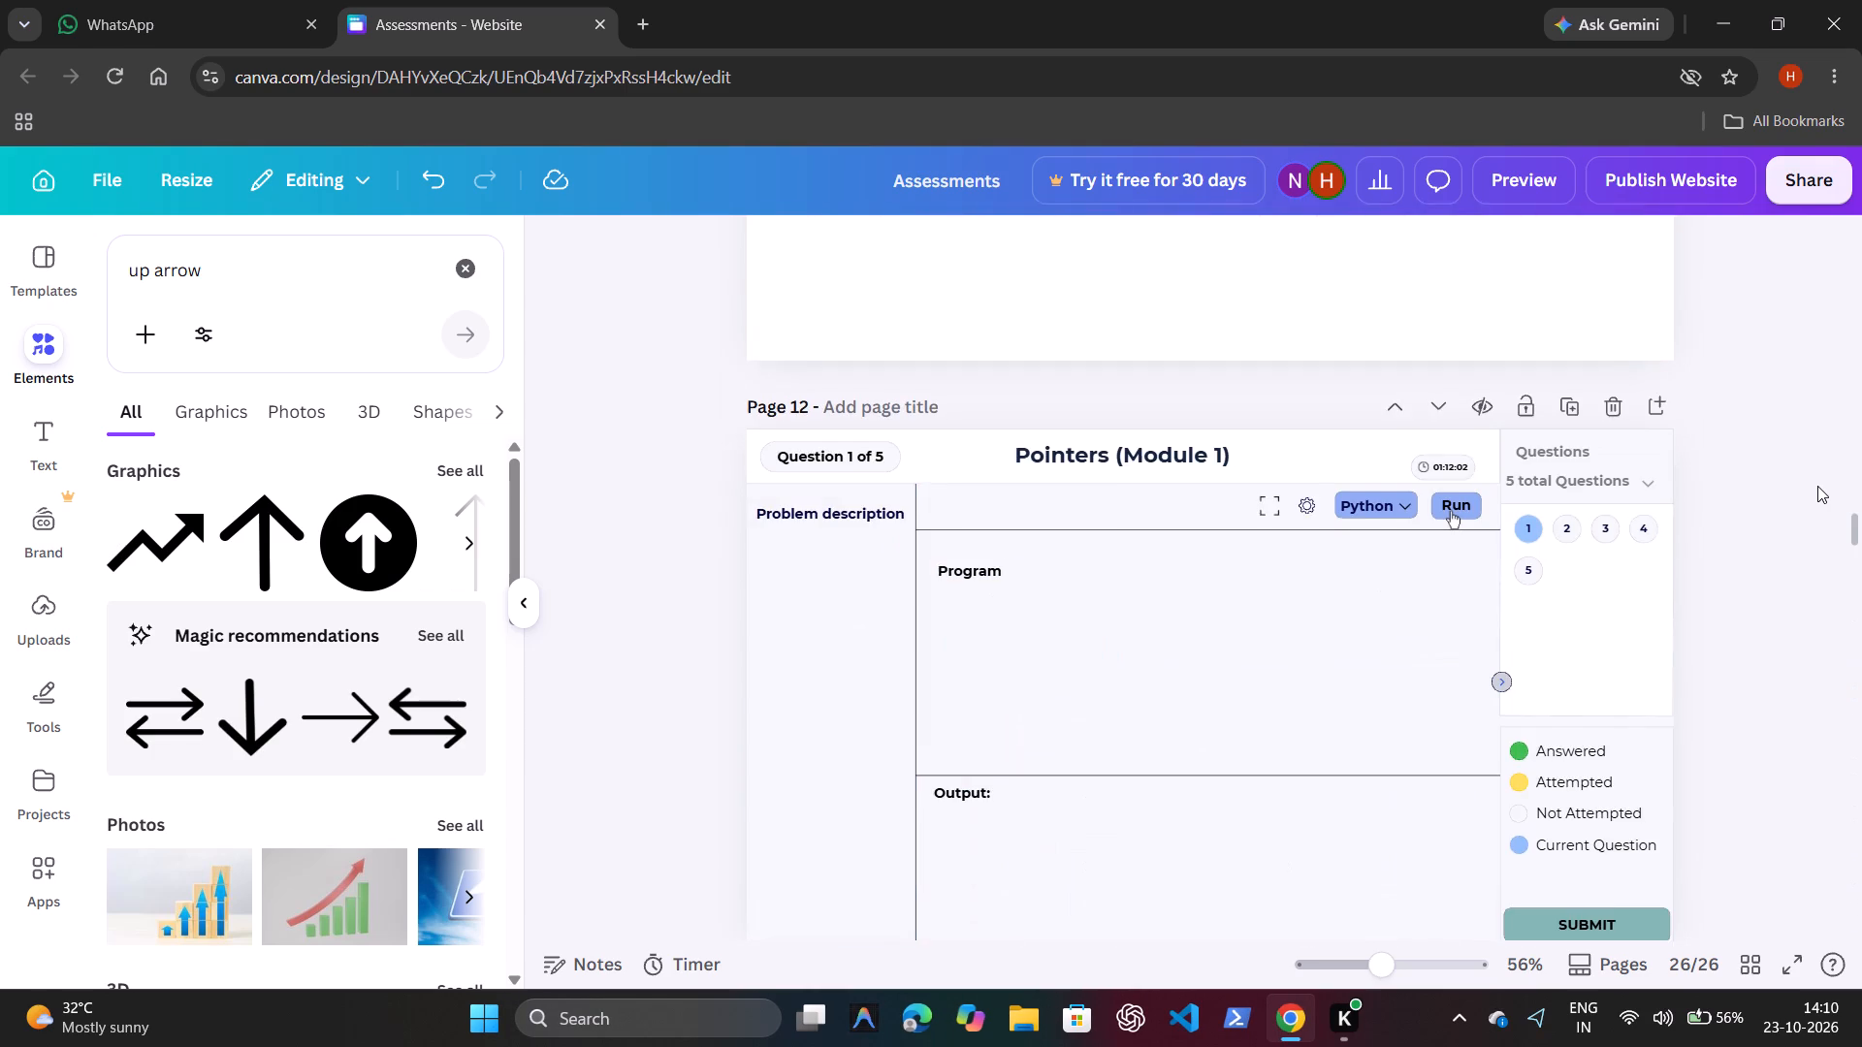
scroll(1817, 486, up, 19)
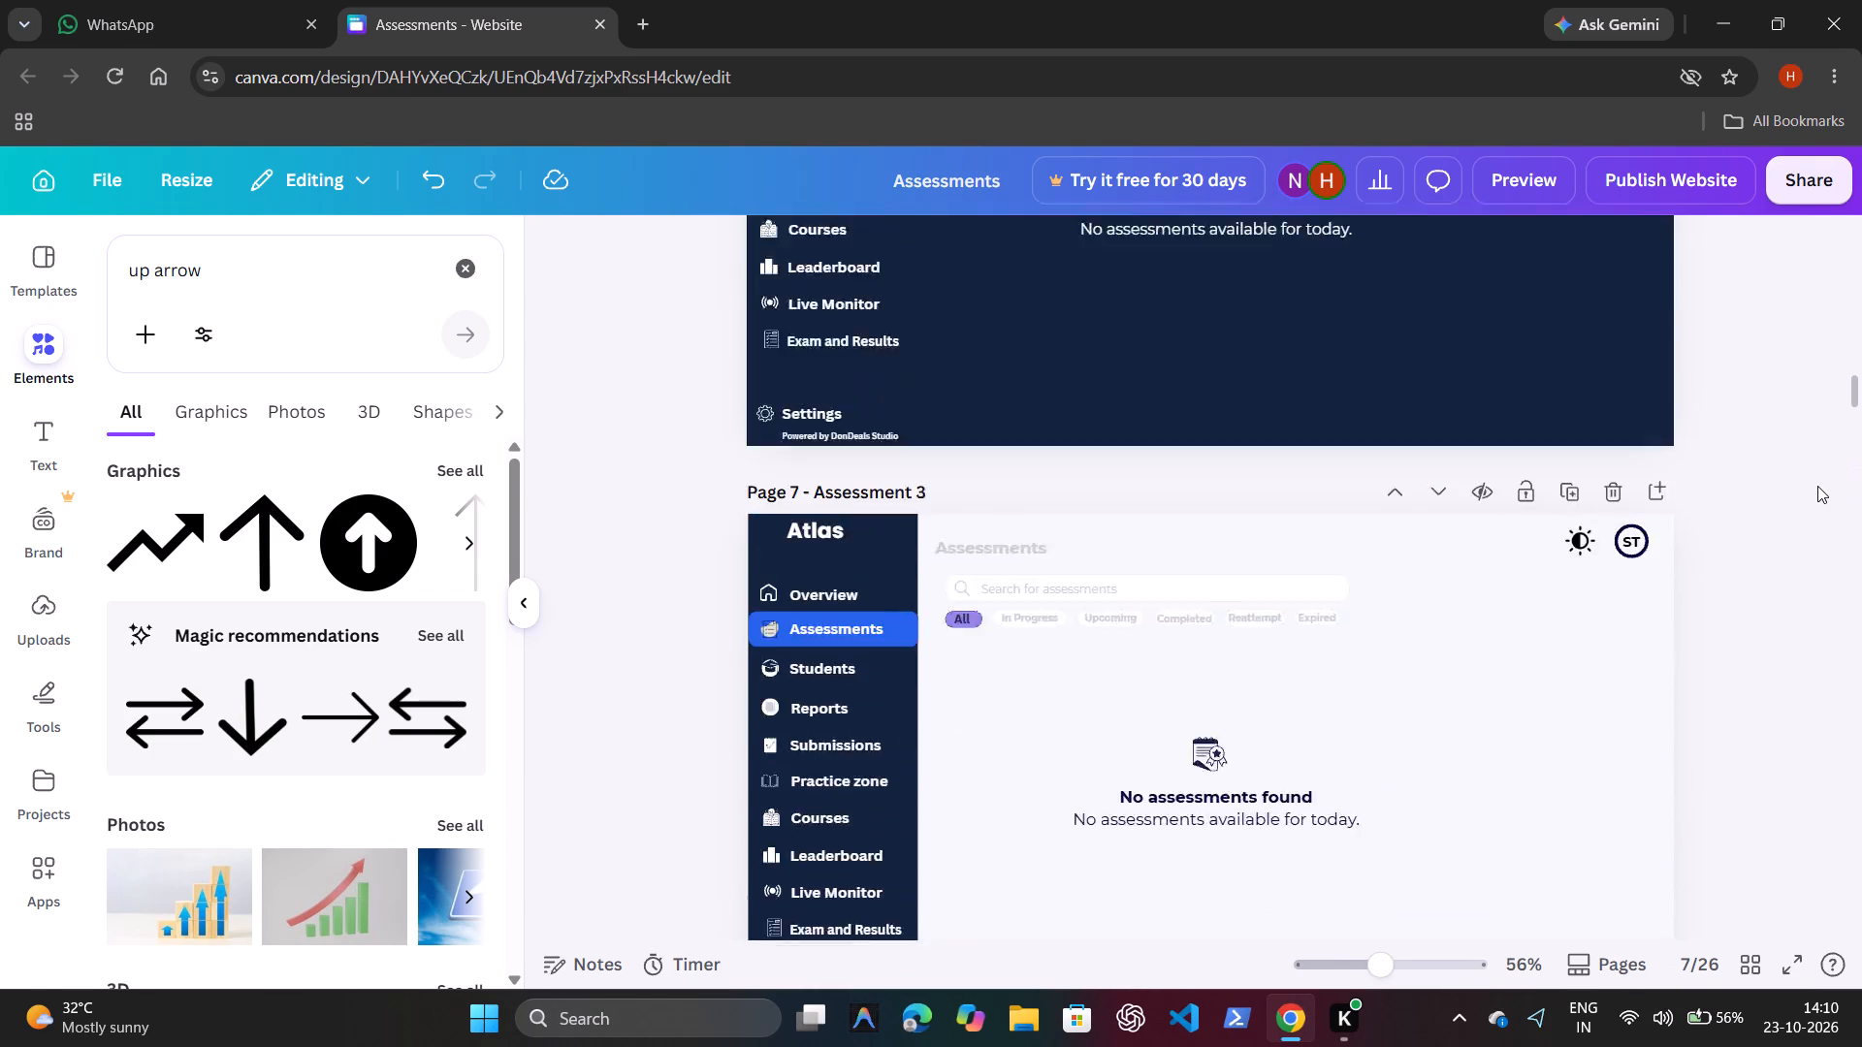
Look back to the Login page 1 and review the pages down to the dark Assessment 2 page 5.
scroll(1817, 486, up, 4)
scroll(1817, 486, down, 3)
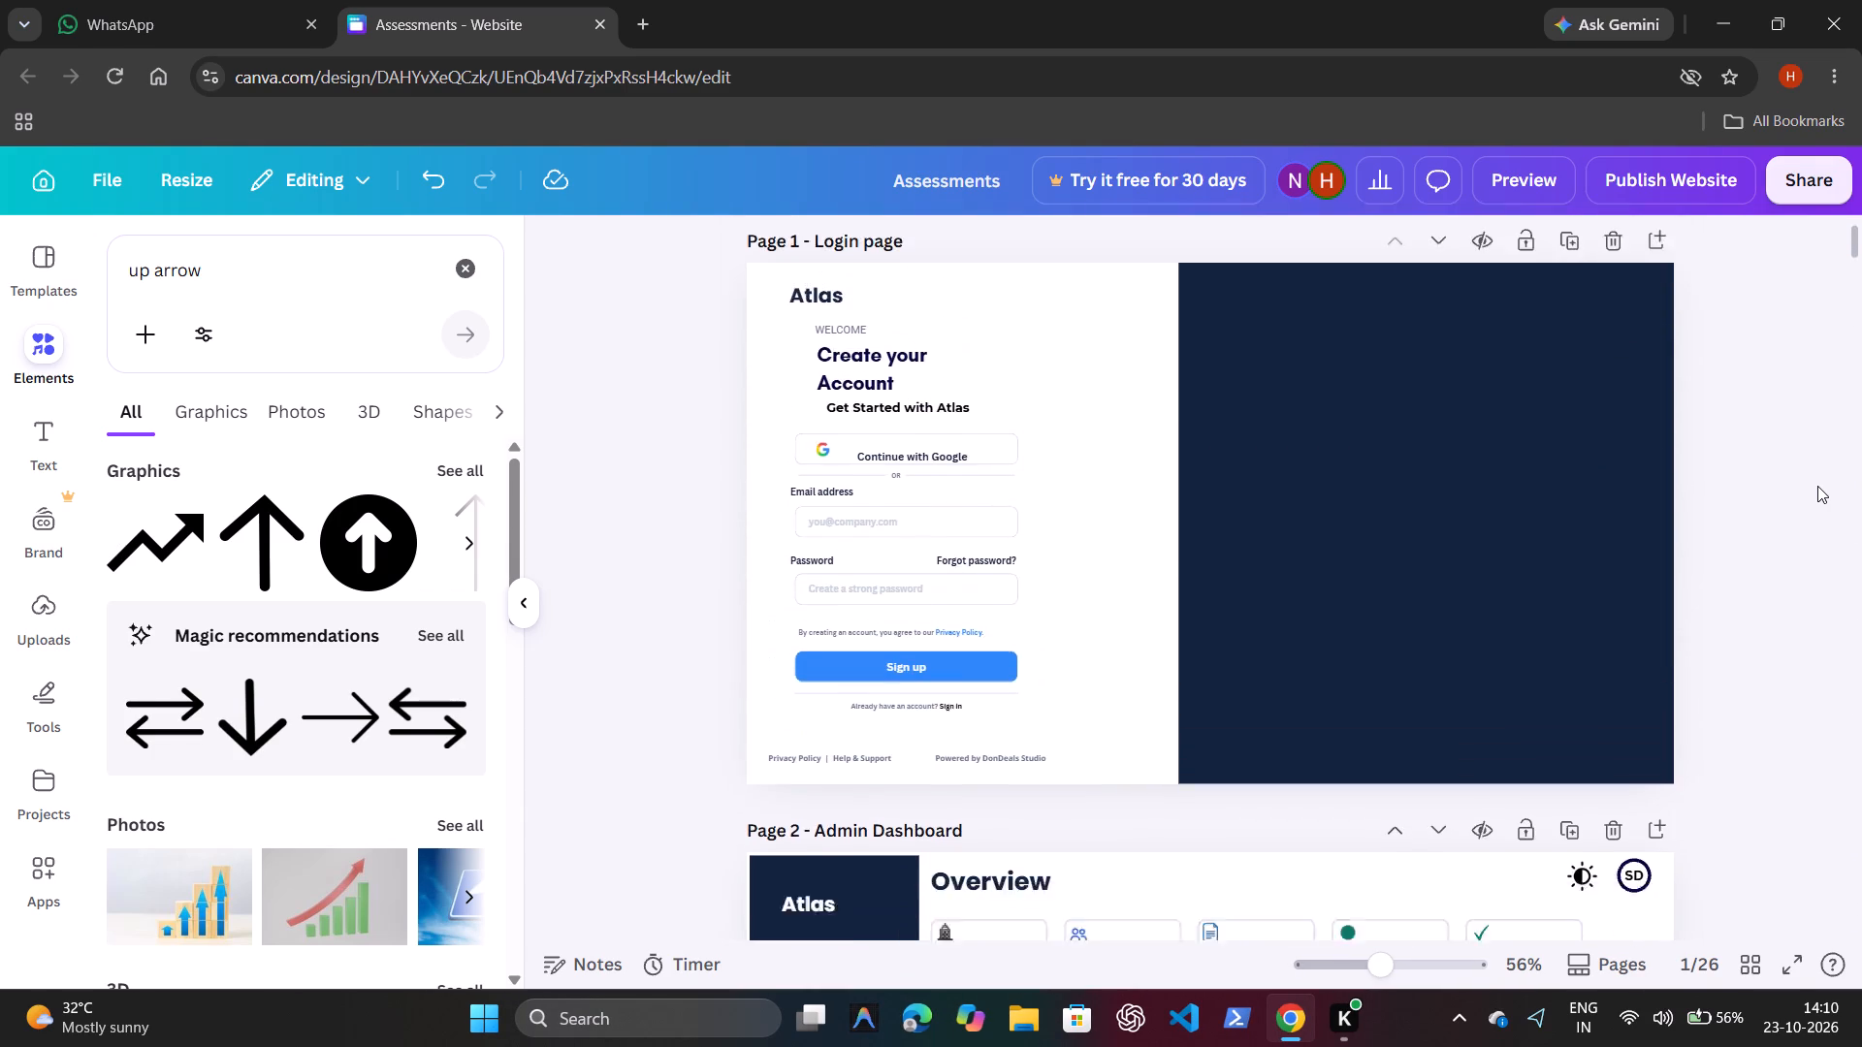
scroll(1817, 486, down, 5)
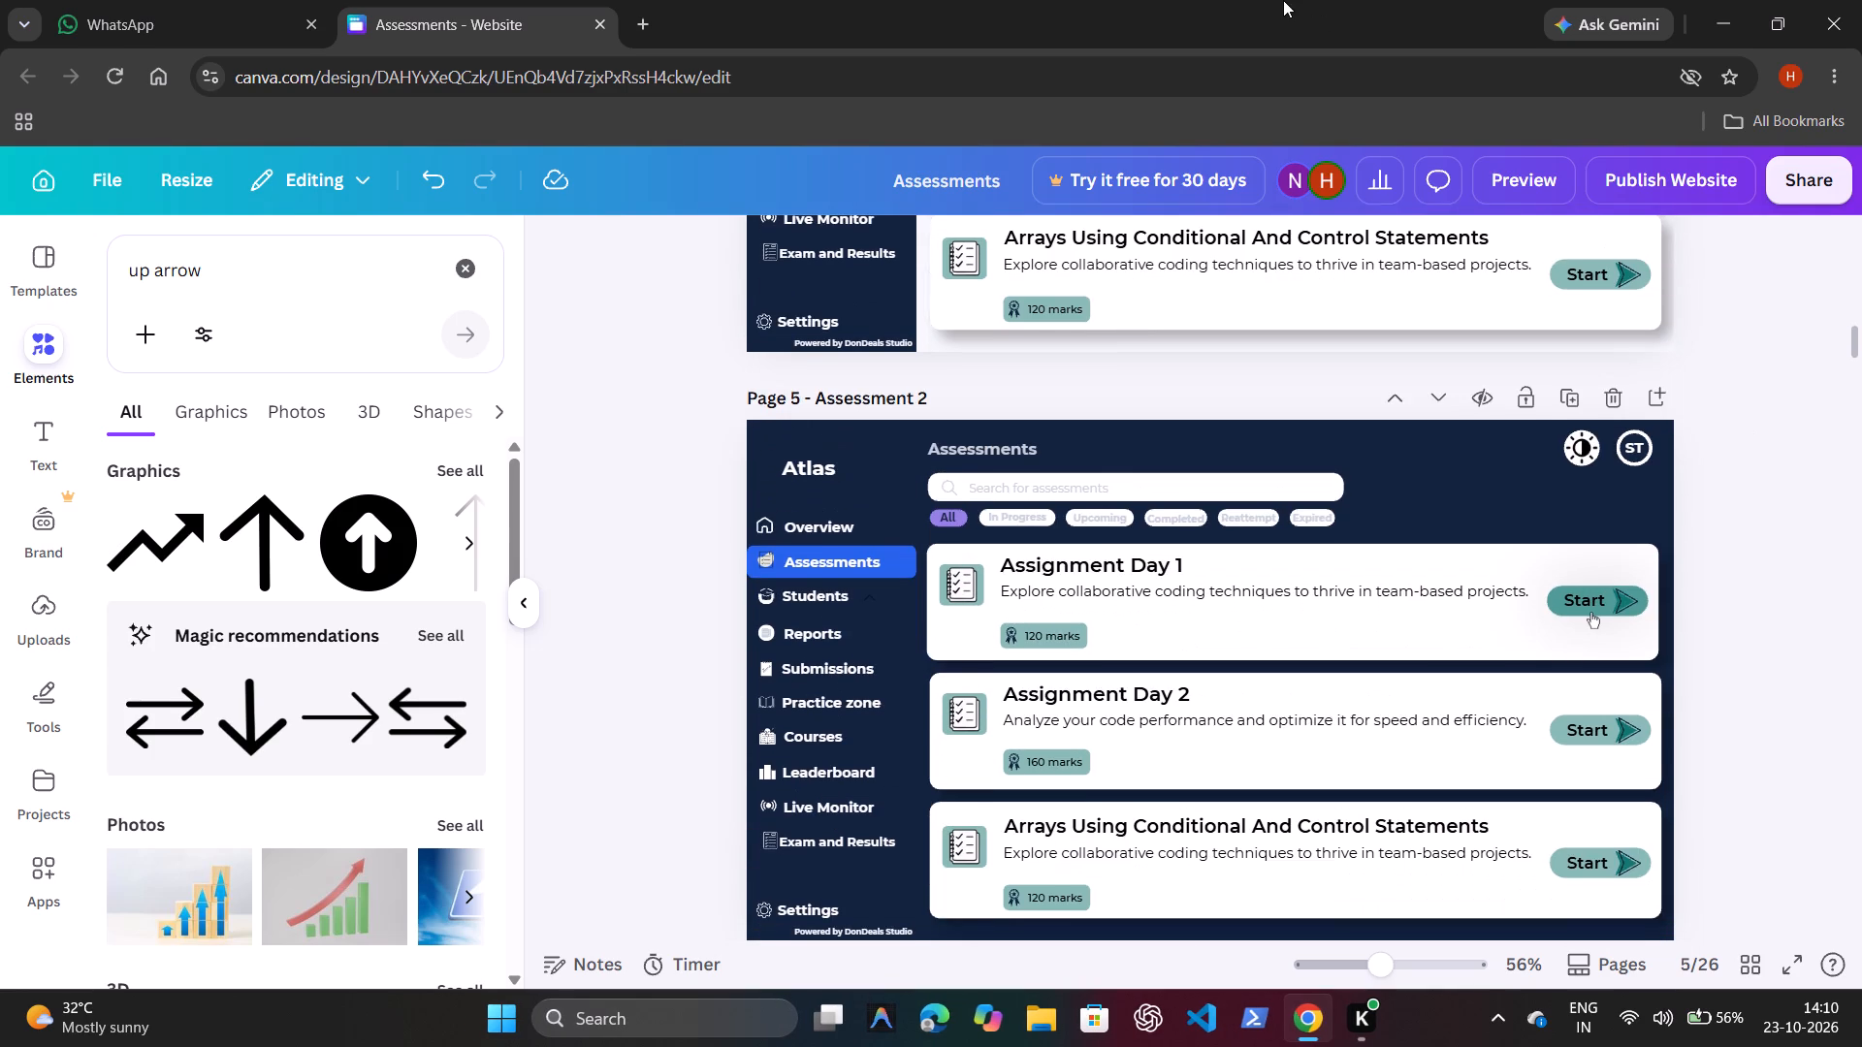
click(505, 28)
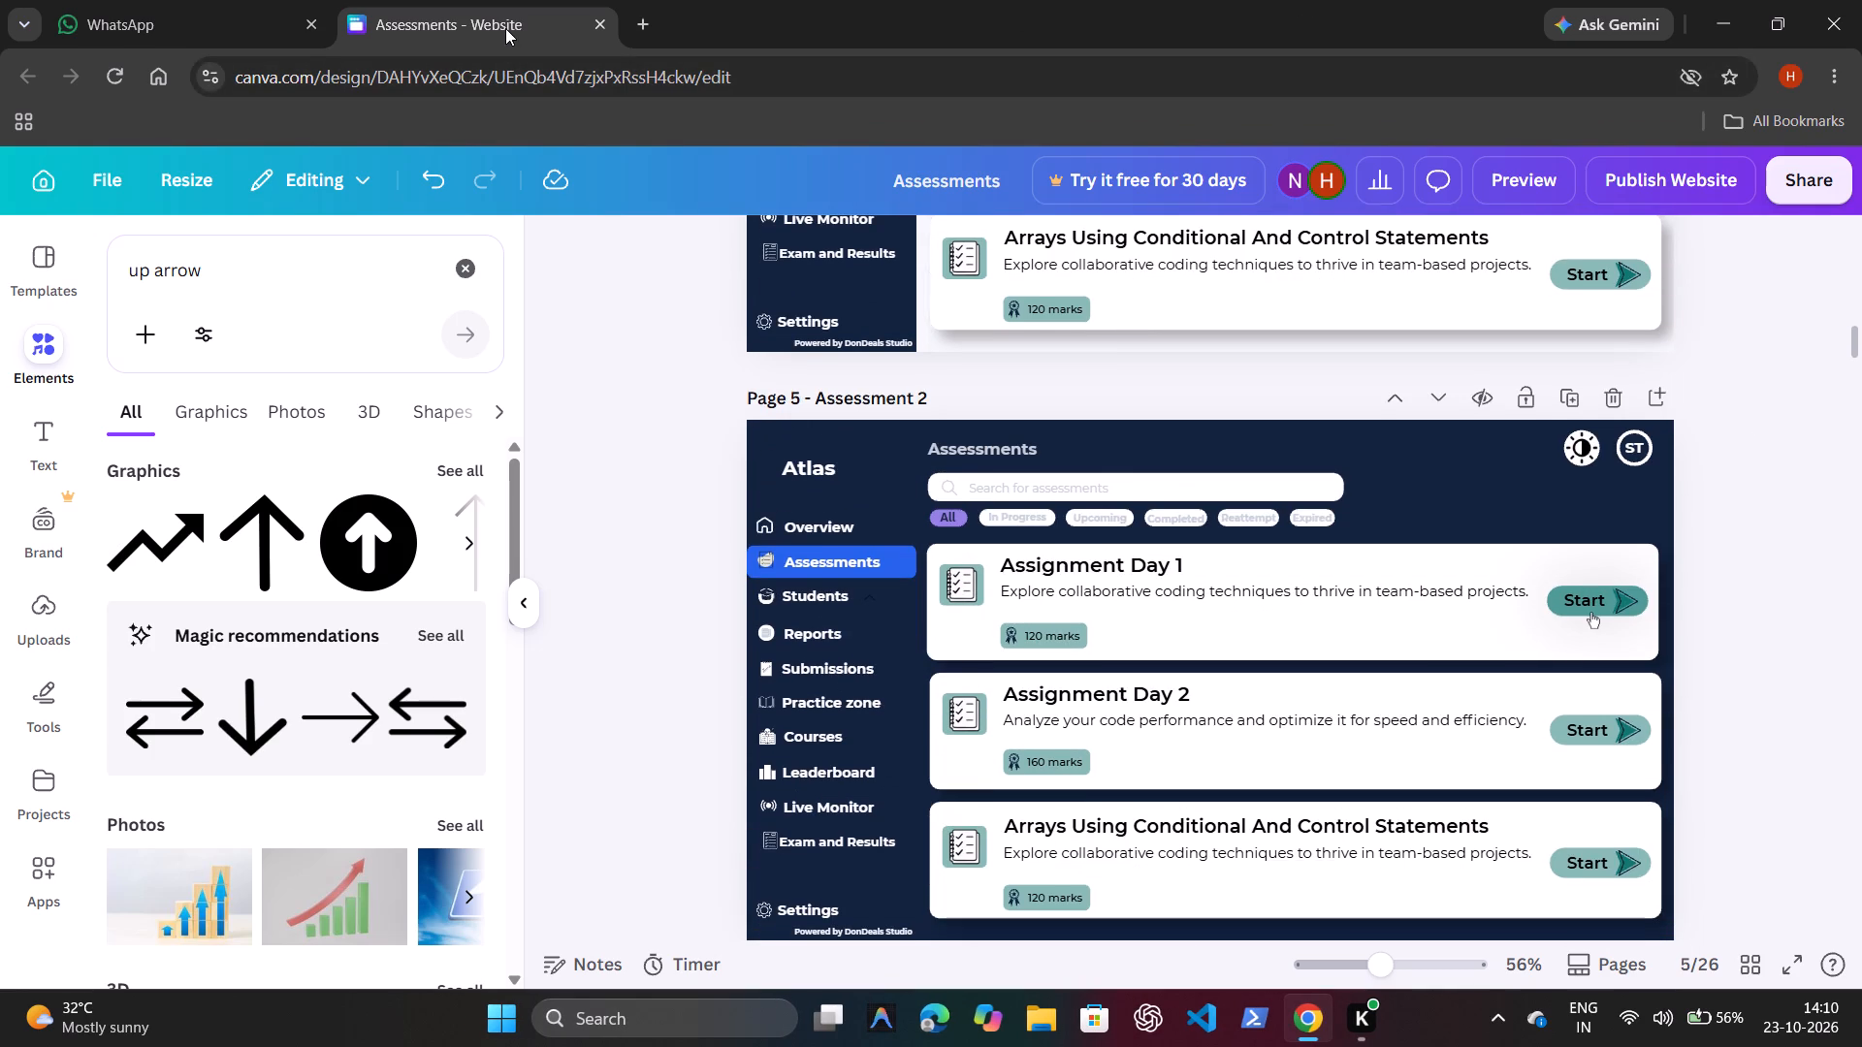
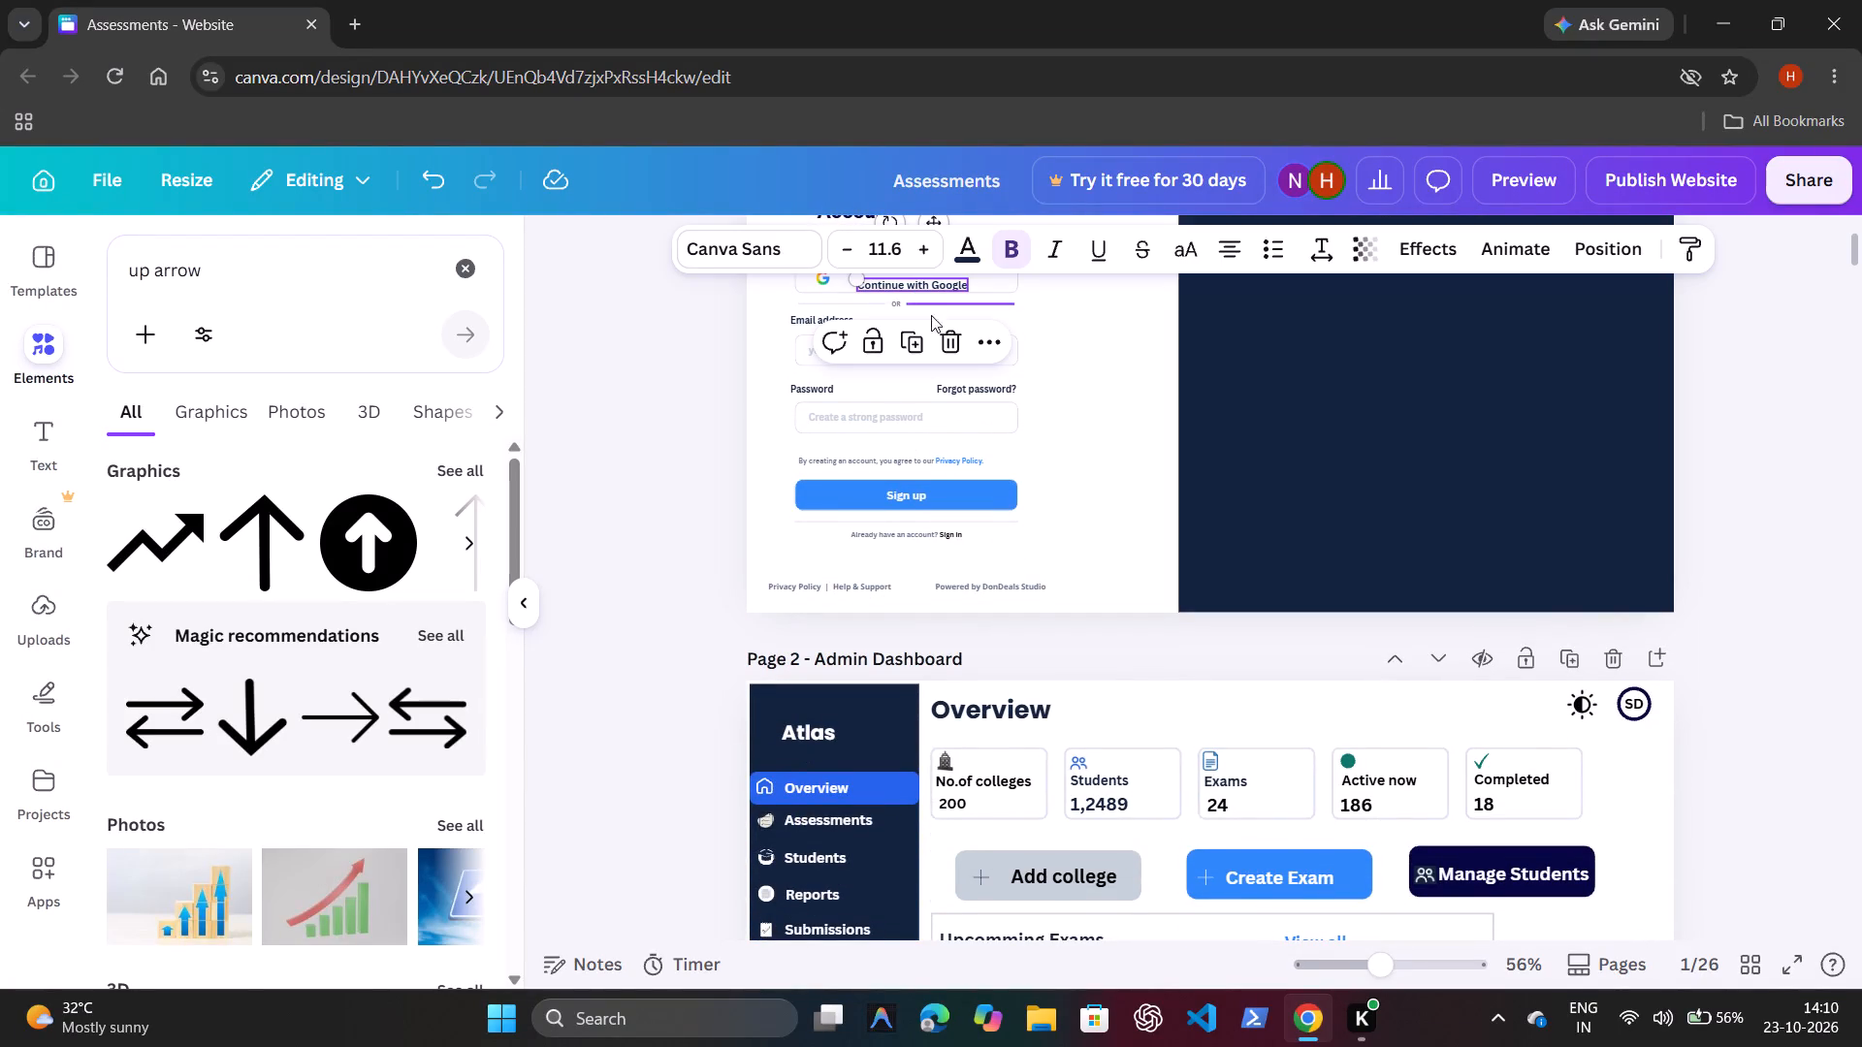
Nudge the "Continue with Google" text slightly upward within its box on the Login page 1.
click(1050, 317)
scroll(1050, 317, up, 2)
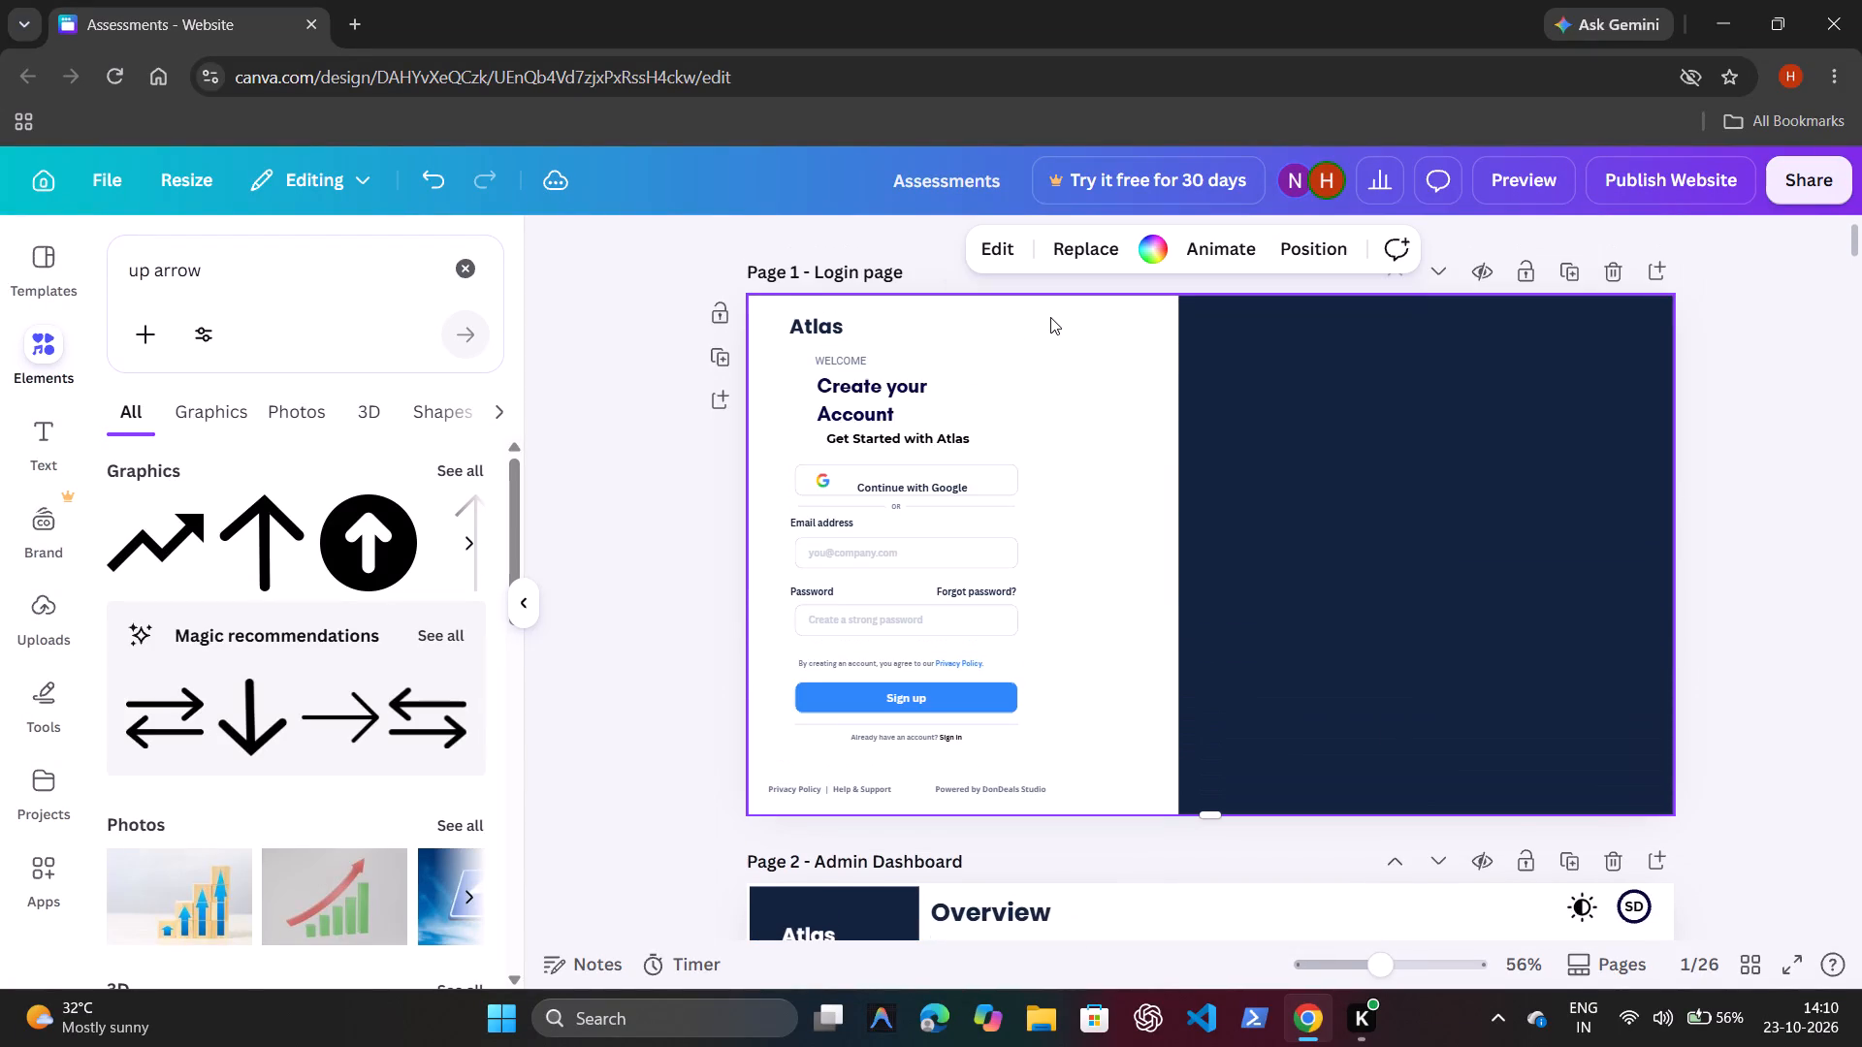
click(915, 485)
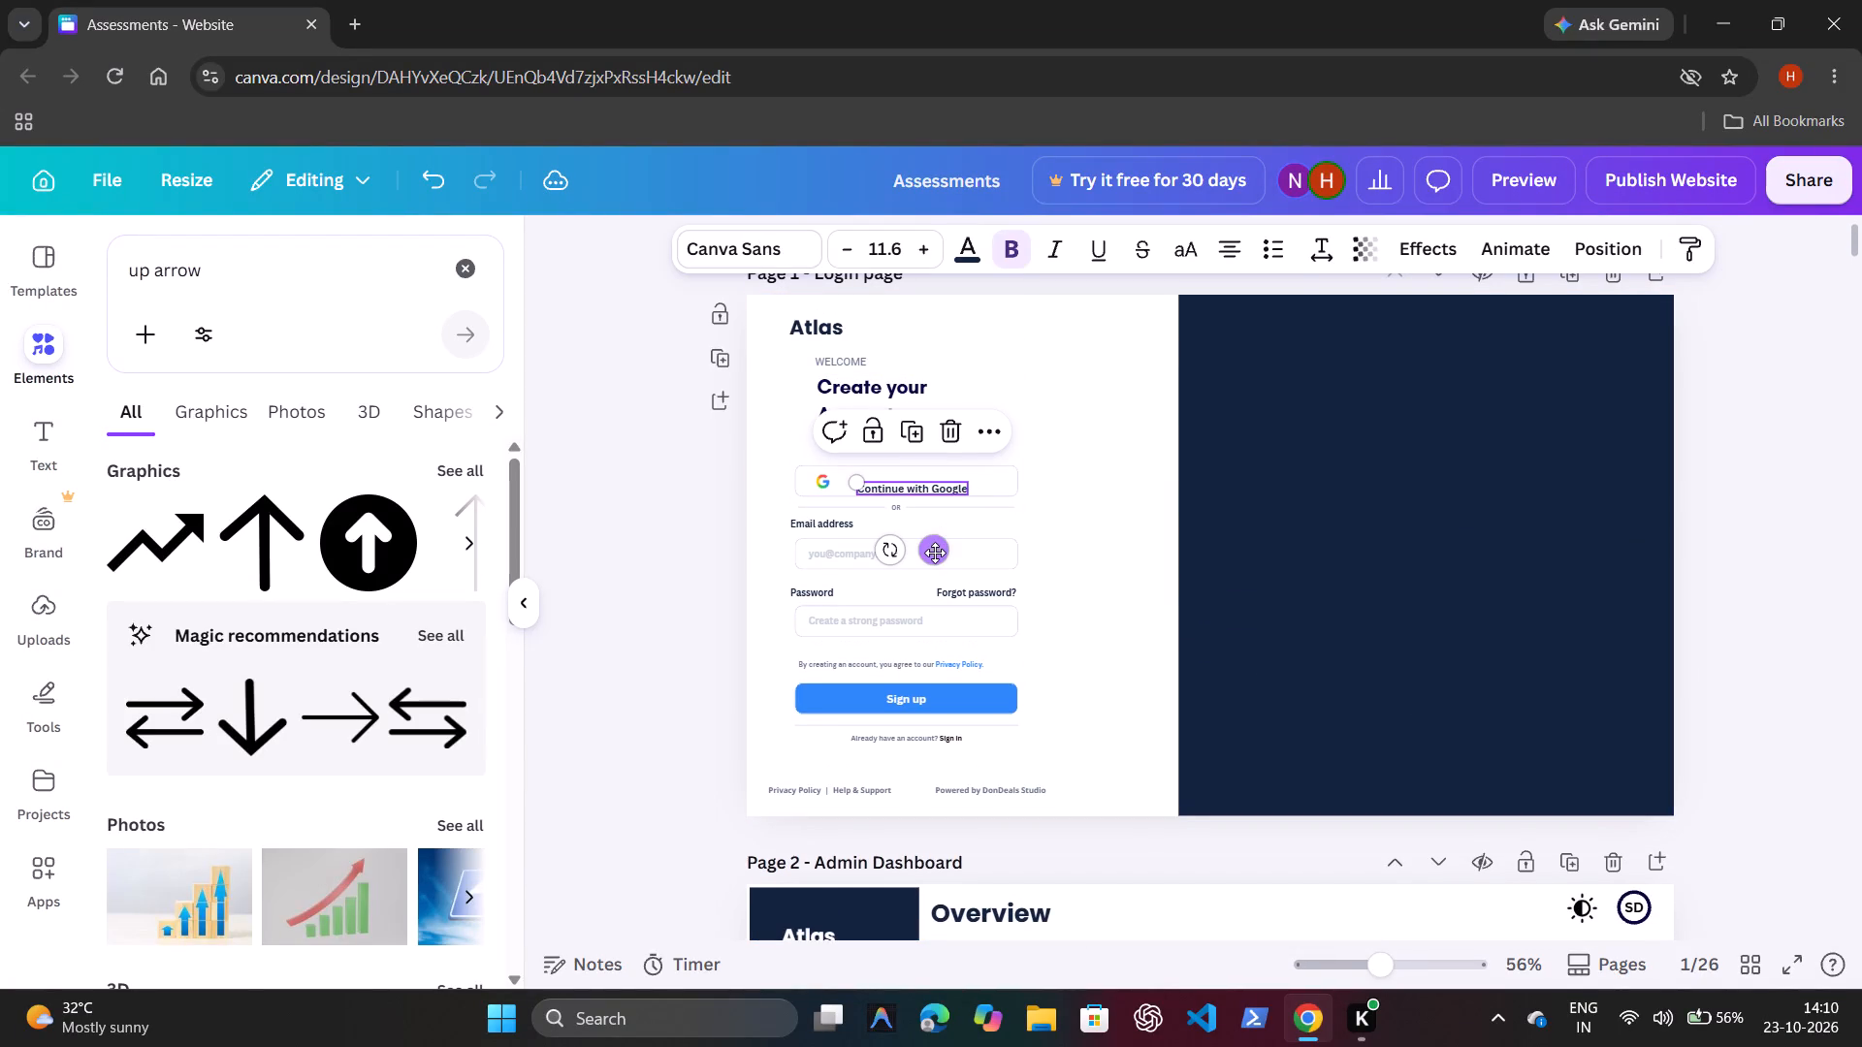
click(934, 553)
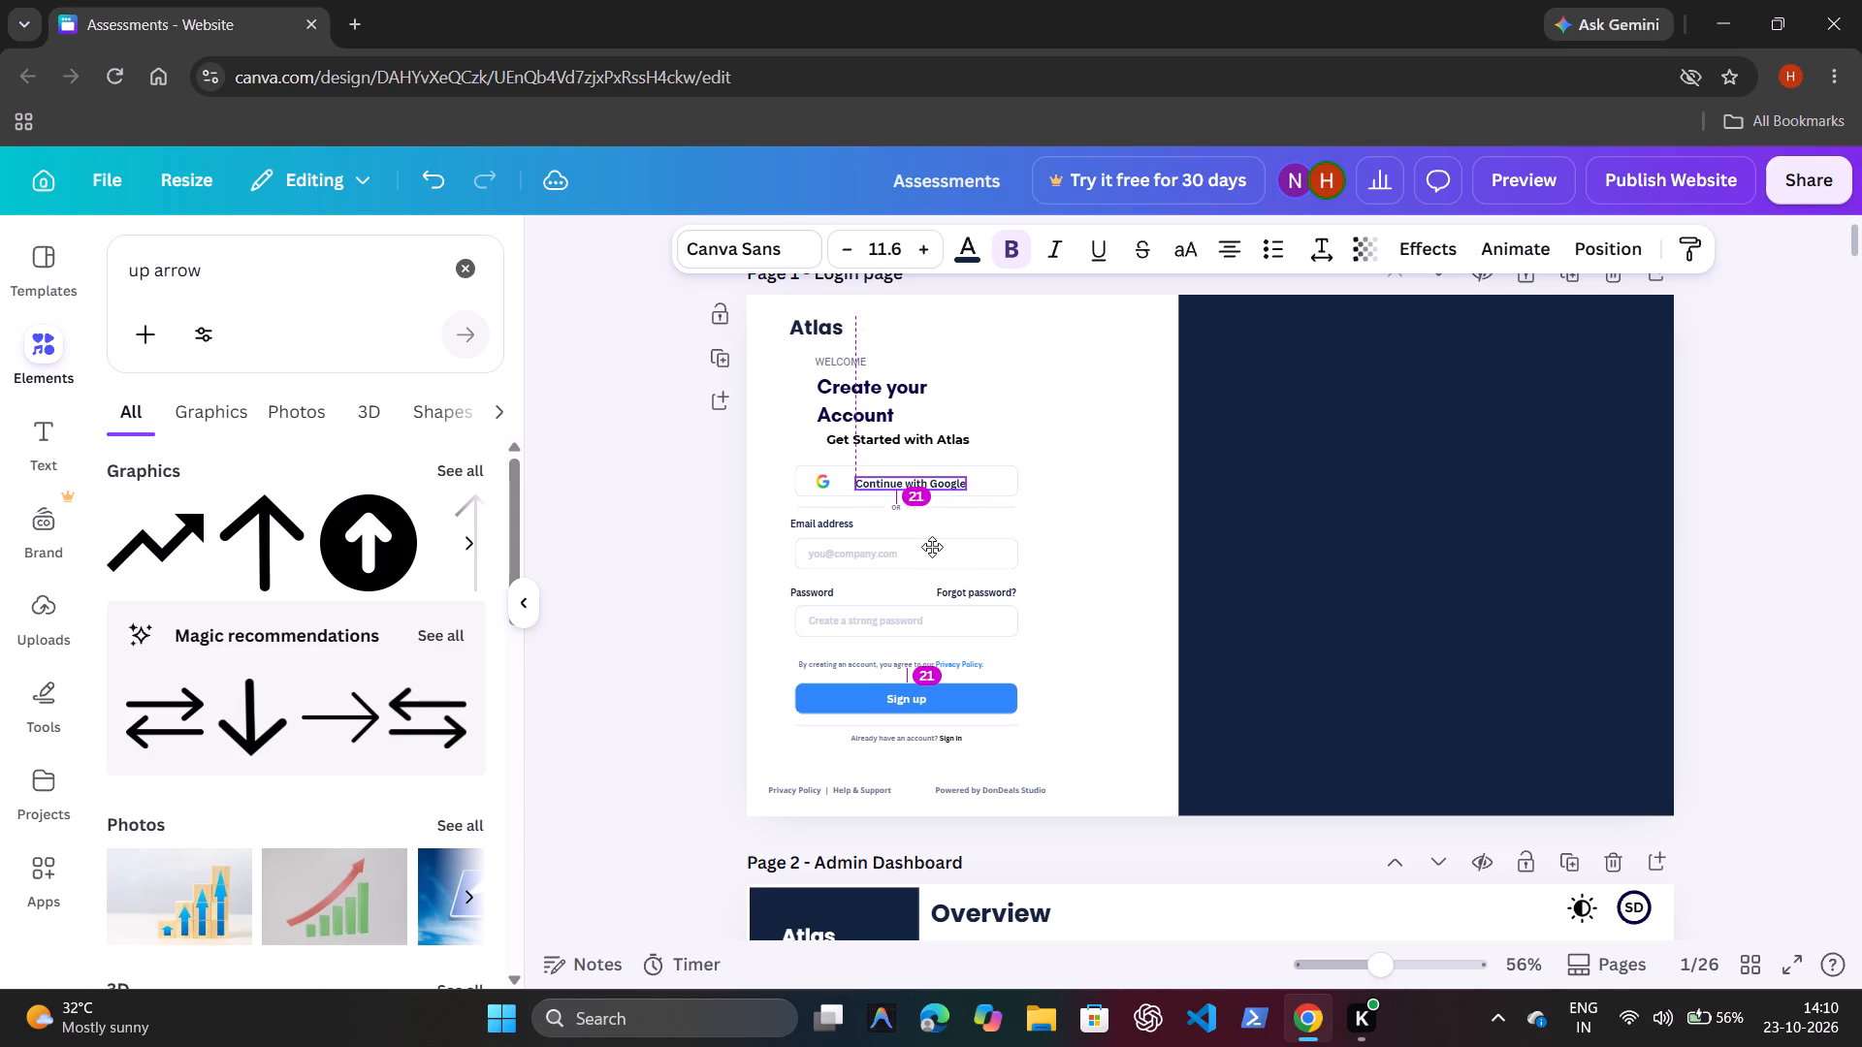
click(653, 429)
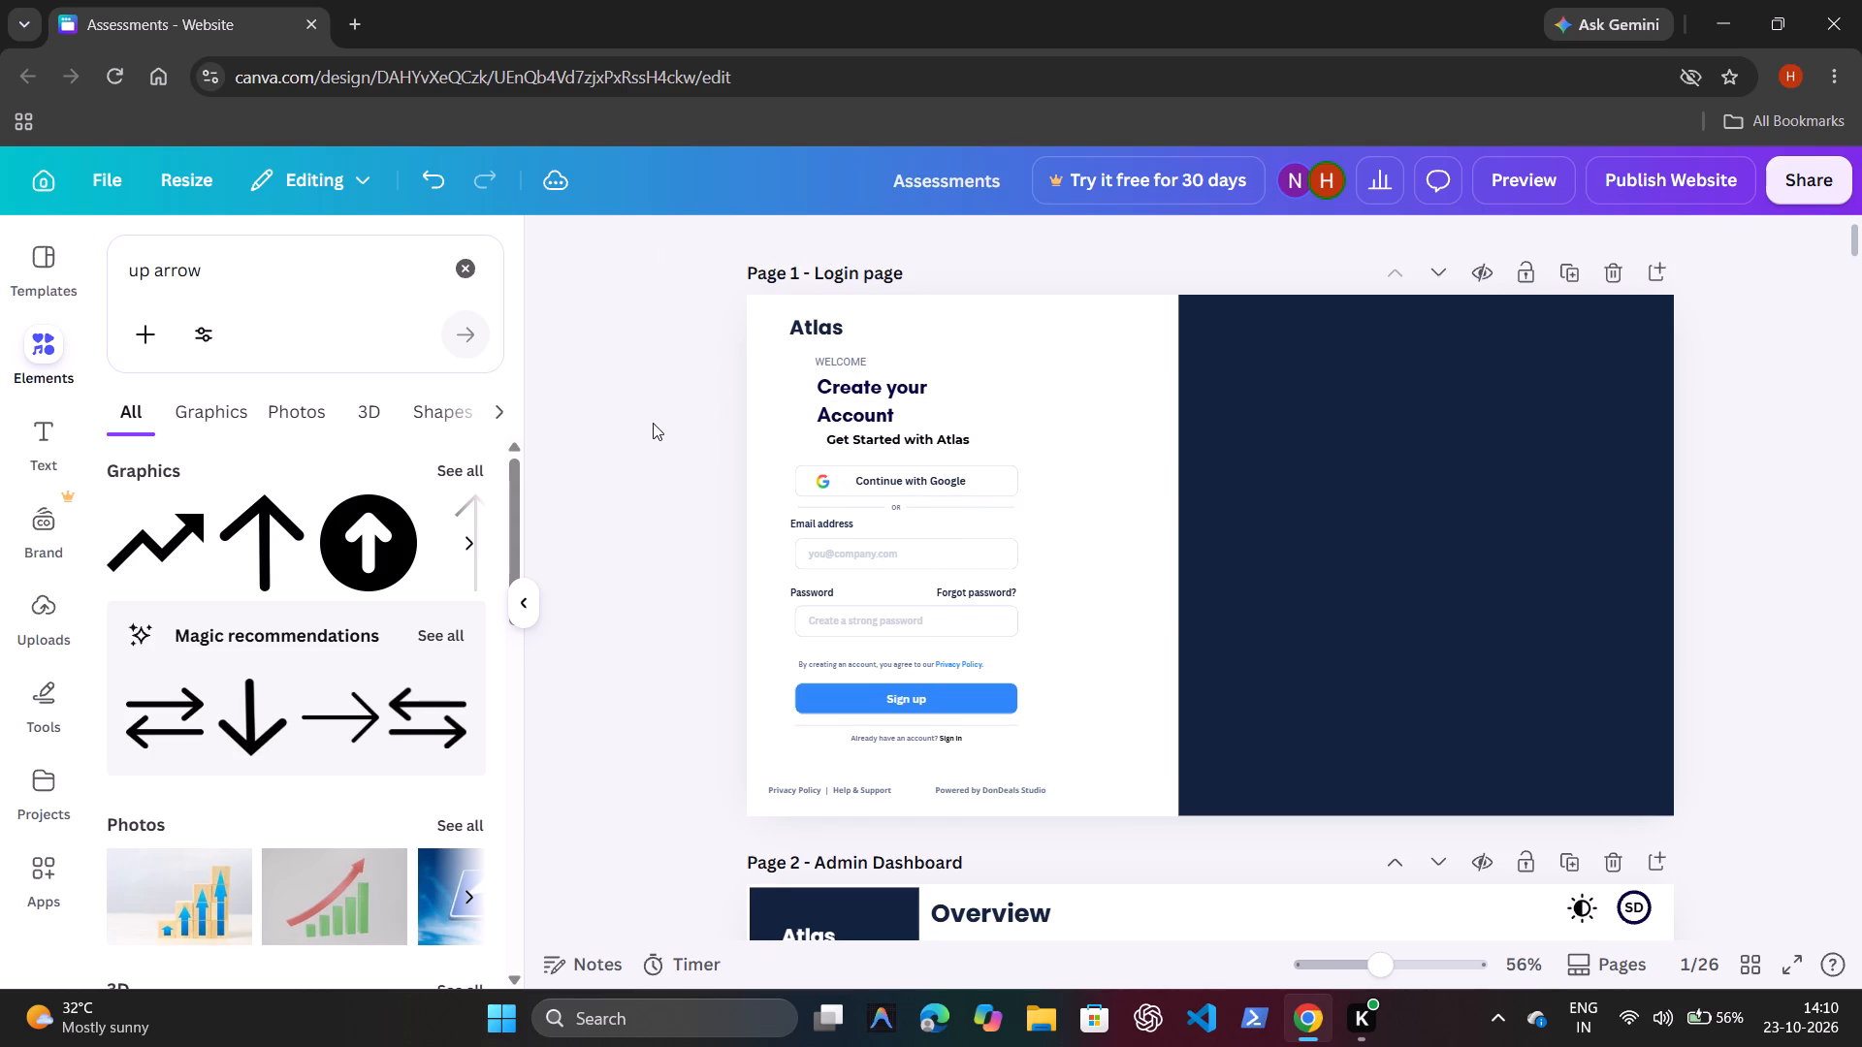
Shift the "Create Exam" label slightly away from the plus icon to centre it in its blue box on the light Admin Dashboard page 2.
scroll(653, 417, down, 2)
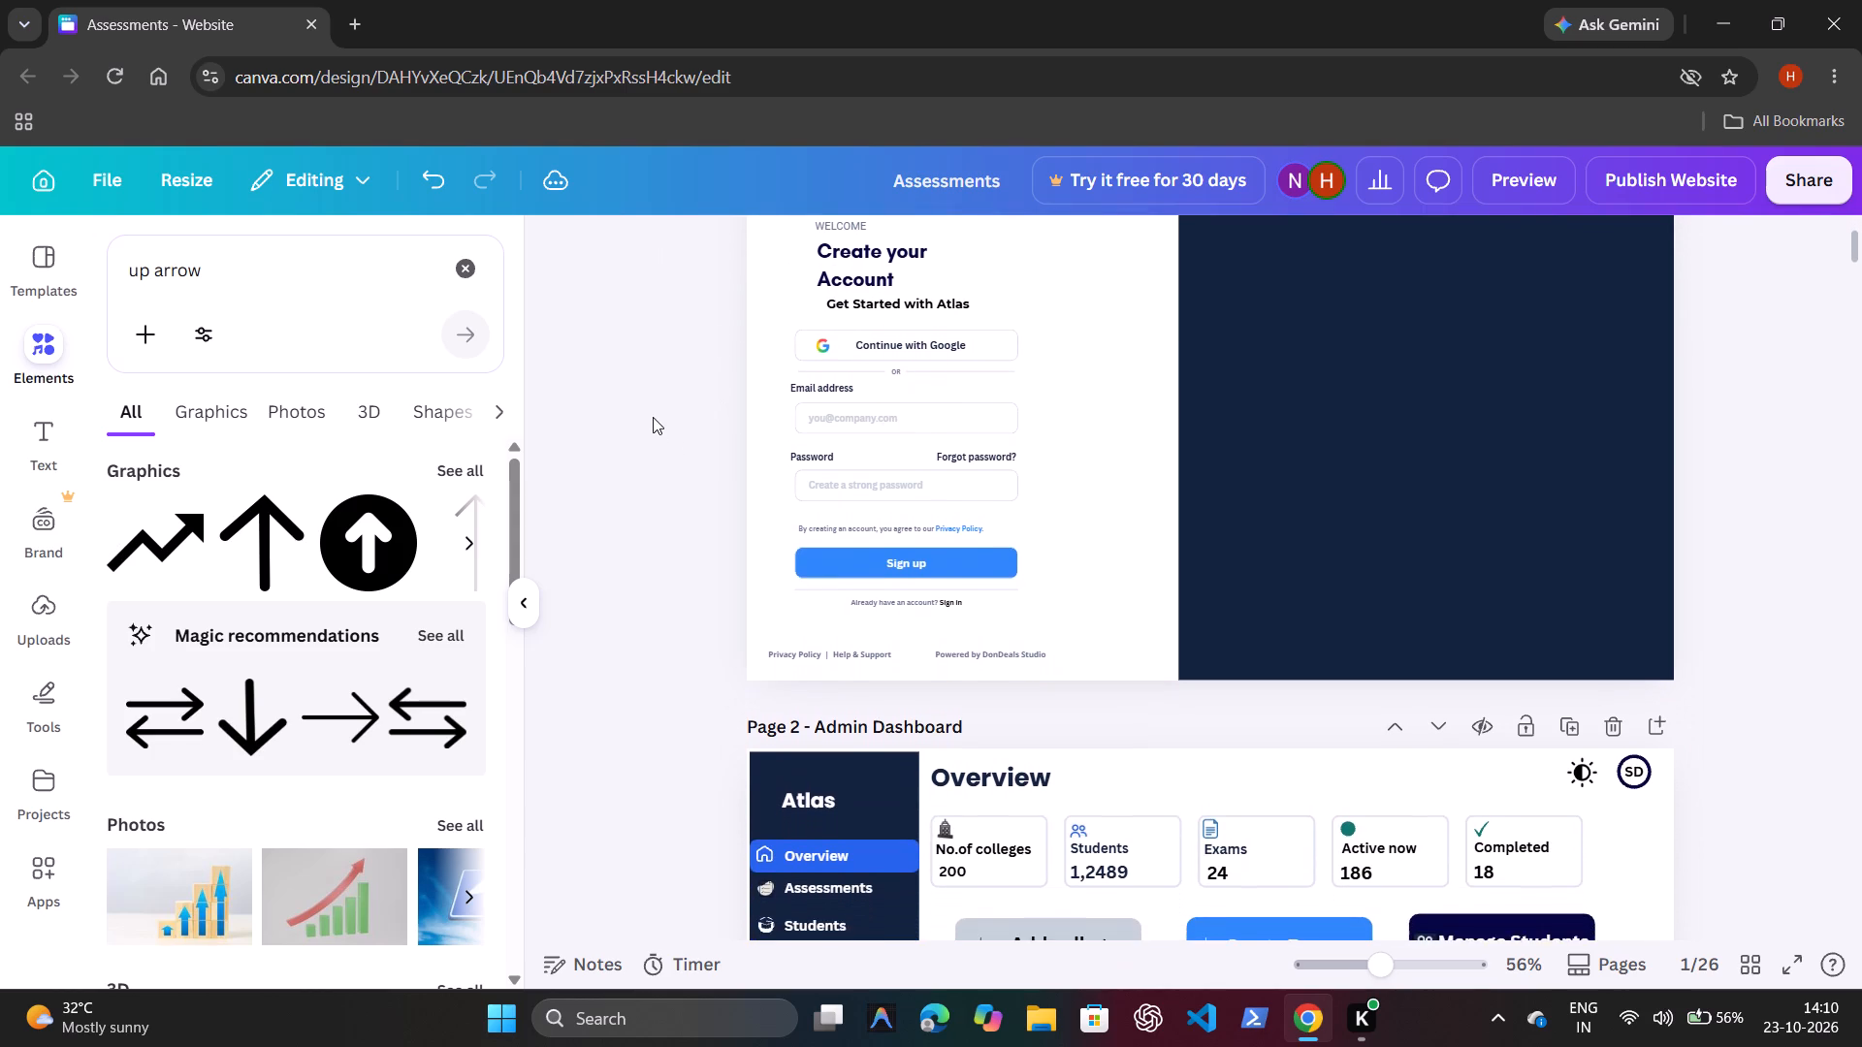
scroll(653, 417, down, 3)
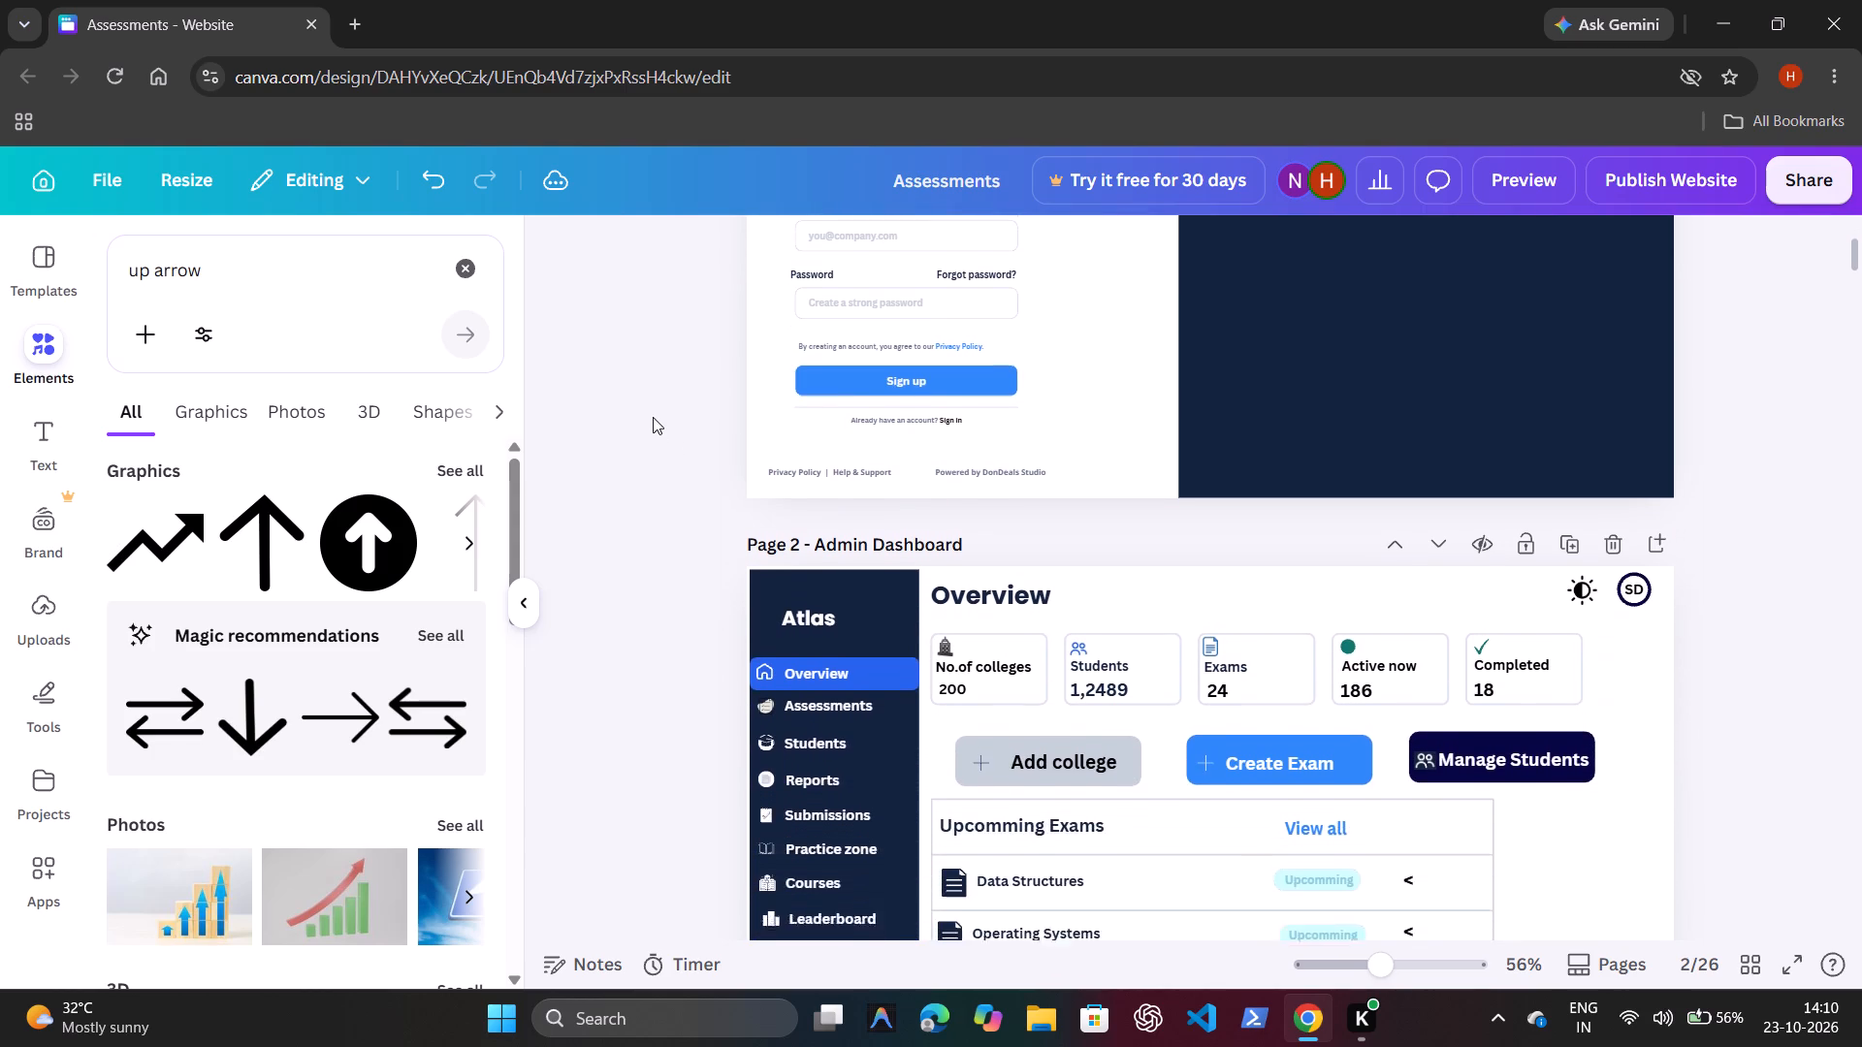
scroll(653, 417, down, 2)
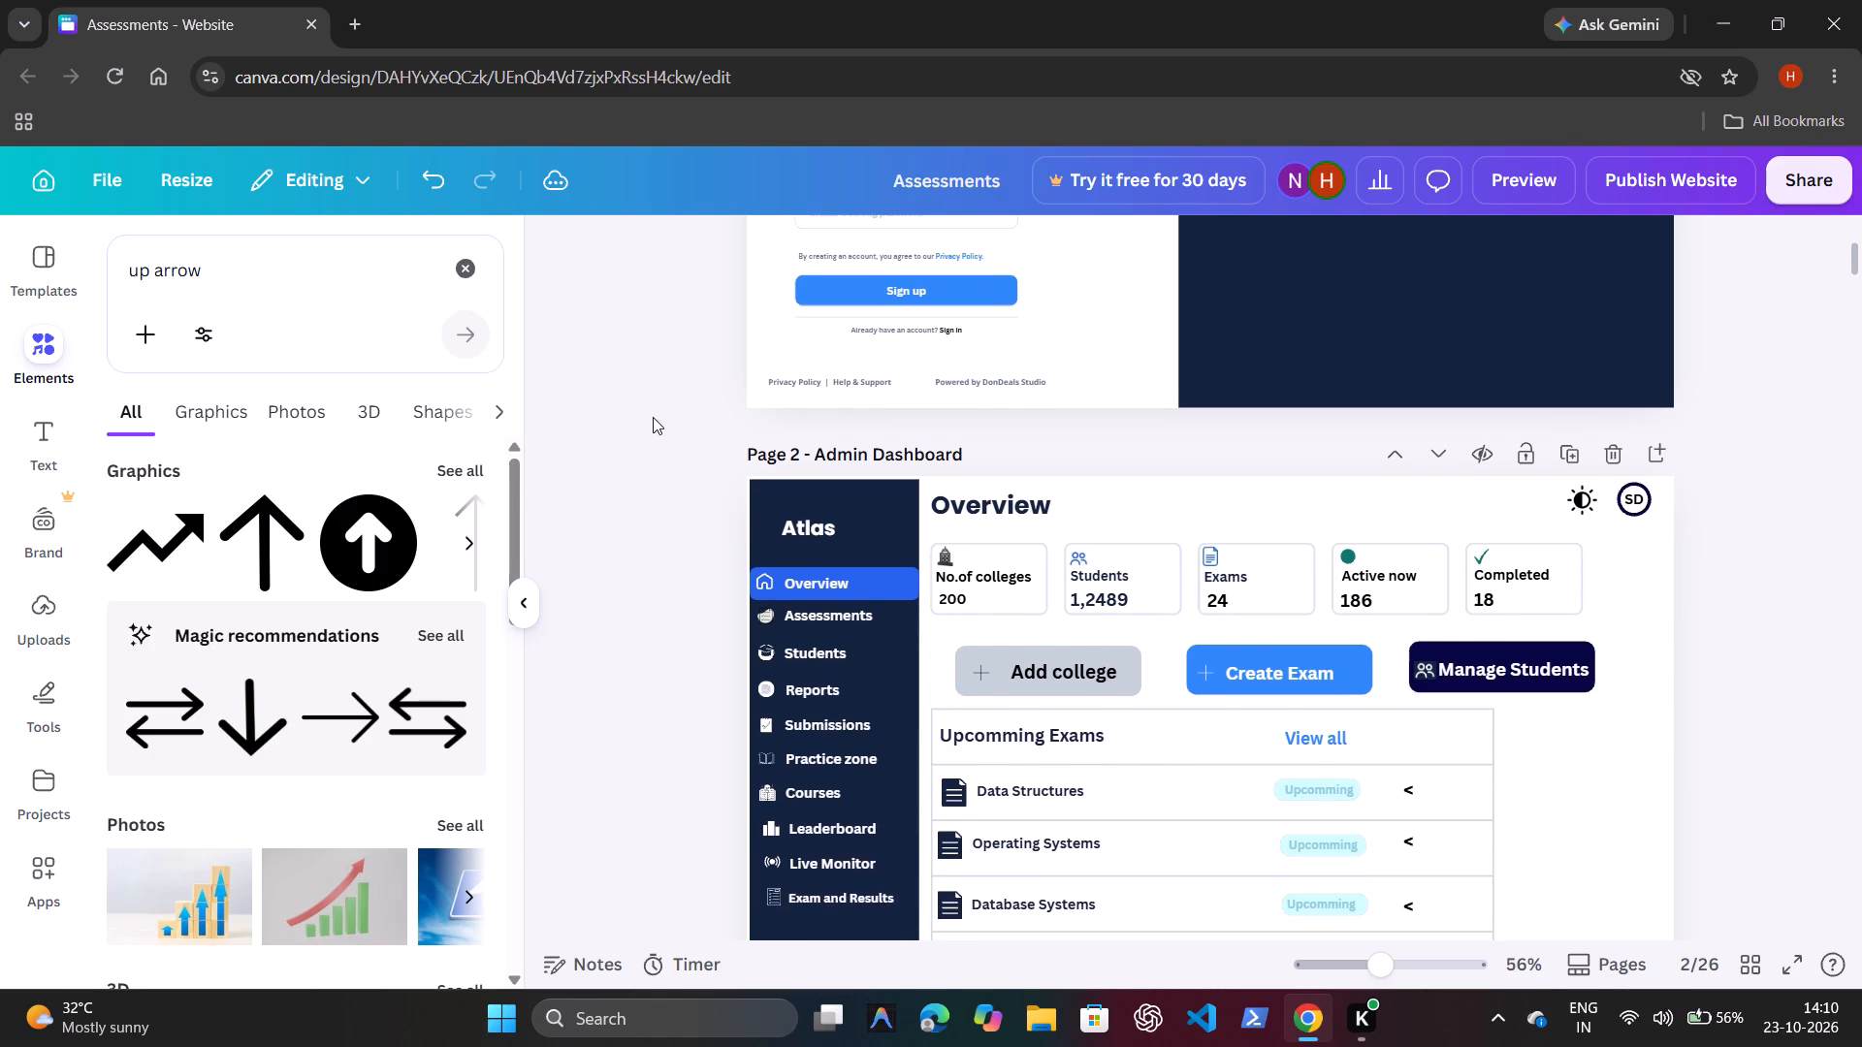
scroll(653, 417, down, 4)
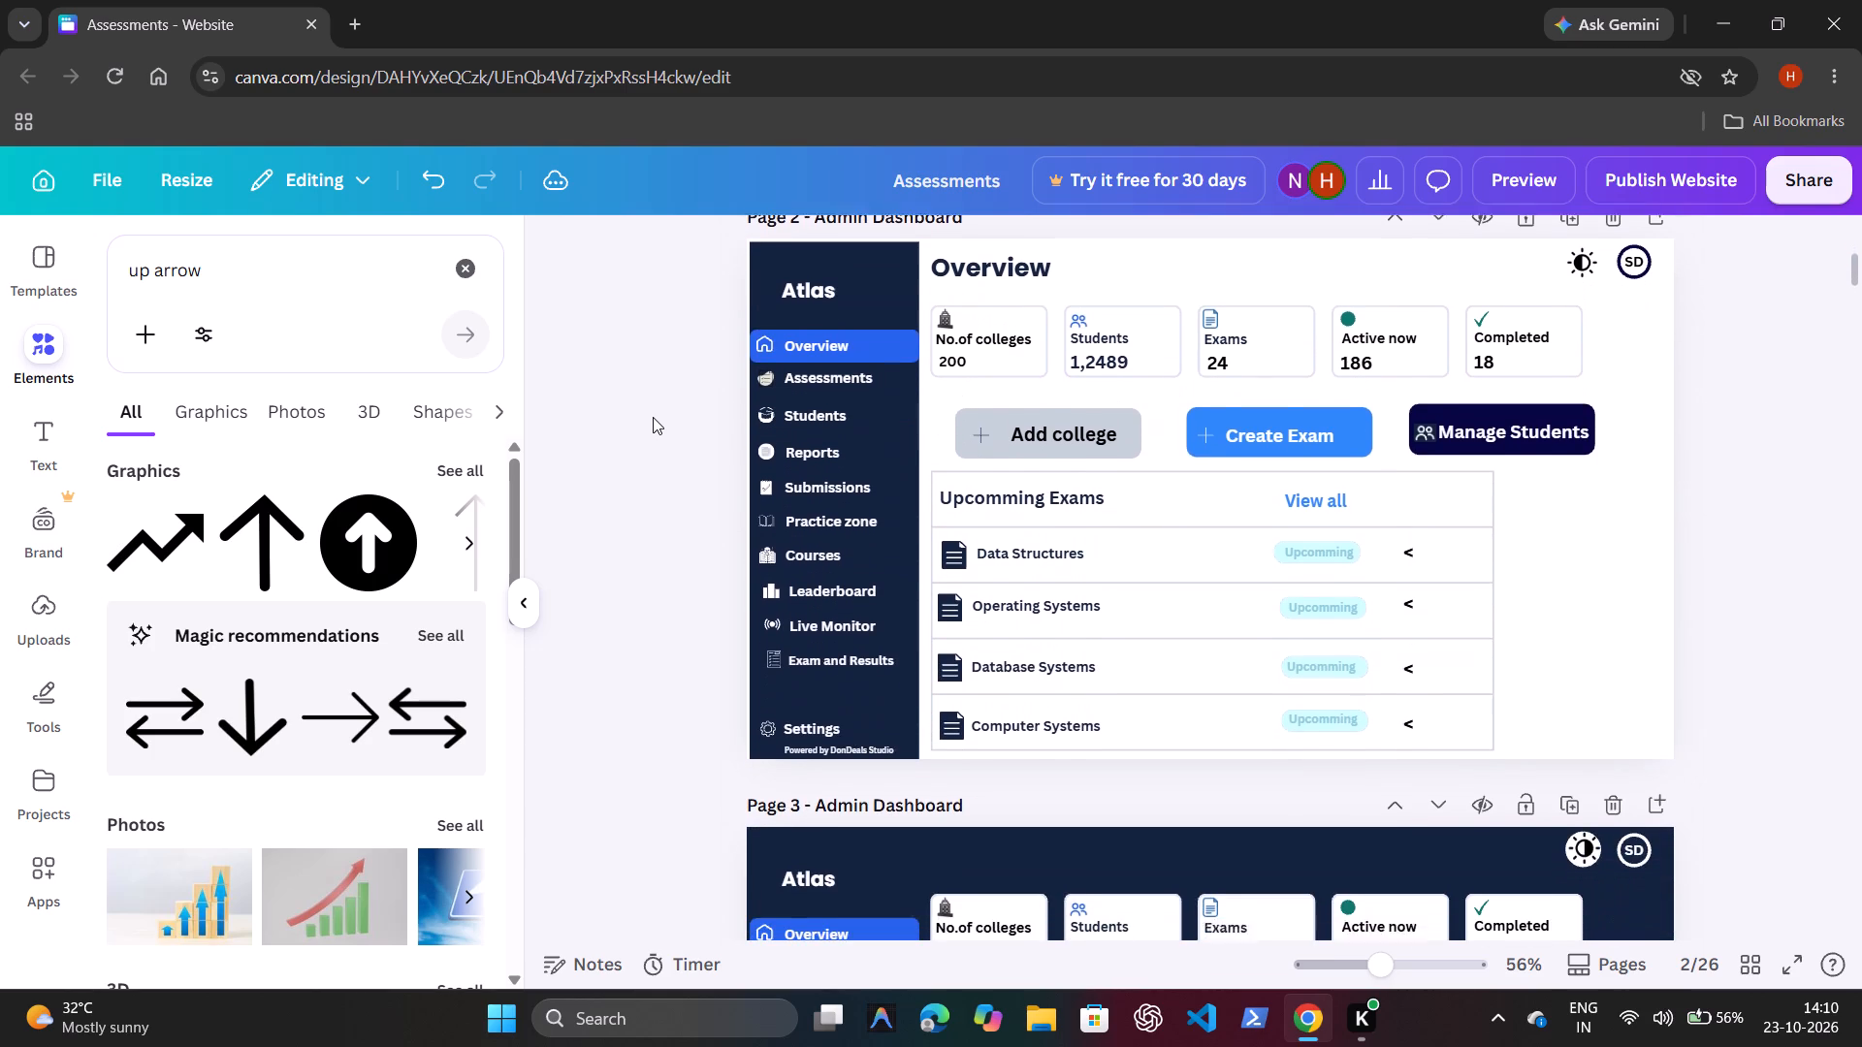
scroll(653, 417, down, 2)
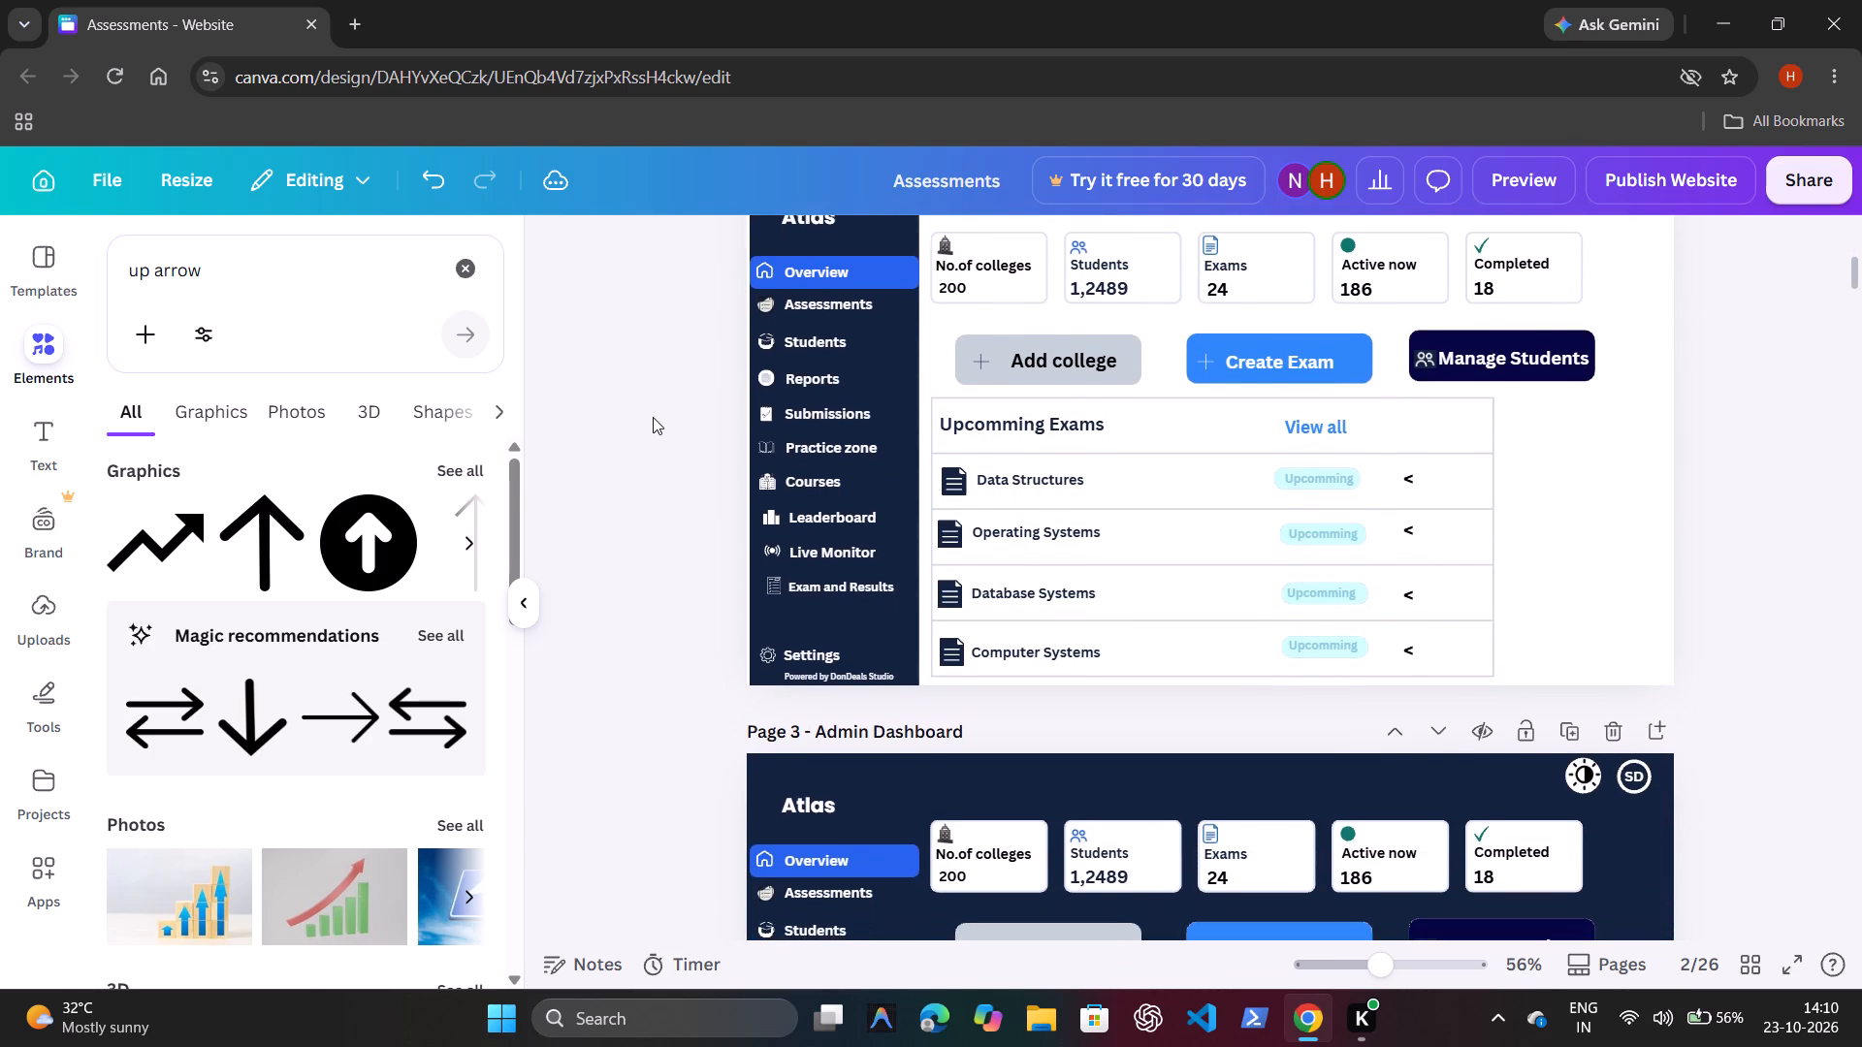
click(1324, 365)
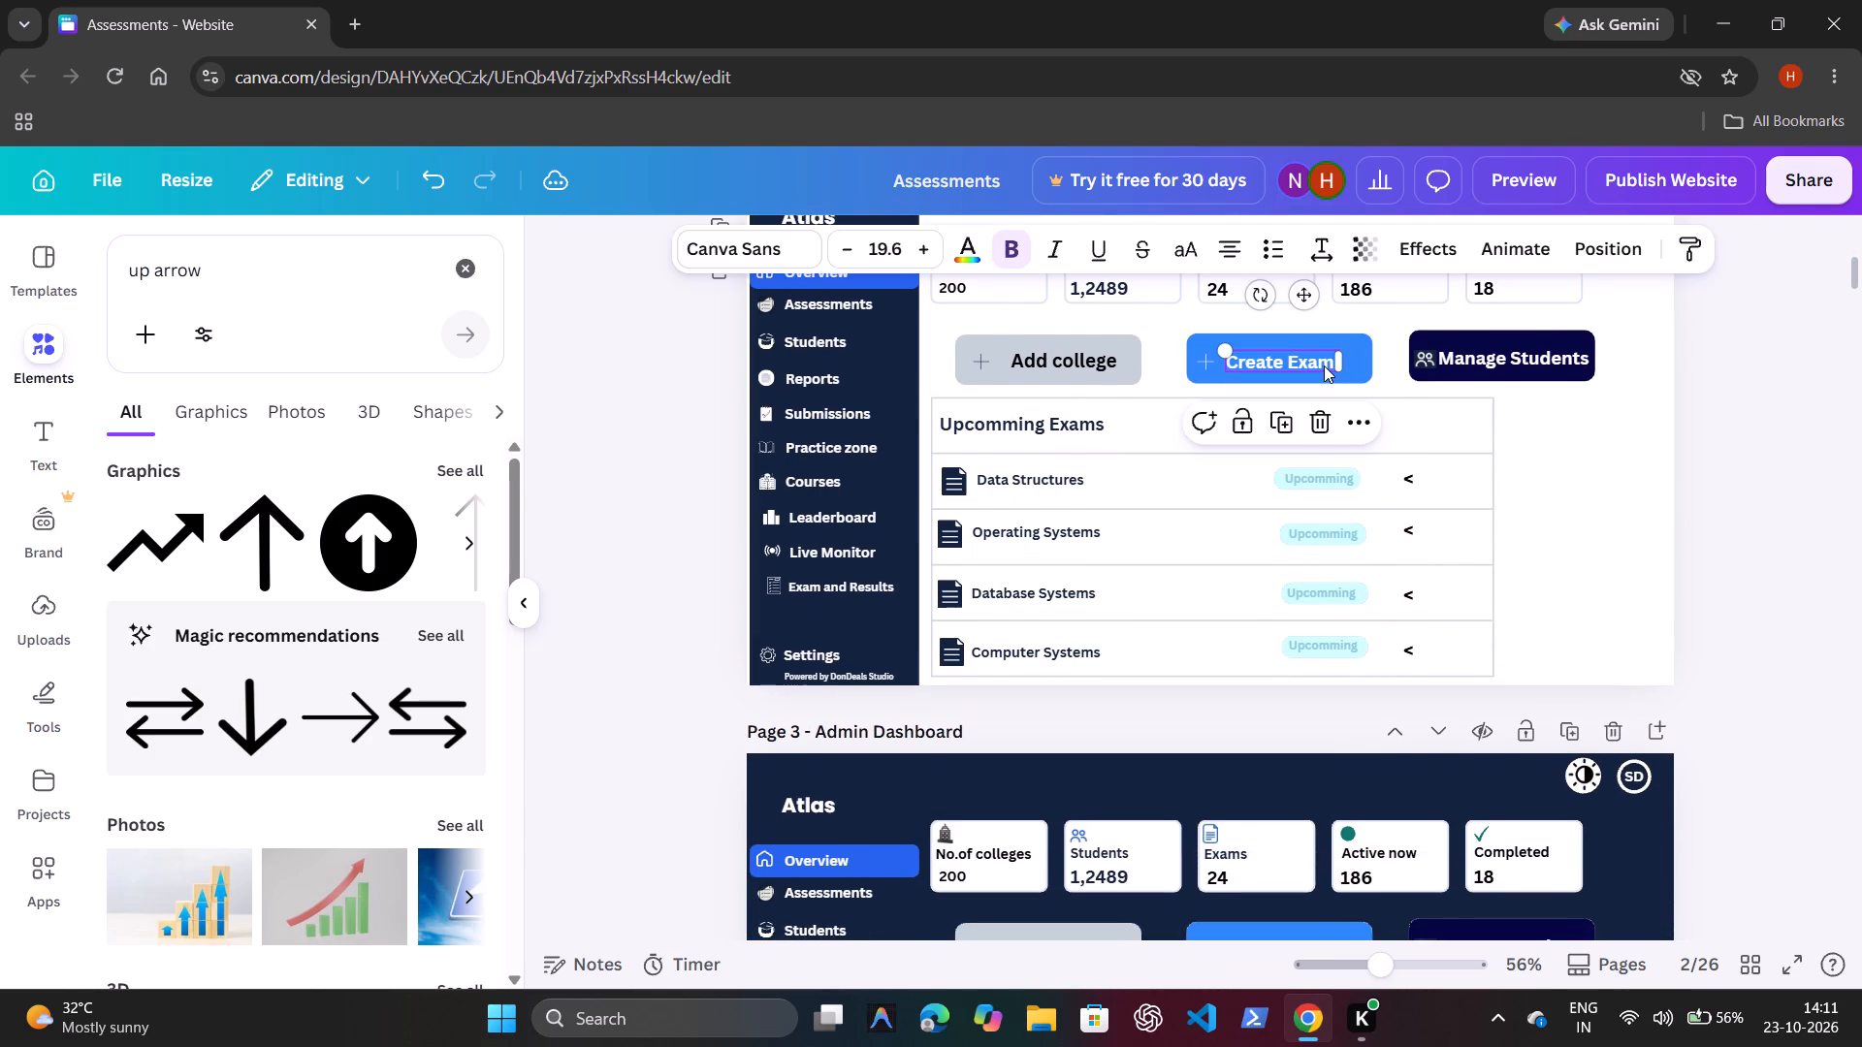
drag(1310, 297, 1323, 291)
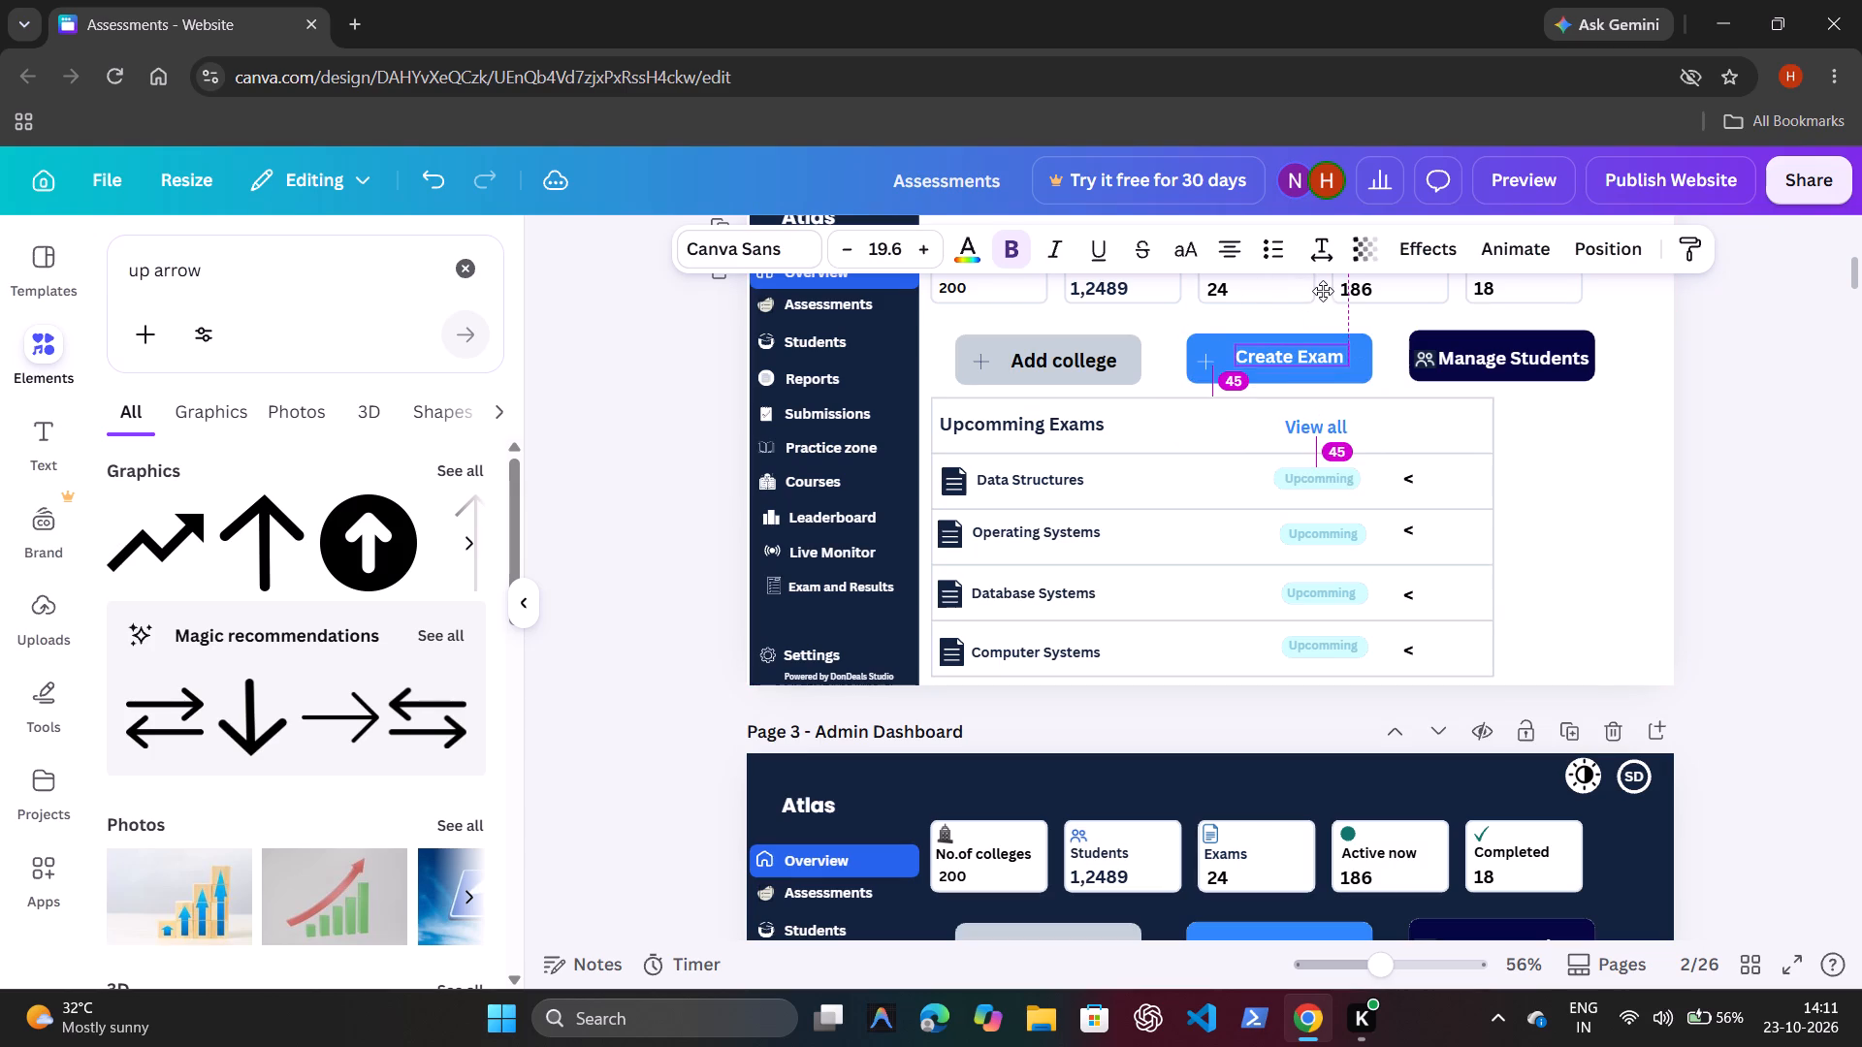
drag(1323, 291, 1320, 296)
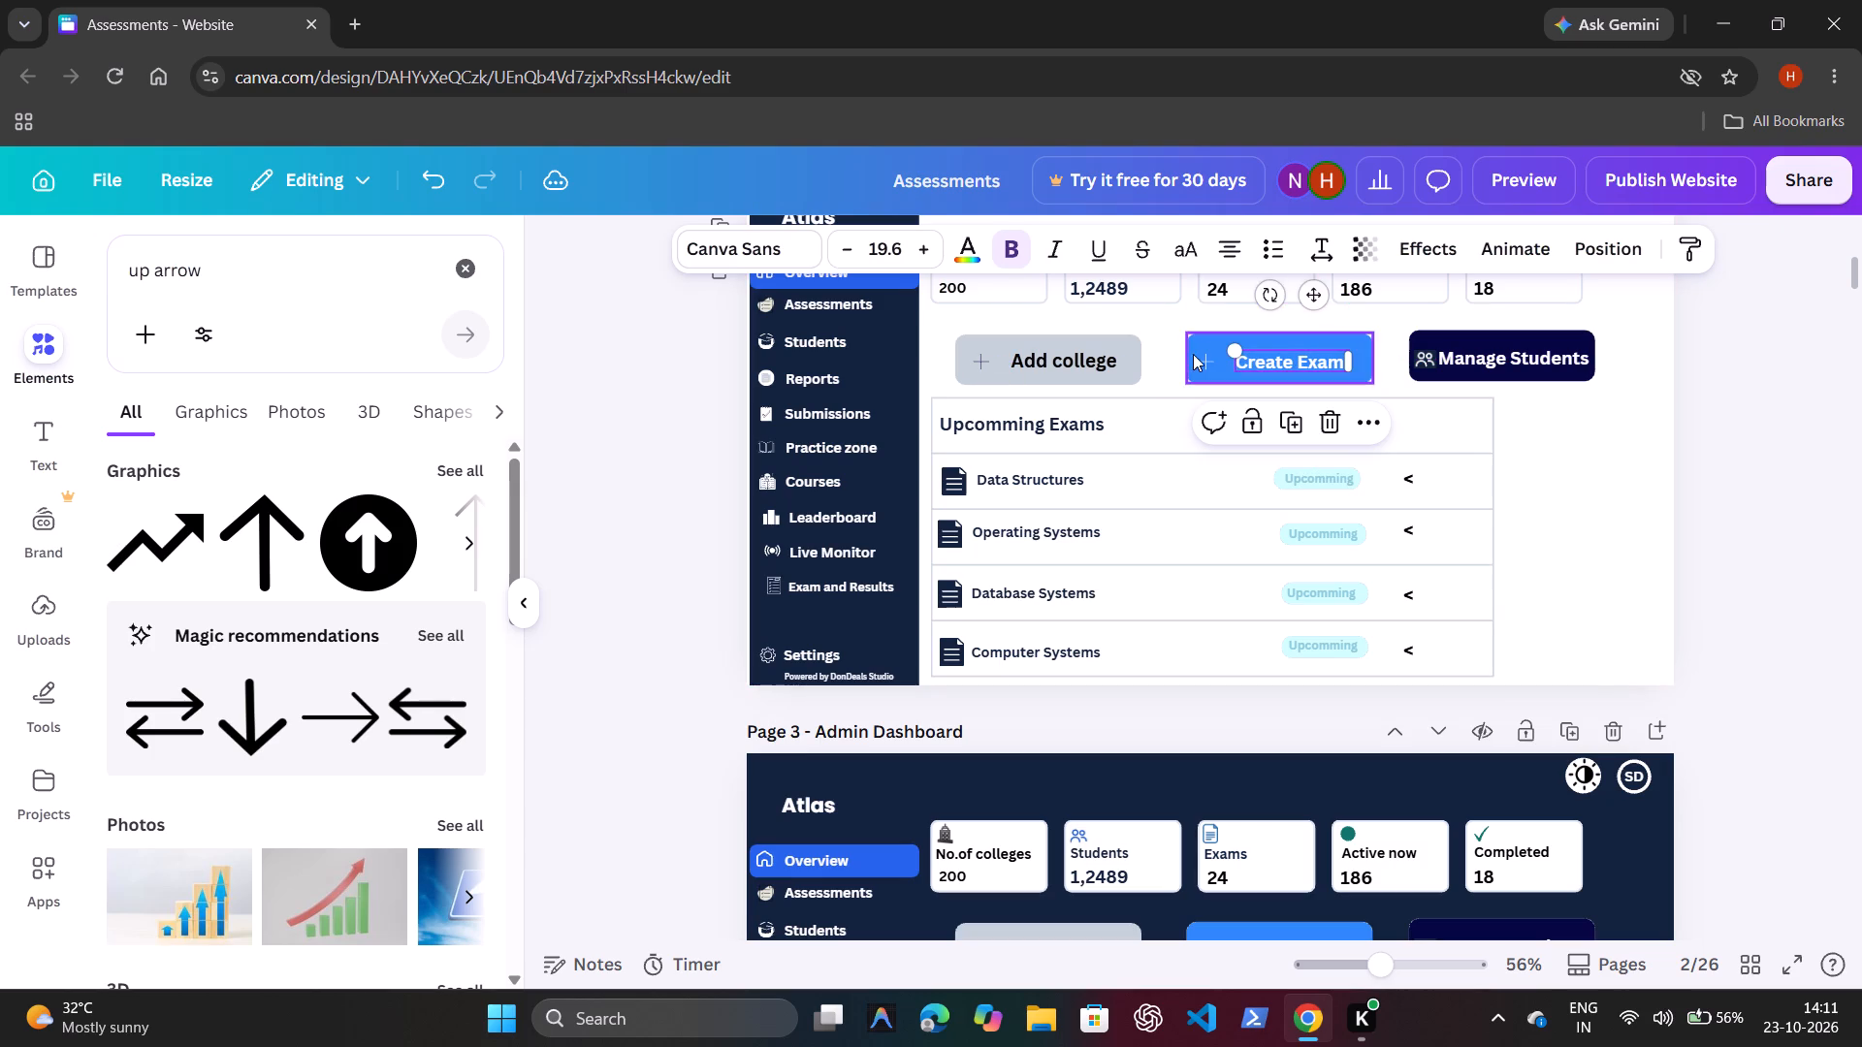
click(710, 435)
Review the dark Admin Dashboard page 3, the Assessment1 page 4, and the leaderboard and student monitoring pages 18 and 19.
scroll(710, 435, down, 1)
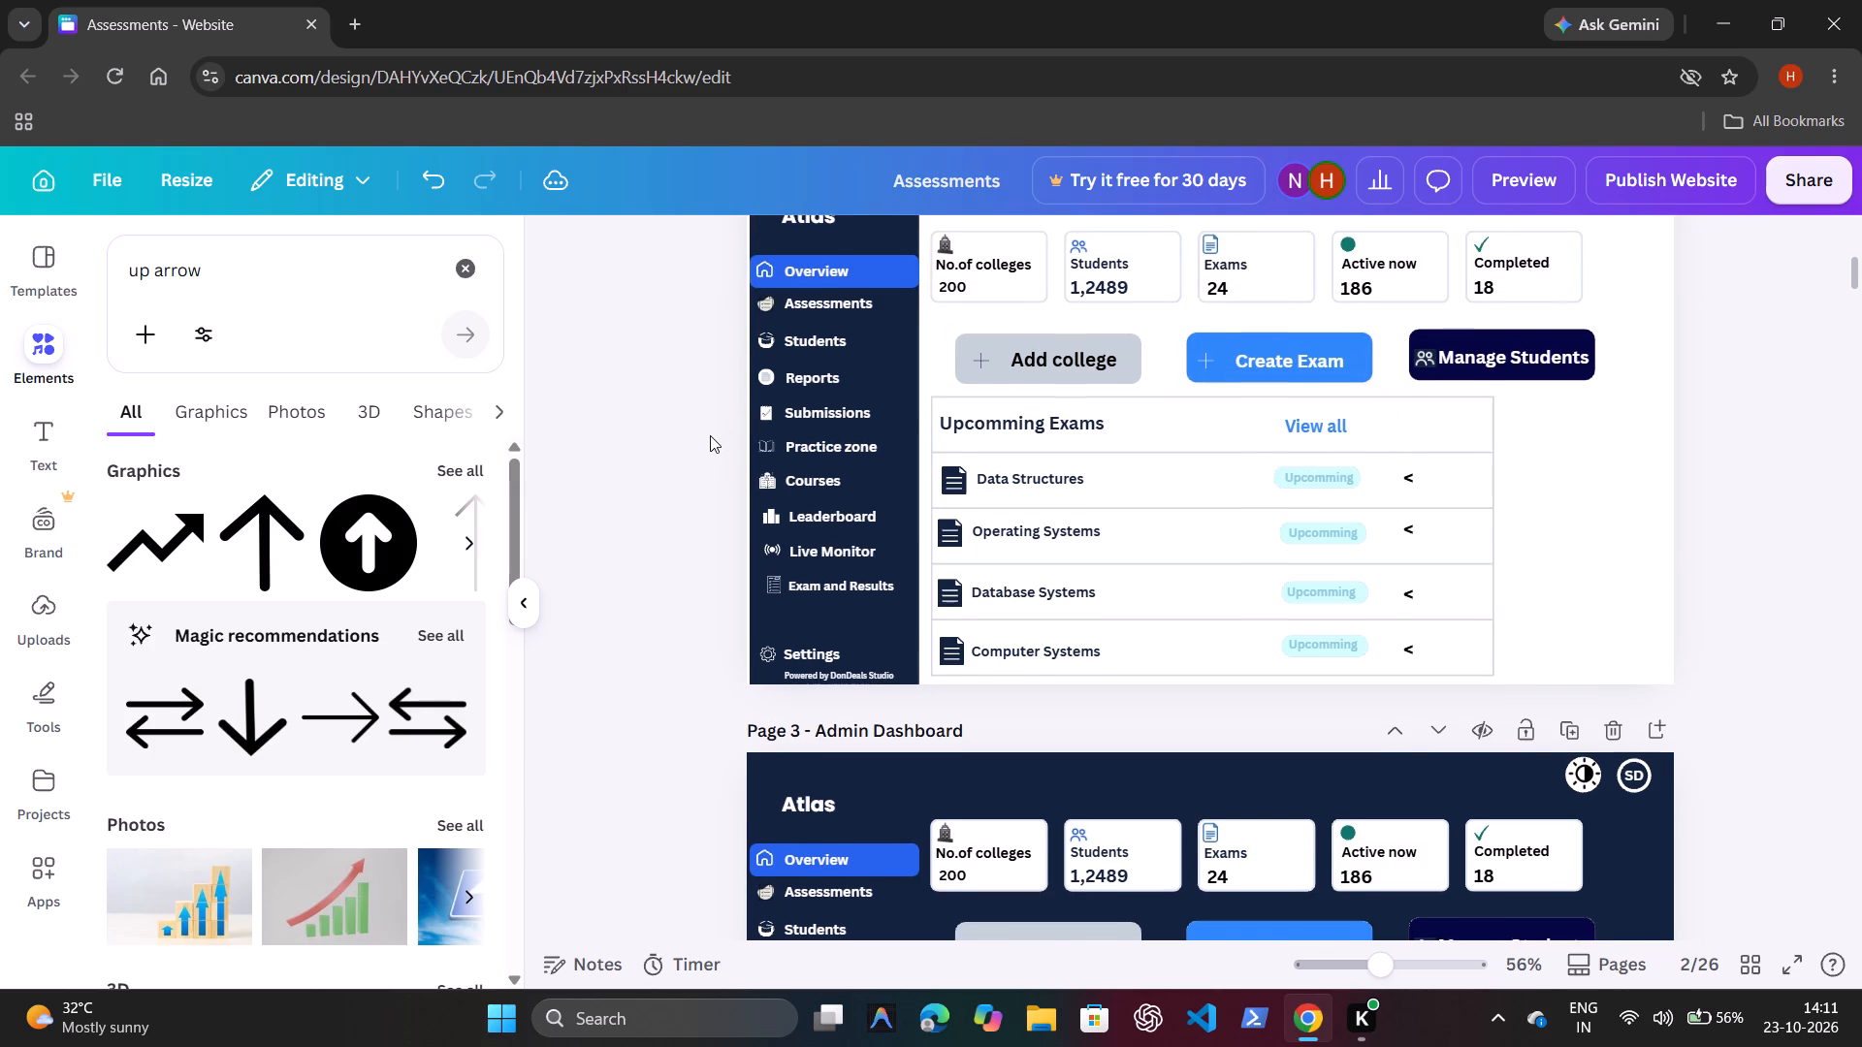
scroll(710, 435, down, 1)
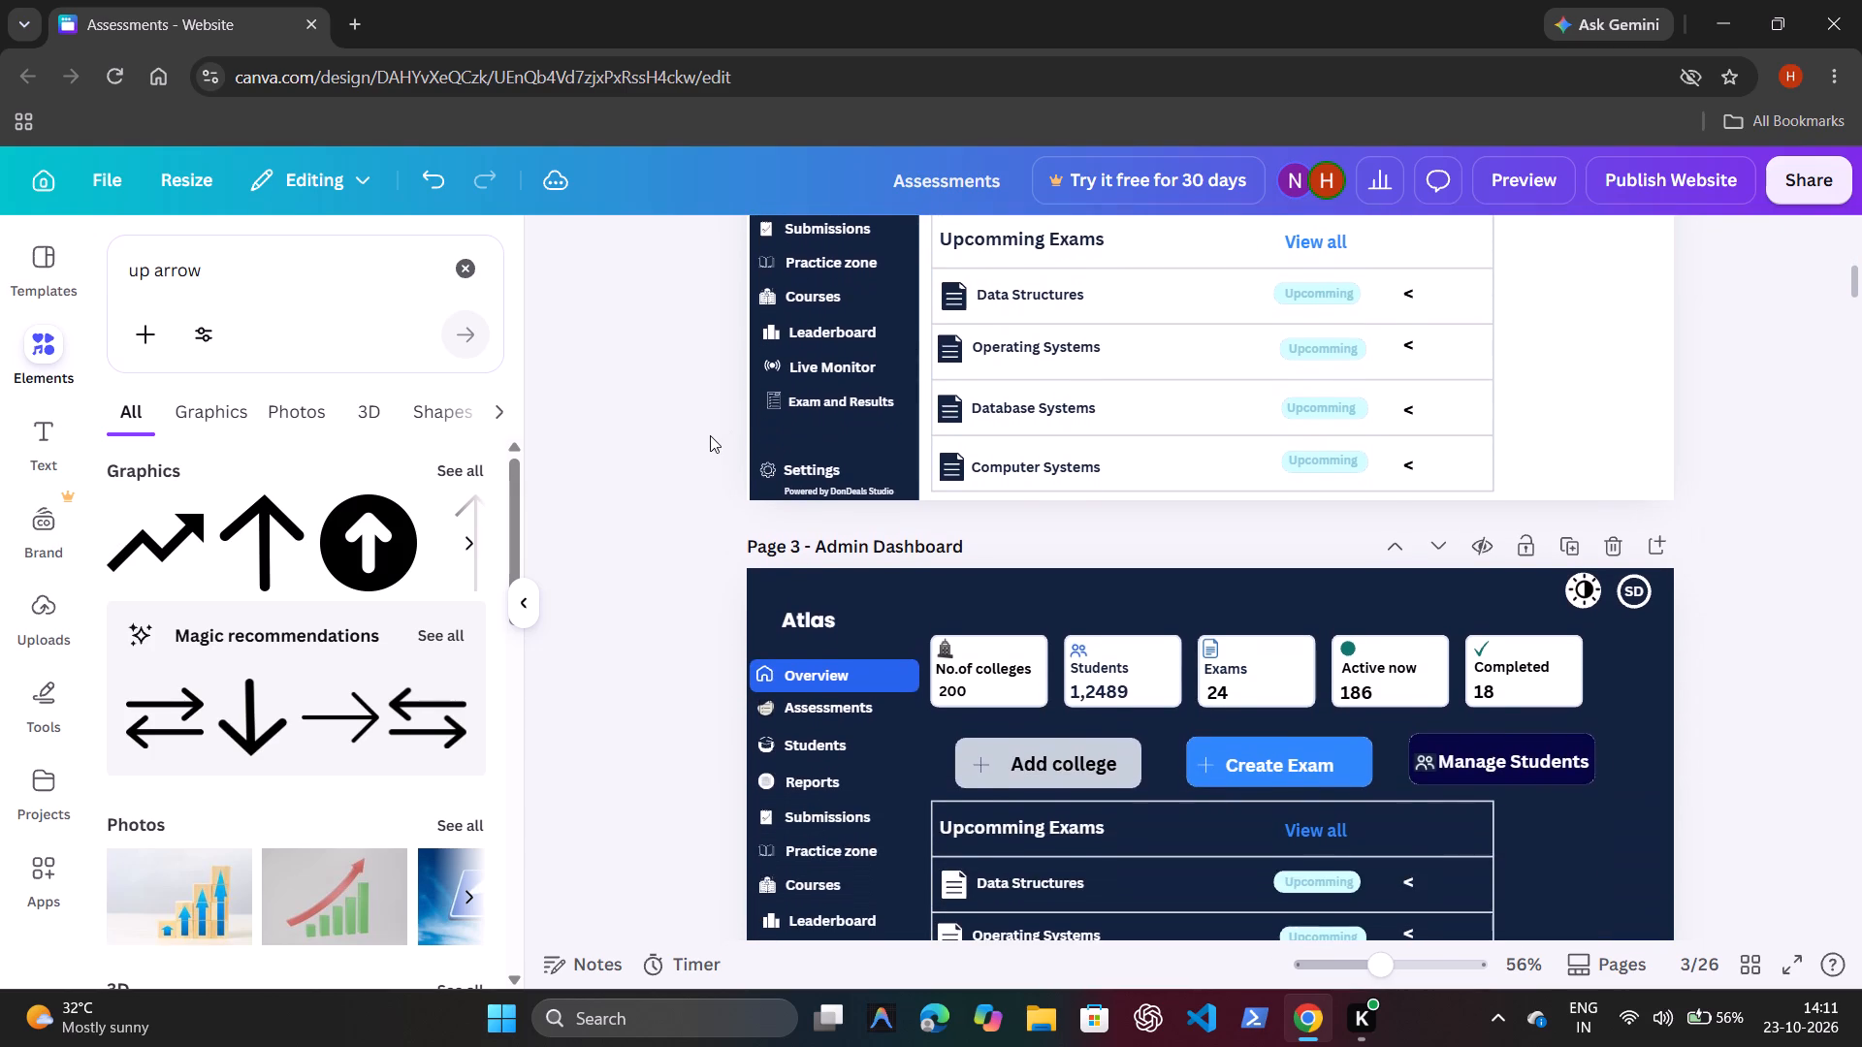
scroll(710, 435, down, 5)
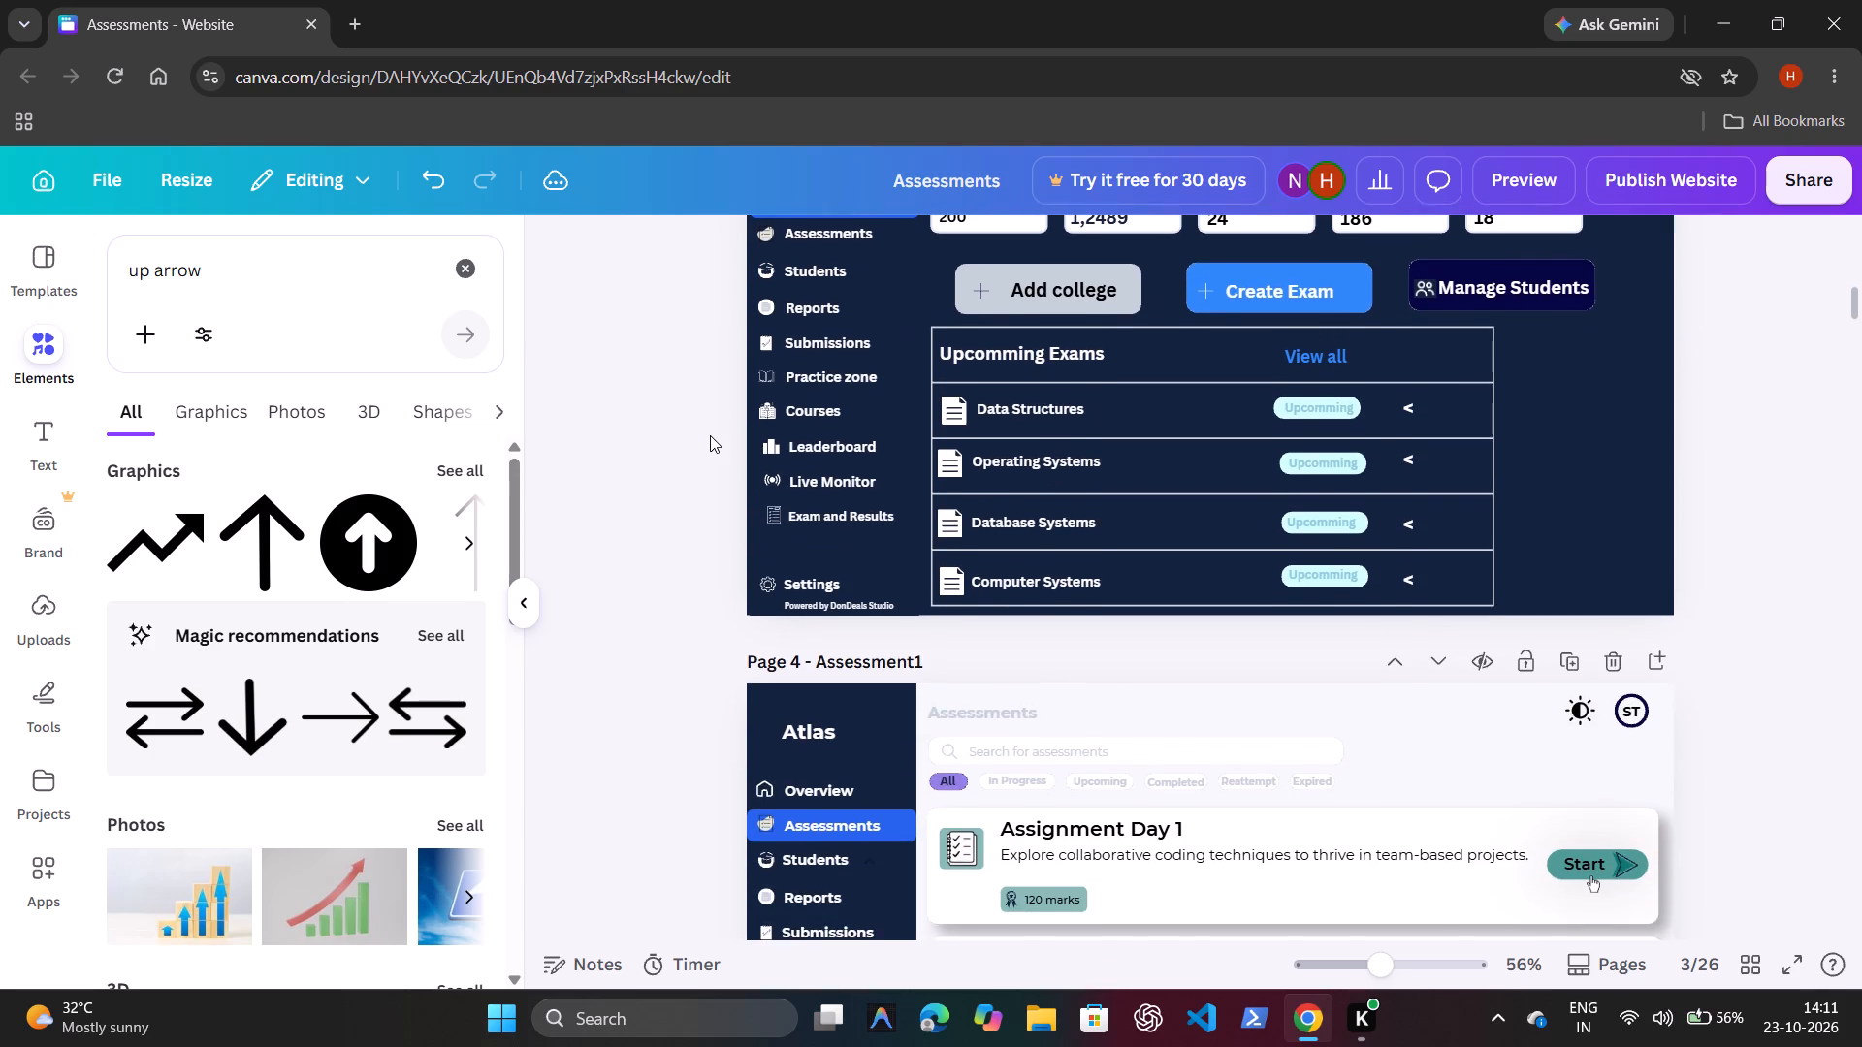
scroll(710, 435, down, 4)
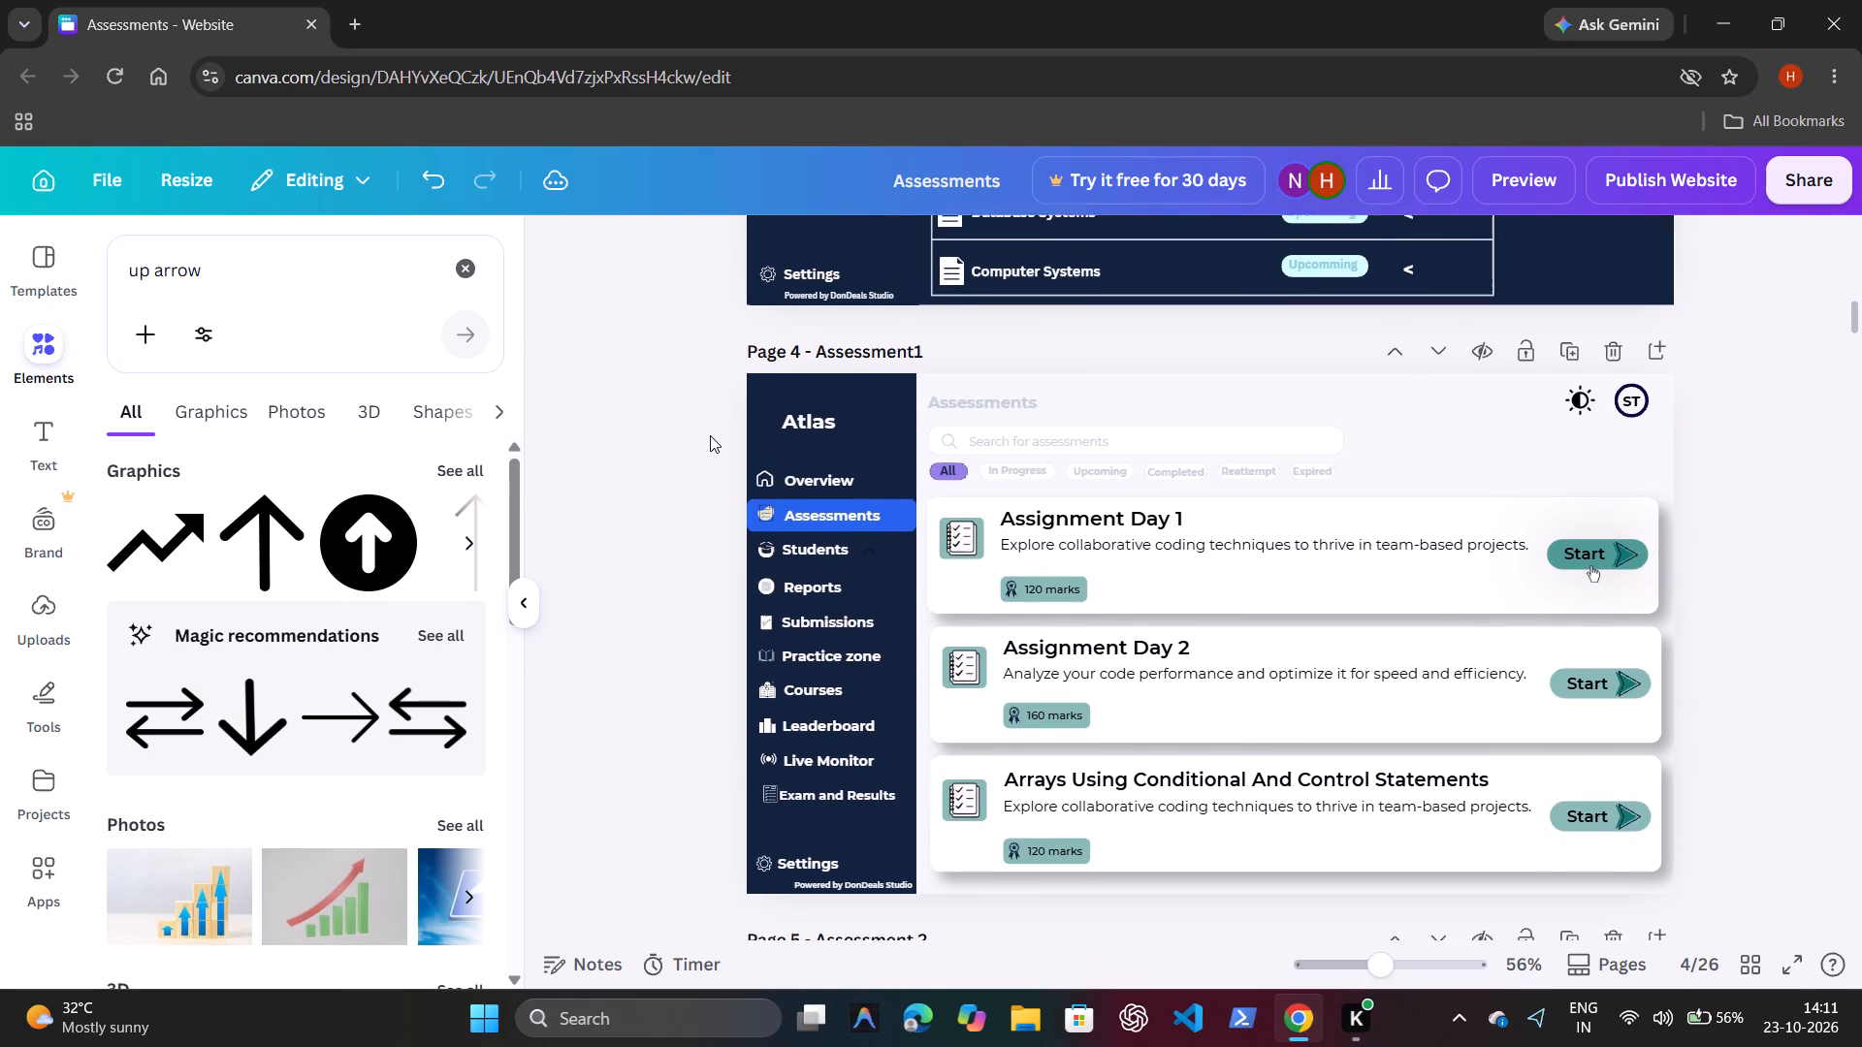
scroll(710, 435, down, 1)
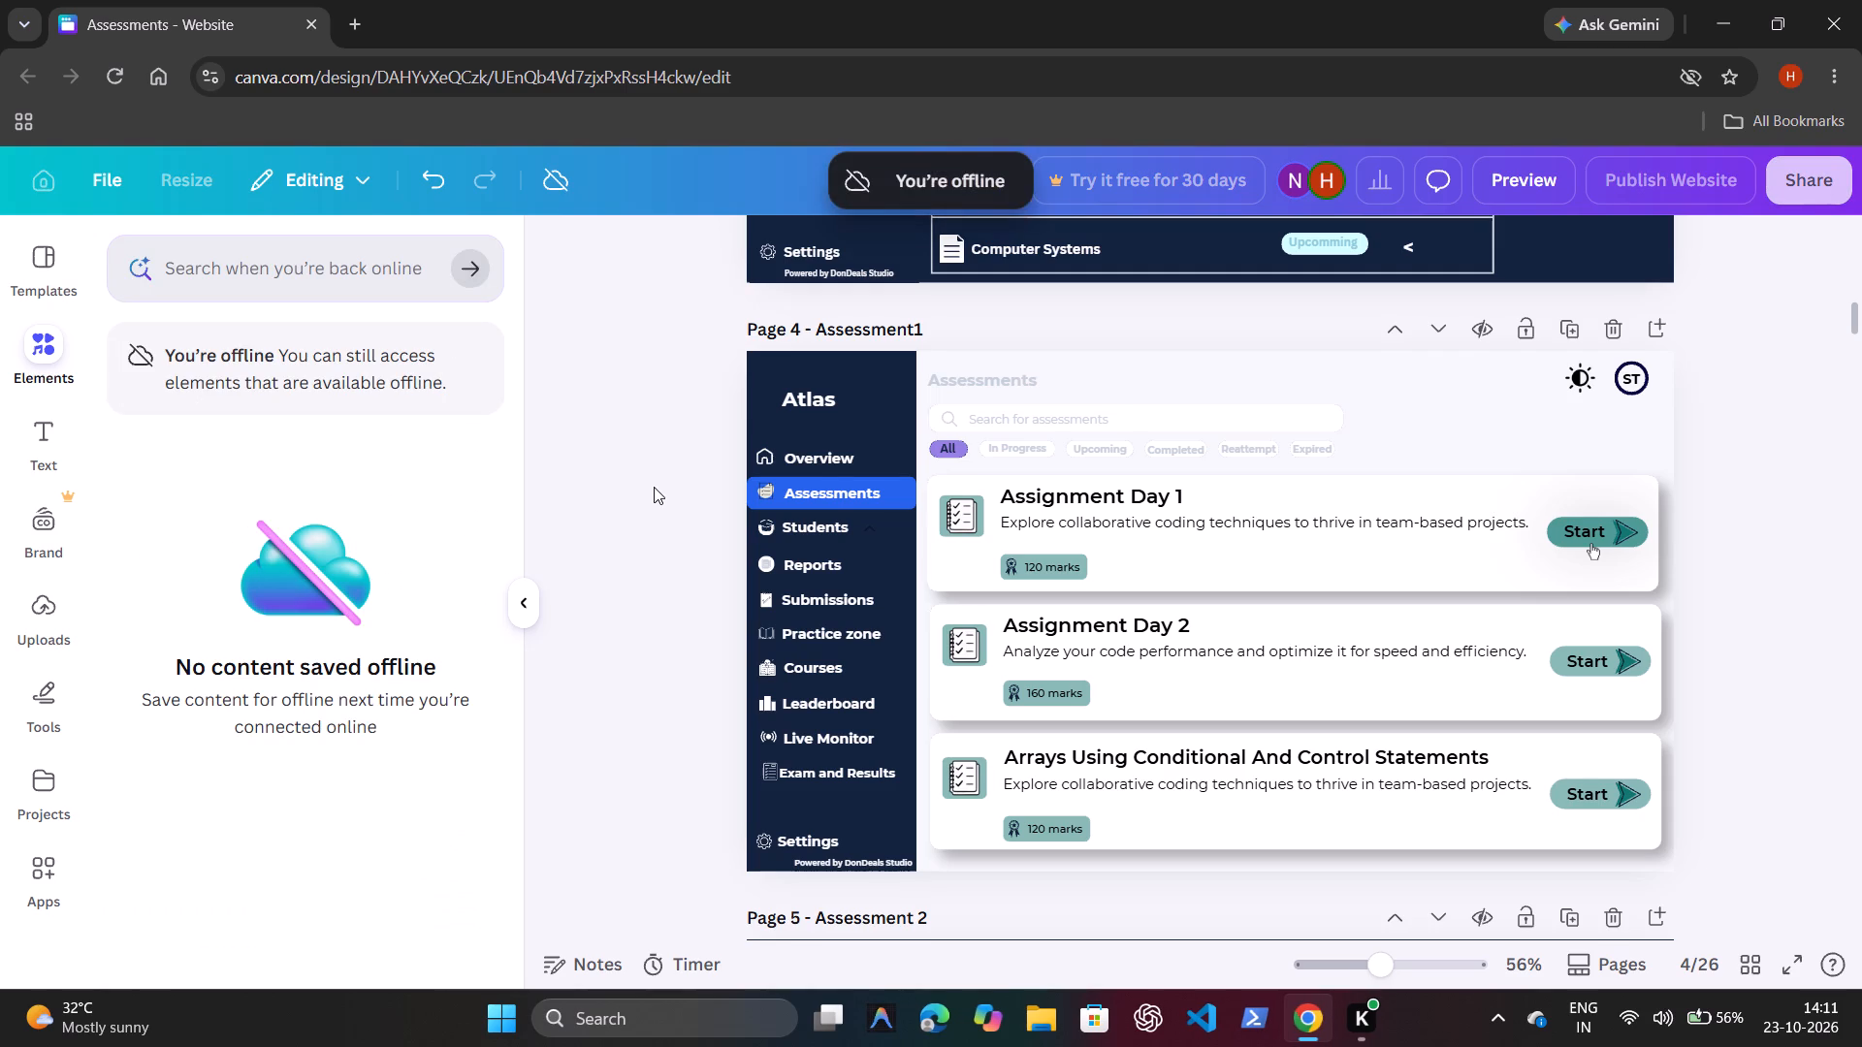
scroll(654, 487, down, 7)
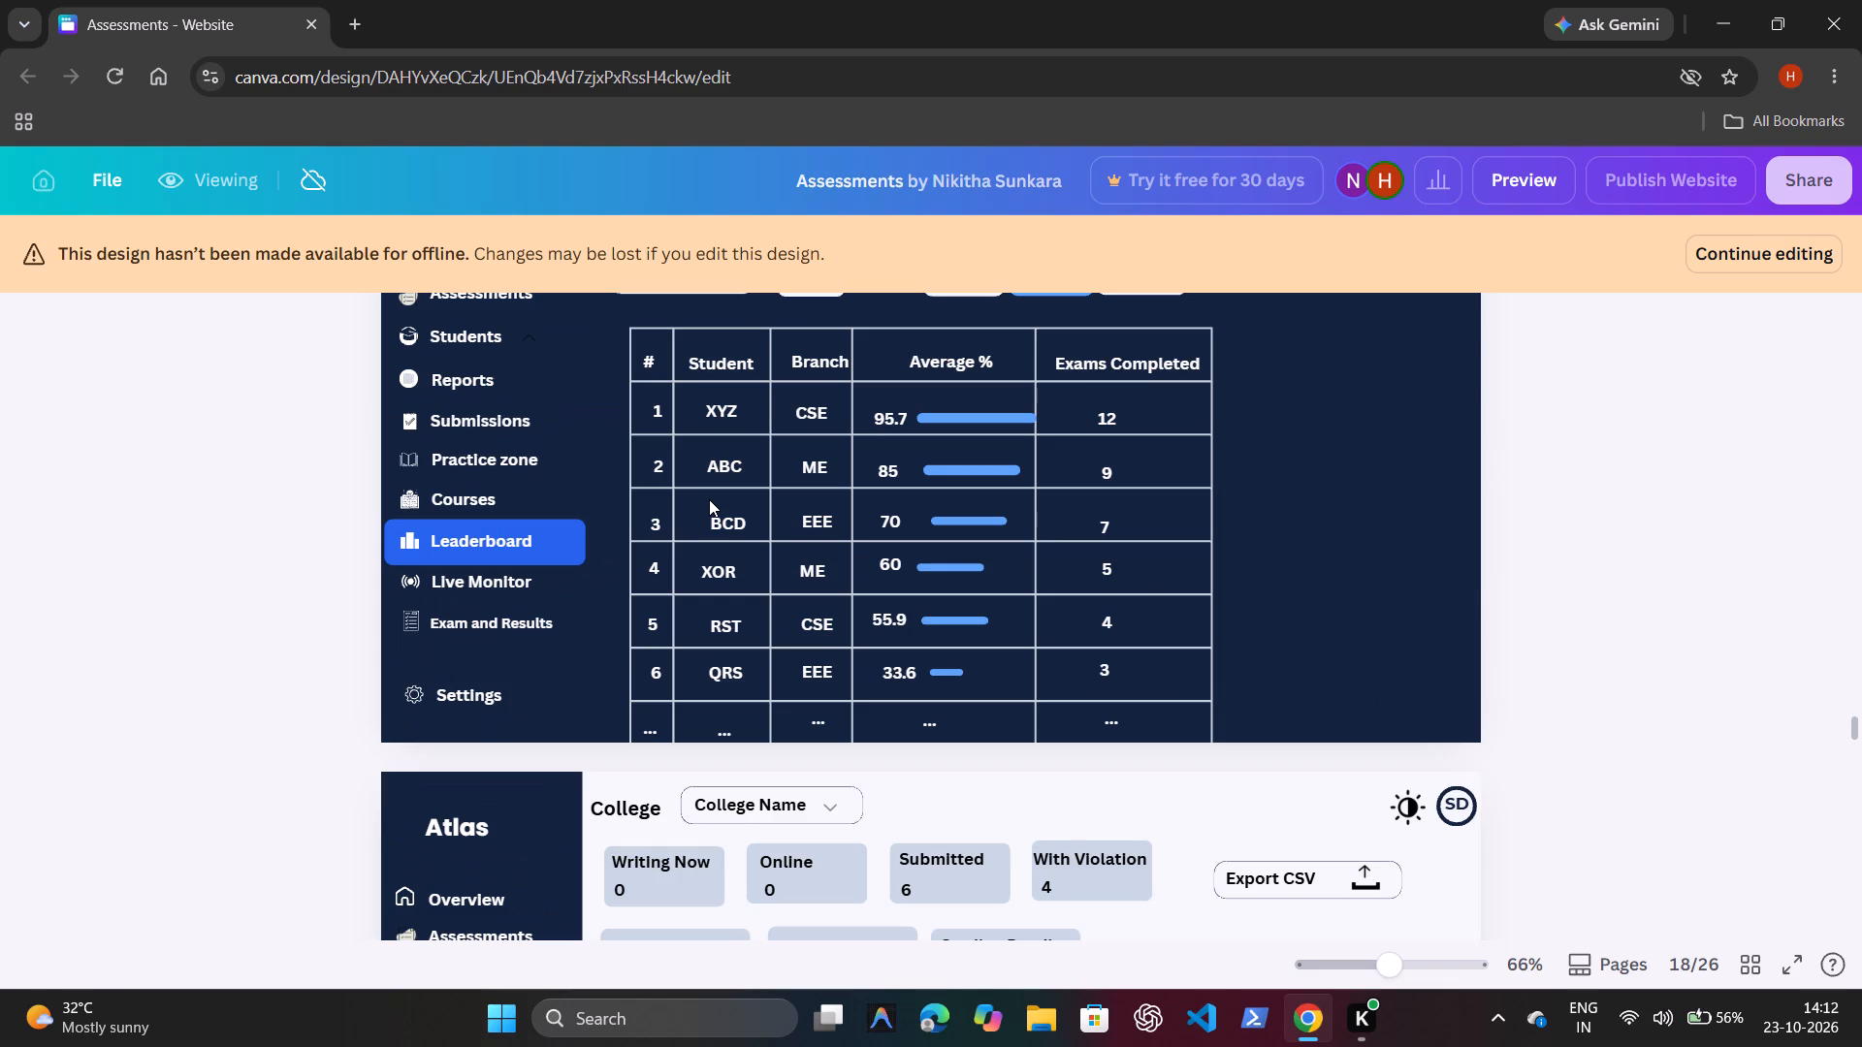
scroll(709, 499, down, 1)
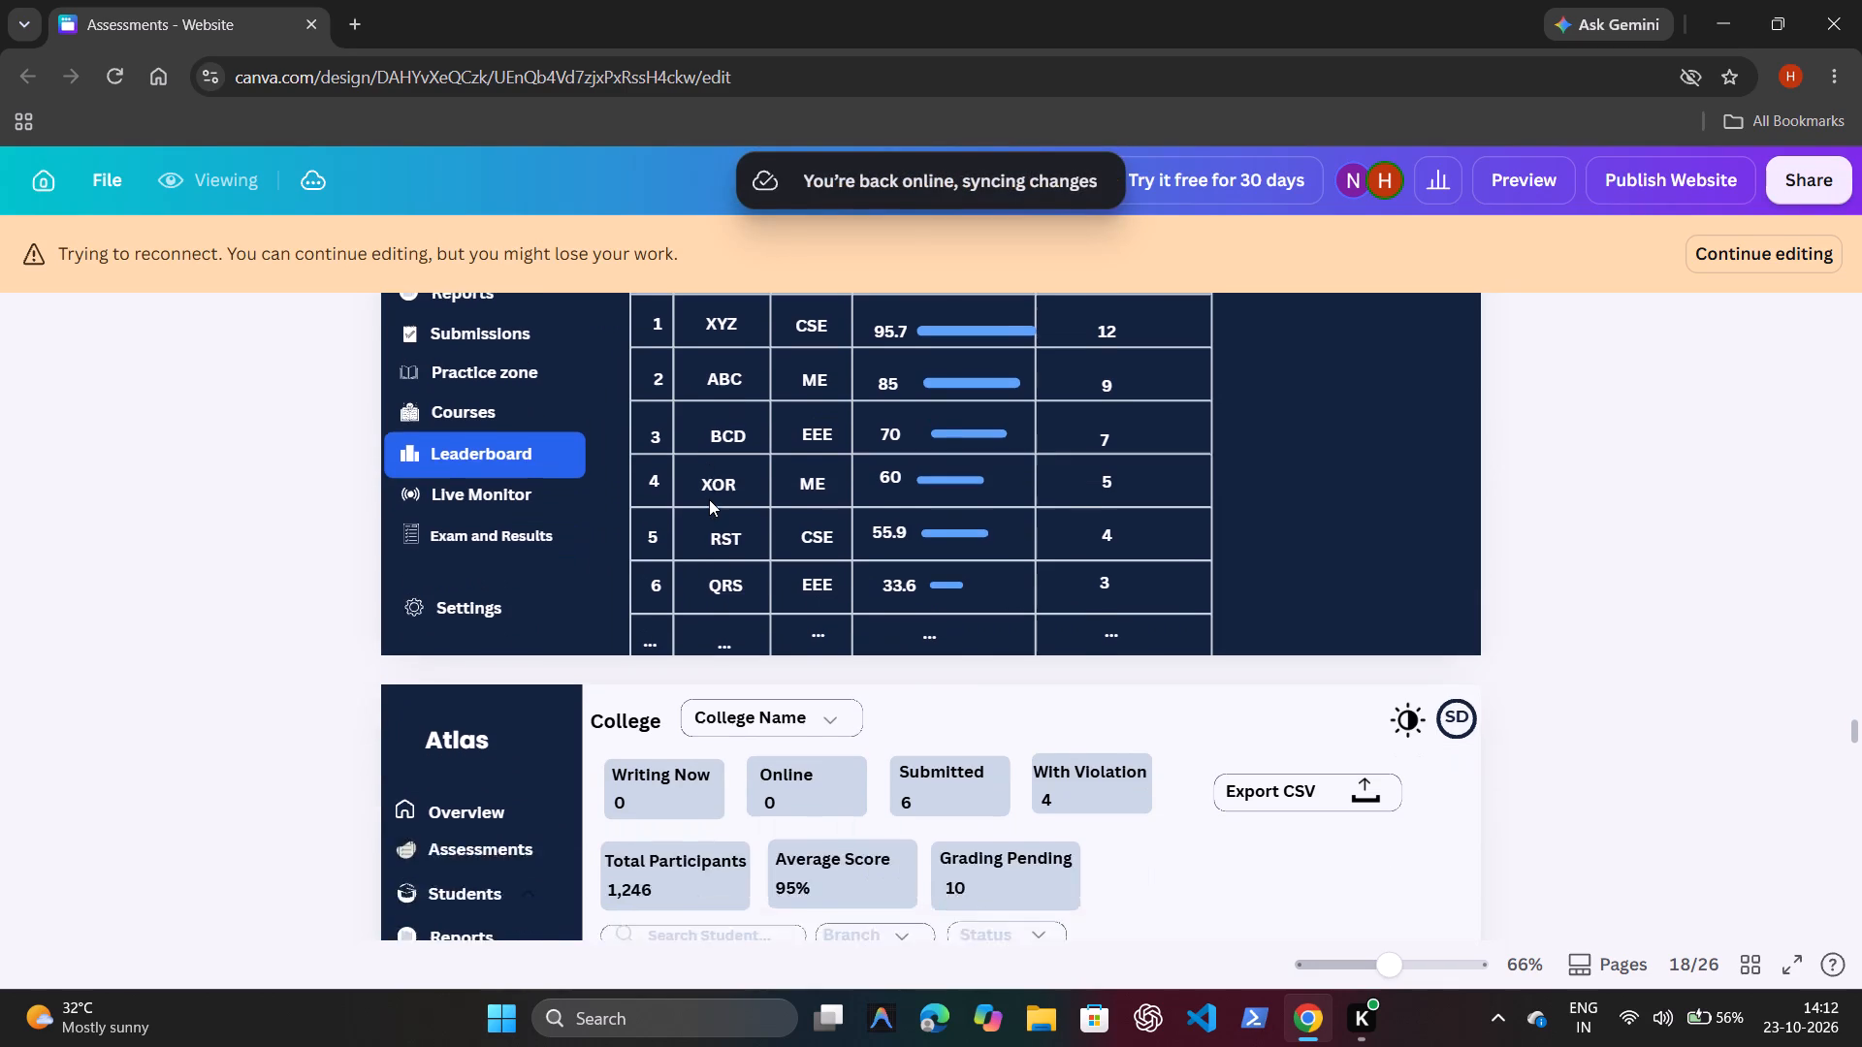
scroll(709, 499, down, 2)
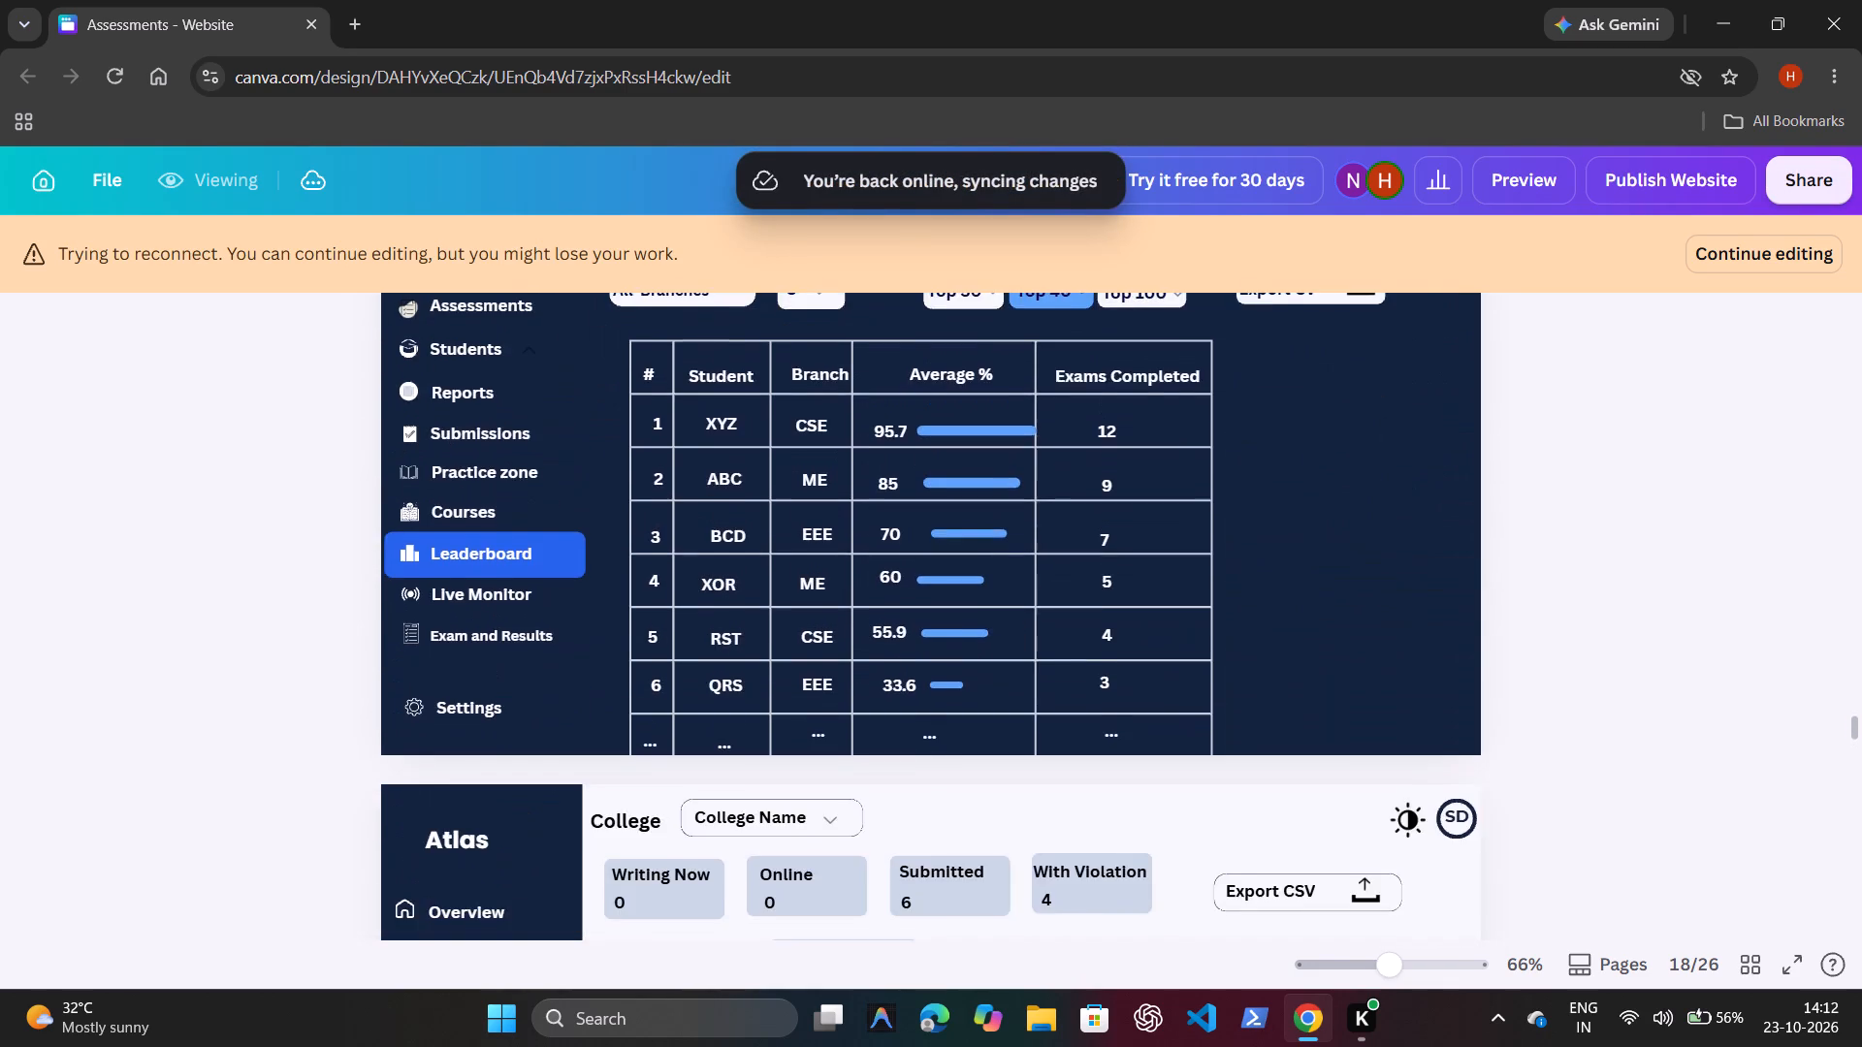
scroll(709, 499, down, 2)
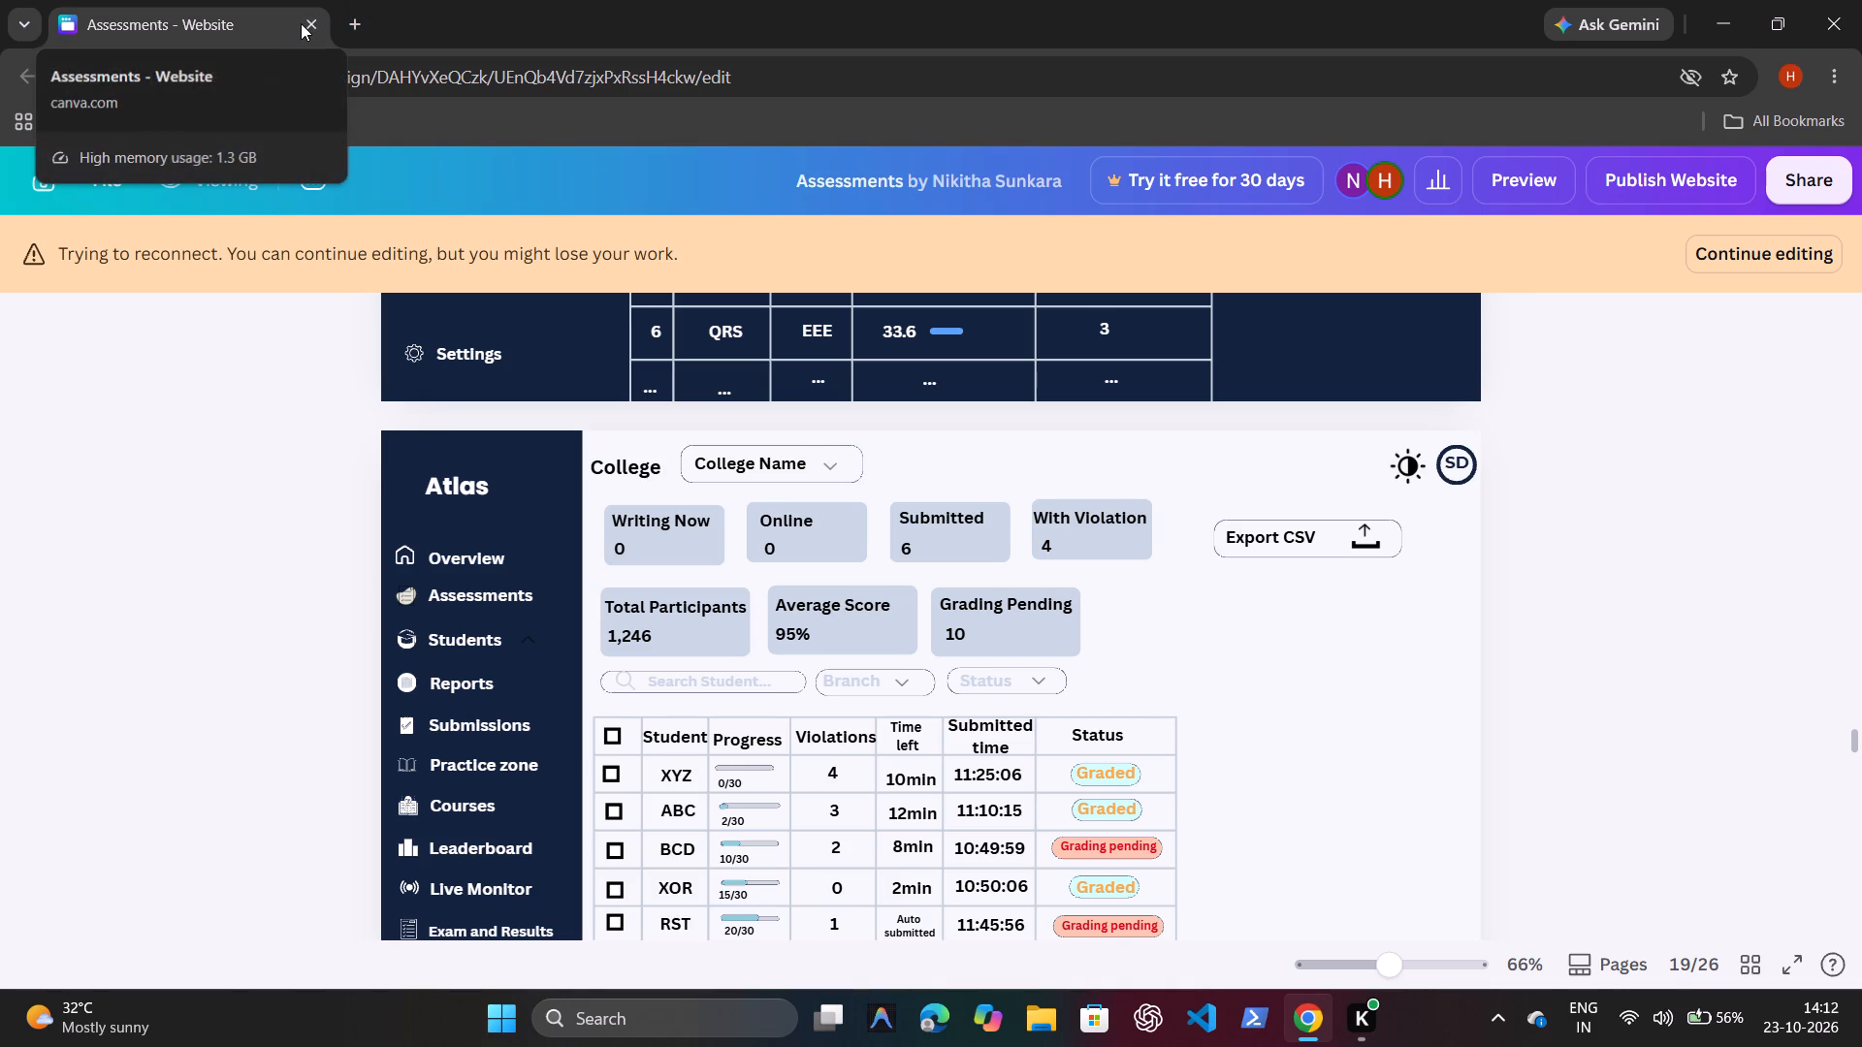
Close the browser tab holding the Assessments website design.
click(314, 22)
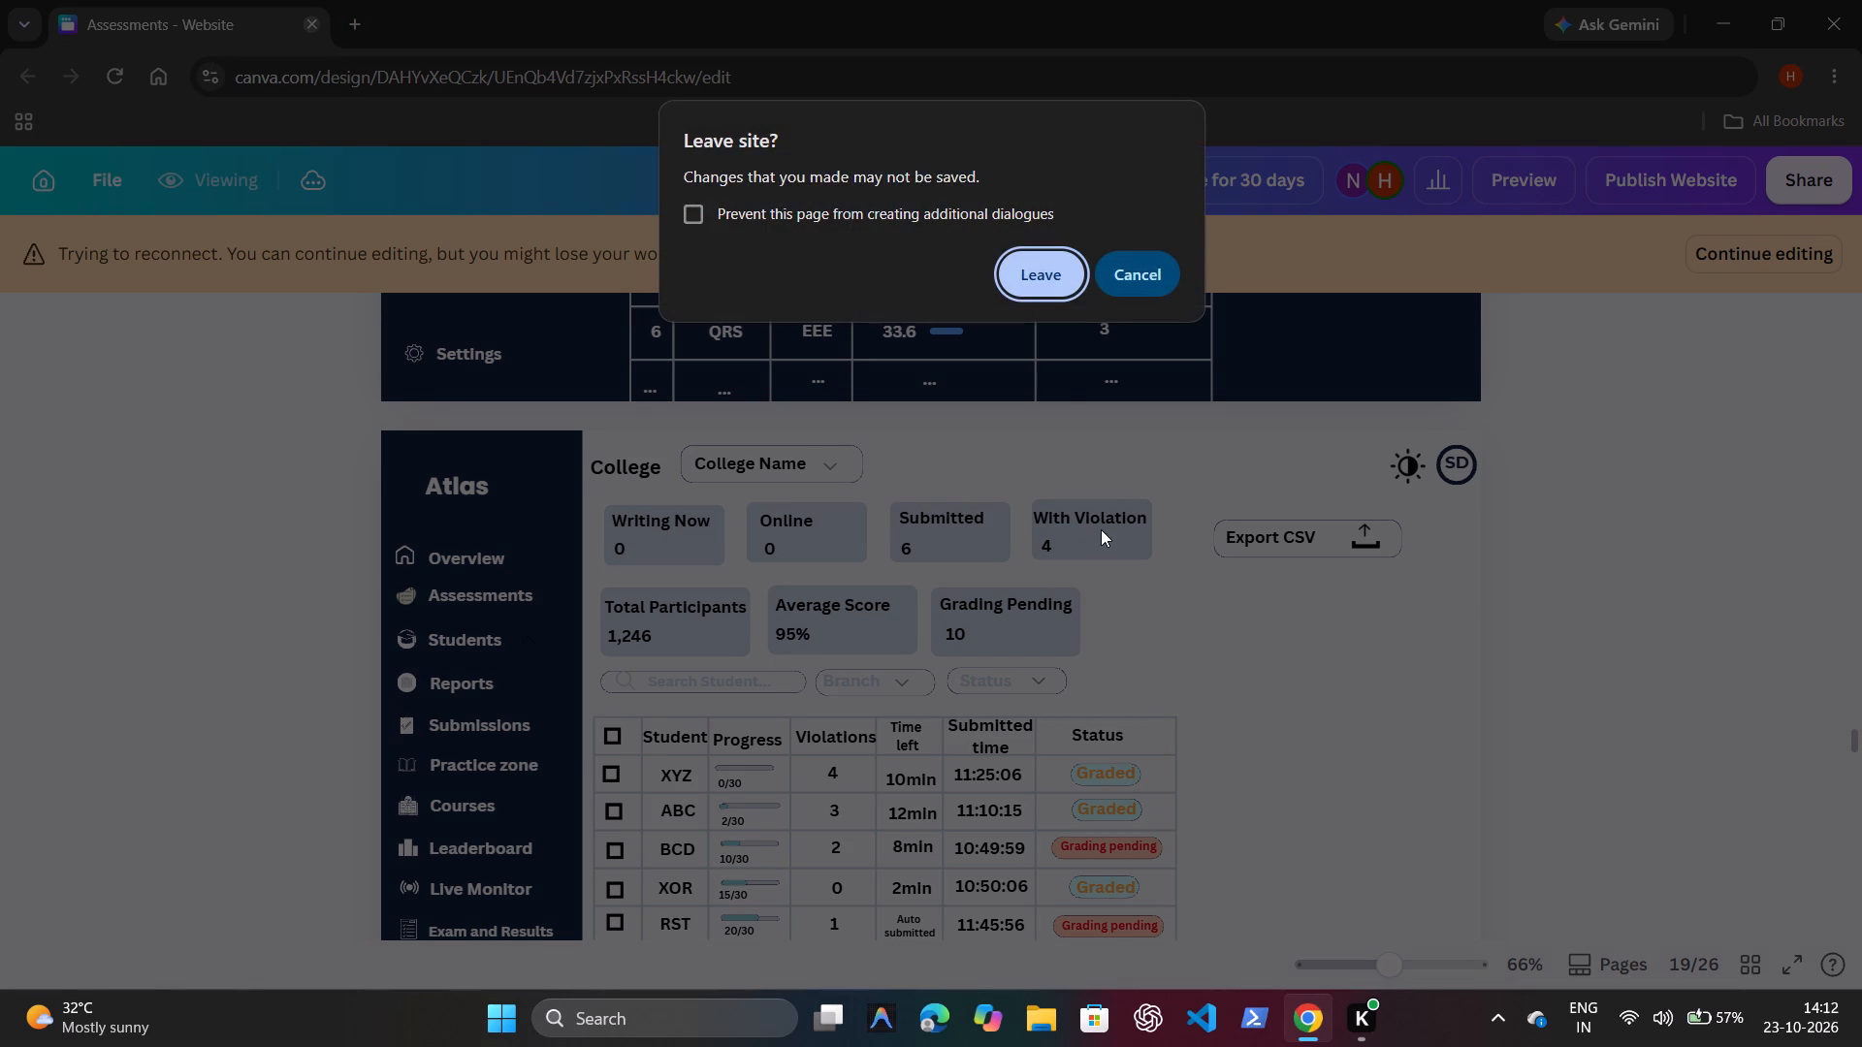